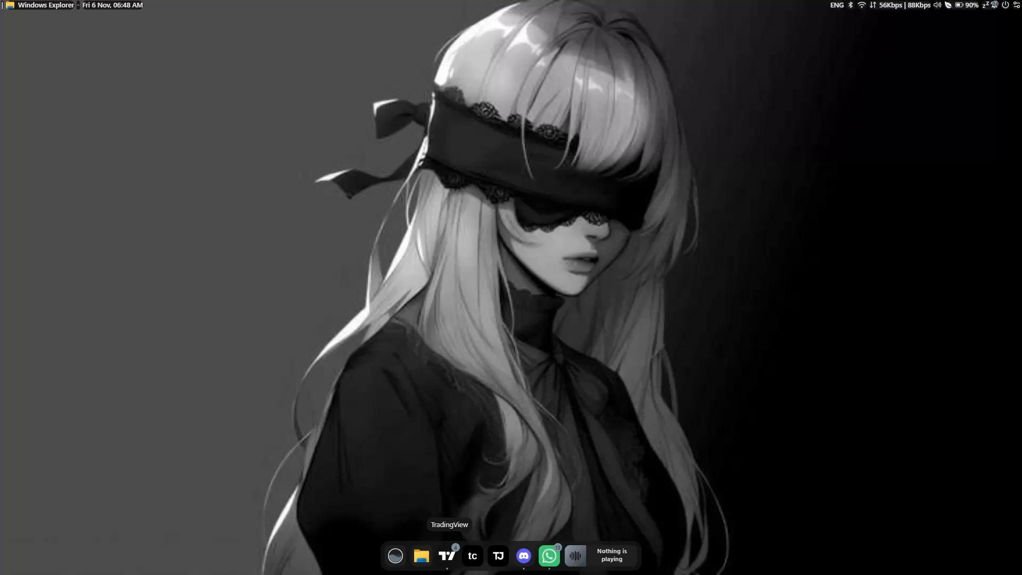
In the Seelen UI settings, set the Dock/Taskbar Auto Hide option to Always, and put the settings window away.
{"action": "left_click", "coordinate": [393, 560]}
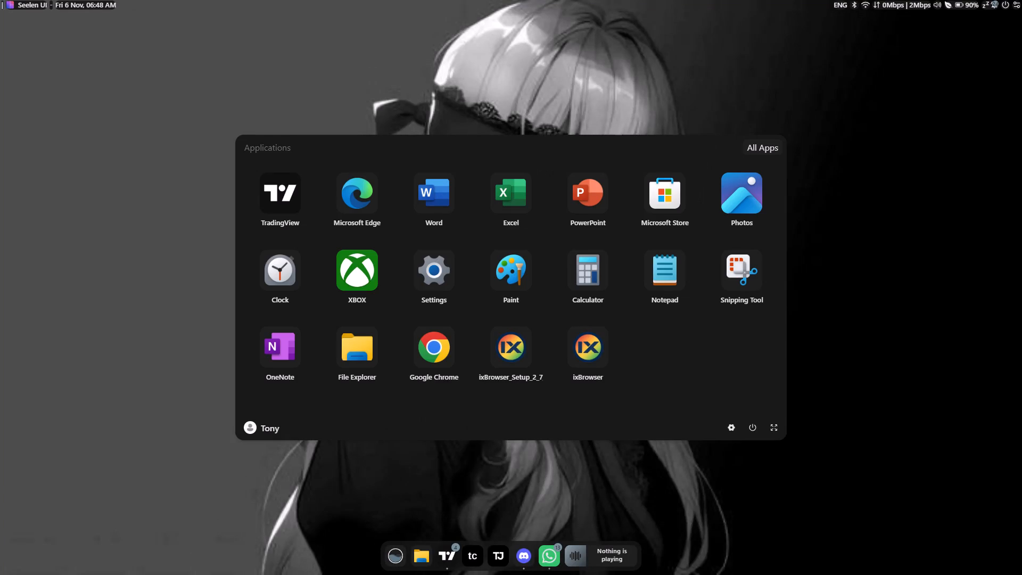
{"action": "type", "text": "se"}
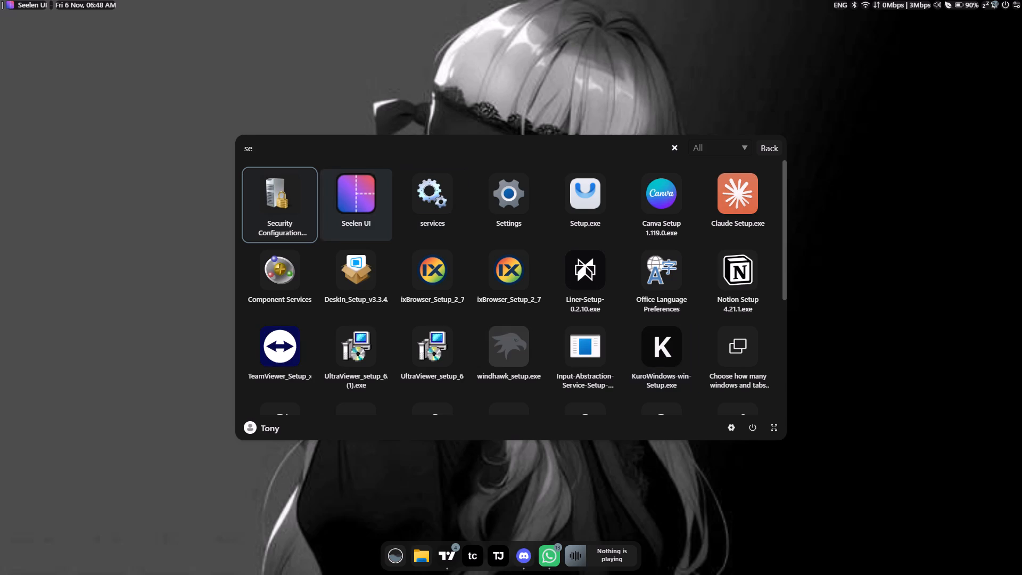
{"action": "left_click", "coordinate": [373, 200]}
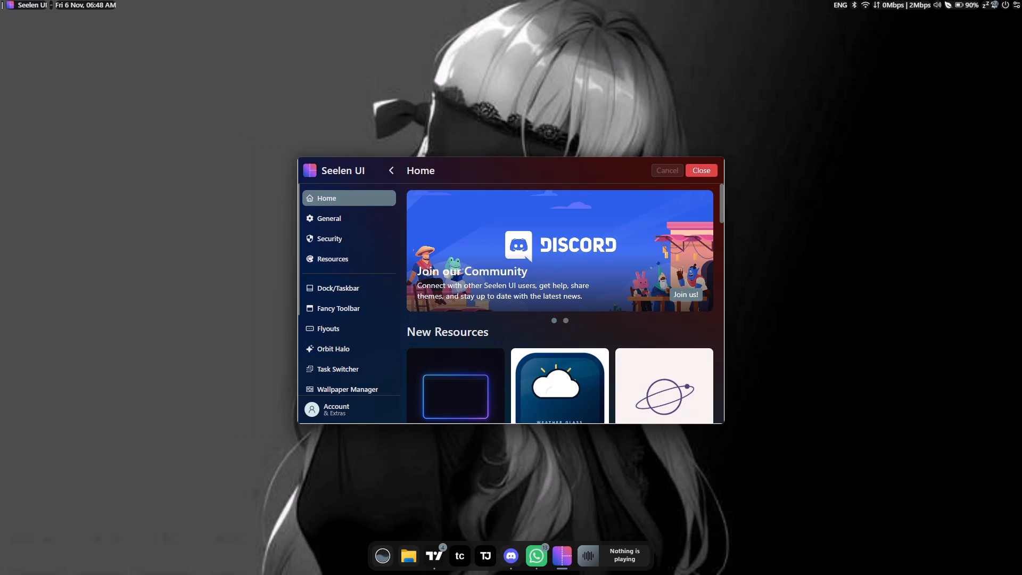
{"action": "left_click", "coordinate": [354, 287]}
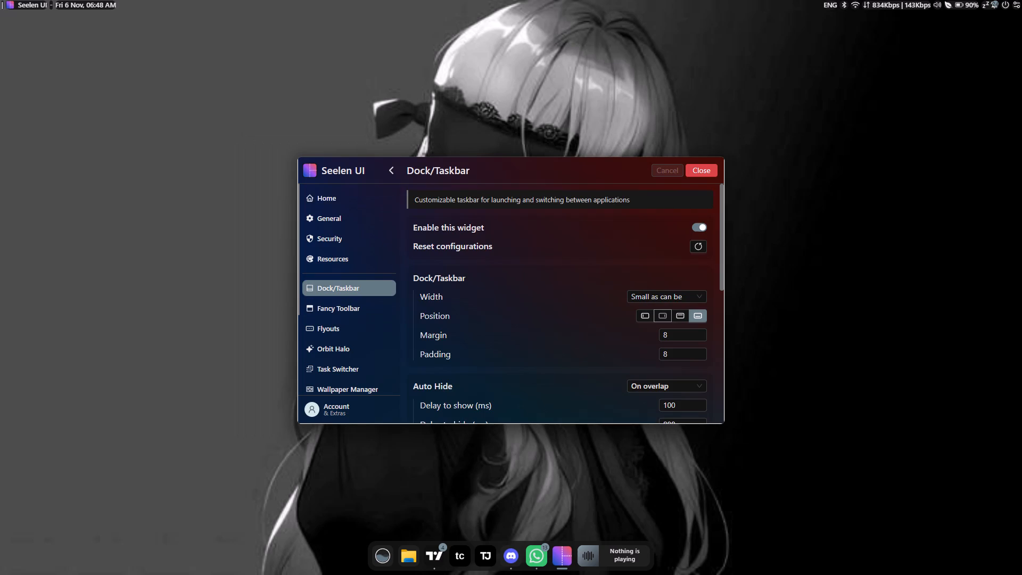
{"action": "scroll", "coordinate": [669, 333], "scroll_direction": "down", "scroll_amount": 2}
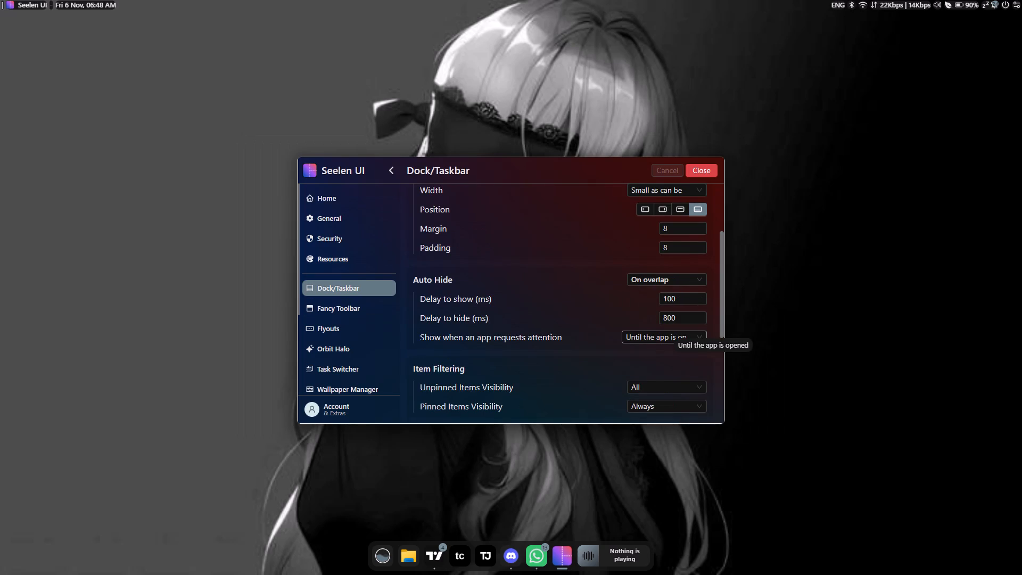
{"action": "scroll", "coordinate": [669, 333], "scroll_direction": "up", "scroll_amount": 4}
{"action": "scroll", "coordinate": [669, 333], "scroll_direction": "down", "scroll_amount": 2}
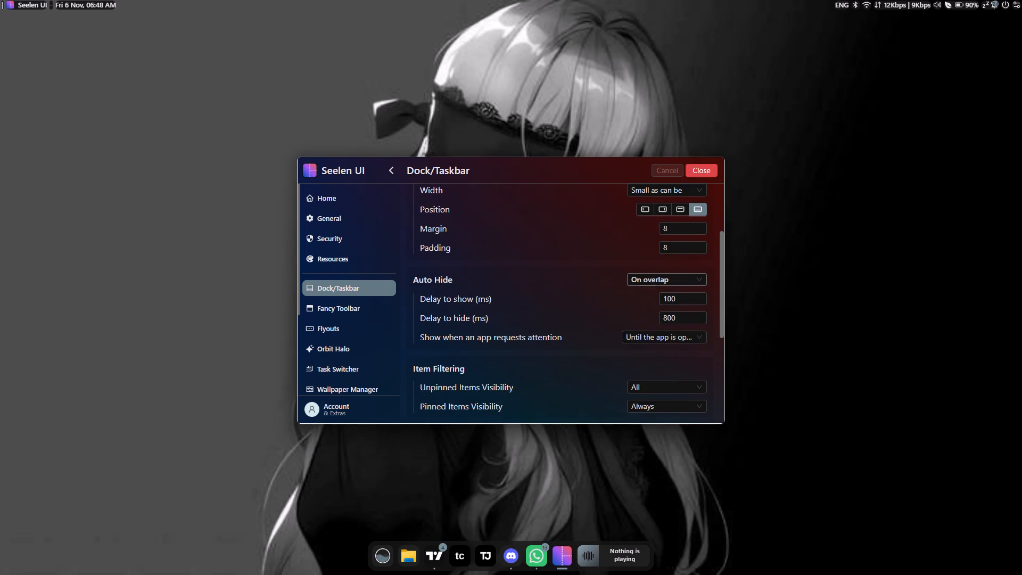
{"action": "left_click", "coordinate": [673, 282]}
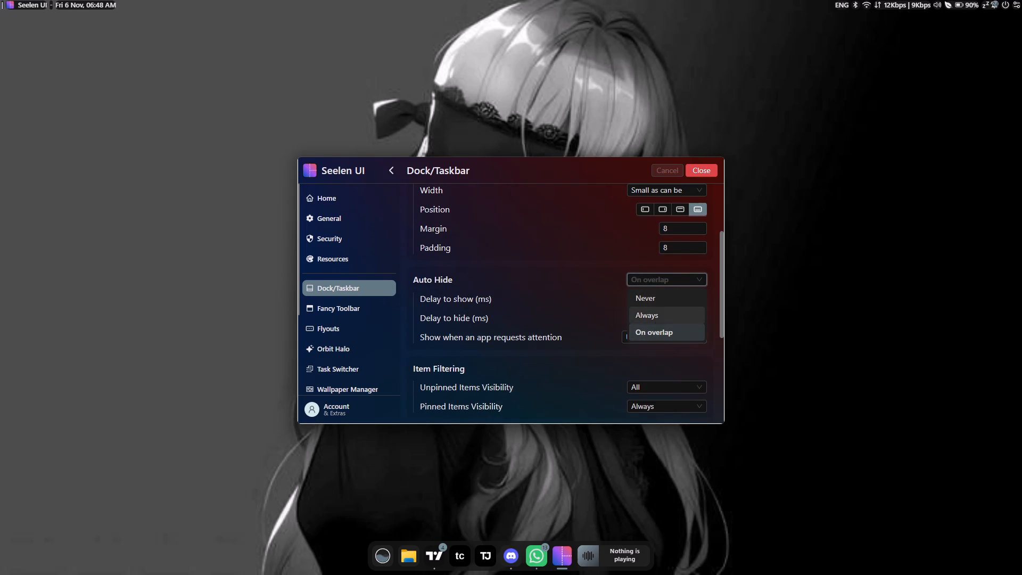
{"action": "left_click", "coordinate": [649, 317]}
{"action": "left_click", "coordinate": [706, 171]}
{"action": "left_click", "coordinate": [790, 387]}
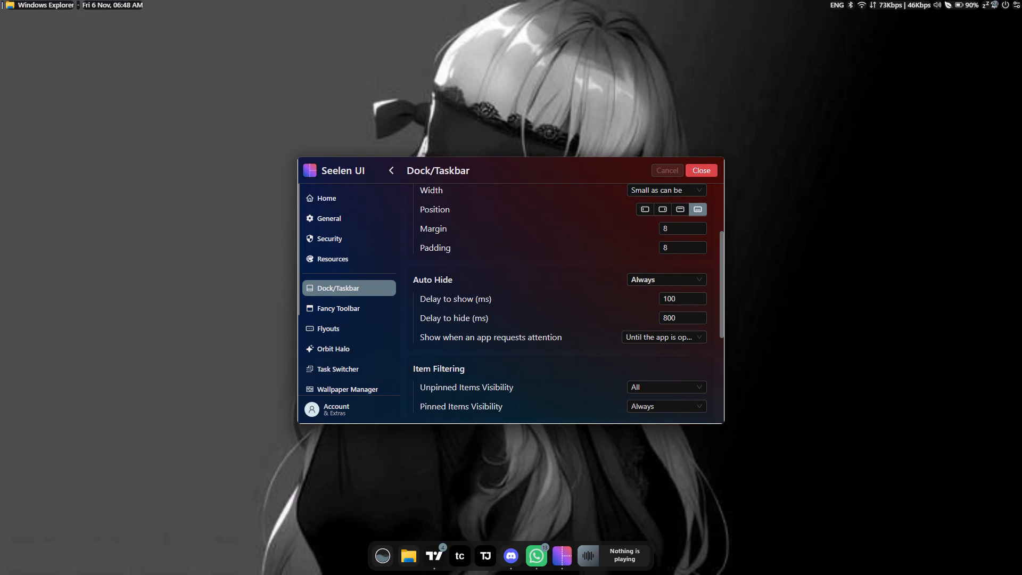
{"action": "left_click", "coordinate": [564, 552]}
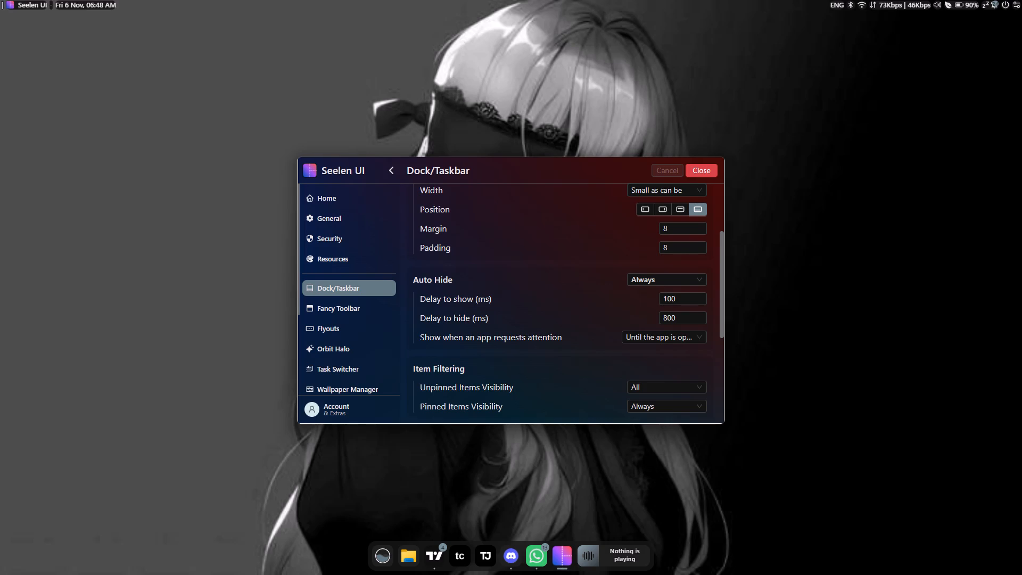
{"action": "left_click", "coordinate": [564, 555]}
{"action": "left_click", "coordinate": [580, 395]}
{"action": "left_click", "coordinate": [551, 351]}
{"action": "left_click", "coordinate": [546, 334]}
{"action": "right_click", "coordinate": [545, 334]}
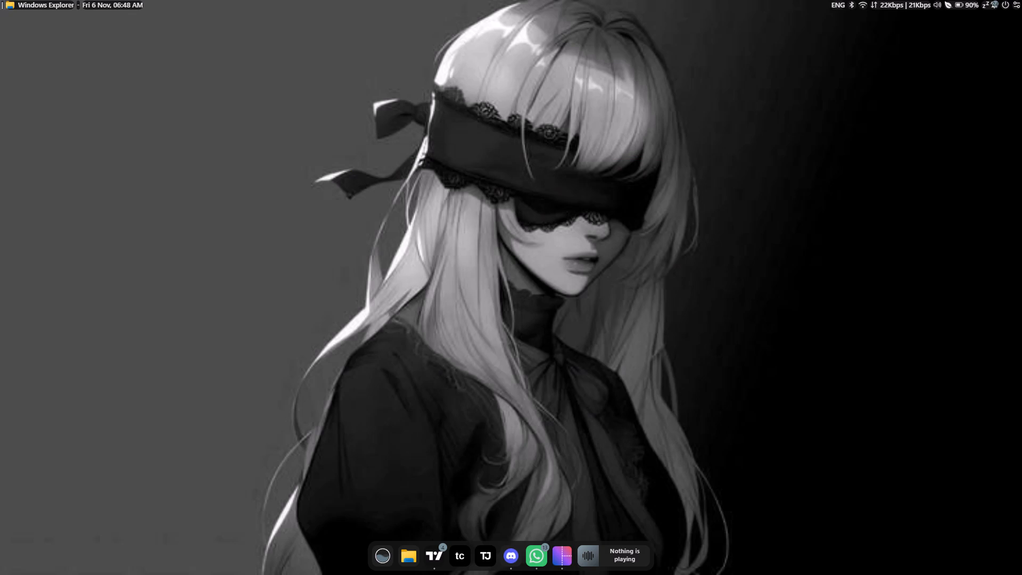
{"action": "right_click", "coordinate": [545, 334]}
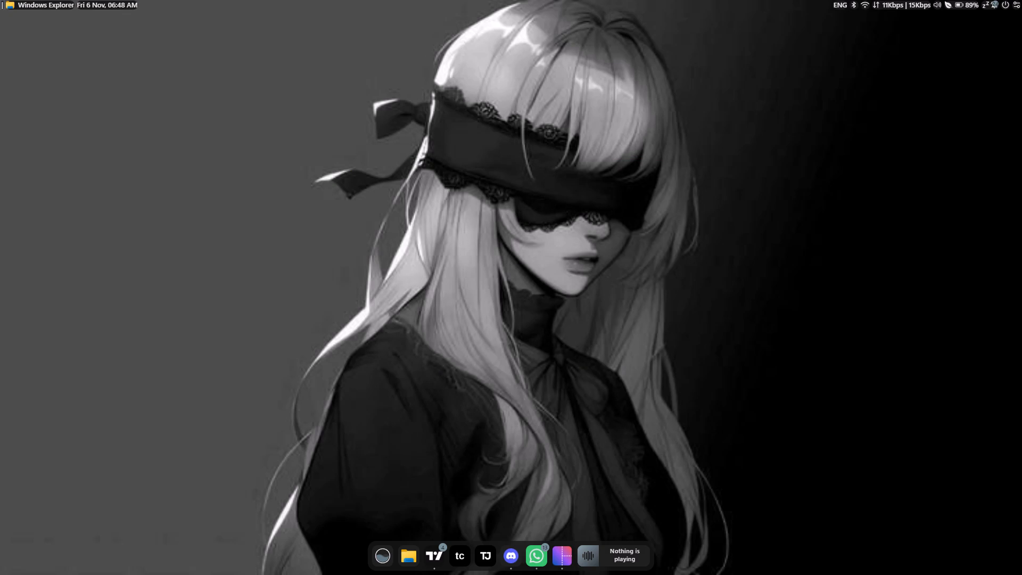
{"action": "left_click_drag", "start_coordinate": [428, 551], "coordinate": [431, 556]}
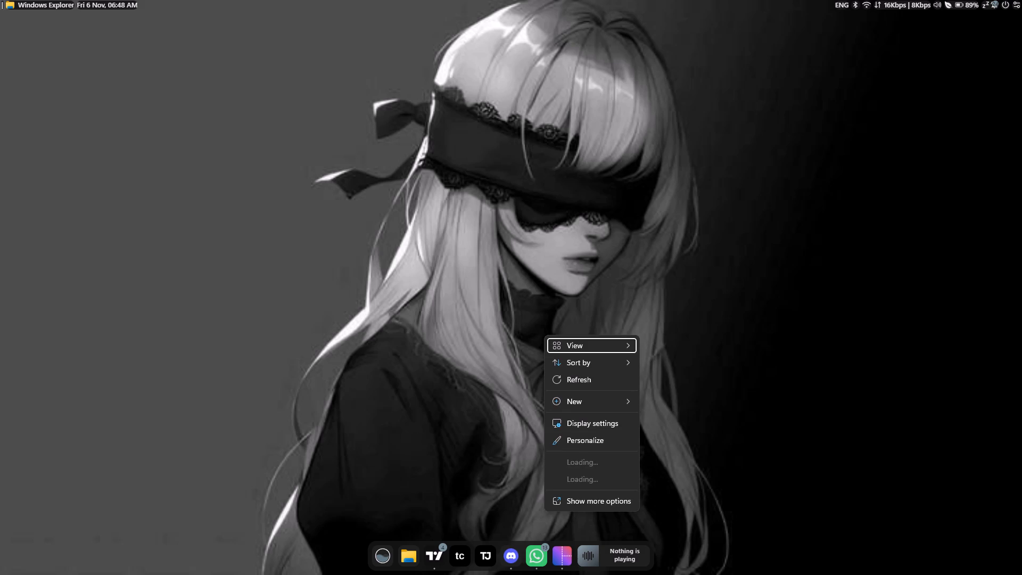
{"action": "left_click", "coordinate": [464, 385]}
Switch to TradingView and show its US500 chart window maximized and in full screen.
{"action": "left_click", "coordinate": [437, 550]}
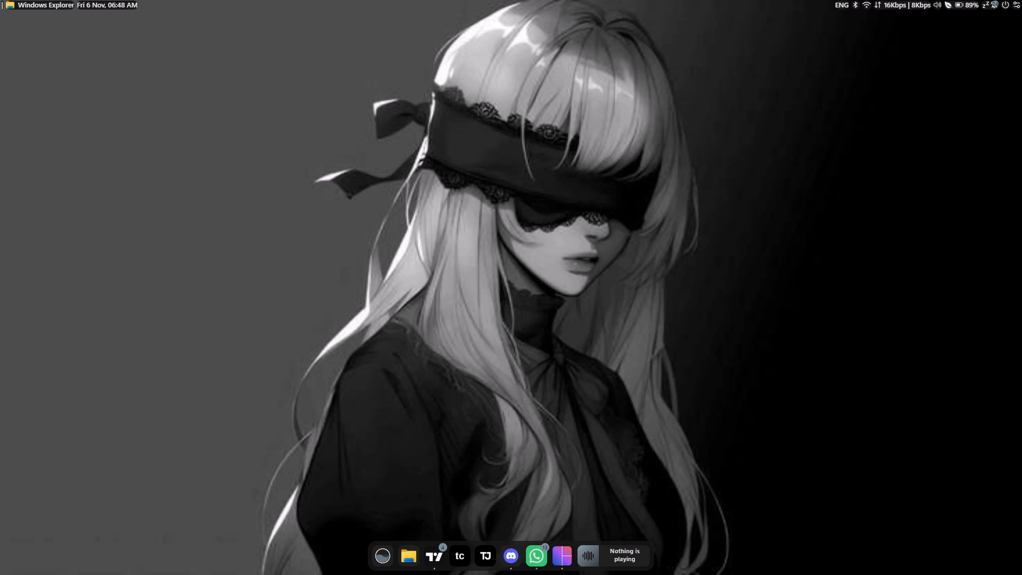
{"action": "left_click", "coordinate": [558, 350]}
{"action": "left_click", "coordinate": [558, 350]}
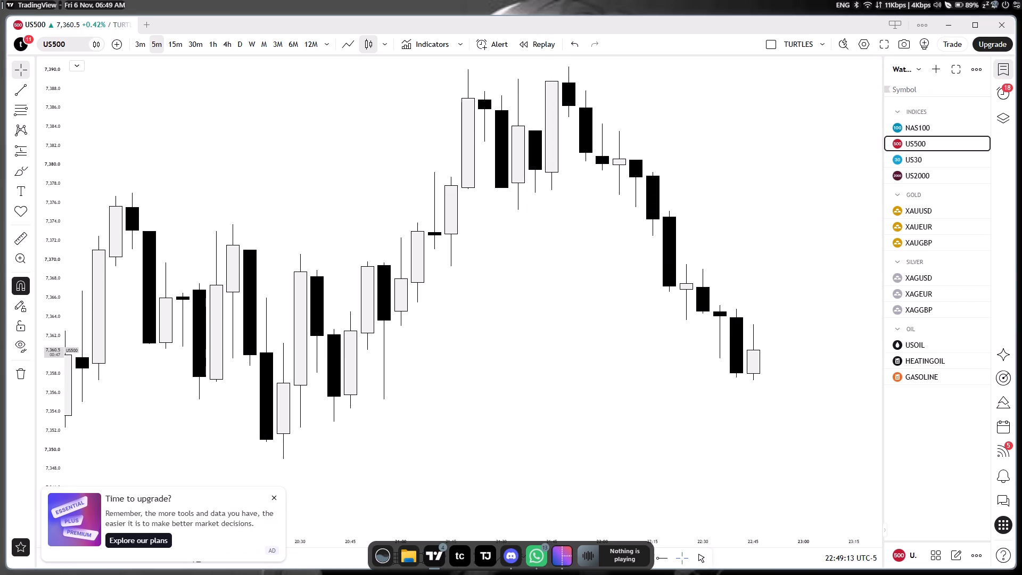
{"action": "left_click", "coordinate": [702, 275]}
{"action": "left_click_drag", "start_coordinate": [643, 346], "coordinate": [656, 333]}
{"action": "left_click_drag", "start_coordinate": [599, 424], "coordinate": [612, 369]}
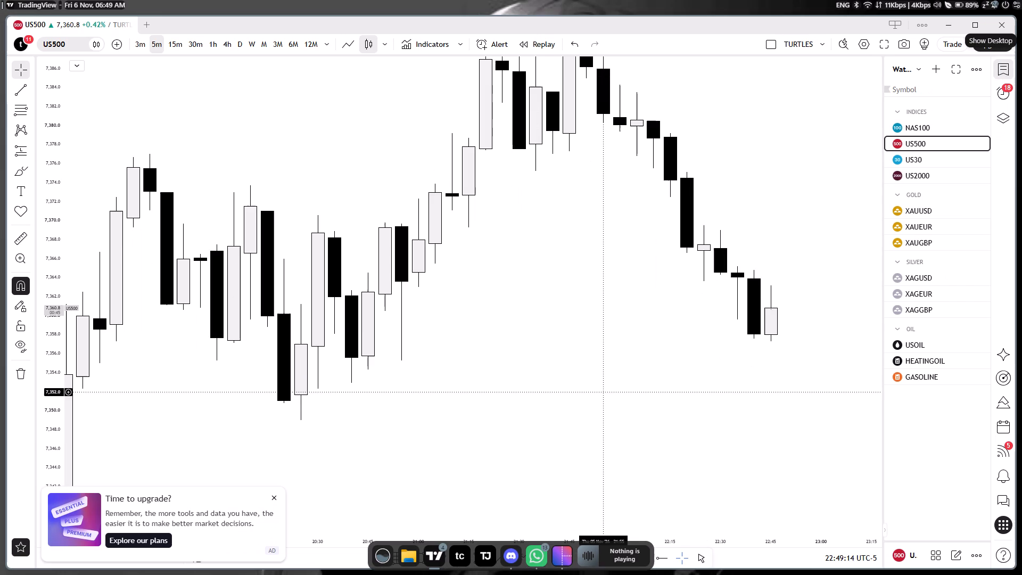
{"action": "left_click_drag", "start_coordinate": [598, 389], "coordinate": [603, 377]}
{"action": "left_click_drag", "start_coordinate": [594, 323], "coordinate": [589, 428]}
{"action": "scroll", "coordinate": [582, 413], "scroll_direction": "down", "scroll_amount": 5}
{"action": "scroll", "coordinate": [582, 413], "scroll_direction": "up", "scroll_amount": 5}
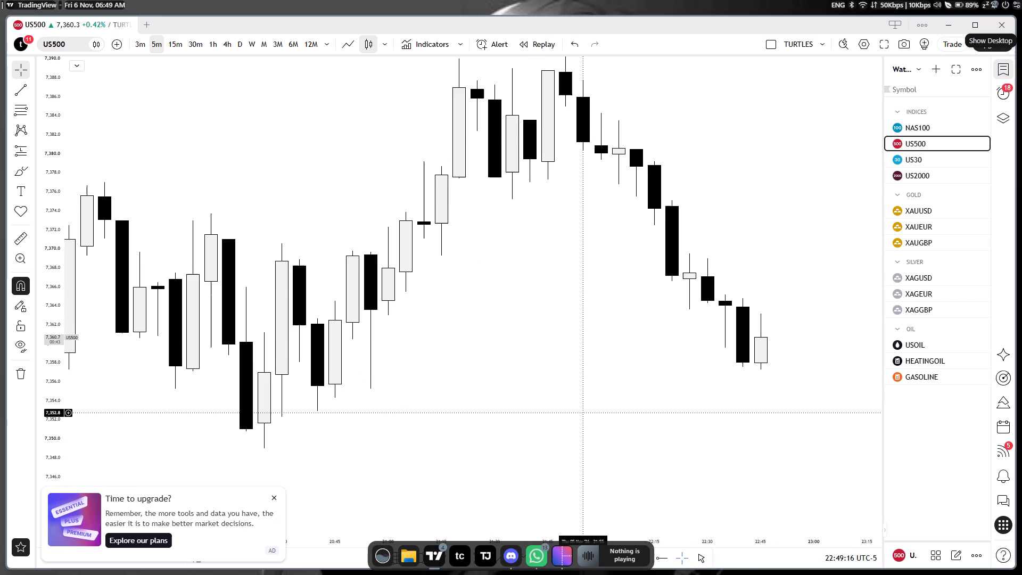
{"action": "left_click", "coordinate": [970, 30]}
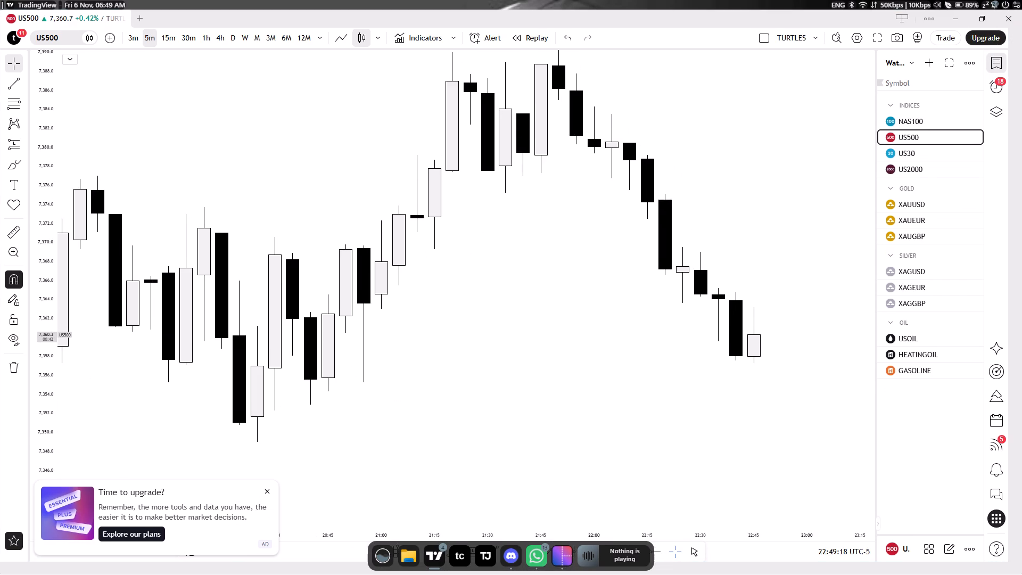
{"action": "left_click", "coordinate": [608, 383]}
{"action": "left_click", "coordinate": [582, 401]}
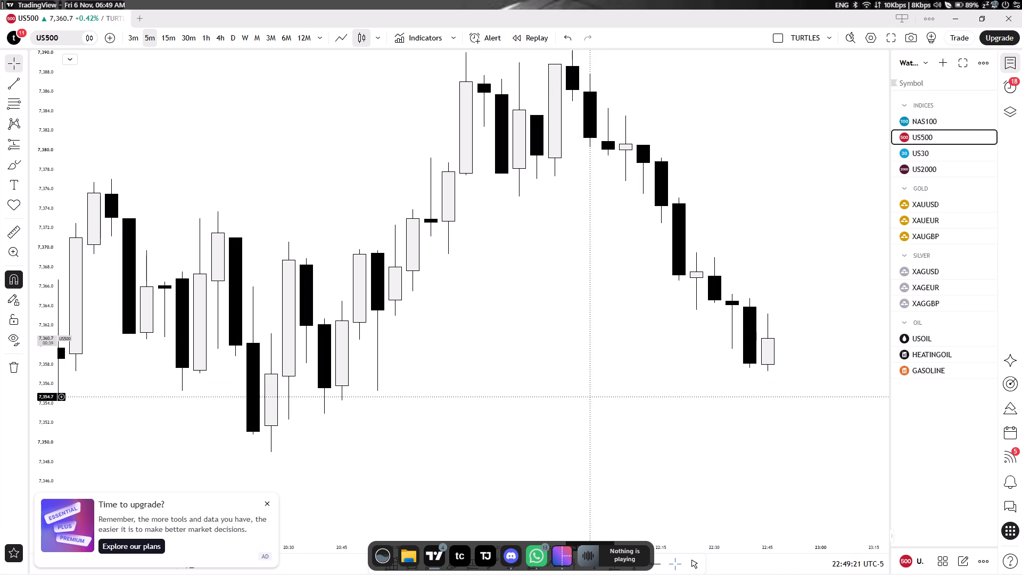
{"action": "key", "text": "F11"}
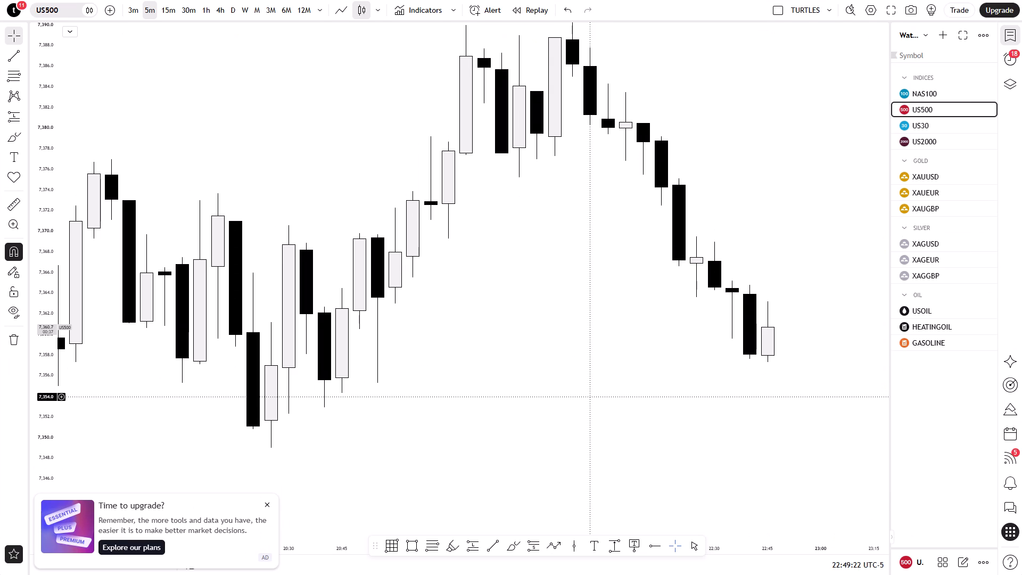
{"action": "key", "text": "F11"}
{"action": "key", "text": "F11"}
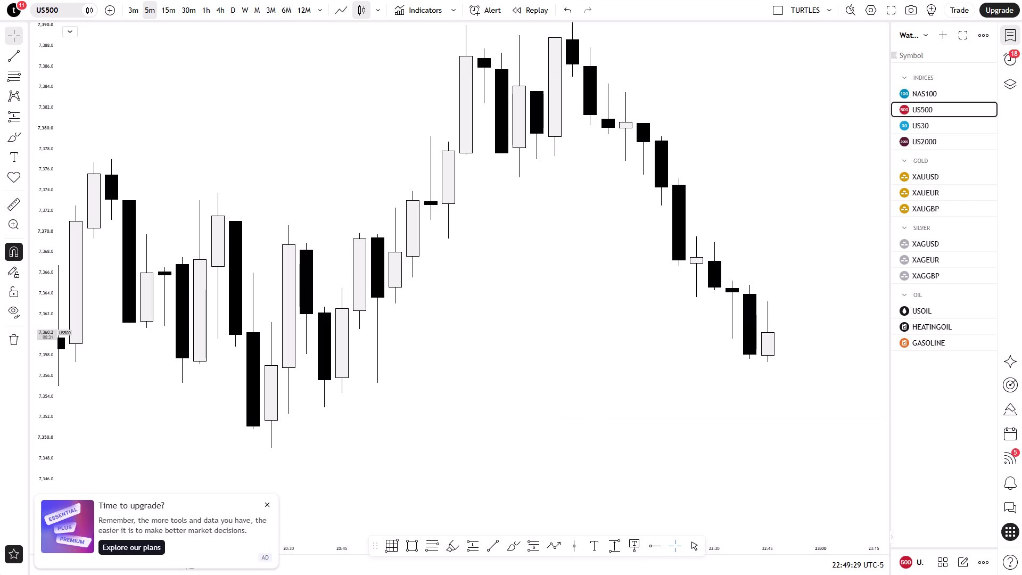
Dismiss the upgrade advert and move the floating drawing toolbar down into the strip beneath the chart's time axis.
{"action": "left_click", "coordinate": [263, 505]}
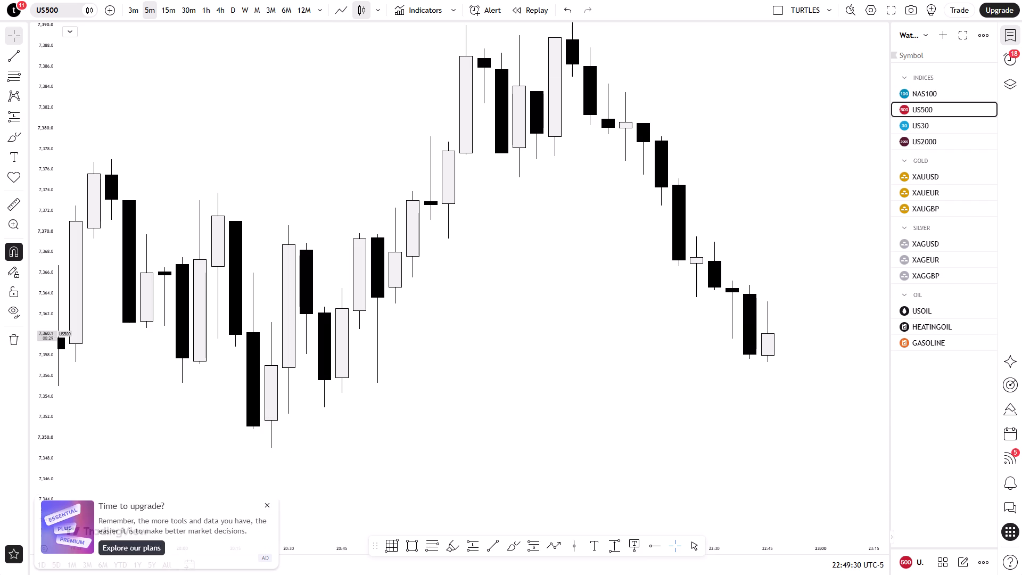
{"action": "left_click_drag", "start_coordinate": [377, 543], "coordinate": [374, 574]}
Switch the US500 chart to the 4h timeframe and compress its price scale.
{"action": "scroll", "coordinate": [449, 350], "scroll_direction": "down", "scroll_amount": 6}
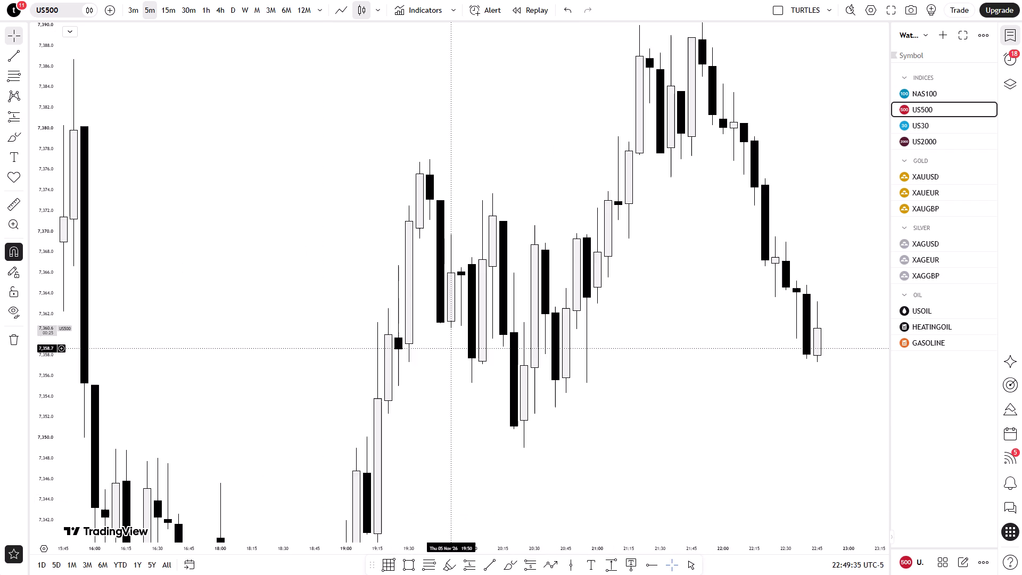
{"action": "scroll", "coordinate": [447, 348], "scroll_direction": "down", "scroll_amount": 5}
{"action": "scroll", "coordinate": [447, 349], "scroll_direction": "up", "scroll_amount": 8}
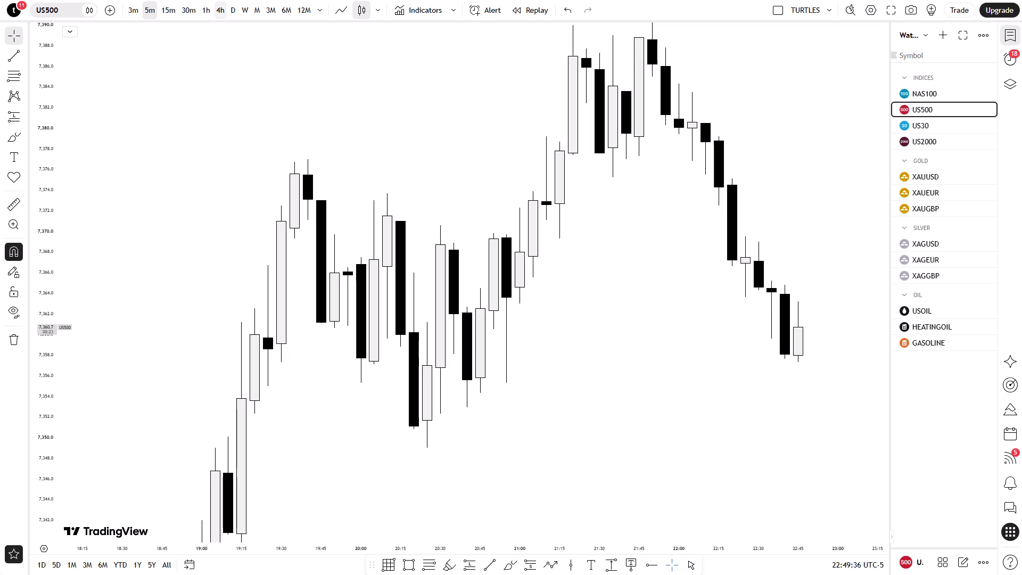
{"action": "left_click", "coordinate": [223, 3]}
{"action": "left_click_drag", "start_coordinate": [46, 66], "coordinate": [101, 574]}
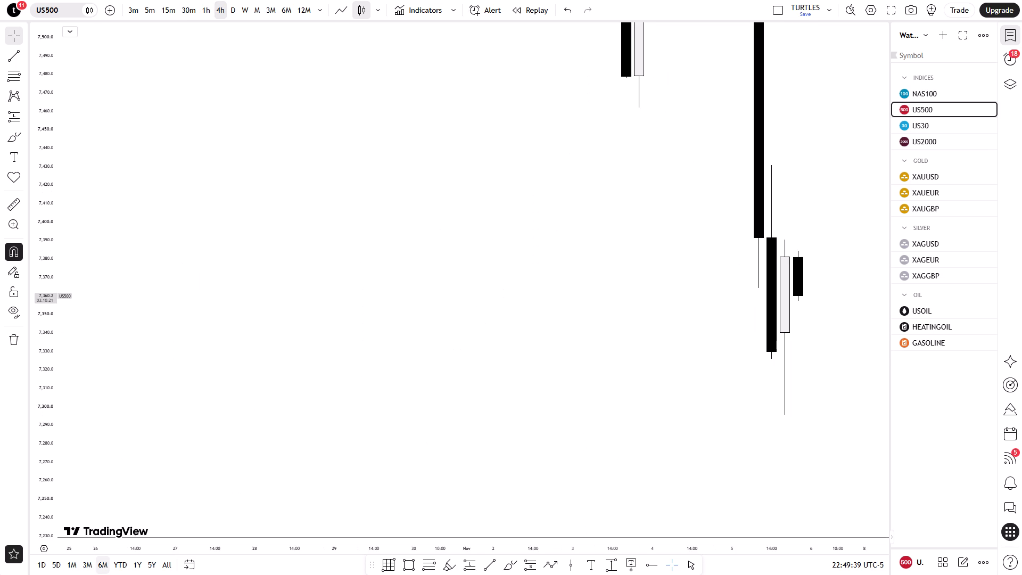
{"action": "left_click_drag", "start_coordinate": [36, 196], "coordinate": [83, 472]}
{"action": "scroll", "coordinate": [281, 439], "scroll_direction": "up", "scroll_amount": 3}
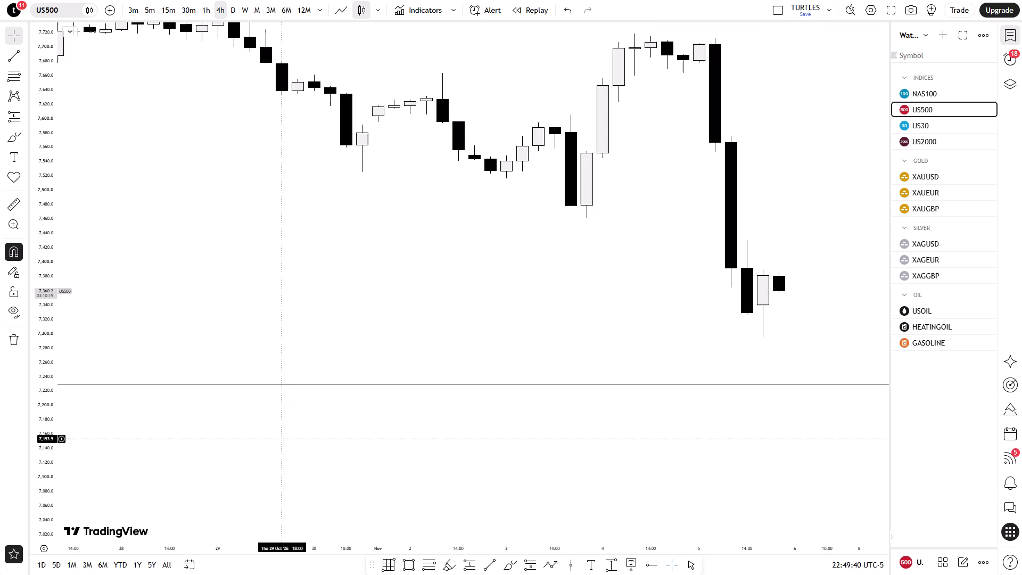
{"action": "scroll", "coordinate": [531, 285], "scroll_direction": "down", "scroll_amount": 14}
{"action": "scroll", "coordinate": [533, 286], "scroll_direction": "up", "scroll_amount": 10}
{"action": "left_click_drag", "start_coordinate": [589, 253], "coordinate": [585, 257]}
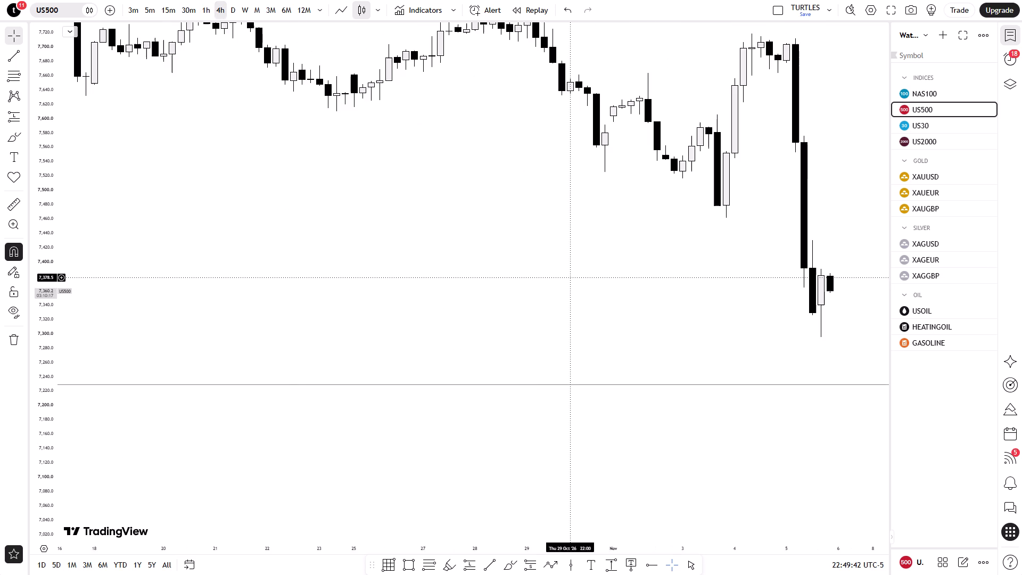
{"action": "left_click_drag", "start_coordinate": [585, 257], "coordinate": [119, 429]}
{"action": "left_click_drag", "start_coordinate": [321, 365], "coordinate": [309, 376]}
{"action": "left_click_drag", "start_coordinate": [512, 492], "coordinate": [584, 379]}
{"action": "left_click_drag", "start_coordinate": [517, 420], "coordinate": [537, 406]}
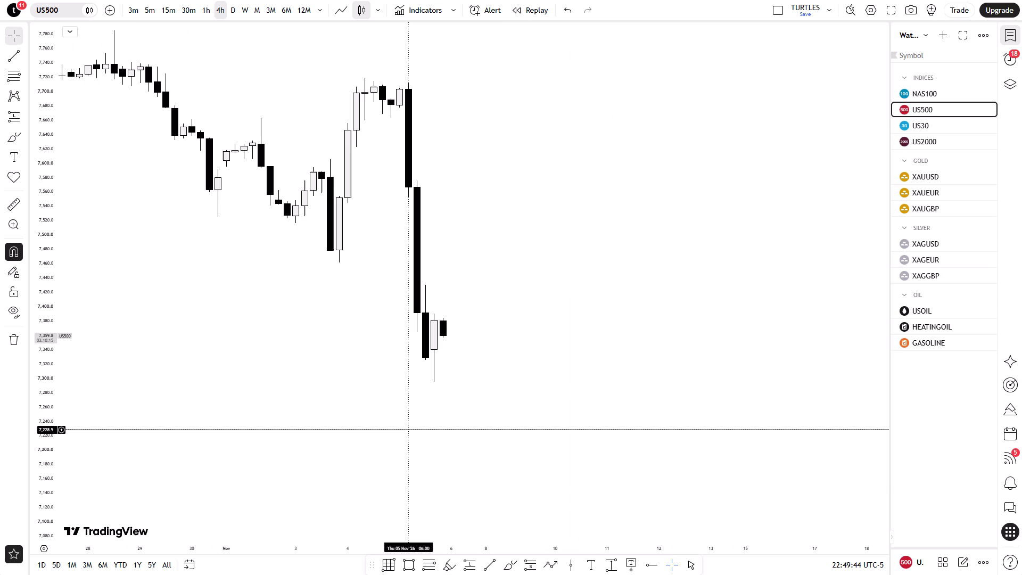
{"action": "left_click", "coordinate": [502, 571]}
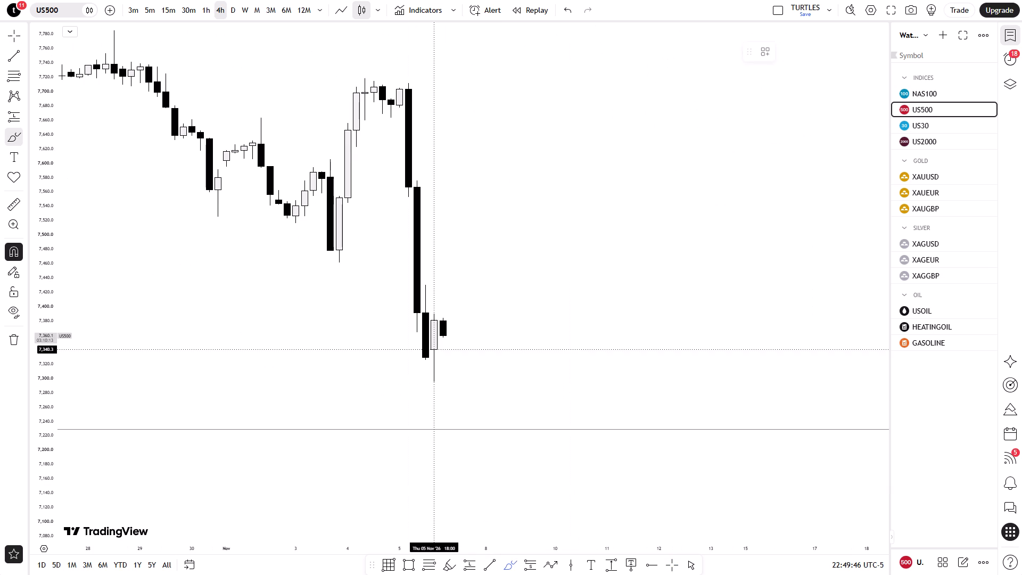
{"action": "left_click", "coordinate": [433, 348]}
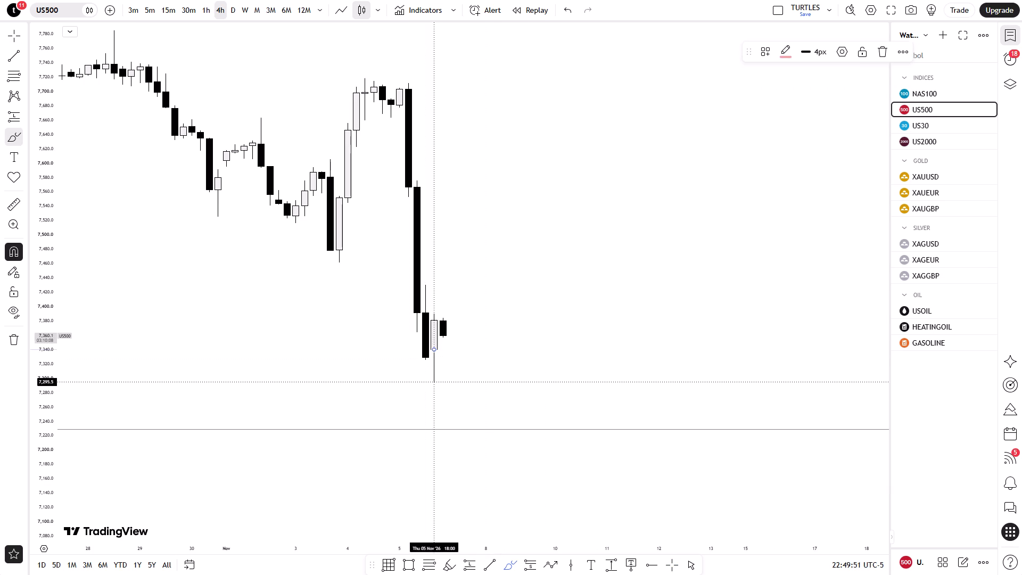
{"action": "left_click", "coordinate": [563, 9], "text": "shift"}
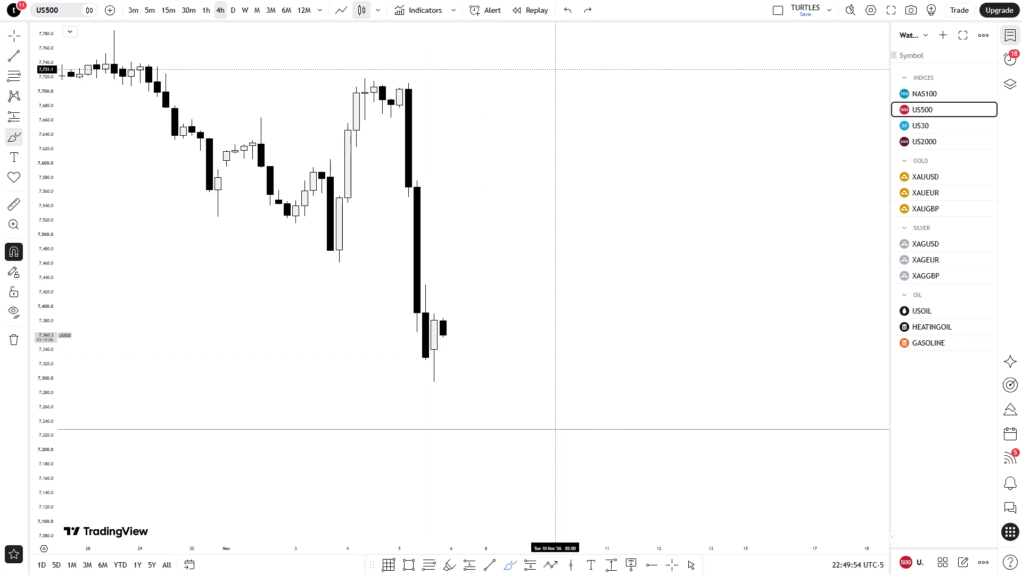
Draw a horizontal trend line at 7,340.3 from the Thu 05 Nov 18:00 candle to Fri 06 Nov 14:00 and apply the 18:00 template.
{"action": "left_click", "coordinate": [492, 572]}
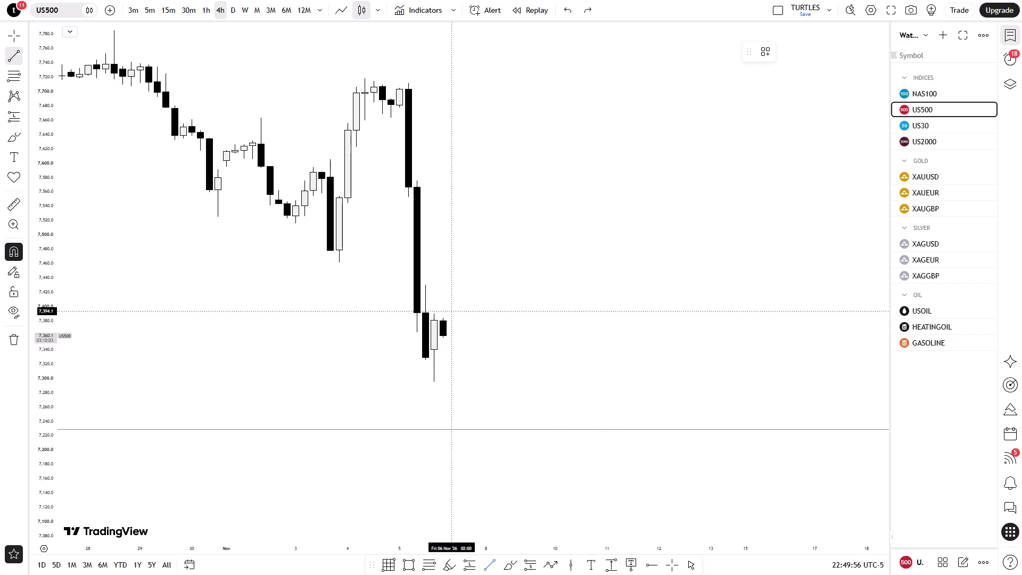
{"action": "left_click", "coordinate": [436, 351]}
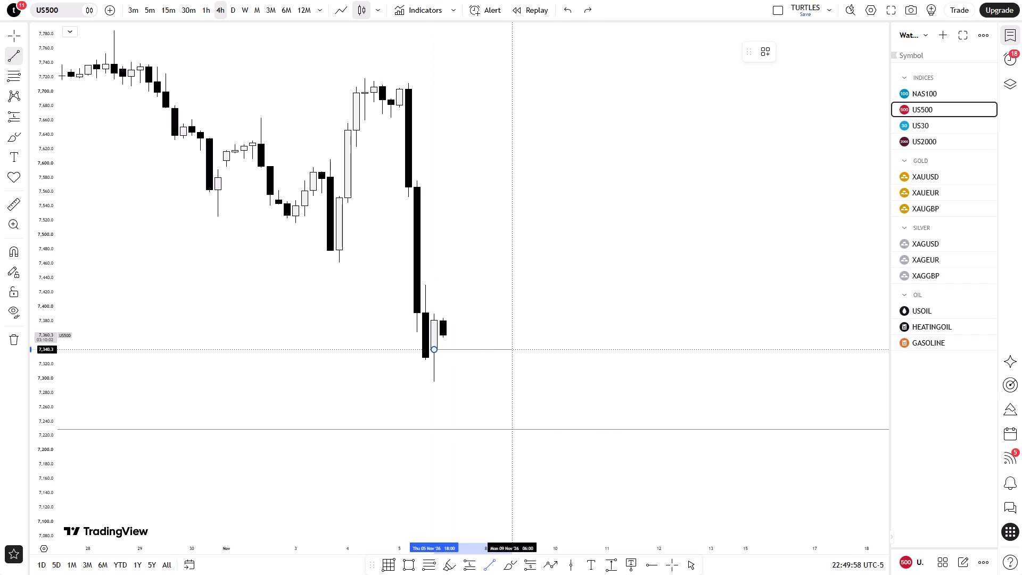
{"action": "left_click", "coordinate": [481, 351], "text": "shift"}
{"action": "left_click", "coordinate": [758, 49]}
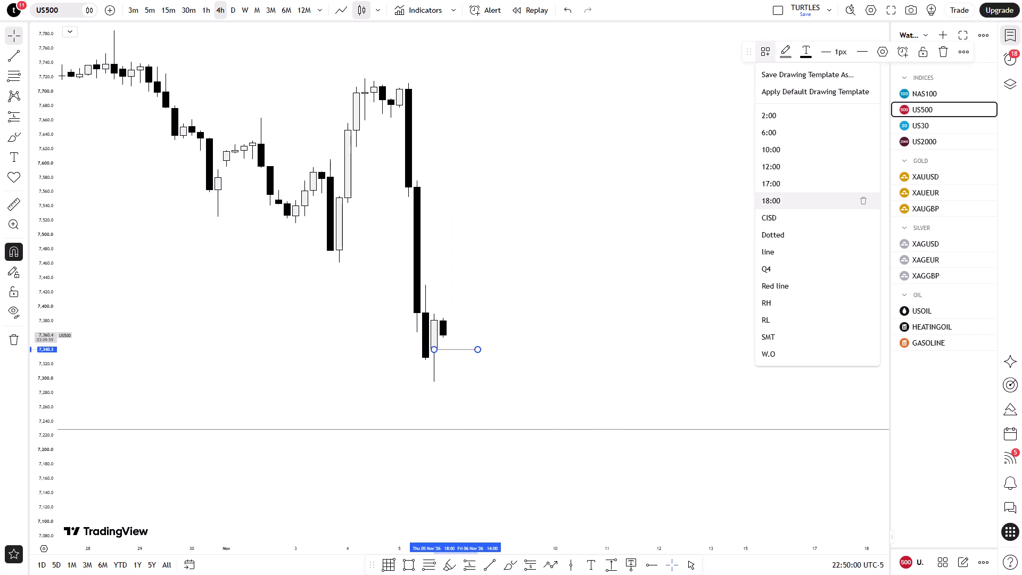
{"action": "left_click", "coordinate": [776, 201]}
{"action": "left_click", "coordinate": [656, 280]}
{"action": "left_click", "coordinate": [633, 309]}
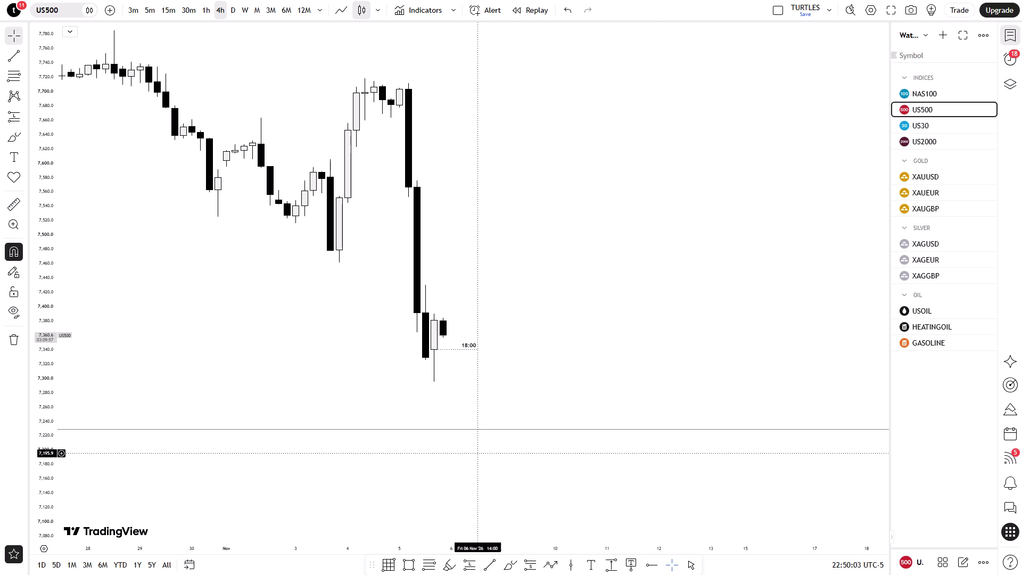
Draw a horizontal trend line at 7,430.8 from the Thu 05 Nov 14:00 candle's high to Sun 08 Nov 18:00 and apply the line template.
{"action": "left_click", "coordinate": [494, 572]}
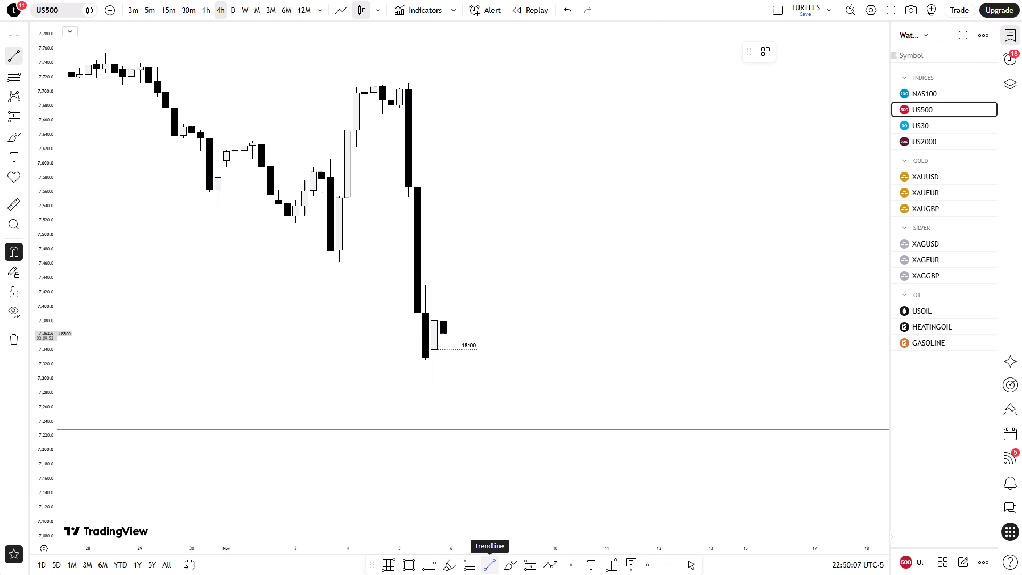
{"action": "left_click", "coordinate": [427, 279]}
{"action": "left_click", "coordinate": [490, 291], "text": "shift"}
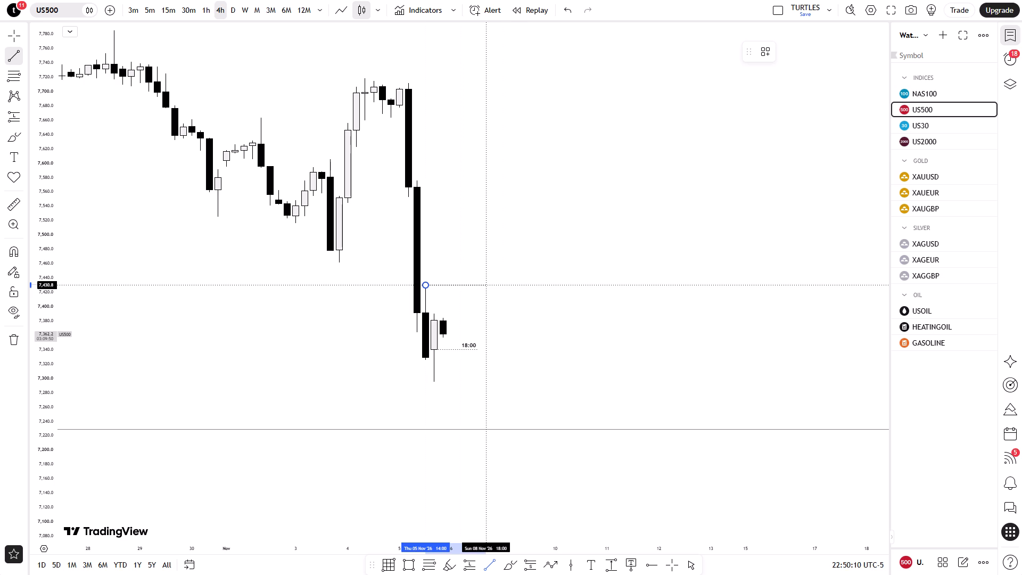
{"action": "left_click", "coordinate": [767, 59]}
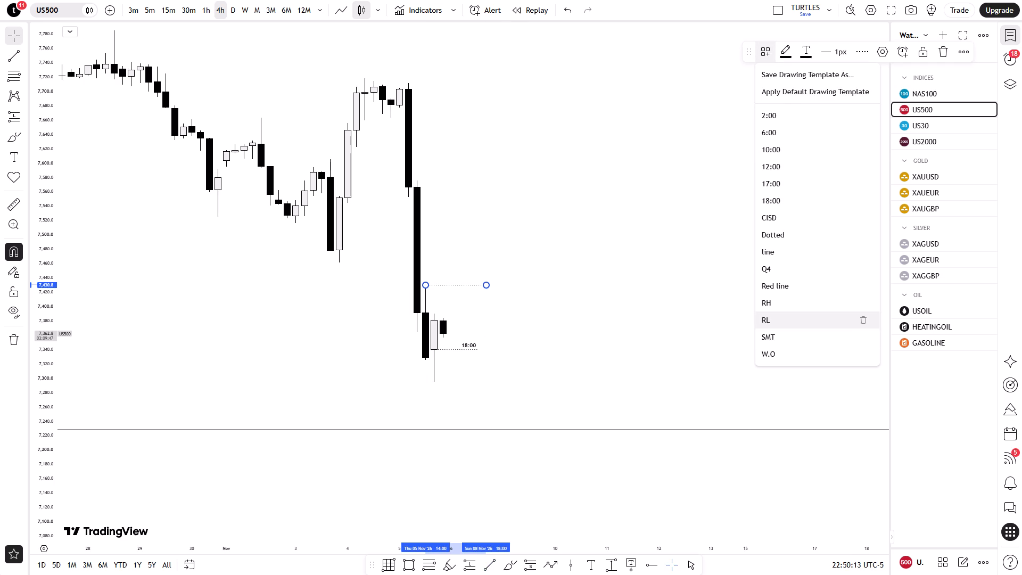
{"action": "left_click", "coordinate": [773, 251]}
{"action": "left_click", "coordinate": [587, 333]}
{"action": "left_click", "coordinate": [561, 358]}
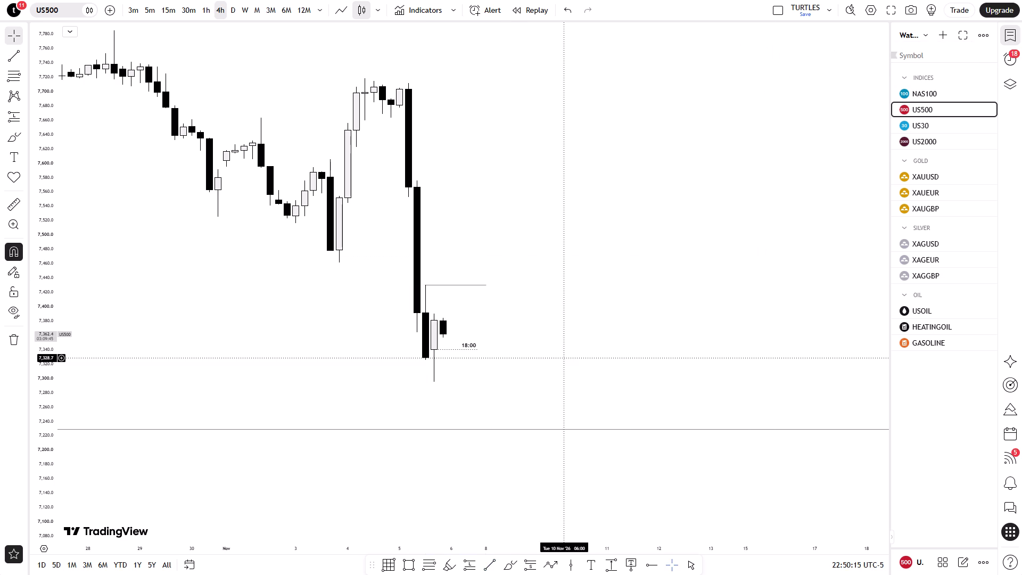
{"action": "scroll", "coordinate": [561, 358], "scroll_direction": "down", "scroll_amount": 3}
{"action": "scroll", "coordinate": [561, 358], "scroll_direction": "up", "scroll_amount": 3}
{"action": "left_click_drag", "start_coordinate": [581, 380], "coordinate": [583, 369]}
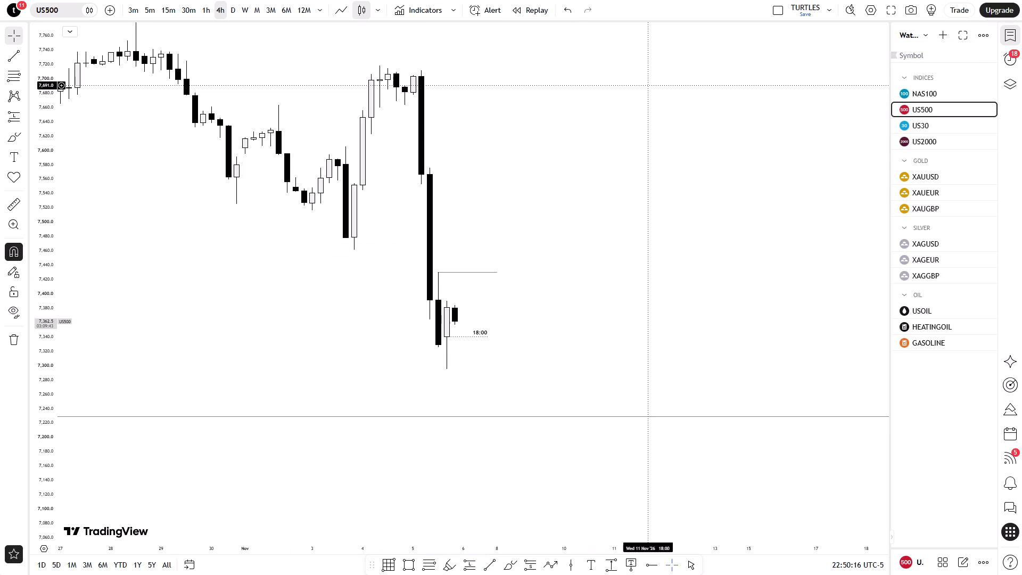
Open the NAS100 chart, draw a horizontal trend line at 26,549.6 from Thu 05 Nov 18:00 to Fri 06 Nov 14:00, and apply the 18:00 template.
{"action": "left_click", "coordinate": [917, 86]}
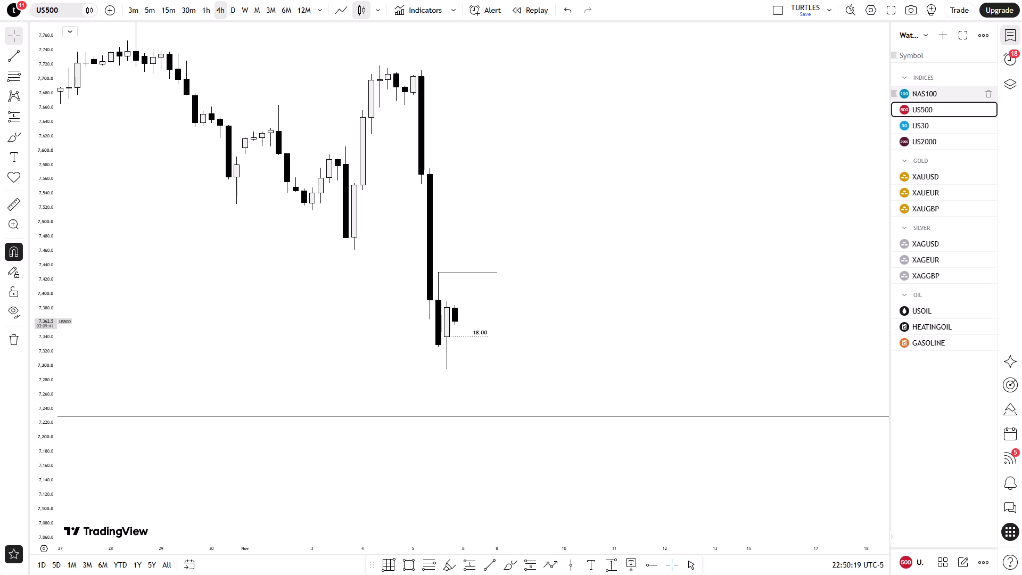
{"action": "left_click_drag", "start_coordinate": [627, 326], "coordinate": [623, 204]}
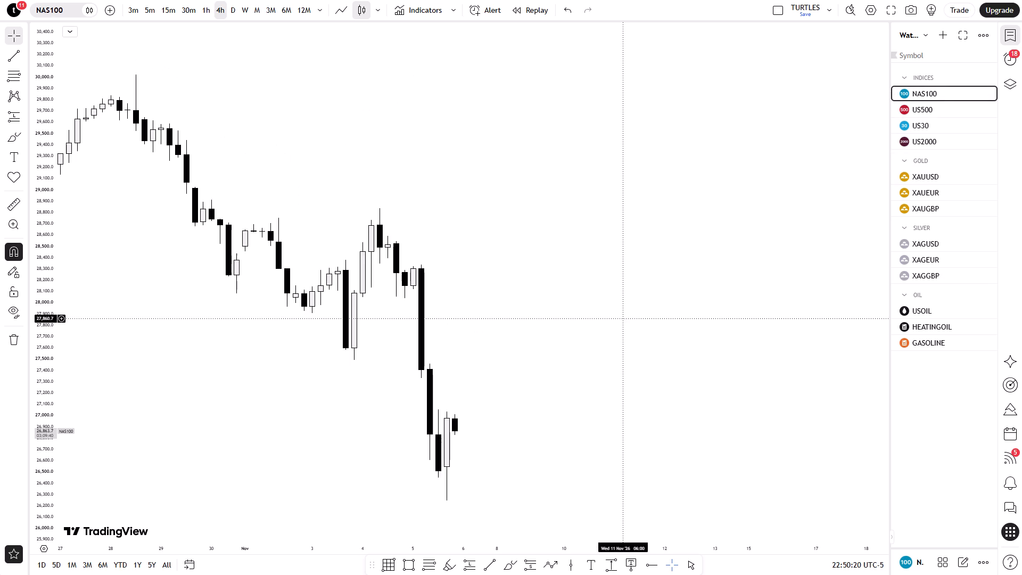
{"action": "left_click", "coordinate": [484, 568]}
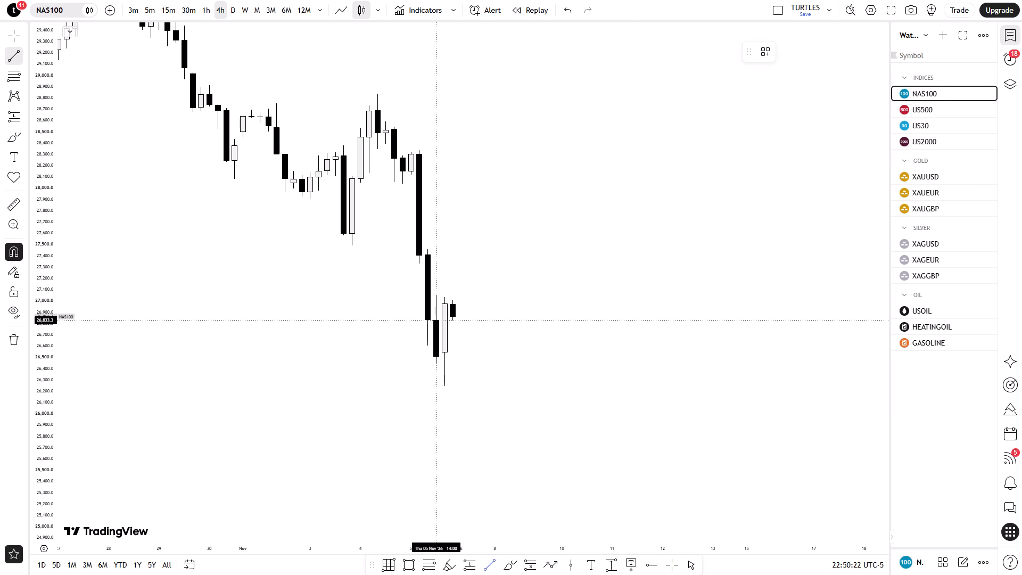
{"action": "left_click", "coordinate": [439, 351]}
{"action": "left_click", "coordinate": [462, 350], "text": "shift"}
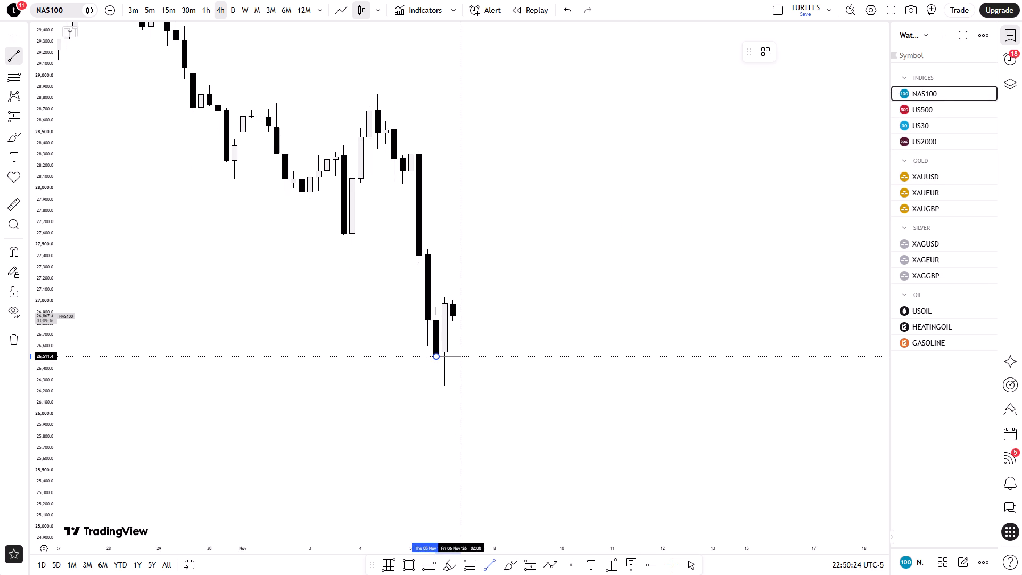
{"action": "left_click_drag", "start_coordinate": [437, 358], "coordinate": [456, 354]}
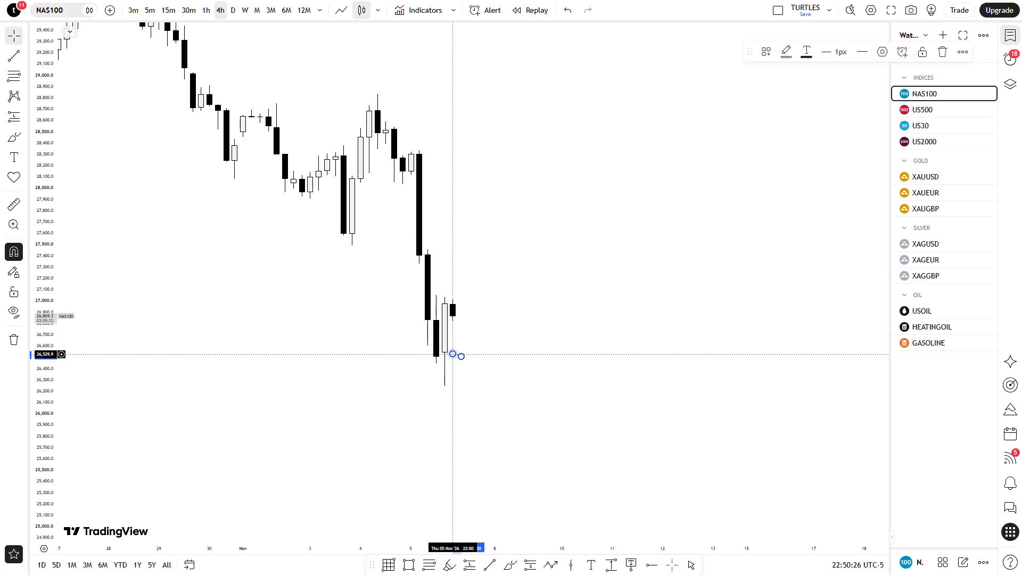
{"action": "left_click_drag", "start_coordinate": [452, 352], "coordinate": [445, 355]}
{"action": "left_click", "coordinate": [459, 370]}
{"action": "left_click_drag", "start_coordinate": [460, 358], "coordinate": [486, 358]}
{"action": "left_click", "coordinate": [768, 50]}
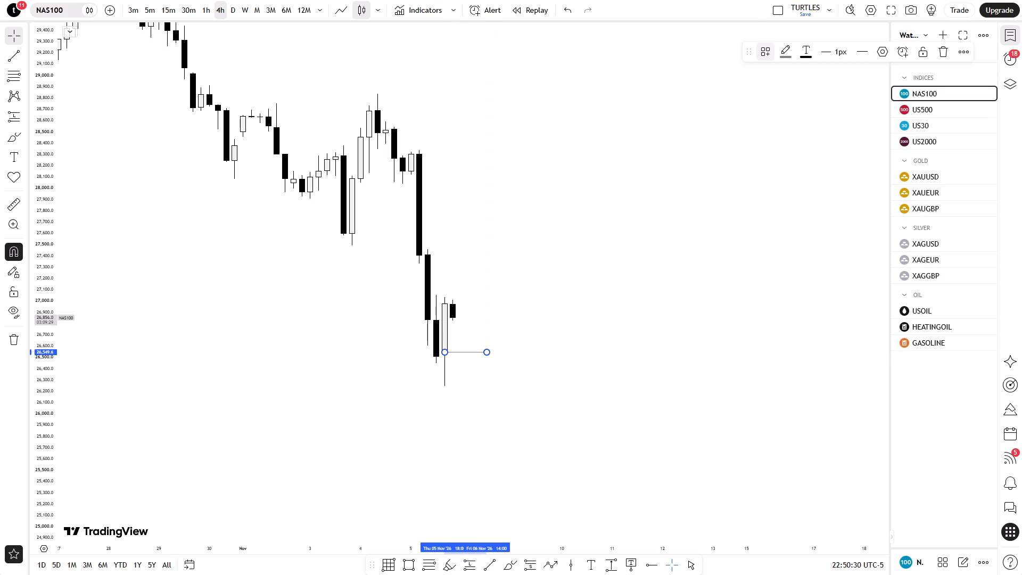
{"action": "left_click", "coordinate": [772, 202]}
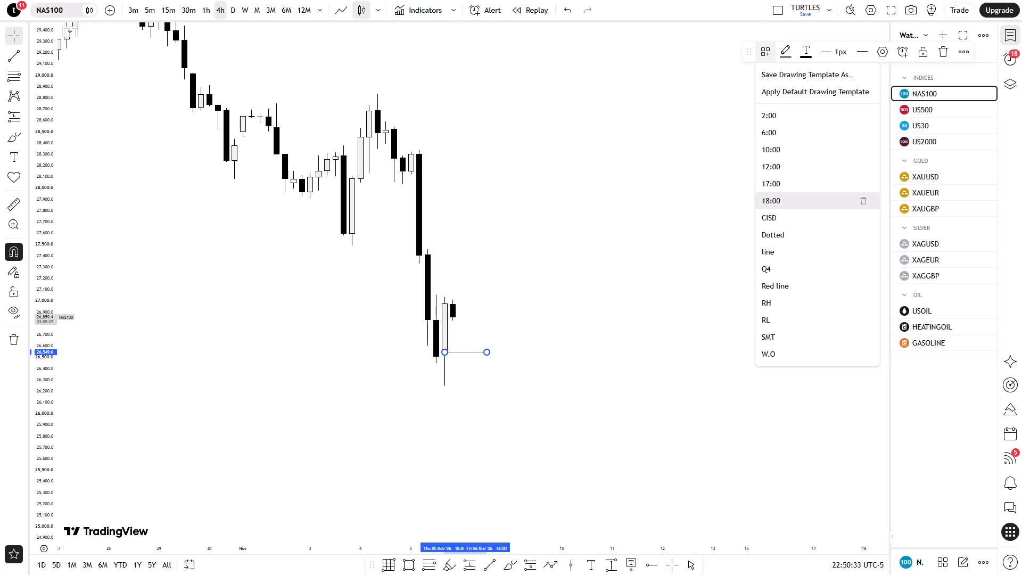
{"action": "left_click_drag", "start_coordinate": [757, 243], "coordinate": [749, 247]}
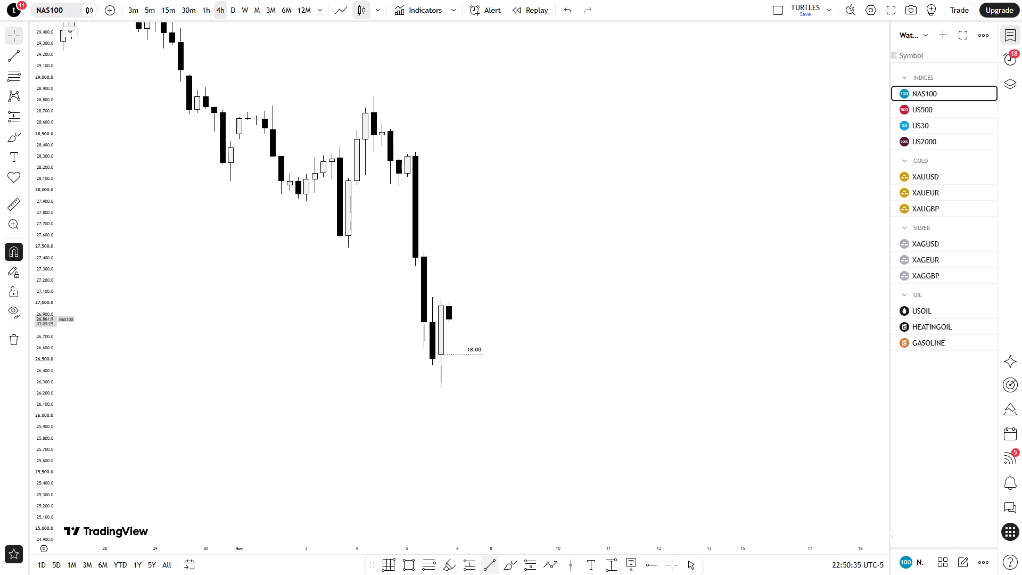
Draw a short horizontal trend line at 27,054.1 from the high of the Thu 05 Nov 14:00 candle on NAS100, using the line template.
{"action": "left_click", "coordinate": [484, 566]}
{"action": "left_click", "coordinate": [774, 50]}
{"action": "left_click", "coordinate": [775, 233]}
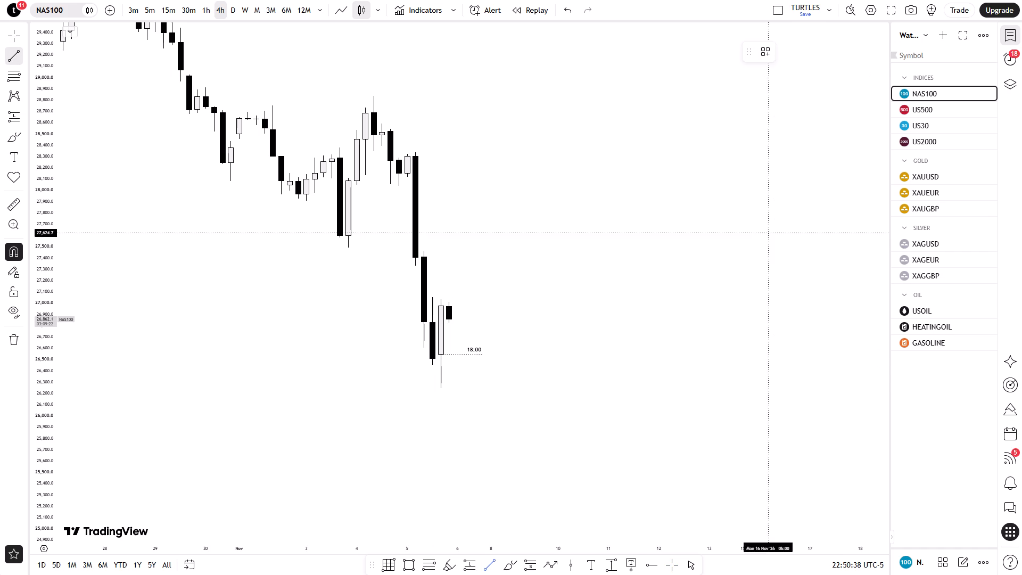
{"action": "left_click", "coordinate": [435, 284]}
{"action": "left_click", "coordinate": [467, 295], "text": "shift"}
{"action": "left_click", "coordinate": [563, 301]}
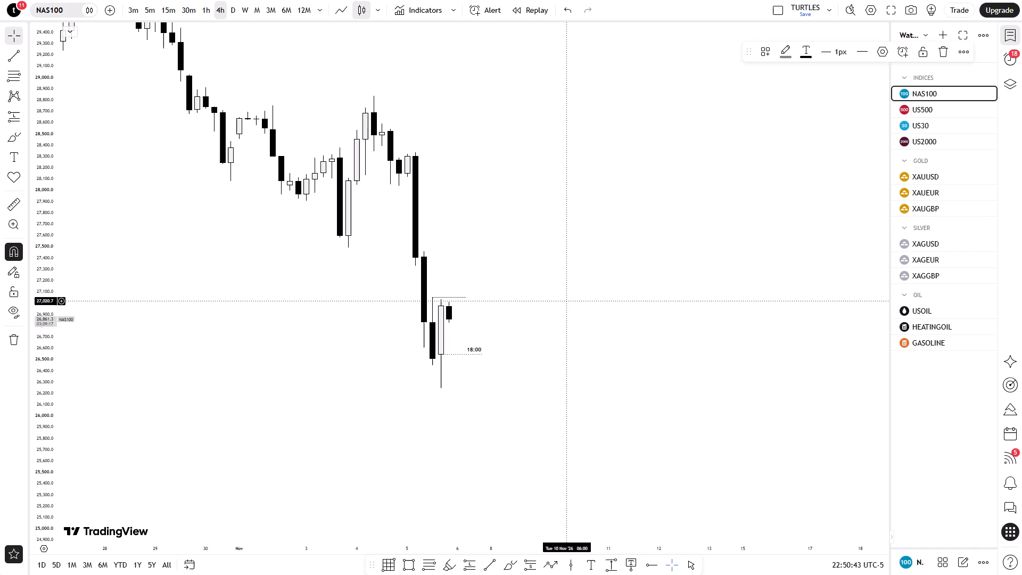
On the US30 chart, move the upper trend line to 51,388.9 from Thu 05 Nov 18:00 to Mon 09 Nov 02:00 and apply the 18:00 template.
{"action": "left_click", "coordinate": [932, 121]}
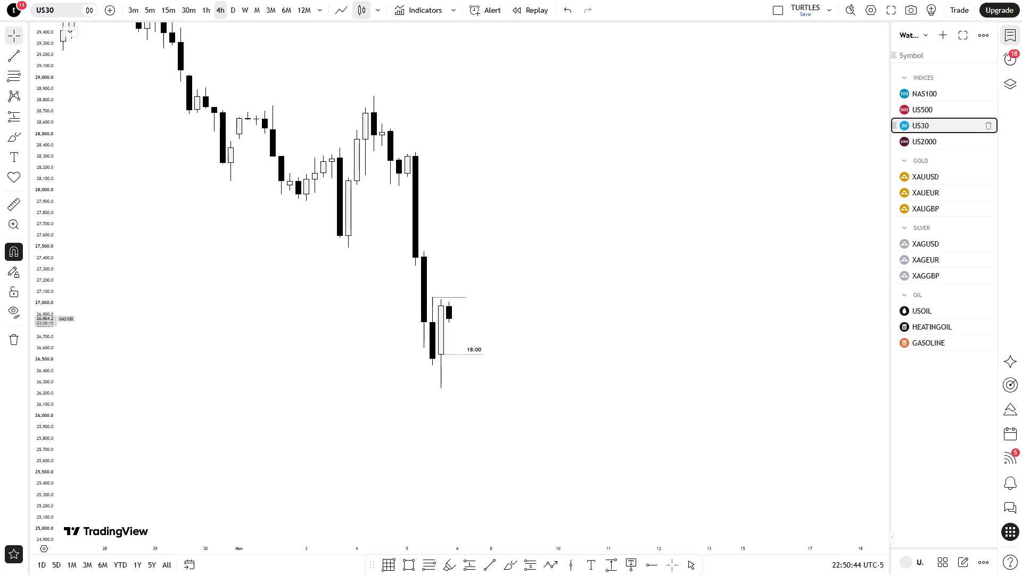
{"action": "left_click_drag", "start_coordinate": [624, 405], "coordinate": [674, 285]}
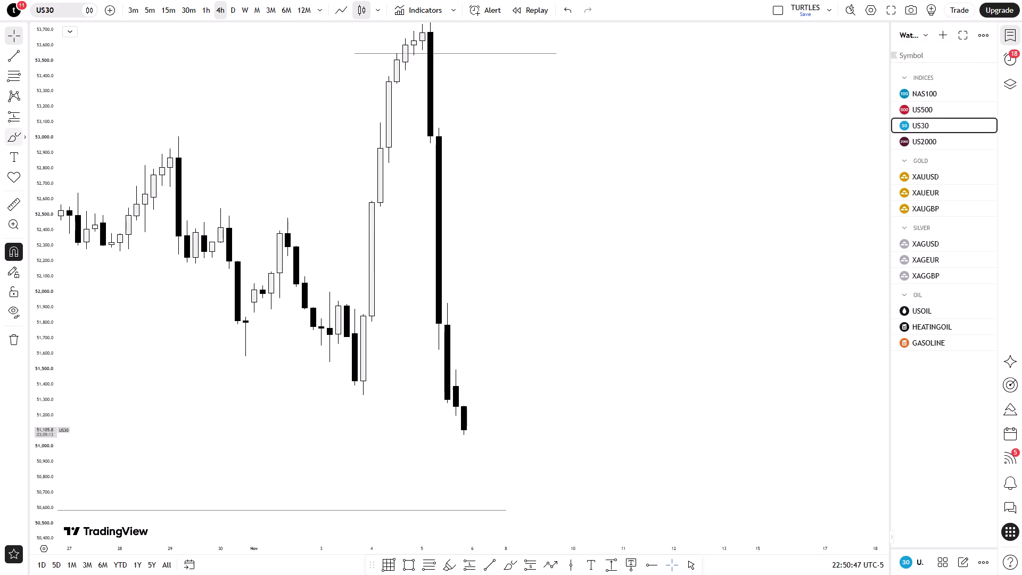
{"action": "left_click_drag", "start_coordinate": [41, 83], "coordinate": [40, 201]}
{"action": "scroll", "coordinate": [175, 352], "scroll_direction": "down", "scroll_amount": 5}
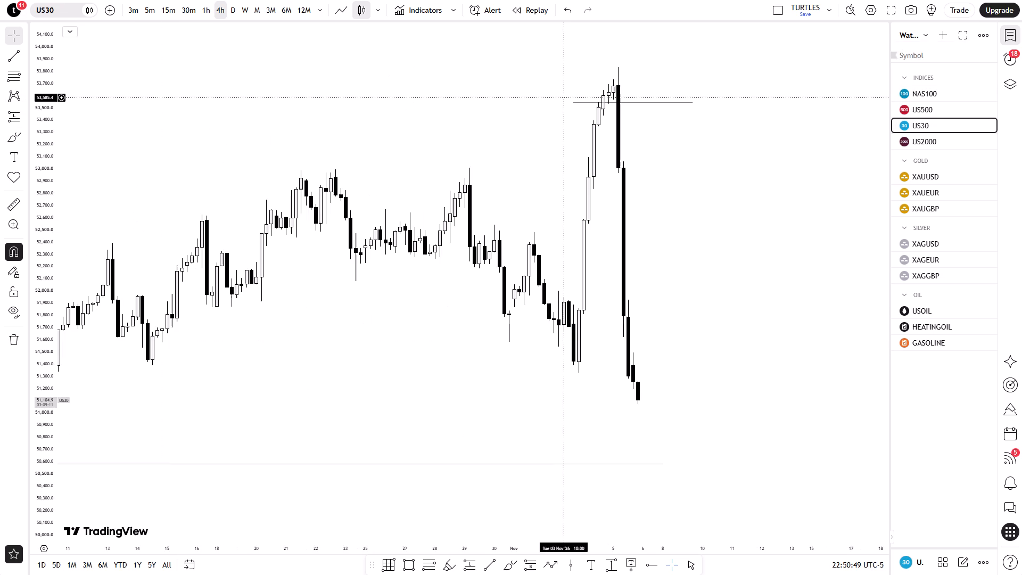
{"action": "left_click_drag", "start_coordinate": [576, 101], "coordinate": [641, 367]}
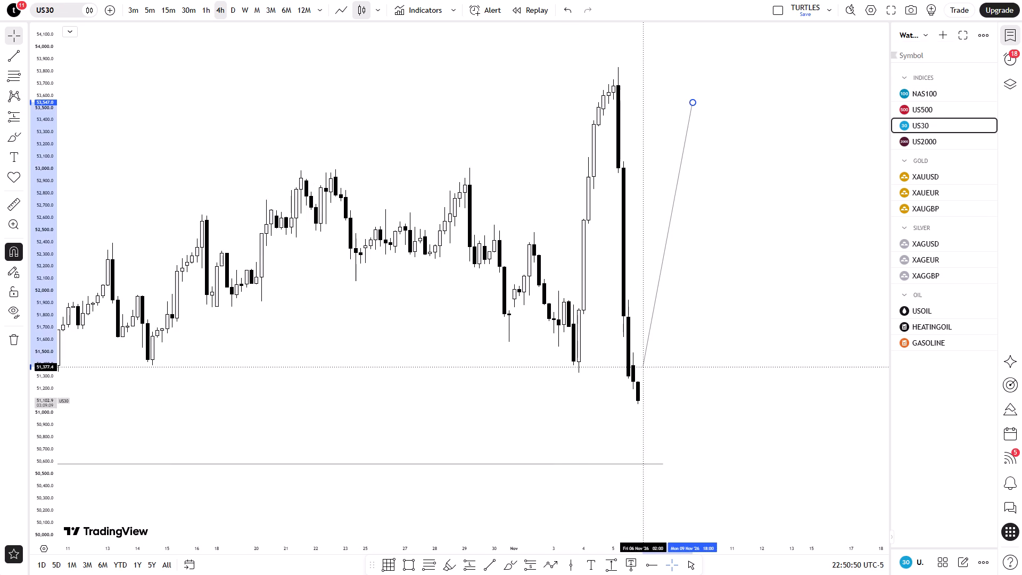
{"action": "left_click_drag", "start_coordinate": [641, 367], "coordinate": [635, 360]}
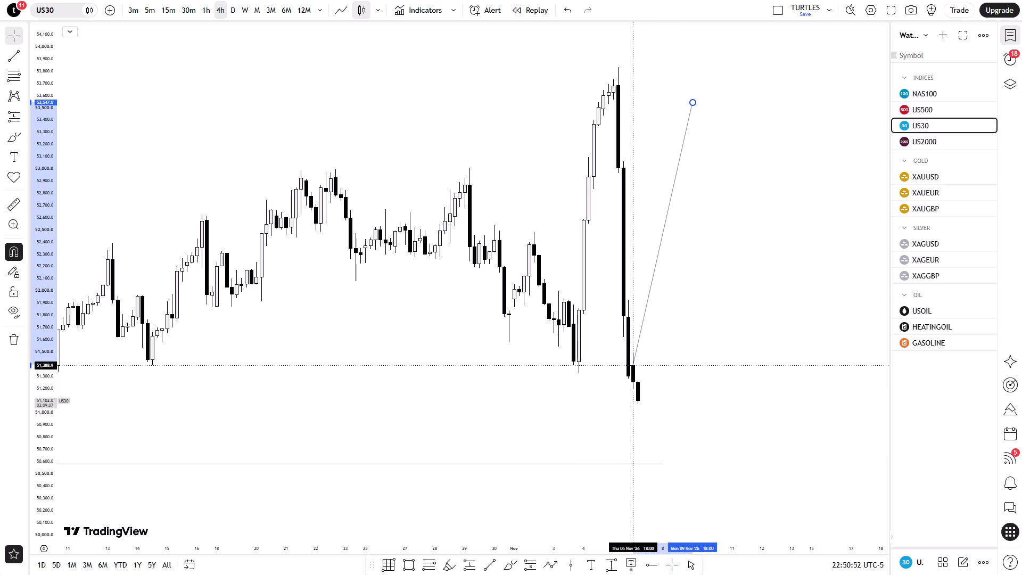
{"action": "left_click_drag", "start_coordinate": [635, 360], "coordinate": [634, 360]}
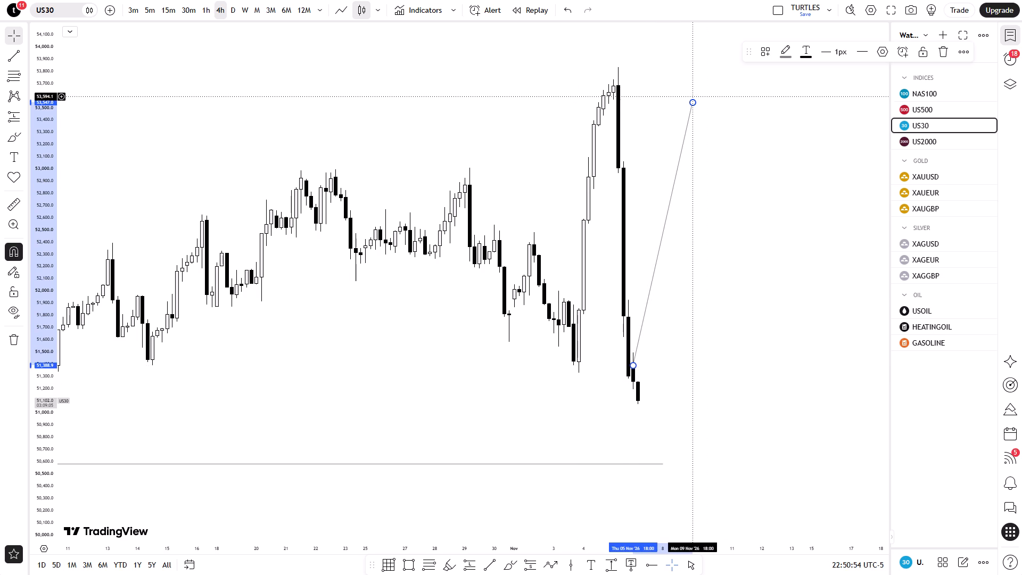
{"action": "left_click_drag", "start_coordinate": [696, 101], "coordinate": [641, 376]}
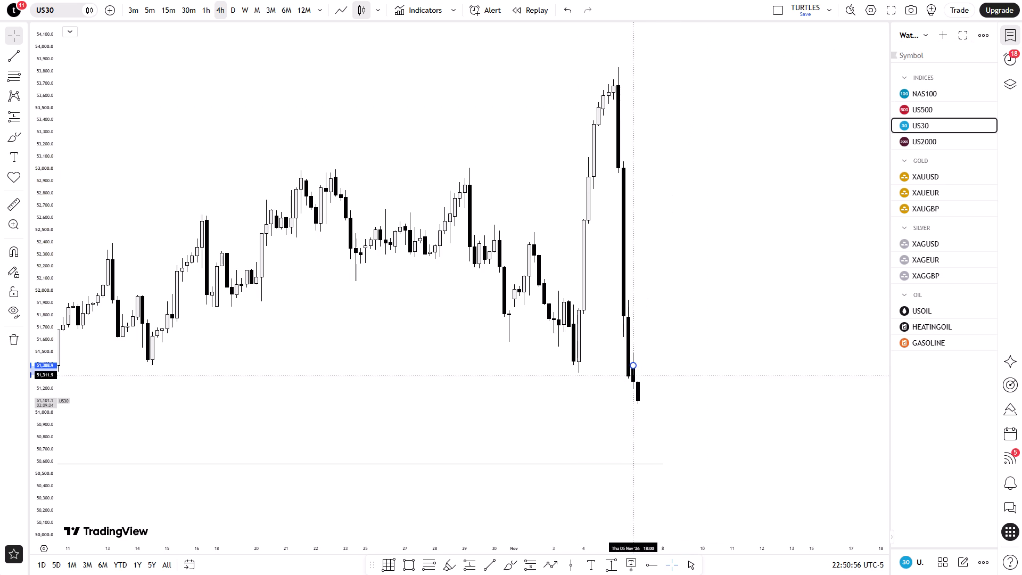
{"action": "left_click_drag", "start_coordinate": [641, 376], "coordinate": [674, 376]}
{"action": "left_click", "coordinate": [763, 46]}
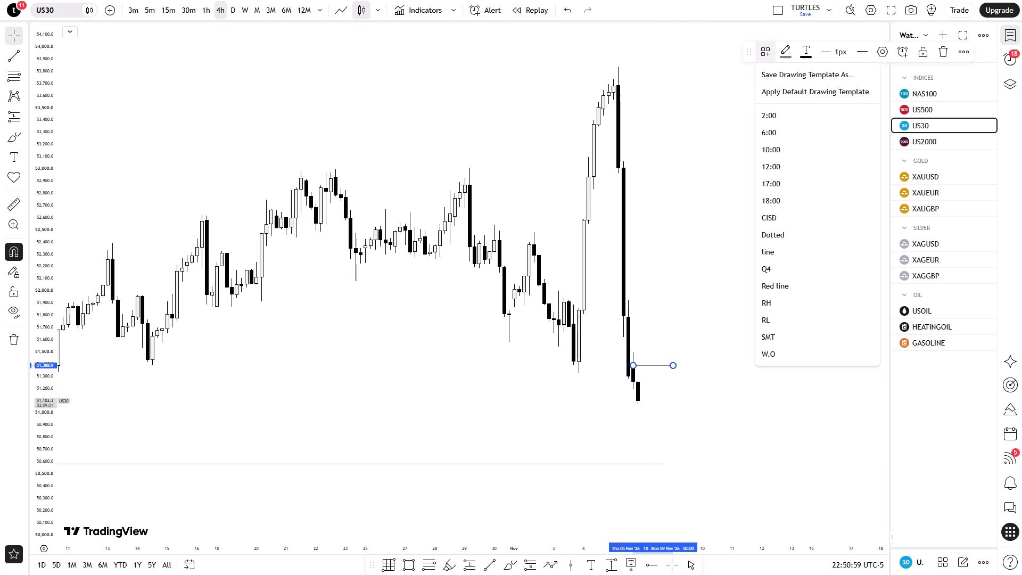
{"action": "left_click", "coordinate": [768, 200]}
{"action": "left_click_drag", "start_coordinate": [731, 242], "coordinate": [727, 259]}
{"action": "left_click_drag", "start_coordinate": [704, 310], "coordinate": [589, 291]}
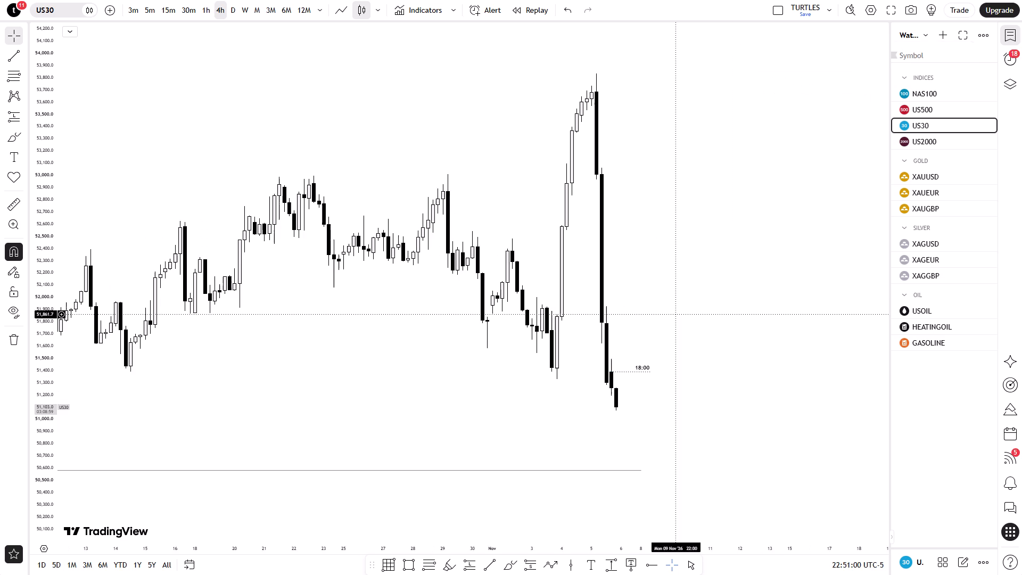
{"action": "scroll", "coordinate": [614, 265], "scroll_direction": "up", "scroll_amount": 4}
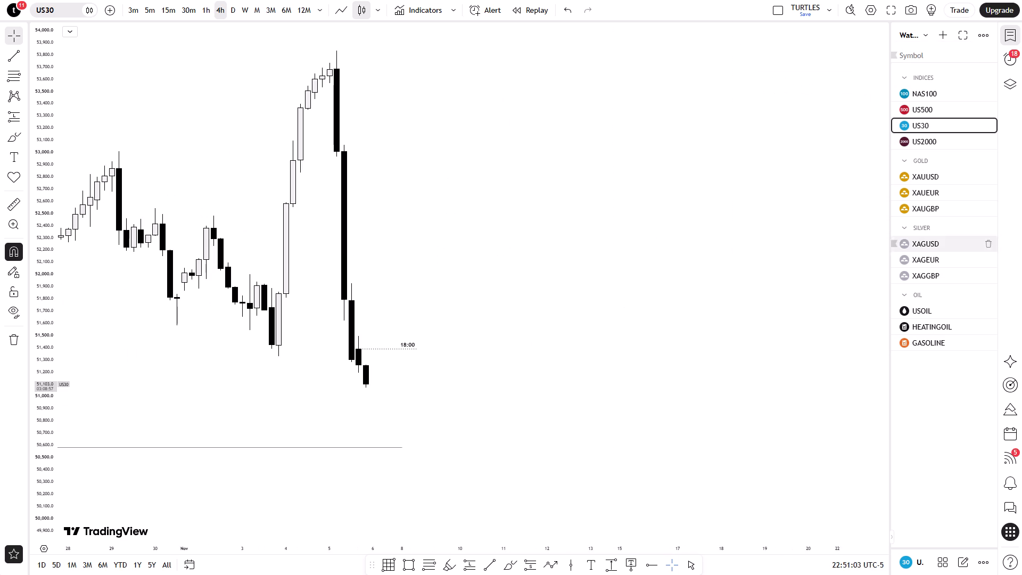
Open the USOIL chart and examine its recent 4-hour price action and existing low line.
{"action": "left_click", "coordinate": [938, 309]}
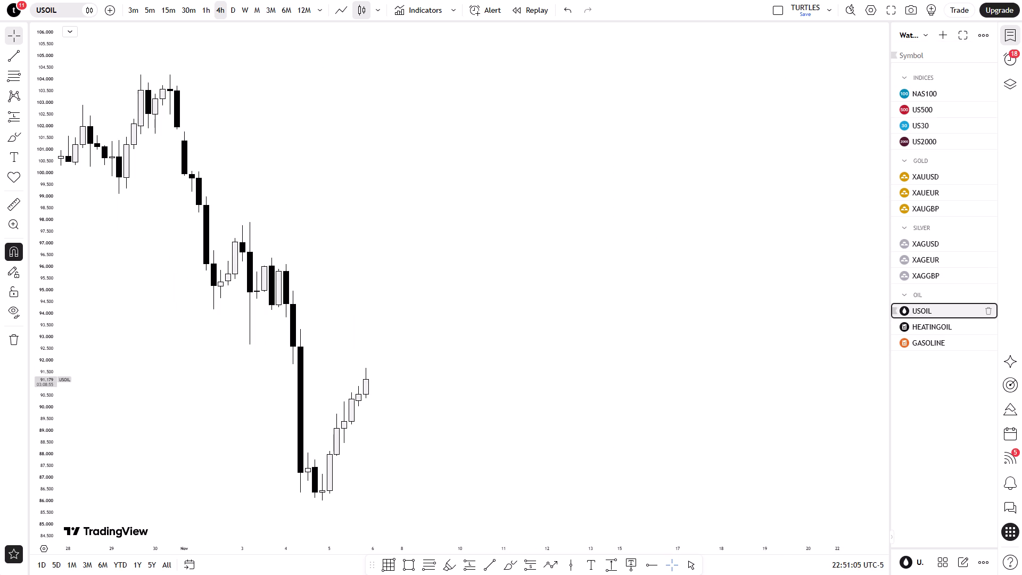
{"action": "left_click_drag", "start_coordinate": [580, 381], "coordinate": [614, 347]}
{"action": "scroll", "coordinate": [611, 344], "scroll_direction": "down", "scroll_amount": 8}
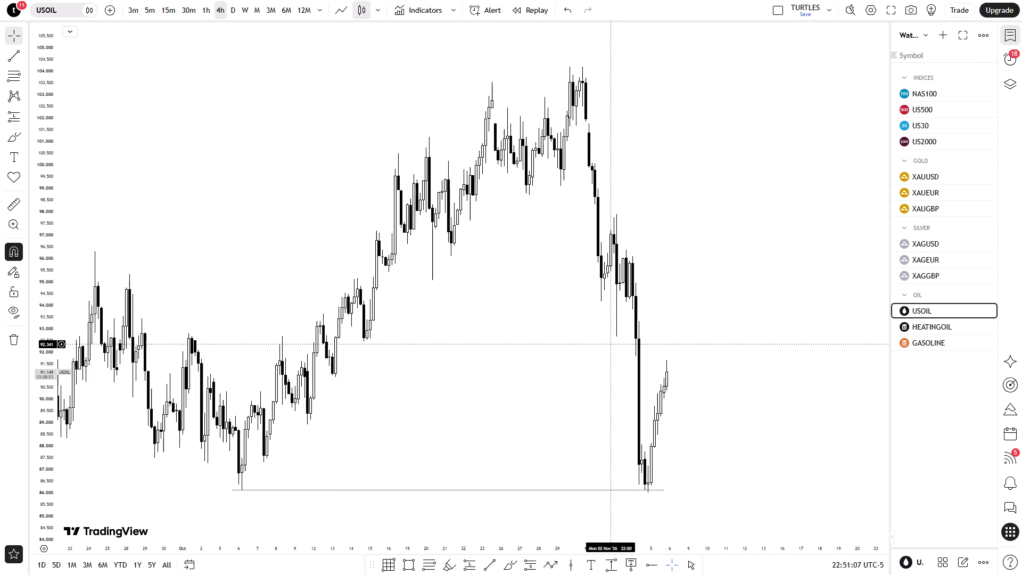
{"action": "scroll", "coordinate": [611, 344], "scroll_direction": "up", "scroll_amount": 7}
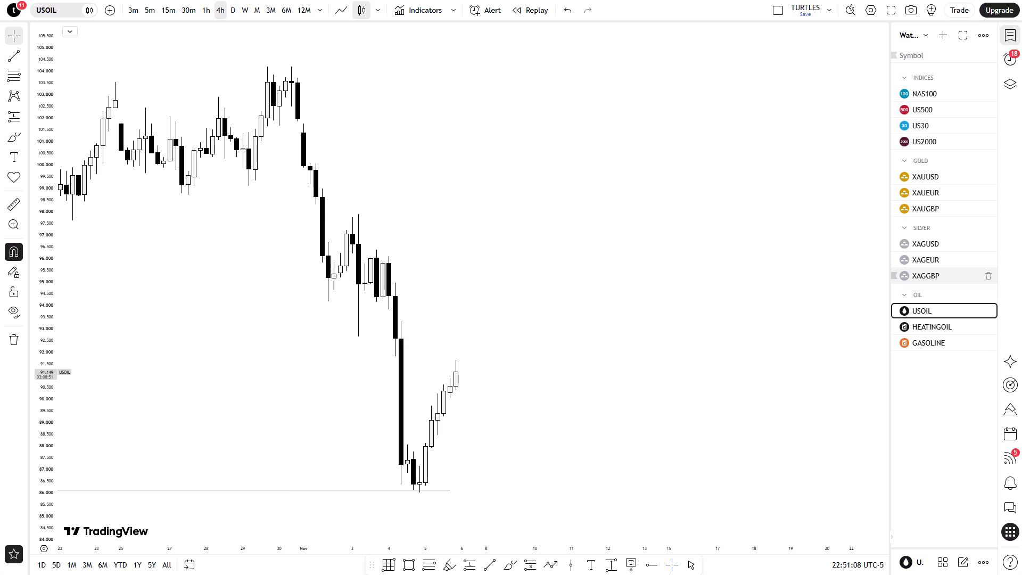
Open the XAUUSD chart and draw a horizontal trend line at 4,088.57 from Thu 05 Nov 18:00 to Sun 08 Nov 18:00.
{"action": "left_click", "coordinate": [937, 179]}
{"action": "left_click_drag", "start_coordinate": [561, 272], "coordinate": [578, 362]}
{"action": "scroll", "coordinate": [577, 360], "scroll_direction": "down", "scroll_amount": 5}
{"action": "scroll", "coordinate": [577, 360], "scroll_direction": "up", "scroll_amount": 5}
{"action": "left_click_drag", "start_coordinate": [597, 438], "coordinate": [661, 252]}
{"action": "left_click", "coordinate": [608, 317]}
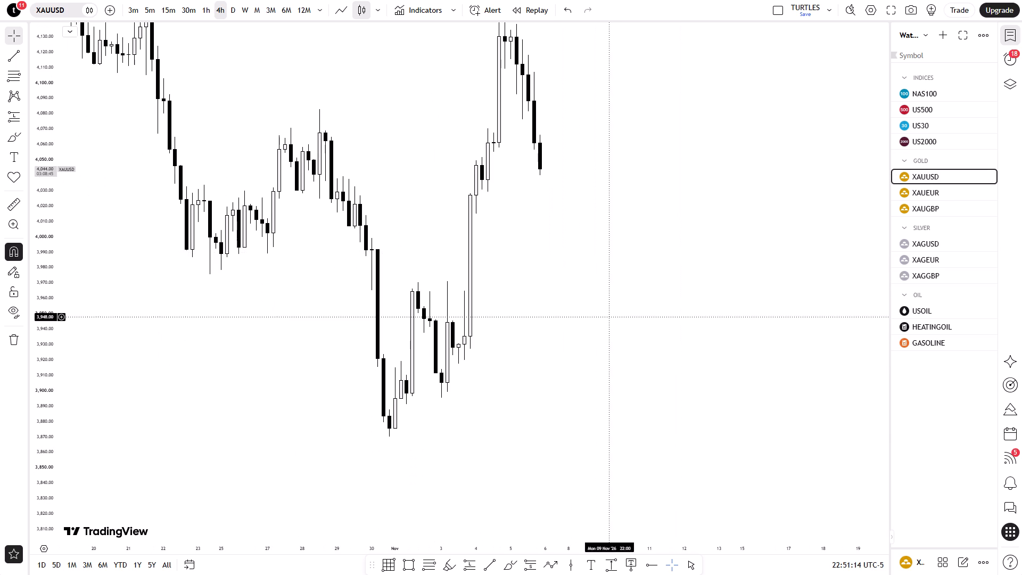
{"action": "left_click_drag", "start_coordinate": [549, 188], "coordinate": [557, 325]}
{"action": "scroll", "coordinate": [550, 328], "scroll_direction": "up", "scroll_amount": 2}
{"action": "left_click_drag", "start_coordinate": [550, 328], "coordinate": [568, 311]}
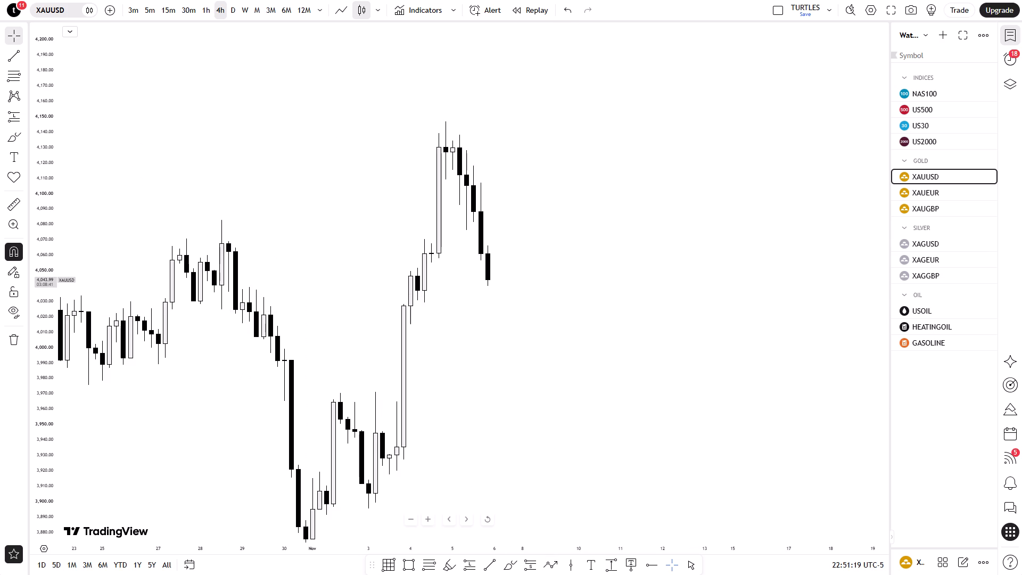
{"action": "left_click", "coordinate": [491, 563]}
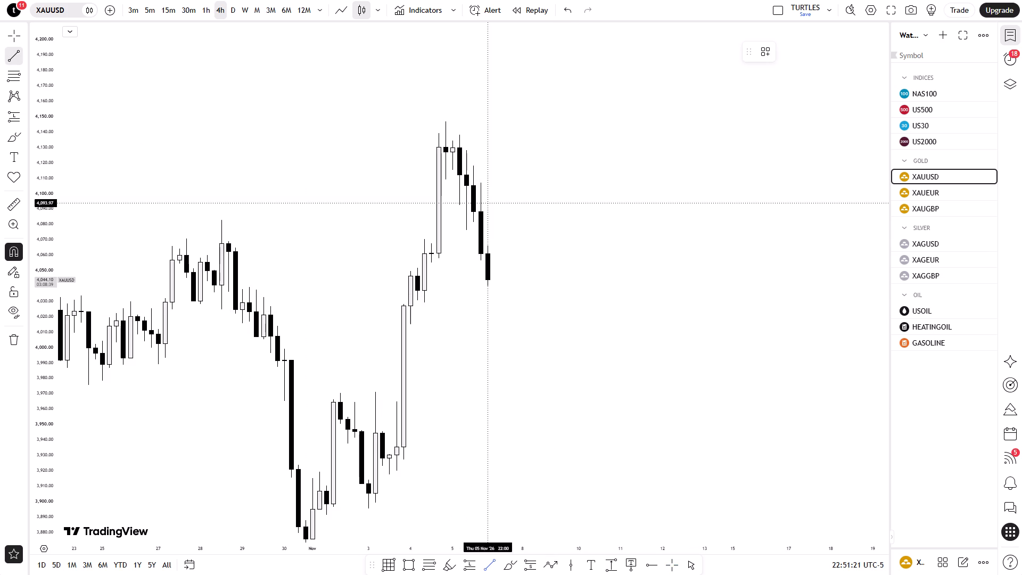
{"action": "left_click", "coordinate": [481, 208]}
{"action": "left_click", "coordinate": [523, 212], "text": "shift"}
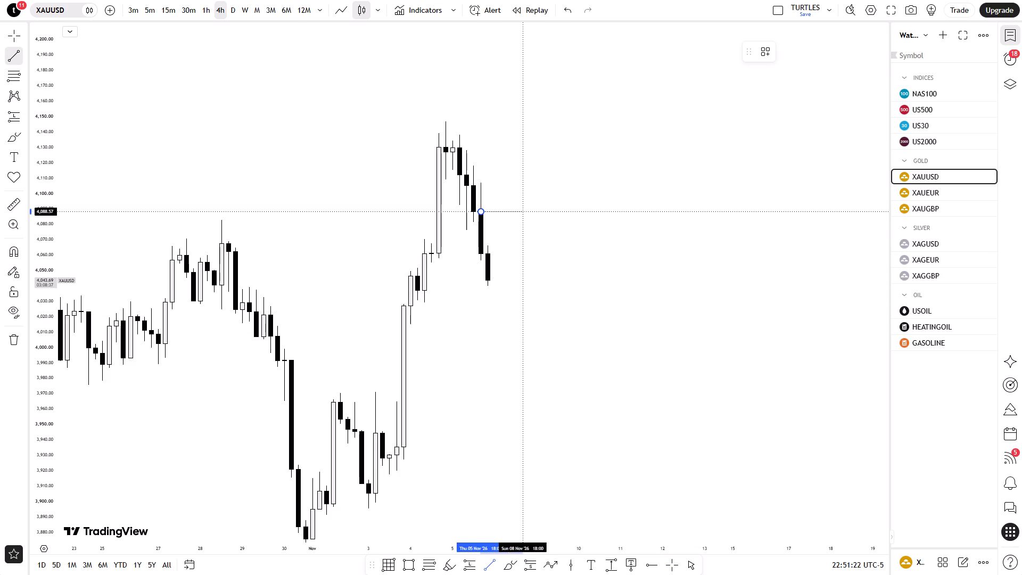
Apply the 18:00 template to the new XAUUSD line and extend its end to Mon 09 Nov 10:00.
{"action": "left_click", "coordinate": [766, 56]}
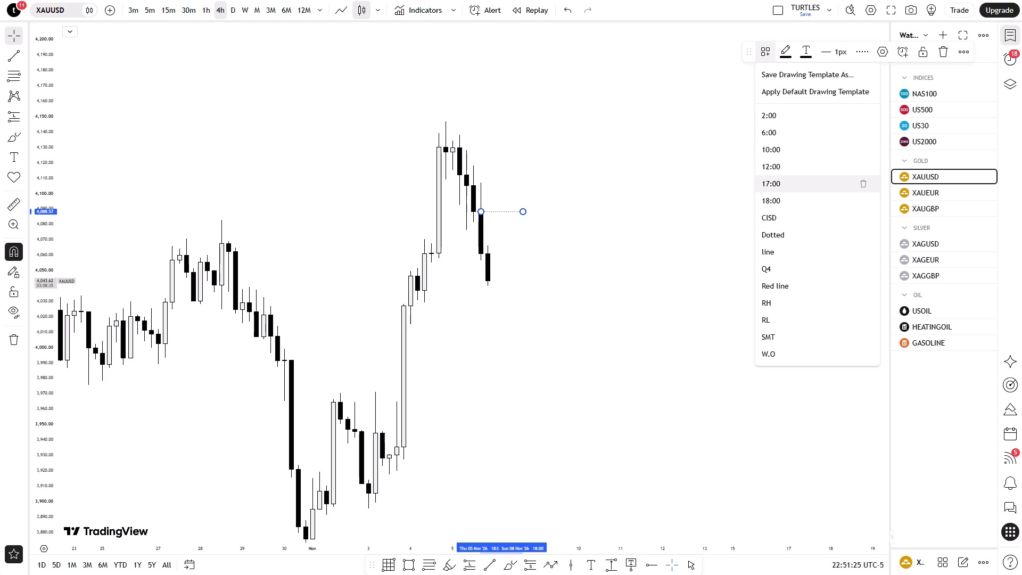
{"action": "left_click", "coordinate": [778, 194]}
{"action": "left_click", "coordinate": [745, 229]}
{"action": "left_click", "coordinate": [609, 308]}
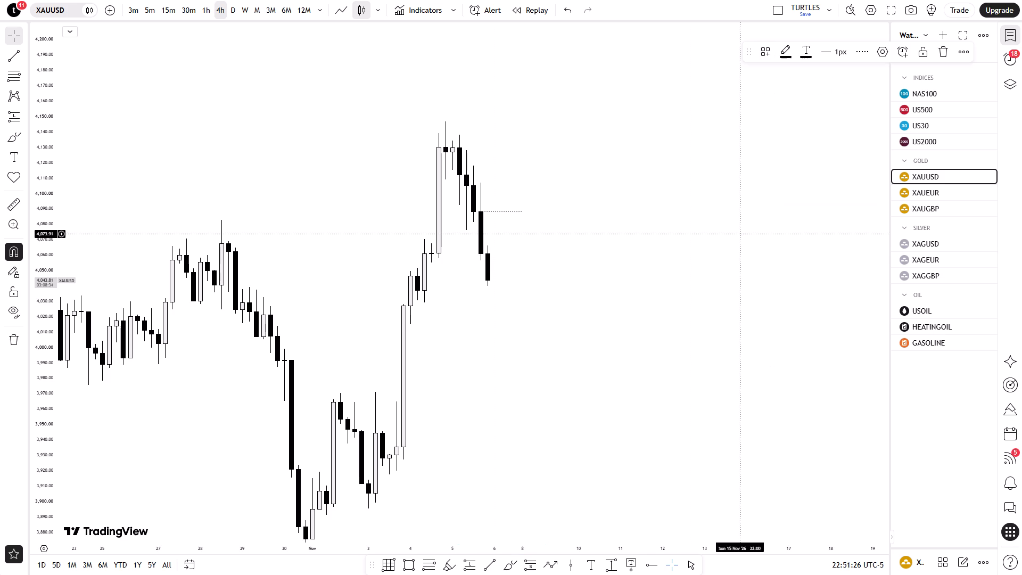
{"action": "left_click_drag", "start_coordinate": [520, 210], "coordinate": [548, 213]}
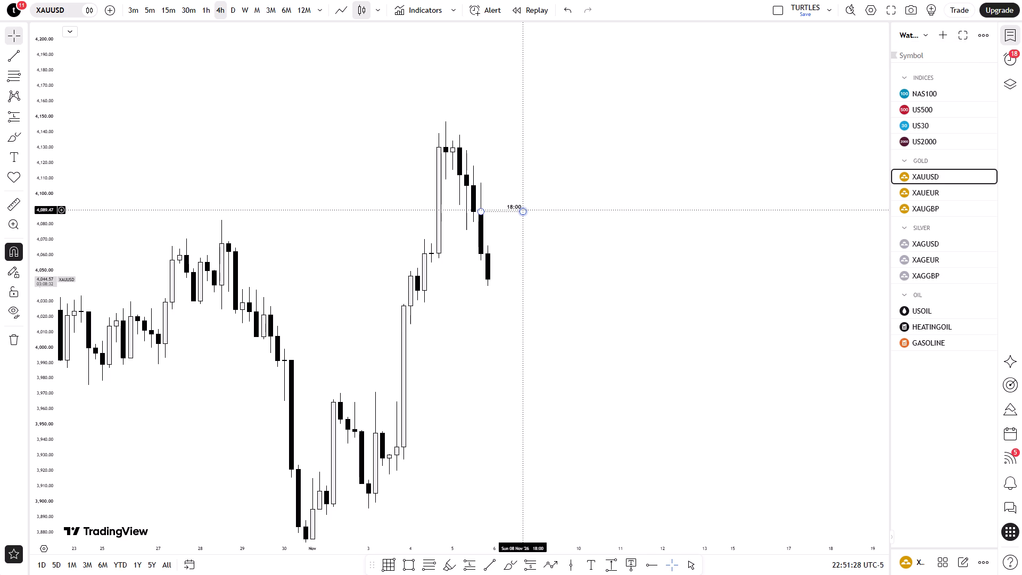
{"action": "left_click", "coordinate": [558, 257]}
Examine the recent 4-hour XAUUSD candles around the 18:00 line and the swings before it.
{"action": "scroll", "coordinate": [606, 350], "scroll_direction": "up", "scroll_amount": 2}
{"action": "left_click_drag", "start_coordinate": [542, 366], "coordinate": [606, 350]}
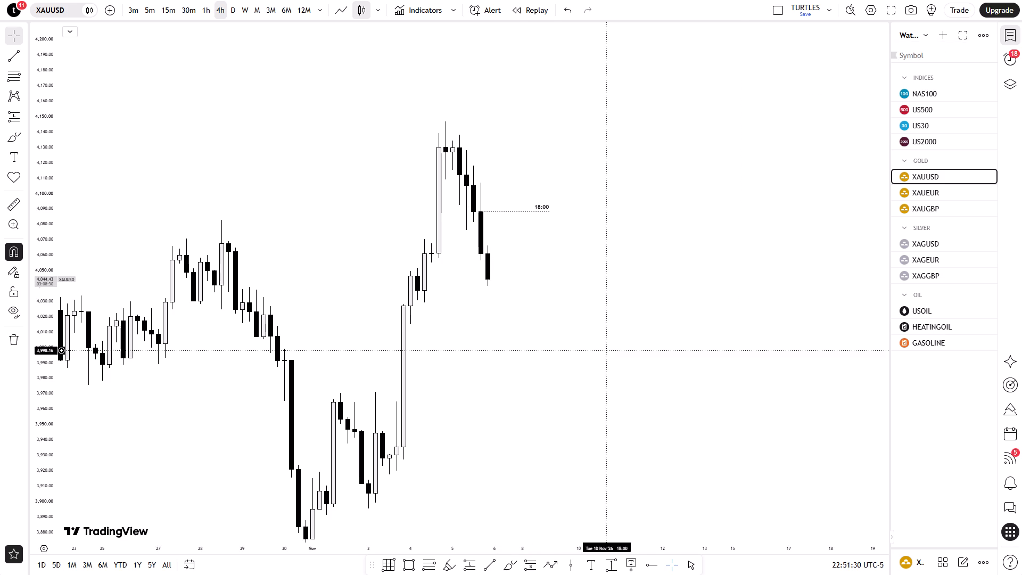
{"action": "left_click_drag", "start_coordinate": [606, 350], "coordinate": [845, 304]}
{"action": "scroll", "coordinate": [751, 302], "scroll_direction": "up", "scroll_amount": 3}
{"action": "left_click_drag", "start_coordinate": [675, 373], "coordinate": [716, 336]}
{"action": "left_click_drag", "start_coordinate": [699, 347], "coordinate": [692, 351]}
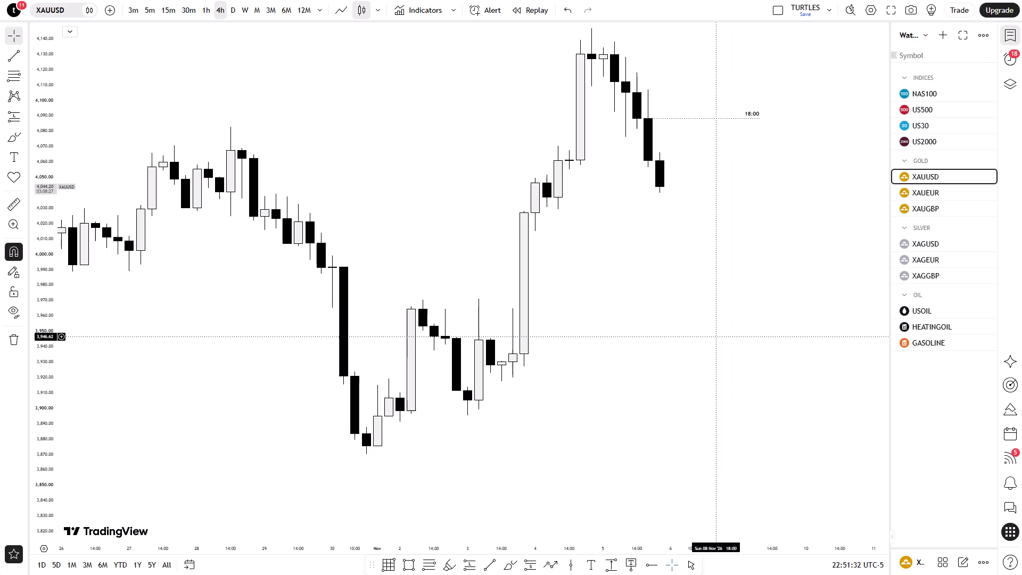
{"action": "left_click_drag", "start_coordinate": [696, 364], "coordinate": [664, 368]}
{"action": "left_click_drag", "start_coordinate": [654, 297], "coordinate": [582, 392]}
{"action": "left_click_drag", "start_coordinate": [592, 339], "coordinate": [587, 354]}
{"action": "left_click_drag", "start_coordinate": [579, 378], "coordinate": [580, 360]}
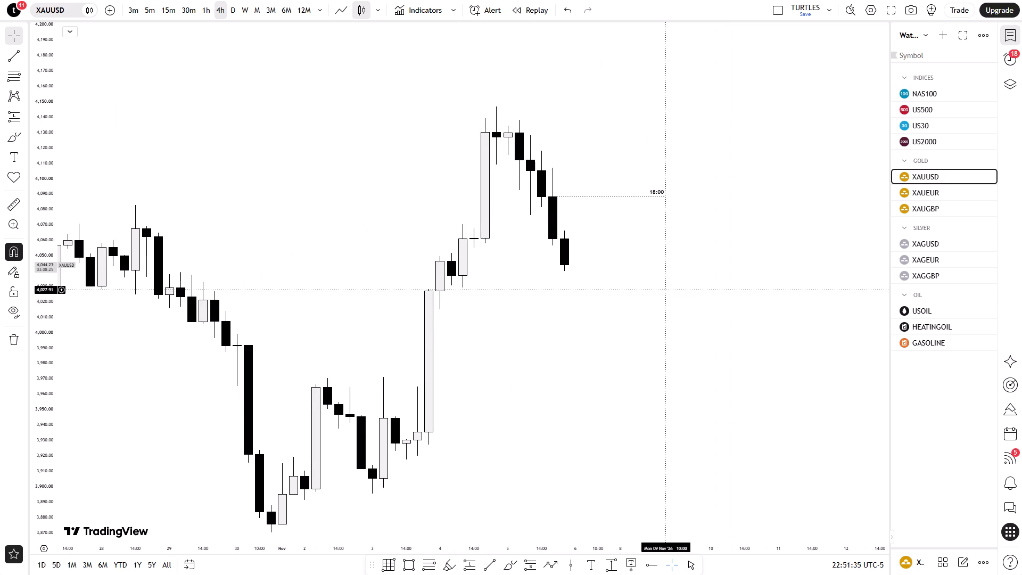
Leave full-screen mode and close the TradingView window.
{"action": "key", "text": "F11"}
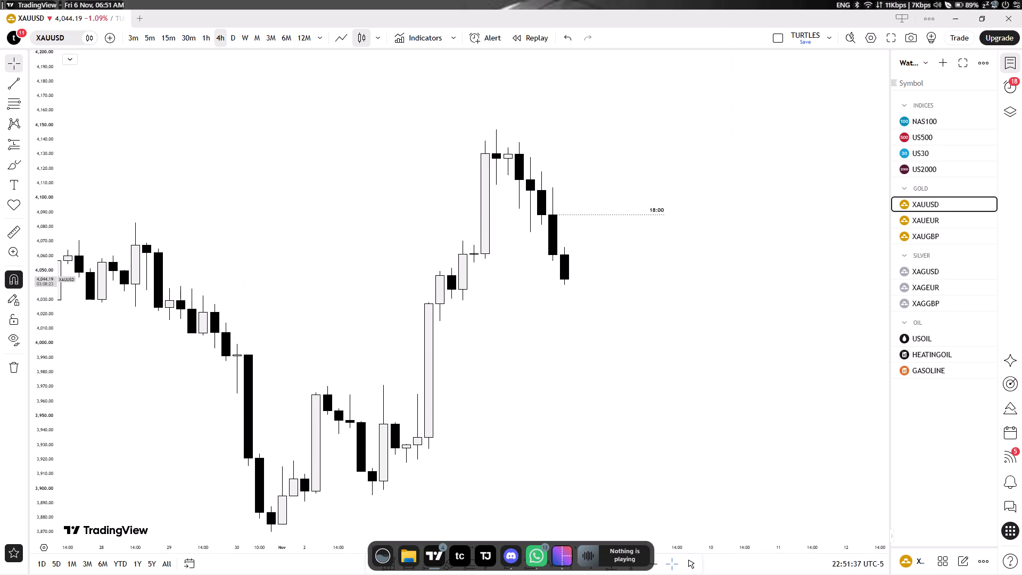
{"action": "left_click", "coordinate": [985, 20]}
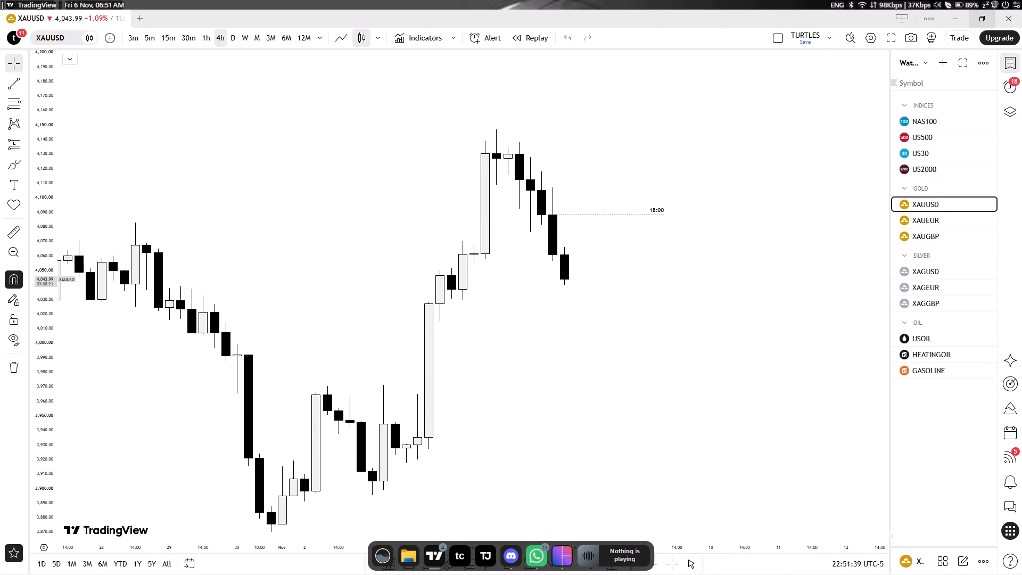
{"action": "left_click", "coordinate": [952, 24]}
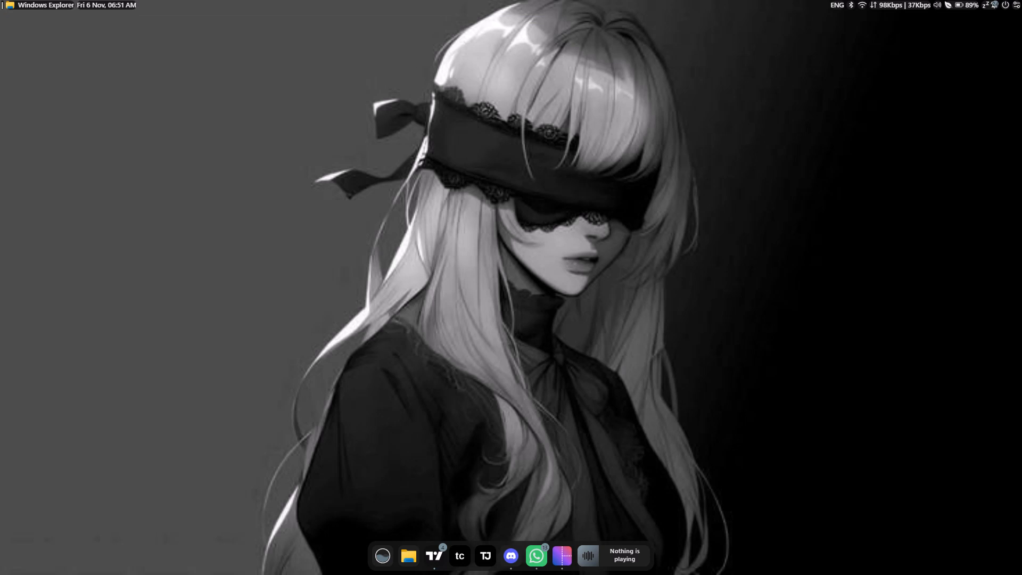
{"action": "left_click", "coordinate": [431, 557]}
{"action": "left_click", "coordinate": [1002, 23]}
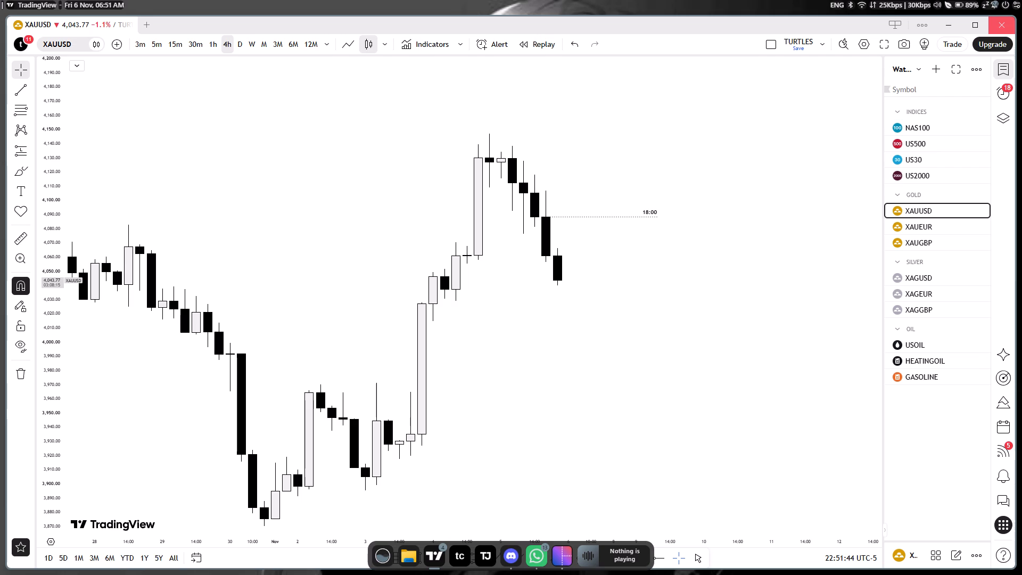
Close the TradingView window holding the XAUUSD chart.
{"action": "left_click", "coordinate": [1000, 23]}
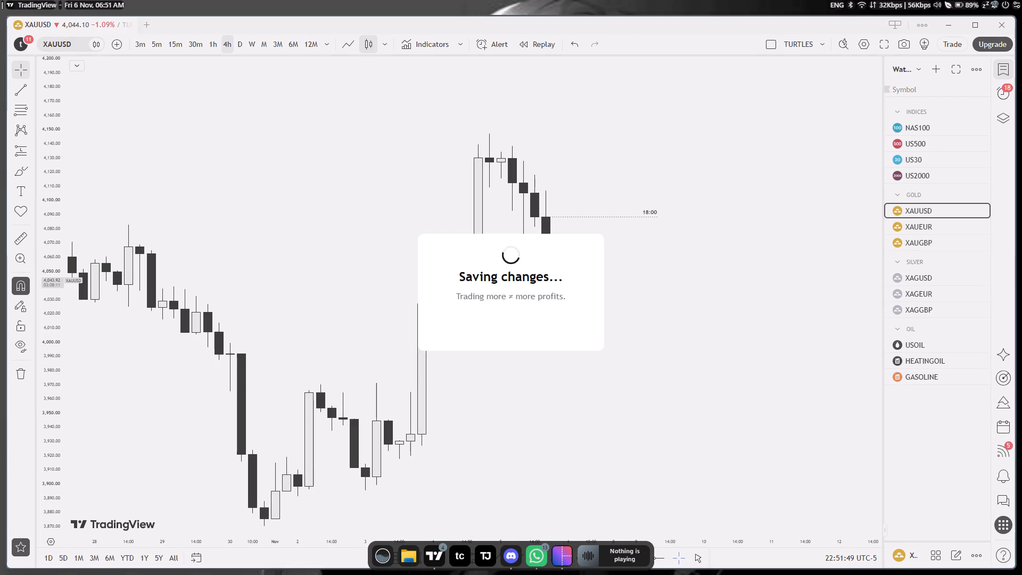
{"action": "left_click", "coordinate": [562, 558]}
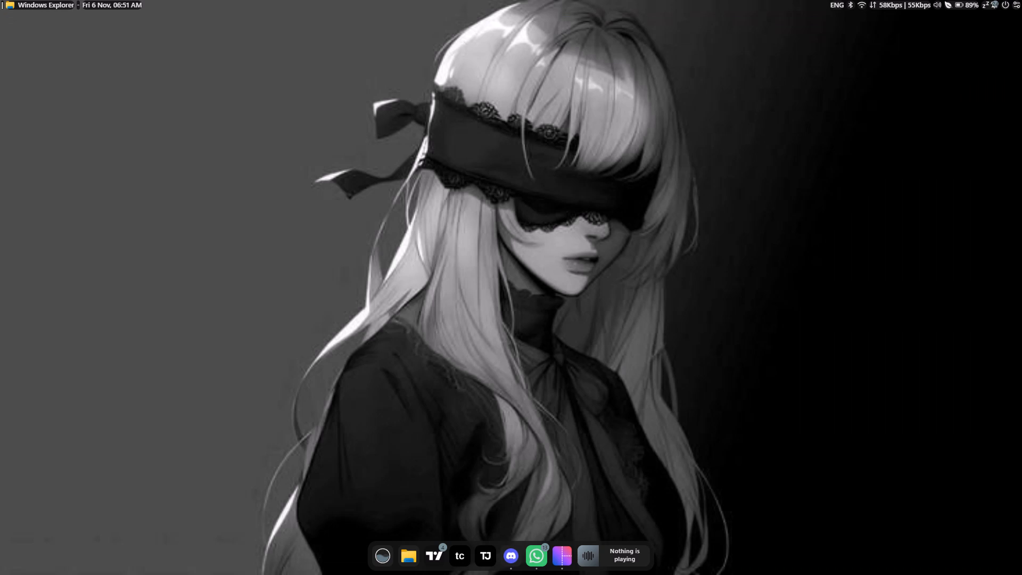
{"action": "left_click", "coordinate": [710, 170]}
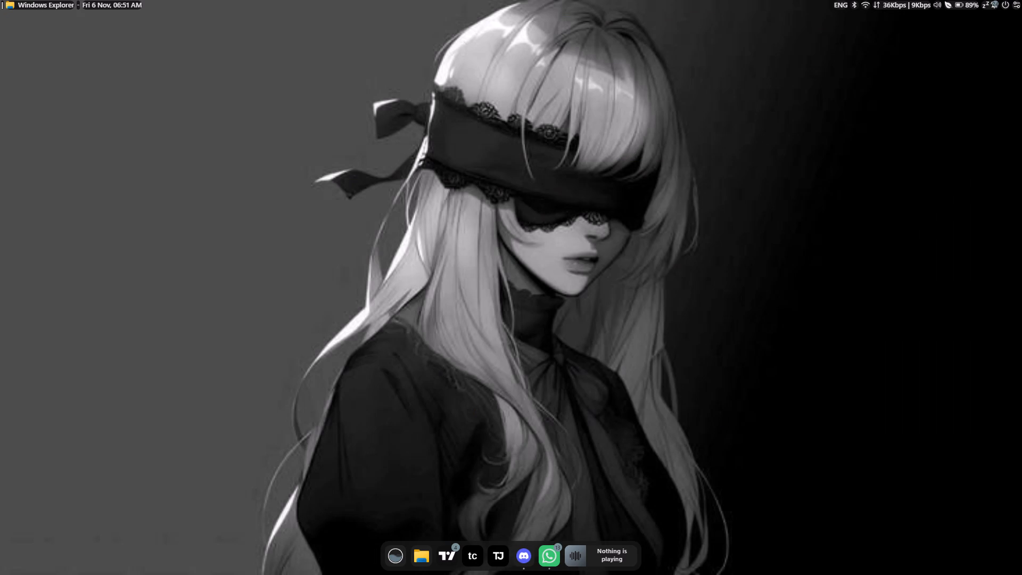
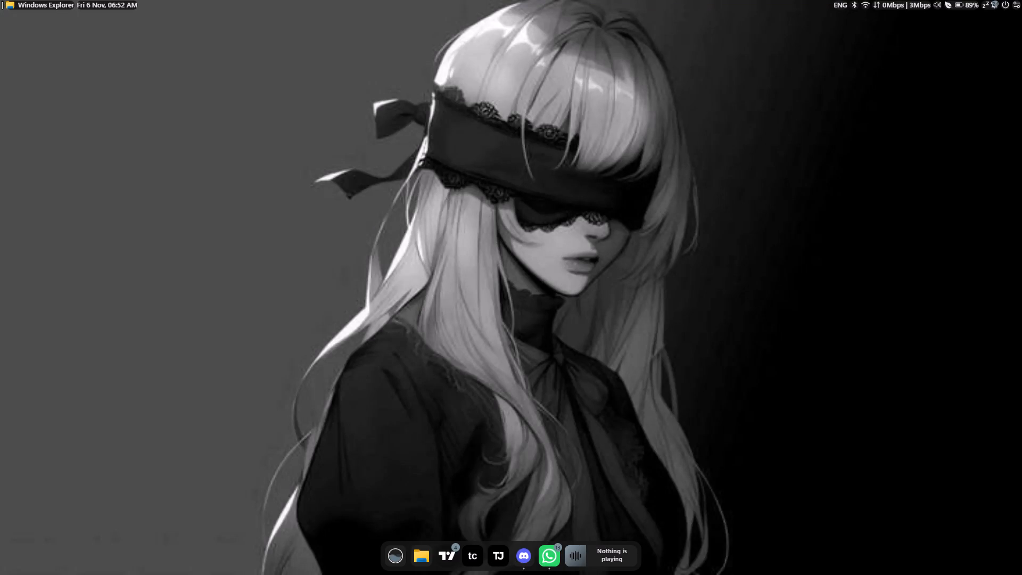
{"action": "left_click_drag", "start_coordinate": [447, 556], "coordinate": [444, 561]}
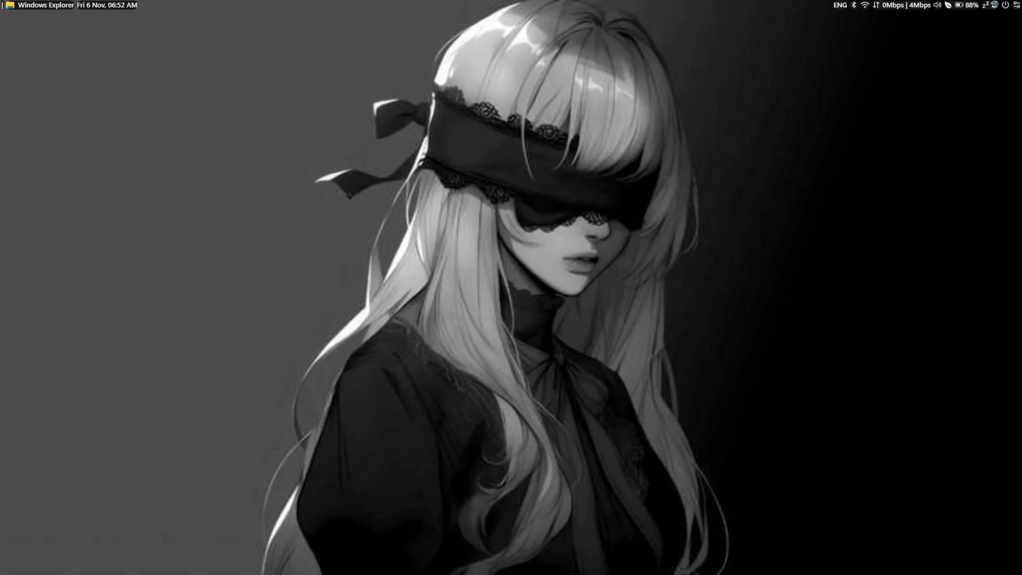
Search the installed applications for "se" and open the Seelen UI settings window.
{"action": "left_click", "coordinate": [395, 557]}
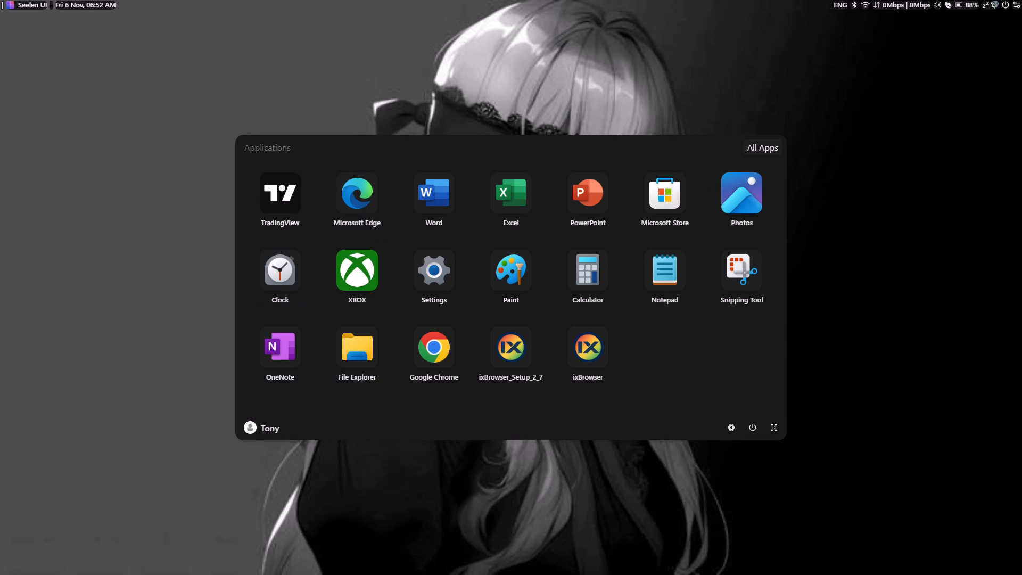
{"action": "left_click", "coordinate": [281, 150]}
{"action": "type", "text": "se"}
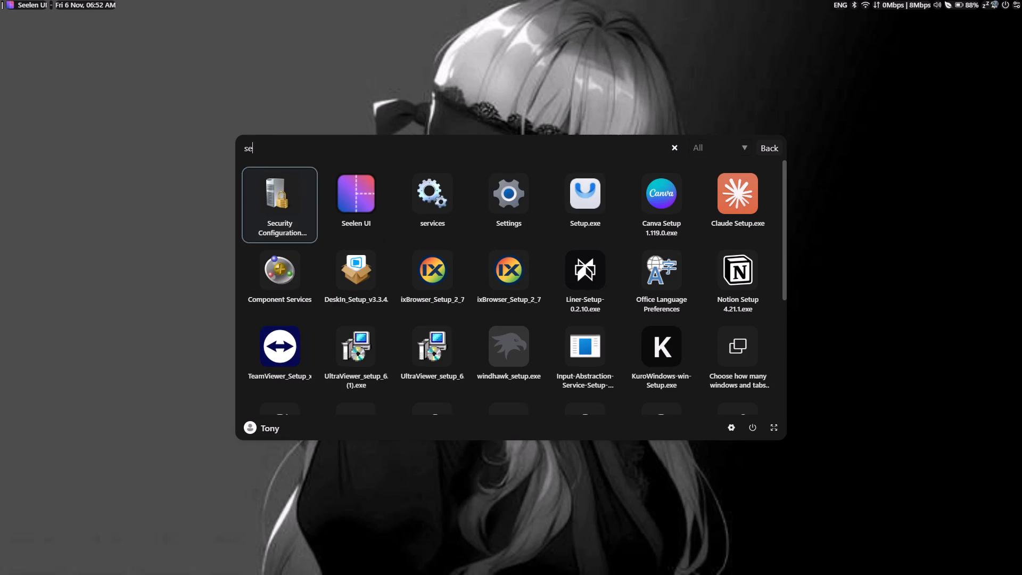
{"action": "left_click", "coordinate": [367, 184]}
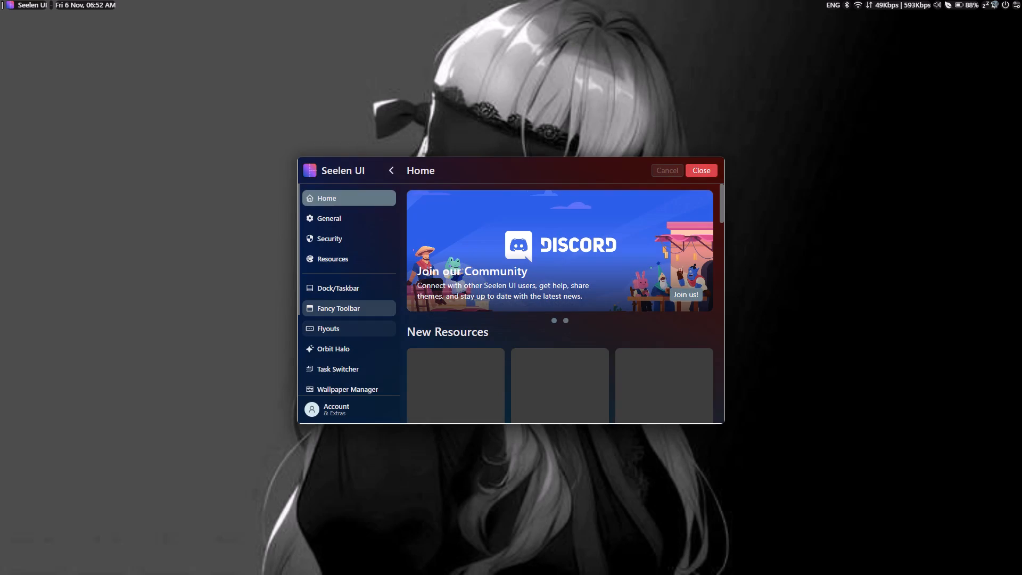
Set the Dock/Taskbar widget's Auto Hide to On overlap, save the change and close the Seelen UI settings.
{"action": "left_click", "coordinate": [361, 293]}
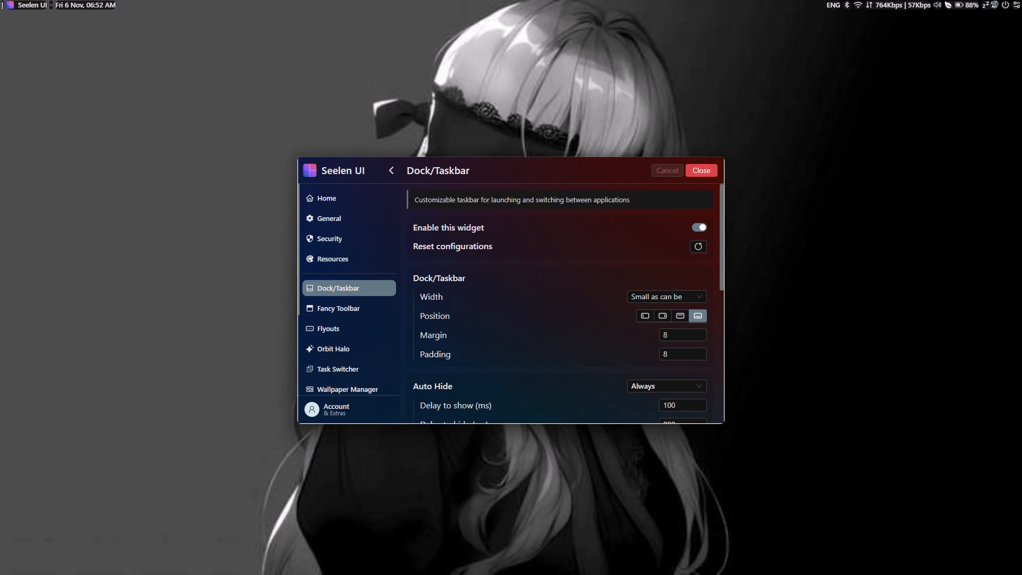
{"action": "left_click", "coordinate": [680, 388]}
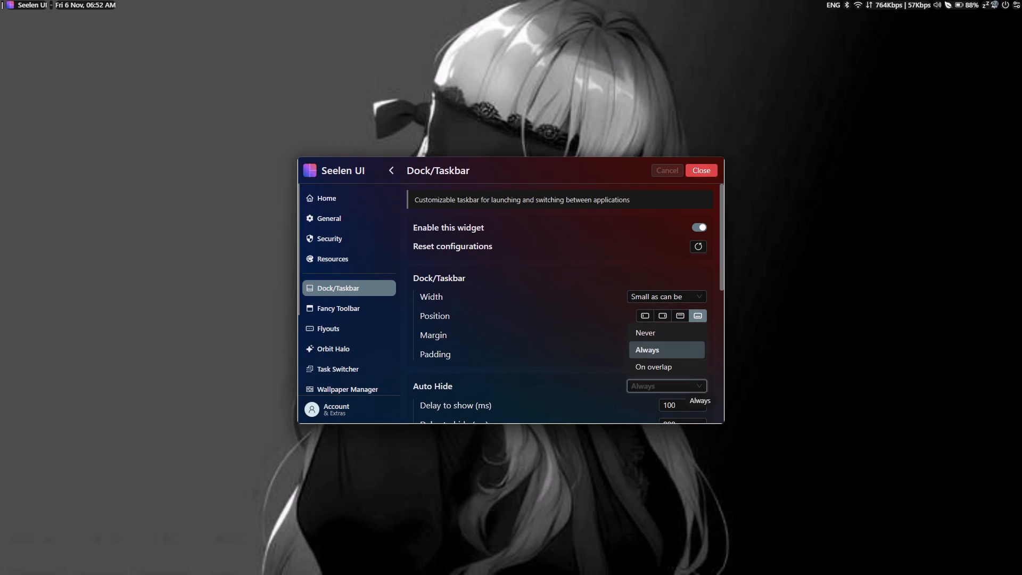
{"action": "left_click", "coordinate": [669, 366]}
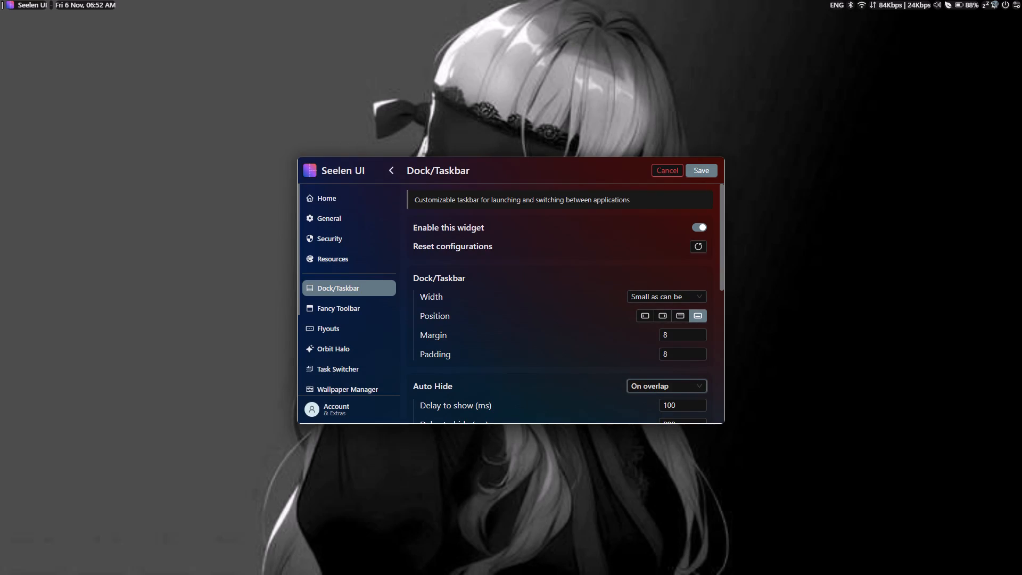
{"action": "left_click", "coordinate": [707, 168]}
{"action": "left_click", "coordinate": [706, 168]}
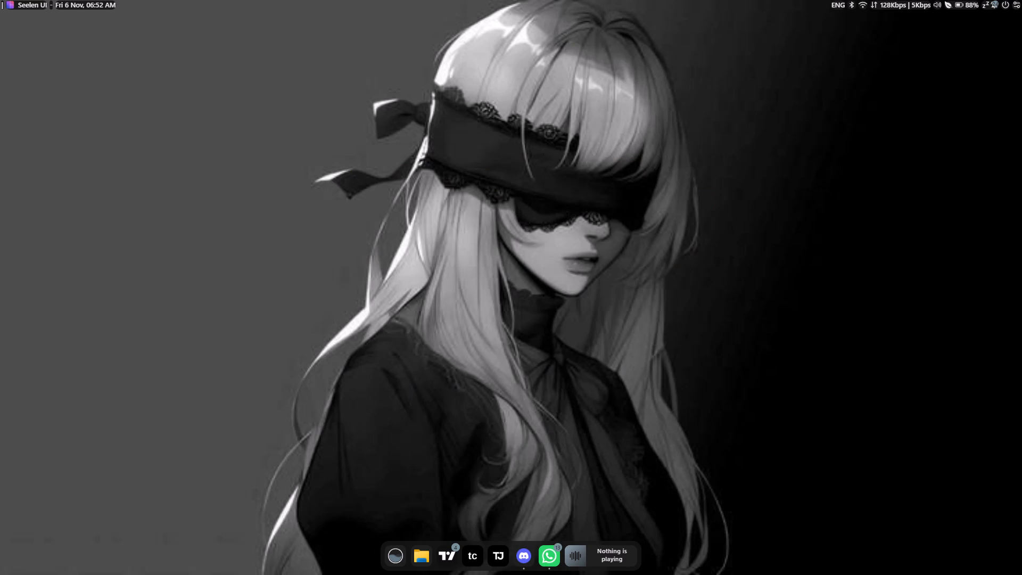
Launch TradingView again from the desktop and try to minimize its window while it loads.
{"action": "left_click", "coordinate": [451, 558]}
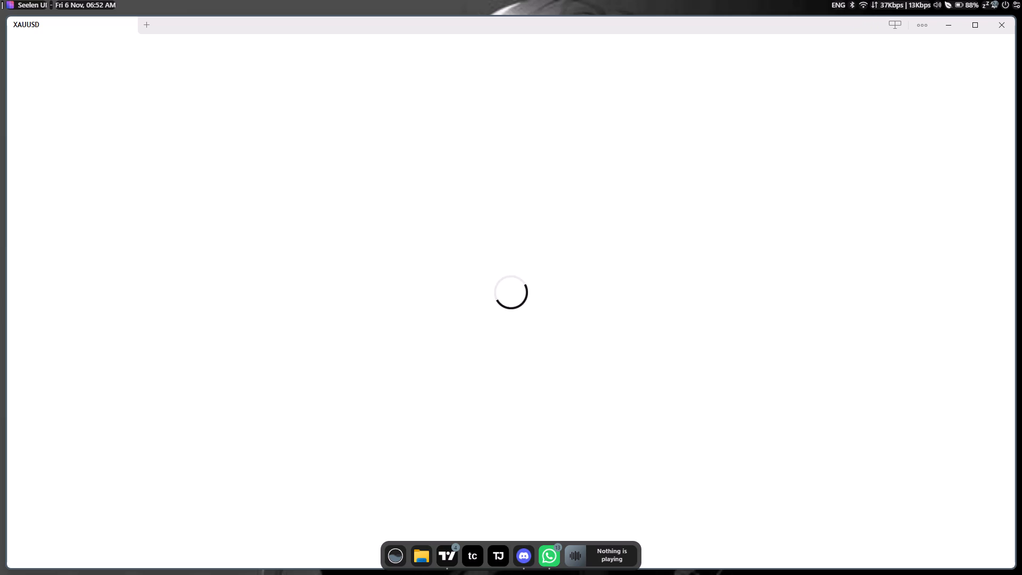
{"action": "left_click", "coordinate": [558, 516]}
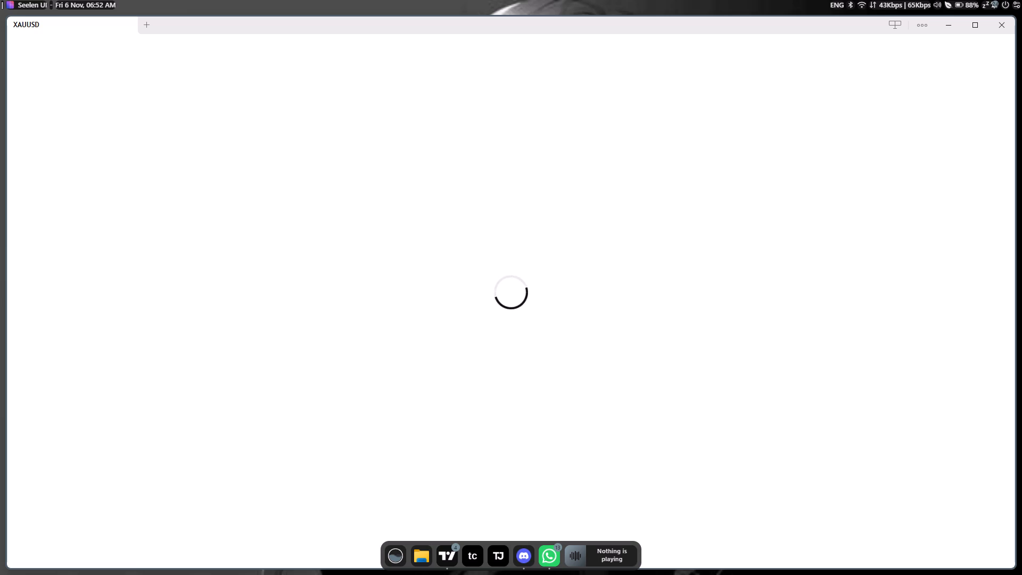
{"action": "left_click", "coordinate": [608, 402]}
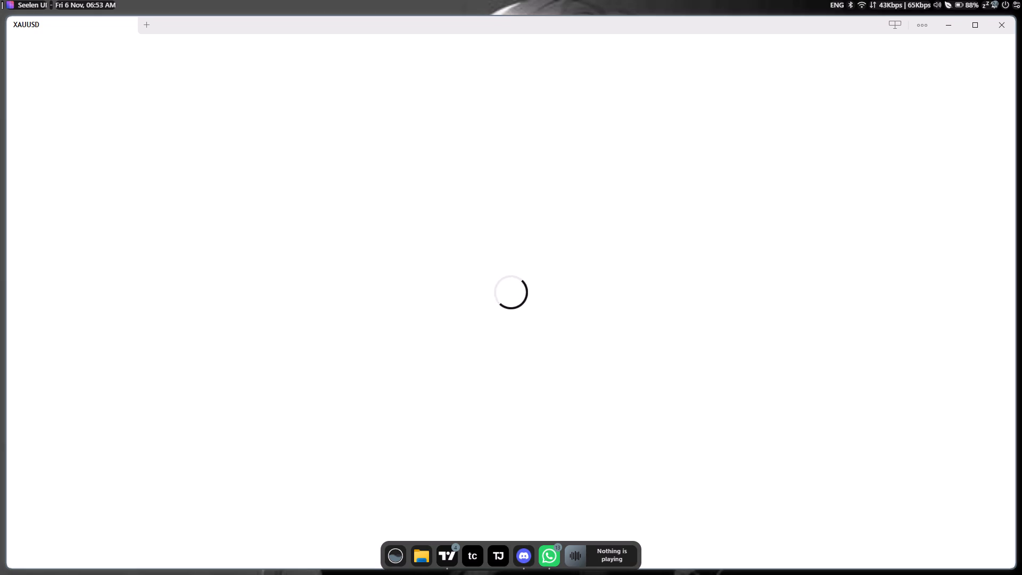
{"action": "left_click", "coordinate": [950, 26]}
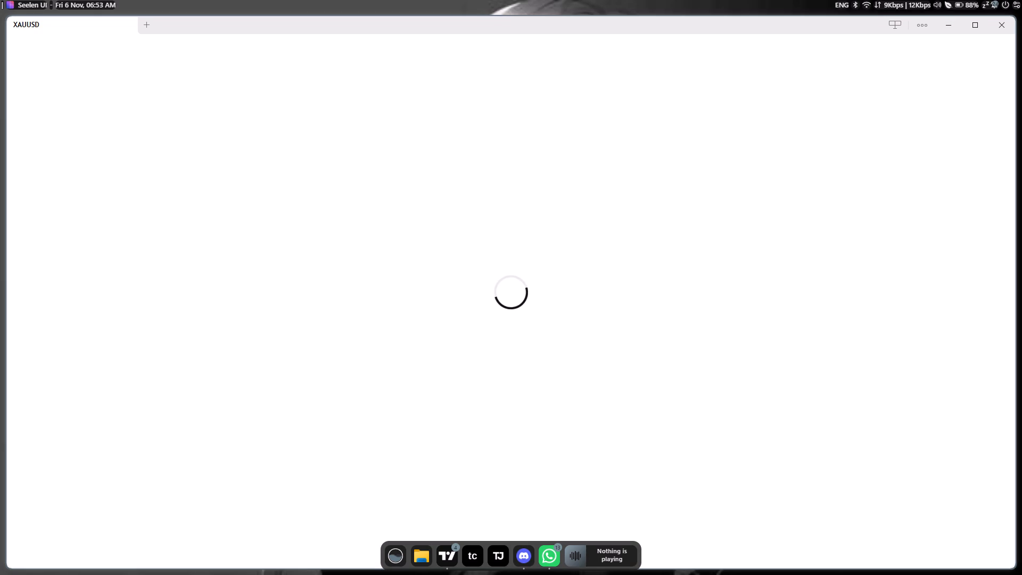
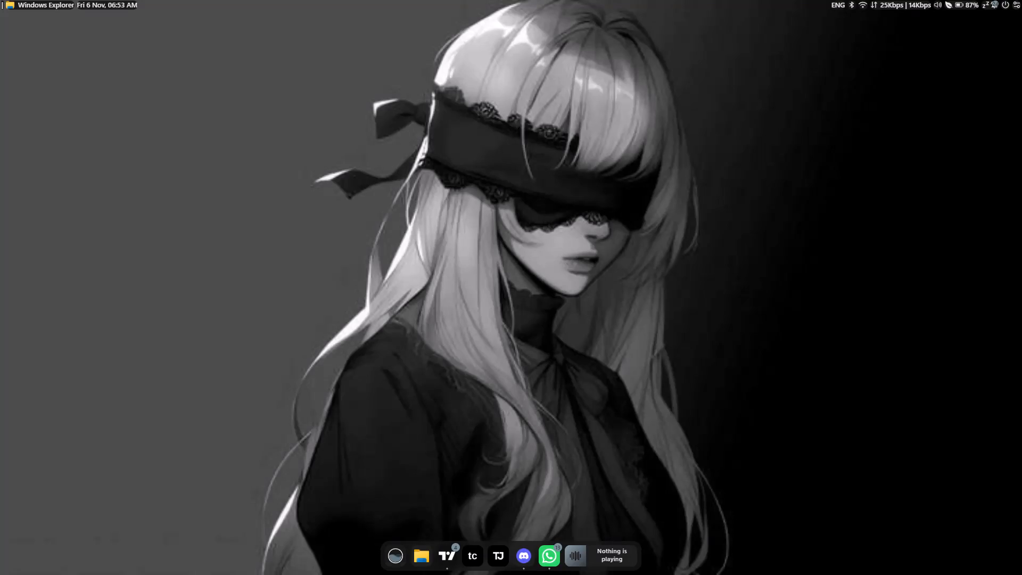
Switch from the desktop back to the TradingView window and focus its XAUUSD 4-hour chart.
{"action": "left_click", "coordinate": [446, 564]}
{"action": "triple_click", "coordinate": [761, 364]}
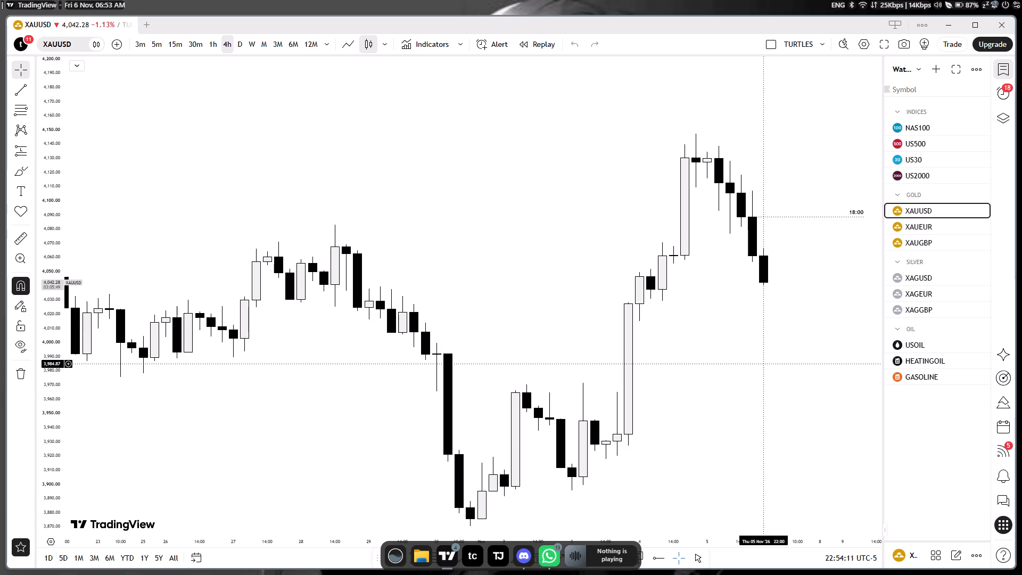
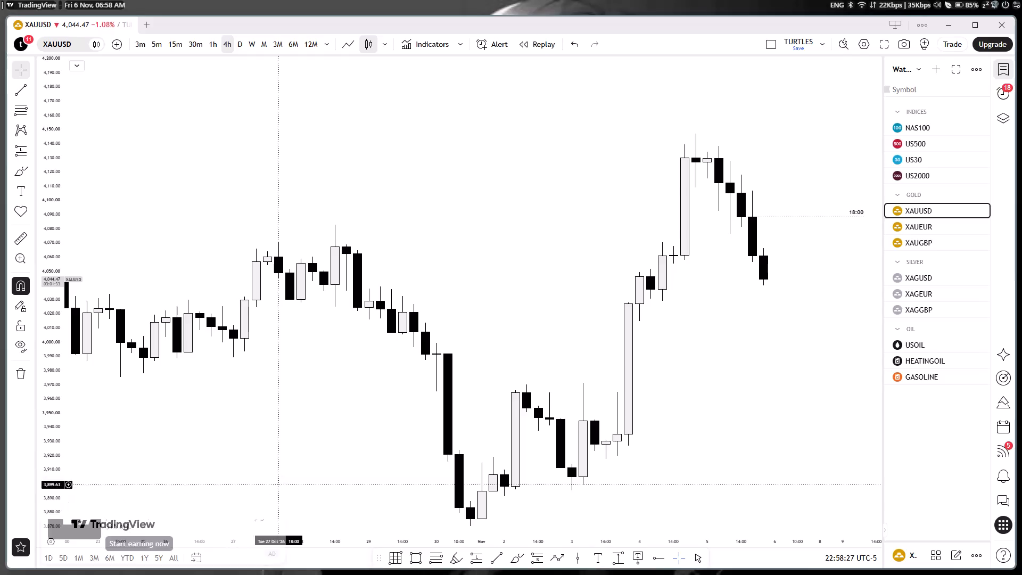
Examine the early-November rally and latest pullback candles on the XAUUSD 4-hour chart, around the 18:00 level line.
{"action": "left_click_drag", "start_coordinate": [479, 342], "coordinate": [457, 323]}
{"action": "left_click_drag", "start_coordinate": [479, 365], "coordinate": [383, 348]}
{"action": "left_click_drag", "start_coordinate": [458, 340], "coordinate": [362, 339]}
{"action": "left_click_drag", "start_coordinate": [423, 336], "coordinate": [401, 338]}
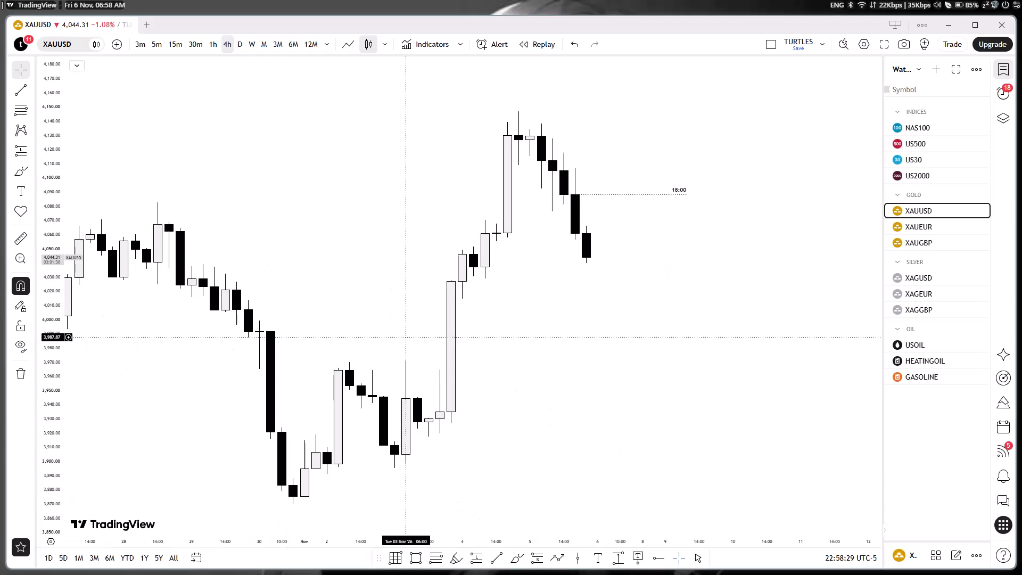
{"action": "scroll", "coordinate": [401, 337], "scroll_direction": "up", "scroll_amount": 1}
{"action": "left_click_drag", "start_coordinate": [458, 415], "coordinate": [450, 383]}
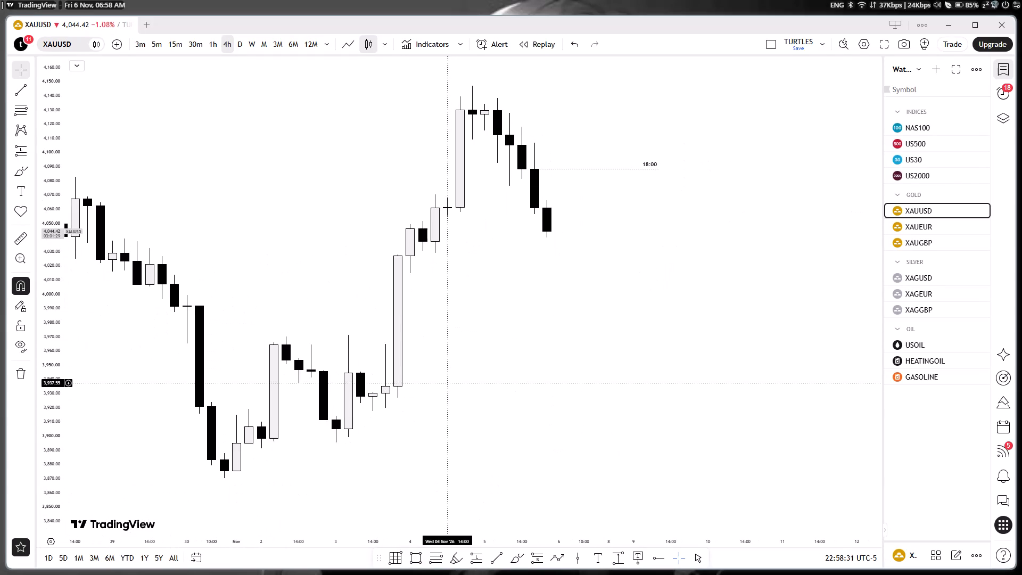
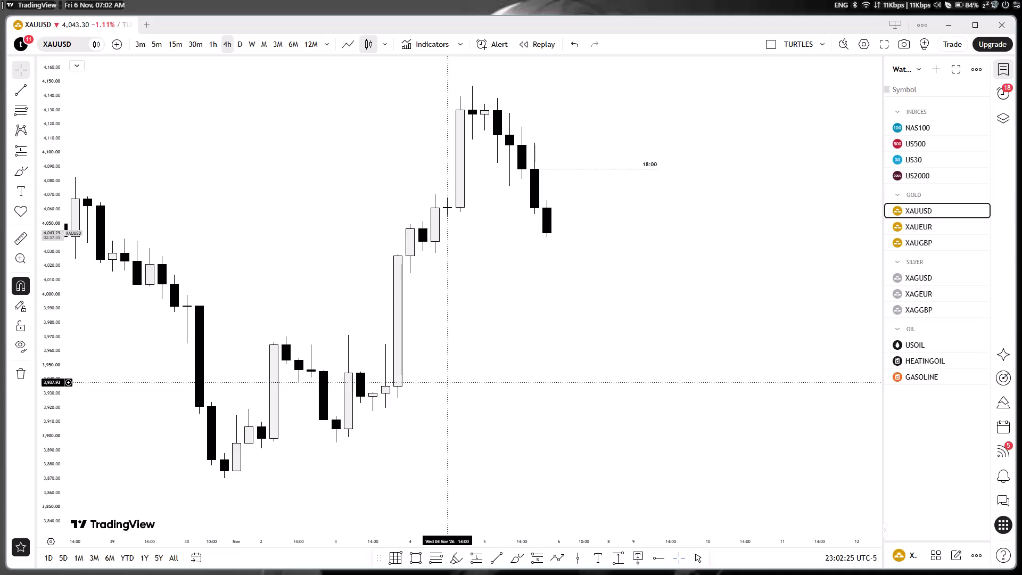
Switch XAUUSD to the daily timeframe and examine the October to November candles around the 18:00 level.
{"action": "left_click", "coordinate": [400, 470]}
{"action": "left_click_drag", "start_coordinate": [535, 376], "coordinate": [499, 357]}
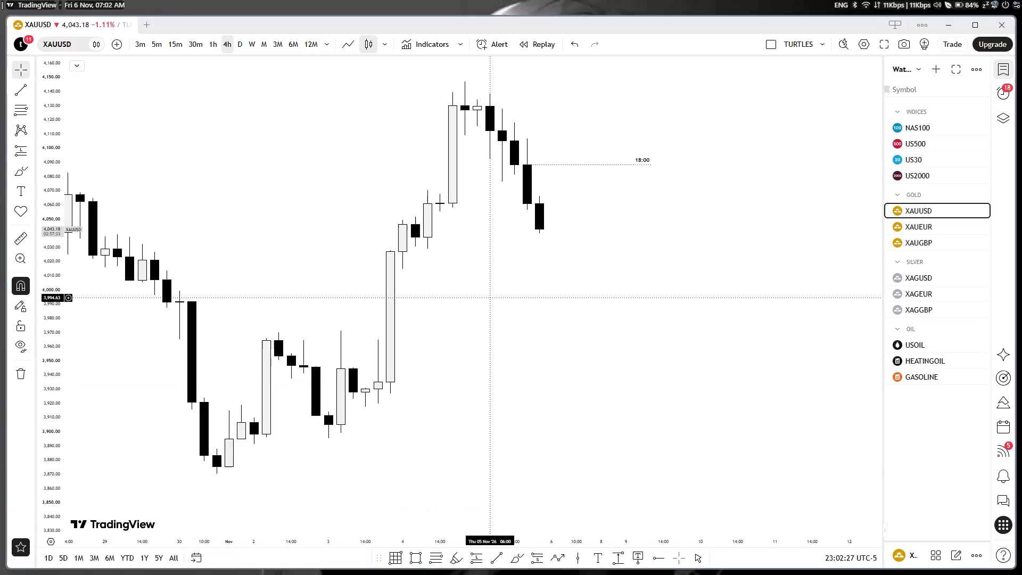
{"action": "left_click", "coordinate": [236, 36]}
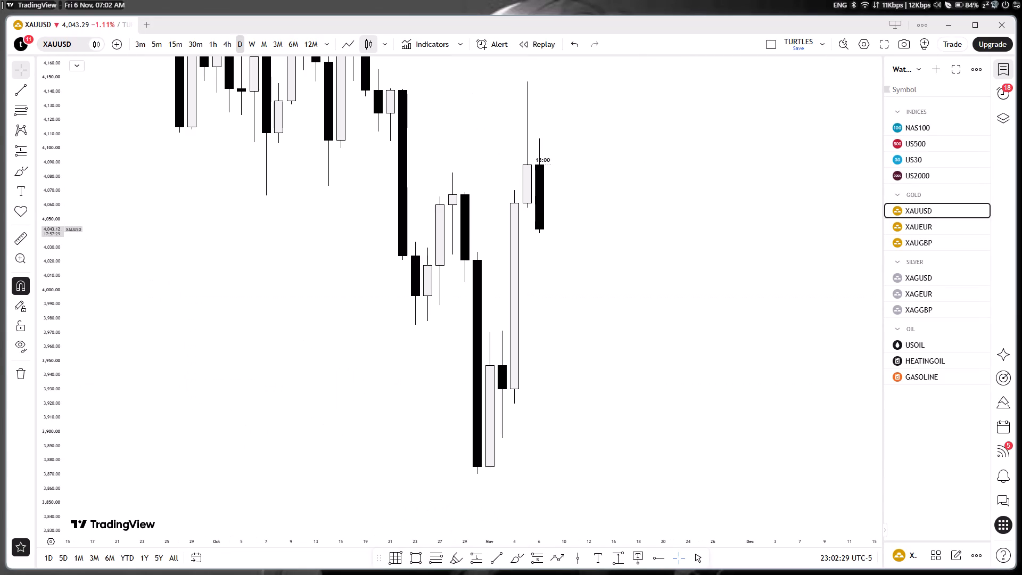
{"action": "scroll", "coordinate": [362, 239], "scroll_direction": "up", "scroll_amount": 5}
{"action": "left_click_drag", "start_coordinate": [401, 235], "coordinate": [602, 342]}
{"action": "left_click_drag", "start_coordinate": [597, 357], "coordinate": [699, 347]}
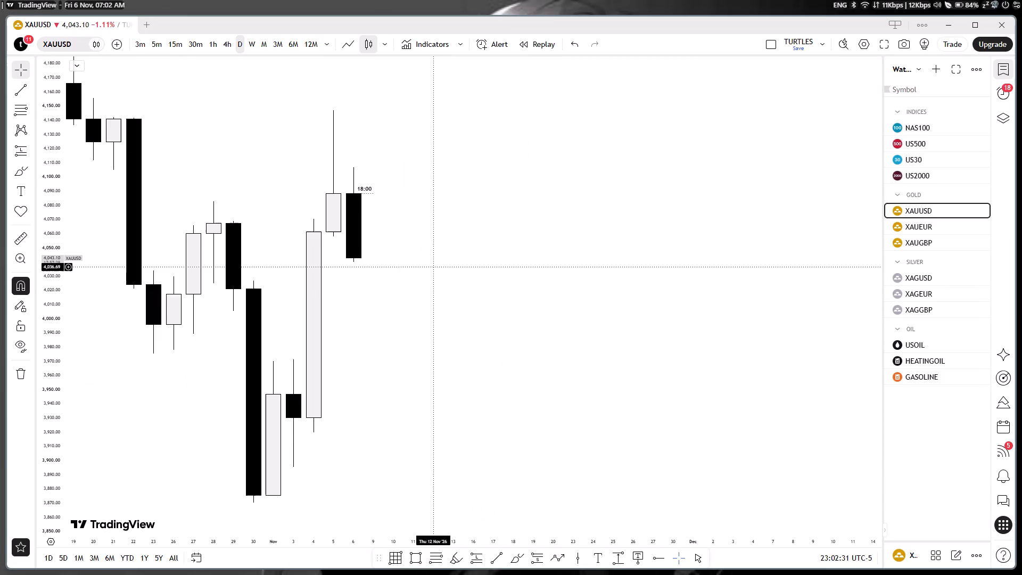
{"action": "scroll", "coordinate": [693, 339], "scroll_direction": "down", "scroll_amount": 5}
{"action": "scroll", "coordinate": [692, 340], "scroll_direction": "up", "scroll_amount": 8}
{"action": "left_click_drag", "start_coordinate": [671, 341], "coordinate": [670, 326]}
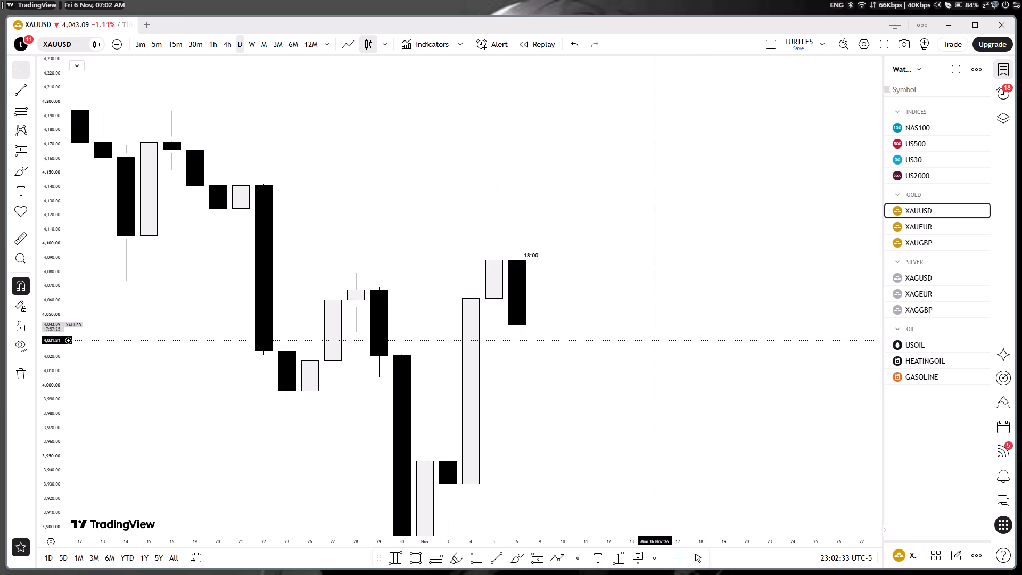
On the XAGUSD daily chart, draw a horizontal trend line at the 3 November low, about 48.617, extending to 10 November.
{"action": "left_click", "coordinate": [929, 278]}
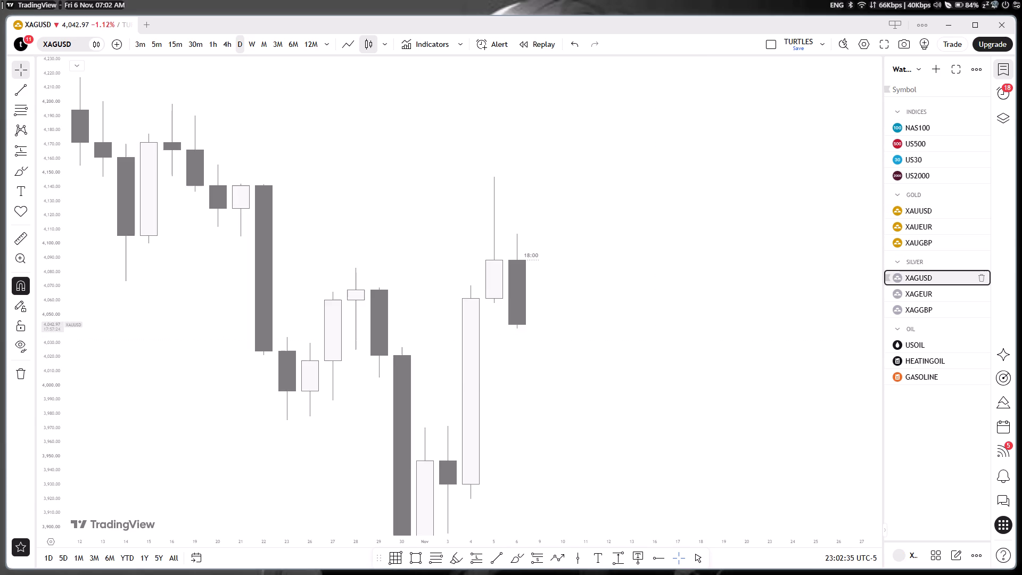
{"action": "left_click_drag", "start_coordinate": [600, 407], "coordinate": [608, 328]}
{"action": "scroll", "coordinate": [455, 207], "scroll_direction": "down", "scroll_amount": 5}
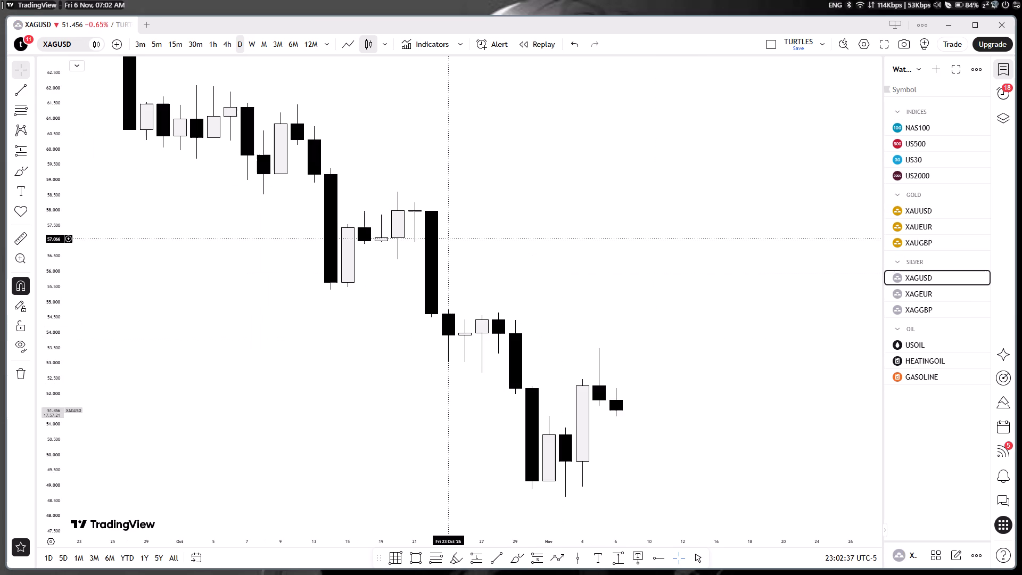
{"action": "left_click_drag", "start_coordinate": [474, 380], "coordinate": [397, 226]}
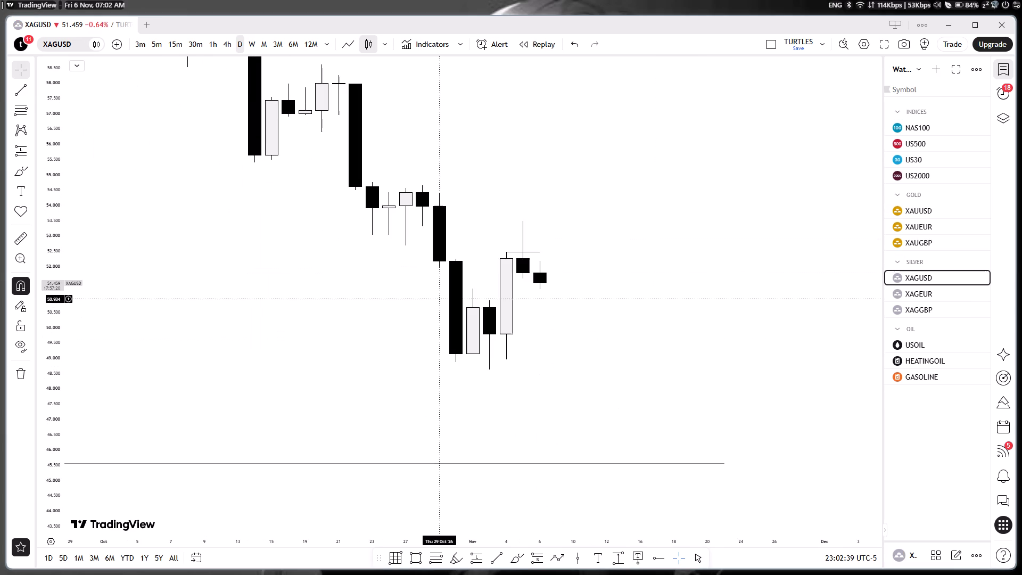
{"action": "left_click", "coordinate": [497, 555]}
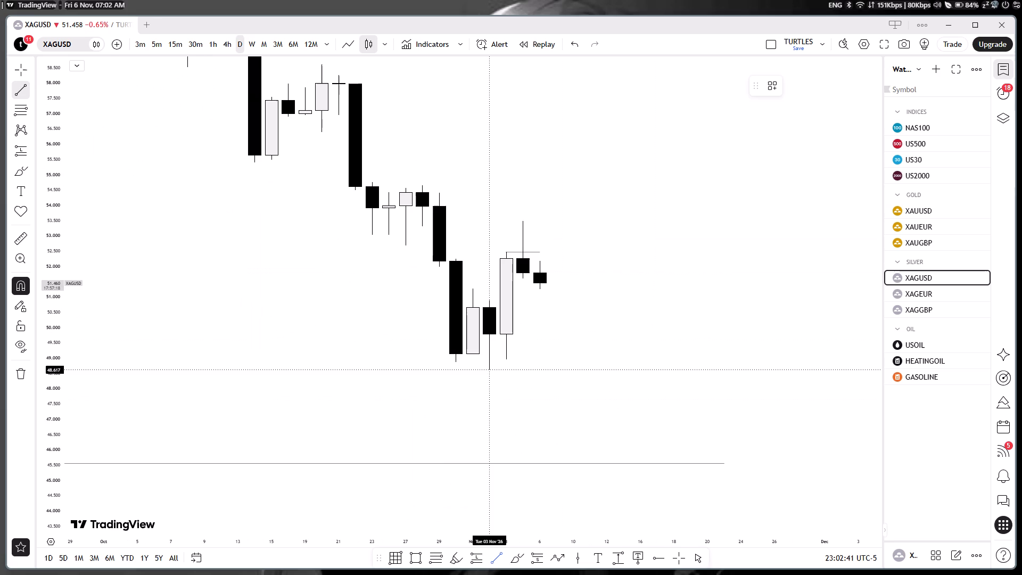
{"action": "left_click", "coordinate": [491, 378]}
{"action": "left_click", "coordinate": [571, 375], "text": "shift"}
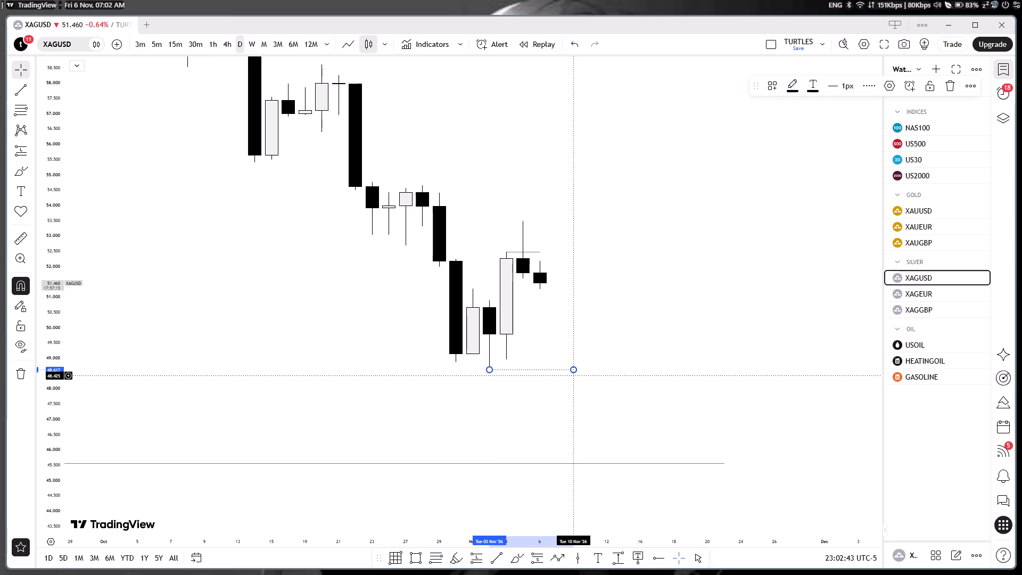
{"action": "double_click", "coordinate": [631, 325]}
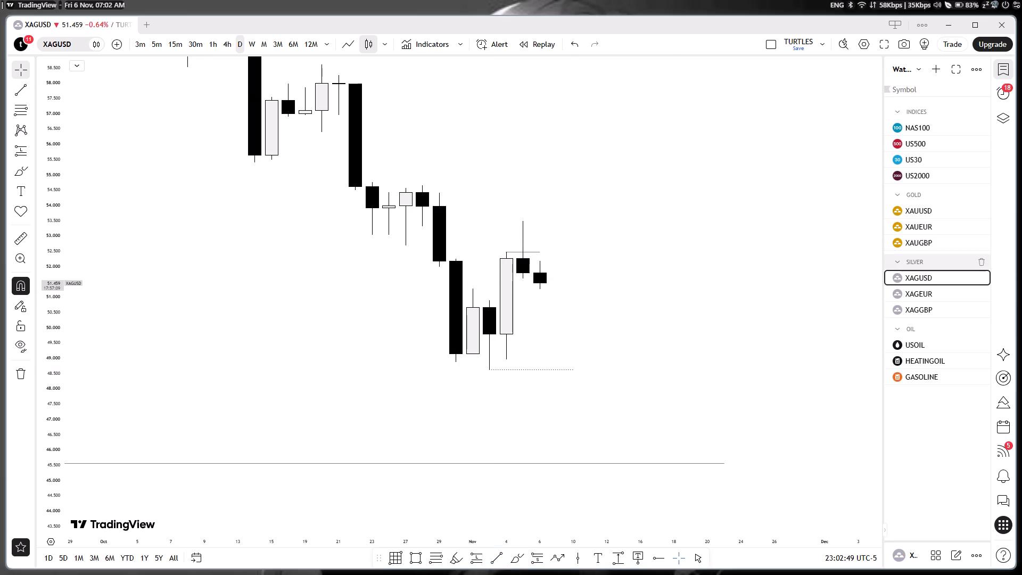
On the XAUUSD daily chart, draw a trend line from the 28 October high to the 5 November high and apply the SMT template.
{"action": "left_click", "coordinate": [911, 212]}
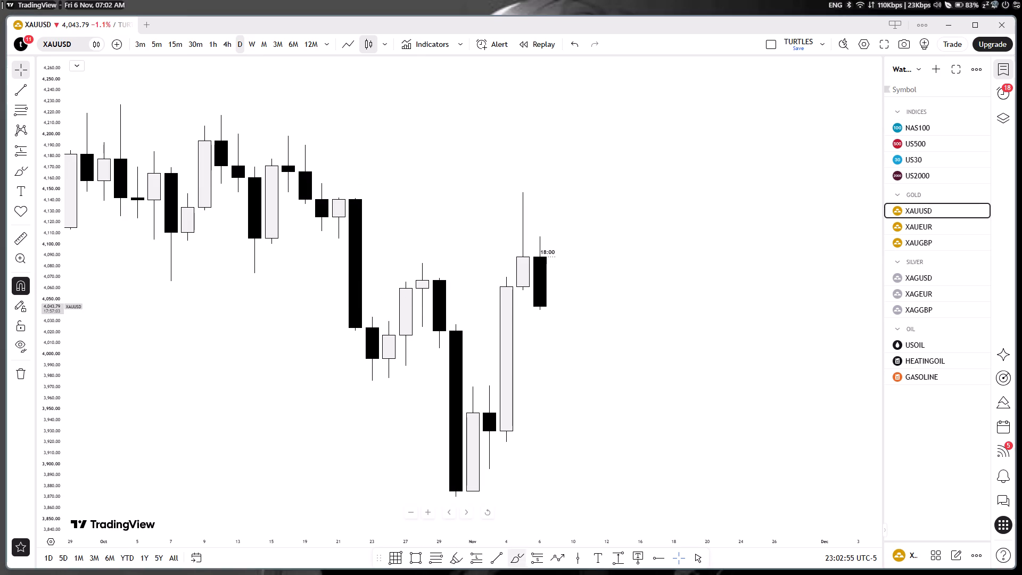
{"action": "left_click", "coordinate": [491, 549]}
{"action": "left_click", "coordinate": [418, 250]}
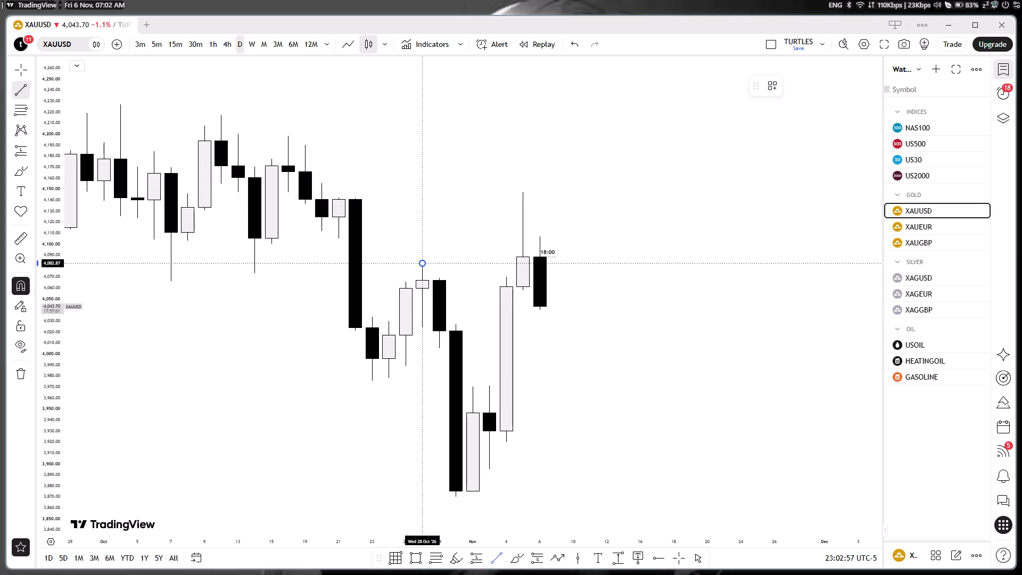
{"action": "left_click", "coordinate": [521, 192]}
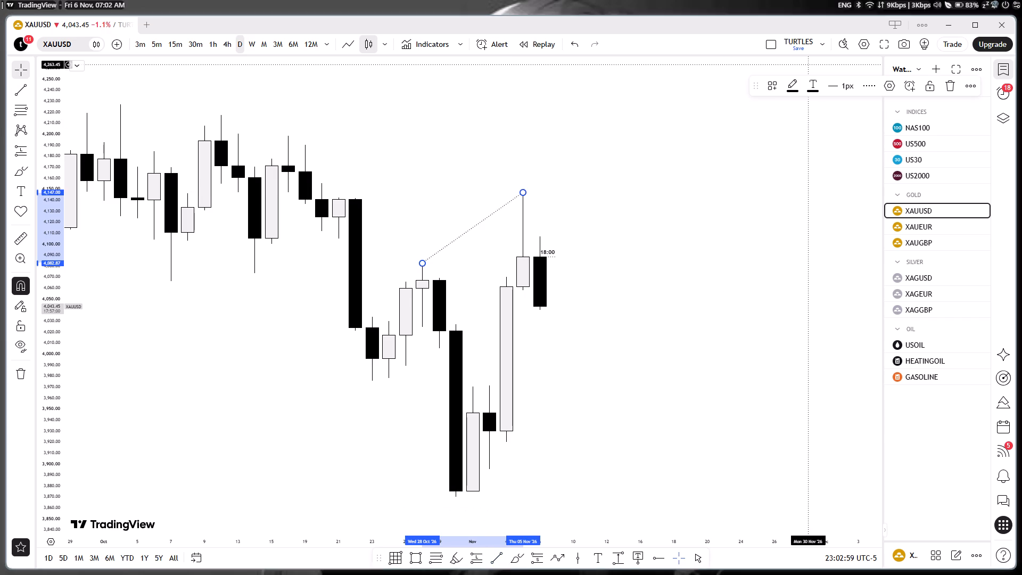
{"action": "left_click", "coordinate": [778, 88]}
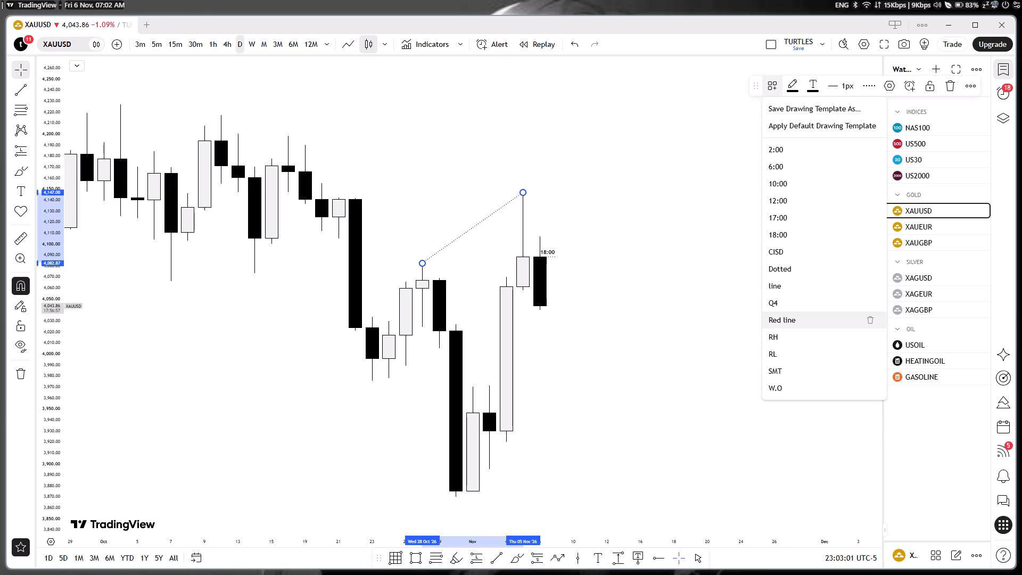
{"action": "left_click", "coordinate": [778, 372]}
{"action": "left_click", "coordinate": [731, 358]}
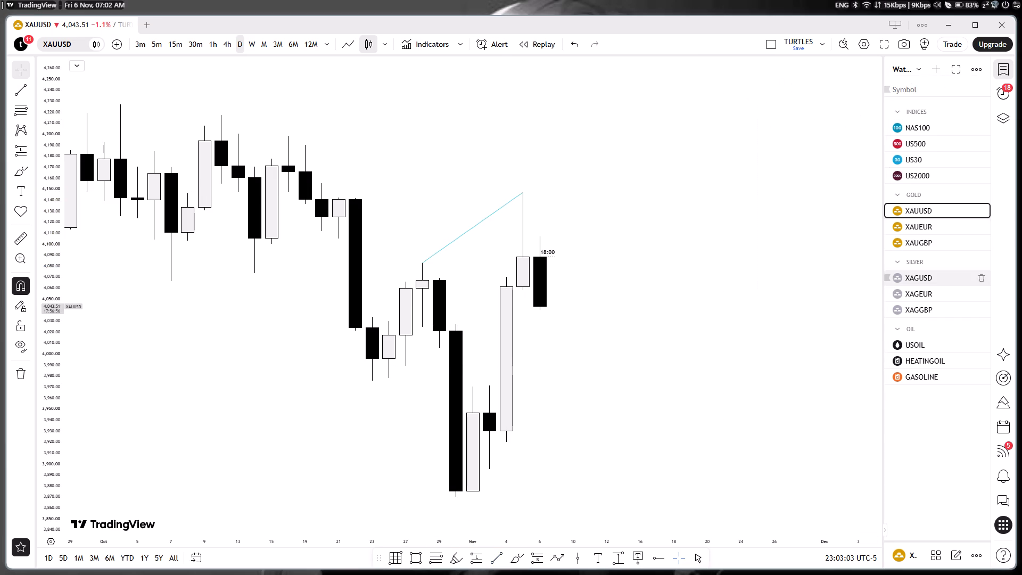
On the XAGUSD daily chart, draw a matching SMT trend line from the 28 October high to the 5 November high.
{"action": "left_click", "coordinate": [911, 280]}
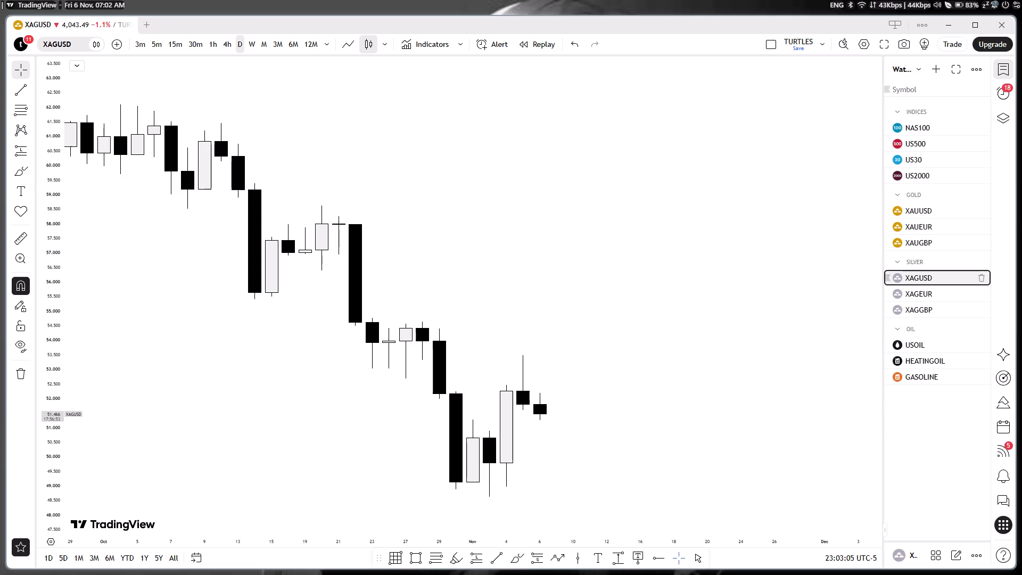
{"action": "left_click_drag", "start_coordinate": [540, 393], "coordinate": [548, 368]}
{"action": "left_click_drag", "start_coordinate": [641, 419], "coordinate": [645, 323]}
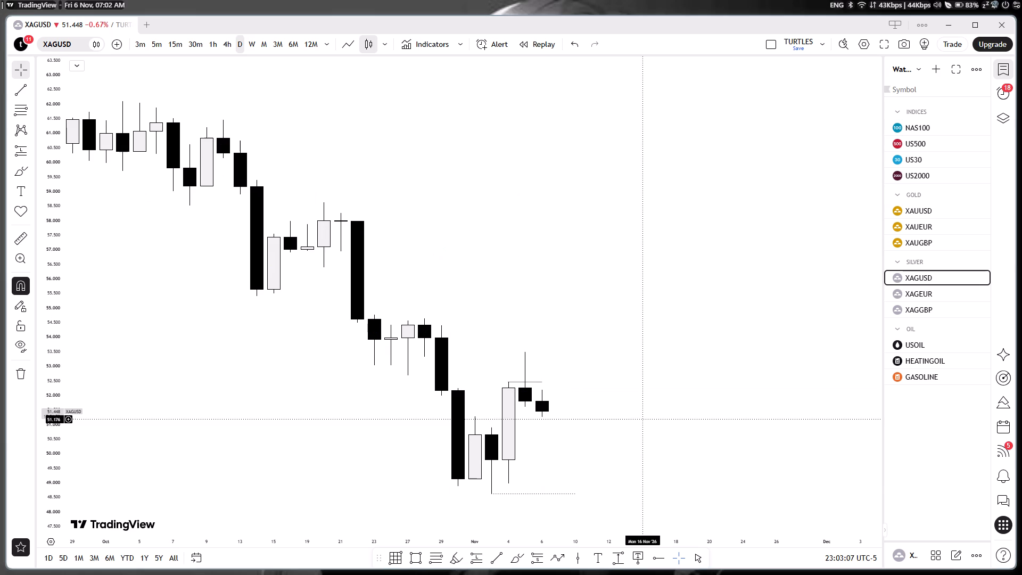
{"action": "left_click", "coordinate": [497, 559]}
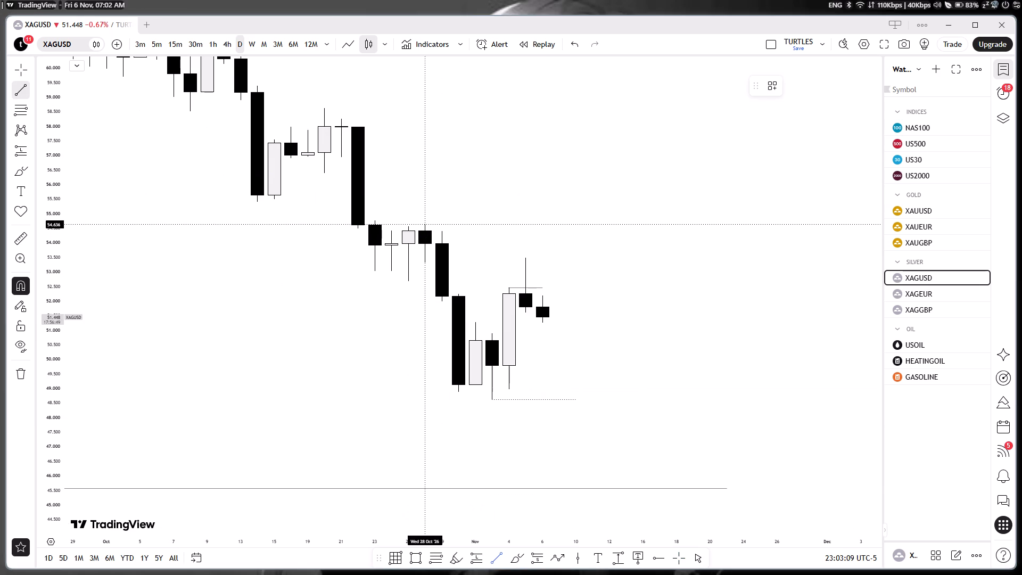
{"action": "left_click", "coordinate": [427, 216]}
{"action": "left_click", "coordinate": [522, 250]}
{"action": "left_click", "coordinate": [594, 254]}
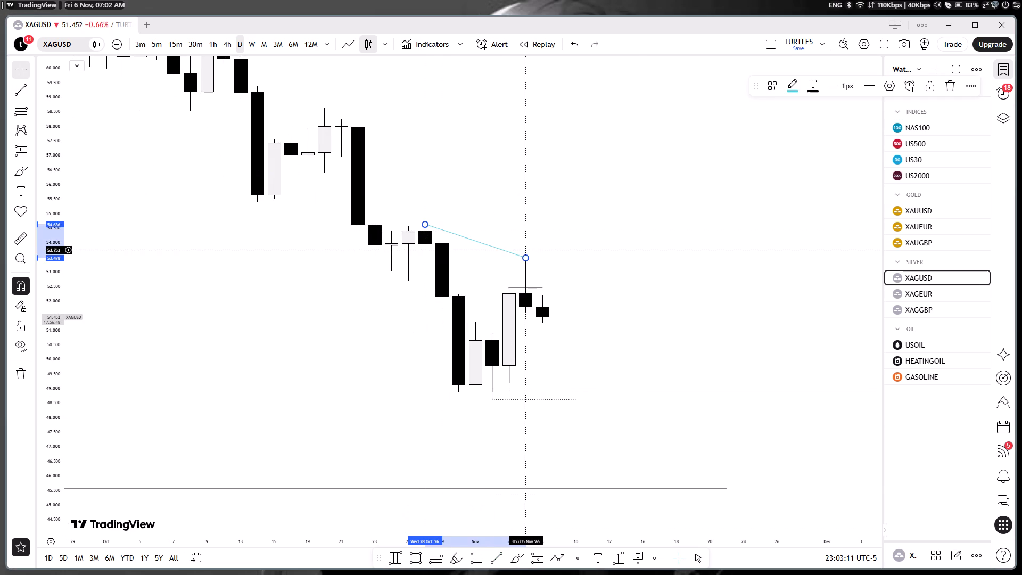
{"action": "left_click", "coordinate": [645, 292]}
Switch XAGUSD to the 4-hour timeframe and move the dotted low line's start onto the 3 November 02:00 candle's low.
{"action": "left_click_drag", "start_coordinate": [642, 358], "coordinate": [639, 318]}
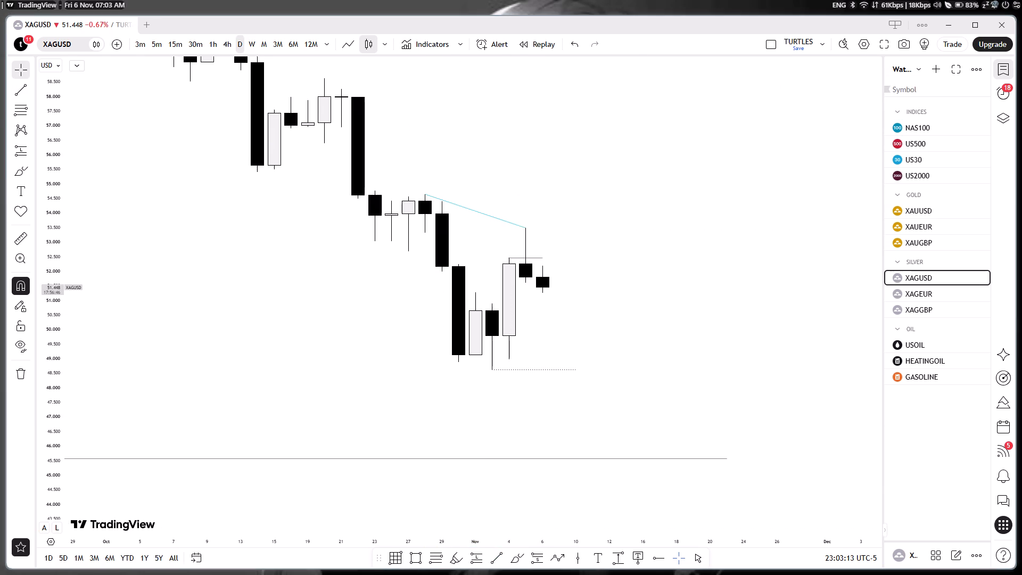
{"action": "left_click_drag", "start_coordinate": [42, 454], "coordinate": [54, 410]}
{"action": "scroll", "coordinate": [250, 383], "scroll_direction": "up", "scroll_amount": 2}
{"action": "left_click_drag", "start_coordinate": [263, 380], "coordinate": [283, 368]}
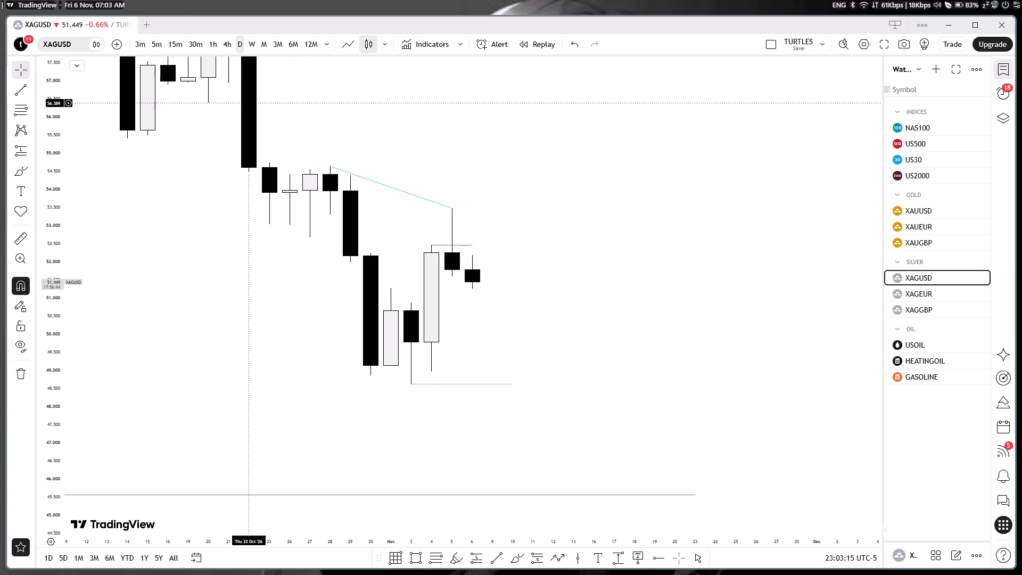
{"action": "left_click", "coordinate": [227, 48]}
{"action": "scroll", "coordinate": [328, 197], "scroll_direction": "down", "scroll_amount": 5}
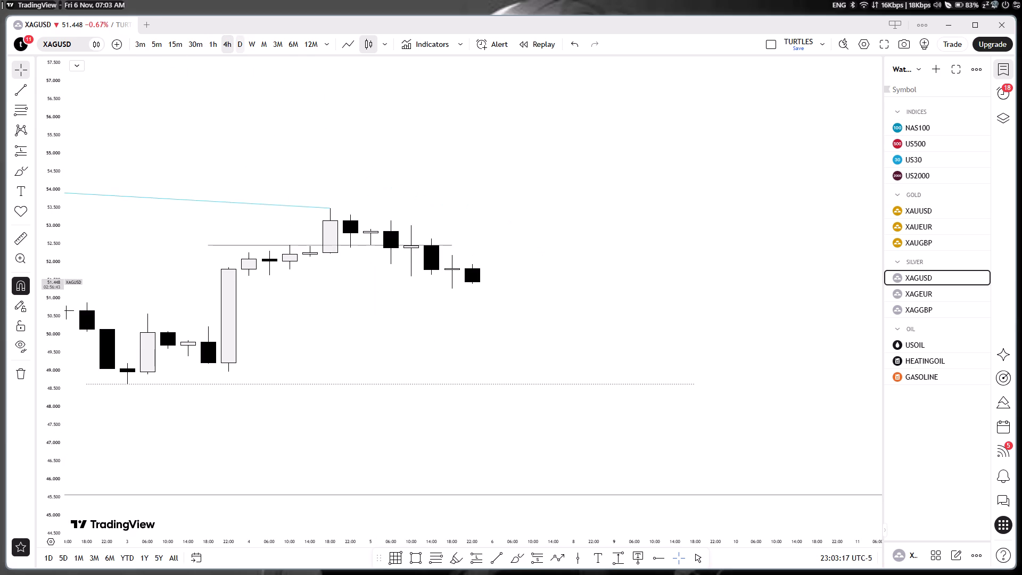
{"action": "left_click_drag", "start_coordinate": [50, 448], "coordinate": [75, 215]}
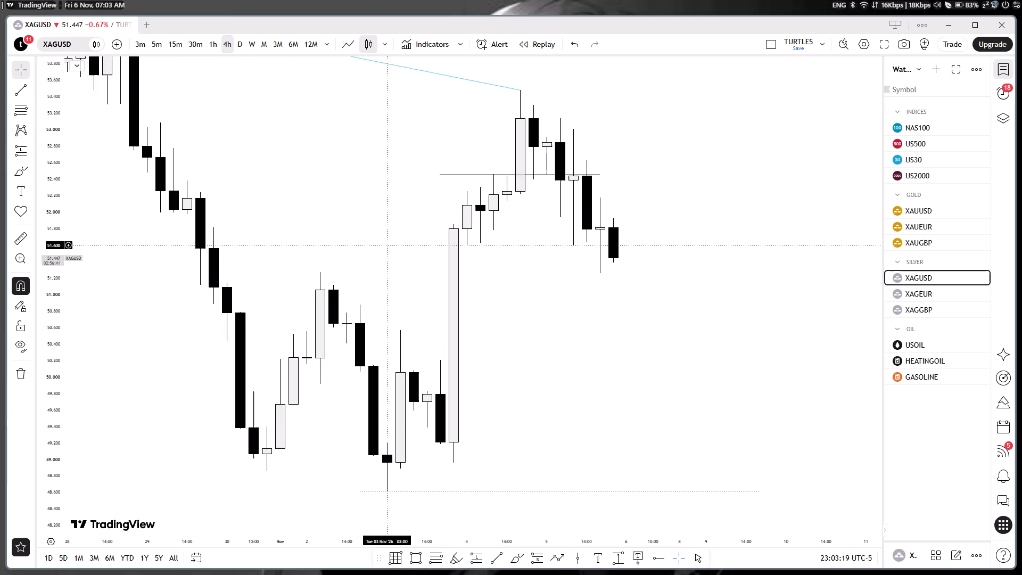
{"action": "left_click_drag", "start_coordinate": [539, 258], "coordinate": [491, 208]}
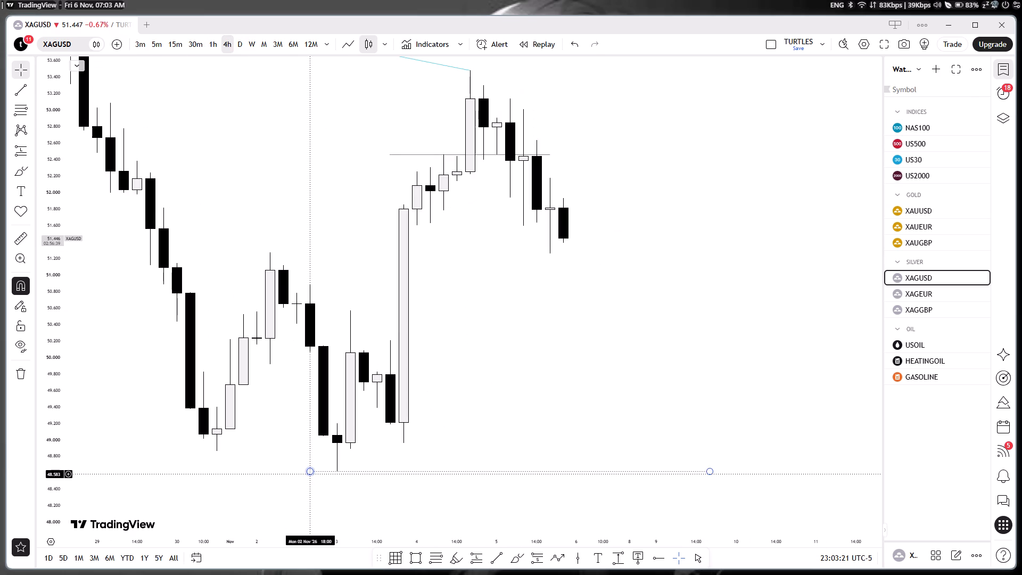
{"action": "left_click_drag", "start_coordinate": [308, 473], "coordinate": [340, 489]}
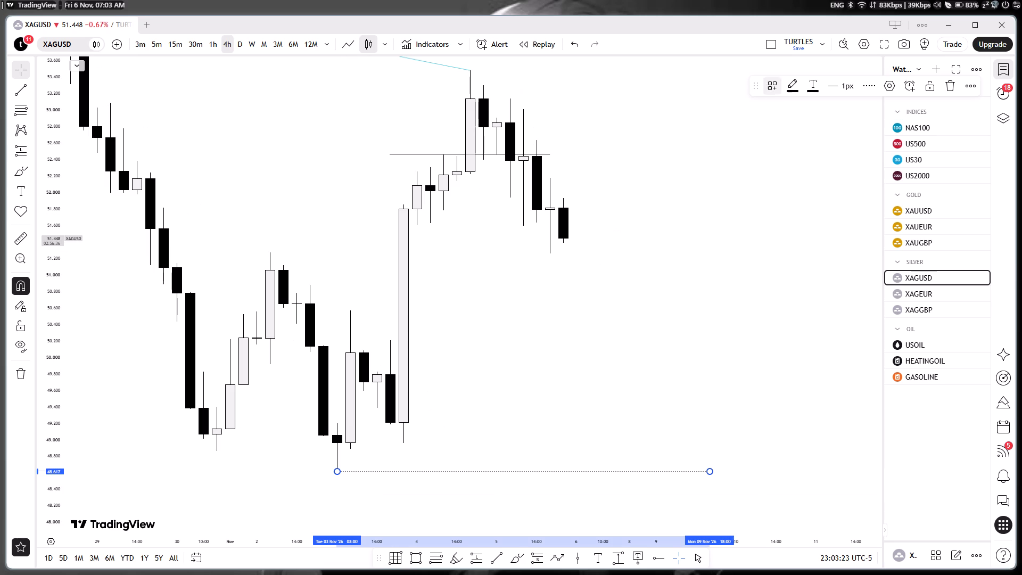
Apply the "line" drawing template to the dotted line at the 3 November low.
{"action": "left_click", "coordinate": [782, 84]}
{"action": "left_click", "coordinate": [772, 281]}
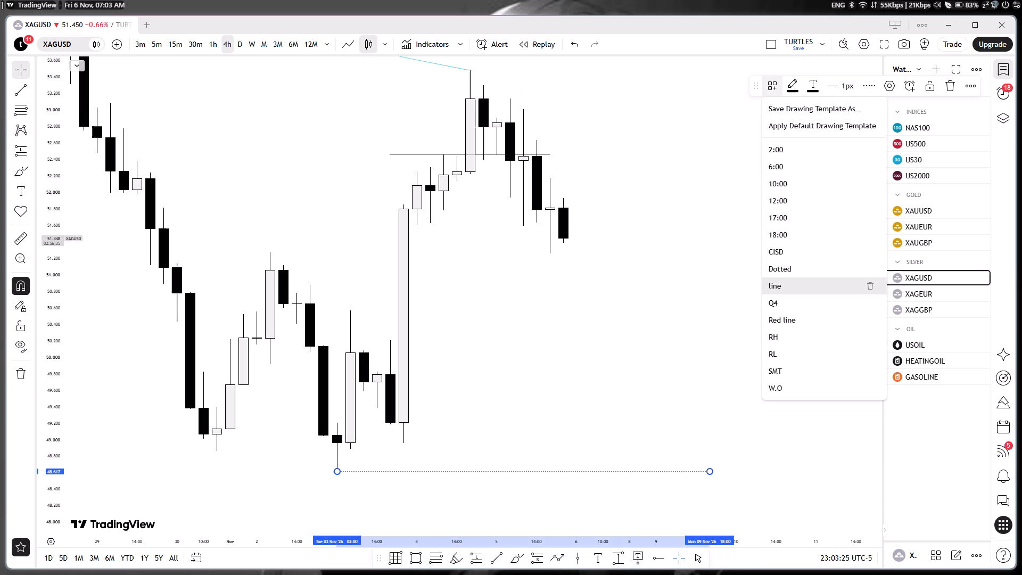
{"action": "left_click", "coordinate": [696, 296]}
Move the SMT line's starting point onto the 28 October 14:00 candle's high on the XAGUSD 4-hour chart.
{"action": "left_click_drag", "start_coordinate": [657, 266], "coordinate": [736, 464]}
{"action": "scroll", "coordinate": [679, 325], "scroll_direction": "down", "scroll_amount": 3}
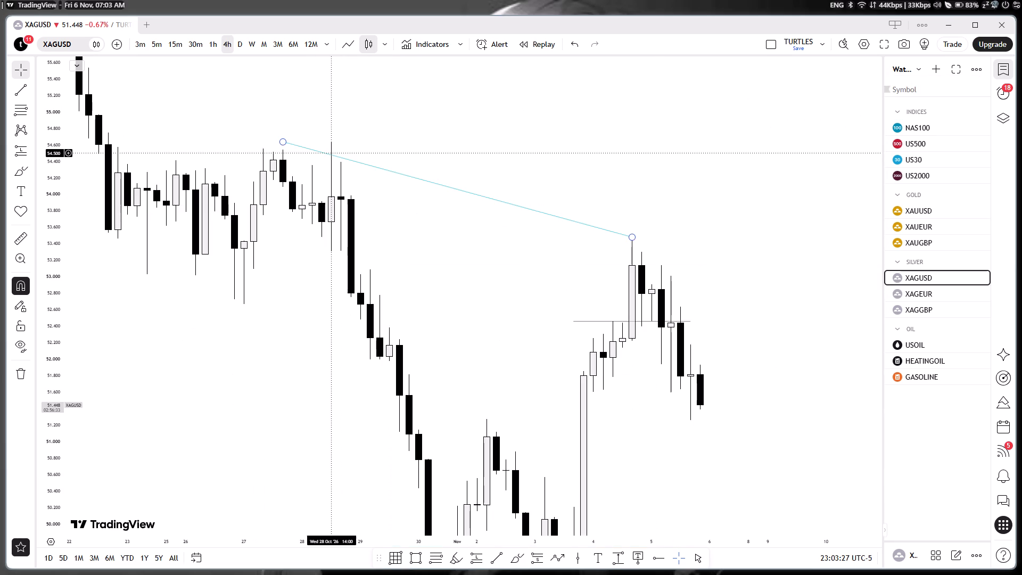
{"action": "left_click_drag", "start_coordinate": [280, 141], "coordinate": [310, 113]}
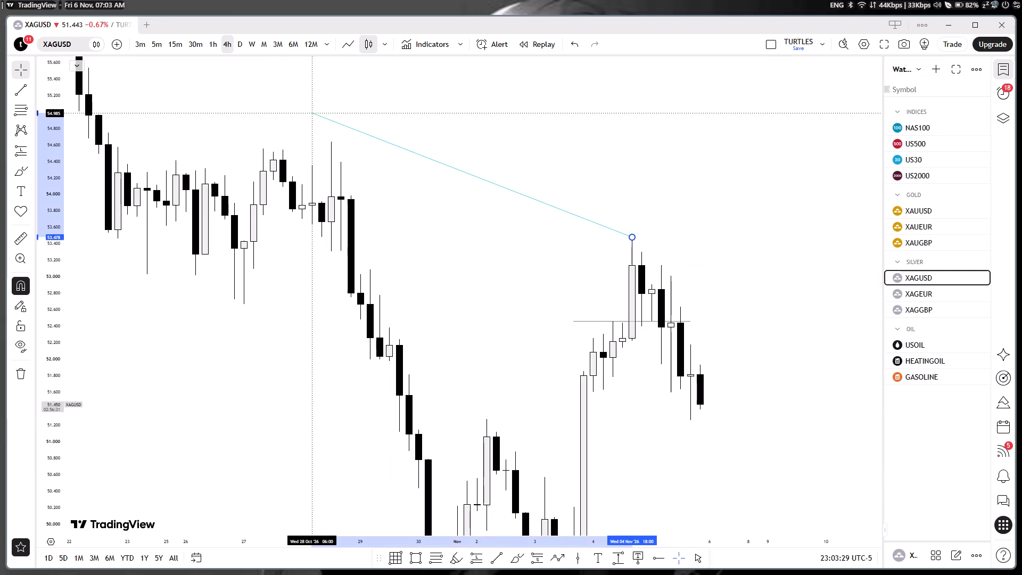
{"action": "left_click_drag", "start_coordinate": [310, 113], "coordinate": [331, 135]}
{"action": "left_click_drag", "start_coordinate": [375, 212], "coordinate": [378, 220]}
{"action": "left_click_drag", "start_coordinate": [410, 276], "coordinate": [389, 237]}
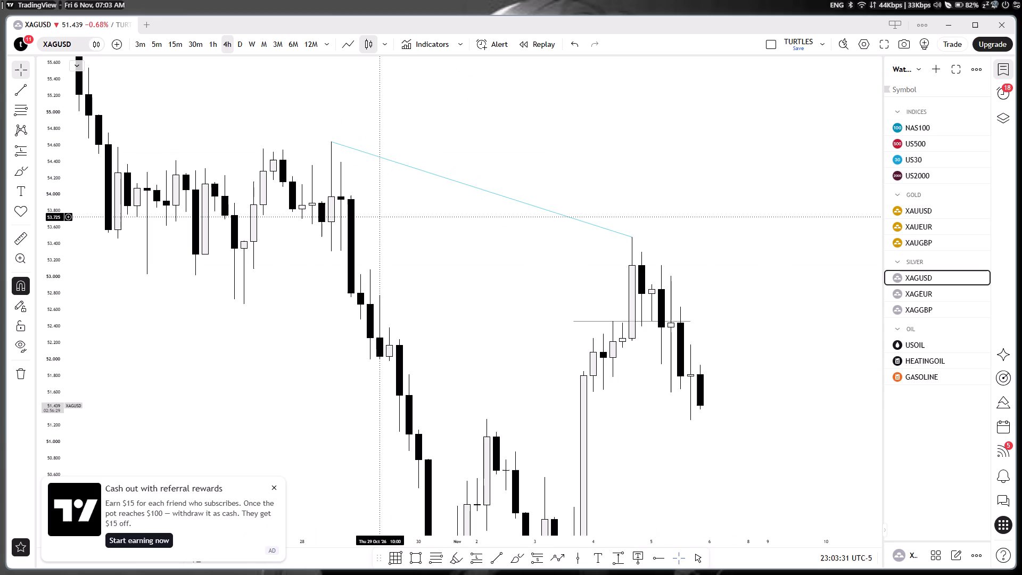
Move the start of the short horizontal line near 52.461 onto the 4 November 10:00 candle's high.
{"action": "left_click_drag", "start_coordinate": [389, 237], "coordinate": [390, 165]}
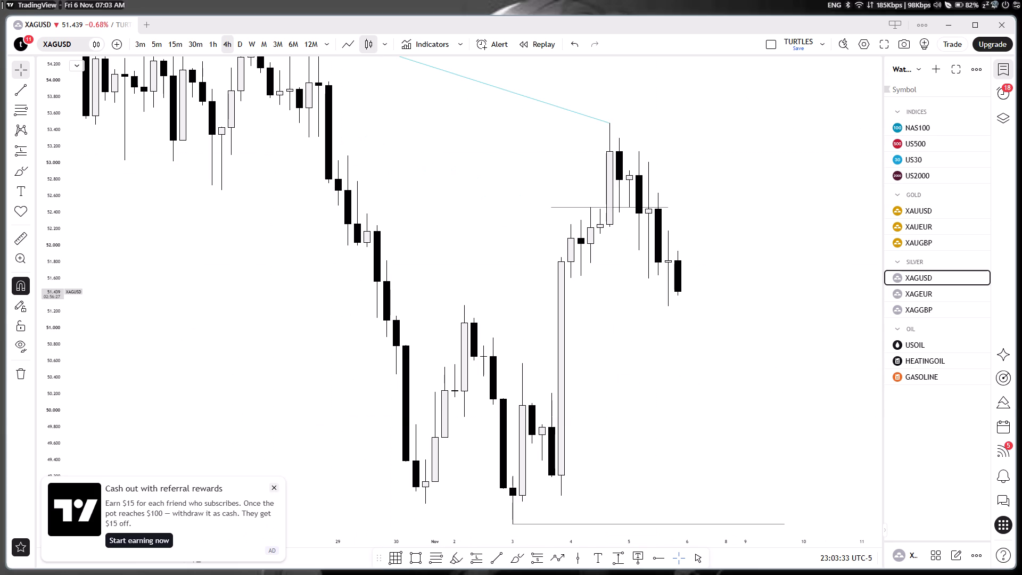
{"action": "left_click", "coordinate": [276, 487]}
{"action": "left_click_drag", "start_coordinate": [362, 419], "coordinate": [368, 416]}
{"action": "left_click_drag", "start_coordinate": [421, 393], "coordinate": [343, 377]}
{"action": "left_click_drag", "start_coordinate": [399, 355], "coordinate": [321, 385]}
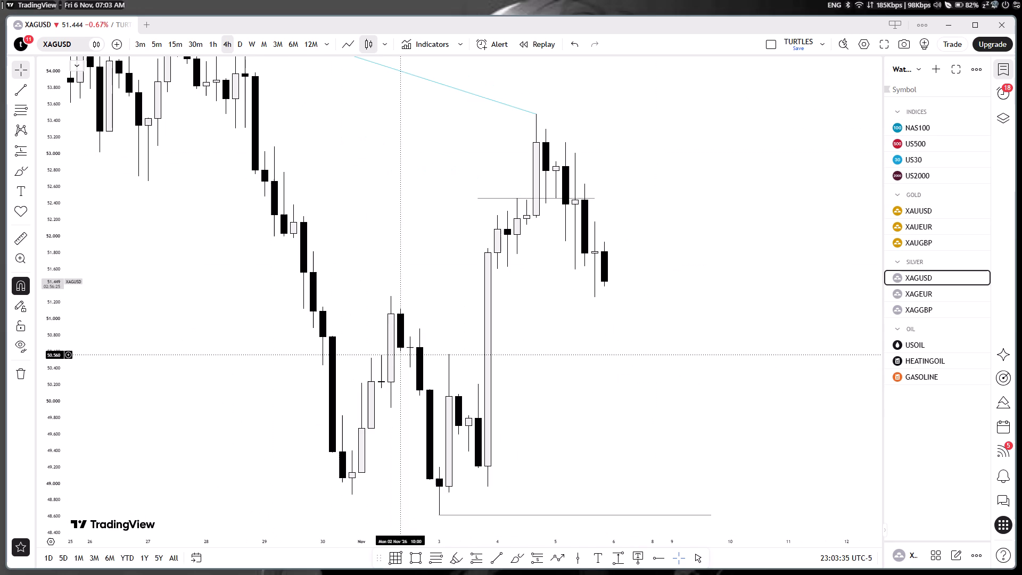
{"action": "left_click_drag", "start_coordinate": [328, 358], "coordinate": [295, 392]}
{"action": "scroll", "coordinate": [324, 374], "scroll_direction": "up", "scroll_amount": 1}
{"action": "left_click_drag", "start_coordinate": [365, 321], "coordinate": [372, 385]}
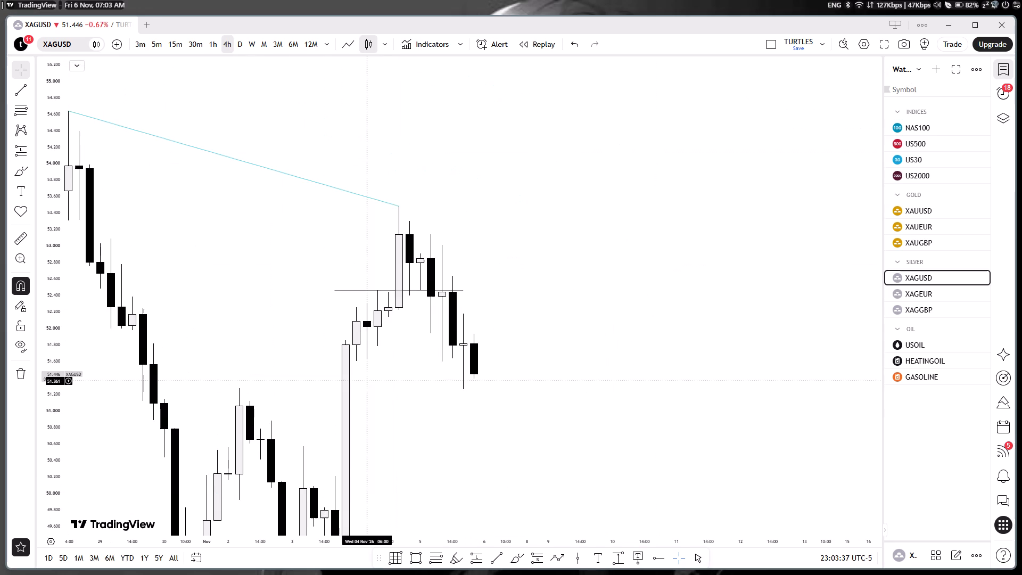
{"action": "left_click_drag", "start_coordinate": [331, 295], "coordinate": [366, 274]}
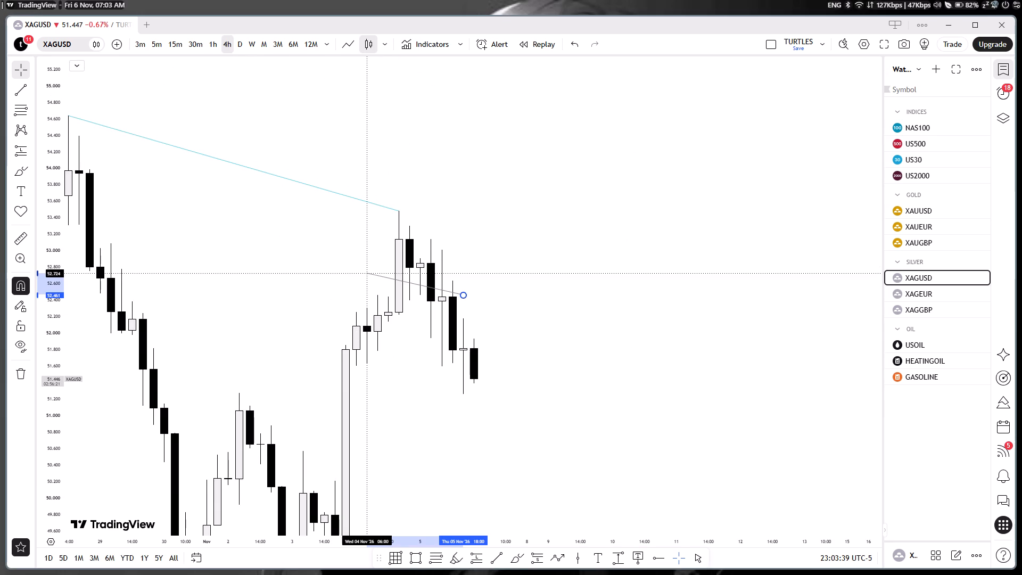
{"action": "left_click_drag", "start_coordinate": [366, 274], "coordinate": [376, 288]}
Examine the XAGUSD 4-hour pullback candles from the early-November high relative to the short horizontal line.
{"action": "left_click_drag", "start_coordinate": [426, 364], "coordinate": [428, 374]}
{"action": "left_click_drag", "start_coordinate": [429, 410], "coordinate": [432, 363]}
{"action": "left_click_drag", "start_coordinate": [433, 363], "coordinate": [437, 344]}
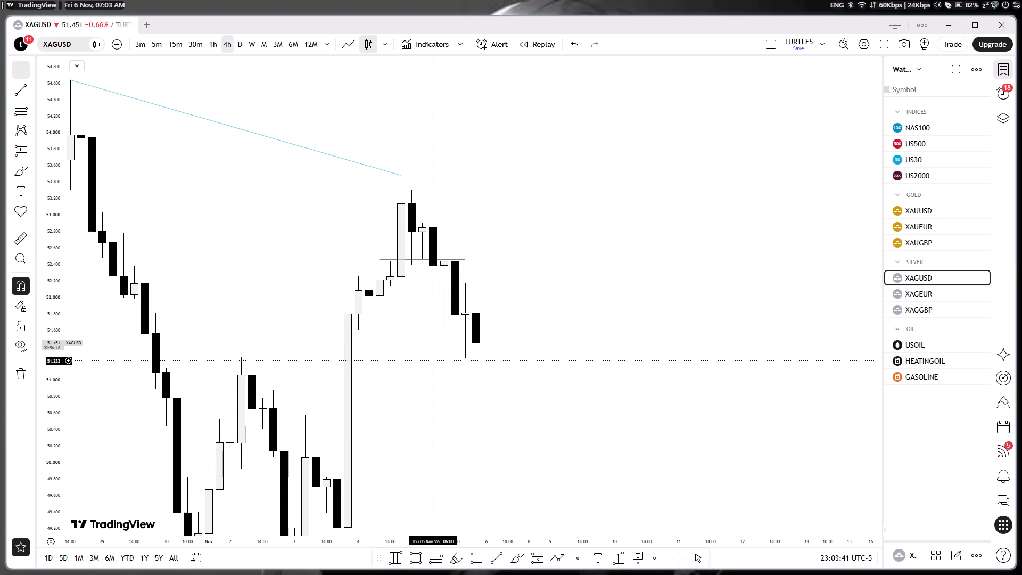
{"action": "left_click_drag", "start_coordinate": [437, 344], "coordinate": [438, 343]}
{"action": "left_click_drag", "start_coordinate": [434, 351], "coordinate": [448, 233]}
{"action": "left_click_drag", "start_coordinate": [448, 233], "coordinate": [424, 343]}
{"action": "left_click", "coordinate": [435, 346]}
{"action": "left_click", "coordinate": [442, 346]}
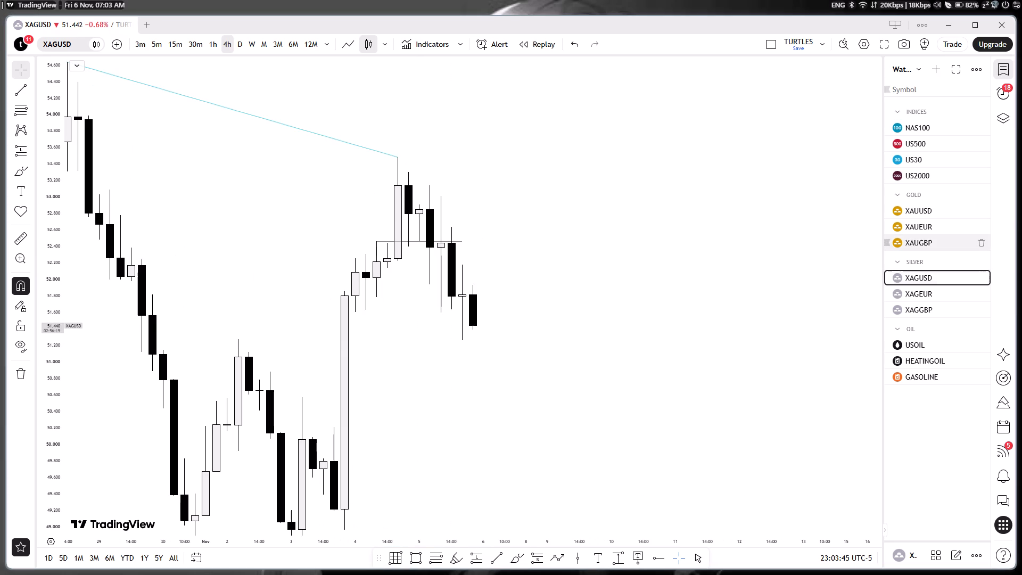
On the XAUUSD 4-hour chart, snap the SMT line's ends onto the 28 October 14:00 candle's high and the 4 November peak candle's high.
{"action": "left_click", "coordinate": [918, 218]}
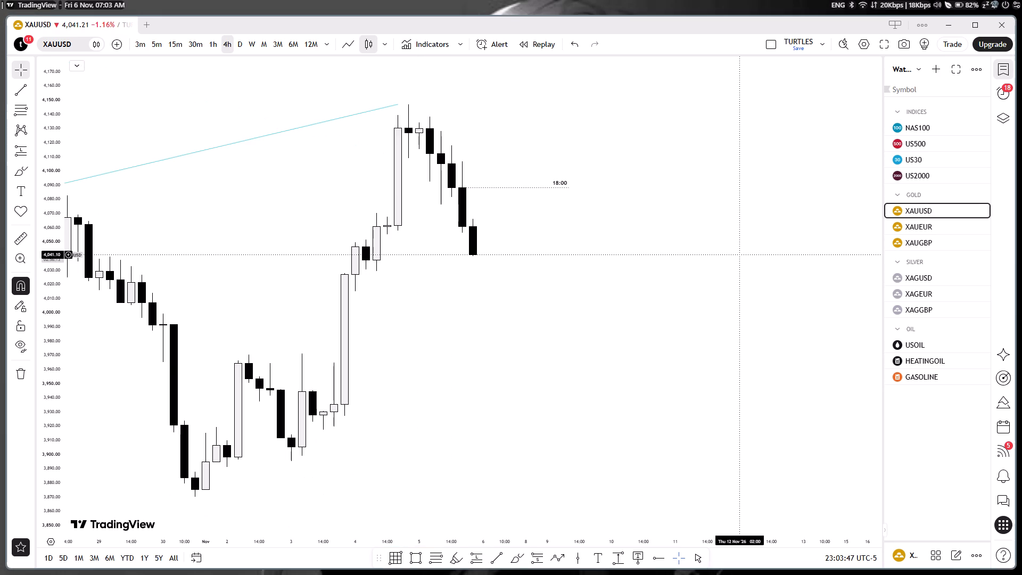
{"action": "left_click_drag", "start_coordinate": [737, 259], "coordinate": [752, 352]}
{"action": "scroll", "coordinate": [664, 309], "scroll_direction": "down", "scroll_amount": 4}
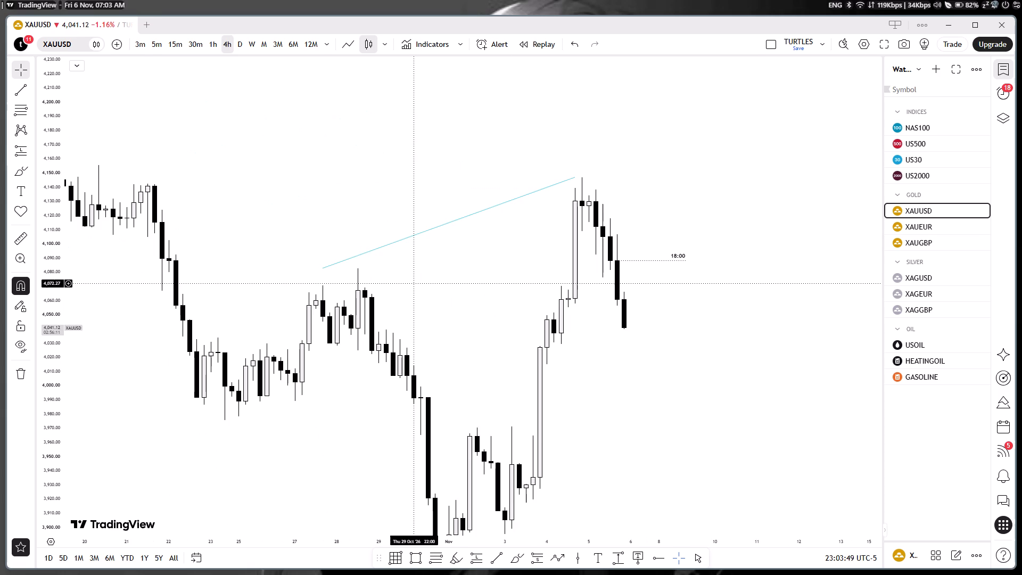
{"action": "left_click_drag", "start_coordinate": [322, 270], "coordinate": [358, 262]}
{"action": "left_click", "coordinate": [424, 269]}
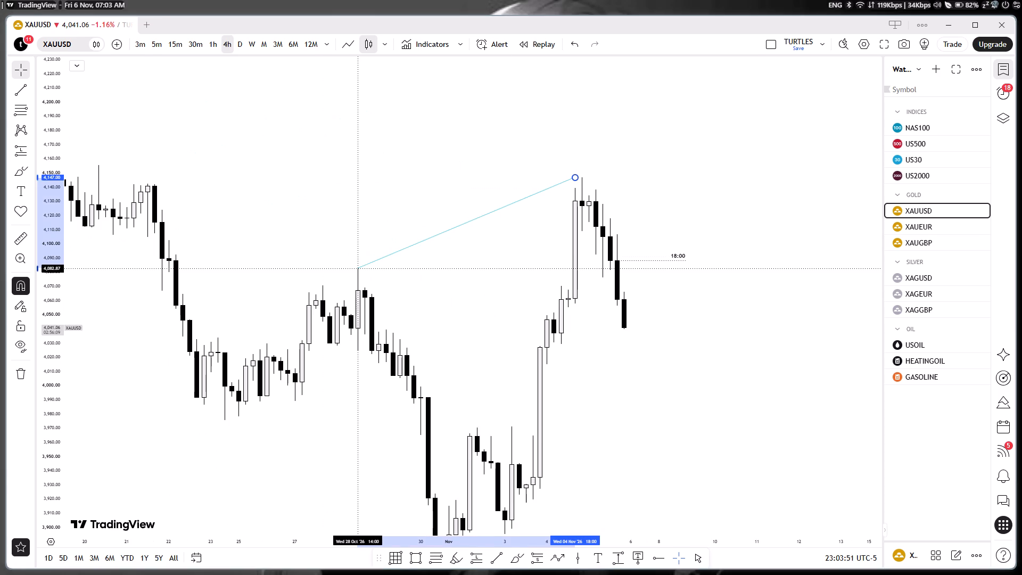
{"action": "left_click_drag", "start_coordinate": [574, 178], "coordinate": [584, 175]}
{"action": "left_click", "coordinate": [622, 185]}
{"action": "left_click", "coordinate": [604, 286]}
Examine the XAUUSD 4-hour price action from the late-October decline to the current pullback, relative to the SMT line and the 18:00 level.
{"action": "left_click_drag", "start_coordinate": [601, 334], "coordinate": [600, 331]}
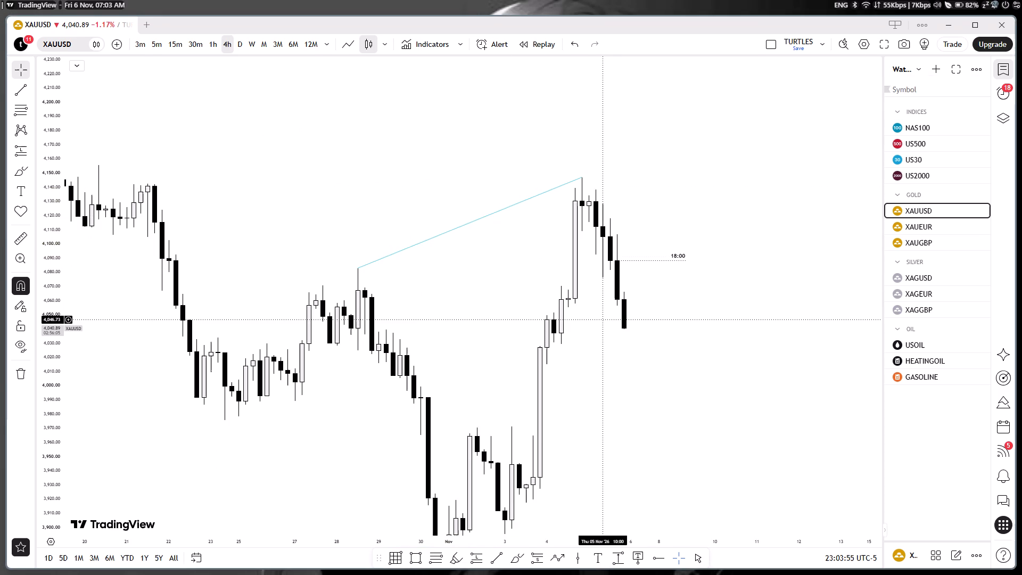
{"action": "left_click_drag", "start_coordinate": [600, 331], "coordinate": [579, 236]}
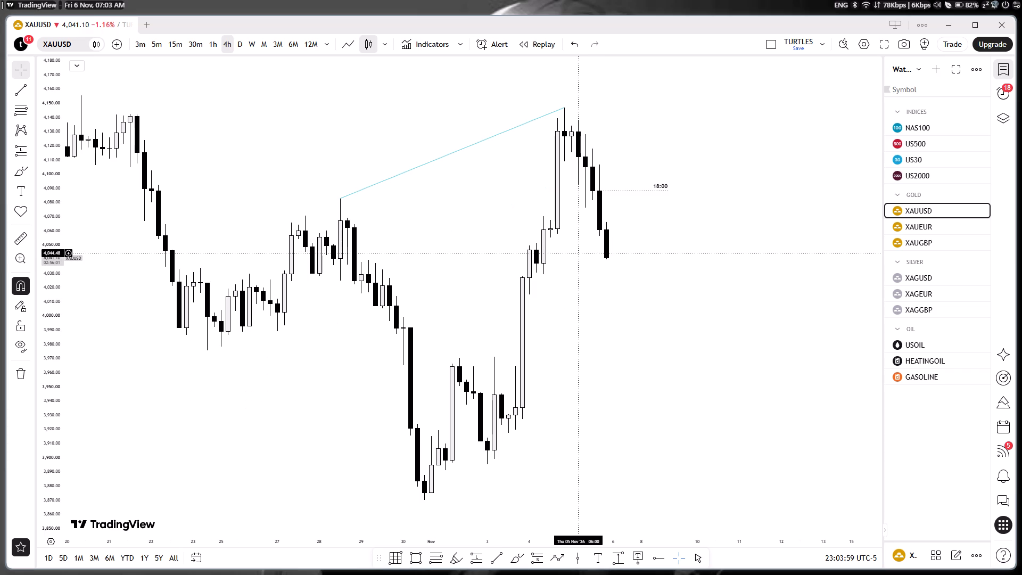
{"action": "left_click", "coordinate": [580, 281]}
{"action": "left_click_drag", "start_coordinate": [572, 303], "coordinate": [554, 313]}
{"action": "left_click_drag", "start_coordinate": [570, 334], "coordinate": [570, 335]}
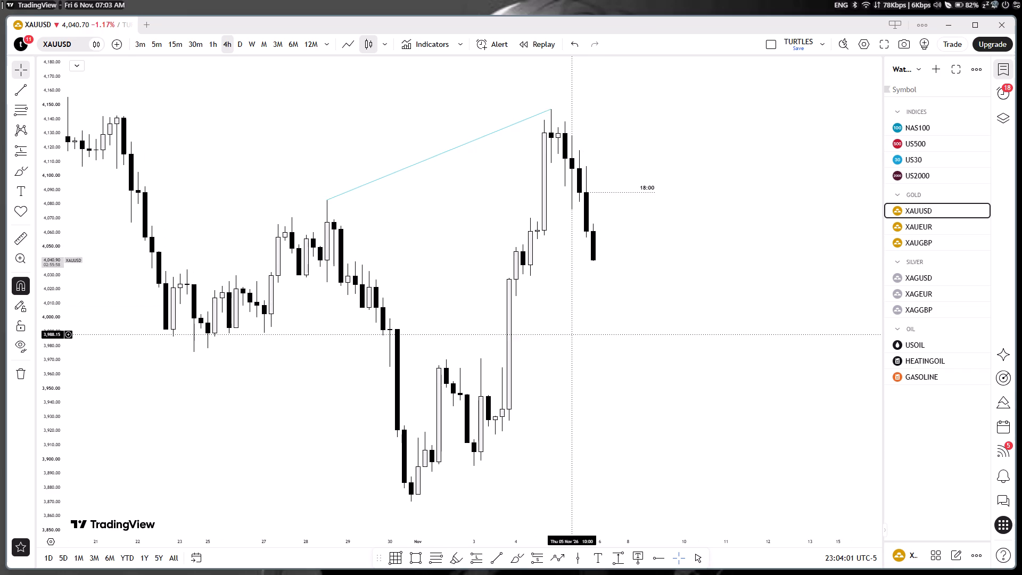
{"action": "left_click_drag", "start_coordinate": [570, 335], "coordinate": [556, 424]}
{"action": "scroll", "coordinate": [568, 400], "scroll_direction": "up", "scroll_amount": 1}
{"action": "left_click_drag", "start_coordinate": [546, 415], "coordinate": [568, 400]}
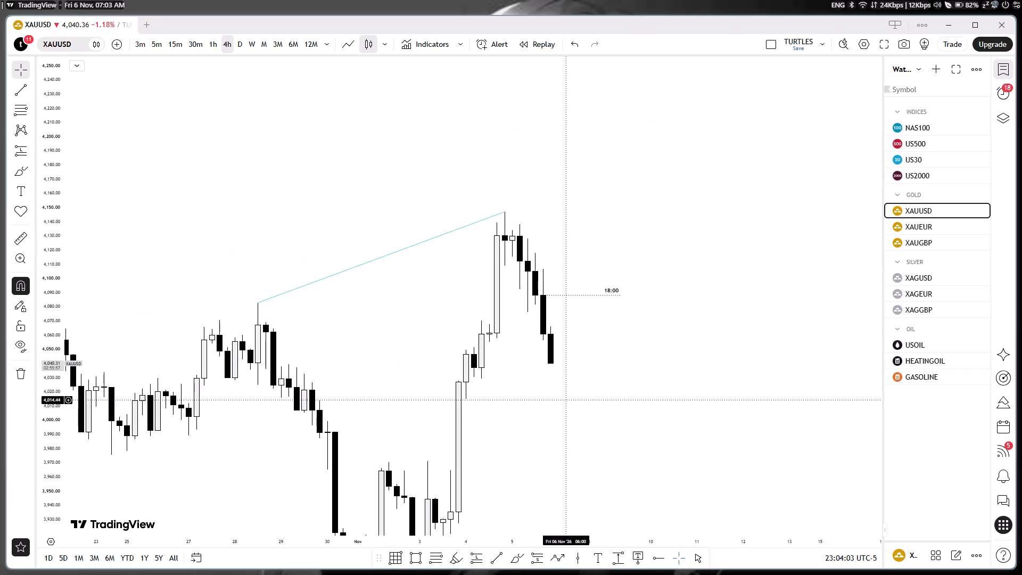
{"action": "left_click_drag", "start_coordinate": [568, 400], "coordinate": [535, 382]}
{"action": "left_click_drag", "start_coordinate": [520, 416], "coordinate": [631, 269]}
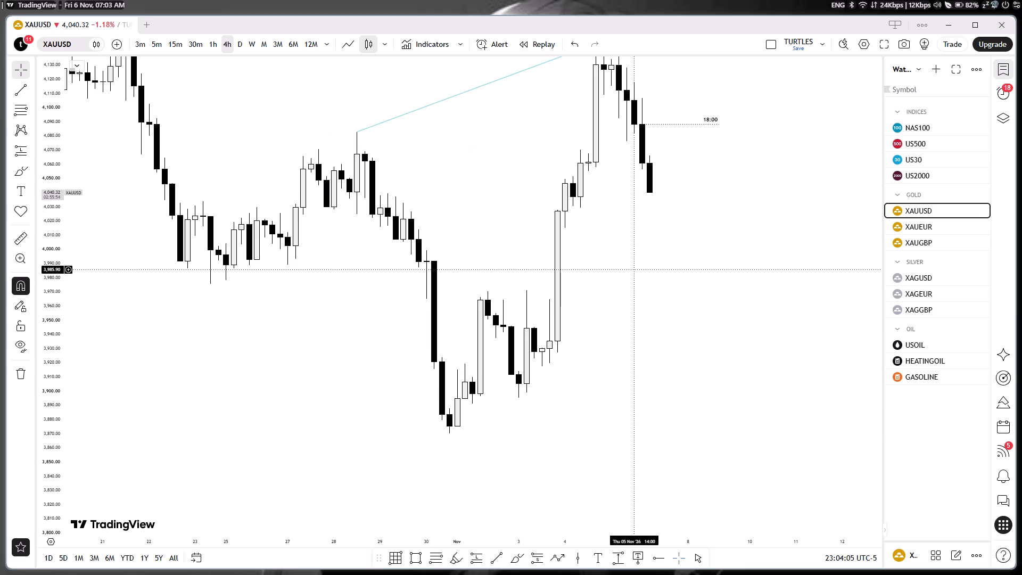
{"action": "left_click_drag", "start_coordinate": [631, 269], "coordinate": [512, 374]}
{"action": "left_click_drag", "start_coordinate": [513, 368], "coordinate": [509, 418]}
{"action": "left_click_drag", "start_coordinate": [501, 416], "coordinate": [646, 312]}
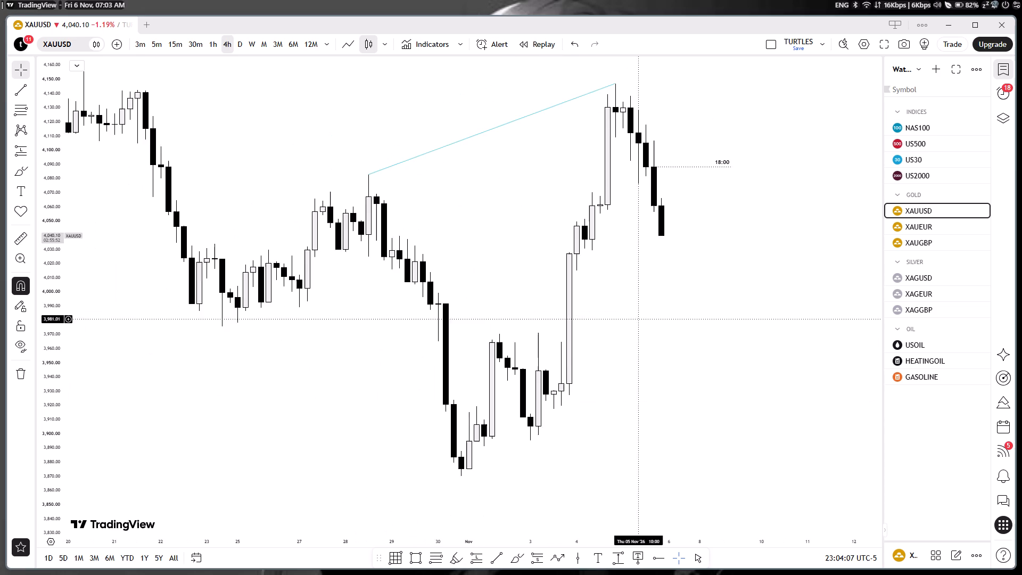
{"action": "left_click_drag", "start_coordinate": [646, 312], "coordinate": [506, 374]}
{"action": "scroll", "coordinate": [507, 374], "scroll_direction": "up", "scroll_amount": 2}
{"action": "left_click_drag", "start_coordinate": [501, 388], "coordinate": [533, 360]}
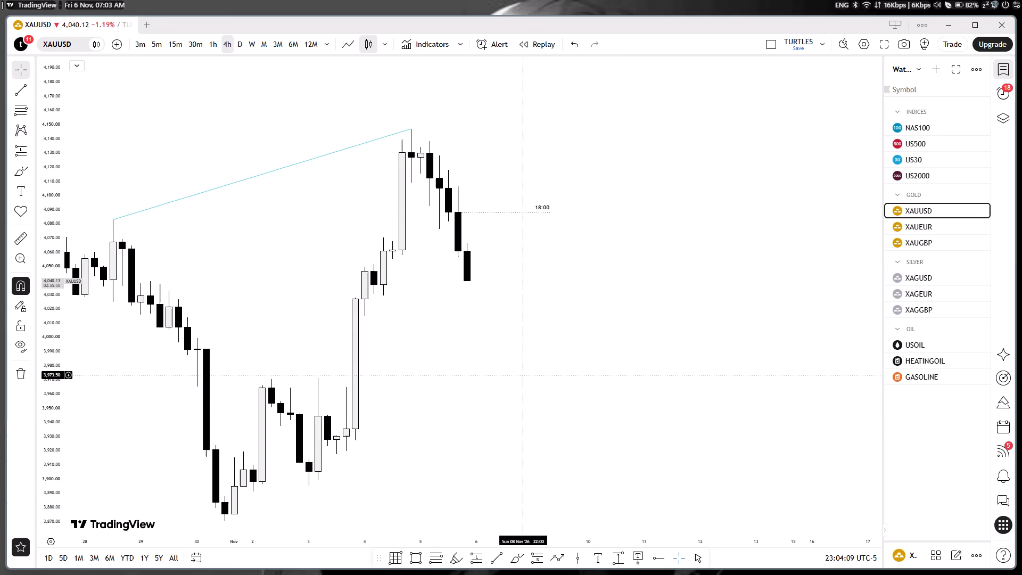
{"action": "left_click_drag", "start_coordinate": [533, 360], "coordinate": [541, 353]}
{"action": "scroll", "coordinate": [541, 353], "scroll_direction": "up", "scroll_amount": 1}
{"action": "left_click_drag", "start_coordinate": [541, 353], "coordinate": [520, 382]}
{"action": "scroll", "coordinate": [520, 382], "scroll_direction": "up", "scroll_amount": 1}
{"action": "left_click_drag", "start_coordinate": [488, 387], "coordinate": [507, 347]}
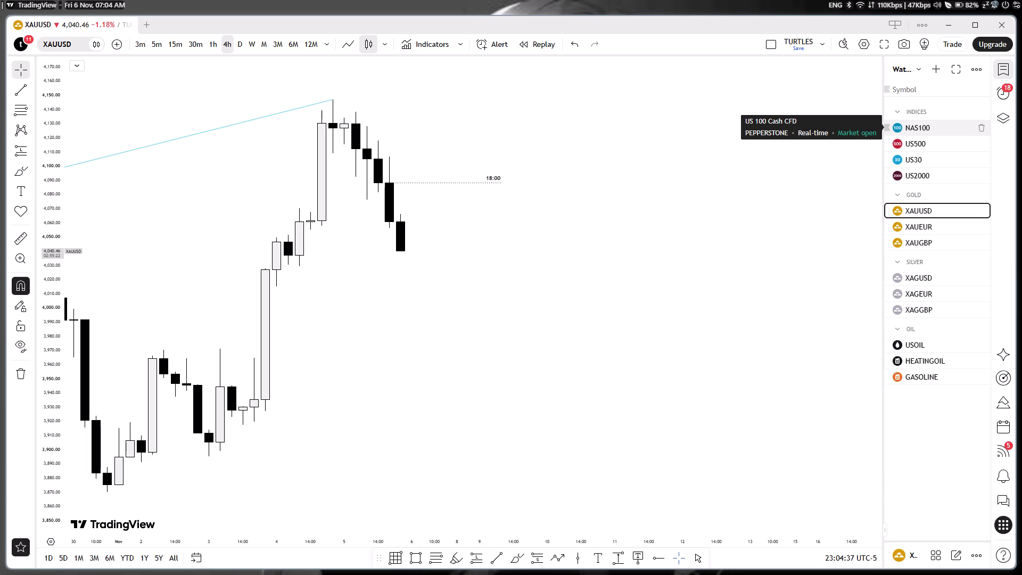
{"action": "scroll", "coordinate": [896, 152], "scroll_direction": "down", "scroll_amount": 2}
{"action": "scroll", "coordinate": [616, 239], "scroll_direction": "down", "scroll_amount": 3}
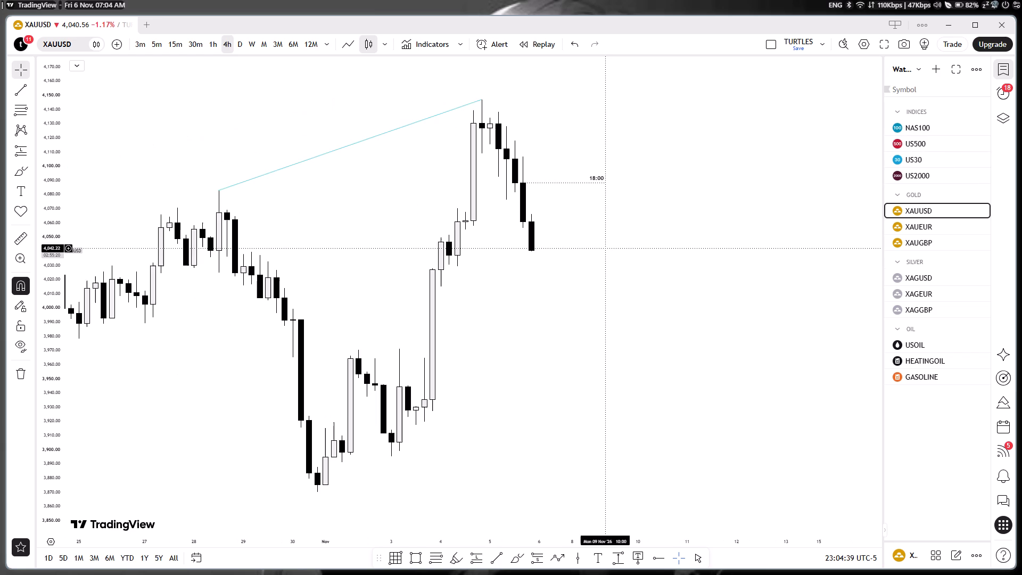
{"action": "scroll", "coordinate": [608, 248], "scroll_direction": "down", "scroll_amount": 2}
{"action": "scroll", "coordinate": [630, 314], "scroll_direction": "up", "scroll_amount": 3}
{"action": "left_click_drag", "start_coordinate": [614, 319], "coordinate": [677, 290]}
{"action": "left_click_drag", "start_coordinate": [669, 293], "coordinate": [668, 301]}
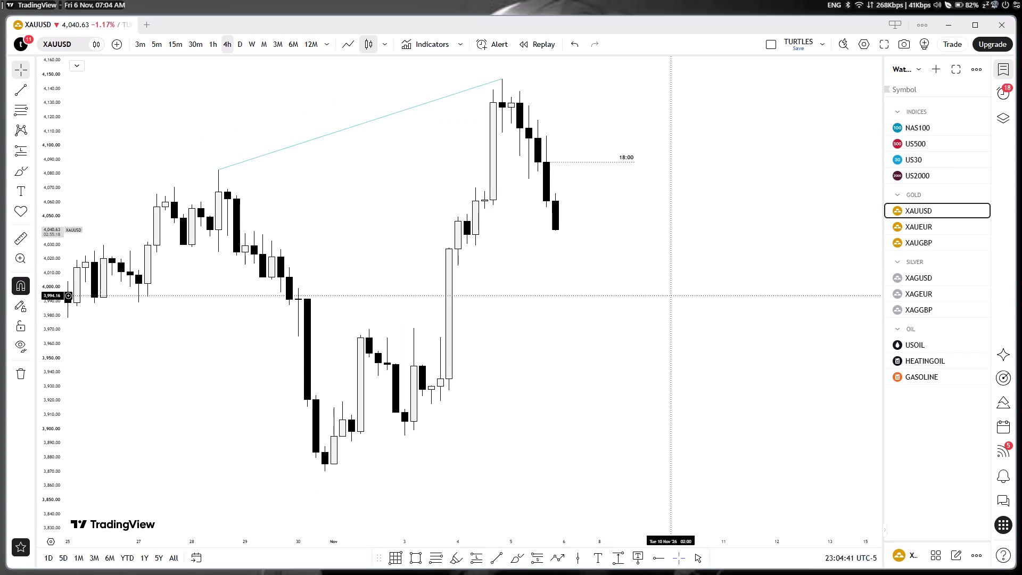
Minimize the TradingView chart window and open the desktop's quick settings.
{"action": "left_click", "coordinate": [949, 24]}
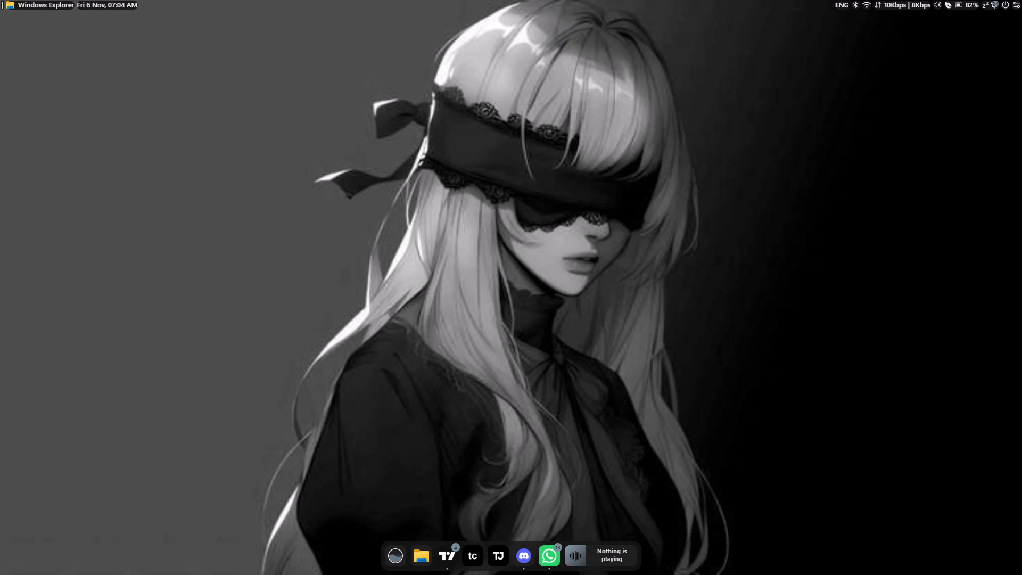
{"action": "left_click", "coordinate": [869, 5]}
{"action": "left_click", "coordinate": [1016, 4]}
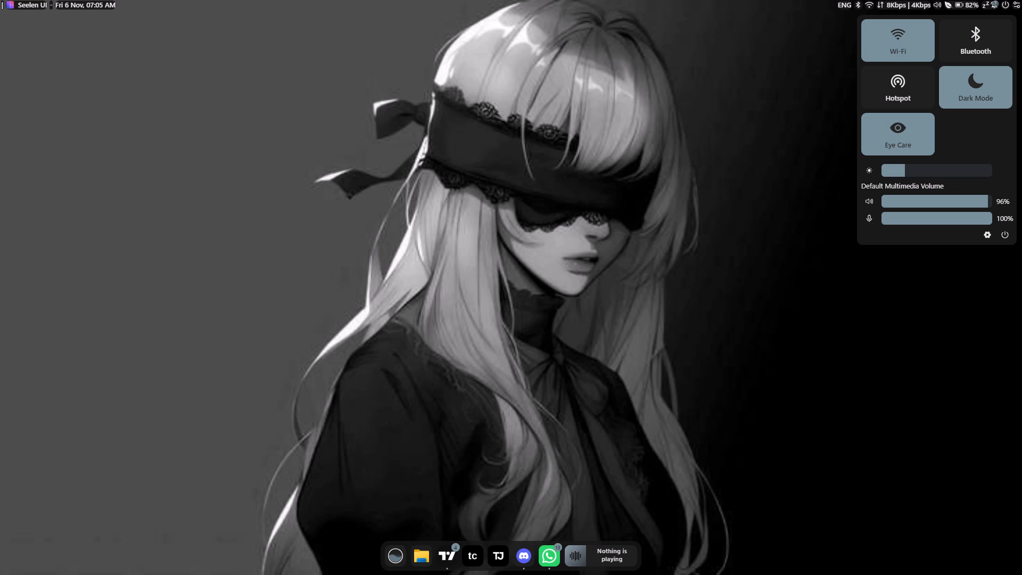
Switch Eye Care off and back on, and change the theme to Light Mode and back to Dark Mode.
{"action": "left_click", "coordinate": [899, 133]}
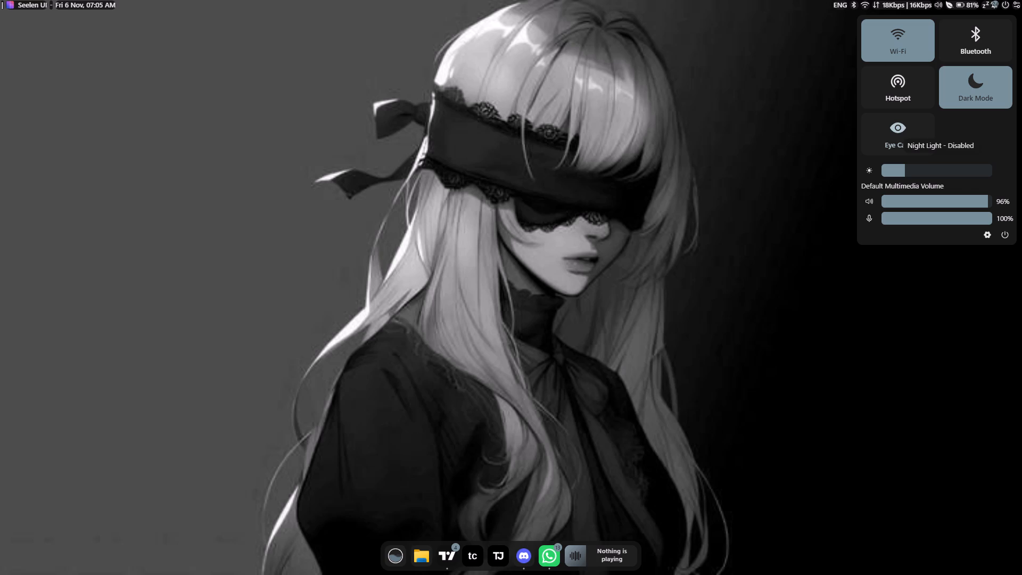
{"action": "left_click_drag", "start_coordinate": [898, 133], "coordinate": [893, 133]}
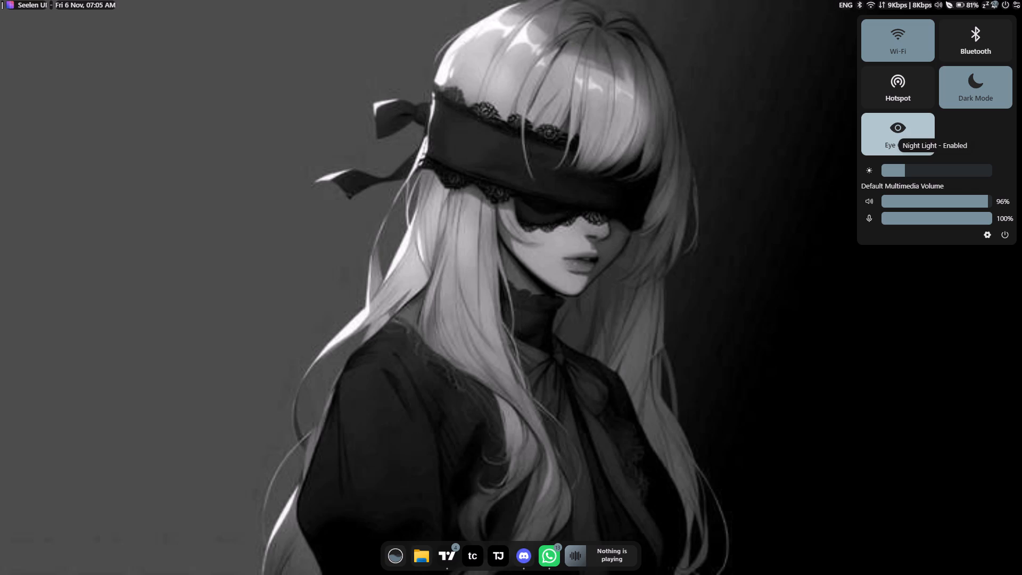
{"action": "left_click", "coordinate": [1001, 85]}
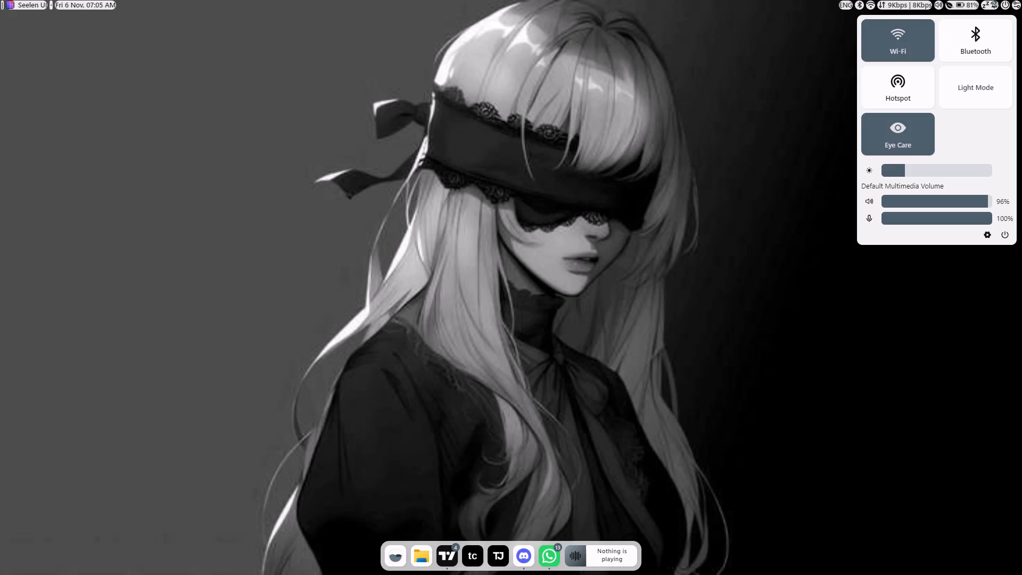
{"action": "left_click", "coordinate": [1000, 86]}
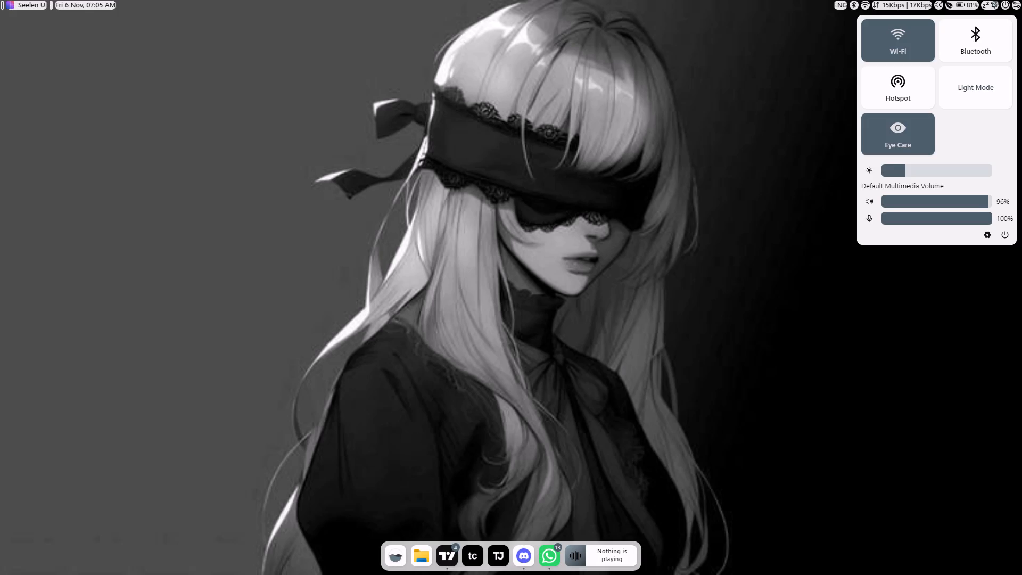
Open the Seelen UI settings and examine the General options and the list of available settings sections.
{"action": "left_click", "coordinate": [986, 233]}
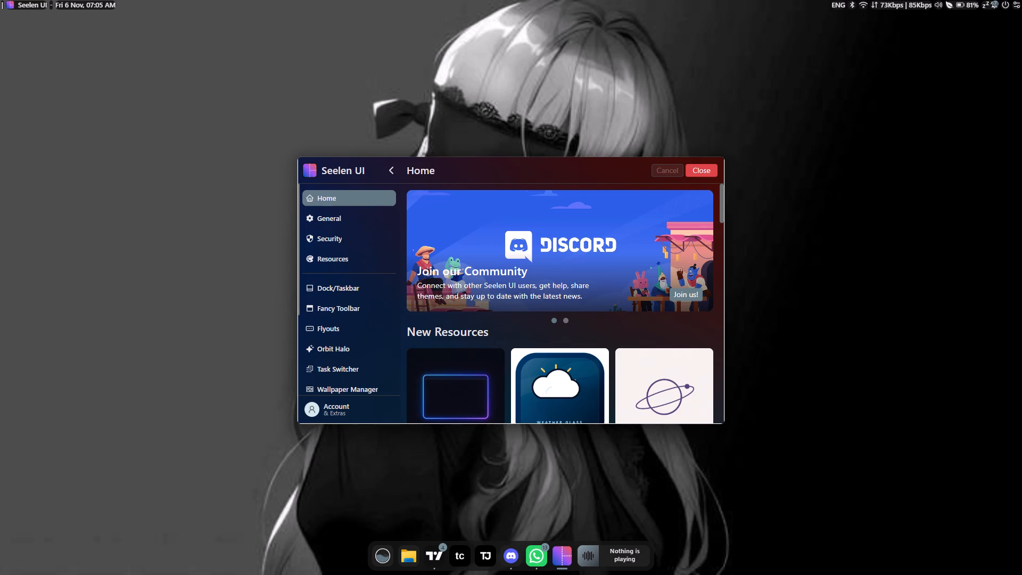
{"action": "left_click", "coordinate": [353, 227]}
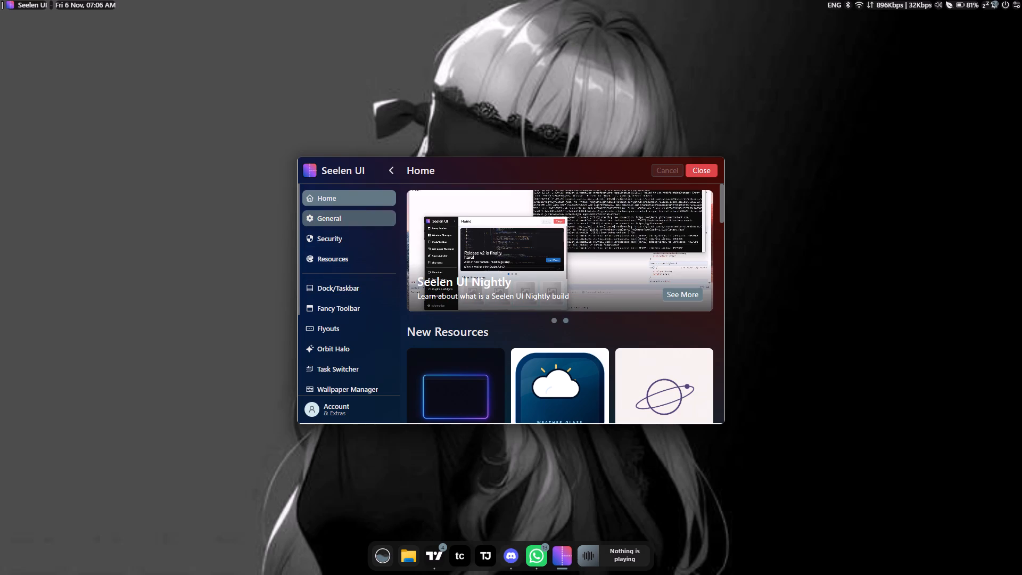
{"action": "left_click", "coordinate": [350, 223]}
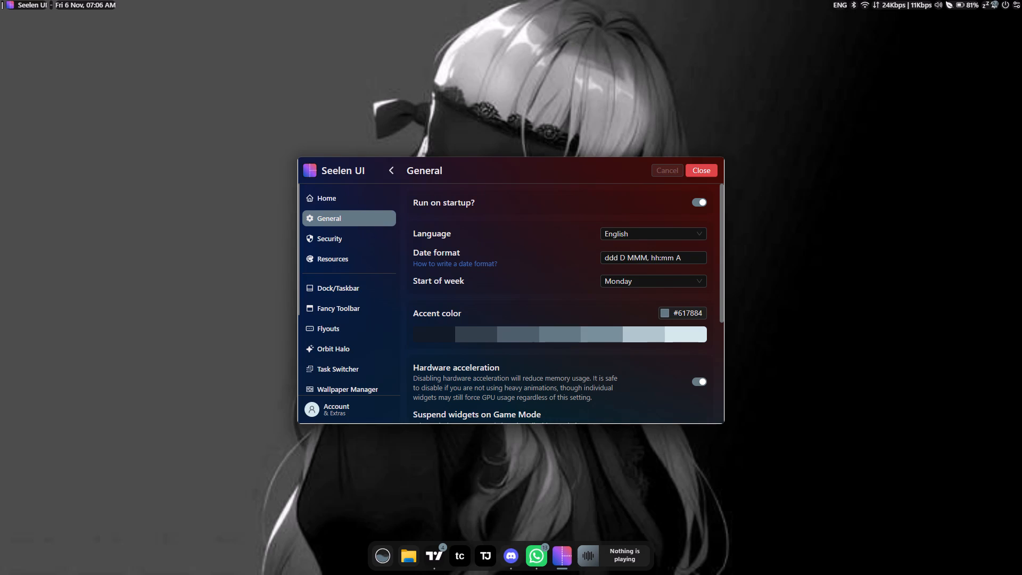
{"action": "scroll", "coordinate": [539, 290], "scroll_direction": "down", "scroll_amount": 6}
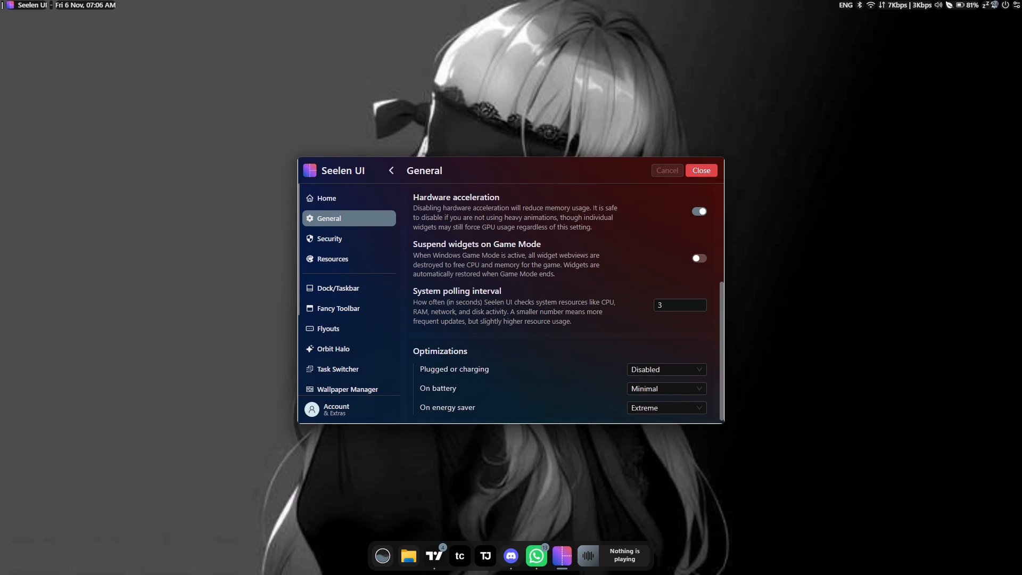
{"action": "scroll", "coordinate": [539, 291], "scroll_direction": "up", "scroll_amount": 4}
{"action": "scroll", "coordinate": [367, 307], "scroll_direction": "down", "scroll_amount": 1}
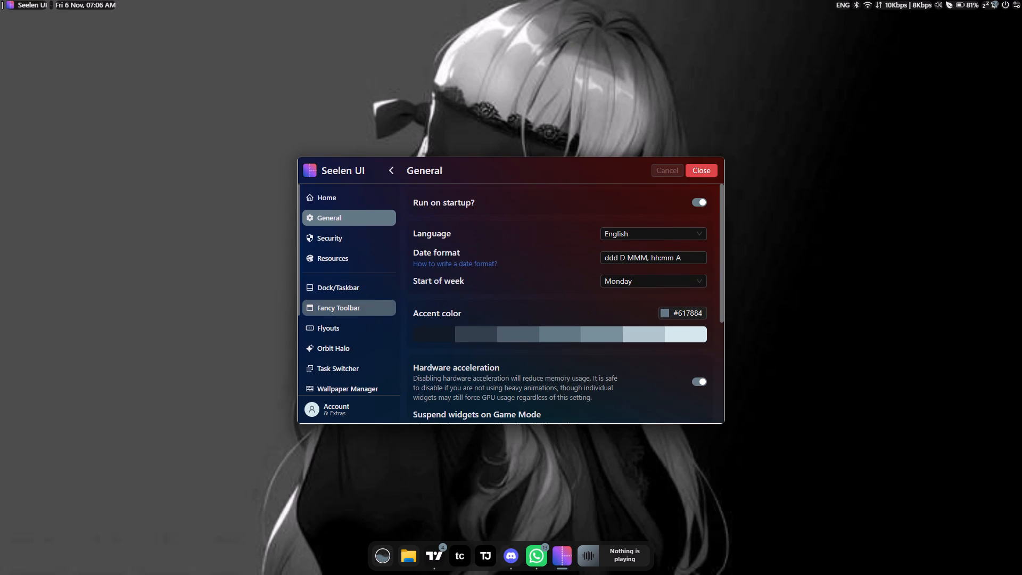
{"action": "scroll", "coordinate": [367, 307], "scroll_direction": "down", "scroll_amount": 1}
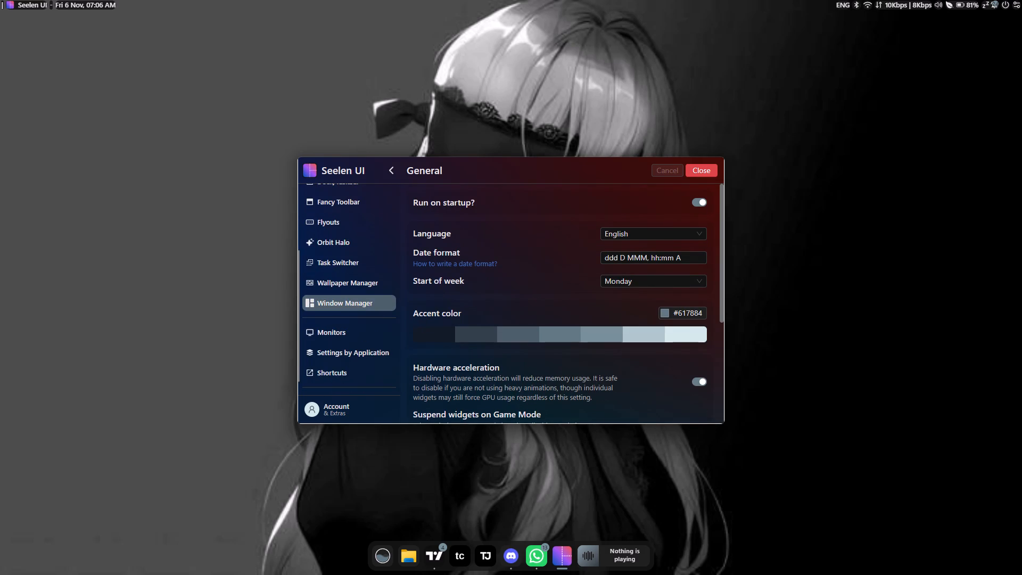
{"action": "scroll", "coordinate": [367, 307], "scroll_direction": "down", "scroll_amount": 1}
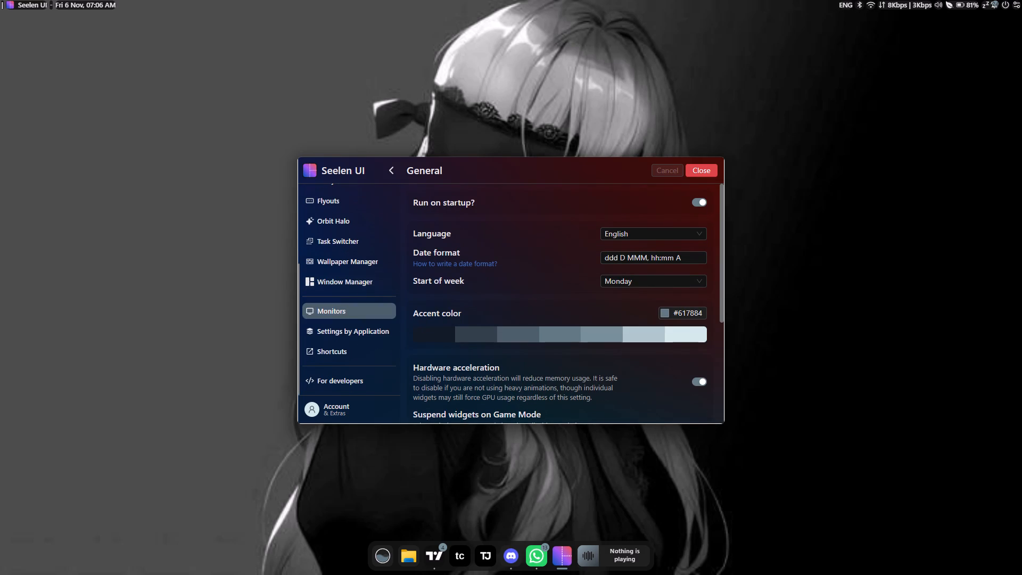
Review the list of applications in Seelen UI's Settings by Application page.
{"action": "left_click", "coordinate": [362, 325]}
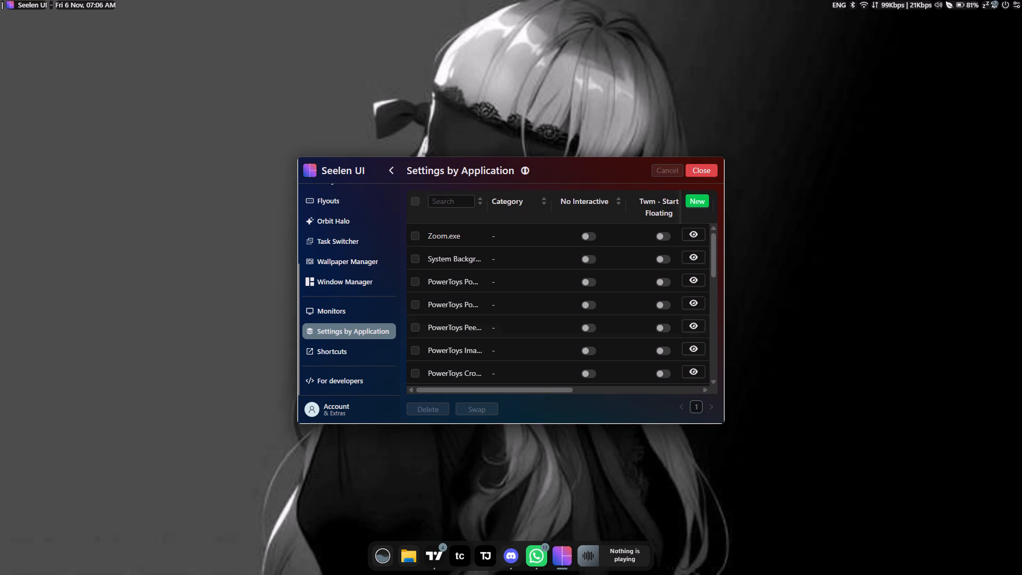
{"action": "scroll", "coordinate": [466, 324], "scroll_direction": "down", "scroll_amount": 3}
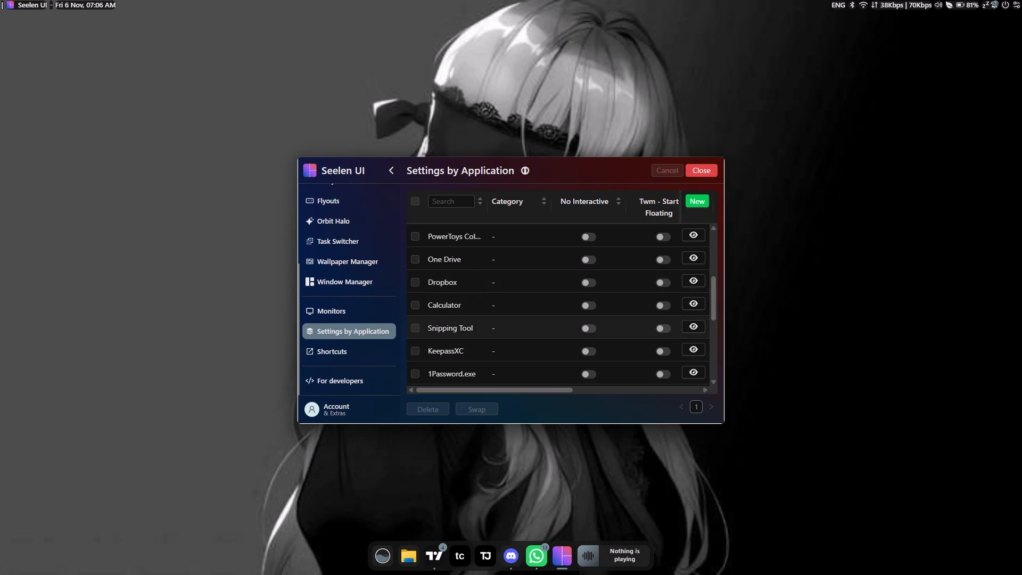
{"action": "scroll", "coordinate": [526, 334], "scroll_direction": "down", "scroll_amount": 2}
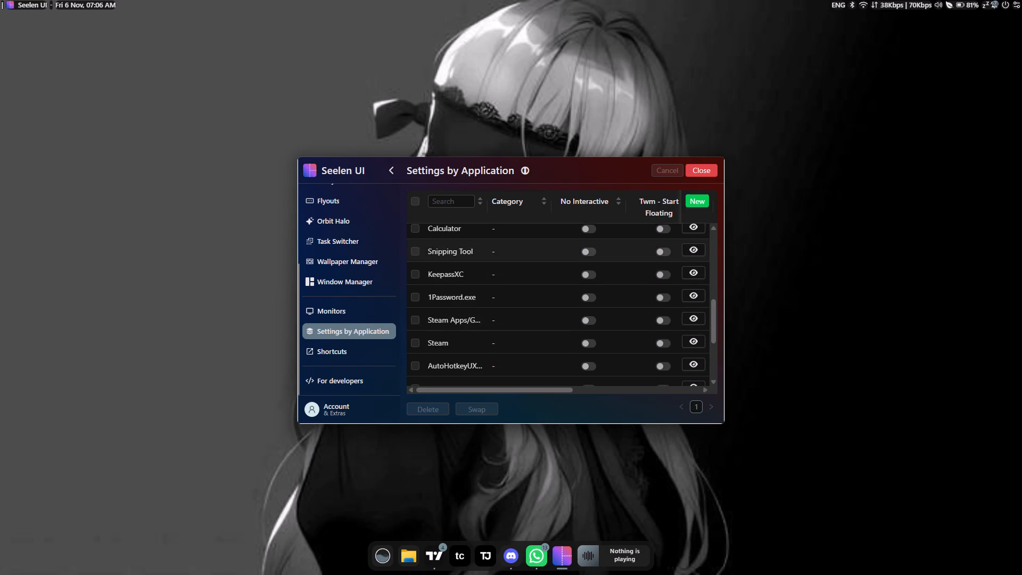
{"action": "scroll", "coordinate": [525, 334], "scroll_direction": "down", "scroll_amount": 1}
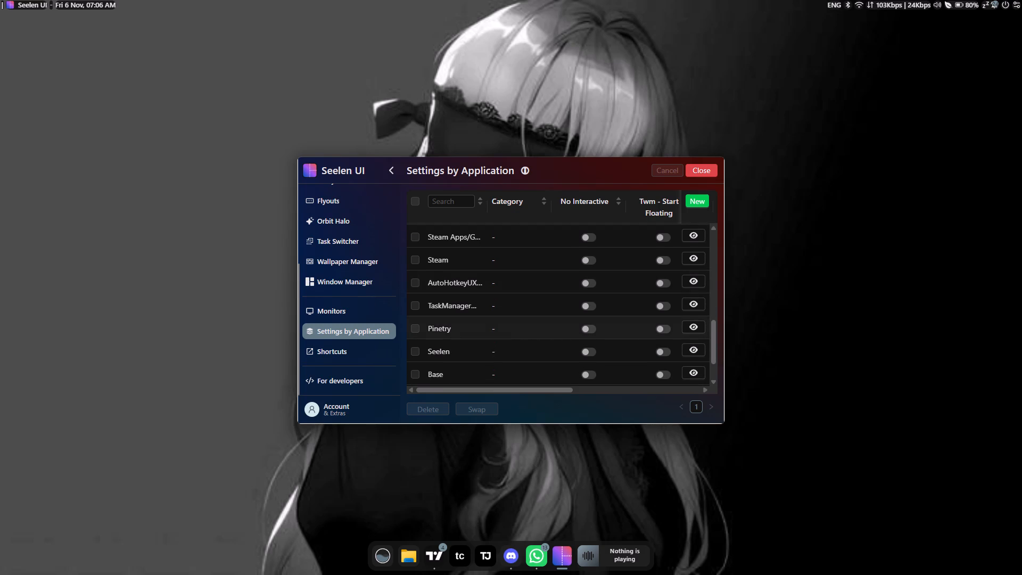
{"action": "scroll", "coordinate": [525, 334], "scroll_direction": "down", "scroll_amount": 2}
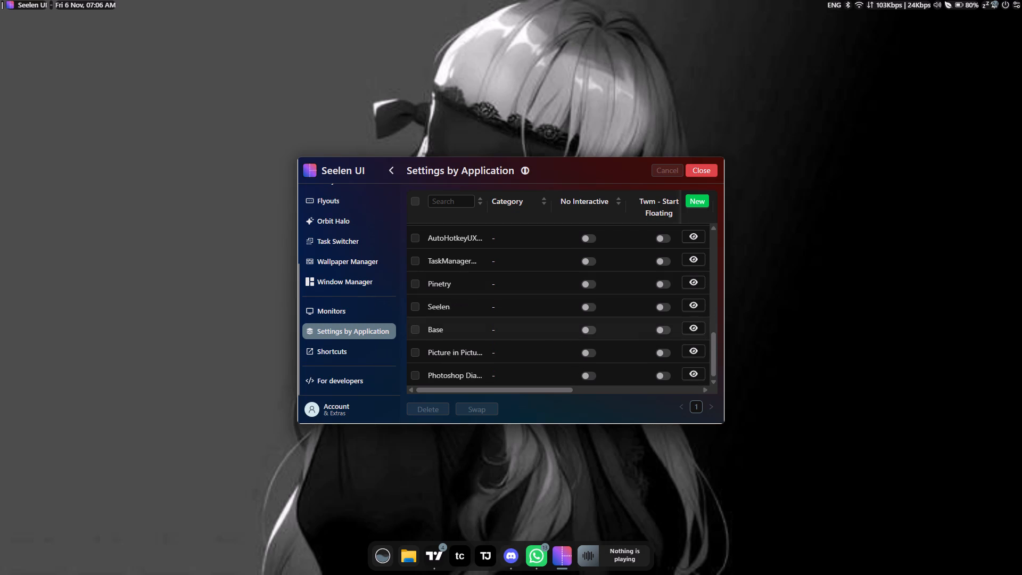
{"action": "scroll", "coordinate": [525, 334], "scroll_direction": "down", "scroll_amount": 1}
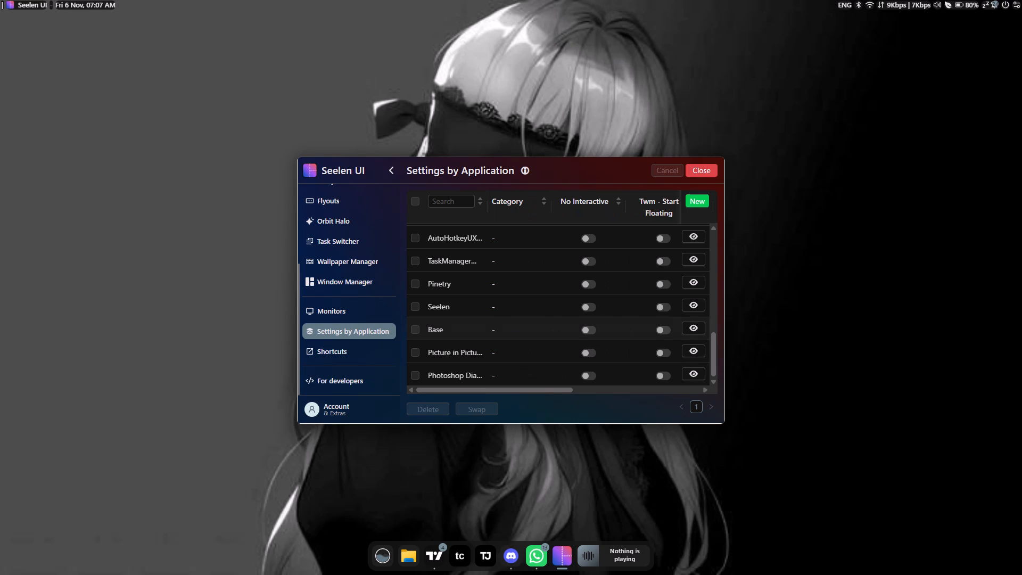
View the Shortcuts settings, shift the settings window slightly, and close it.
{"action": "left_click", "coordinate": [349, 355]}
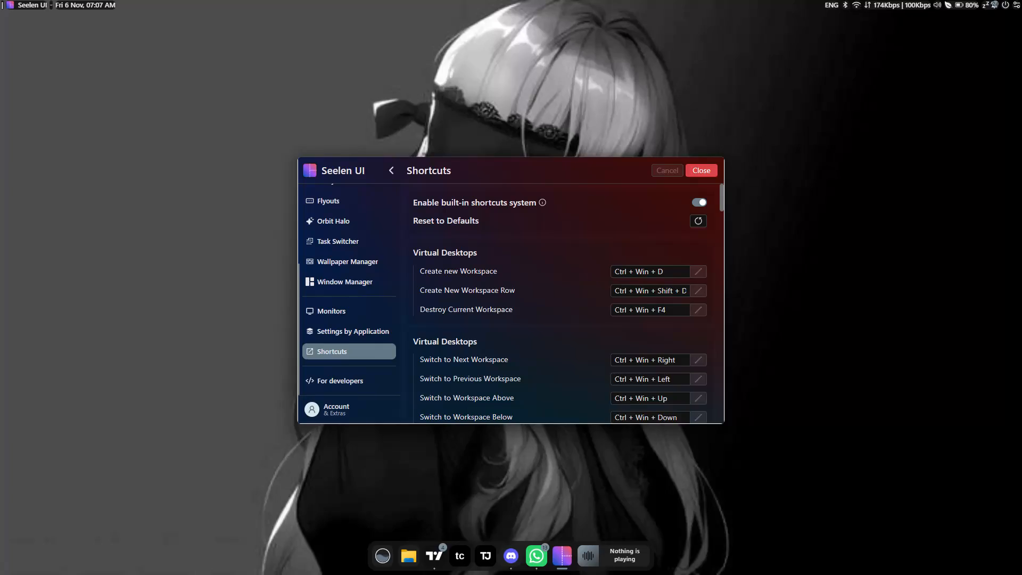
{"action": "left_click_drag", "start_coordinate": [483, 175], "coordinate": [496, 164]}
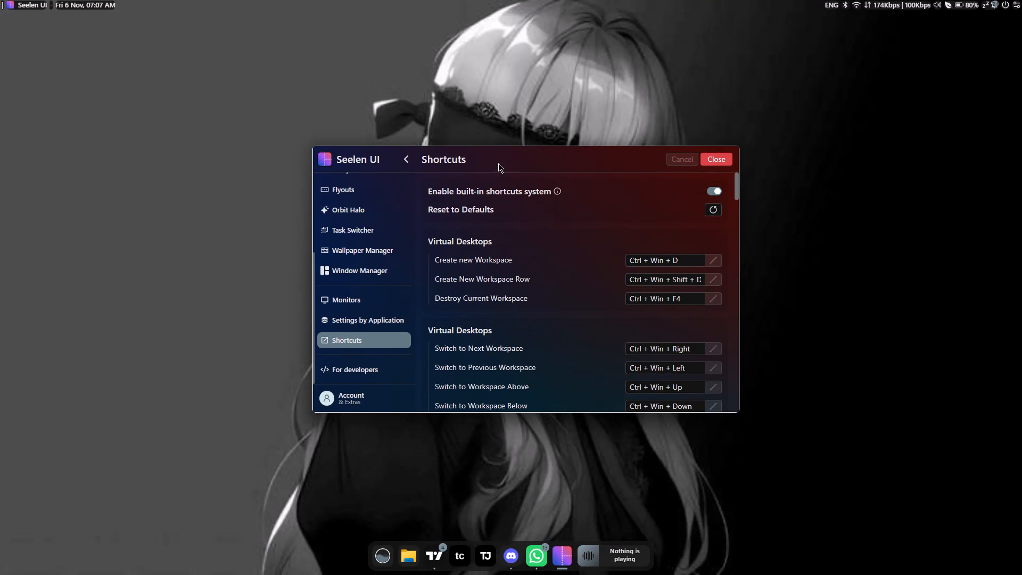
{"action": "left_click_drag", "start_coordinate": [496, 164], "coordinate": [510, 167]}
{"action": "left_click", "coordinate": [730, 162]}
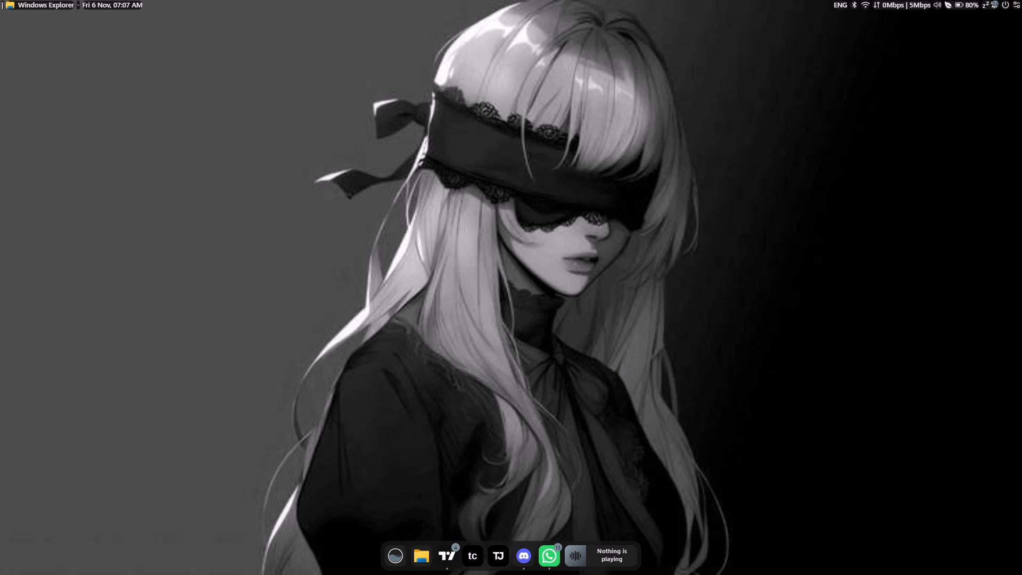
Check for available Wi-Fi networks and grant Seelen UI access to the precise location.
{"action": "left_click", "coordinate": [870, 6]}
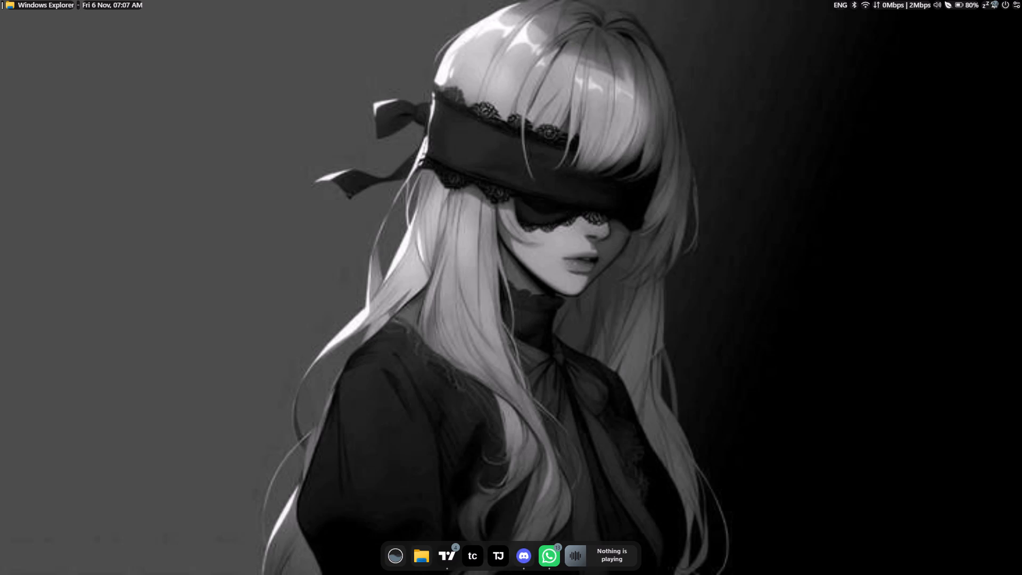
{"action": "left_click", "coordinate": [863, 5]}
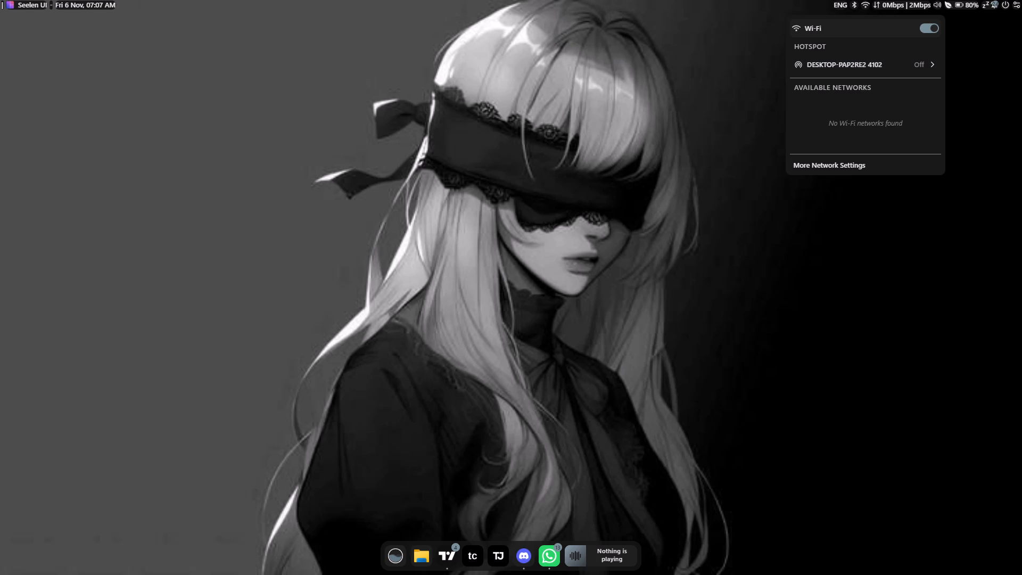
{"action": "left_click", "coordinate": [839, 87]}
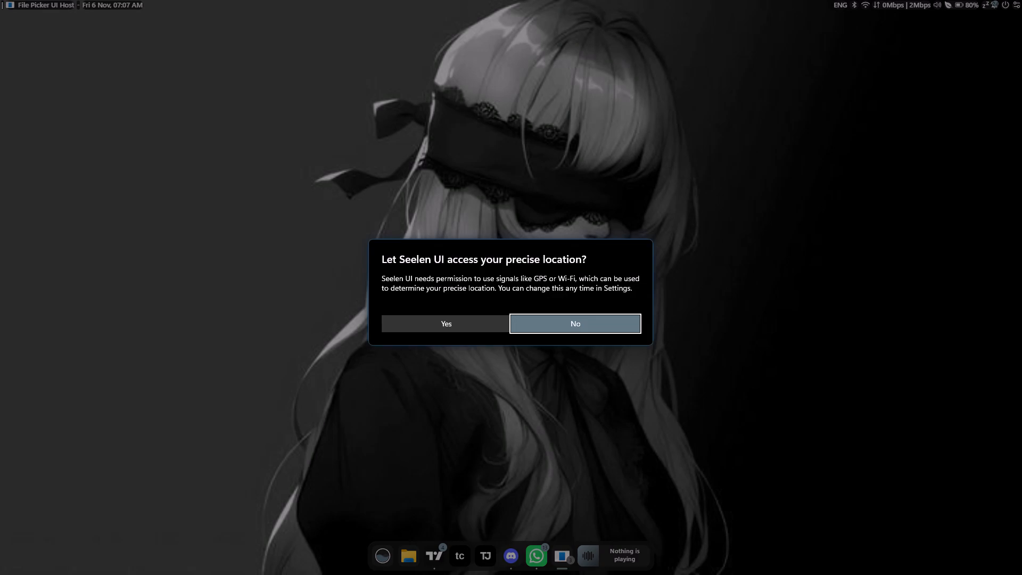
{"action": "left_click", "coordinate": [466, 326]}
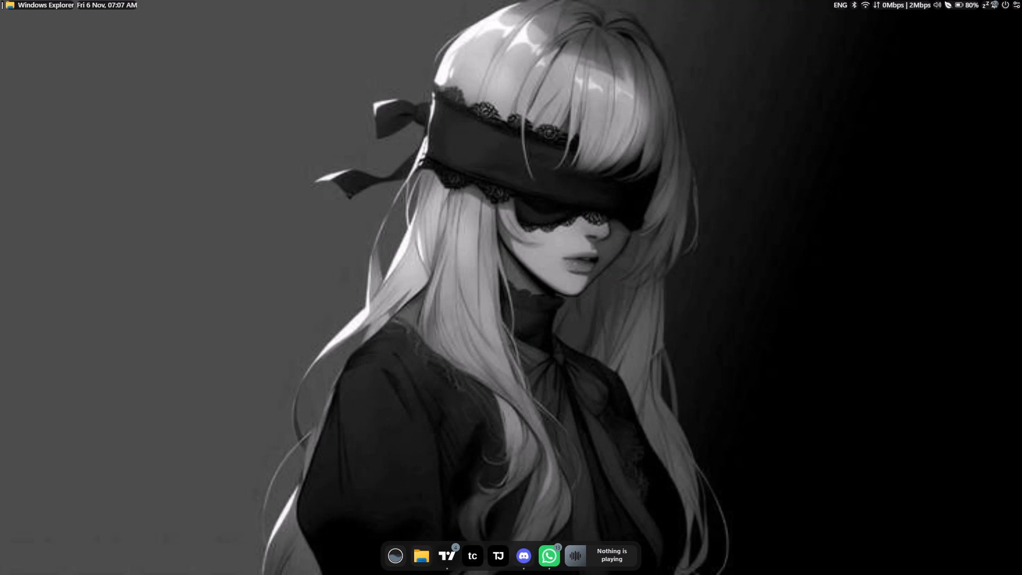
View the connected, saved and available Wi-Fi networks, and close the network list.
{"action": "left_click", "coordinate": [867, 6]}
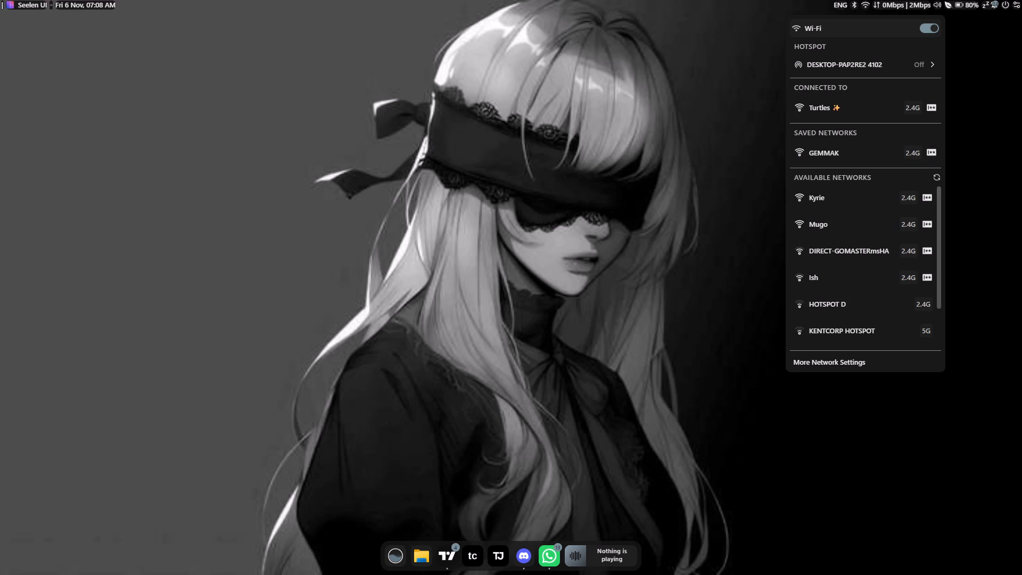
{"action": "left_click", "coordinate": [644, 246]}
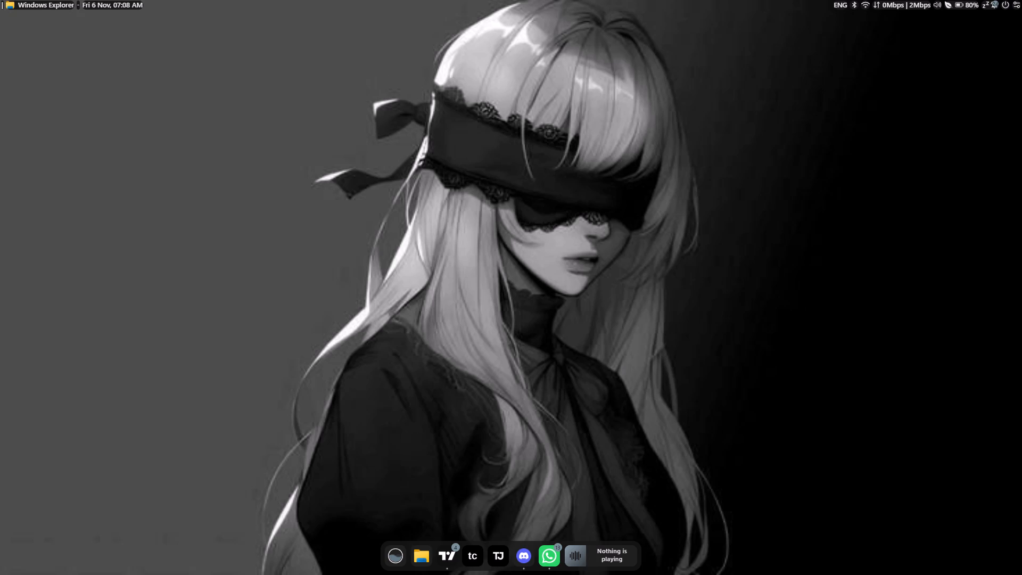
Open the Windows Settings app from the desktop.
{"action": "left_click", "coordinate": [400, 563]}
{"action": "left_click", "coordinate": [445, 285]}
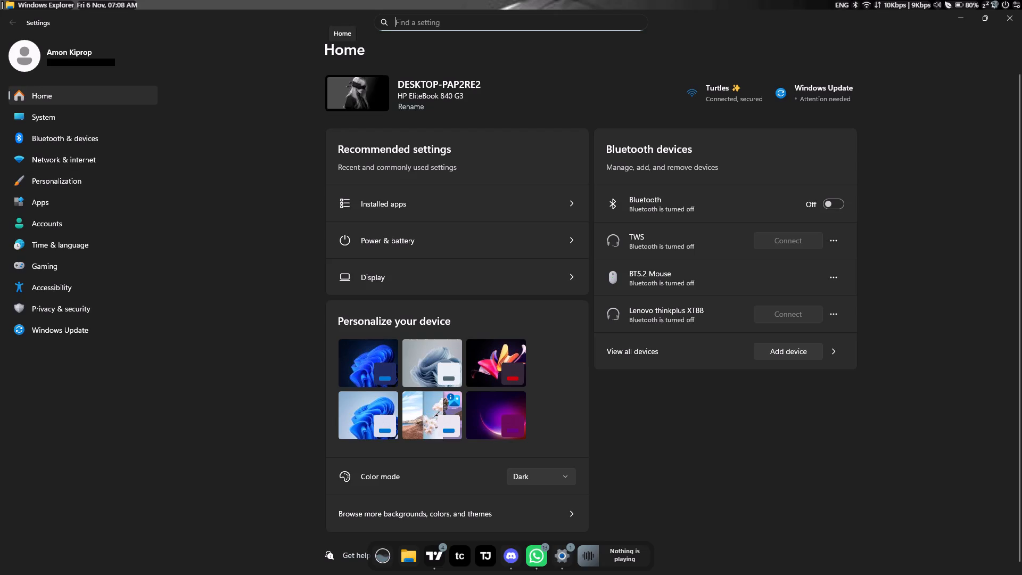
Search Windows Settings for night light and open the Night light page.
{"action": "type", "text": "nighht"}
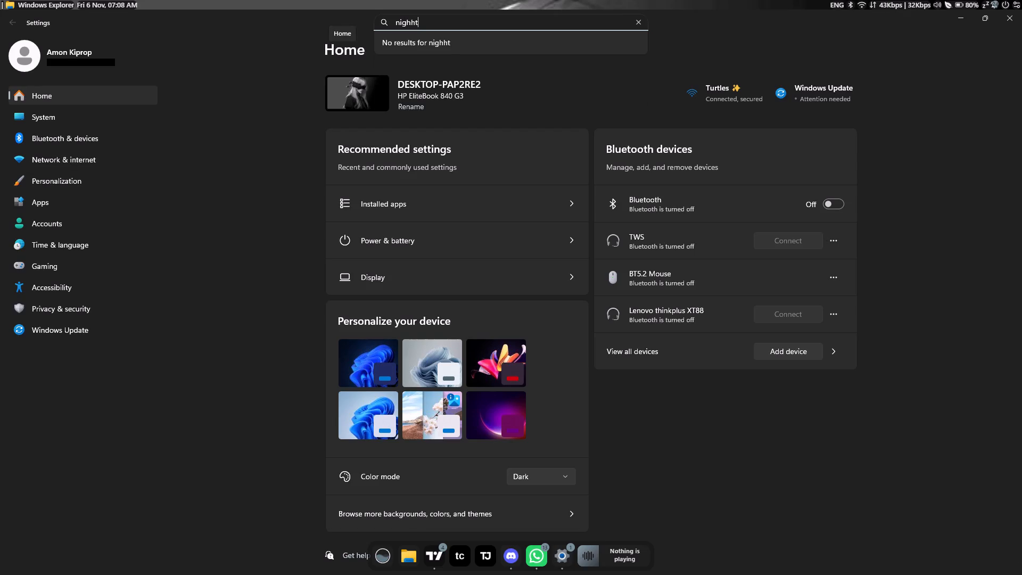
{"action": "key", "text": "BackSpace"}
{"action": "key", "text": "BackSpace"}
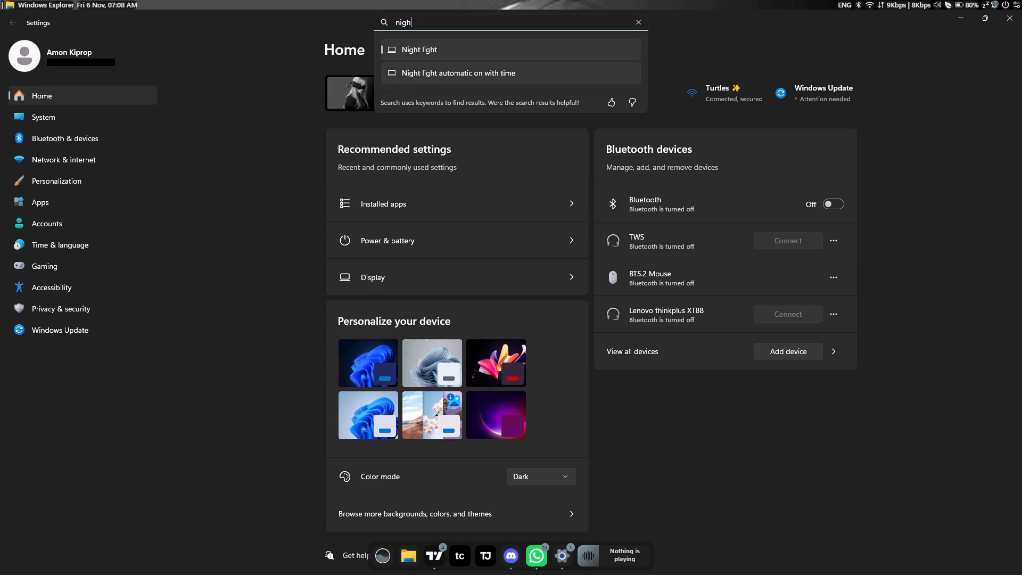
{"action": "left_click", "coordinate": [451, 47]}
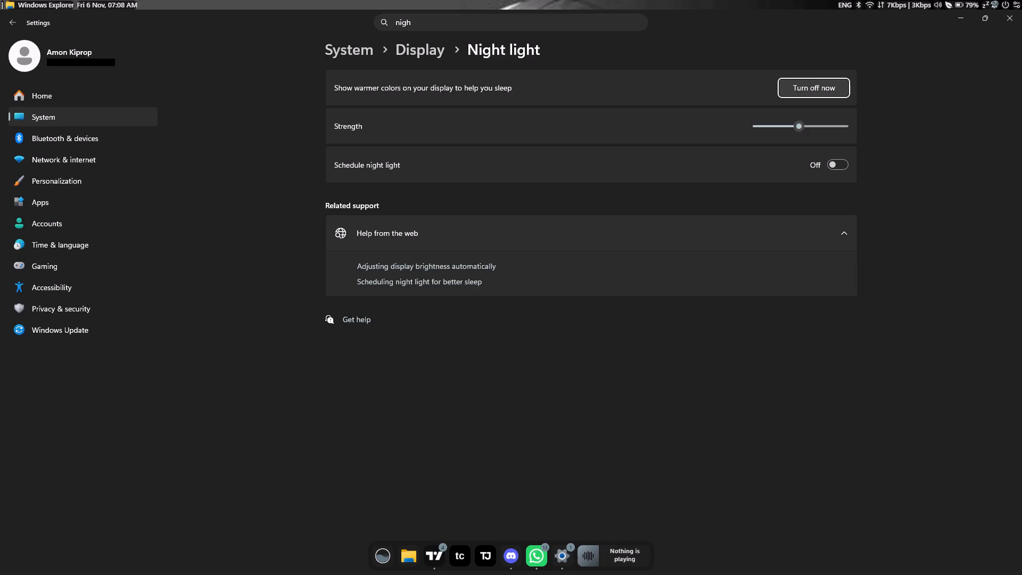
Toggle the night light schedule on and back off twice, ending with scheduling off.
{"action": "left_click", "coordinate": [828, 156]}
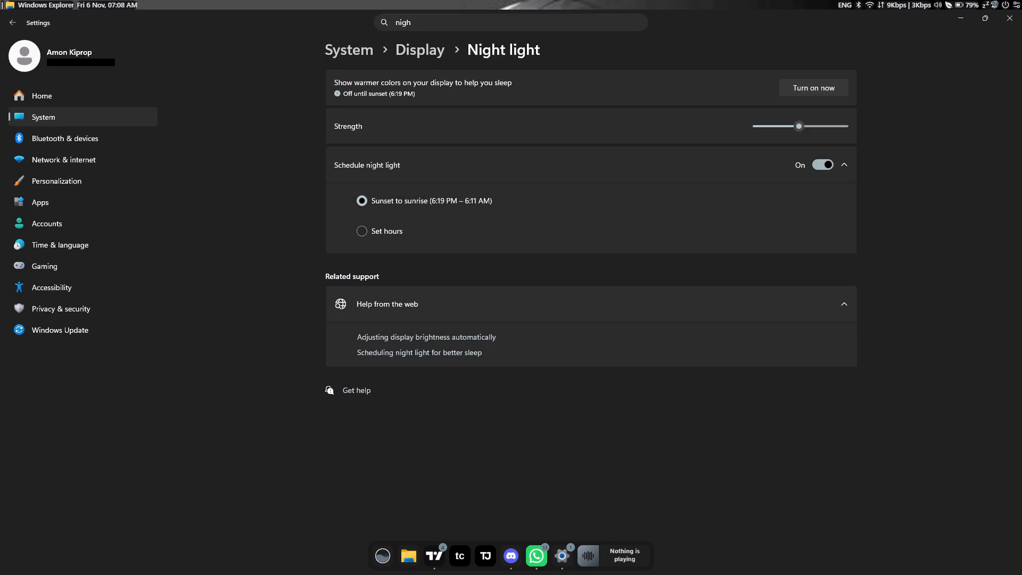
{"action": "left_click", "coordinate": [830, 163]}
{"action": "left_click", "coordinate": [830, 163]}
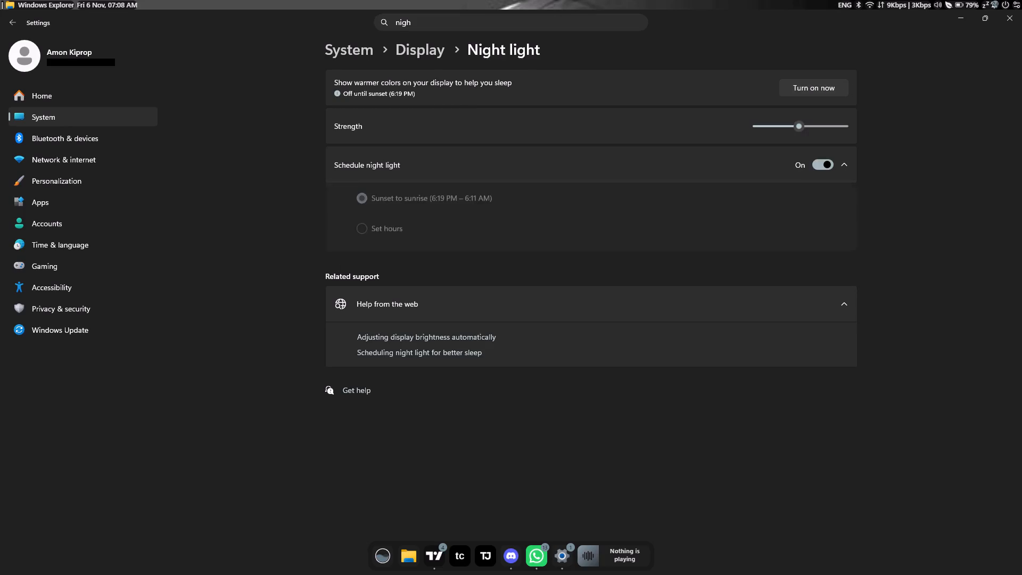
{"action": "left_click", "coordinate": [830, 163]}
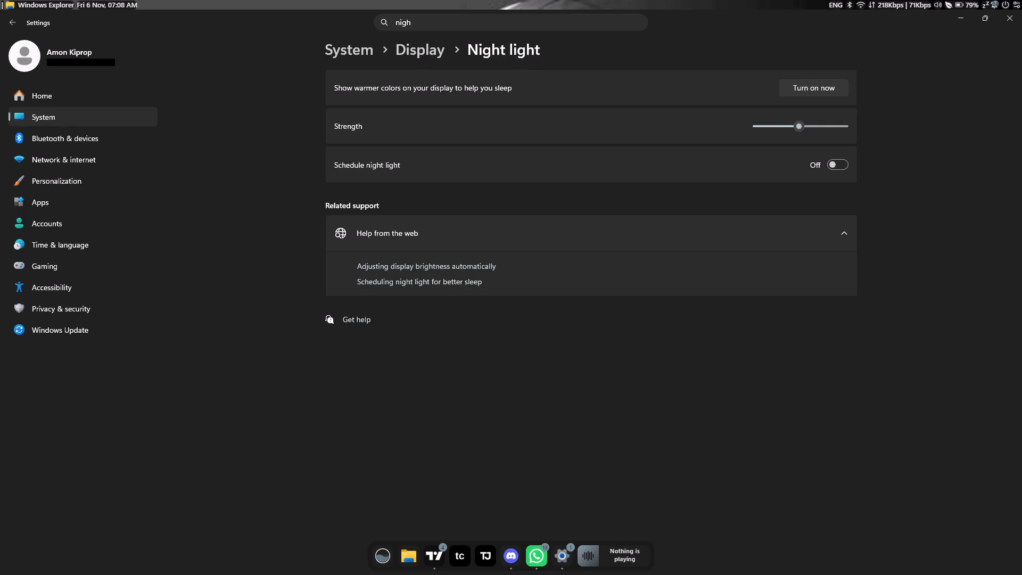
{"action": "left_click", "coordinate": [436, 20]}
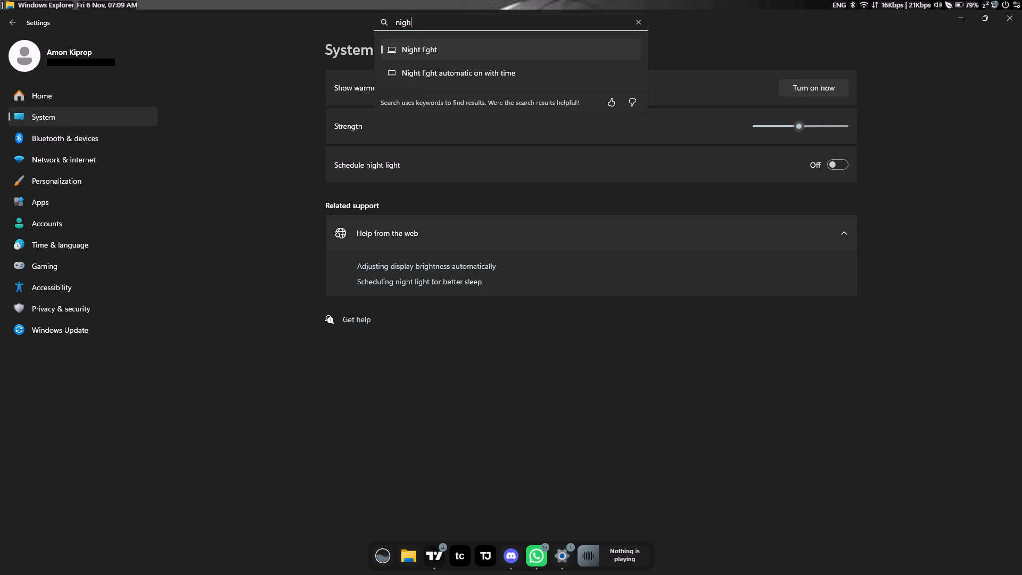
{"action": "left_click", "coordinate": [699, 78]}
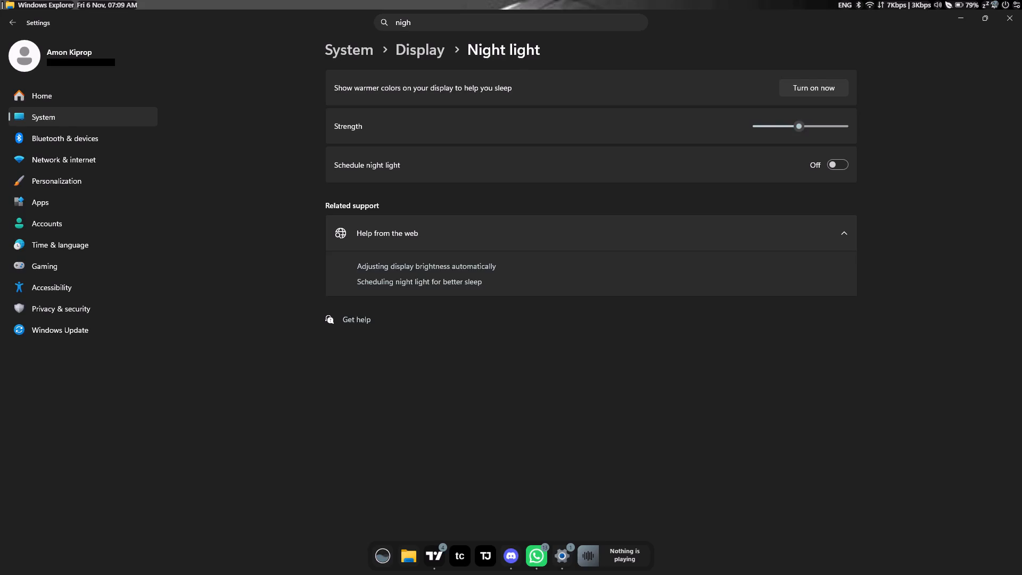
Turn on Night light from the System Display settings page and minimize the Settings window.
{"action": "left_click", "coordinate": [69, 117]}
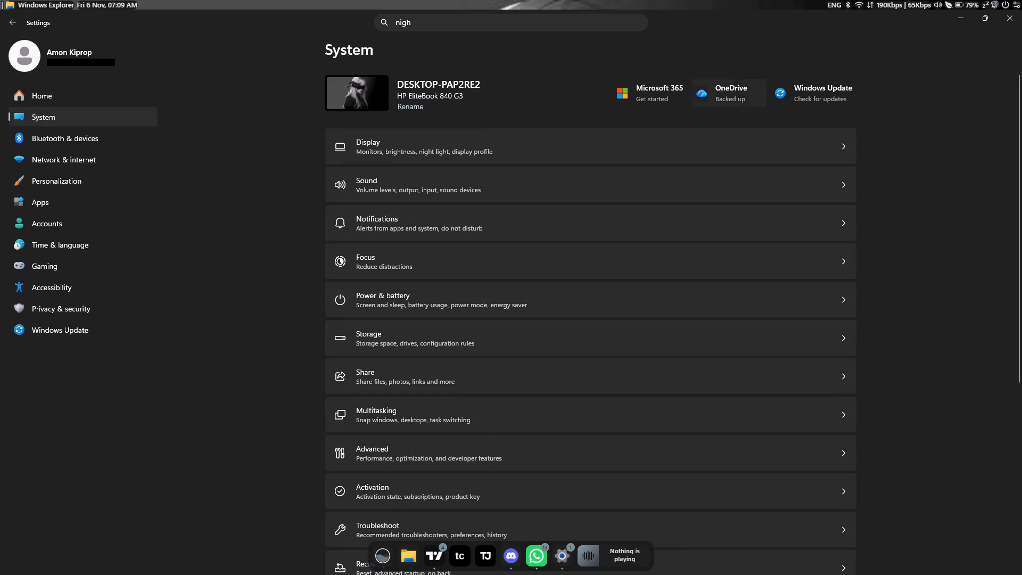
{"action": "left_click", "coordinate": [681, 156]}
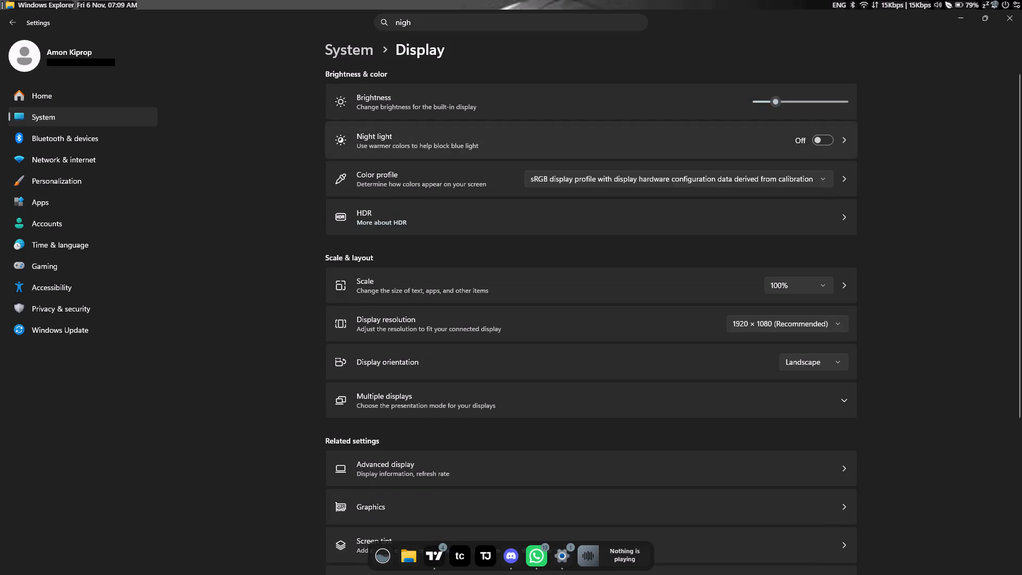
{"action": "left_click", "coordinate": [820, 139]}
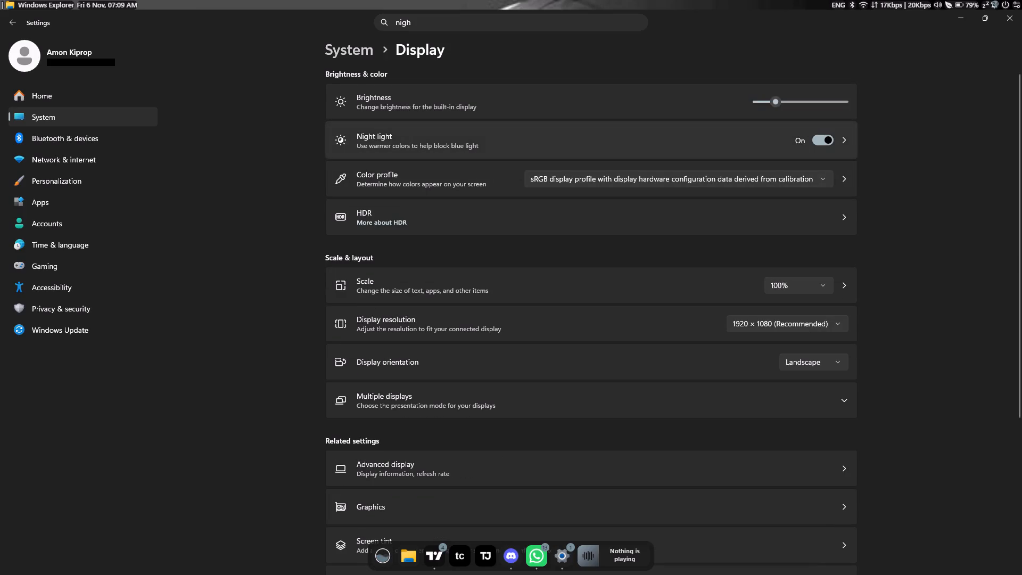
{"action": "left_click", "coordinate": [961, 18]}
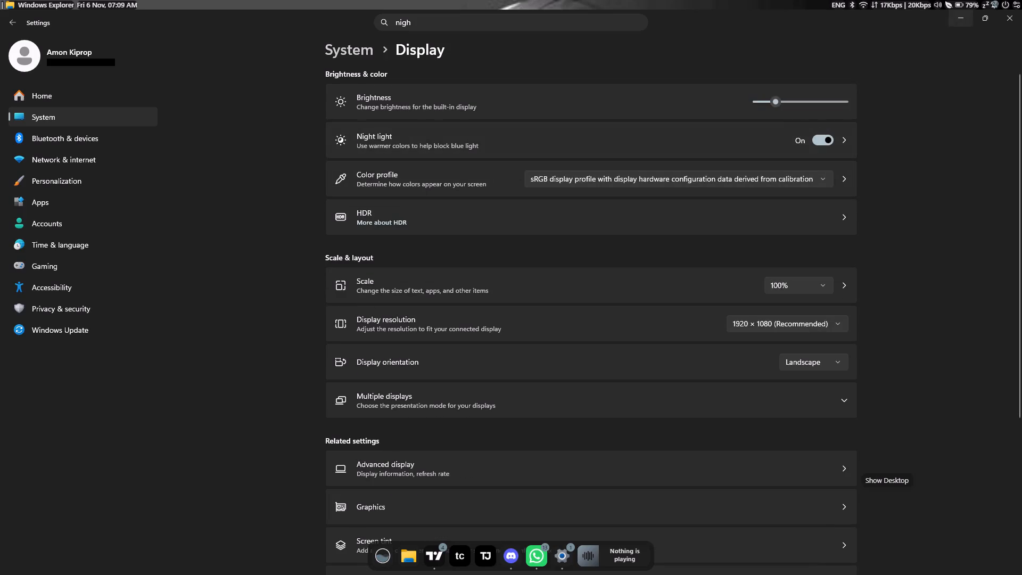
Check the Eye Care state in Seelen UI's quick settings and dismiss them.
{"action": "left_click", "coordinate": [1016, 6]}
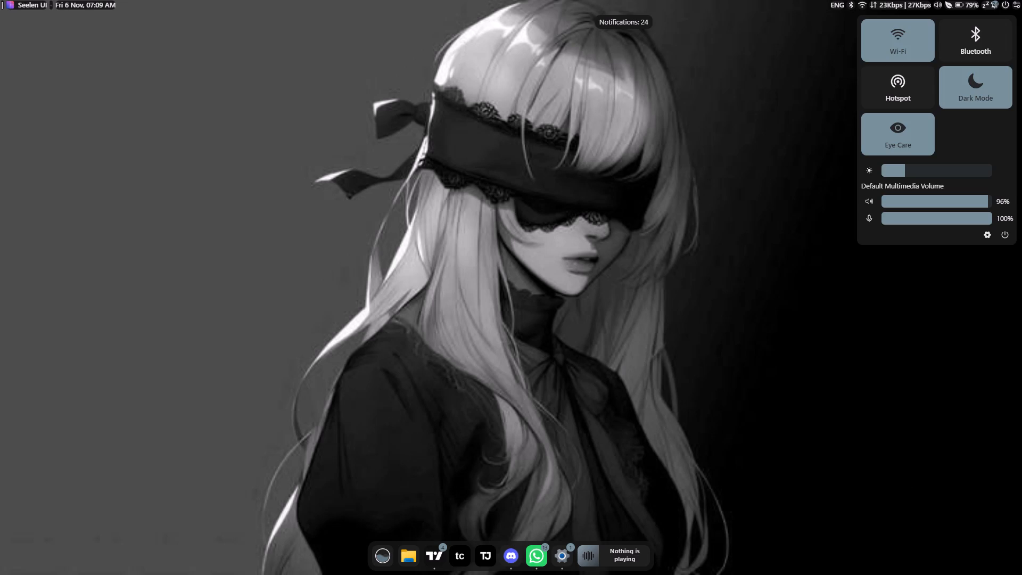
{"action": "left_click", "coordinate": [588, 423]}
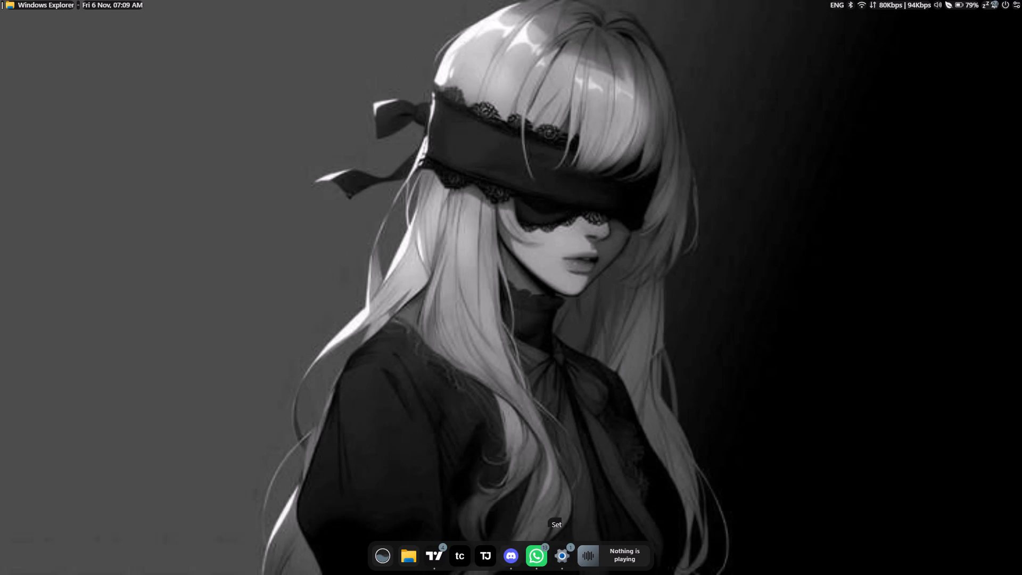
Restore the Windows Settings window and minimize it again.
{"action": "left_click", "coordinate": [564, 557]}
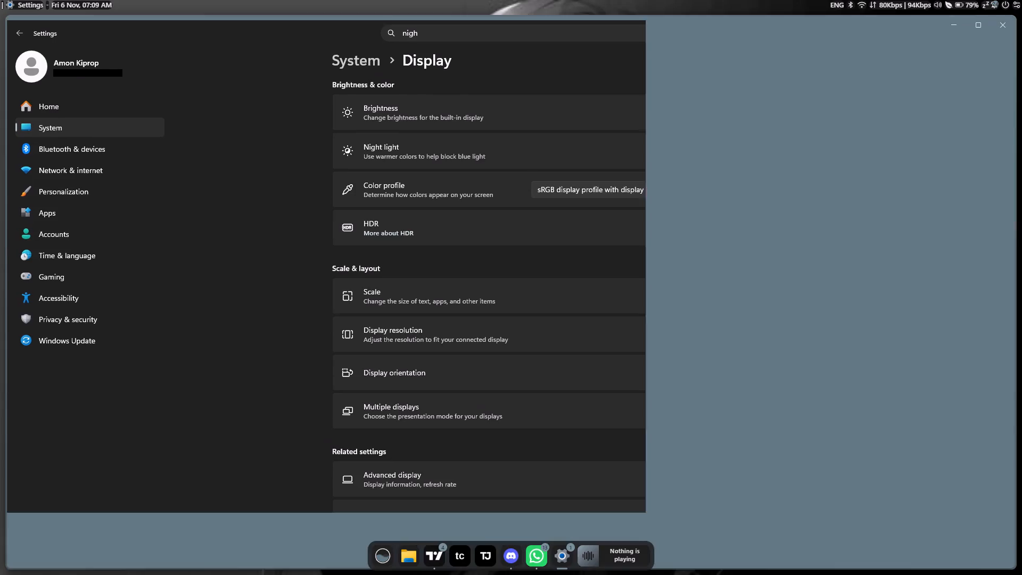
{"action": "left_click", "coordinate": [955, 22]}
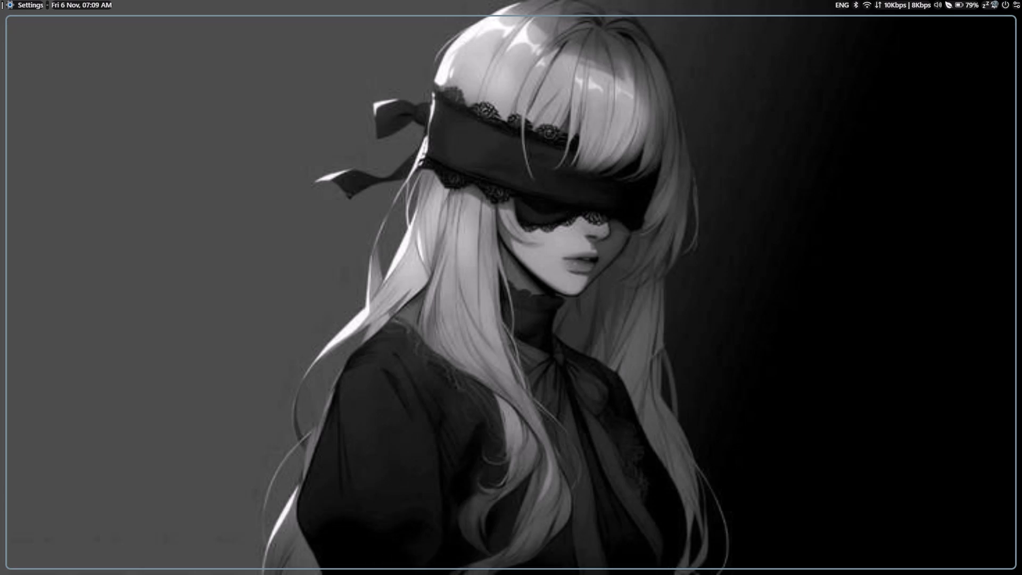
Switch to the TradingView gold chart and dismiss the upgrade advertisement and the ad-free offer.
{"action": "left_click", "coordinate": [436, 555]}
{"action": "left_click", "coordinate": [533, 412]}
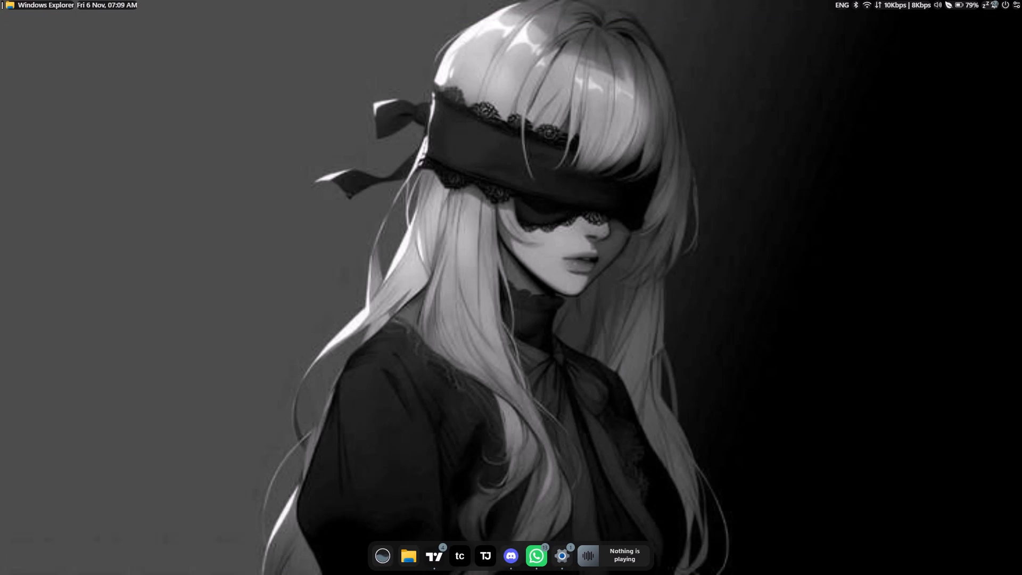
{"action": "left_click_drag", "start_coordinate": [529, 404], "coordinate": [597, 383]}
{"action": "left_click_drag", "start_coordinate": [583, 387], "coordinate": [637, 369]}
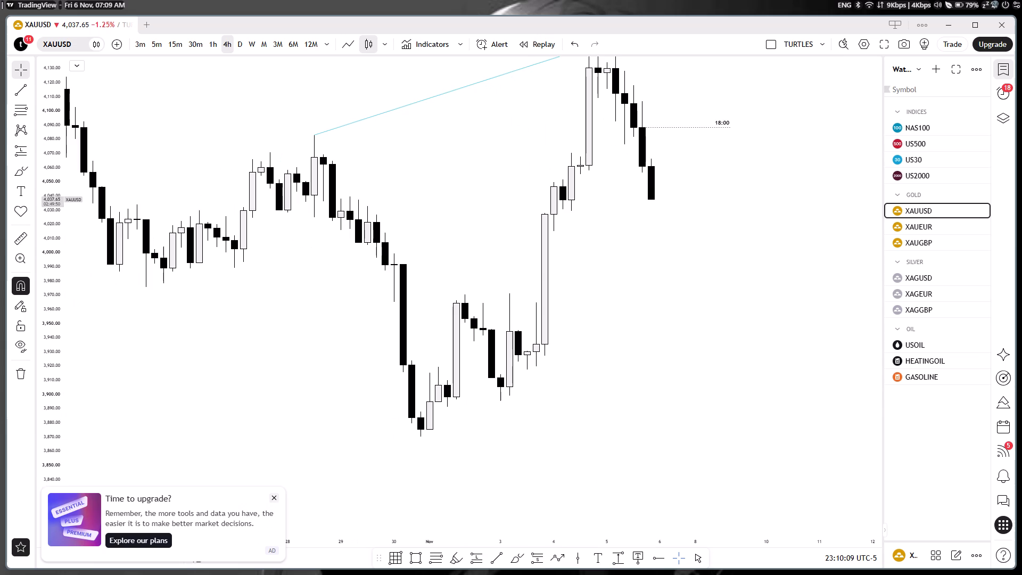
{"action": "left_click", "coordinate": [278, 493]}
{"action": "left_click", "coordinate": [450, 471]}
{"action": "left_click_drag", "start_coordinate": [513, 469], "coordinate": [553, 455]}
{"action": "left_click_drag", "start_coordinate": [566, 443], "coordinate": [625, 437]}
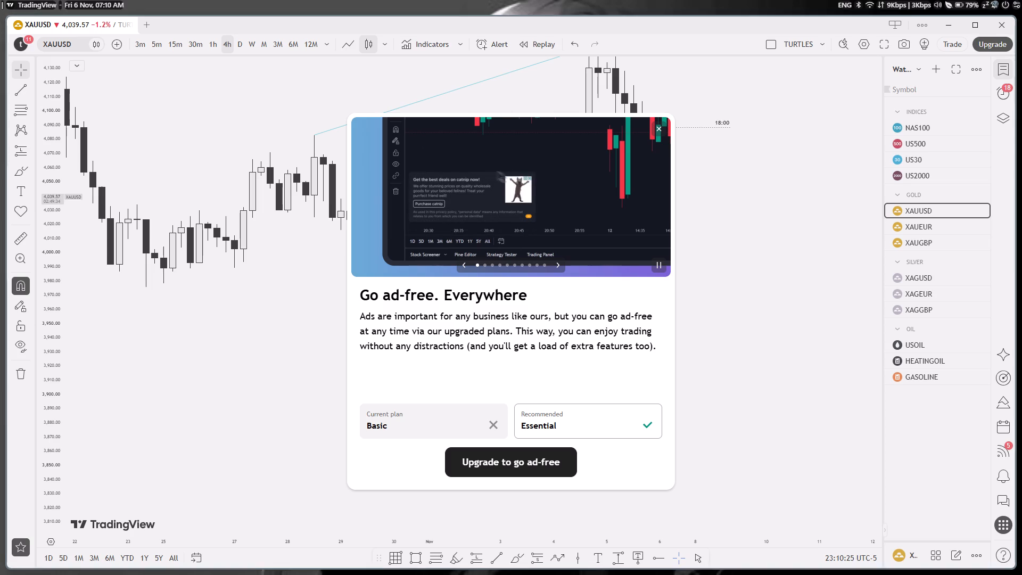
{"action": "left_click", "coordinate": [655, 127]}
Draw a horizontal trend line on the XAUUSD 4-hour chart from the 30 Oct low at 3,870.24 to about 10 Nov.
{"action": "left_click_drag", "start_coordinate": [590, 332], "coordinate": [587, 338]}
{"action": "left_click_drag", "start_coordinate": [556, 370], "coordinate": [591, 330]}
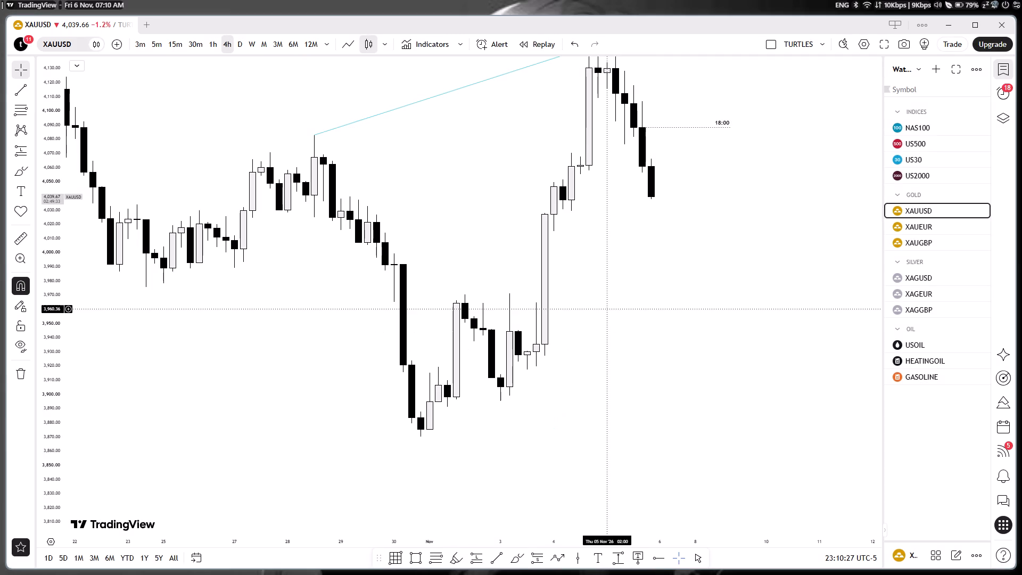
{"action": "left_click_drag", "start_coordinate": [591, 330], "coordinate": [555, 378]}
{"action": "left_click_drag", "start_coordinate": [604, 282], "coordinate": [589, 377]}
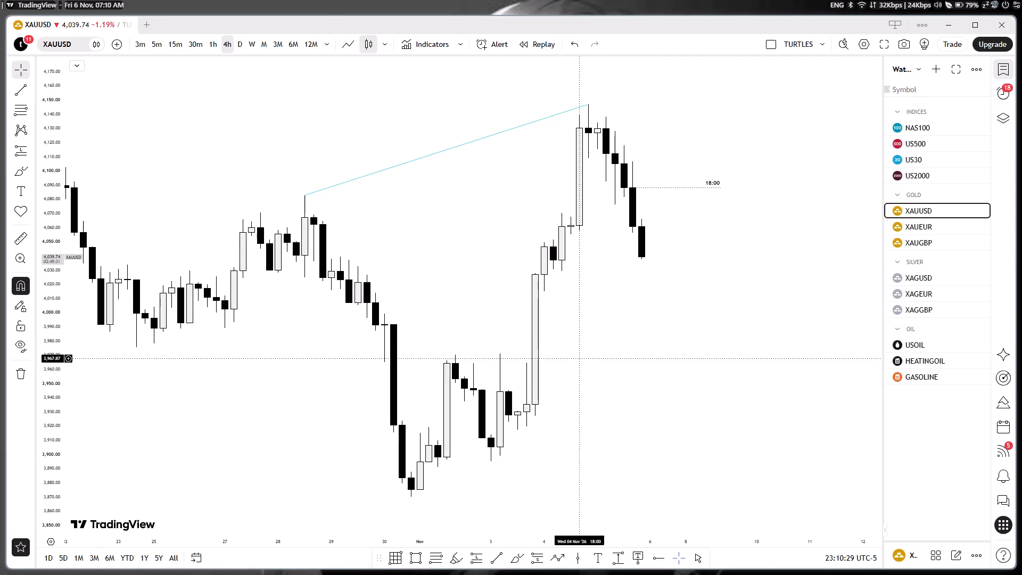
{"action": "scroll", "coordinate": [572, 360], "scroll_direction": "up", "scroll_amount": 1}
{"action": "left_click_drag", "start_coordinate": [574, 377], "coordinate": [583, 346]}
{"action": "left_click_drag", "start_coordinate": [586, 347], "coordinate": [588, 333]}
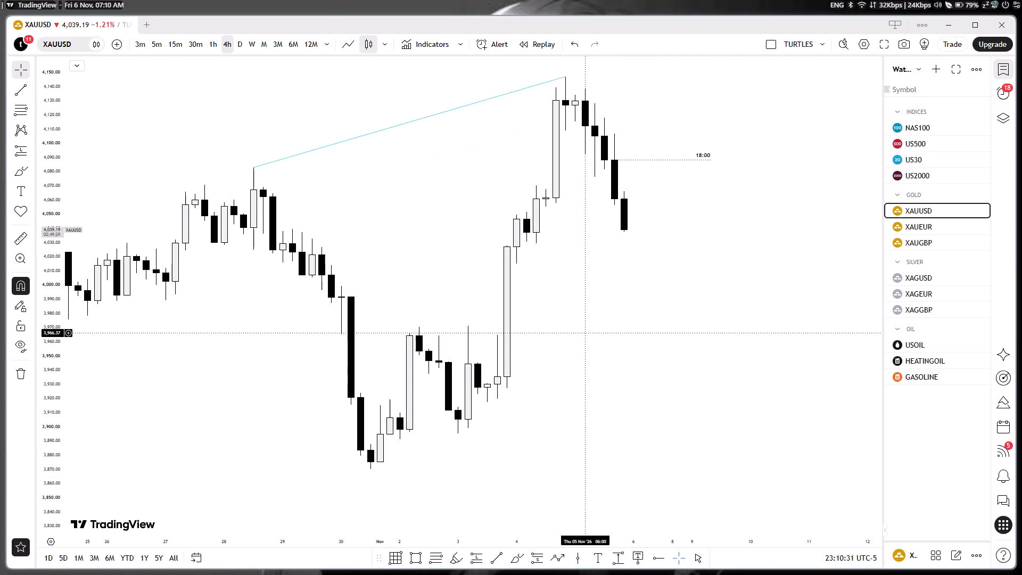
{"action": "left_click_drag", "start_coordinate": [597, 344], "coordinate": [589, 345]}
{"action": "left_click_drag", "start_coordinate": [583, 335], "coordinate": [561, 369]}
{"action": "left_click", "coordinate": [561, 357]}
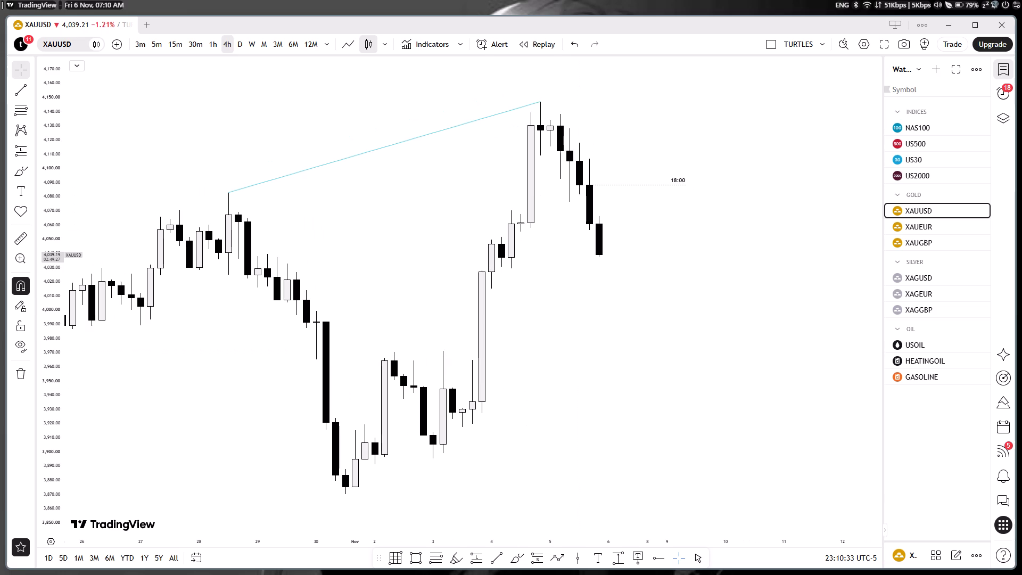
{"action": "left_click", "coordinate": [498, 558]}
{"action": "left_click", "coordinate": [344, 497]}
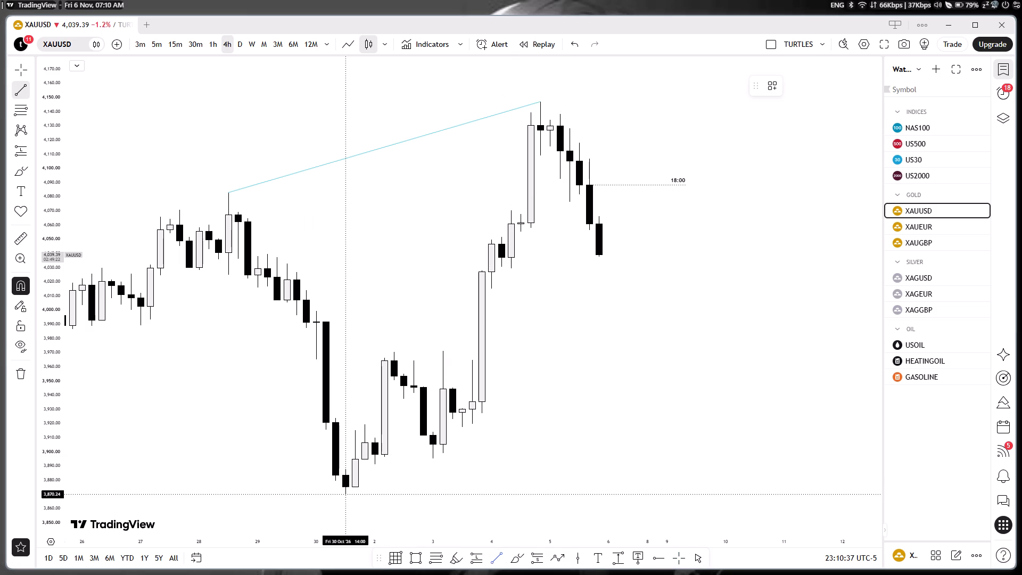
{"action": "left_click", "coordinate": [736, 487], "text": "shift"}
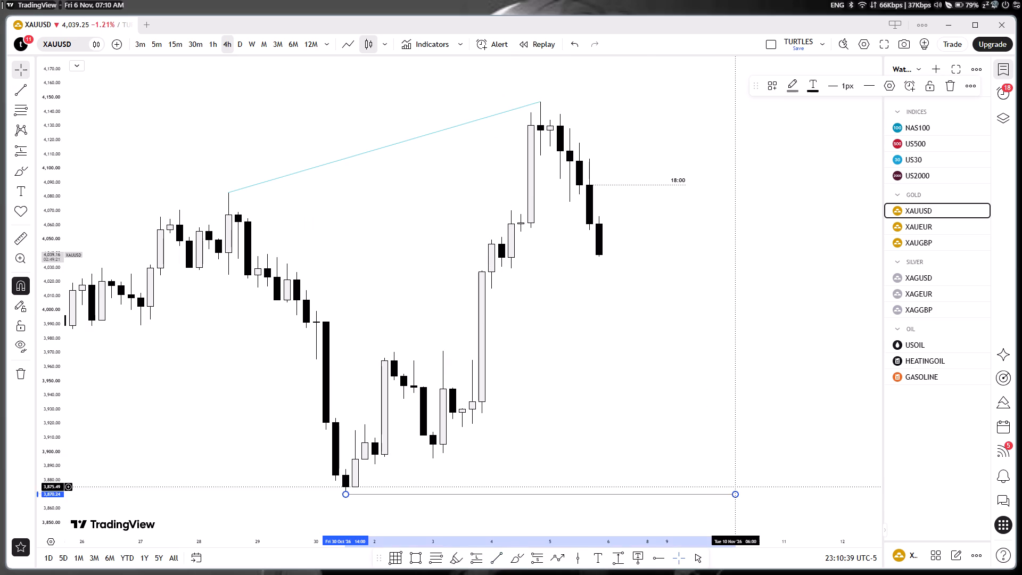
{"action": "left_click", "coordinate": [674, 367]}
{"action": "left_click", "coordinate": [648, 364]}
Draw a second horizontal trend line on XAUUSD from the 4 Nov 02:00 low at 4,015.07 to about 6 Nov.
{"action": "left_click_drag", "start_coordinate": [648, 359], "coordinate": [625, 339]}
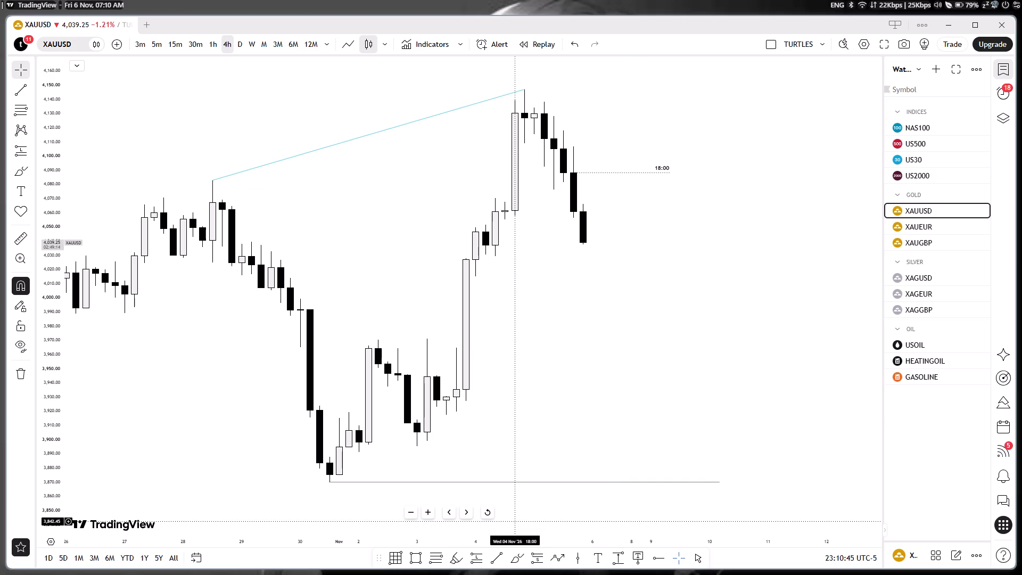
{"action": "left_click", "coordinate": [492, 551]}
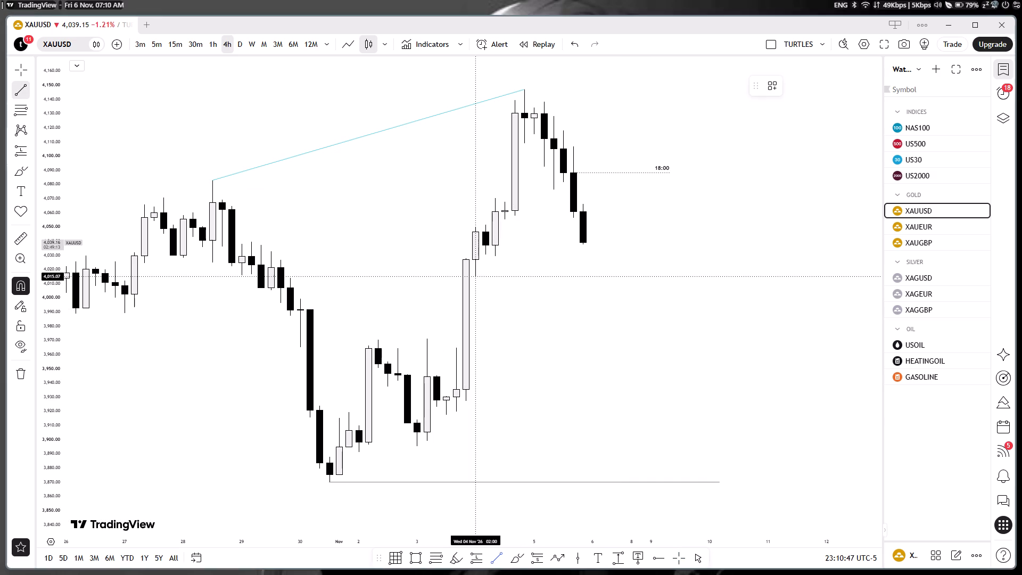
{"action": "left_click", "coordinate": [480, 290]}
{"action": "left_click", "coordinate": [606, 286], "text": "shift"}
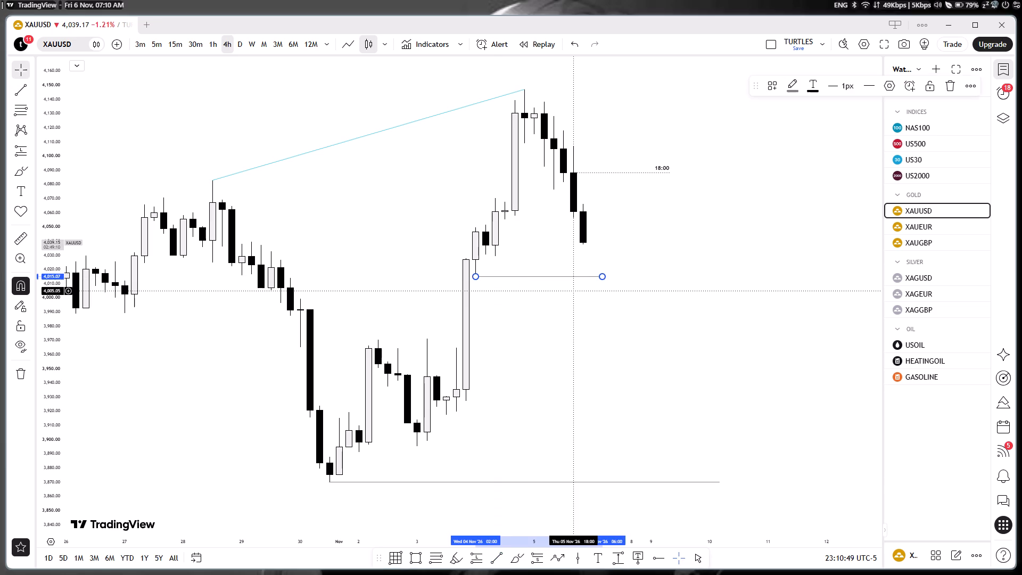
{"action": "left_click", "coordinate": [568, 297]}
{"action": "double_click", "coordinate": [562, 319]}
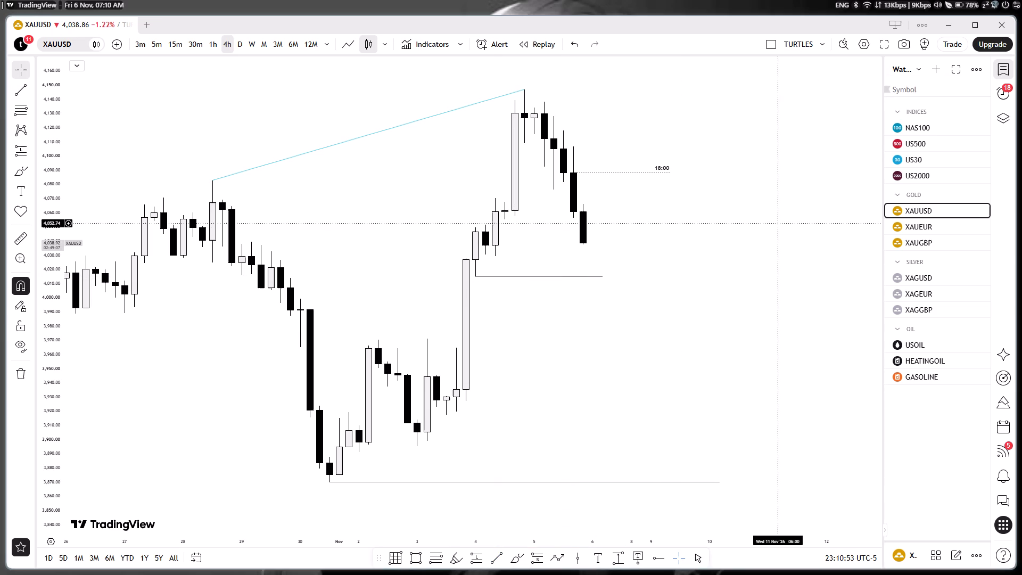
Open the NAS100 chart on the 1-hour timeframe and examine recent price action around the marked high and 18:00 line.
{"action": "left_click", "coordinate": [930, 132]}
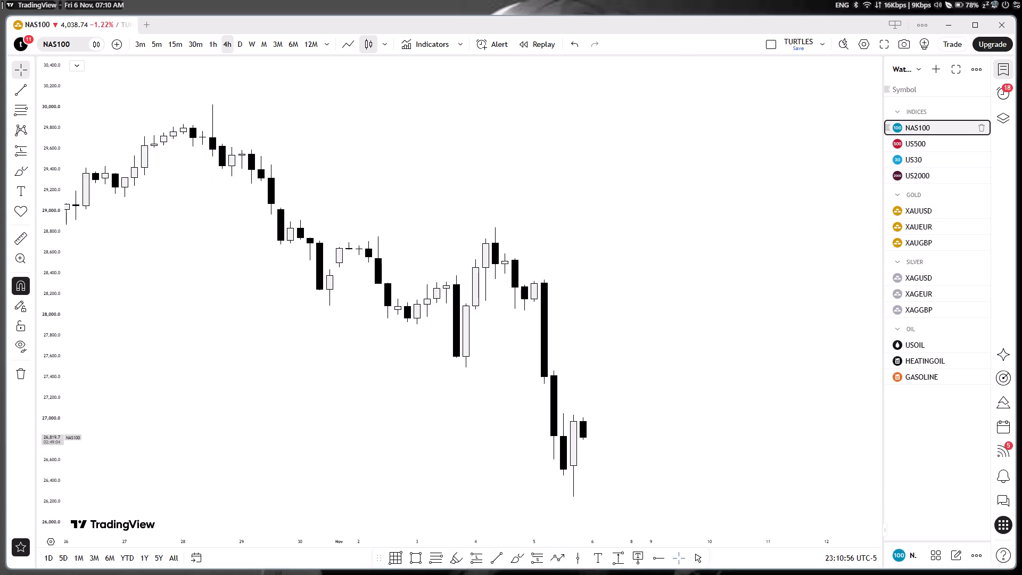
{"action": "left_click_drag", "start_coordinate": [678, 318], "coordinate": [716, 208]}
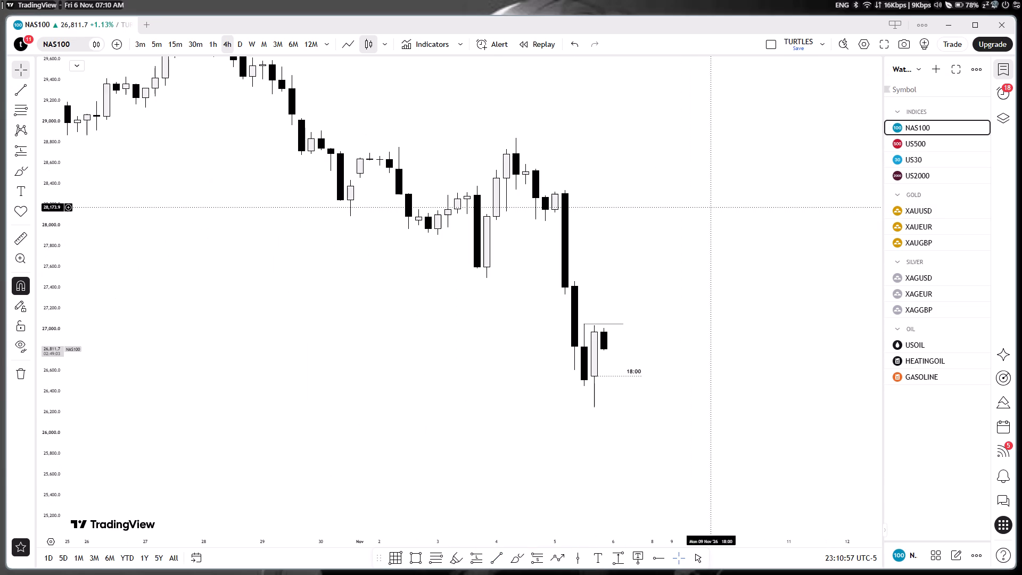
{"action": "left_click", "coordinate": [212, 36]}
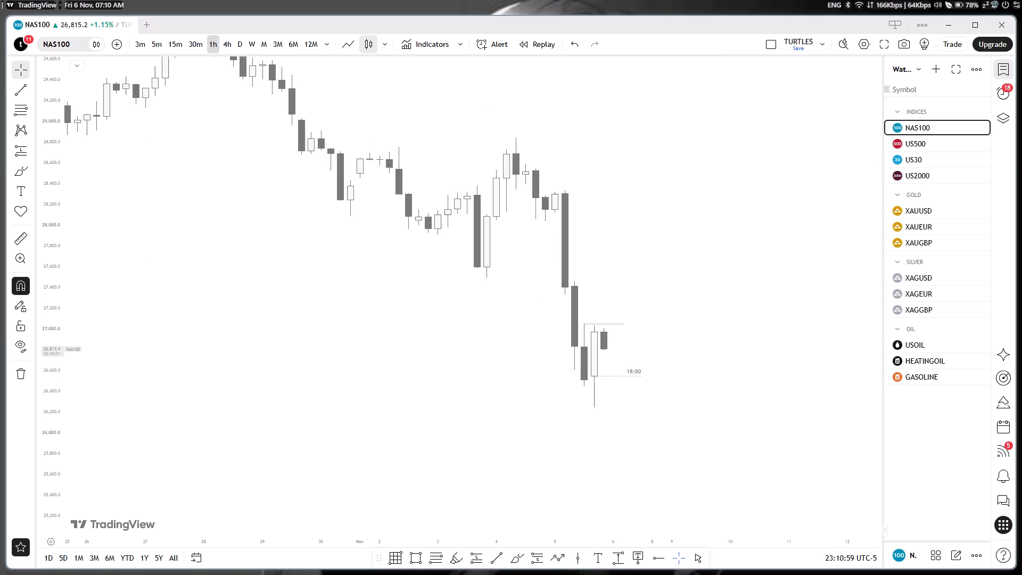
{"action": "scroll", "coordinate": [358, 176], "scroll_direction": "down", "scroll_amount": 1}
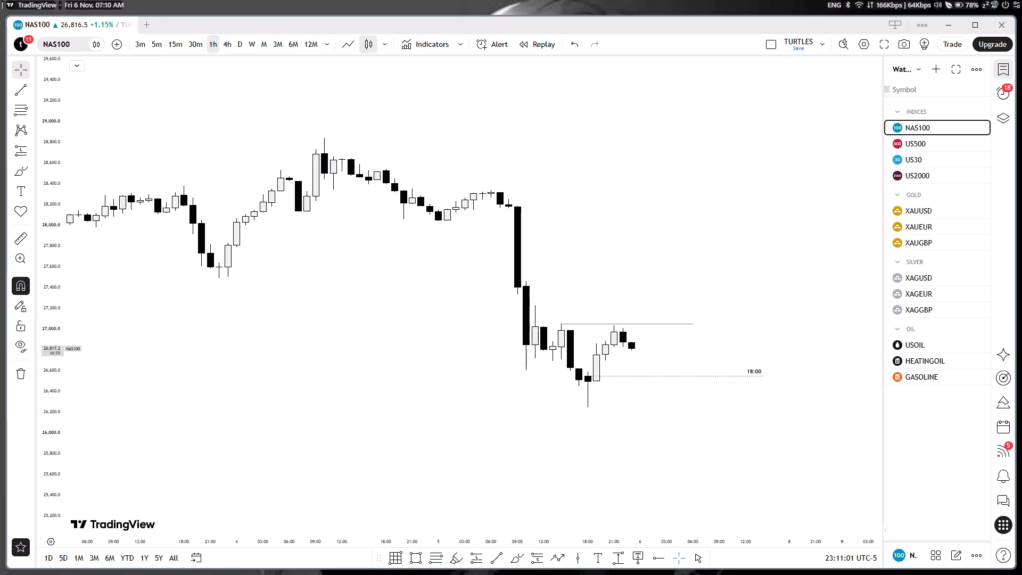
{"action": "left_click_drag", "start_coordinate": [46, 444], "coordinate": [61, 185]}
{"action": "left_click_drag", "start_coordinate": [360, 362], "coordinate": [360, 360]}
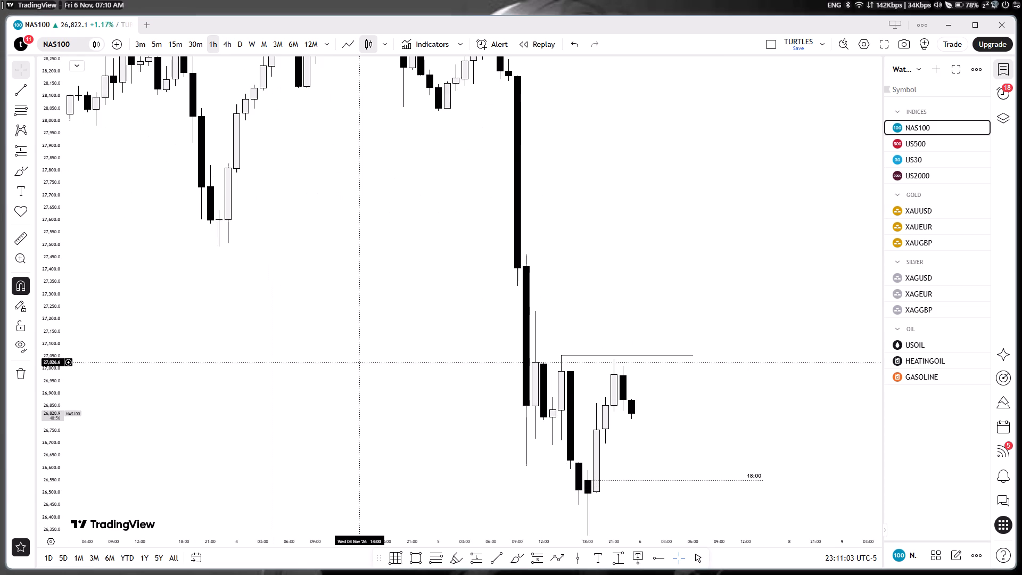
{"action": "left_click_drag", "start_coordinate": [360, 360], "coordinate": [311, 146]}
{"action": "scroll", "coordinate": [339, 164], "scroll_direction": "up", "scroll_amount": 2}
{"action": "left_click_drag", "start_coordinate": [339, 164], "coordinate": [339, 218]}
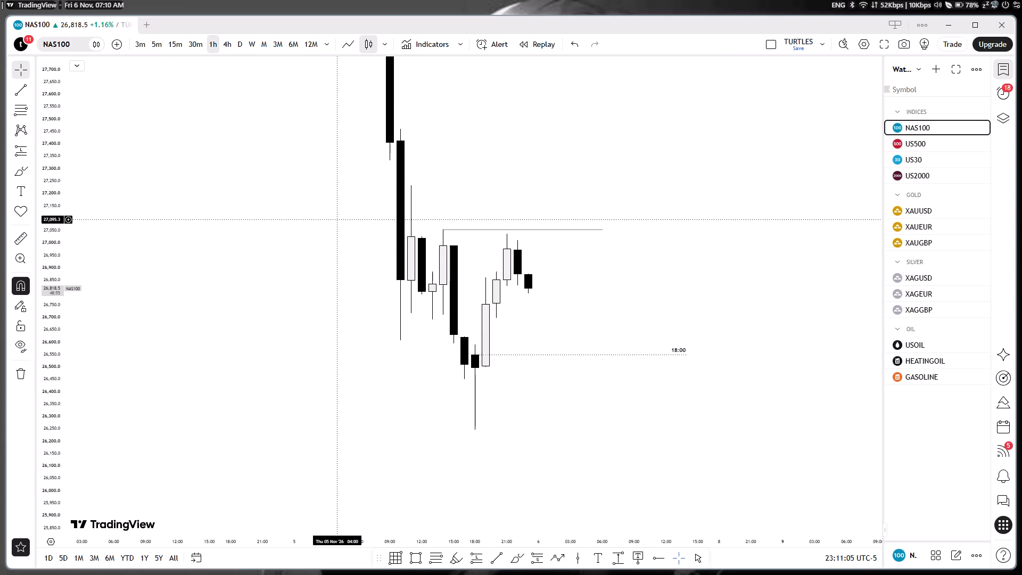
On the US500 chart, shorten the horizontal line at the 7,430.8 high to end at about 6 Nov 04:00.
{"action": "left_click", "coordinate": [924, 139]}
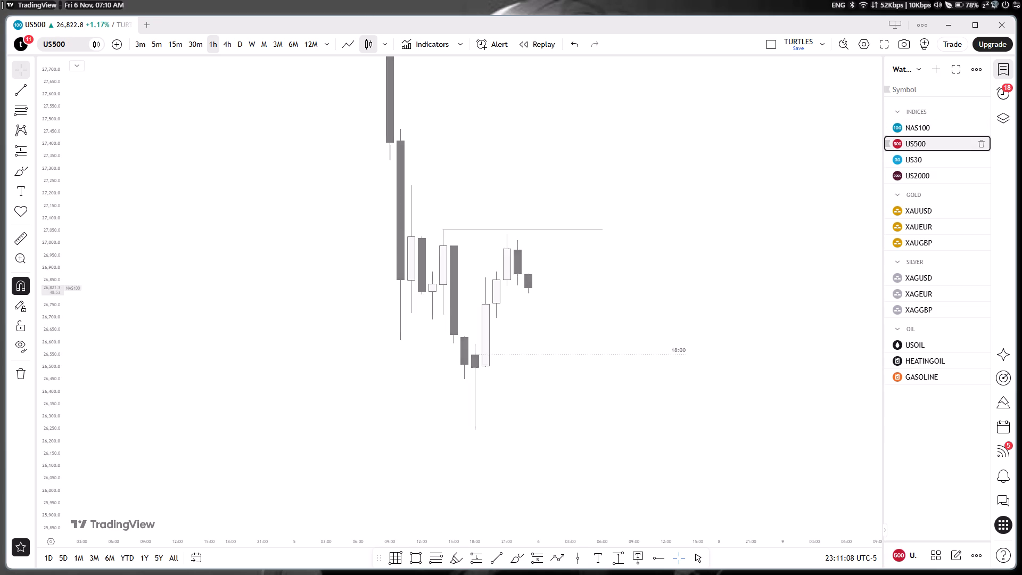
{"action": "left_click_drag", "start_coordinate": [594, 331], "coordinate": [608, 150]}
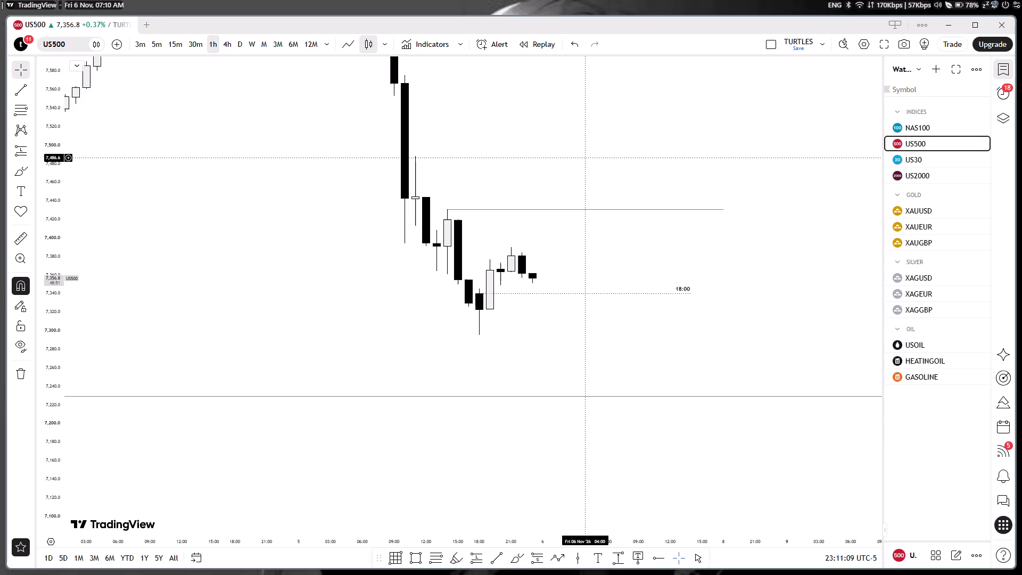
{"action": "left_click_drag", "start_coordinate": [46, 457], "coordinate": [73, 329]}
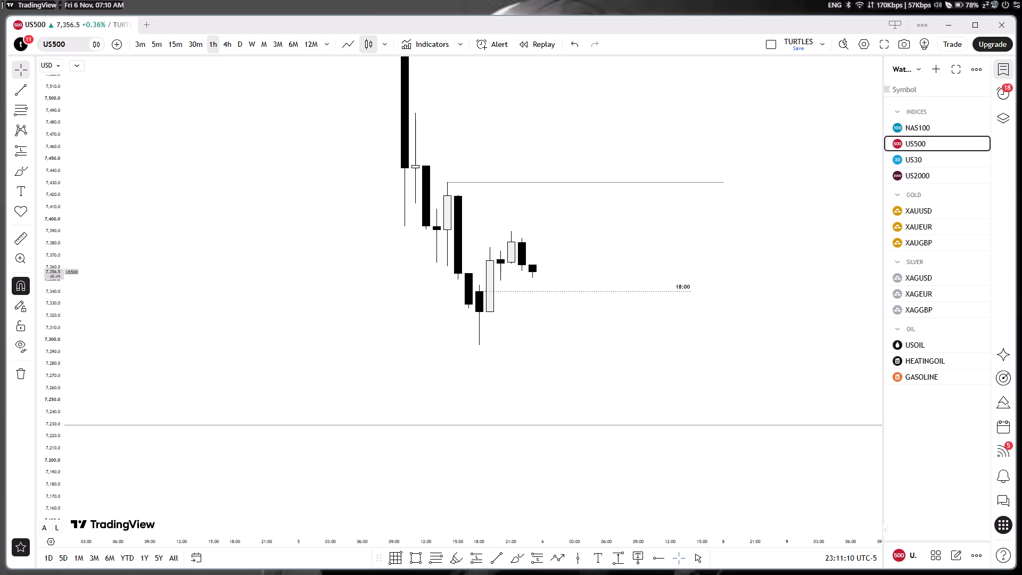
{"action": "left_click_drag", "start_coordinate": [723, 144], "coordinate": [709, 109]}
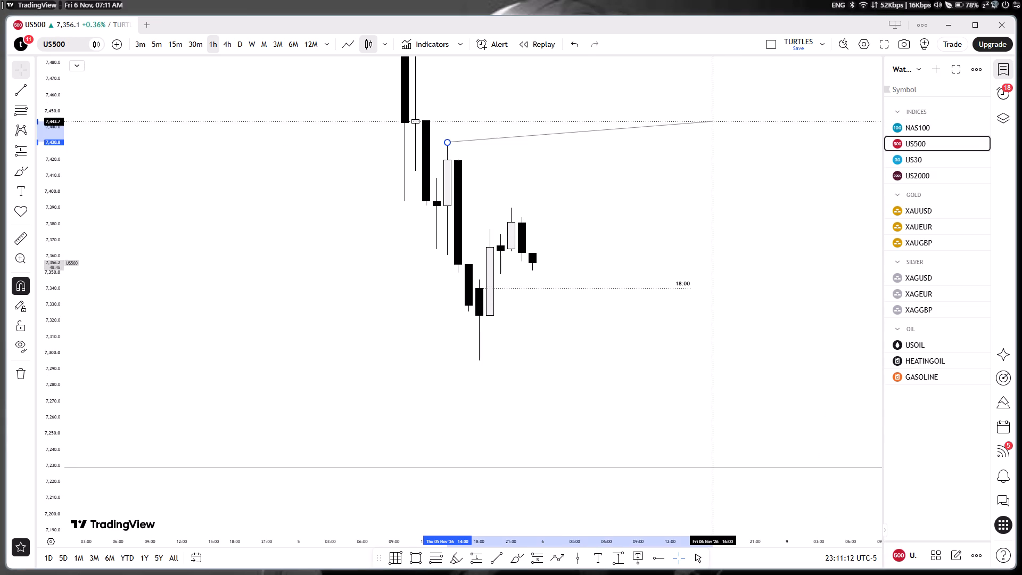
{"action": "left_click_drag", "start_coordinate": [709, 109], "coordinate": [587, 156]}
{"action": "left_click", "coordinate": [705, 124]}
{"action": "left_click", "coordinate": [707, 127]}
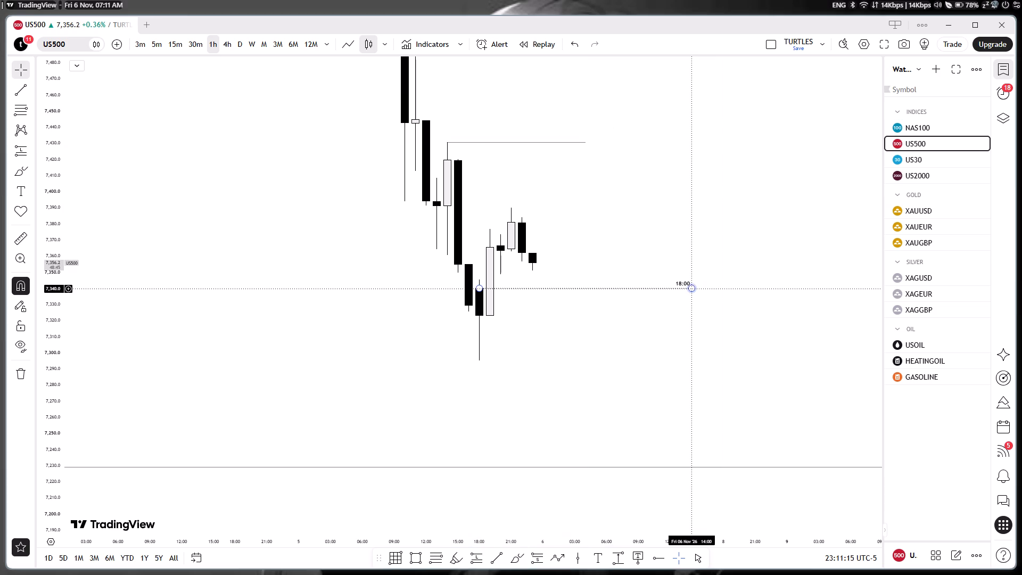
Shorten the dotted 18:00 line on US500 to end at about 6 Nov 07:00, keeping it horizontal.
{"action": "left_click_drag", "start_coordinate": [693, 289], "coordinate": [617, 293]}
{"action": "left_click", "coordinate": [691, 277]}
{"action": "left_click_drag", "start_coordinate": [700, 279], "coordinate": [700, 285]}
{"action": "left_click", "coordinate": [700, 293]}
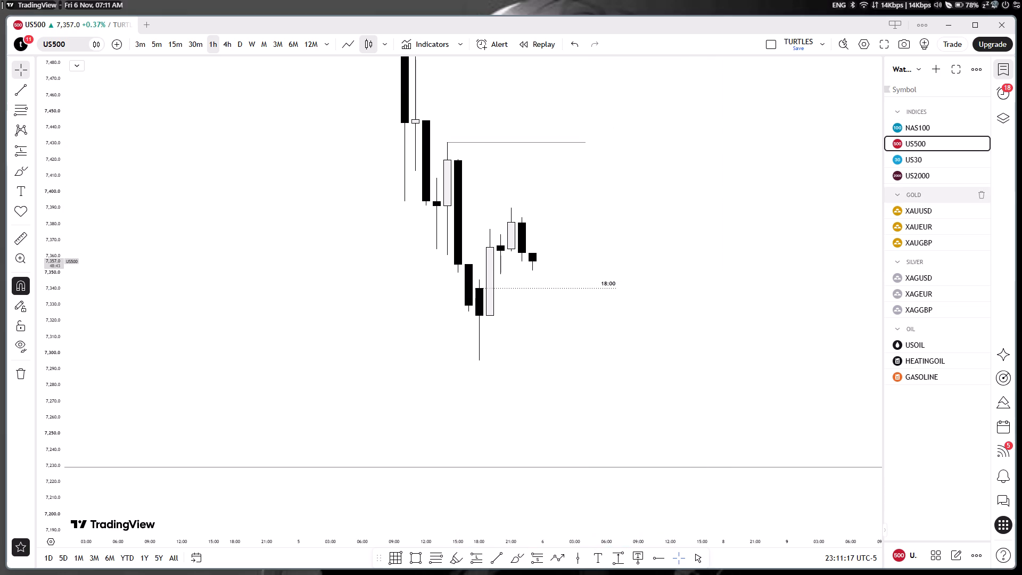
Open the US30 chart and examine its recent hourly candles relative to the 18:00 line and the lower level.
{"action": "left_click", "coordinate": [918, 162]}
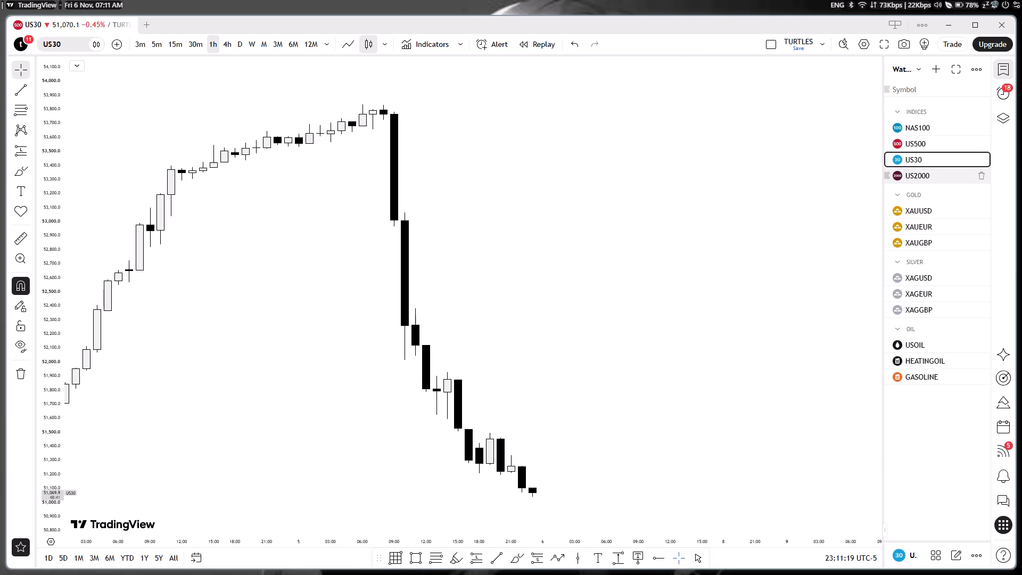
{"action": "left_click_drag", "start_coordinate": [755, 322], "coordinate": [771, 182]}
{"action": "scroll", "coordinate": [771, 182], "scroll_direction": "down", "scroll_amount": 6}
{"action": "scroll", "coordinate": [771, 182], "scroll_direction": "up", "scroll_amount": 6}
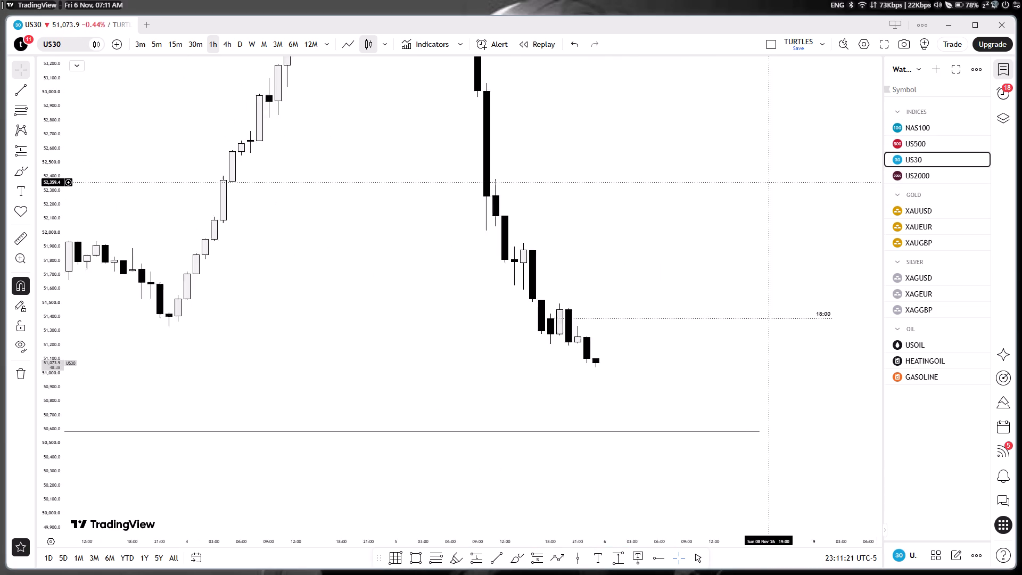
{"action": "scroll", "coordinate": [771, 182], "scroll_direction": "up", "scroll_amount": 2}
Return to the NAS100 chart and examine the latest hourly candles between the marked high and the 18:00 line.
{"action": "left_click", "coordinate": [945, 122]}
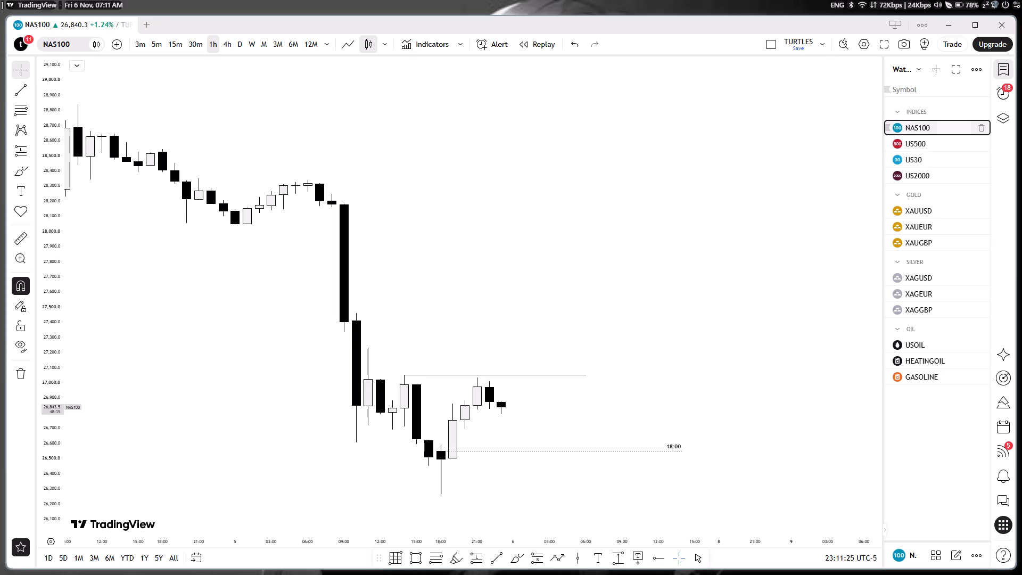
{"action": "left_click_drag", "start_coordinate": [587, 290], "coordinate": [599, 249]}
{"action": "left_click_drag", "start_coordinate": [53, 472], "coordinate": [59, 462]}
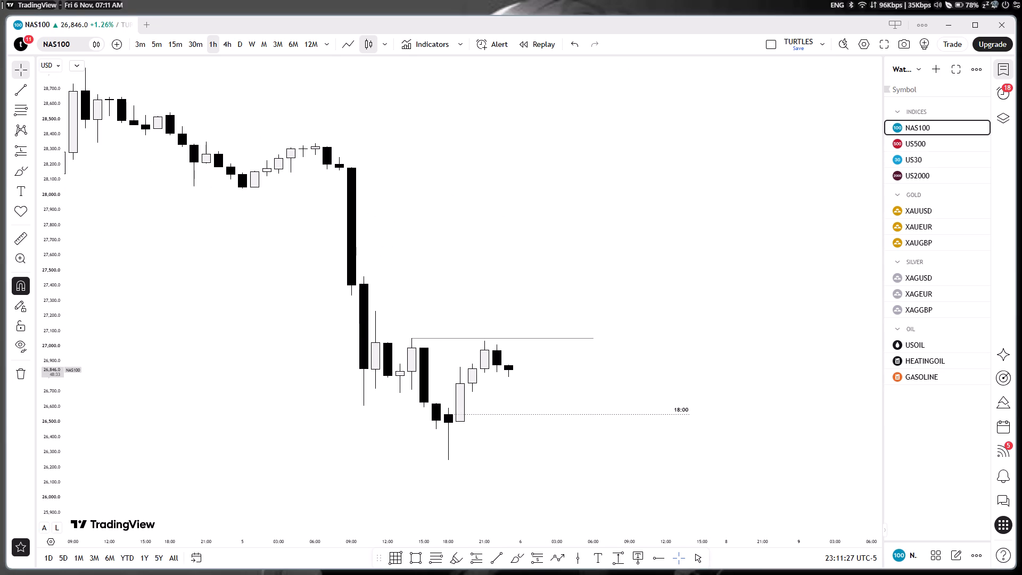
{"action": "left_click_drag", "start_coordinate": [59, 462], "coordinate": [67, 358]}
{"action": "left_click_drag", "start_coordinate": [377, 418], "coordinate": [382, 260]}
{"action": "scroll", "coordinate": [391, 263], "scroll_direction": "up", "scroll_amount": 2}
{"action": "left_click_drag", "start_coordinate": [514, 328], "coordinate": [546, 299]}
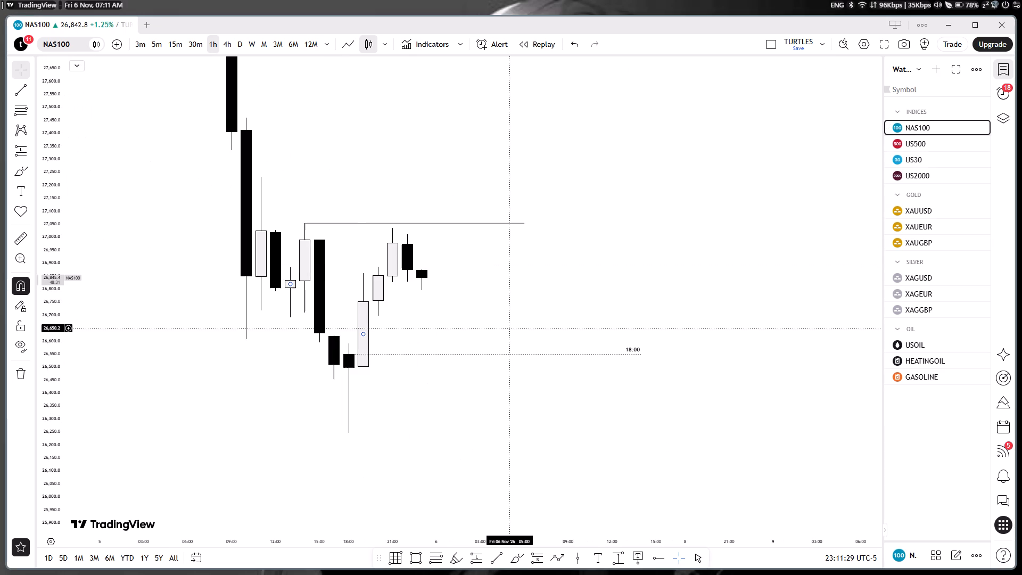
{"action": "left_click_drag", "start_coordinate": [534, 278], "coordinate": [534, 292]}
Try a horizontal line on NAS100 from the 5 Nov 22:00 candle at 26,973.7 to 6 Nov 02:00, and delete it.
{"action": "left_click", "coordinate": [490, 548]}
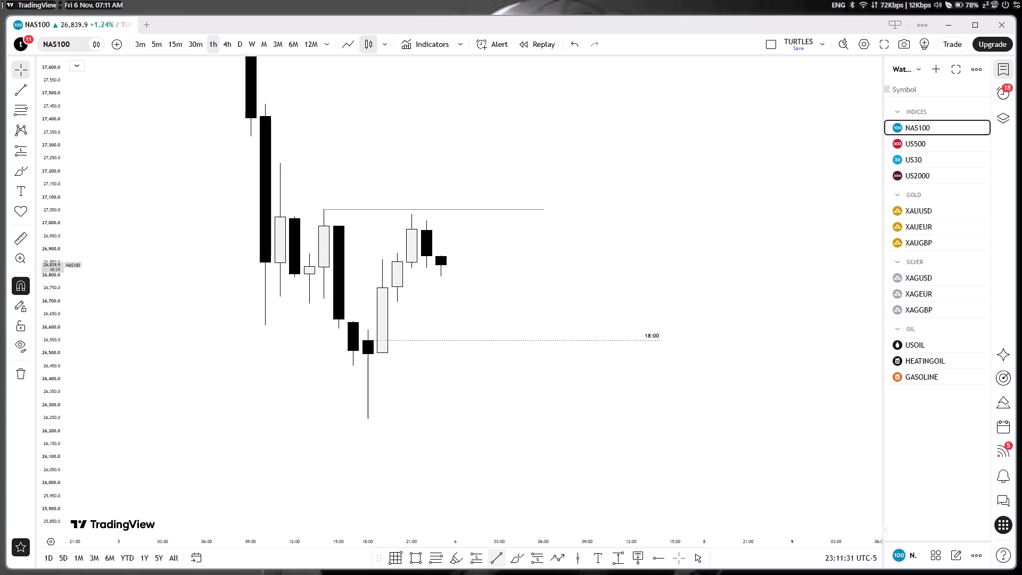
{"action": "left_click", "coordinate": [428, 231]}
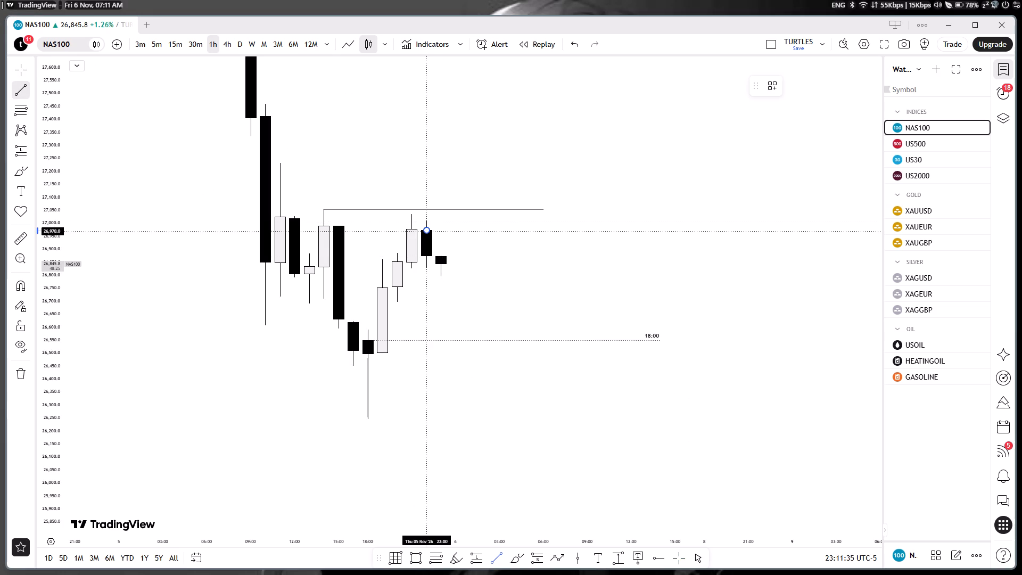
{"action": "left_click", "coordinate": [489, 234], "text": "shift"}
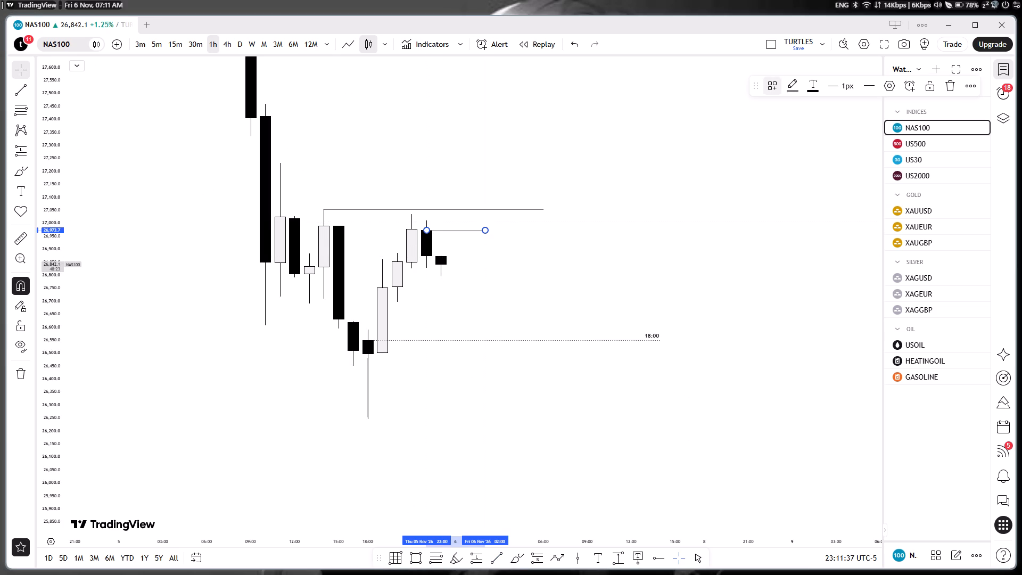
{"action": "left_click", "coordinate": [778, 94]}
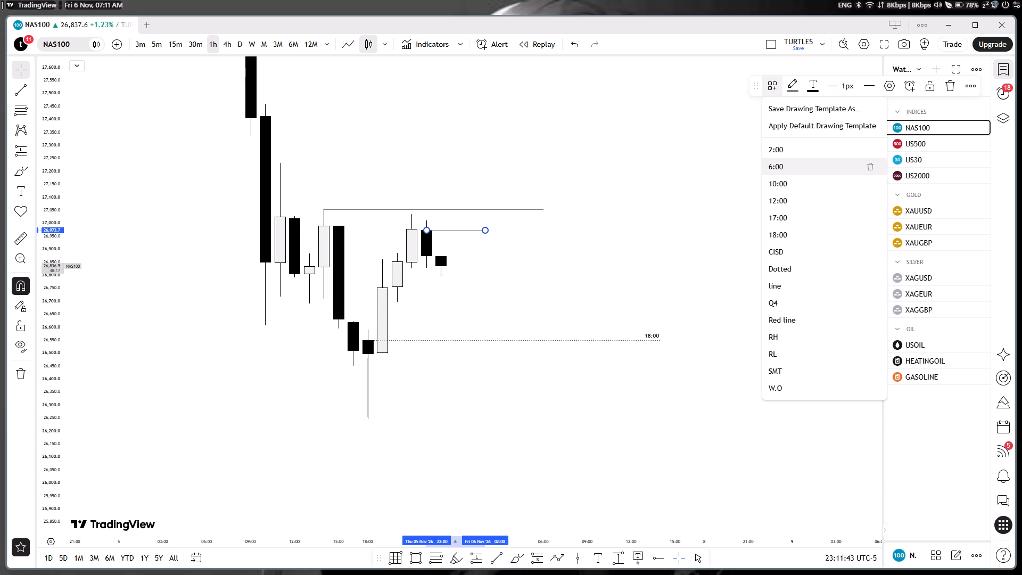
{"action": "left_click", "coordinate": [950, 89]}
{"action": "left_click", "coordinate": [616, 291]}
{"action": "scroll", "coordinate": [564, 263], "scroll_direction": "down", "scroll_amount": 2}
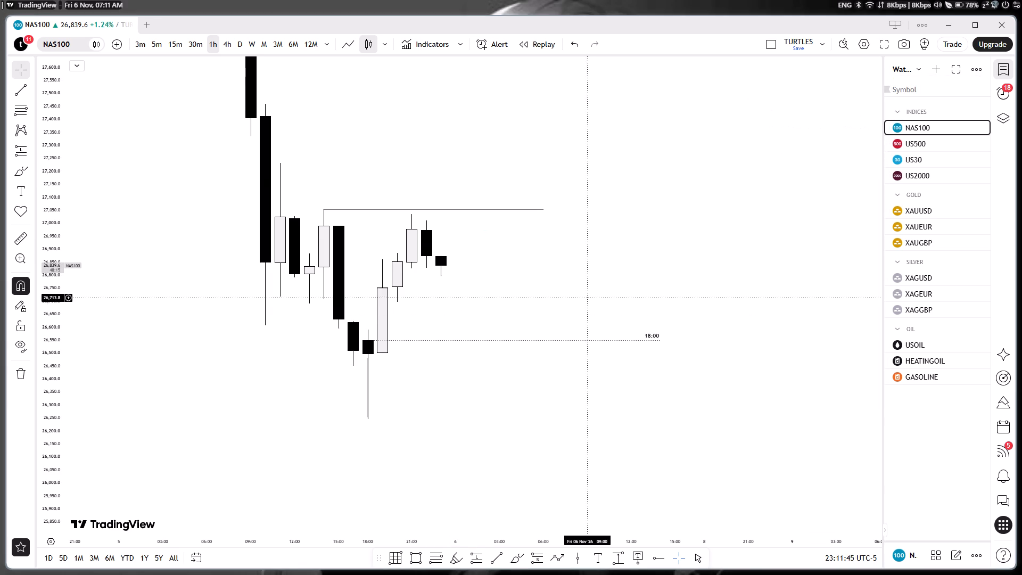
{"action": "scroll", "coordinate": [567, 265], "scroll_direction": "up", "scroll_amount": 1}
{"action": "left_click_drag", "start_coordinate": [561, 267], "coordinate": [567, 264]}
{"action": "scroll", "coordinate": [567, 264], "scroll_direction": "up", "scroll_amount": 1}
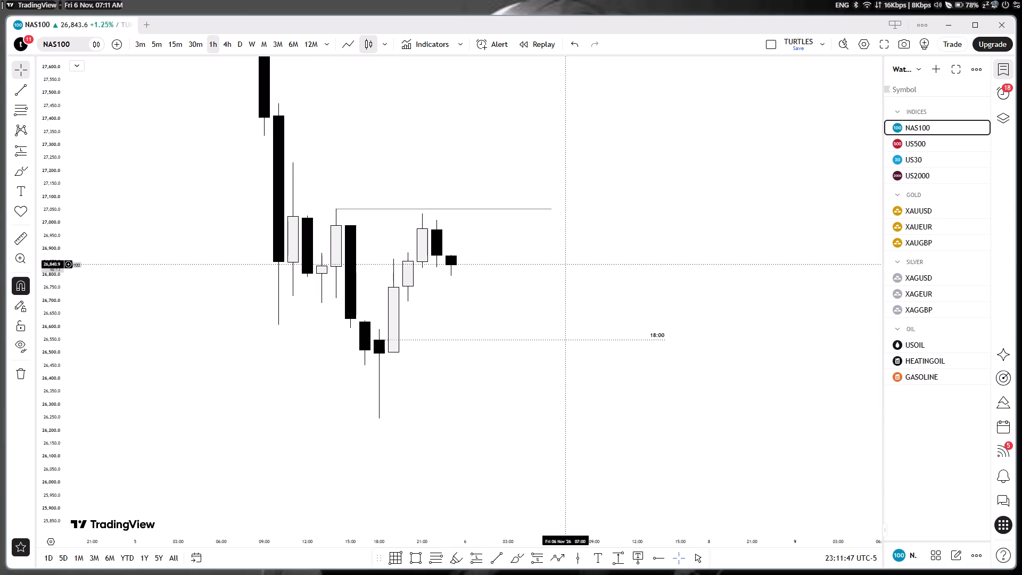
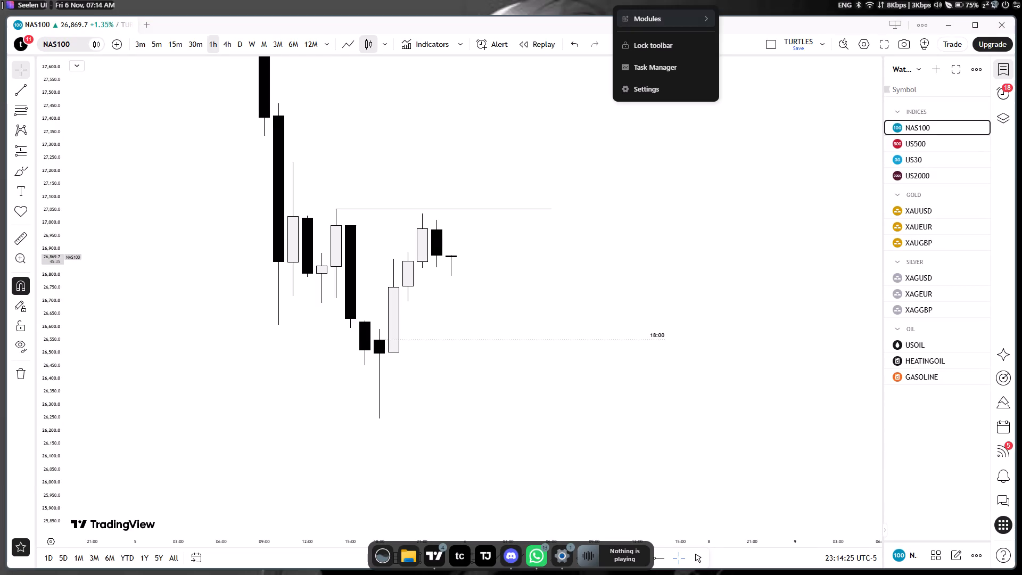
Restore the Seelen UI top toolbar's modules to their default set and layout.
{"action": "left_click", "coordinate": [677, 16]}
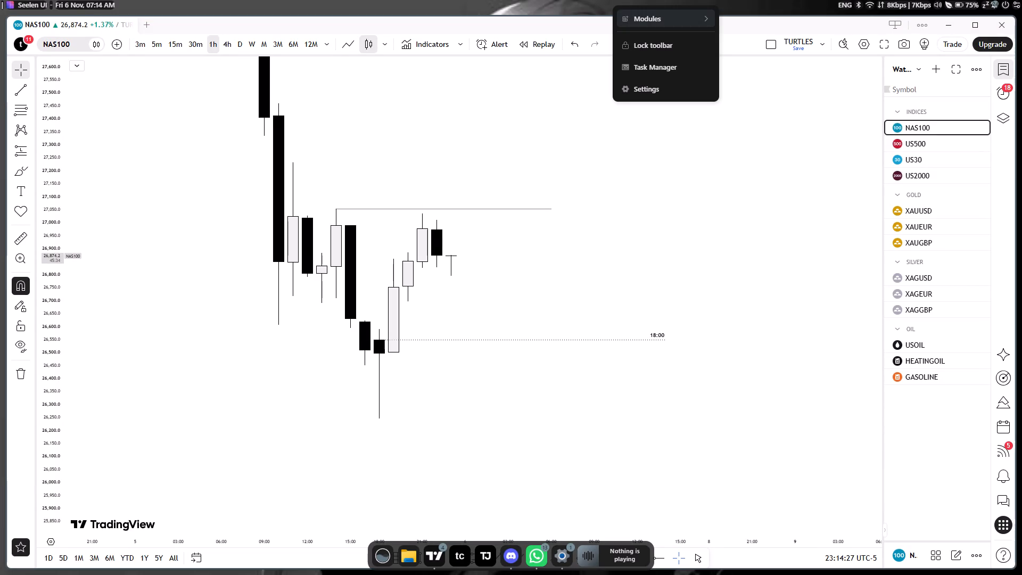
{"action": "left_click", "coordinate": [727, 31]}
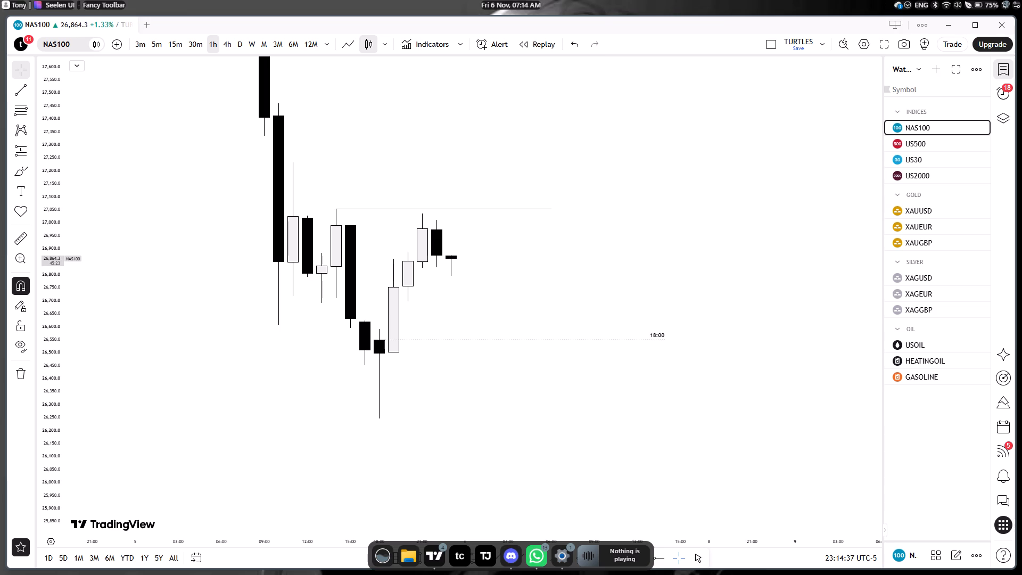
{"action": "left_click", "coordinate": [677, 137]}
{"action": "left_click", "coordinate": [637, 265]}
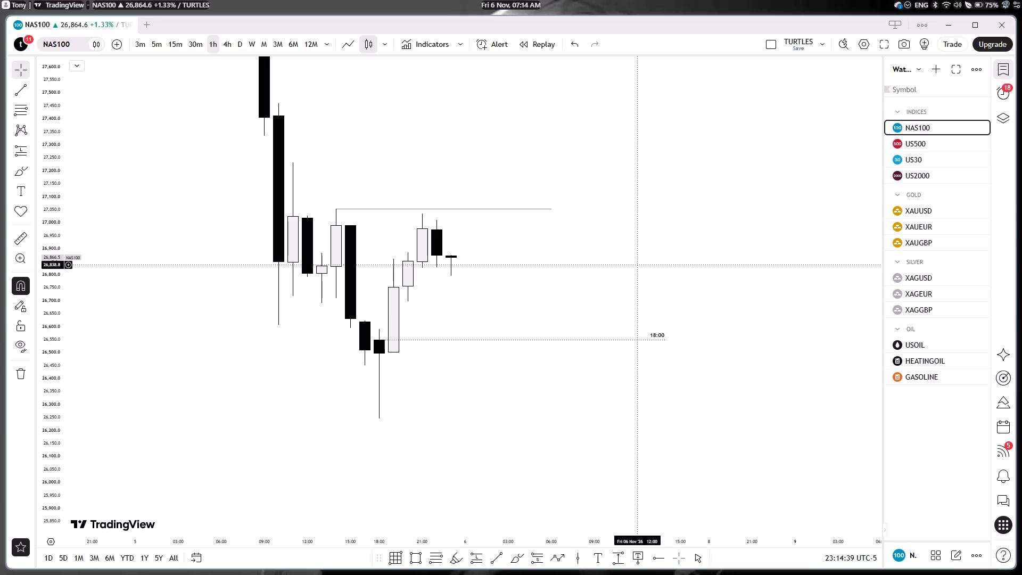
Minimise the chart window and enable the Power Menu and Network Usage modules on the Seelen UI top toolbar.
{"action": "left_click", "coordinate": [938, 23]}
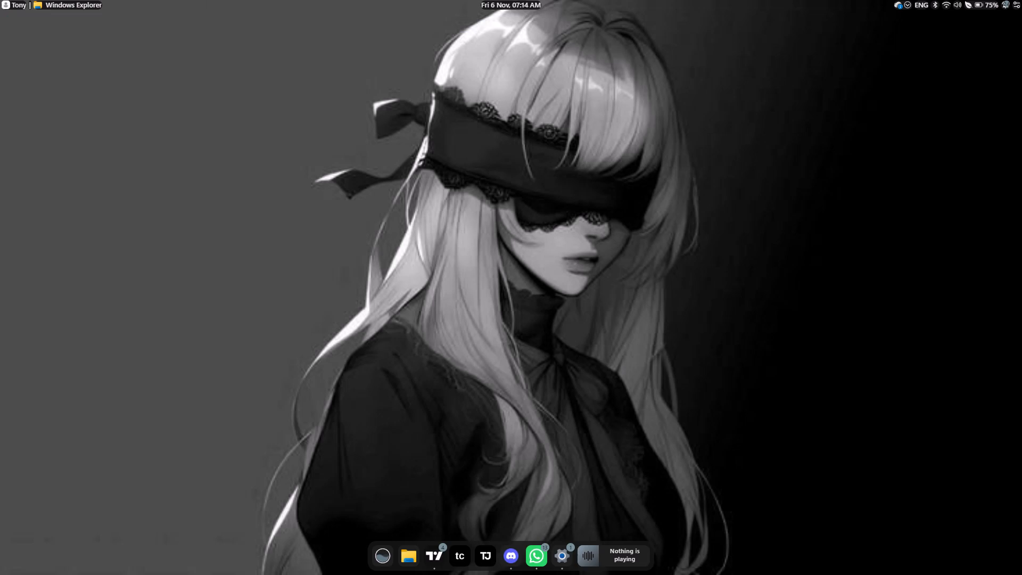
{"action": "right_click", "coordinate": [611, 0]}
{"action": "left_click", "coordinate": [629, 20]}
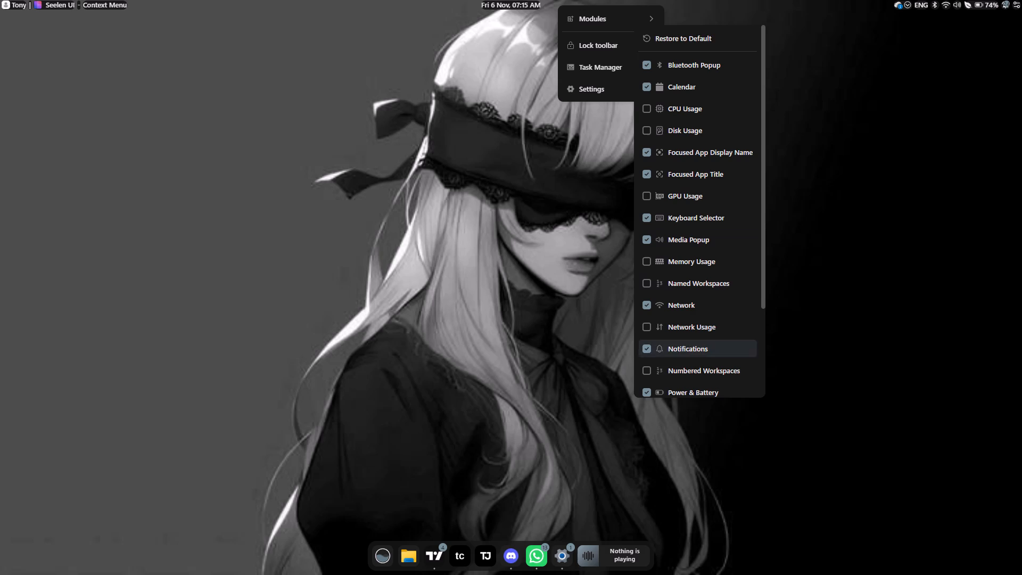
{"action": "scroll", "coordinate": [694, 358], "scroll_direction": "down", "scroll_amount": 5}
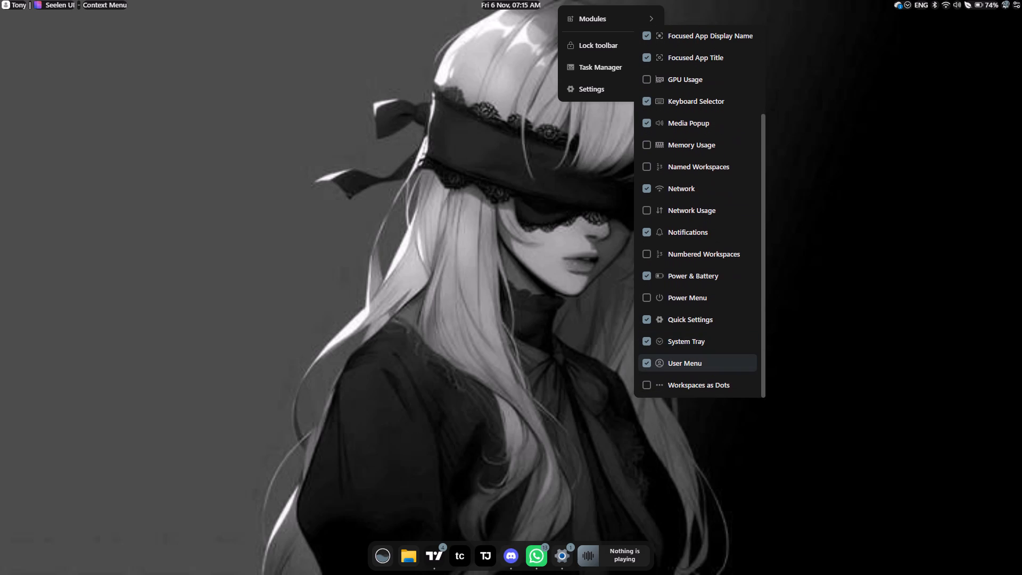
{"action": "left_click", "coordinate": [649, 297]}
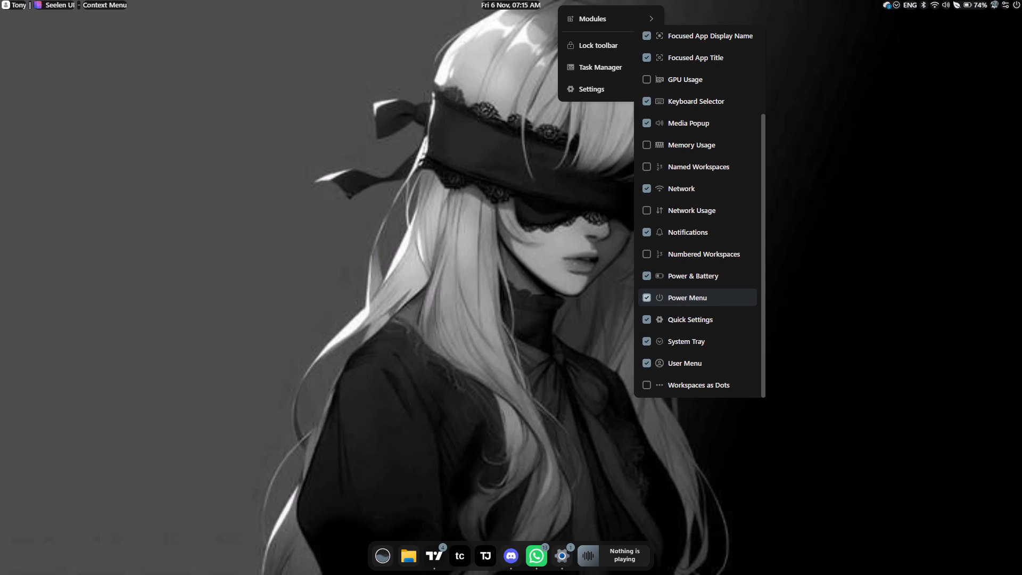
{"action": "left_click", "coordinate": [654, 216]}
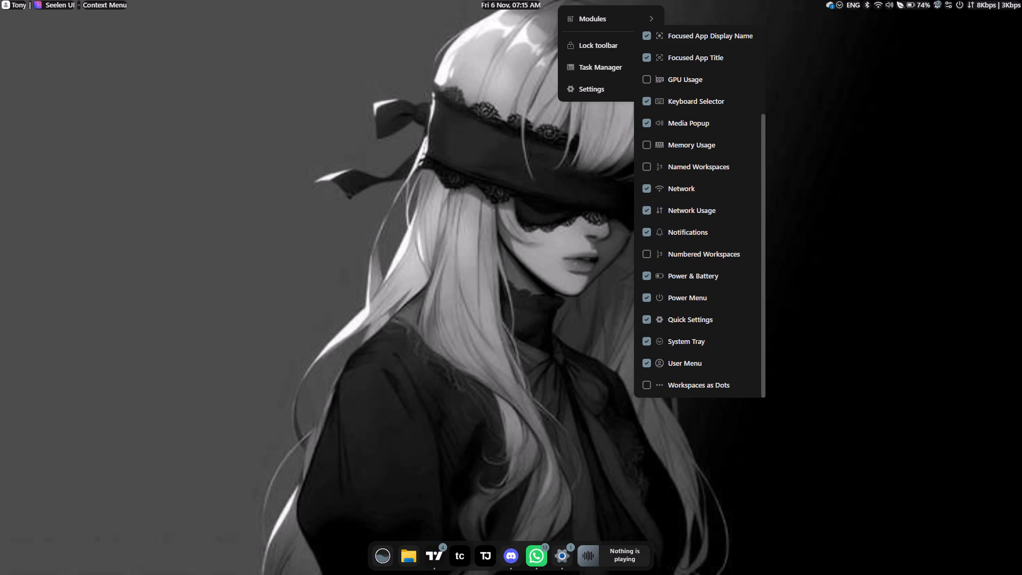
{"action": "scroll", "coordinate": [681, 242], "scroll_direction": "up", "scroll_amount": 2}
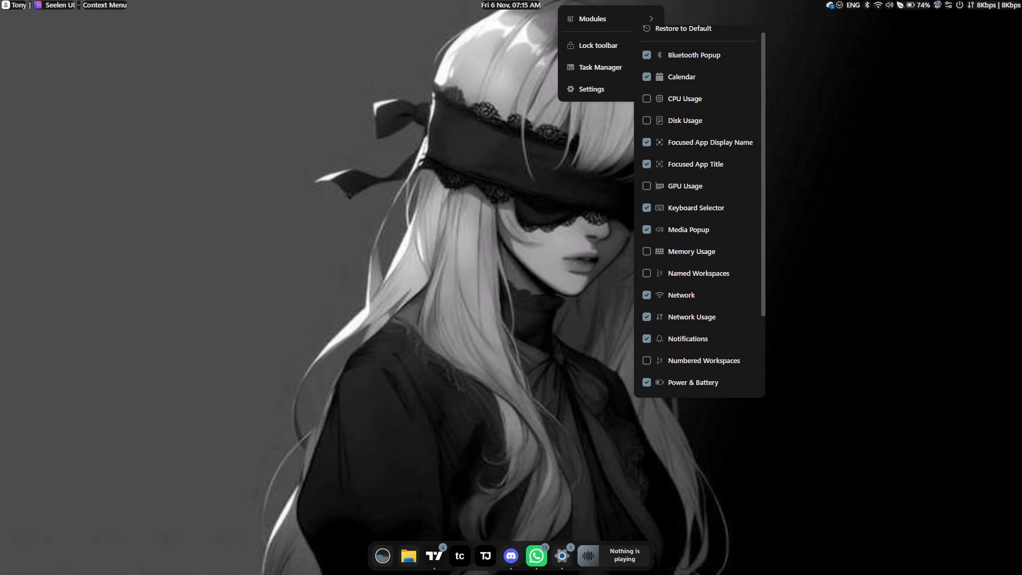
{"action": "scroll", "coordinate": [681, 242], "scroll_direction": "up", "scroll_amount": 6}
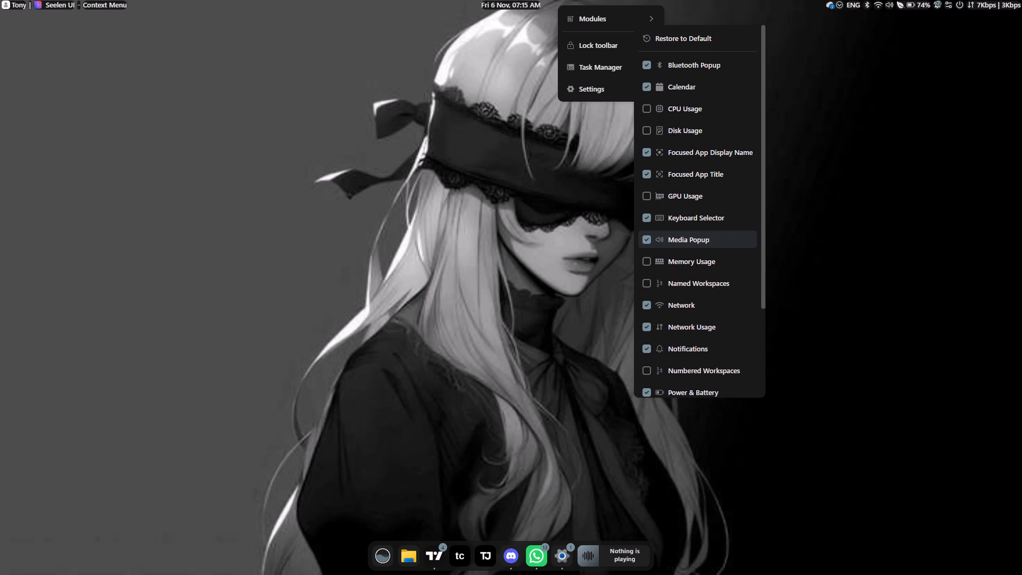
{"action": "left_click", "coordinate": [1021, 221]}
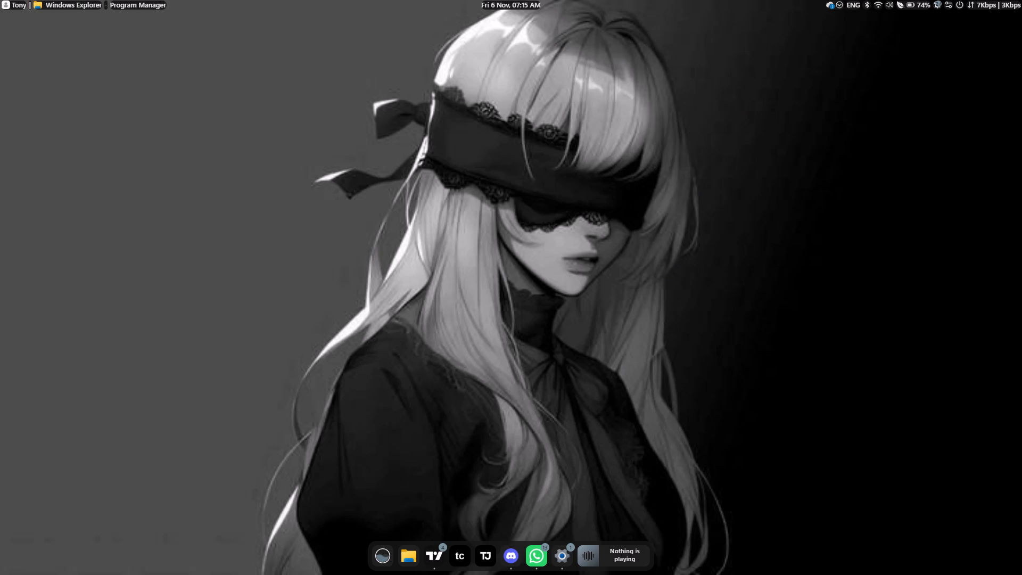
Rearrange the top toolbar so the volume module precedes Wi-Fi and the Network Usage module directly follows Wi-Fi.
{"action": "left_click_drag", "start_coordinate": [998, 2], "coordinate": [959, 2]}
{"action": "left_click_drag", "start_coordinate": [959, 2], "coordinate": [914, 4]}
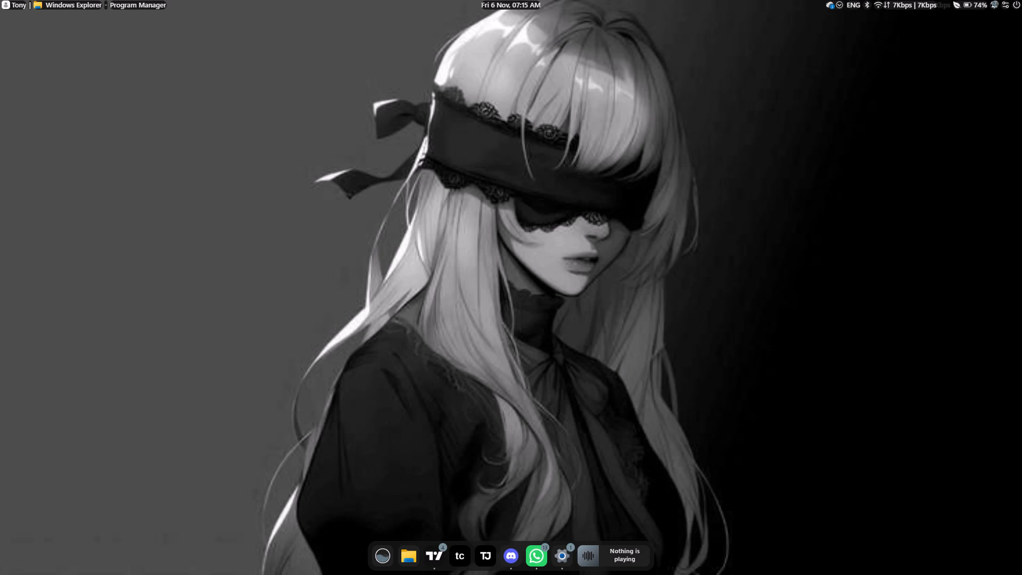
{"action": "left_click_drag", "start_coordinate": [914, 4], "coordinate": [918, 6]}
{"action": "left_click_drag", "start_coordinate": [918, 6], "coordinate": [908, 3]}
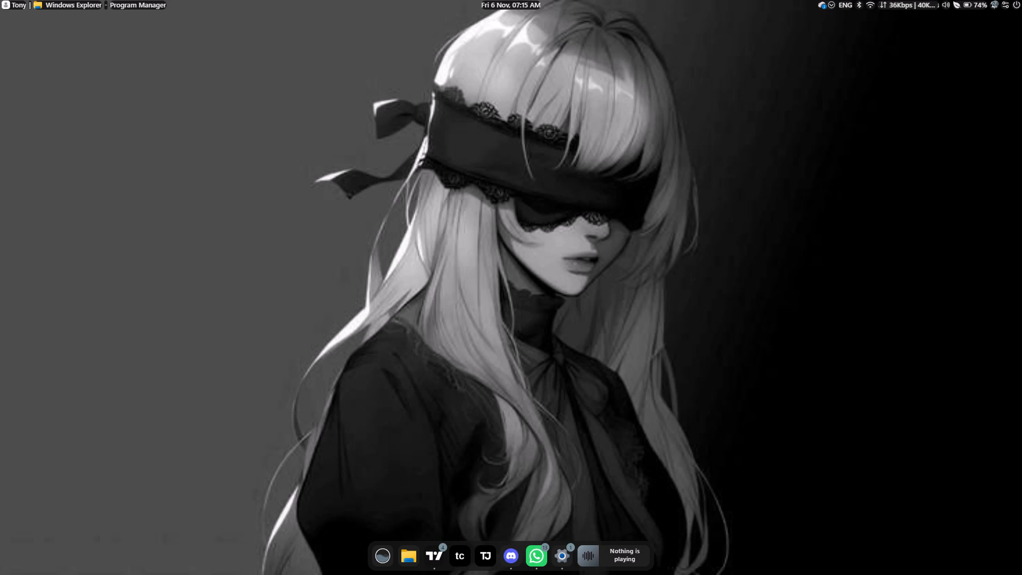
{"action": "left_click_drag", "start_coordinate": [946, 5], "coordinate": [887, 1]}
{"action": "left_click_drag", "start_coordinate": [887, 1], "coordinate": [870, 2]}
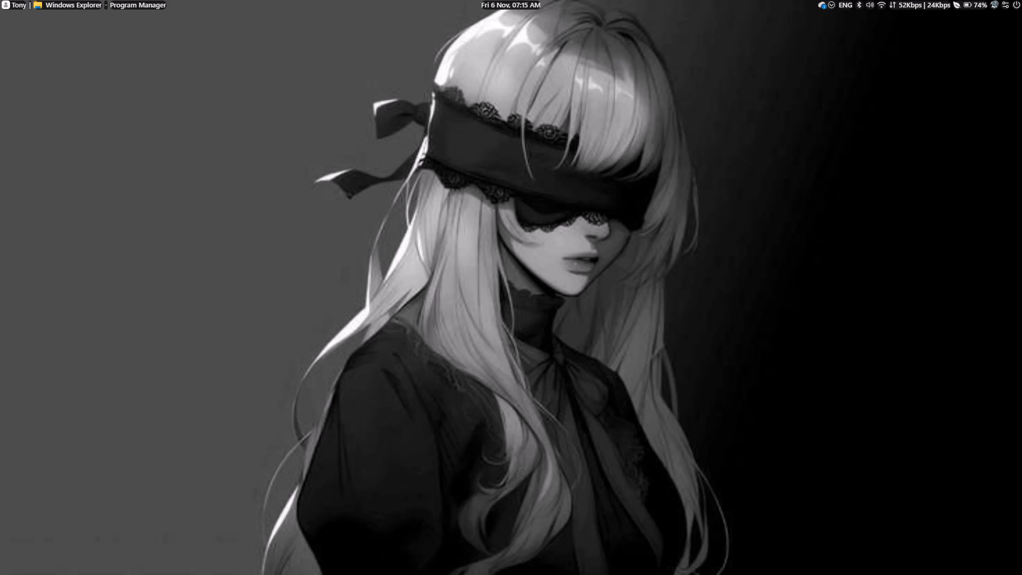
Check the Power Menu module and the system tray's app list on the top toolbar, and close the list.
{"action": "left_click", "coordinate": [1014, 2]}
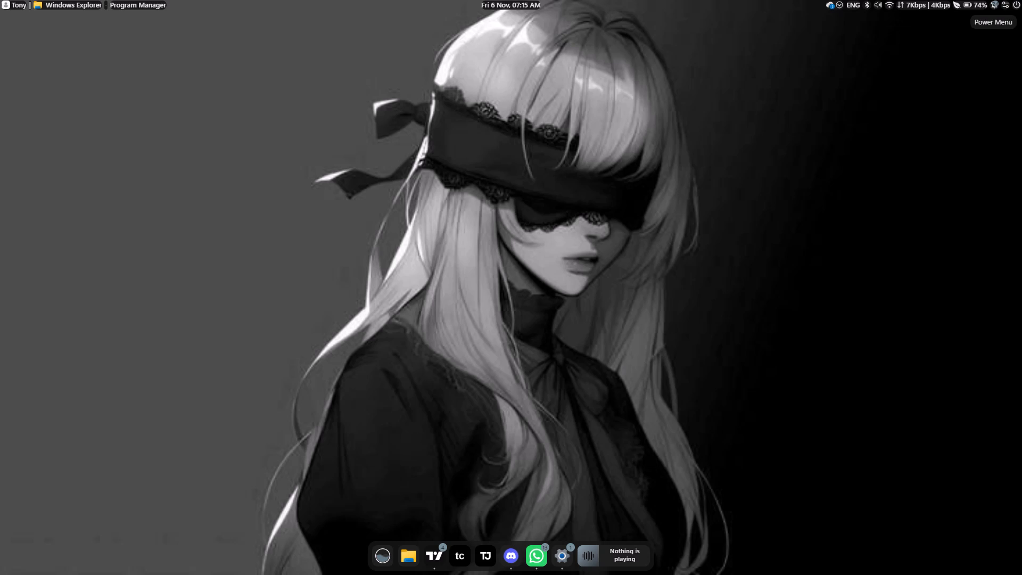
{"action": "left_click", "coordinate": [841, 3]}
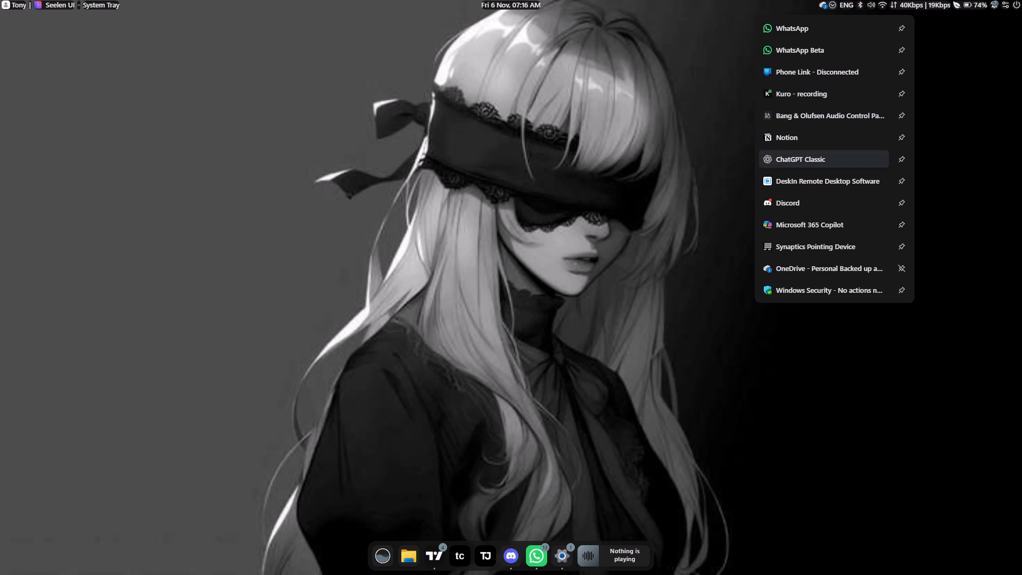
{"action": "left_click", "coordinate": [847, 323]}
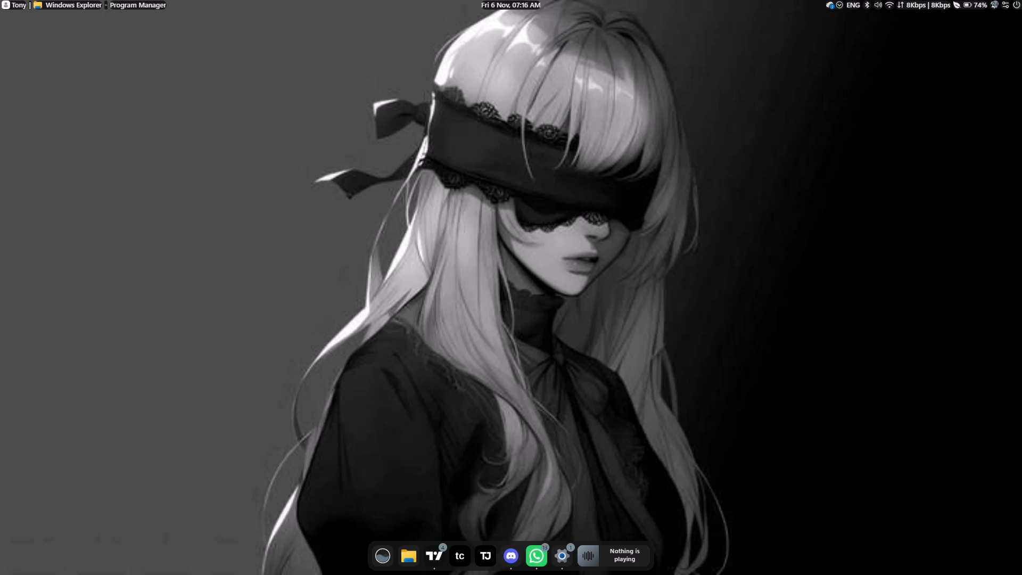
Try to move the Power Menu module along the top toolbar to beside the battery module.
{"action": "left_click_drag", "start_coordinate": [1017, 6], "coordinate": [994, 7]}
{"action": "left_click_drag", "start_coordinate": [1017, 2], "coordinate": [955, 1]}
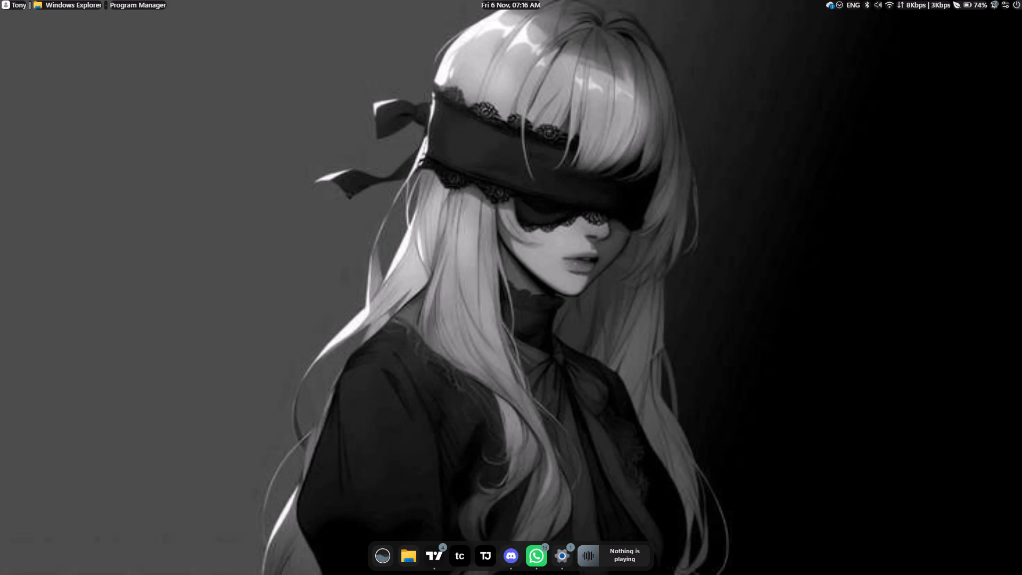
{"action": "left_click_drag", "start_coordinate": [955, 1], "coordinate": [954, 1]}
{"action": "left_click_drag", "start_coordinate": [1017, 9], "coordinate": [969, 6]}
Open the Power Menu from the top toolbar and dismiss it without choosing a power option.
{"action": "left_click", "coordinate": [1016, 5]}
{"action": "left_click", "coordinate": [779, 155]}
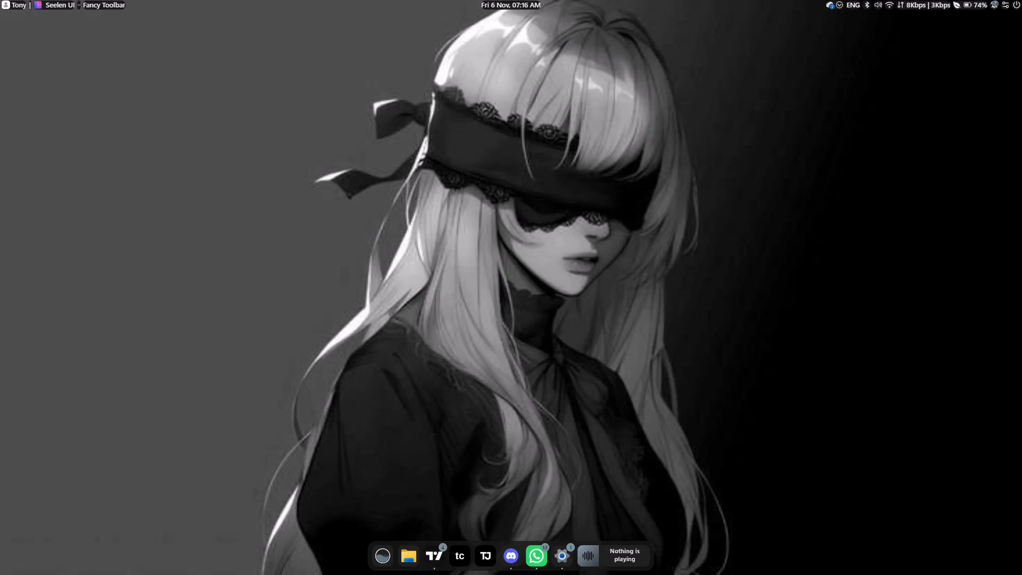
Move the Quick Settings module to the very end of the top toolbar, after the Power Menu module.
{"action": "left_click_drag", "start_coordinate": [1005, 4], "coordinate": [957, 3]}
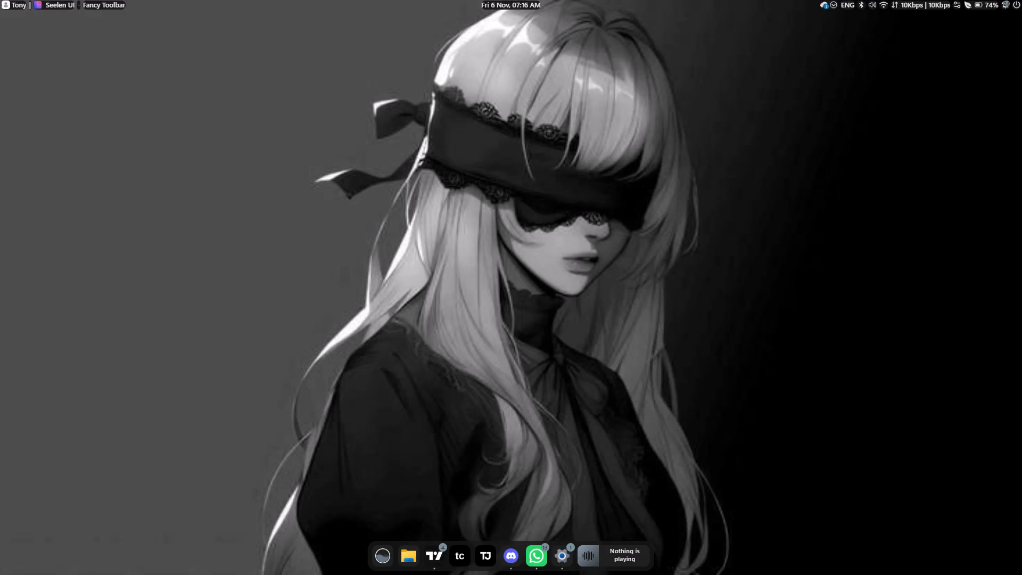
{"action": "left_click_drag", "start_coordinate": [957, 3], "coordinate": [1017, 12]}
{"action": "left_click_drag", "start_coordinate": [1017, 12], "coordinate": [1017, 12]}
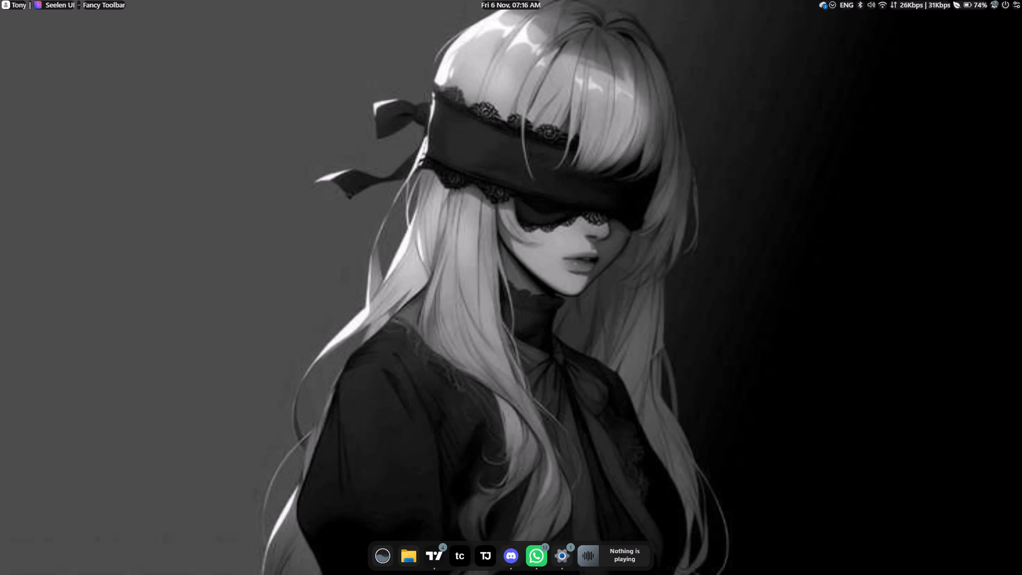
Switch back to TradingView with the NAS100 hourly chart.
{"action": "left_click", "coordinate": [441, 549]}
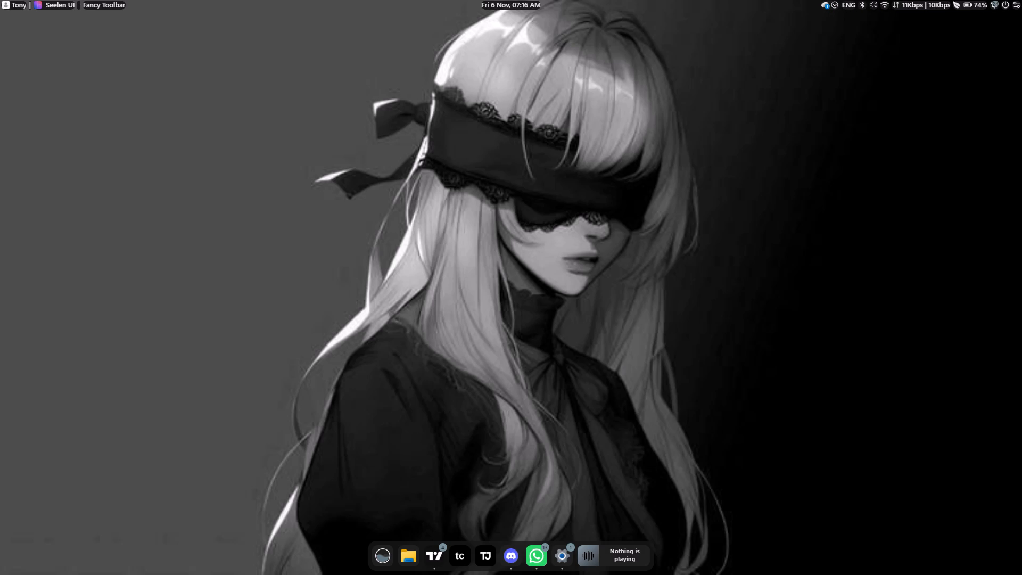
{"action": "left_click", "coordinate": [438, 562]}
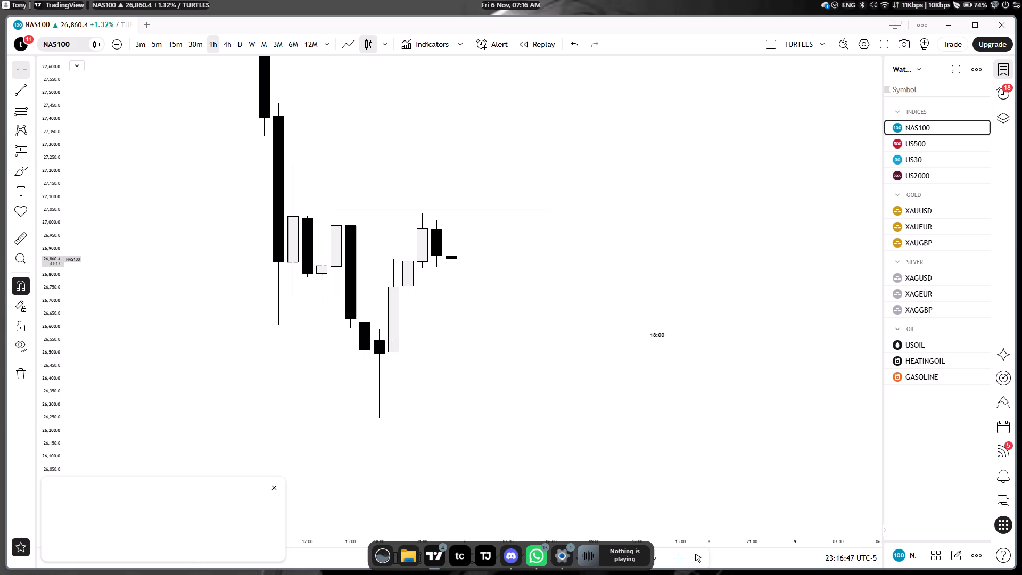
{"action": "left_click", "coordinate": [697, 366]}
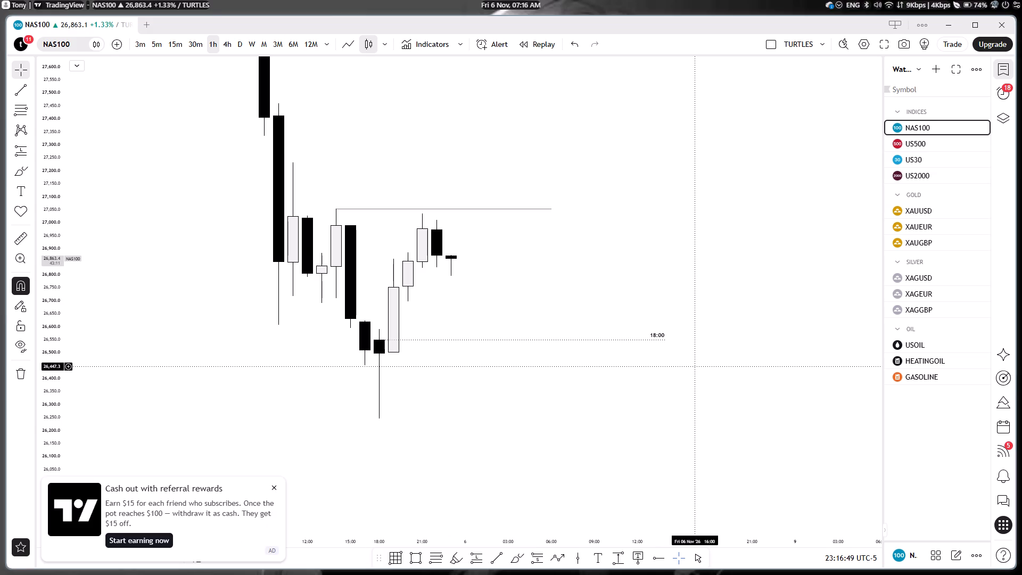
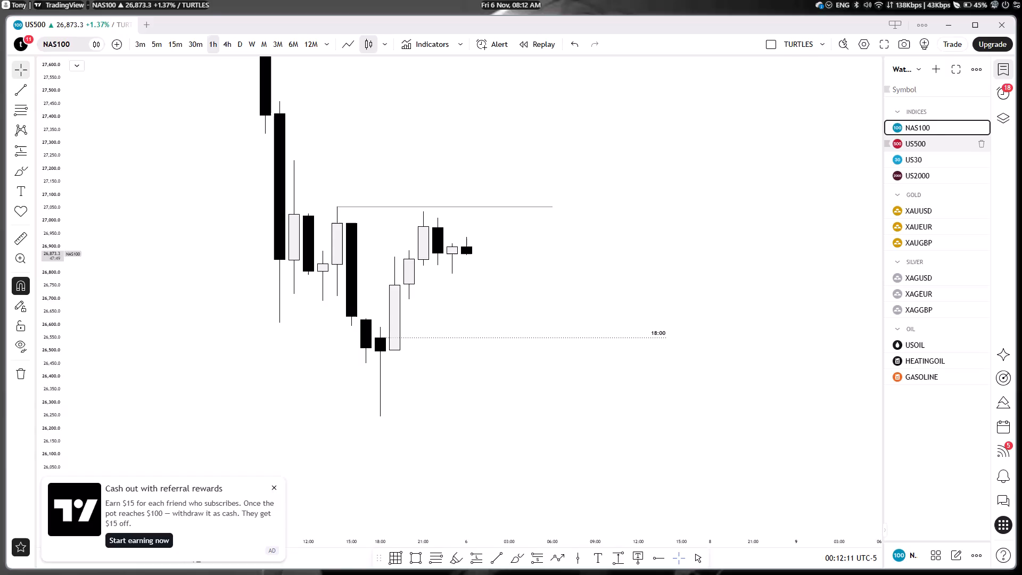
Compare recent hourly price action and marked levels across the US500, NAS100 and US30 charts, dismissing the referral ad.
{"action": "left_click_drag", "start_coordinate": [581, 350], "coordinate": [640, 258]}
{"action": "left_click_drag", "start_coordinate": [53, 438], "coordinate": [162, 332]}
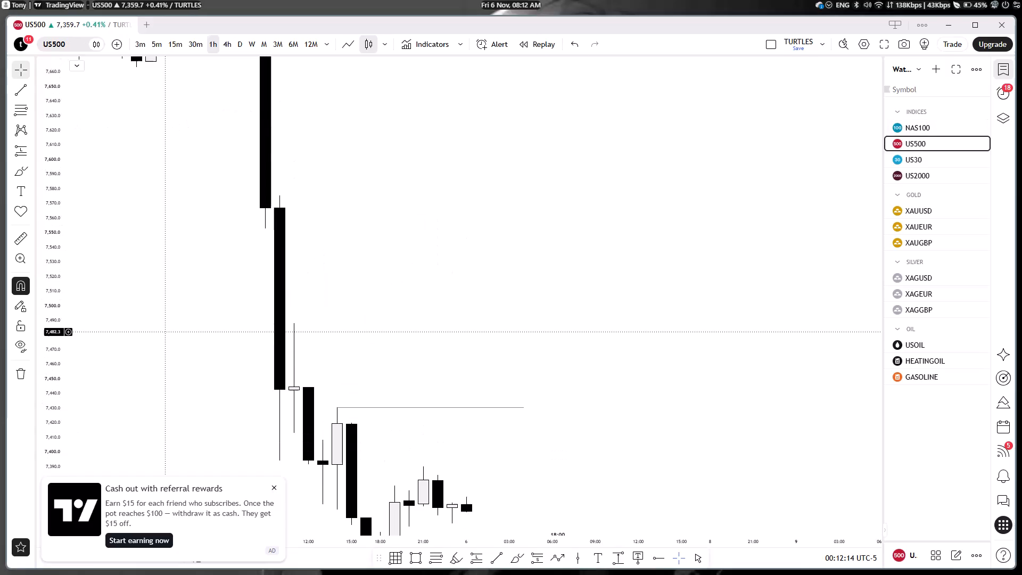
{"action": "left_click_drag", "start_coordinate": [682, 410], "coordinate": [659, 218]}
{"action": "left_click_drag", "start_coordinate": [659, 265], "coordinate": [657, 253]}
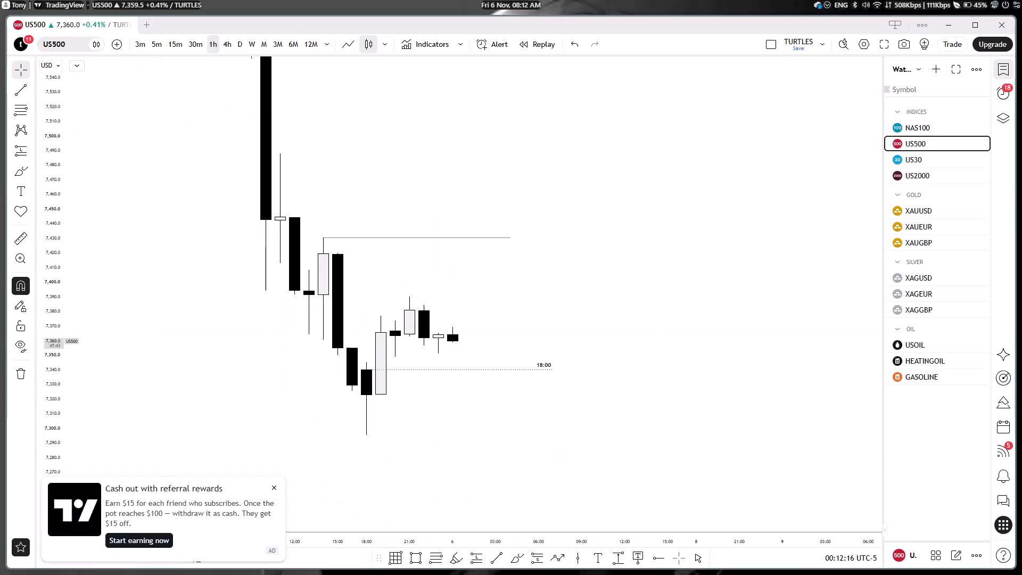
{"action": "left_click_drag", "start_coordinate": [39, 418], "coordinate": [47, 377]}
{"action": "left_click", "coordinate": [274, 486]}
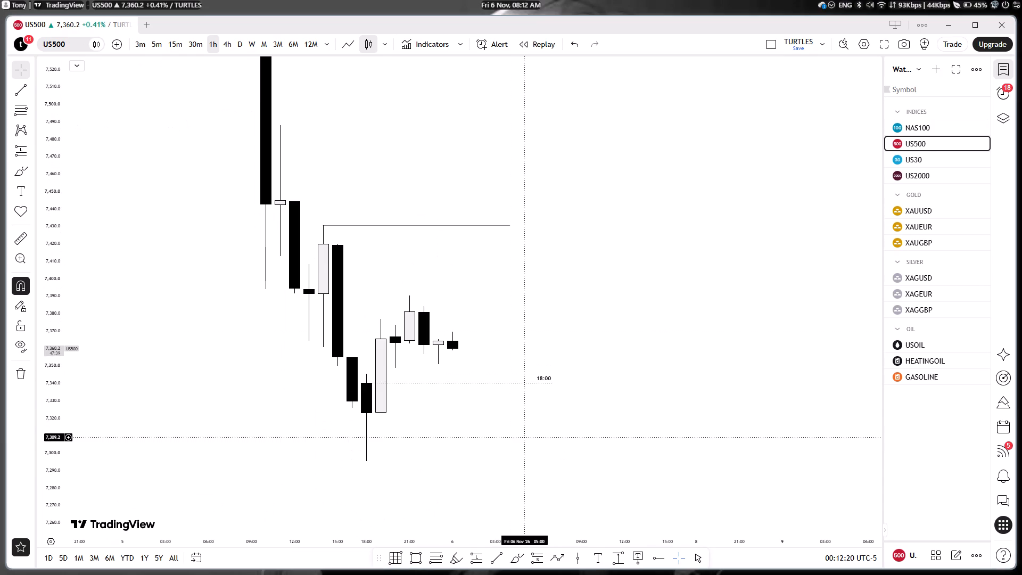
{"action": "left_click", "coordinate": [917, 129]}
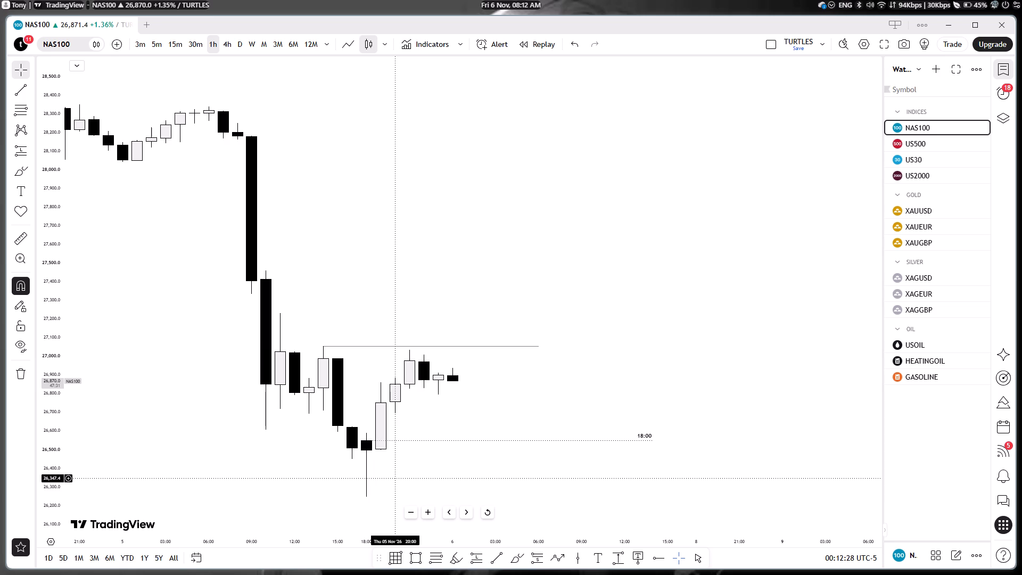
{"action": "left_click", "coordinate": [928, 142]}
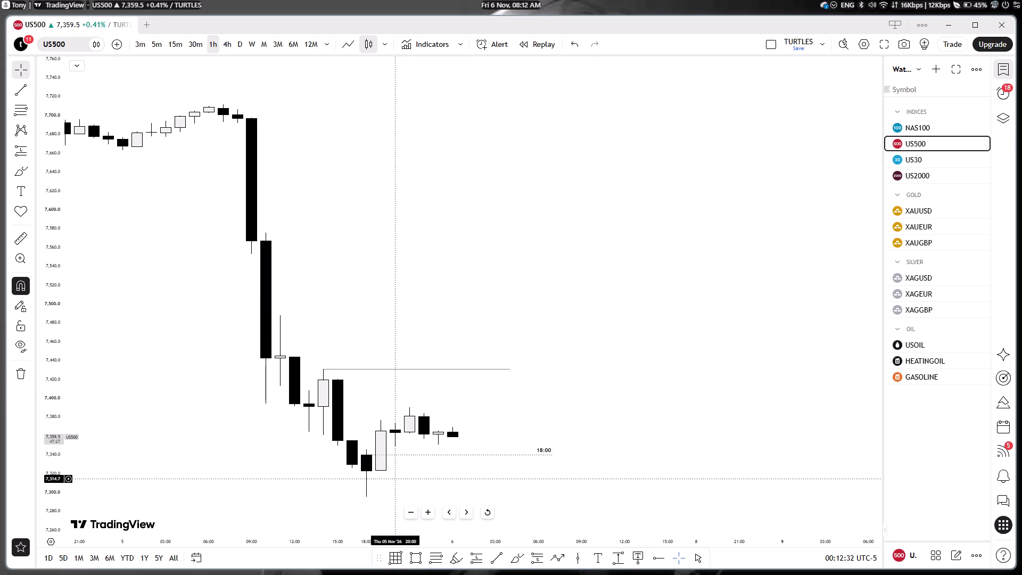
{"action": "left_click", "coordinate": [944, 157]}
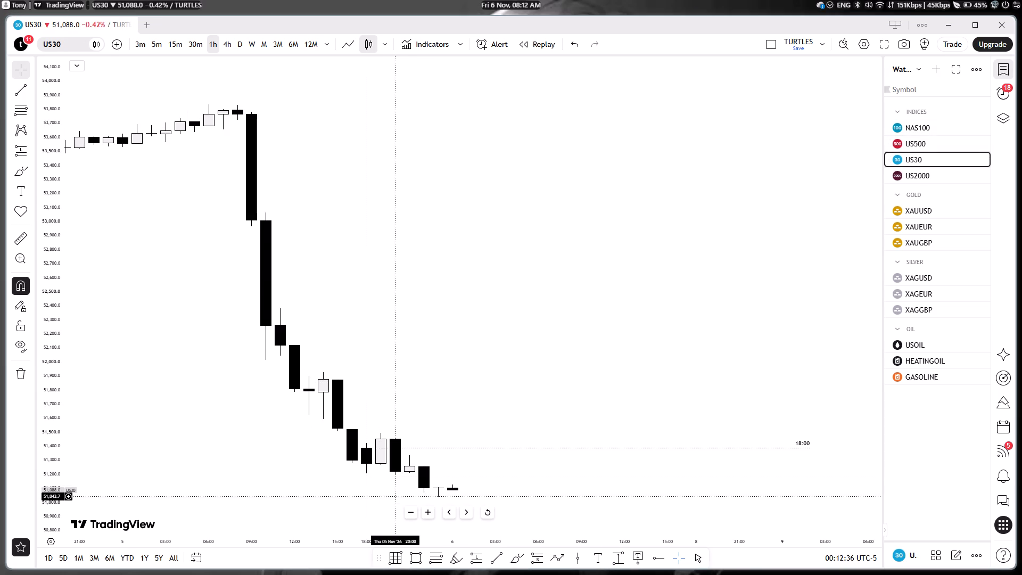
{"action": "left_click_drag", "start_coordinate": [537, 300], "coordinate": [555, 170]}
{"action": "left_click_drag", "start_coordinate": [561, 220], "coordinate": [555, 201]}
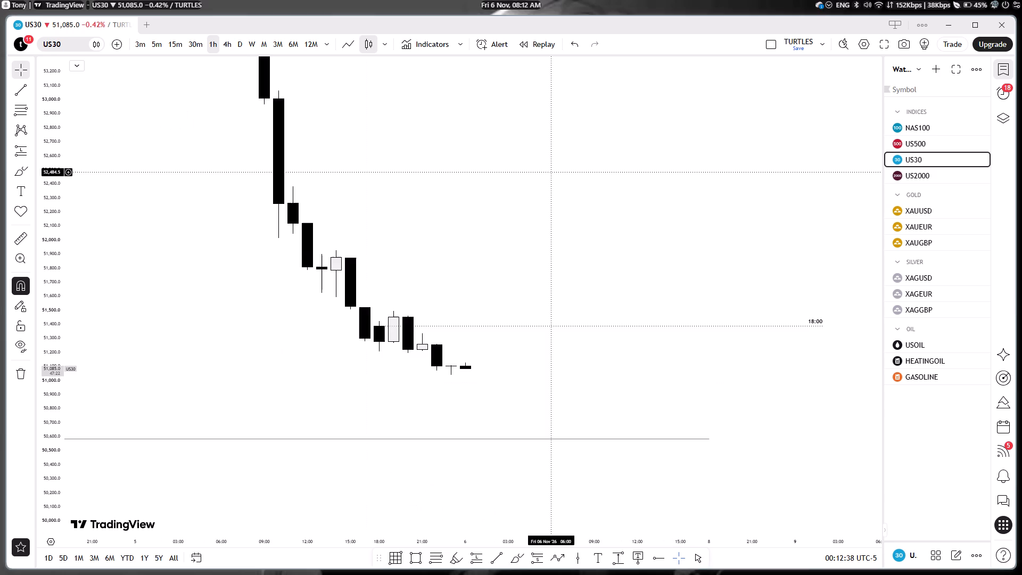
{"action": "left_click_drag", "start_coordinate": [555, 201], "coordinate": [565, 208]}
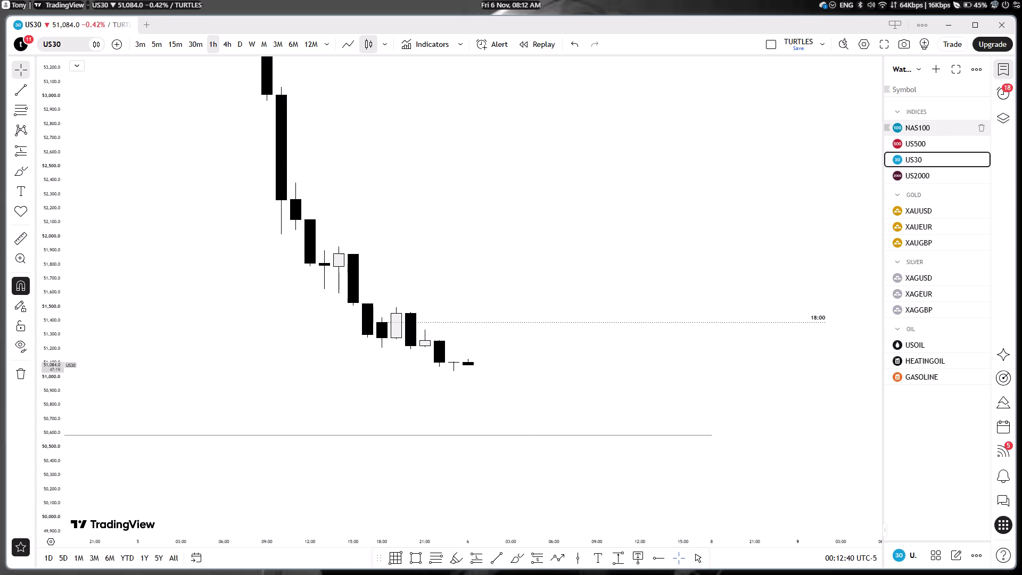
On the NAS100 hourly chart, draw a short horizontal trend line from the 22:00 candle's low at about 26,828 to 00:00.
{"action": "left_click", "coordinate": [923, 129]}
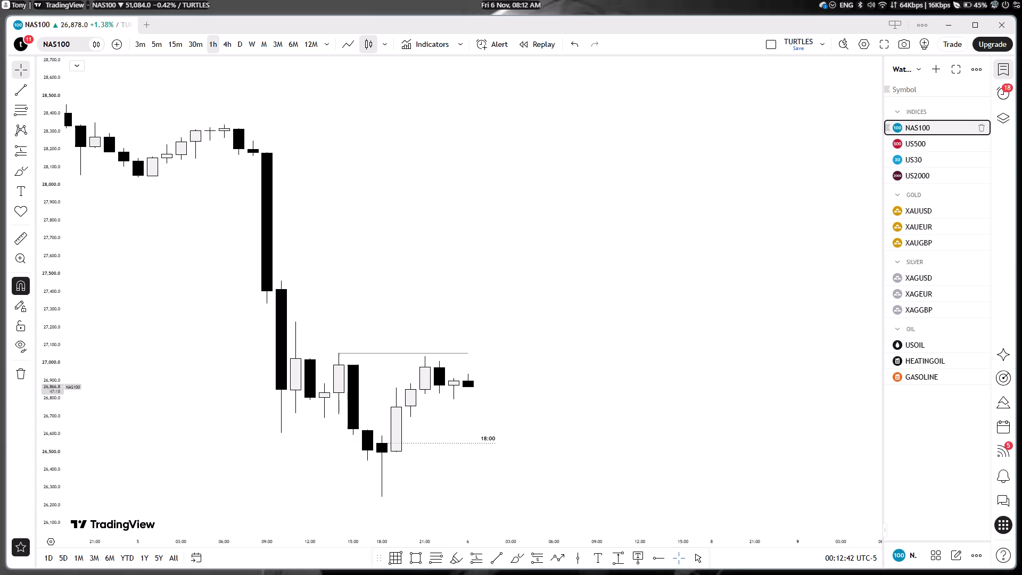
{"action": "left_click_drag", "start_coordinate": [634, 403], "coordinate": [640, 368]}
{"action": "scroll", "coordinate": [637, 359], "scroll_direction": "down", "scroll_amount": 1}
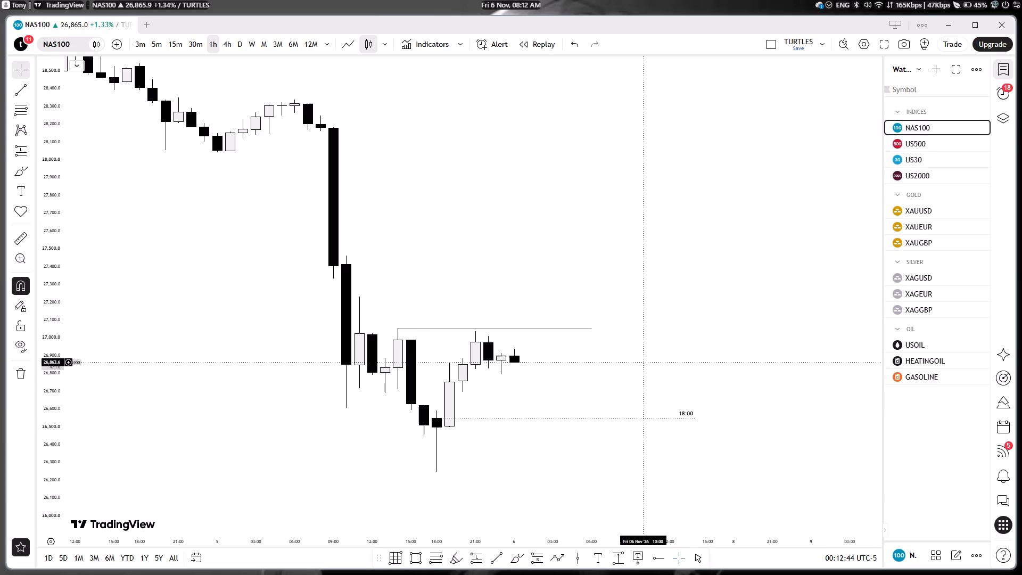
{"action": "left_click", "coordinate": [497, 568]}
{"action": "left_click", "coordinate": [493, 561]}
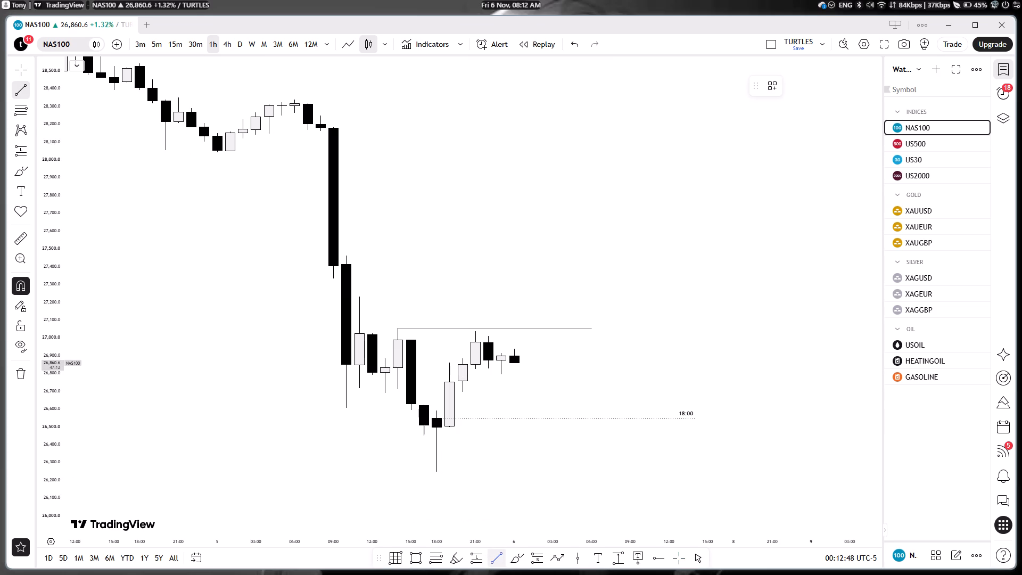
{"action": "left_click", "coordinate": [488, 375]}
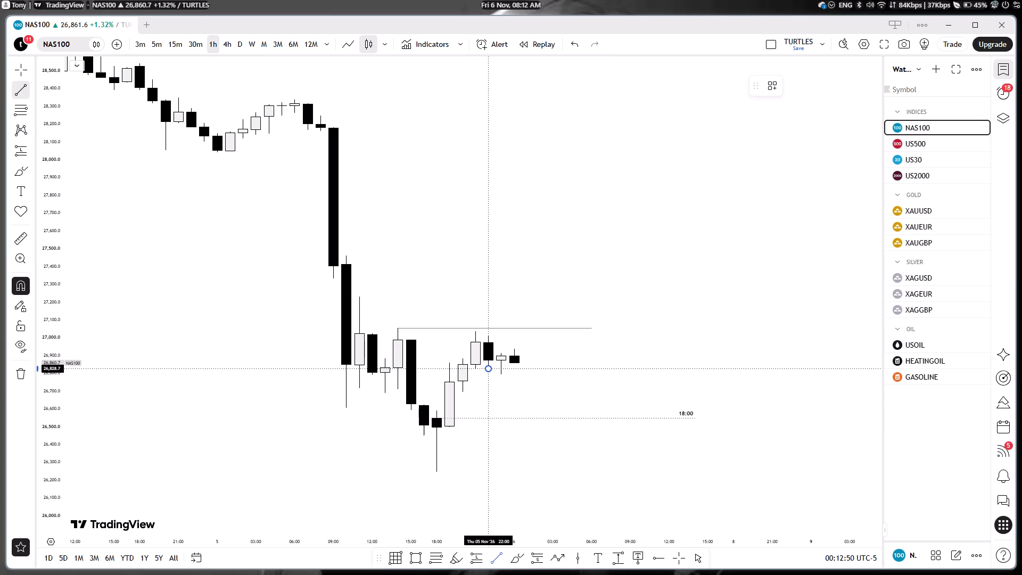
{"action": "left_click", "coordinate": [510, 379], "text": "shift"}
{"action": "left_click", "coordinate": [553, 384]}
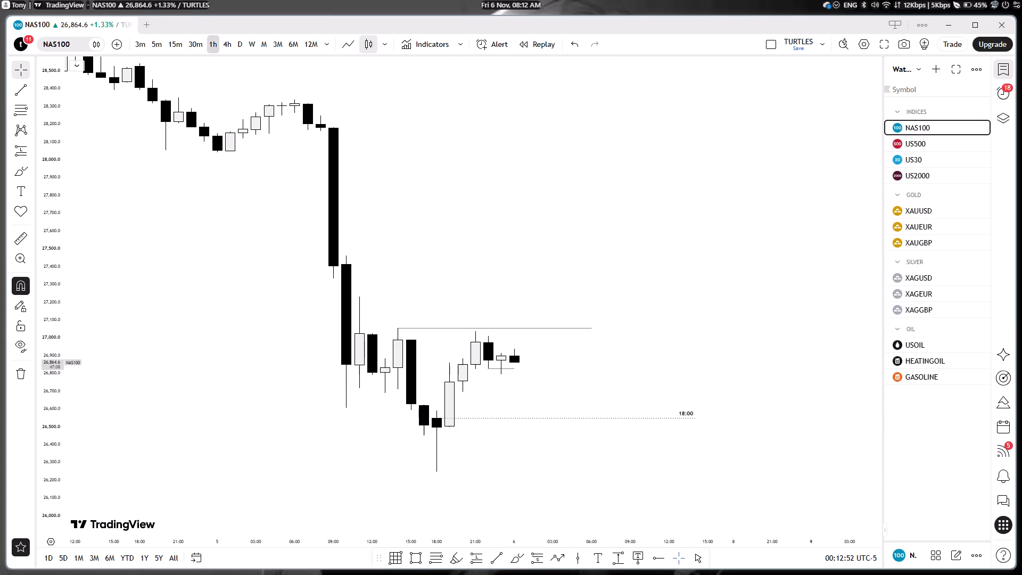
On the 30-minute NAS100 chart, adjust the upper level line to run from the 14:30 candle's high to 01:00.
{"action": "left_click", "coordinate": [202, 42]}
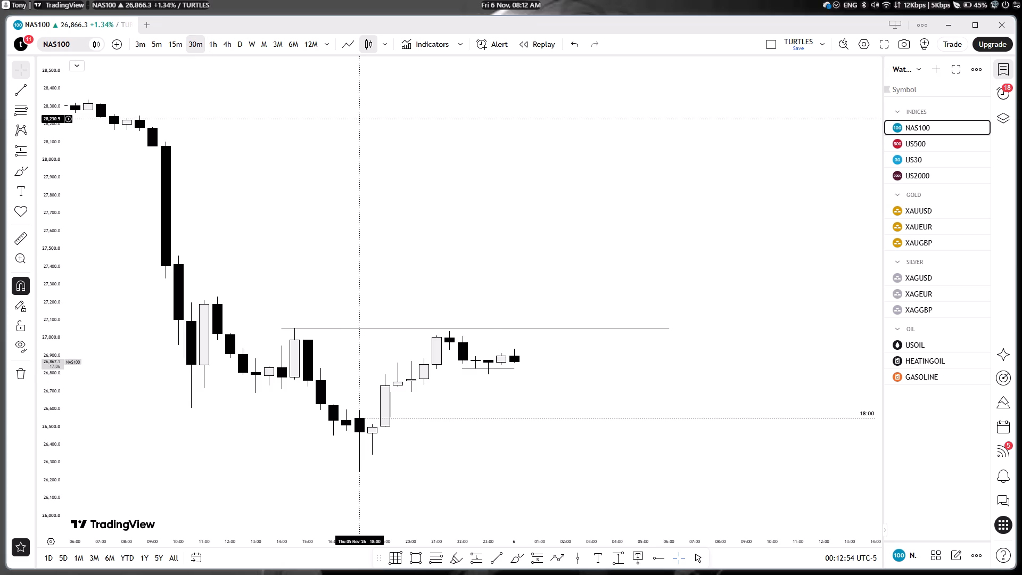
{"action": "scroll", "coordinate": [348, 133], "scroll_direction": "down", "scroll_amount": 1}
{"action": "left_click_drag", "start_coordinate": [51, 505], "coordinate": [62, 322]}
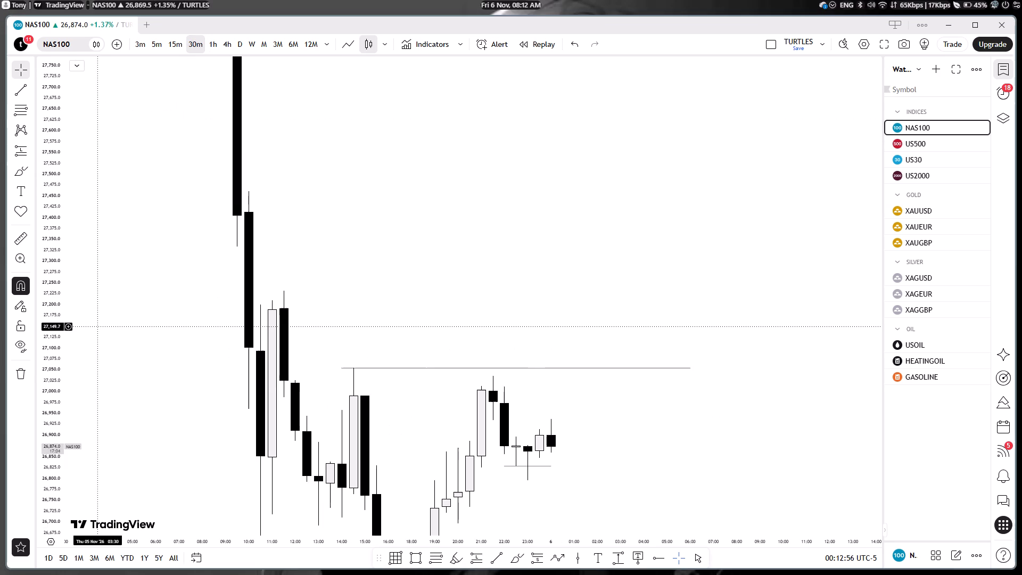
{"action": "left_click_drag", "start_coordinate": [427, 467], "coordinate": [418, 319]}
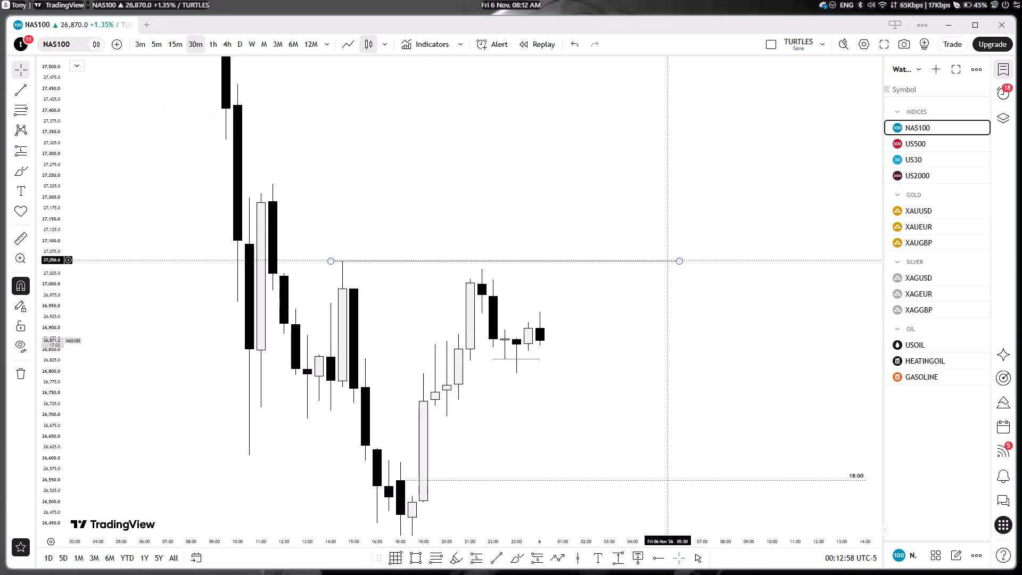
{"action": "left_click_drag", "start_coordinate": [678, 261], "coordinate": [603, 260], "text": "shift"}
{"action": "left_click", "coordinate": [691, 310]}
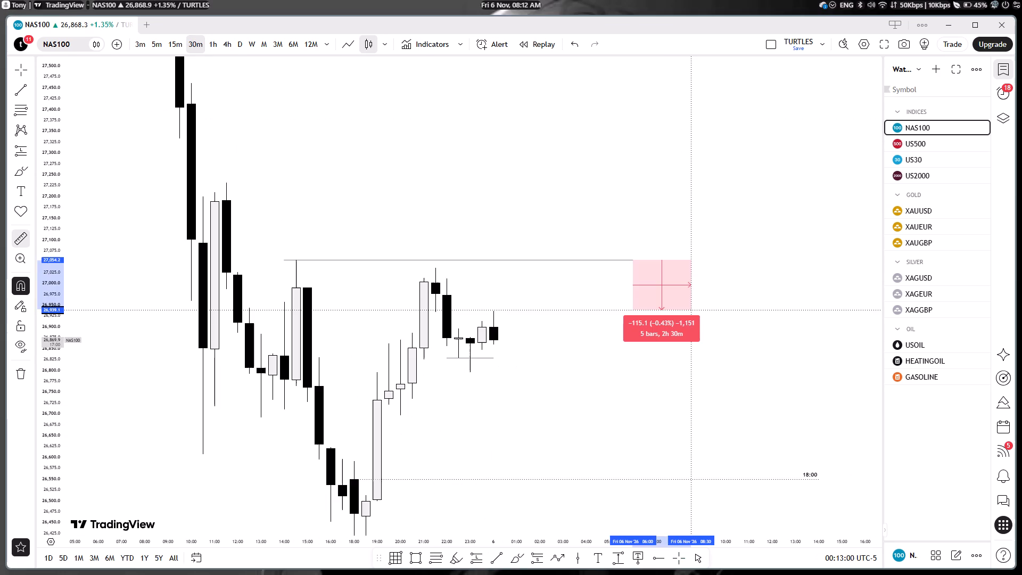
{"action": "left_click", "coordinate": [697, 318]}
{"action": "left_click_drag", "start_coordinate": [631, 257], "coordinate": [523, 247]}
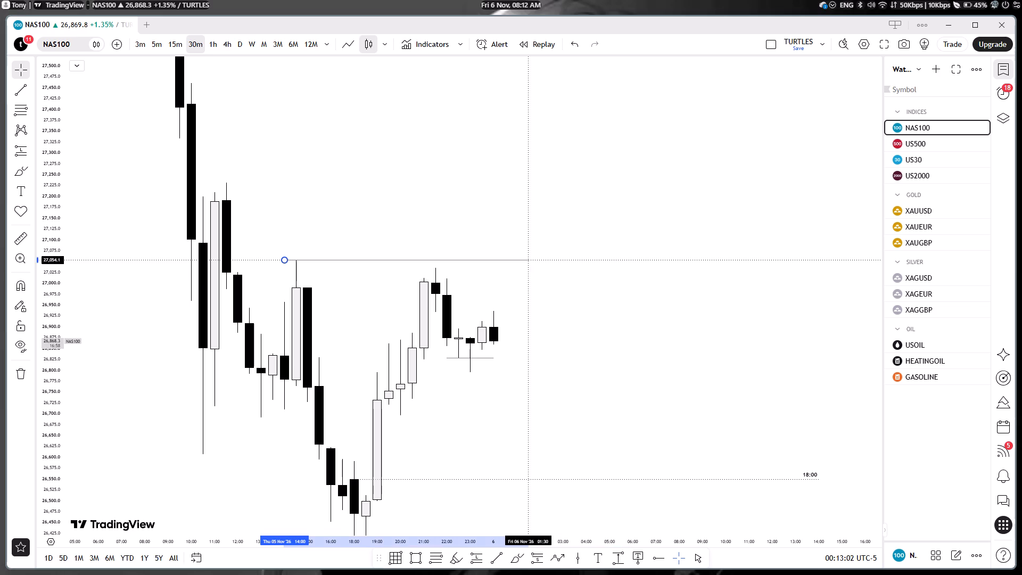
{"action": "left_click_drag", "start_coordinate": [523, 247], "coordinate": [517, 248]}
{"action": "left_click", "coordinate": [583, 260]}
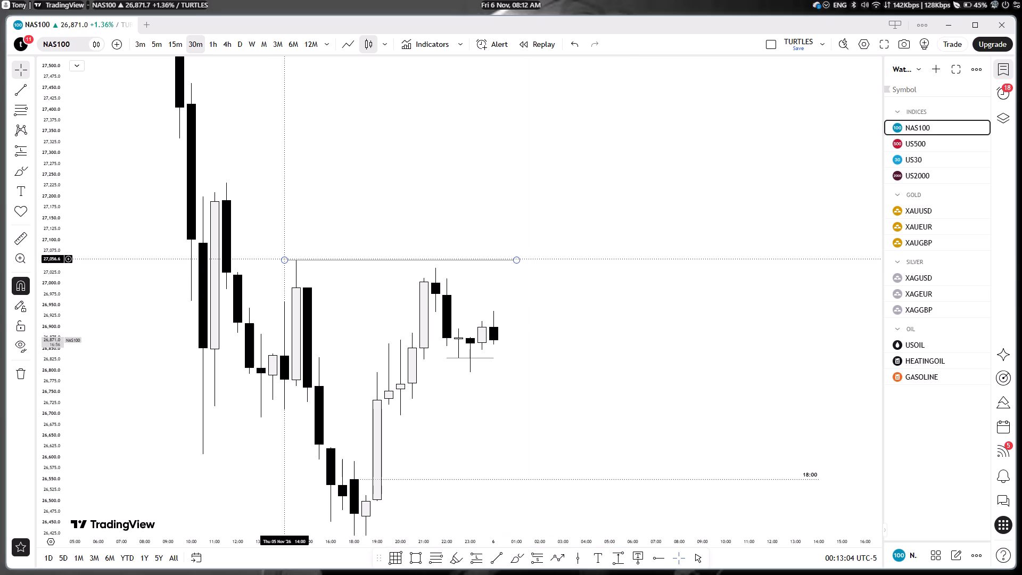
{"action": "left_click_drag", "start_coordinate": [285, 259], "coordinate": [294, 252]}
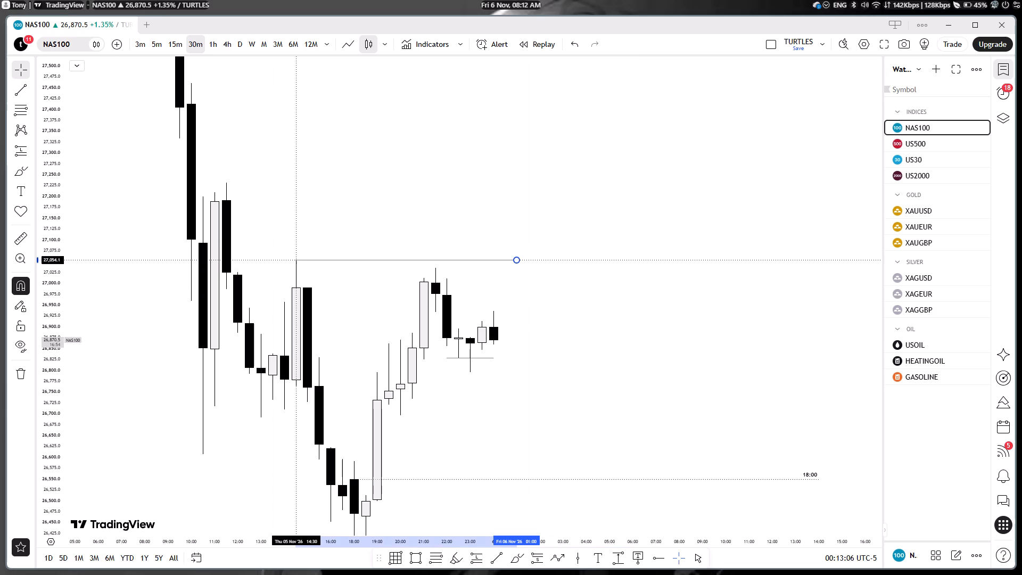
{"action": "left_click", "coordinate": [352, 301]}
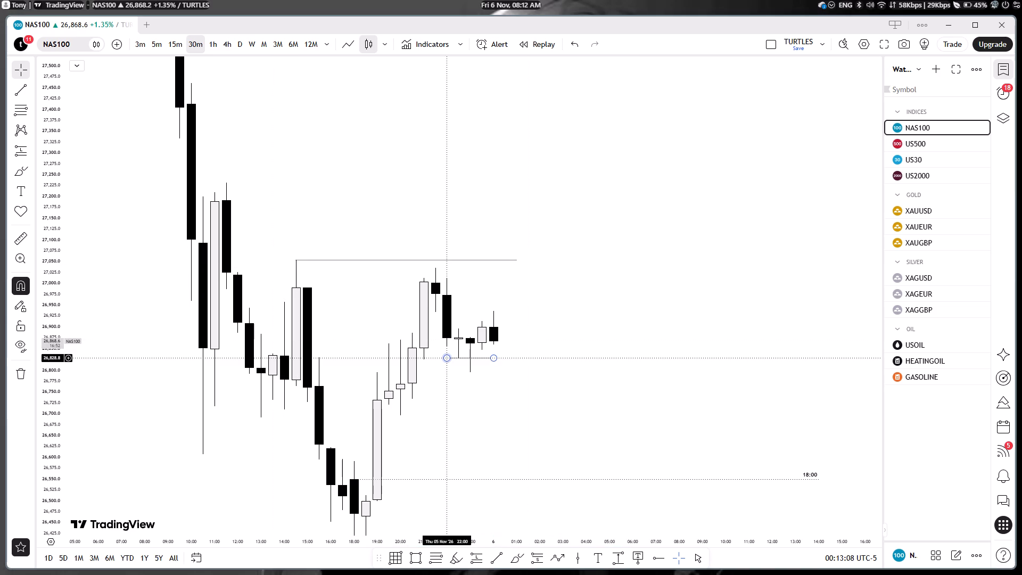
Move the start of the short lower line to the 22:30 candle's low.
{"action": "left_click_drag", "start_coordinate": [450, 358], "coordinate": [464, 375]}
{"action": "left_click", "coordinate": [483, 402]}
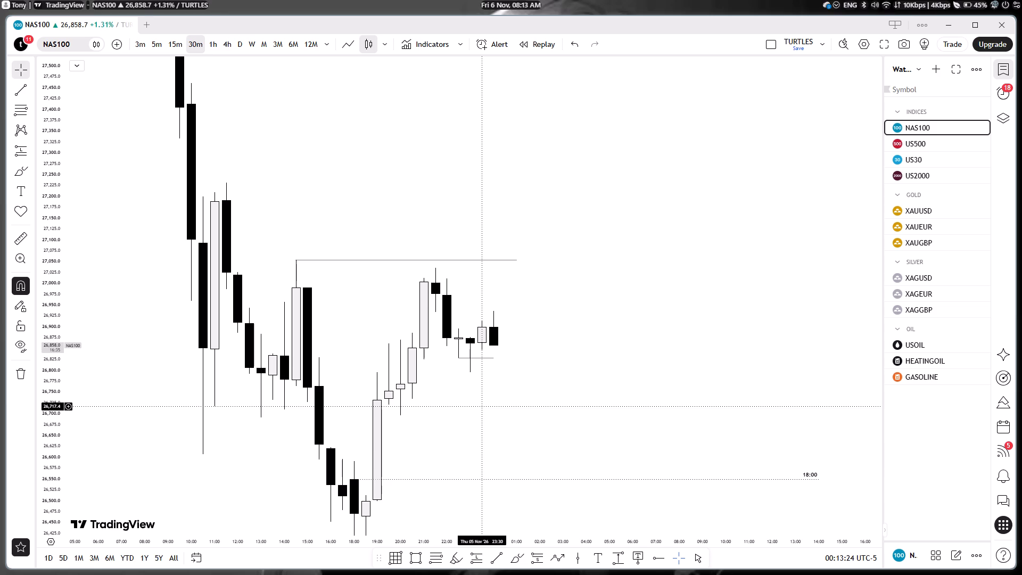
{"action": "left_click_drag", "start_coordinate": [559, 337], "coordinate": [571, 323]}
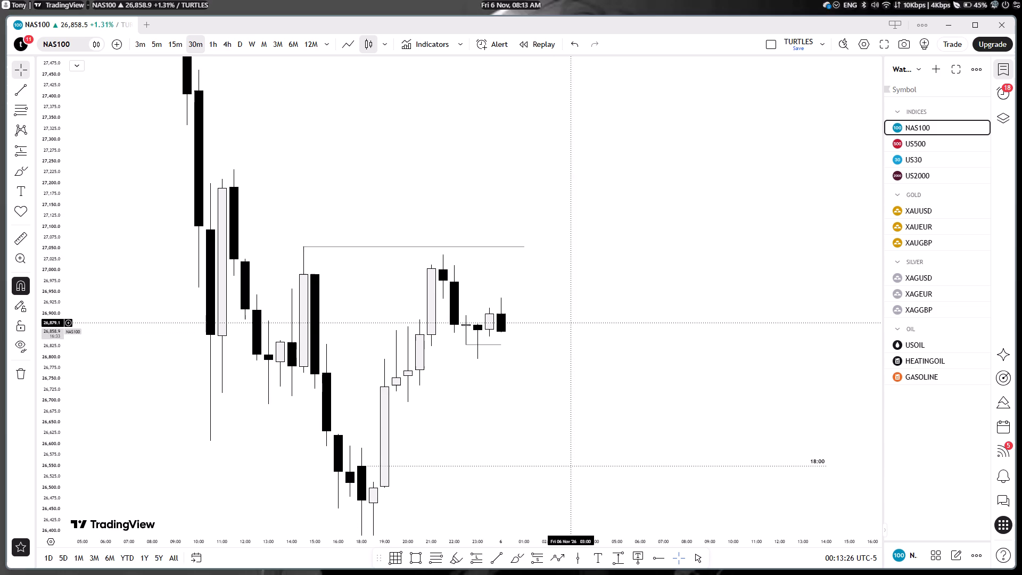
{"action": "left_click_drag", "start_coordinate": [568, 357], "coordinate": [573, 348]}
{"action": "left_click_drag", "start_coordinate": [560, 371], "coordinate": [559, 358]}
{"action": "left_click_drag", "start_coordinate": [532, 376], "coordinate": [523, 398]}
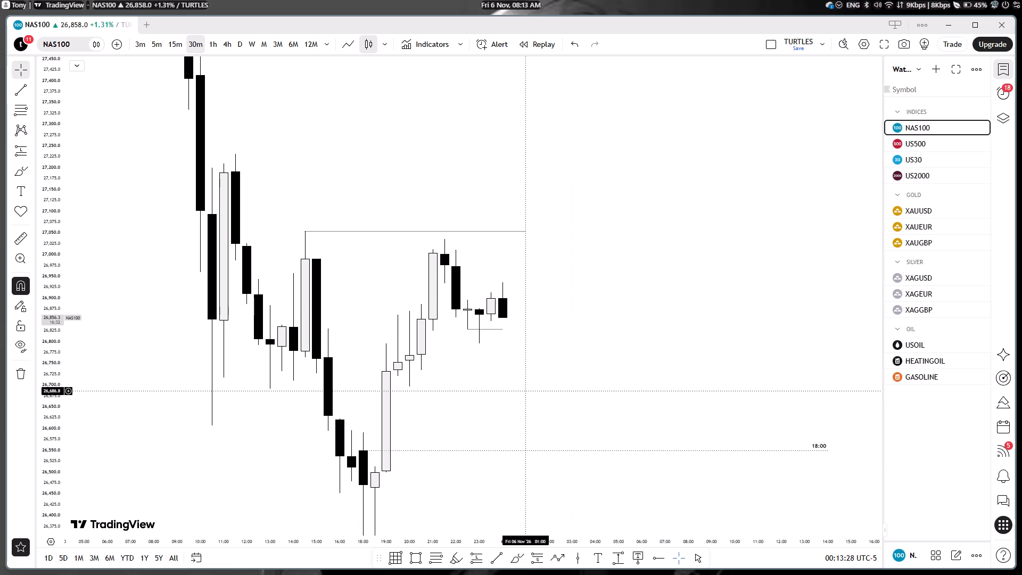
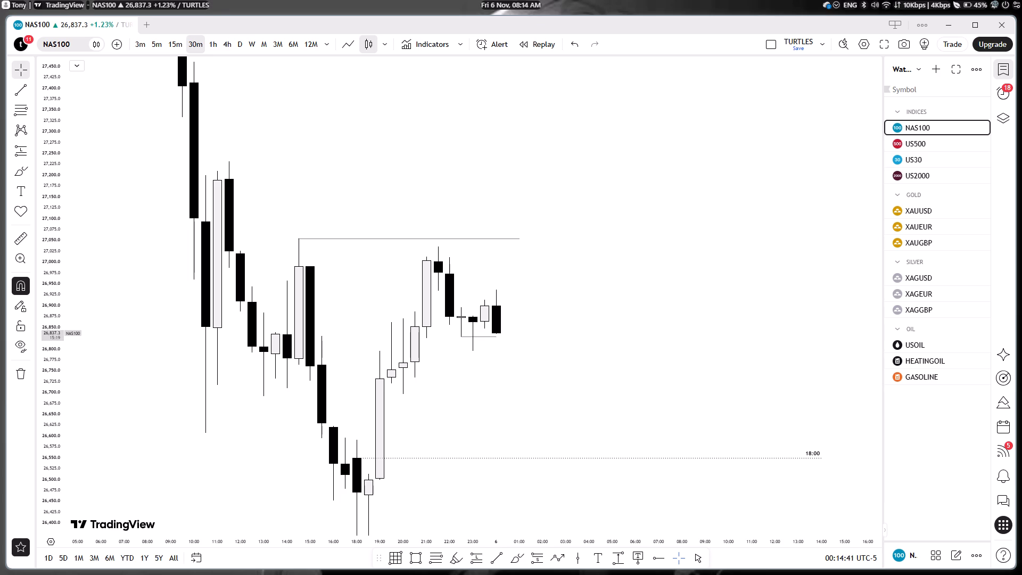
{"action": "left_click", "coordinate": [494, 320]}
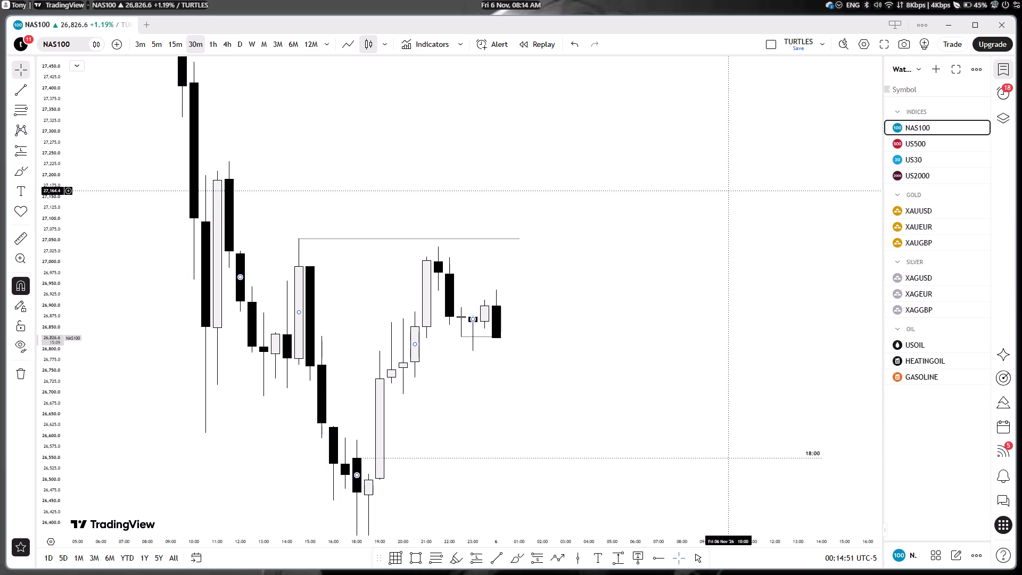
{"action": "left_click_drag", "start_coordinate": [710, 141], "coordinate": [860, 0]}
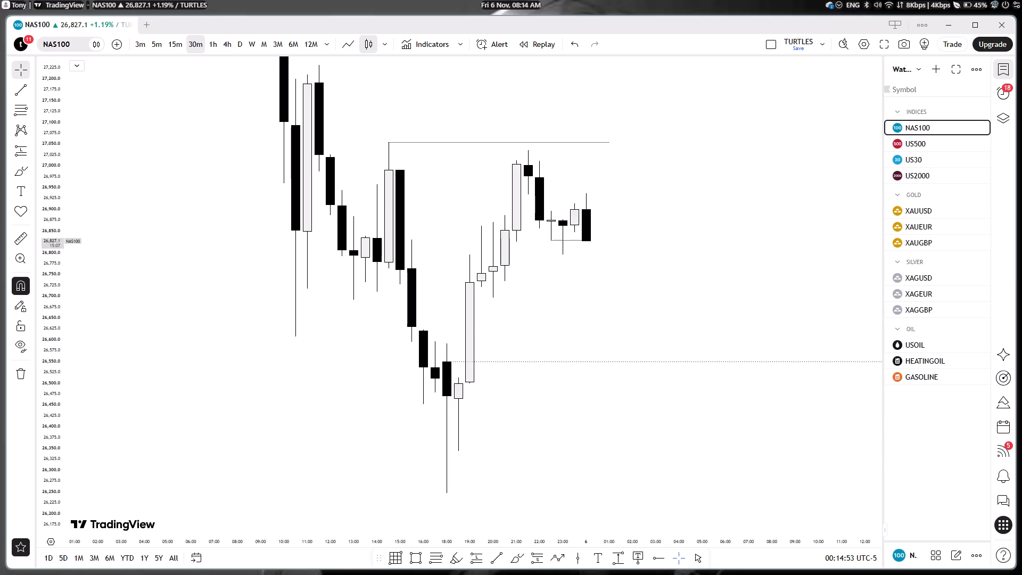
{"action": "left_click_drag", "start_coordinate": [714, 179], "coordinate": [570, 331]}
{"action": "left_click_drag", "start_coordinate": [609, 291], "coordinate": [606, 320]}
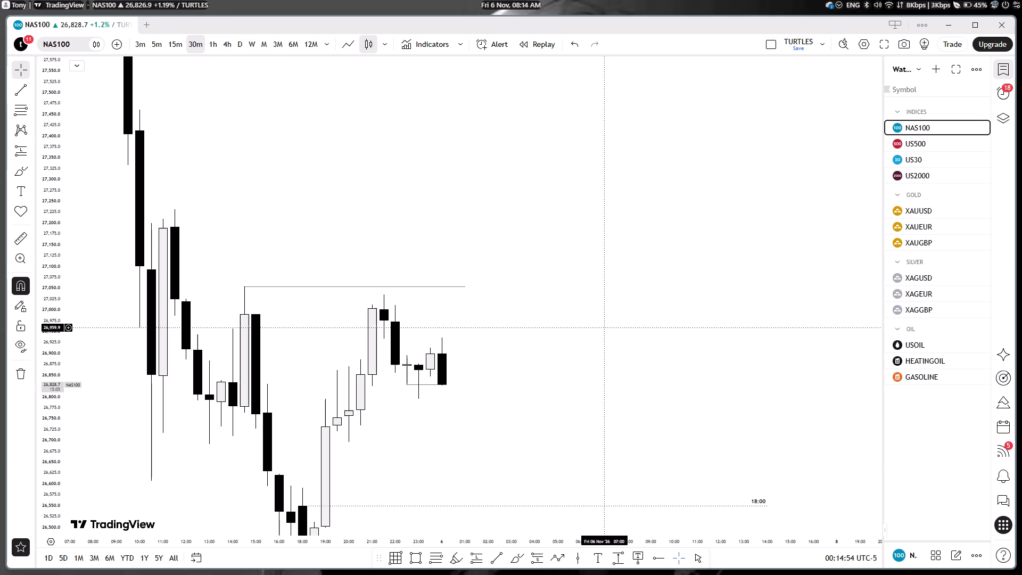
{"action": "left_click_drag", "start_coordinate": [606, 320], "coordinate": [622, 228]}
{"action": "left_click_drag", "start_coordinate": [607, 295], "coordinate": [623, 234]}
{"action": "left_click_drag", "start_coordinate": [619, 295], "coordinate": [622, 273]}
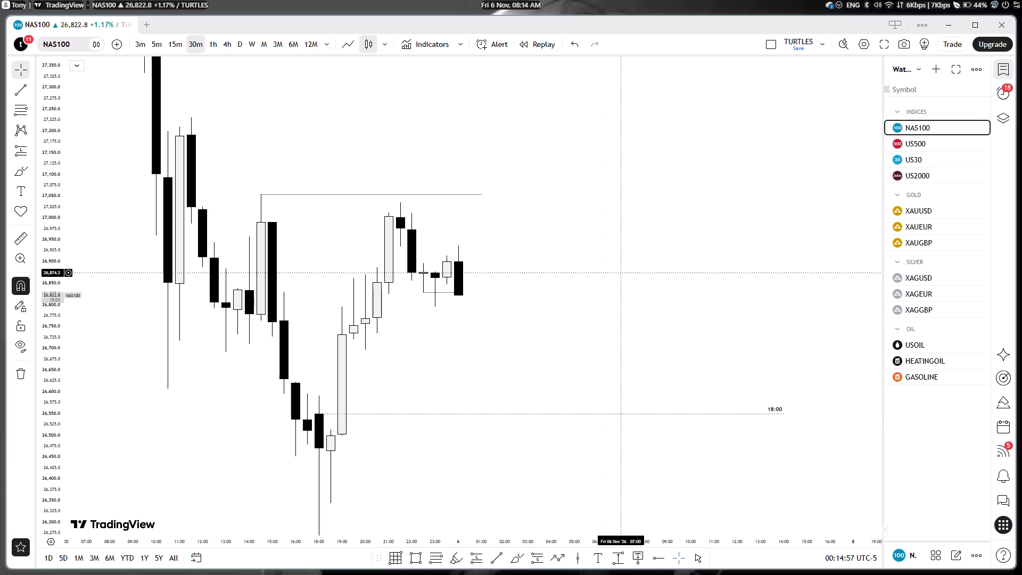
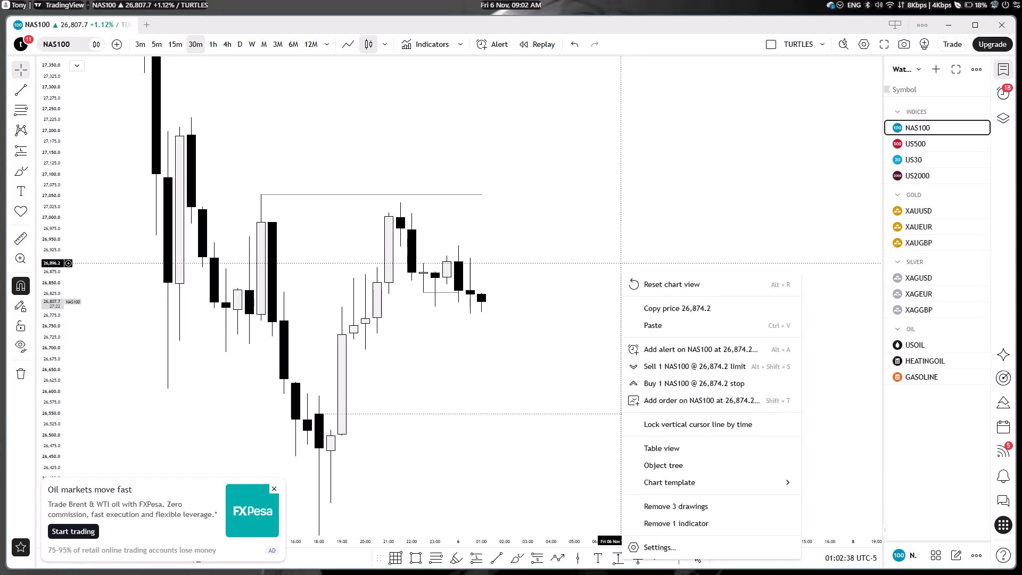
Dismiss the context menu over the NAS100 chart and close the oil markets advertisement.
{"action": "left_click", "coordinate": [784, 78]}
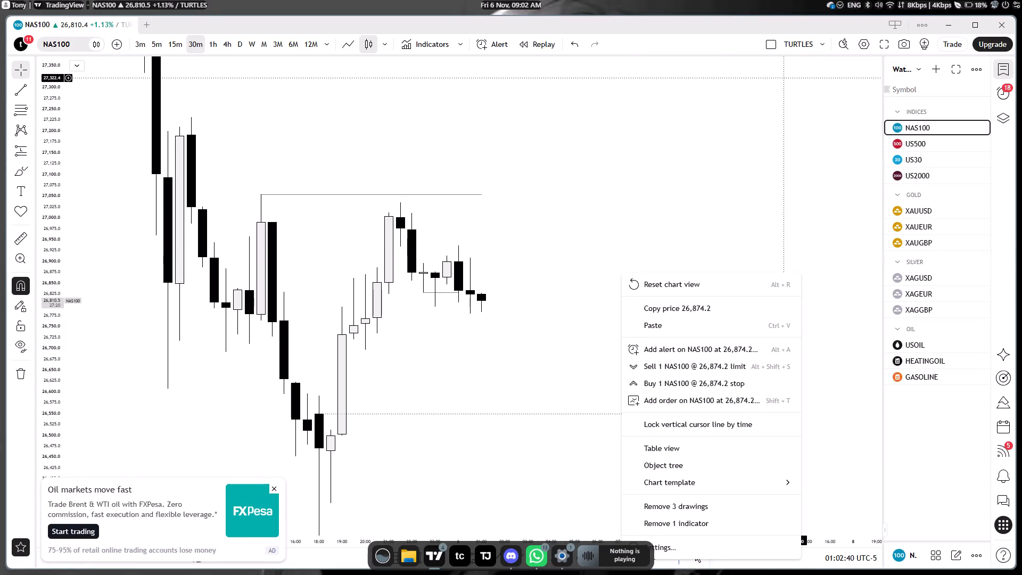
{"action": "left_click", "coordinate": [954, 20]}
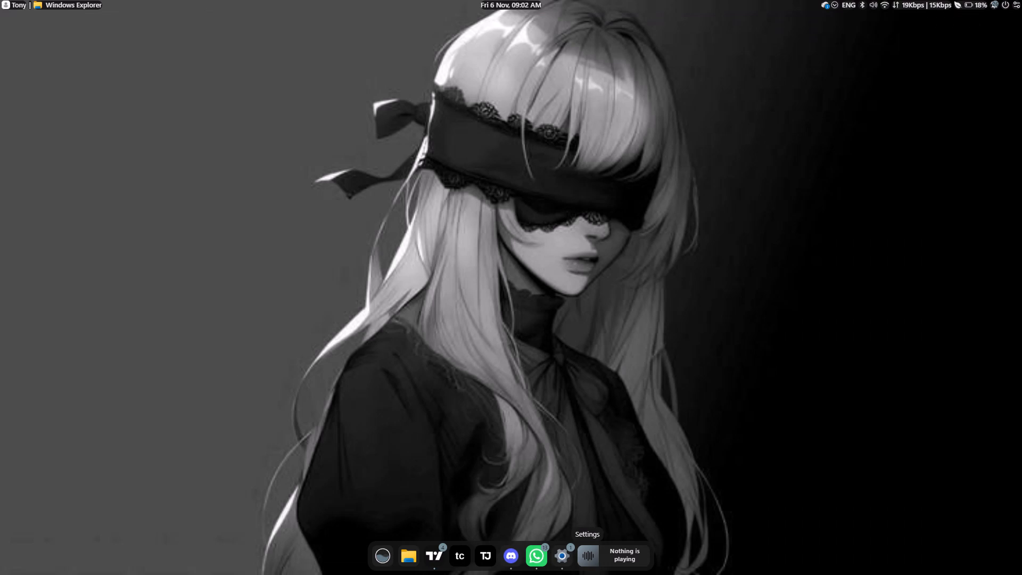
{"action": "left_click", "coordinate": [435, 557]}
{"action": "left_click", "coordinate": [275, 488]}
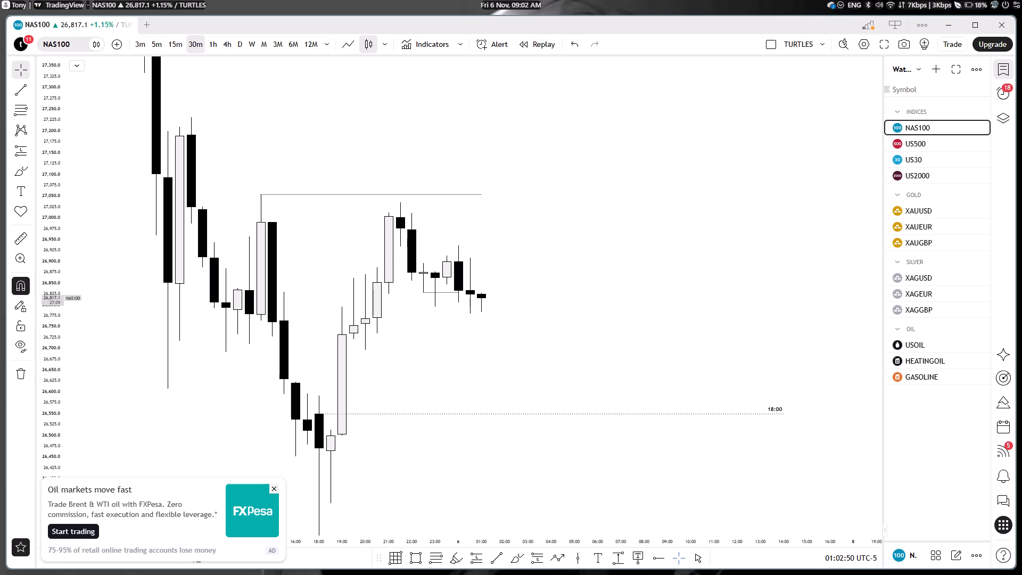
{"action": "left_click", "coordinate": [448, 464]}
Shorten the dotted 18:00 line on the NAS100 30-minute chart so it ends at about 05:30 on 6 November.
{"action": "left_click_drag", "start_coordinate": [466, 448], "coordinate": [416, 452]}
{"action": "scroll", "coordinate": [448, 442], "scroll_direction": "down", "scroll_amount": 1}
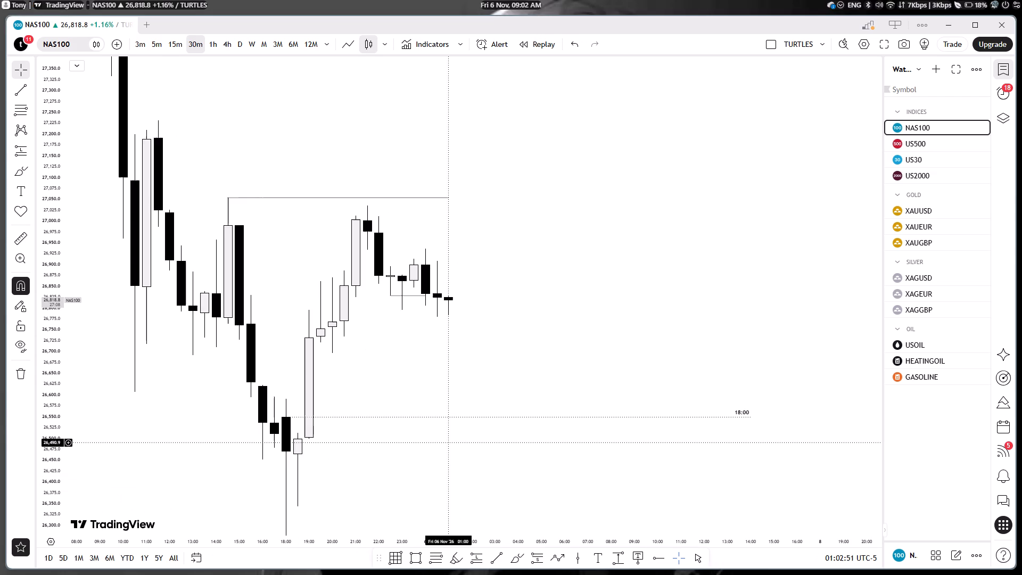
{"action": "left_click_drag", "start_coordinate": [764, 415], "coordinate": [736, 424]}
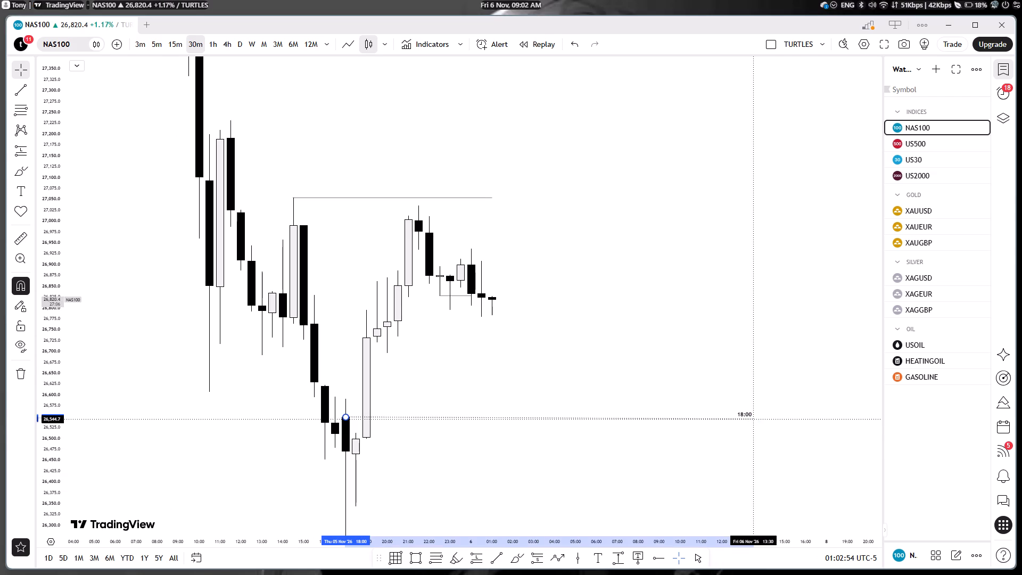
{"action": "left_click_drag", "start_coordinate": [736, 424], "coordinate": [590, 430]}
{"action": "left_click", "coordinate": [680, 322]}
{"action": "left_click", "coordinate": [680, 316]}
{"action": "left_click", "coordinate": [677, 318]}
{"action": "scroll", "coordinate": [663, 317], "scroll_direction": "up", "scroll_amount": 1}
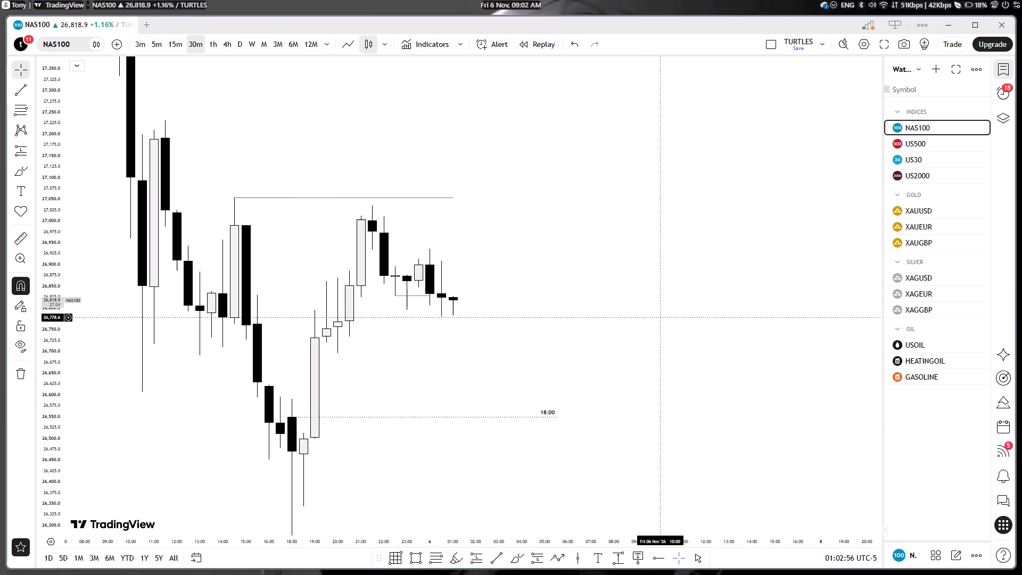
Delete the short horizontal line at about 26,828 beneath the latest NAS100 candles.
{"action": "left_click", "coordinate": [429, 297]}
{"action": "key", "text": "BackSpace"}
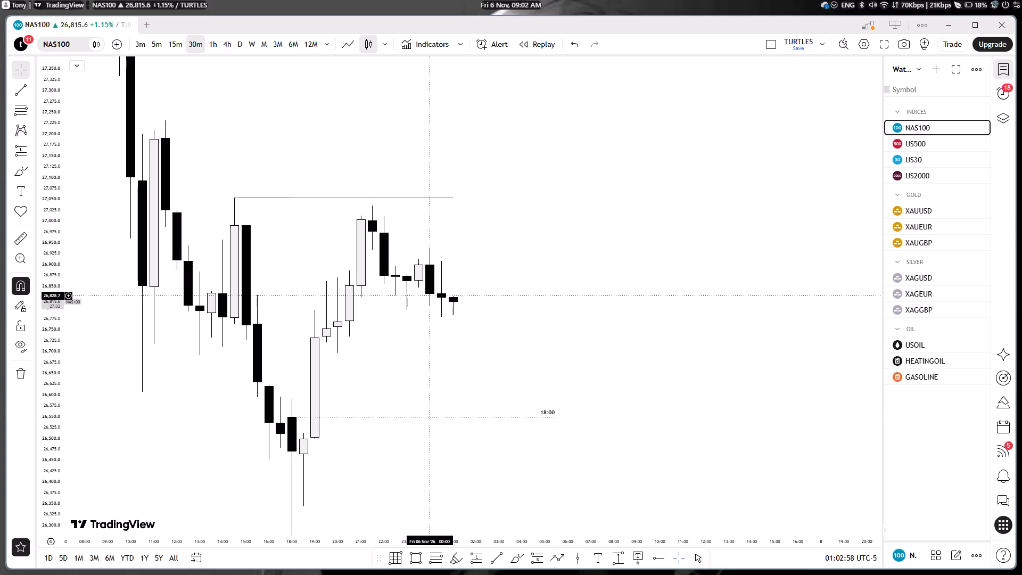
Switch the NAS100 chart to the 4-hour timeframe and compress the price scale to show more of the preceding drop.
{"action": "left_click_drag", "start_coordinate": [467, 275], "coordinate": [459, 255]}
{"action": "left_click_drag", "start_coordinate": [492, 248], "coordinate": [500, 265]}
{"action": "left_click", "coordinate": [230, 41]}
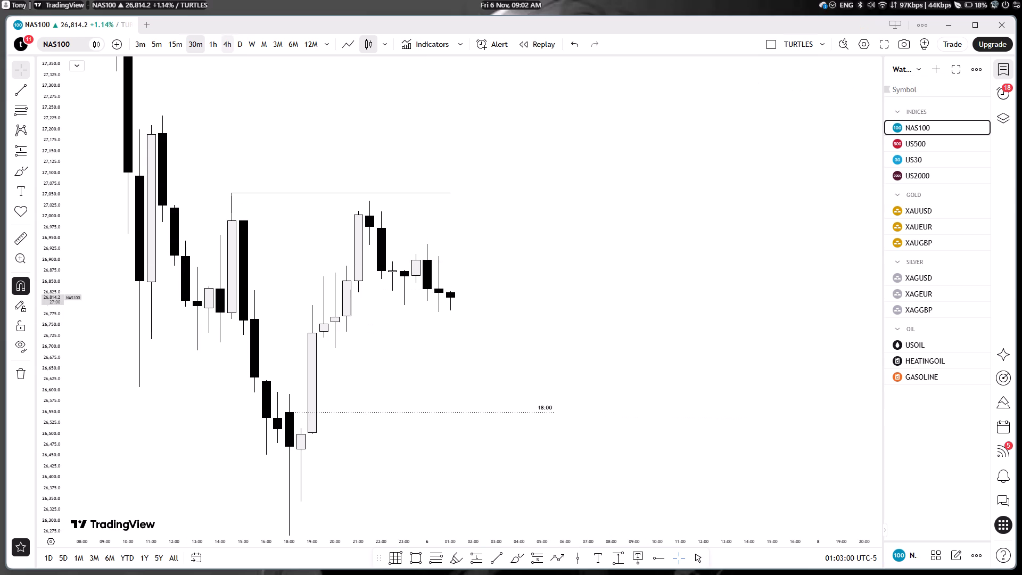
{"action": "left_click_drag", "start_coordinate": [52, 118], "coordinate": [55, 122]}
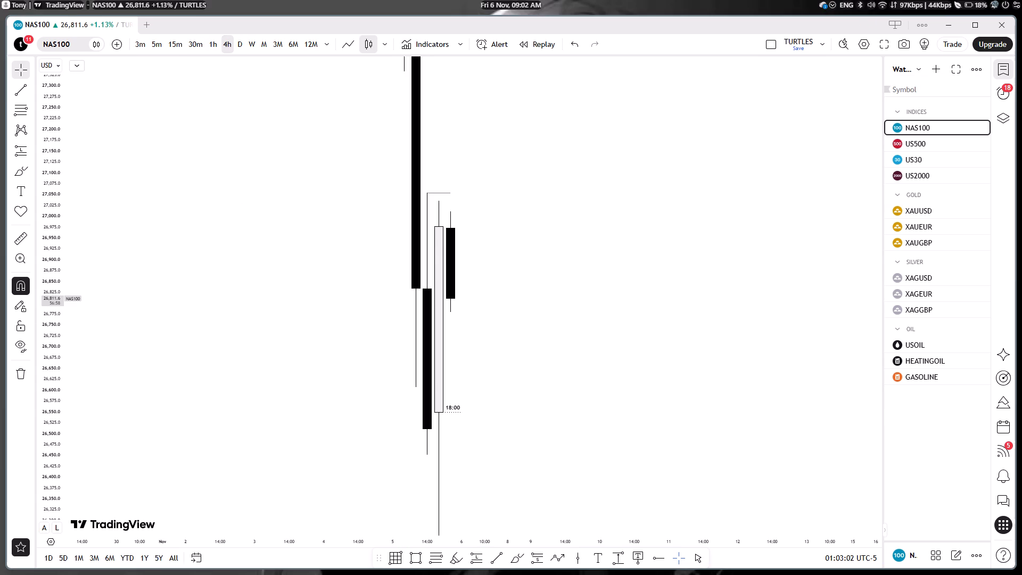
{"action": "left_click_drag", "start_coordinate": [55, 122], "coordinate": [55, 387]}
{"action": "scroll", "coordinate": [176, 362], "scroll_direction": "up", "scroll_amount": 5}
{"action": "left_click_drag", "start_coordinate": [431, 245], "coordinate": [587, 258]}
{"action": "left_click", "coordinate": [548, 273]}
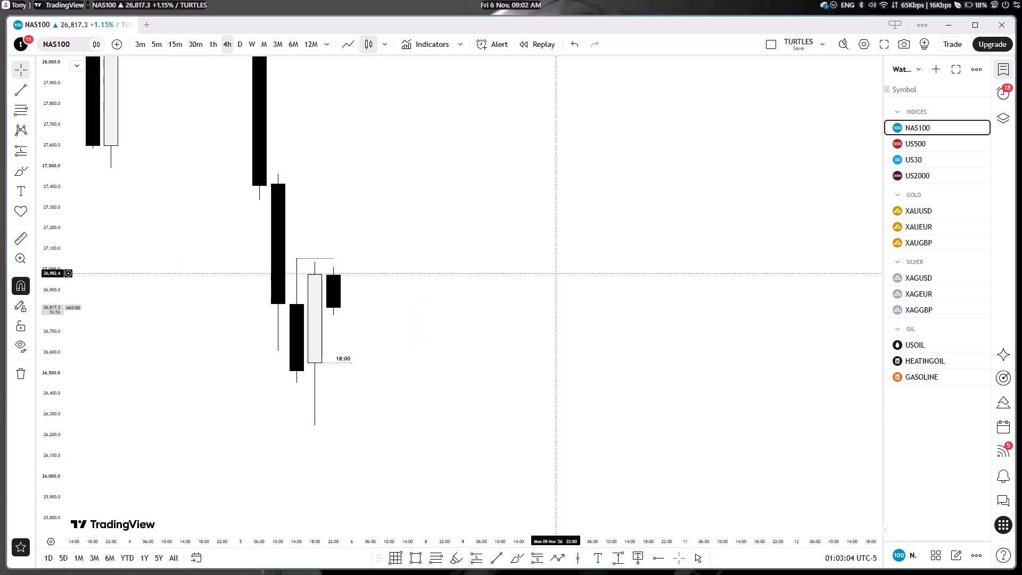
{"action": "scroll", "coordinate": [548, 269], "scroll_direction": "up", "scroll_amount": 1}
On US500, draw a horizontal trend line from the 5 November 14:00 candle's low at about 7,325.9 to the 22:00 candle.
{"action": "left_click", "coordinate": [921, 143]}
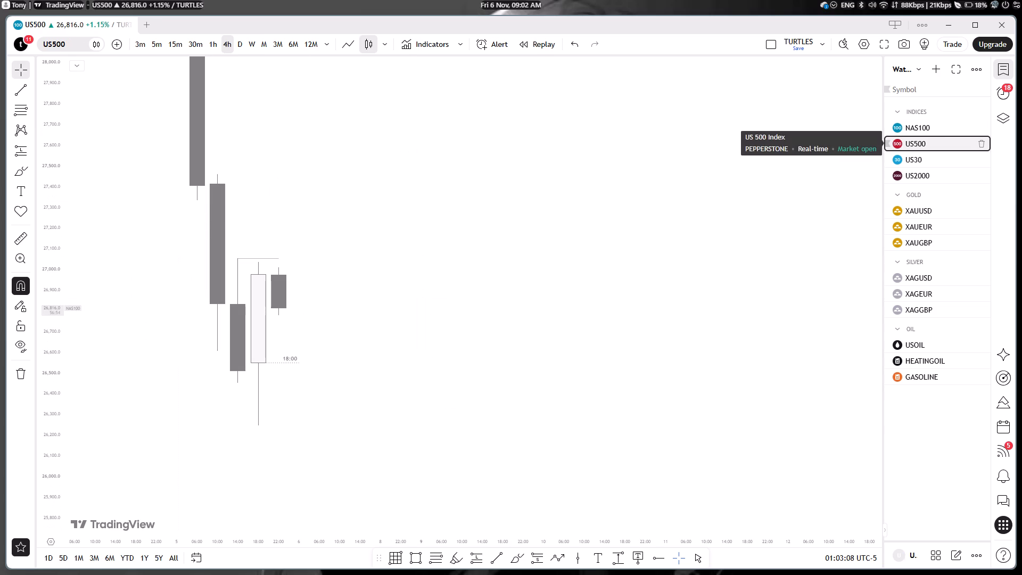
{"action": "left_click_drag", "start_coordinate": [447, 405], "coordinate": [515, 297]}
{"action": "left_click_drag", "start_coordinate": [490, 349], "coordinate": [521, 324]}
{"action": "left_click_drag", "start_coordinate": [521, 315], "coordinate": [521, 346]}
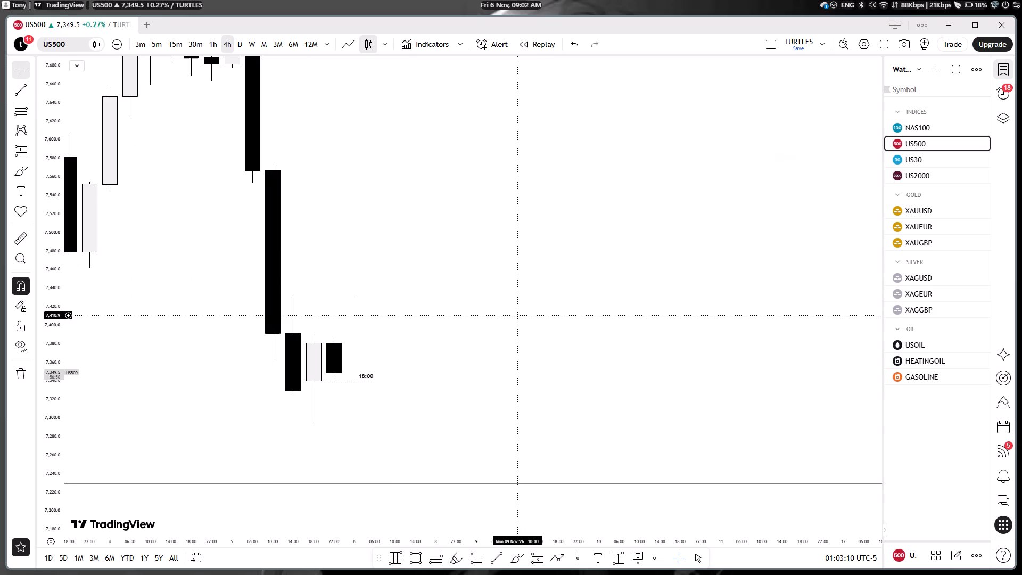
{"action": "left_click", "coordinate": [493, 562]}
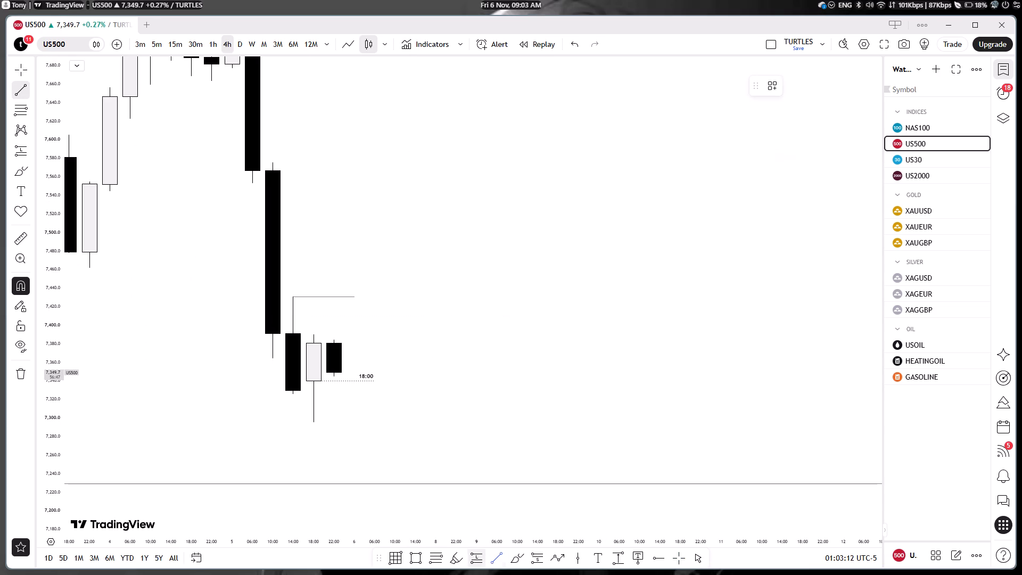
{"action": "left_click", "coordinate": [289, 397]}
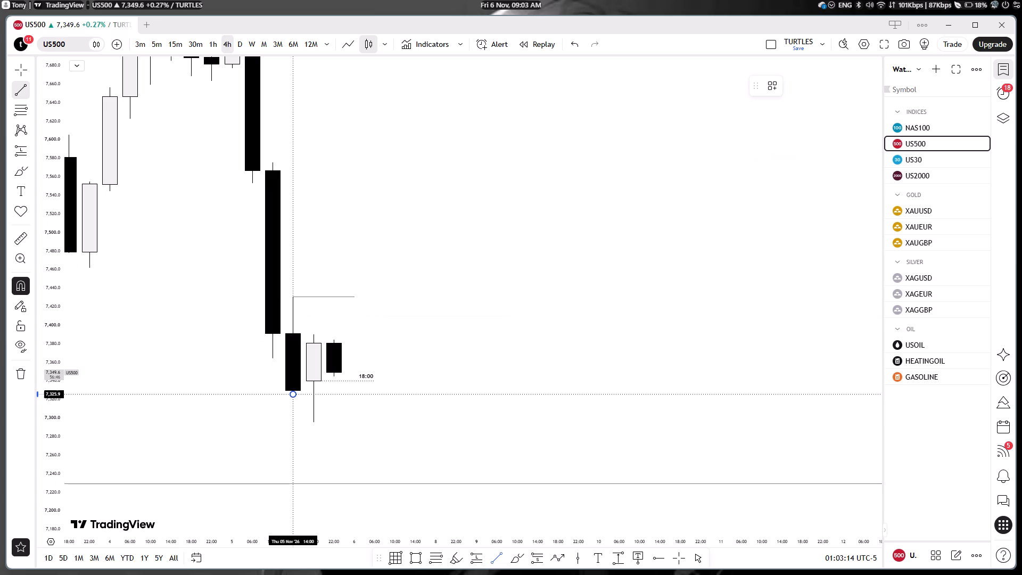
{"action": "left_click", "coordinate": [328, 394], "text": "shift"}
{"action": "left_click", "coordinate": [350, 400]}
{"action": "left_click", "coordinate": [373, 428]}
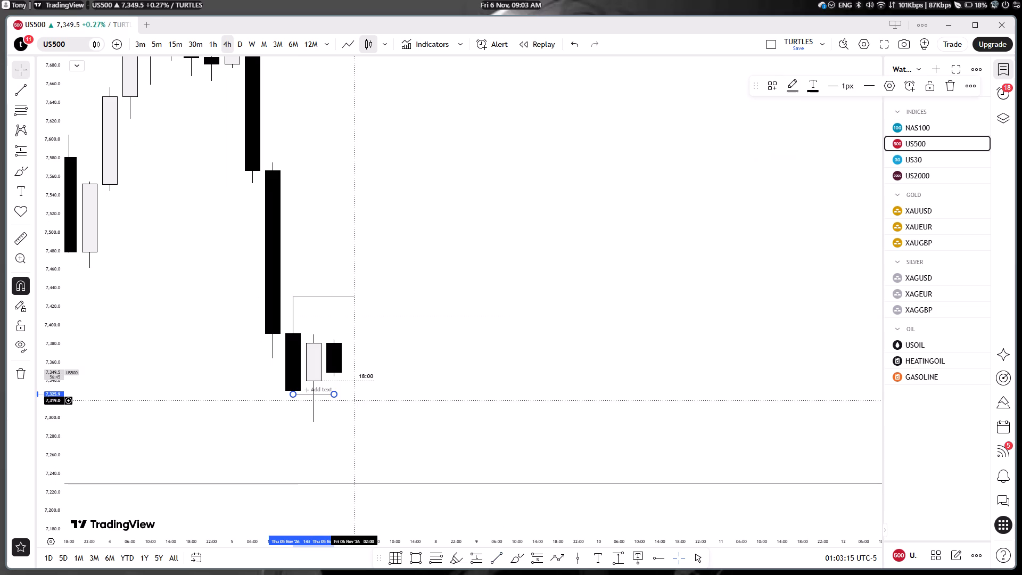
Examine the recent 4-hour price action and existing levels on US30 and XAUUSD.
{"action": "left_click", "coordinate": [919, 157]}
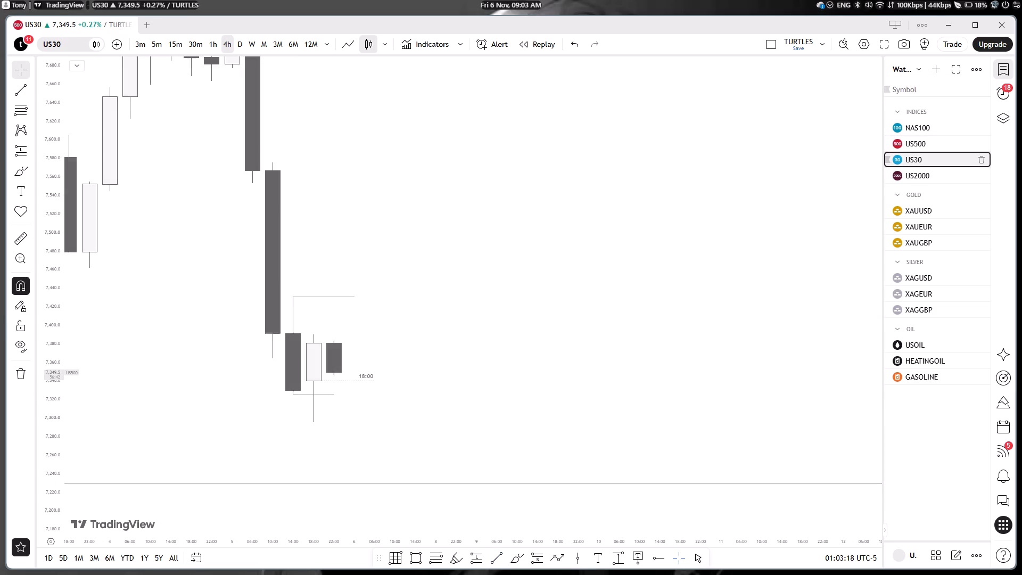
{"action": "left_click_drag", "start_coordinate": [681, 379], "coordinate": [688, 260]}
{"action": "scroll", "coordinate": [688, 259], "scroll_direction": "down", "scroll_amount": 6}
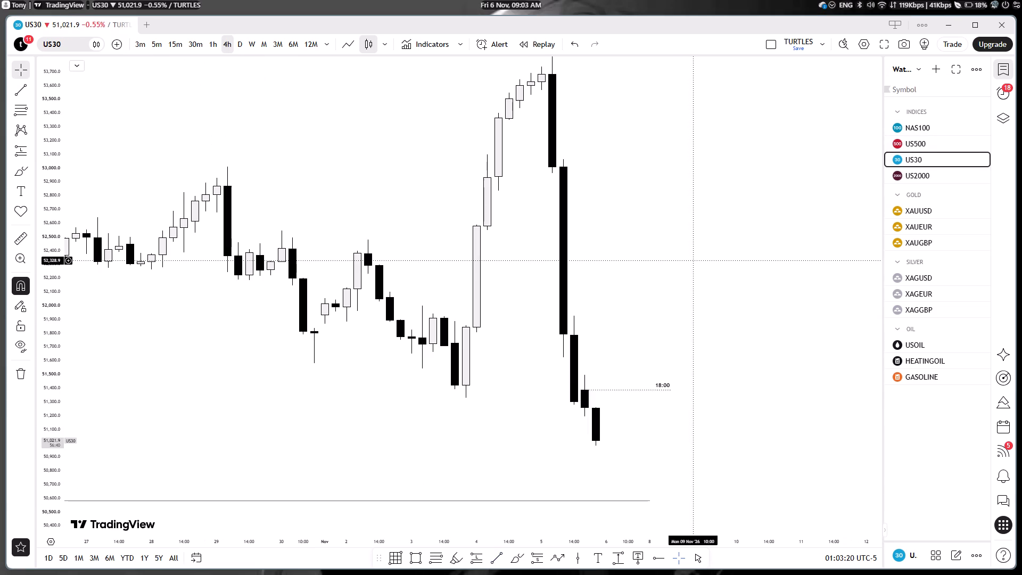
{"action": "scroll", "coordinate": [688, 260], "scroll_direction": "up", "scroll_amount": 5}
{"action": "left_click", "coordinate": [913, 213]}
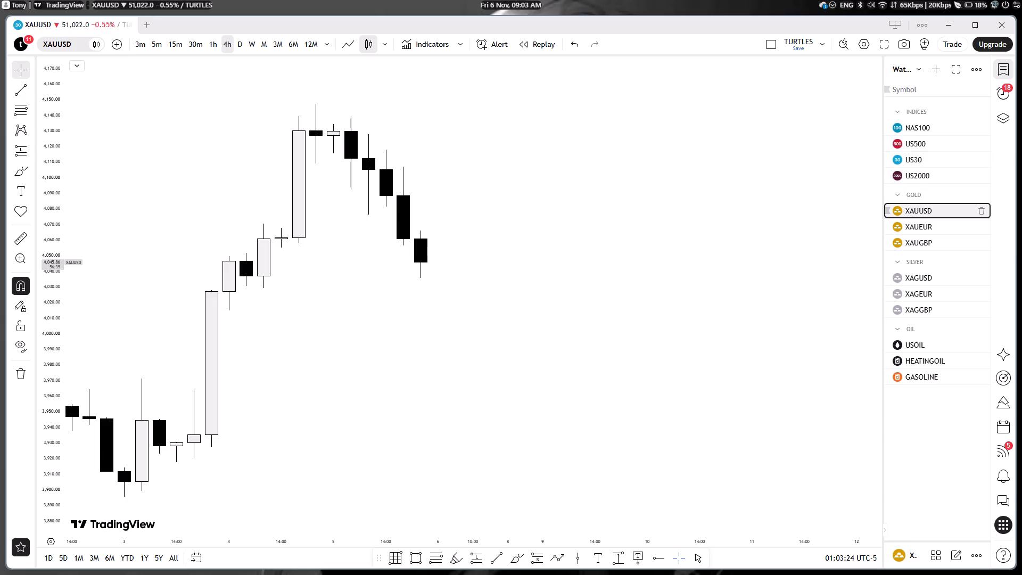
{"action": "left_click_drag", "start_coordinate": [514, 311], "coordinate": [506, 338]}
{"action": "scroll", "coordinate": [501, 309], "scroll_direction": "down", "scroll_amount": 3}
{"action": "left_click_drag", "start_coordinate": [524, 365], "coordinate": [457, 382]}
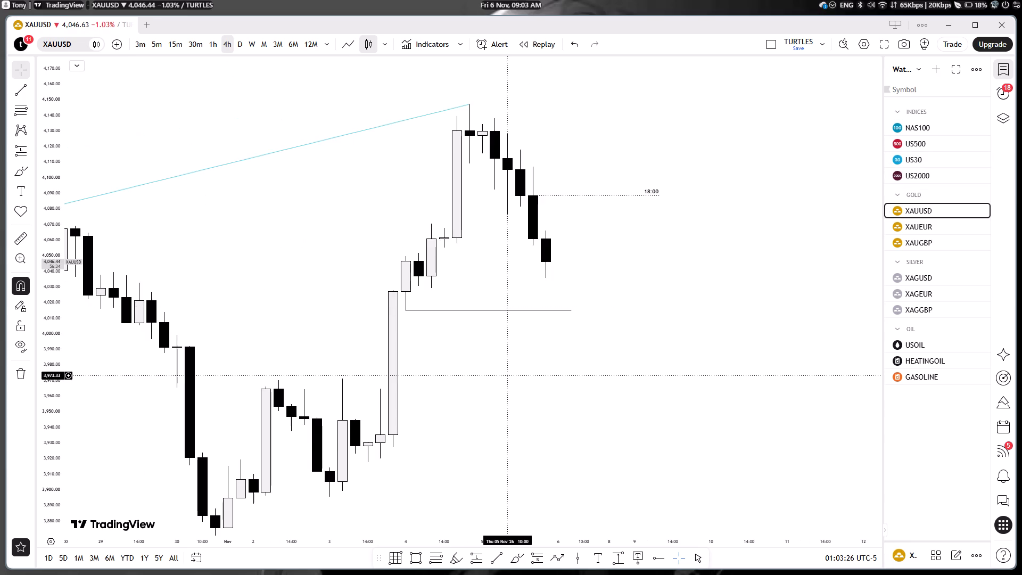
{"action": "left_click_drag", "start_coordinate": [483, 357], "coordinate": [471, 364]}
{"action": "scroll", "coordinate": [480, 363], "scroll_direction": "up", "scroll_amount": 2}
{"action": "left_click_drag", "start_coordinate": [552, 317], "coordinate": [552, 373]}
{"action": "scroll", "coordinate": [537, 342], "scroll_direction": "up", "scroll_amount": 1}
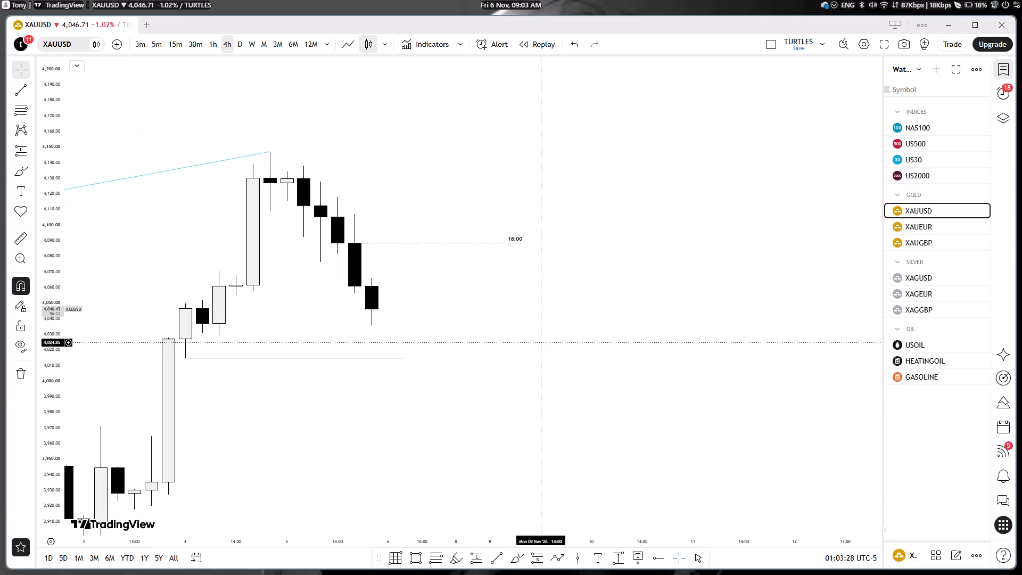
{"action": "scroll", "coordinate": [537, 342], "scroll_direction": "up", "scroll_amount": 1}
{"action": "left_click_drag", "start_coordinate": [489, 342], "coordinate": [500, 360]}
{"action": "left_click_drag", "start_coordinate": [492, 346], "coordinate": [570, 345]}
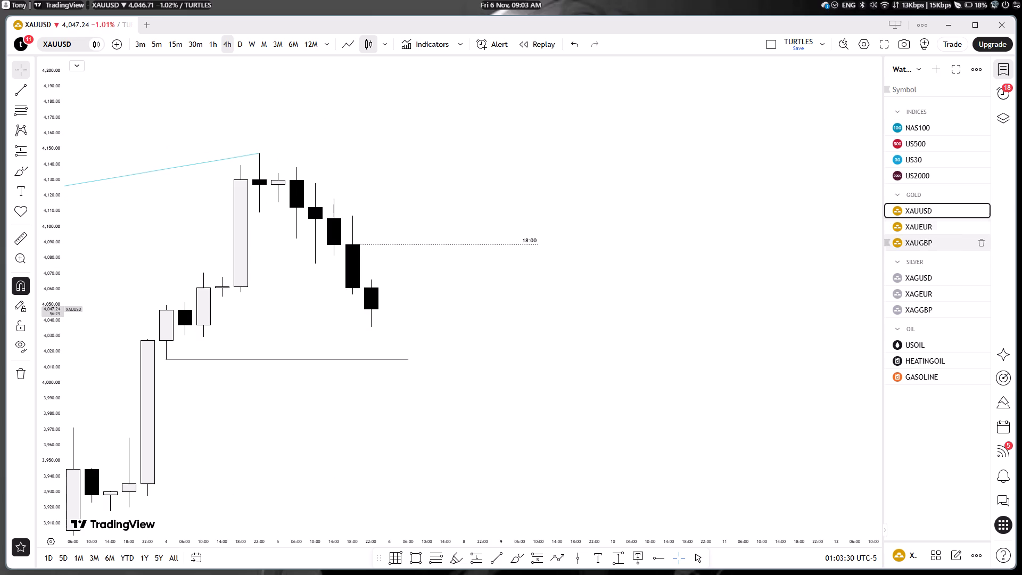
On XAGUSD, draw a horizontal trend line from the 5 November 18:00 candle's low at about 51.255 to just past the 22:00 candle.
{"action": "left_click", "coordinate": [924, 273]}
{"action": "left_click_drag", "start_coordinate": [545, 356], "coordinate": [659, 330]}
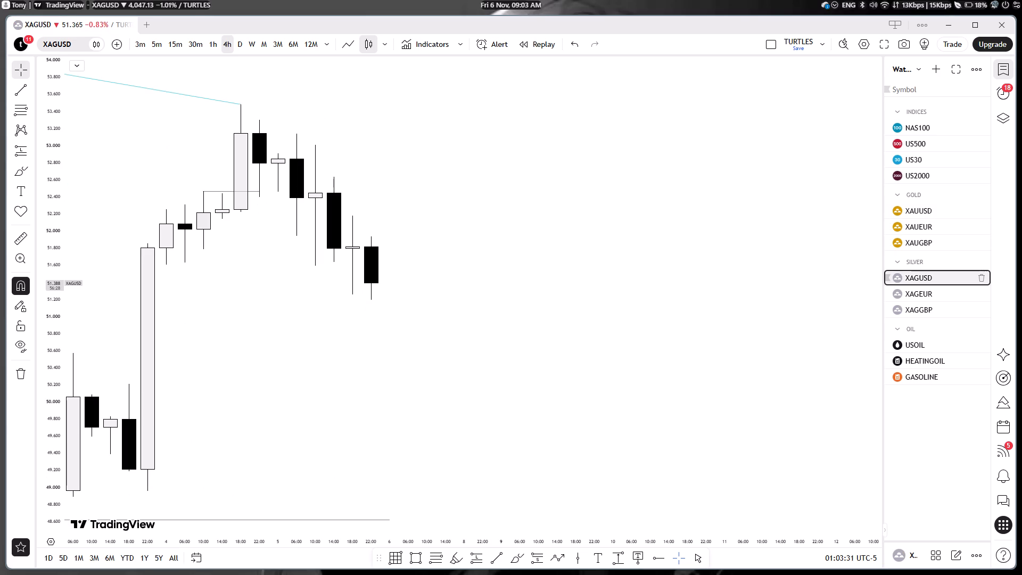
{"action": "left_click_drag", "start_coordinate": [659, 330], "coordinate": [724, 352]}
{"action": "scroll", "coordinate": [704, 340], "scroll_direction": "down", "scroll_amount": 2}
{"action": "scroll", "coordinate": [694, 338], "scroll_direction": "up", "scroll_amount": 1}
{"action": "left_click_drag", "start_coordinate": [681, 336], "coordinate": [553, 364]}
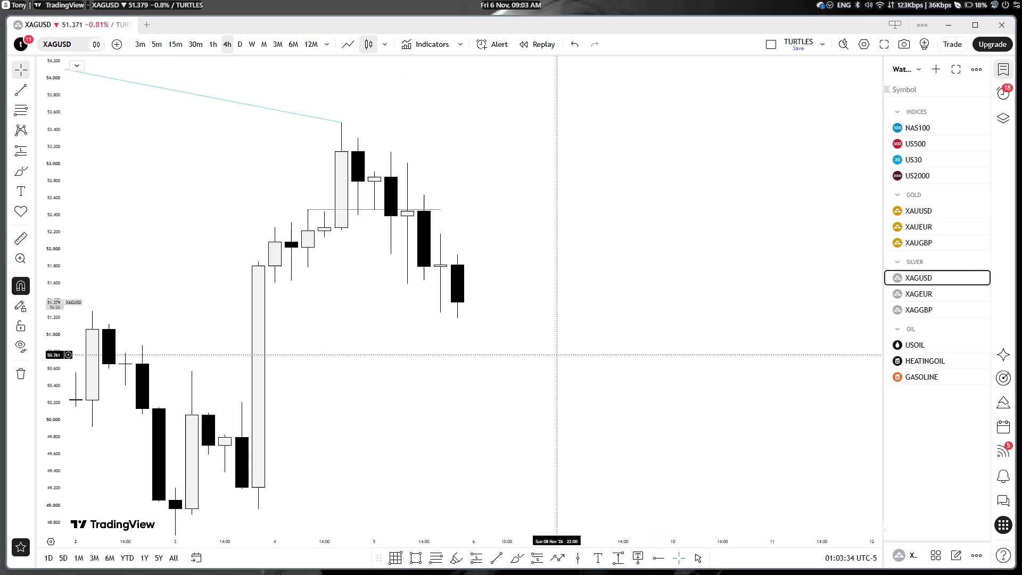
{"action": "left_click", "coordinate": [492, 557]}
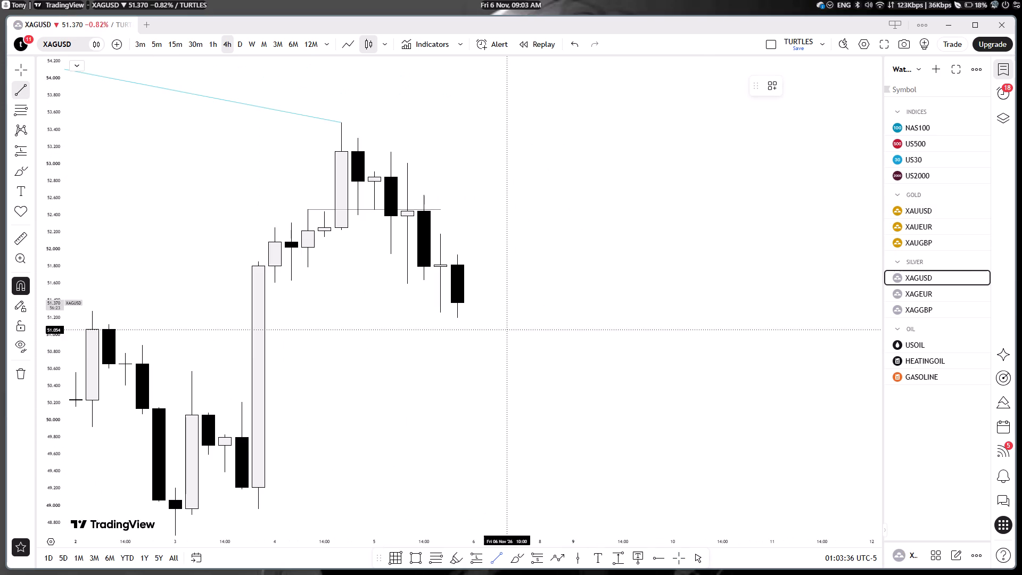
{"action": "left_click", "coordinate": [497, 553]}
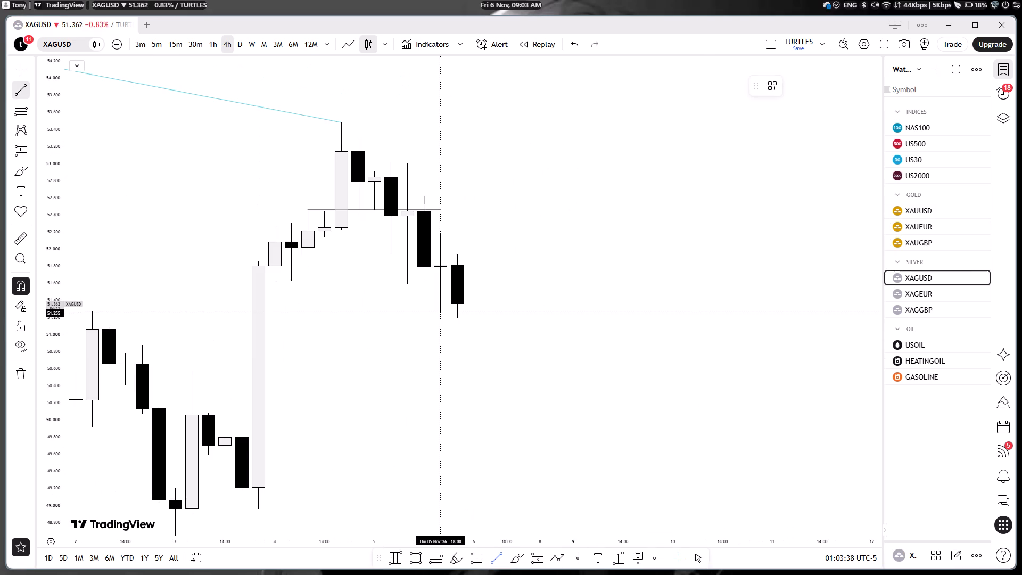
{"action": "left_click", "coordinate": [444, 320]}
{"action": "left_click", "coordinate": [472, 319], "text": "shift"}
{"action": "left_click", "coordinate": [468, 336]}
{"action": "left_click", "coordinate": [465, 362]}
{"action": "left_click_drag", "start_coordinate": [457, 379], "coordinate": [469, 366]}
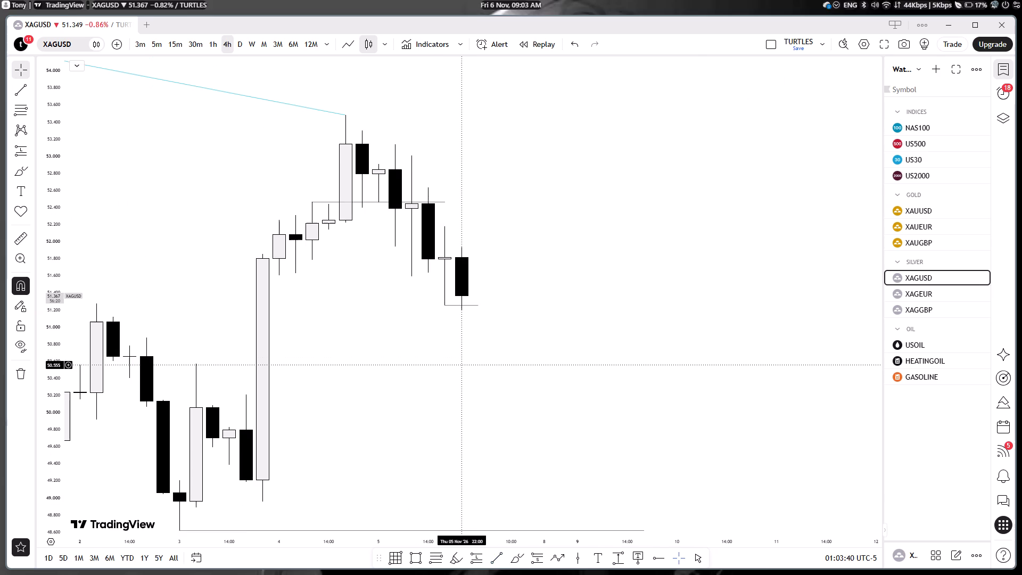
Shorten the XAGUSD horizontal line at about 52.45 so it ends at the 5 November 10:00 candle.
{"action": "scroll", "coordinate": [468, 365], "scroll_direction": "down", "scroll_amount": 1}
{"action": "scroll", "coordinate": [465, 365], "scroll_direction": "up", "scroll_amount": 1}
{"action": "left_click_drag", "start_coordinate": [450, 200], "coordinate": [417, 200]}
{"action": "left_click", "coordinate": [478, 198]}
{"action": "left_click", "coordinate": [503, 224]}
{"action": "left_click_drag", "start_coordinate": [551, 279], "coordinate": [561, 257]}
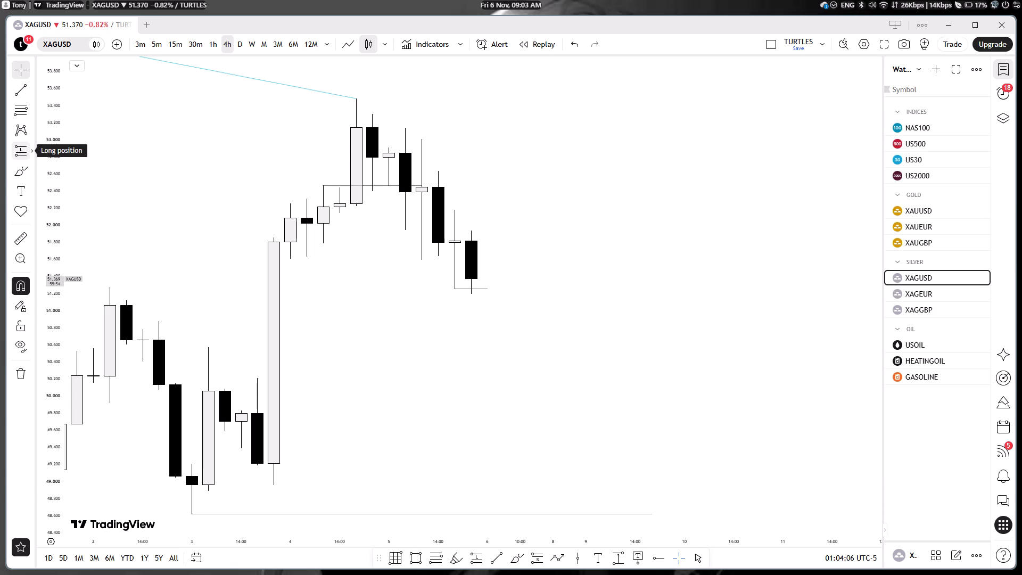
{"action": "left_click_drag", "start_coordinate": [631, 242], "coordinate": [629, 262]}
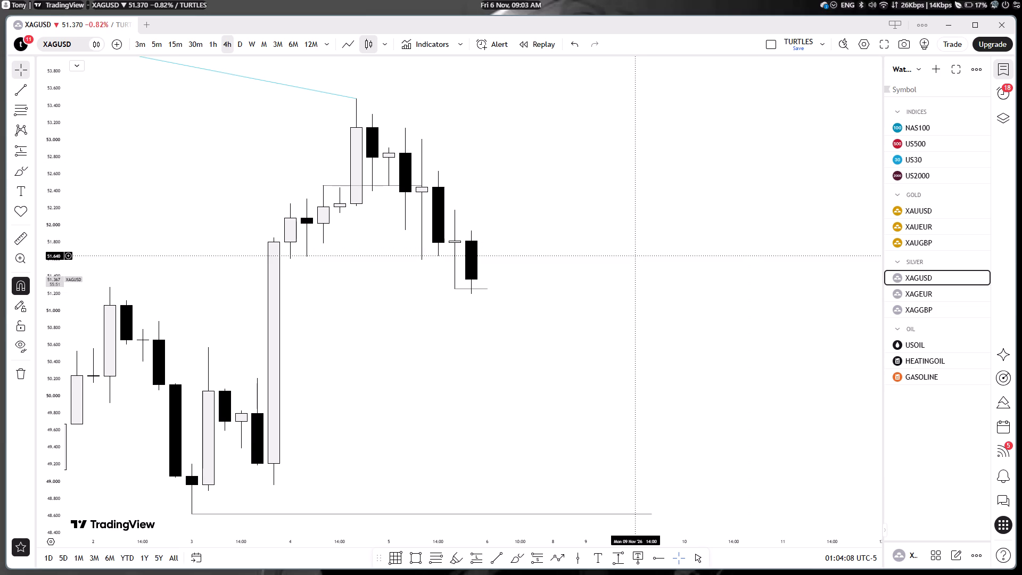
{"action": "left_click_drag", "start_coordinate": [632, 256], "coordinate": [631, 272]}
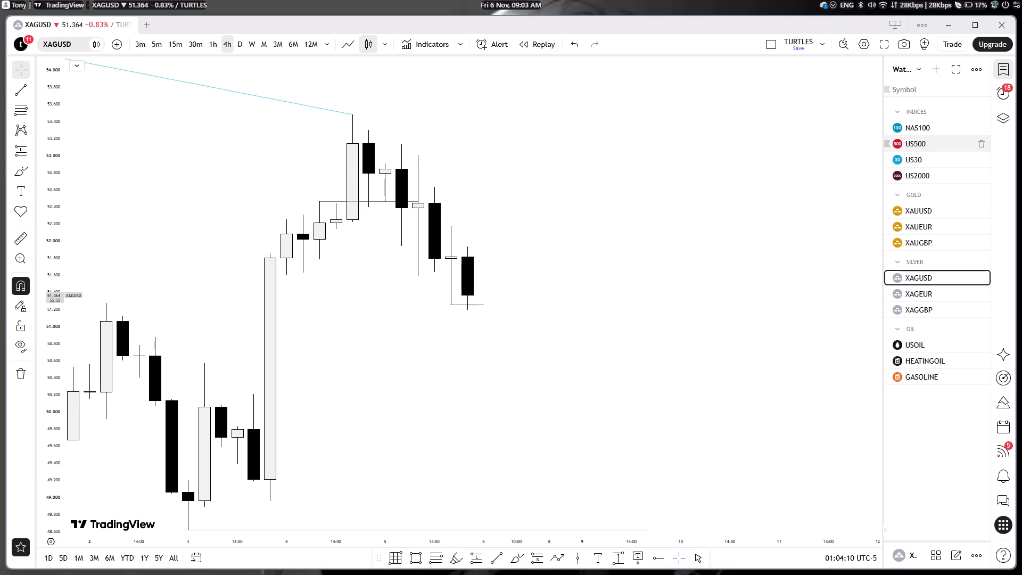
Return to NAS100, switch it to the 1-hour timeframe and stretch the price scale.
{"action": "left_click", "coordinate": [921, 130]}
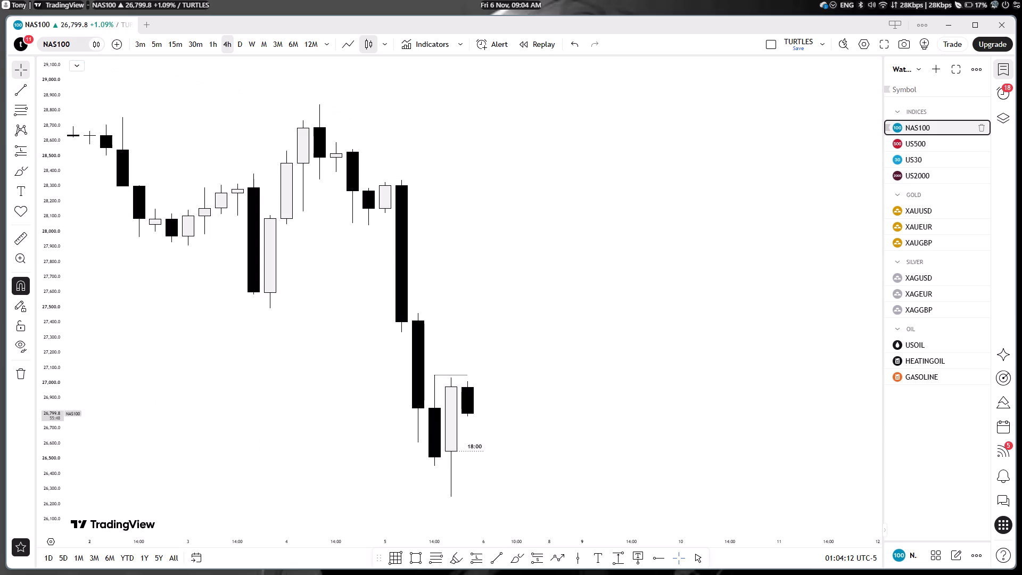
{"action": "left_click_drag", "start_coordinate": [595, 382], "coordinate": [600, 333]}
{"action": "scroll", "coordinate": [600, 330], "scroll_direction": "up", "scroll_amount": 2}
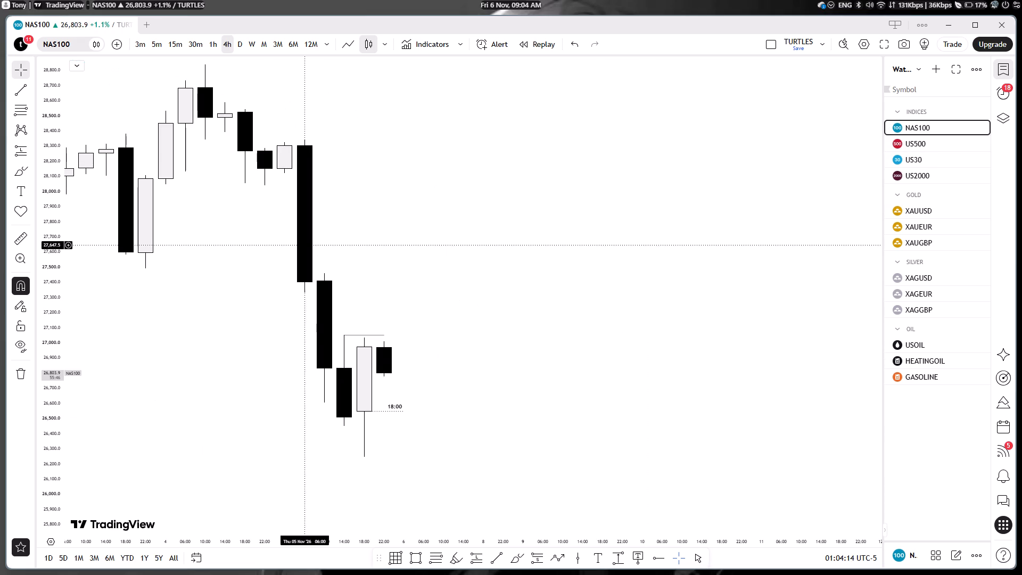
{"action": "left_click", "coordinate": [206, 47]}
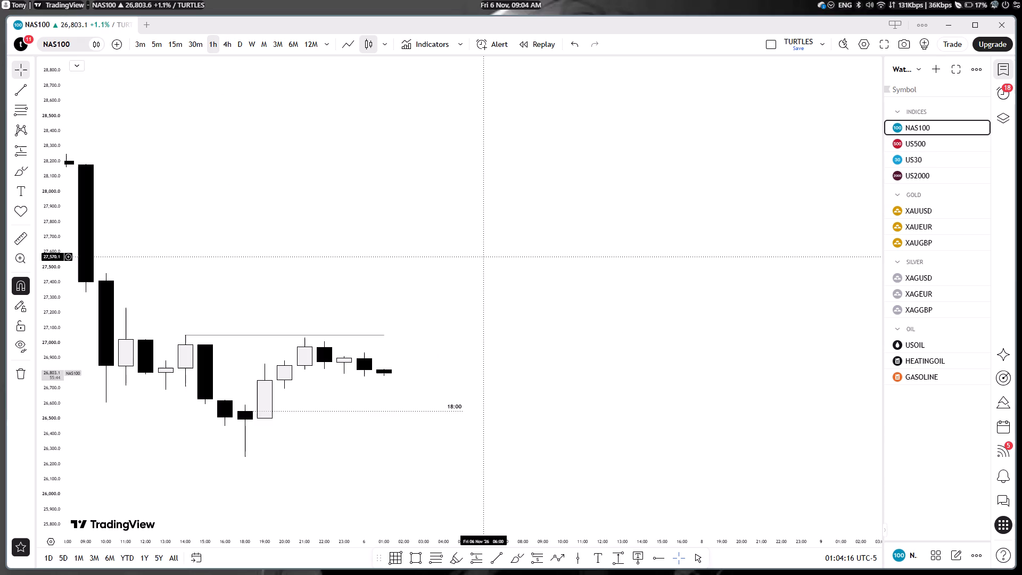
{"action": "scroll", "coordinate": [507, 298], "scroll_direction": "down", "scroll_amount": 5}
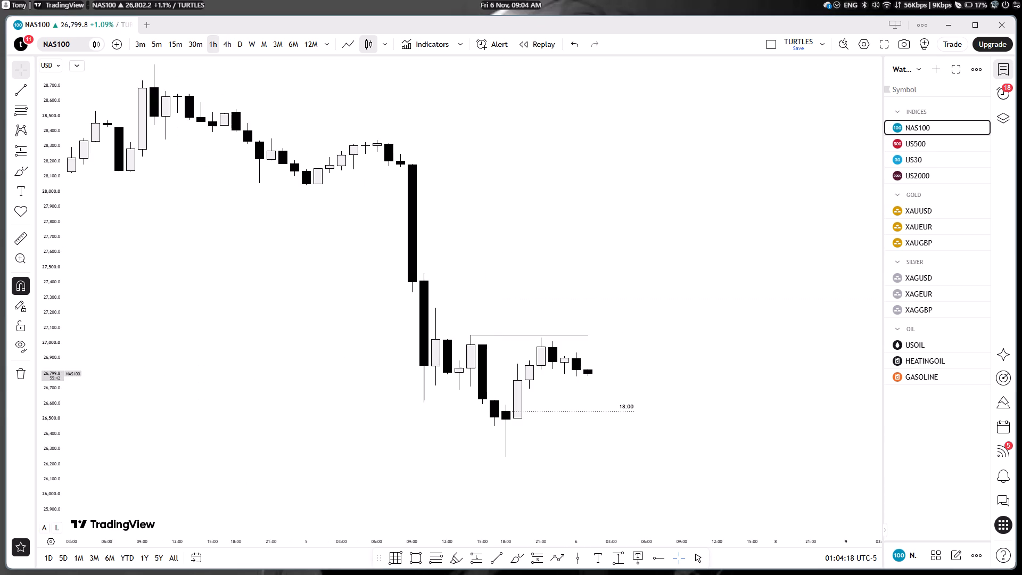
{"action": "double_click", "coordinate": [65, 466]}
{"action": "left_click_drag", "start_coordinate": [50, 478], "coordinate": [76, 293]}
{"action": "scroll", "coordinate": [169, 307], "scroll_direction": "up", "scroll_amount": 1}
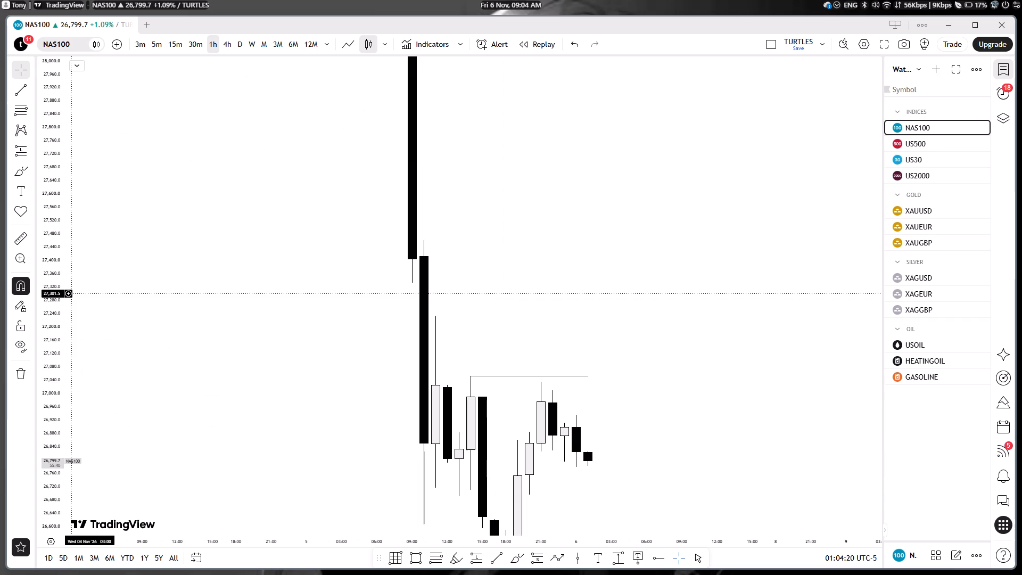
{"action": "scroll", "coordinate": [76, 293], "scroll_direction": "up", "scroll_amount": 2}
Draw a horizontal trend line on NAS100 from the 5 November 16:00 candle's low at about 26,451 to the 19:00 candle.
{"action": "left_click_drag", "start_coordinate": [554, 480], "coordinate": [499, 266]}
{"action": "left_click_drag", "start_coordinate": [501, 285], "coordinate": [497, 291]}
{"action": "left_click_drag", "start_coordinate": [495, 266], "coordinate": [490, 303]}
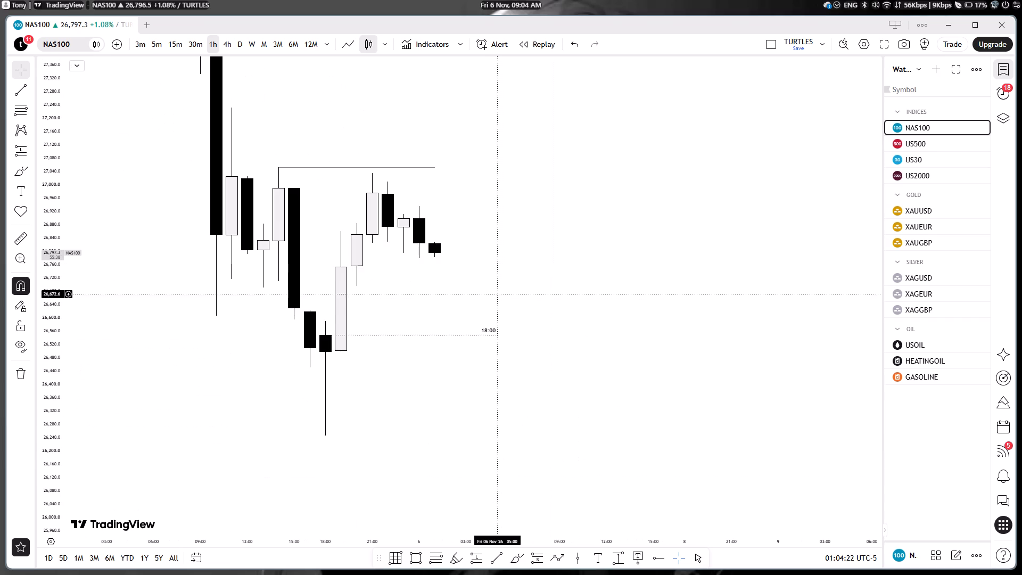
{"action": "left_click_drag", "start_coordinate": [492, 281], "coordinate": [487, 292]}
{"action": "left_click_drag", "start_coordinate": [501, 277], "coordinate": [488, 284]}
{"action": "left_click", "coordinate": [493, 559]}
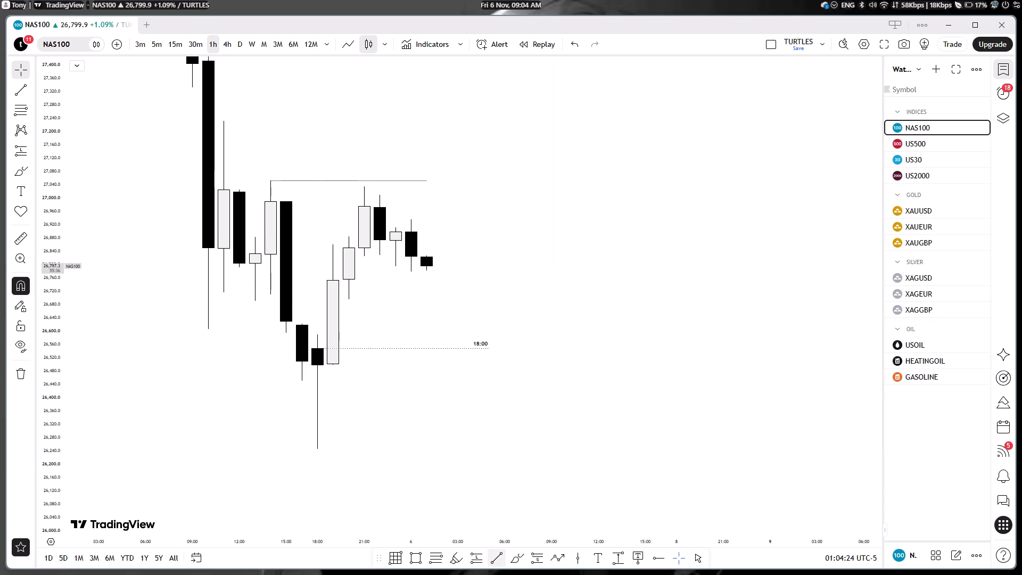
{"action": "left_click", "coordinate": [300, 374]}
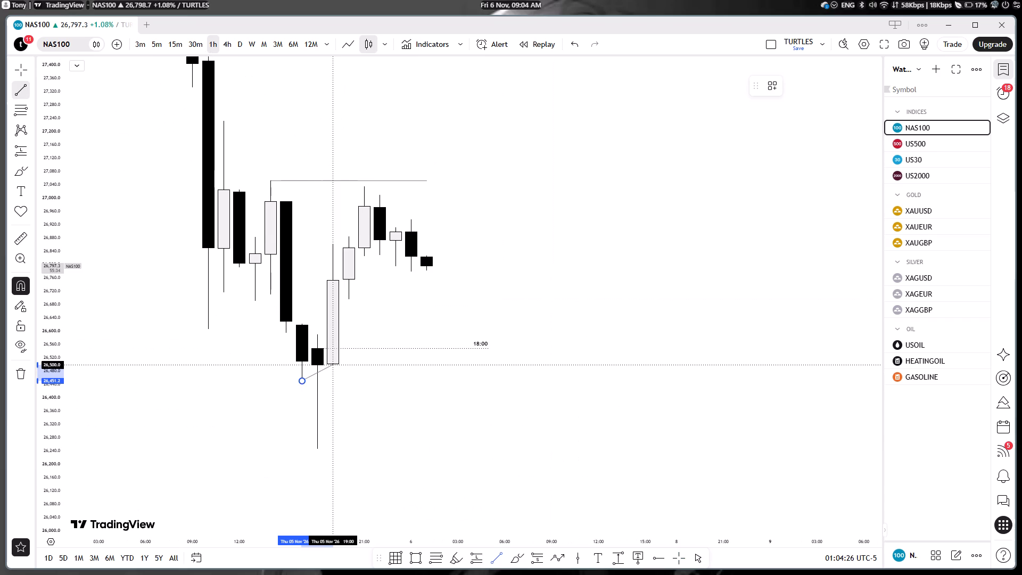
{"action": "left_click", "coordinate": [340, 384], "text": "shift"}
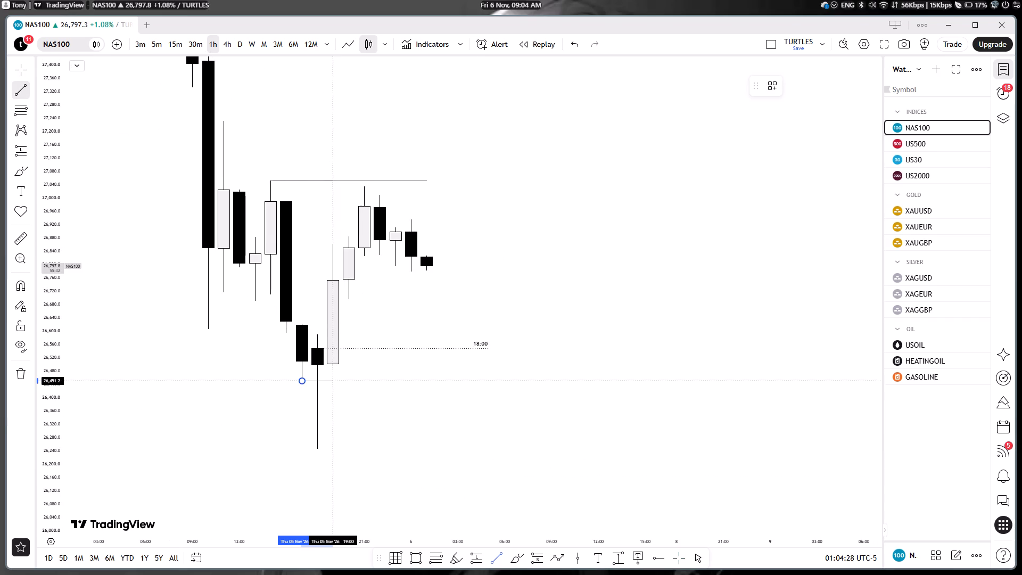
{"action": "left_click", "coordinate": [350, 405]}
{"action": "left_click", "coordinate": [410, 422]}
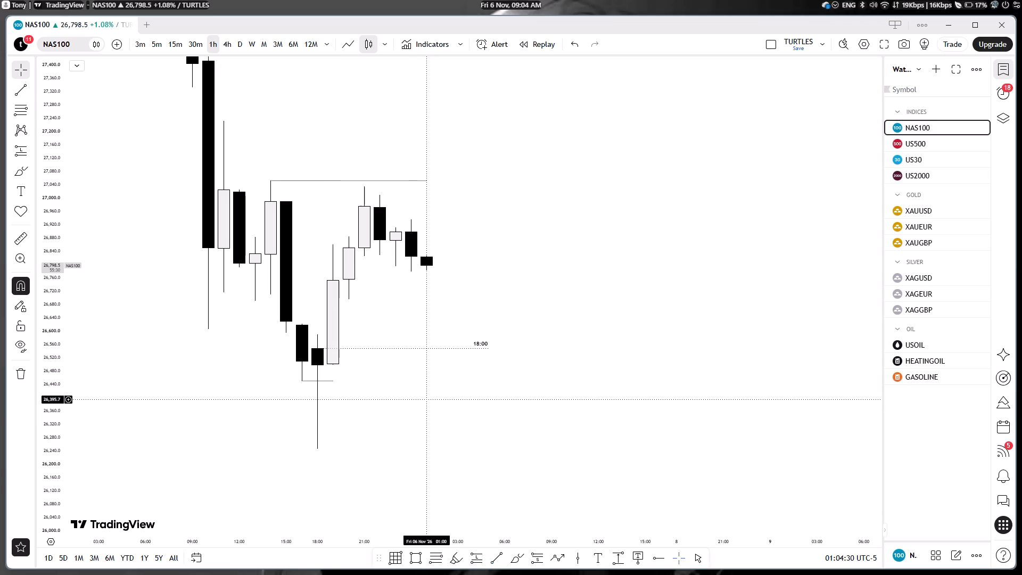
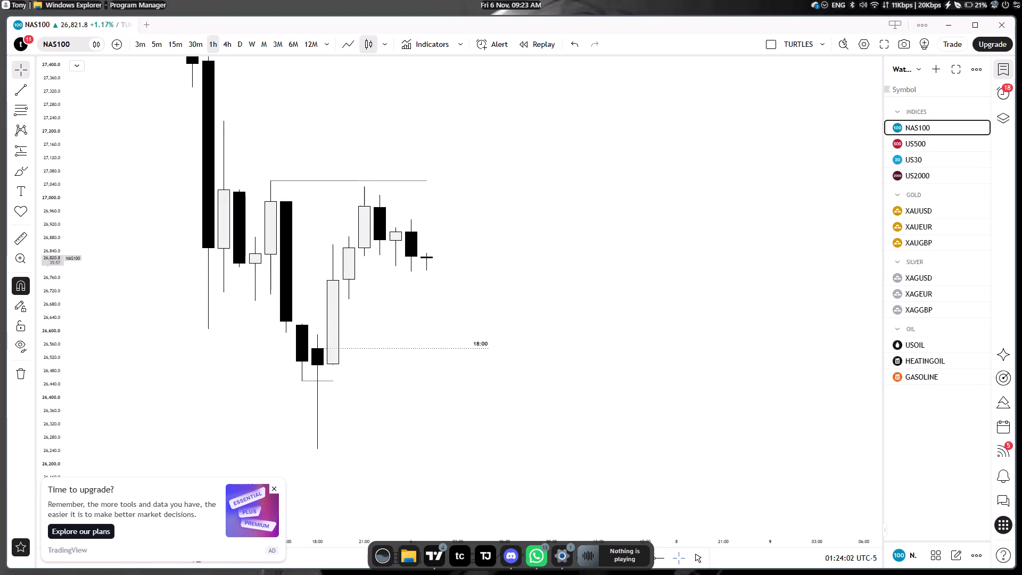
Dismiss the upgrade advert and put the NAS100 chart window in full-screen mode.
{"action": "left_click_drag", "start_coordinate": [676, 250], "coordinate": [681, 245]}
{"action": "left_click", "coordinate": [671, 128]}
{"action": "left_click_drag", "start_coordinate": [672, 138], "coordinate": [673, 144]}
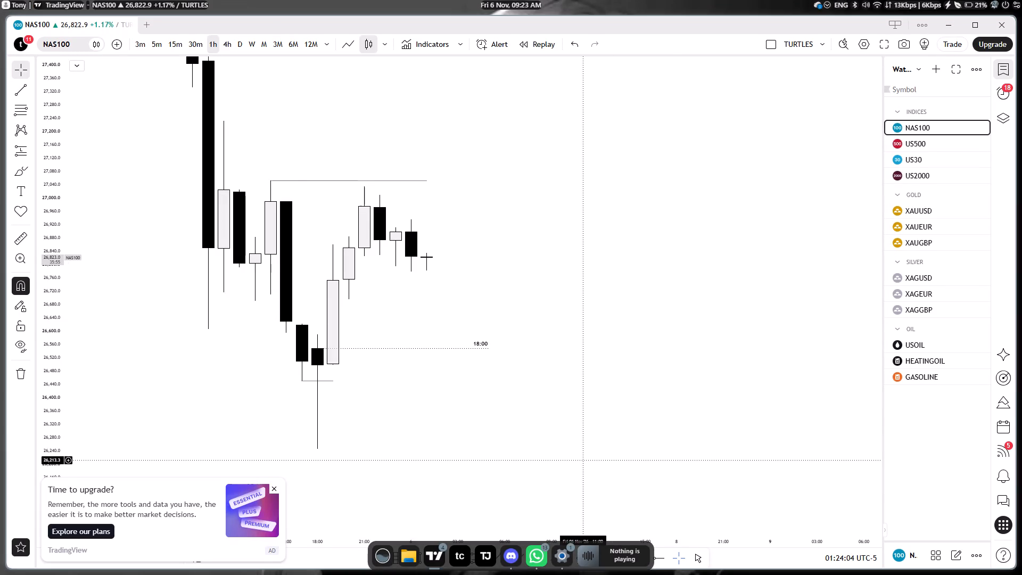
{"action": "left_click", "coordinate": [626, 221]}
{"action": "left_click_drag", "start_coordinate": [565, 280], "coordinate": [719, 265]}
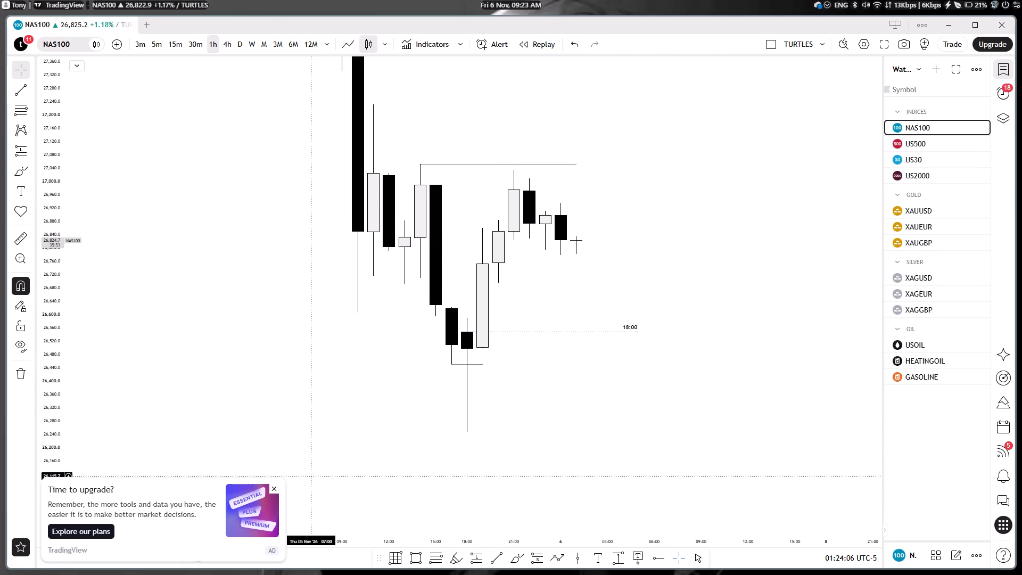
{"action": "left_click", "coordinate": [275, 491]}
{"action": "key", "text": "F11"}
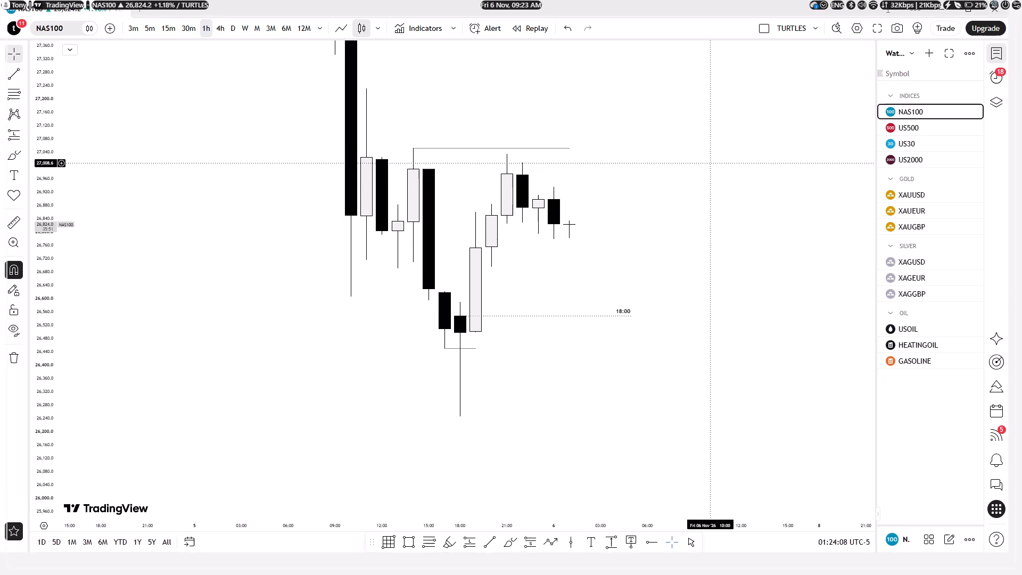
Draw a horizontal trend line on NAS100 from the 5 November 20:00 candle's low at about 26,697 to 6 November 03:00.
{"action": "left_click_drag", "start_coordinate": [317, 283], "coordinate": [324, 309]}
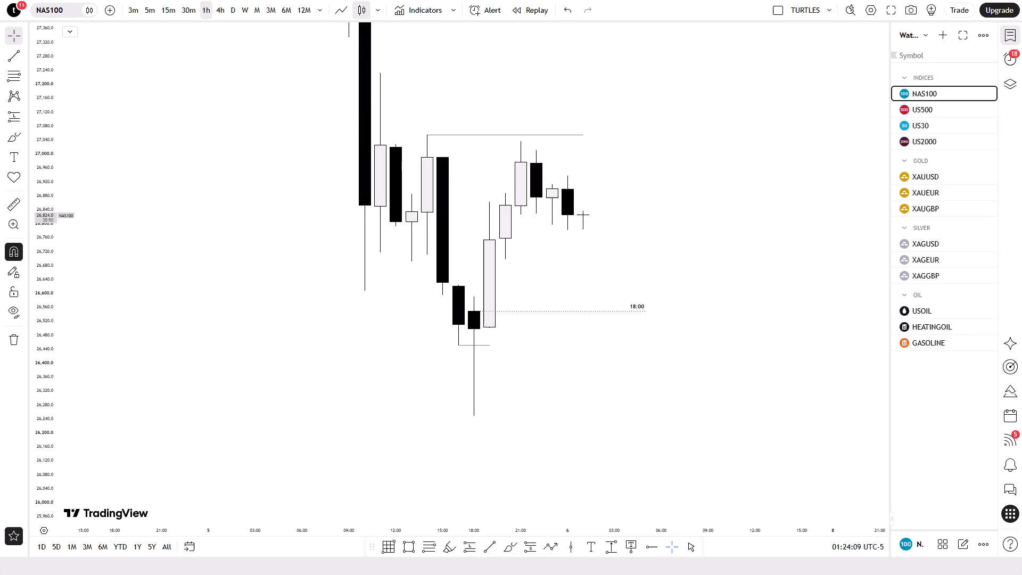
{"action": "left_click_drag", "start_coordinate": [44, 87], "coordinate": [71, 310]}
{"action": "scroll", "coordinate": [239, 296], "scroll_direction": "down", "scroll_amount": 4}
{"action": "left_click_drag", "start_coordinate": [334, 286], "coordinate": [117, 369]}
{"action": "left_click_drag", "start_coordinate": [303, 298], "coordinate": [212, 331]}
{"action": "left_click_drag", "start_coordinate": [576, 292], "coordinate": [625, 262]}
{"action": "left_click_drag", "start_coordinate": [451, 409], "coordinate": [488, 396]}
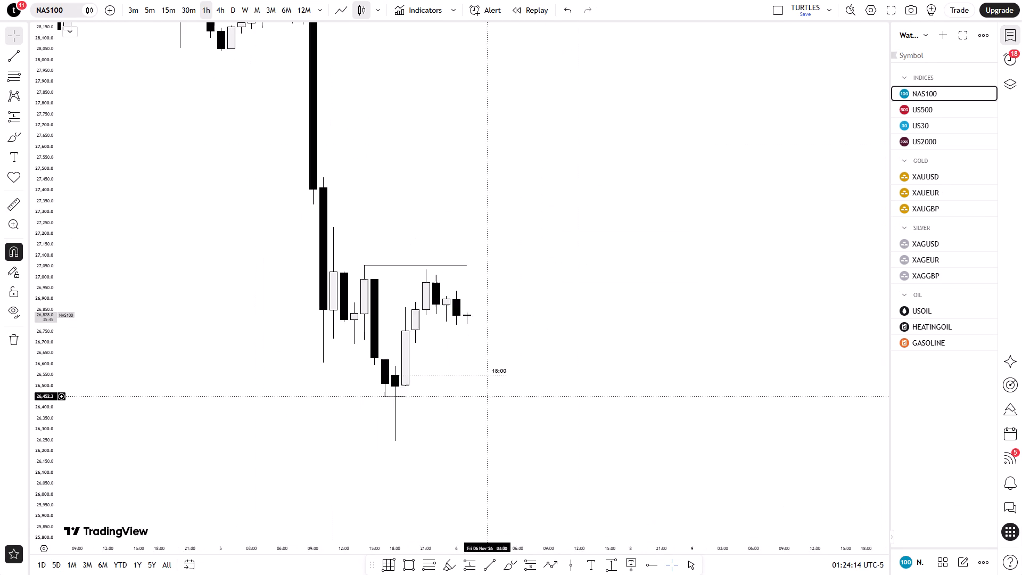
{"action": "scroll", "coordinate": [194, 344], "scroll_direction": "up", "scroll_amount": 4}
{"action": "left_click_drag", "start_coordinate": [336, 330], "coordinate": [721, 277]}
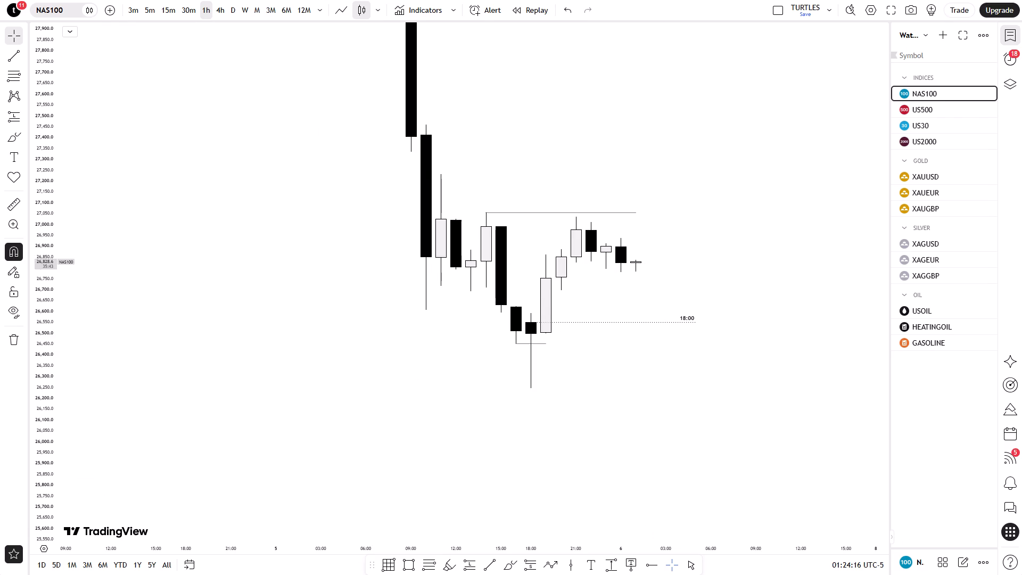
{"action": "left_click_drag", "start_coordinate": [34, 409], "coordinate": [73, 251]}
{"action": "left_click_drag", "start_coordinate": [222, 222], "coordinate": [153, 311]}
{"action": "scroll", "coordinate": [204, 299], "scroll_direction": "up", "scroll_amount": 2}
{"action": "left_click_drag", "start_coordinate": [714, 330], "coordinate": [163, 311]}
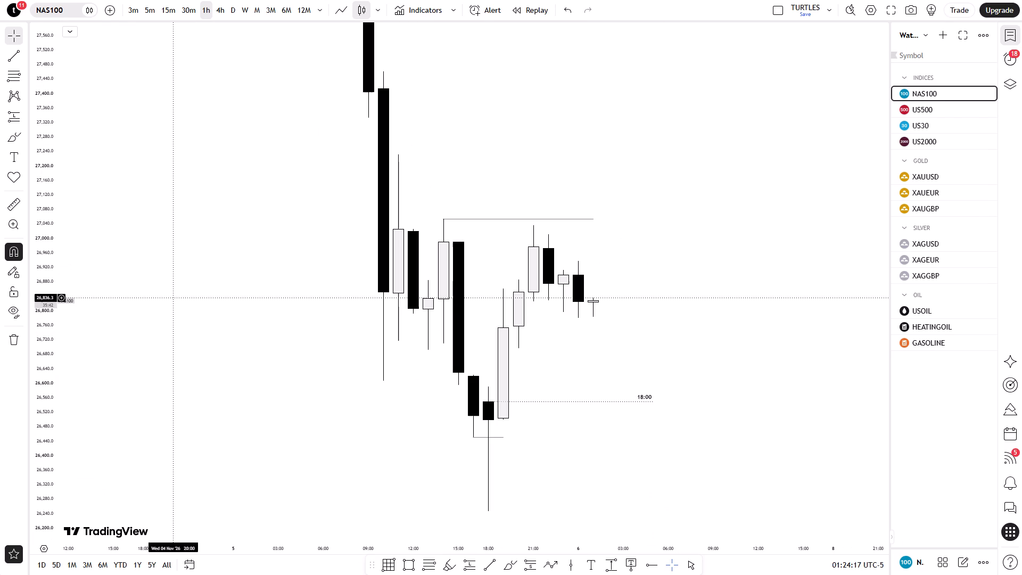
{"action": "left_click_drag", "start_coordinate": [163, 311], "coordinate": [714, 304]}
{"action": "left_click", "coordinate": [489, 570]}
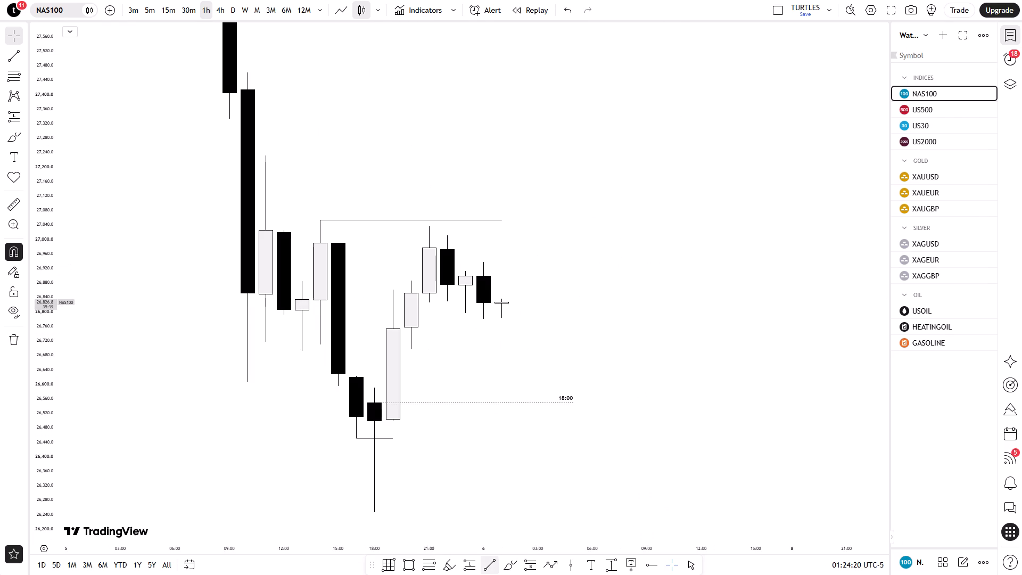
{"action": "left_click", "coordinate": [412, 350]}
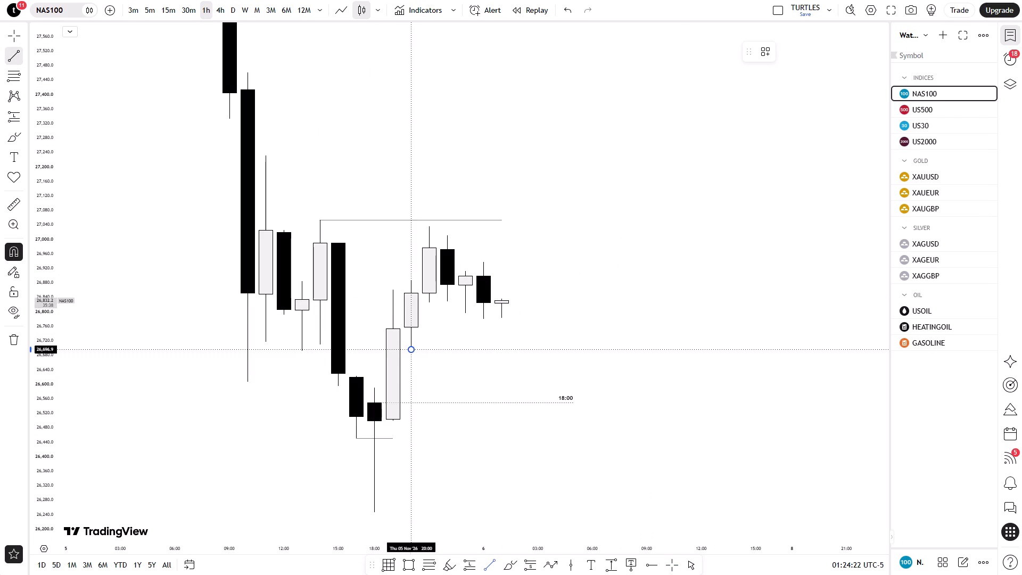
{"action": "left_click", "coordinate": [538, 357], "text": "shift"}
{"action": "left_click", "coordinate": [574, 308]}
{"action": "left_click", "coordinate": [575, 299]}
{"action": "scroll", "coordinate": [578, 296], "scroll_direction": "down", "scroll_amount": 2}
{"action": "left_click", "coordinate": [580, 299]}
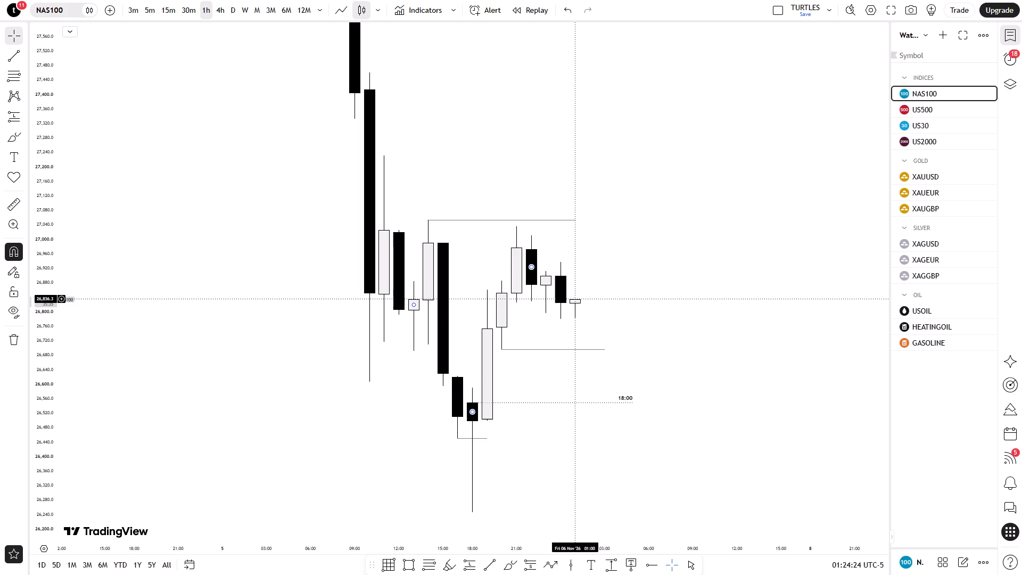
Place vertical lines on the NAS100 chart at 5 November 18:00 and 22:00.
{"action": "left_click", "coordinate": [573, 568]}
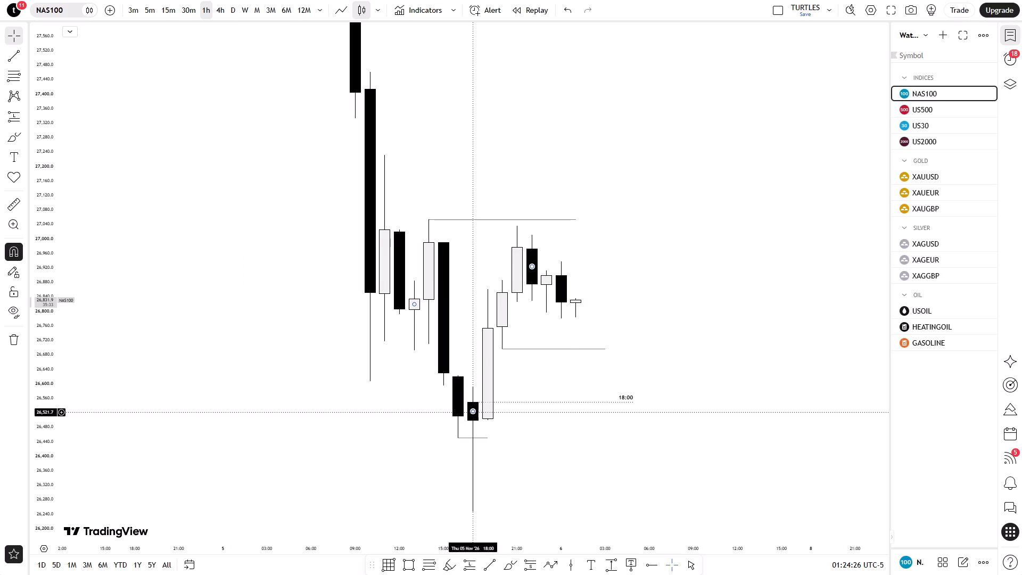
{"action": "left_click", "coordinate": [467, 410]}
{"action": "left_click", "coordinate": [693, 377]}
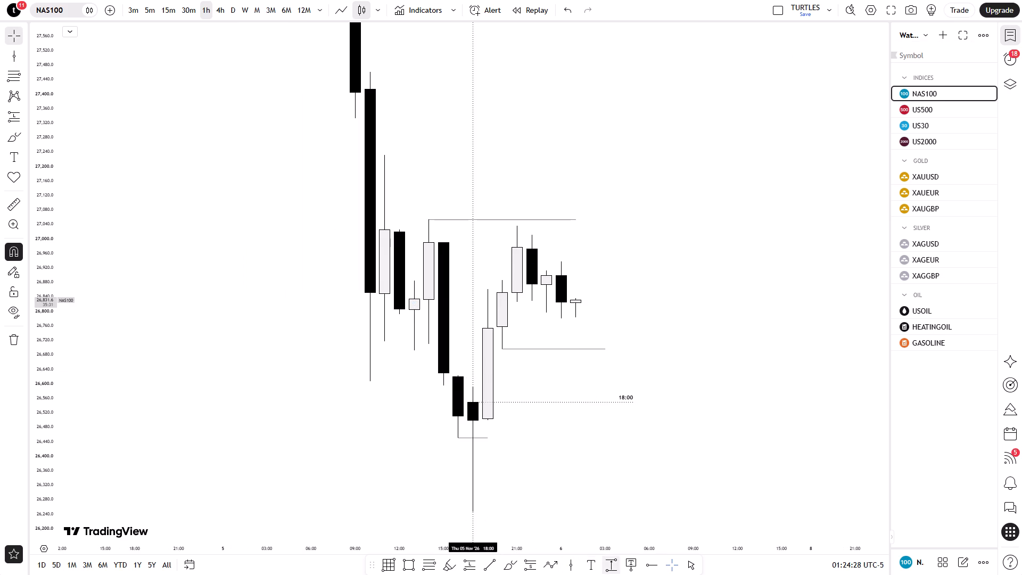
{"action": "left_click", "coordinate": [574, 570]}
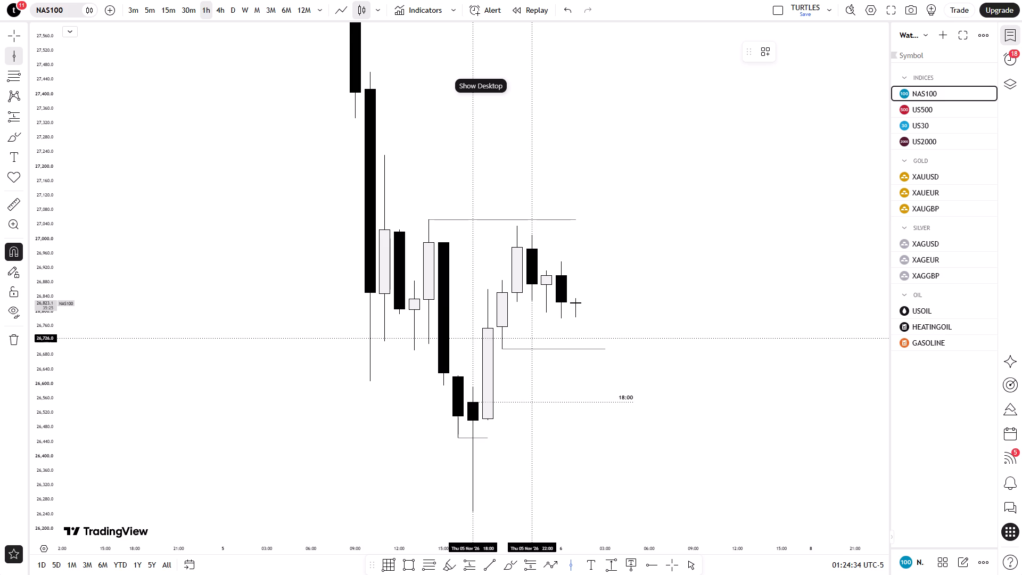
{"action": "left_click", "coordinate": [534, 338]}
{"action": "left_click", "coordinate": [816, 326]}
Switch NAS100 to the 4-hour timeframe and place vertical lines at 6 November 02:00 and 06:00.
{"action": "left_click_drag", "start_coordinate": [751, 367], "coordinate": [738, 357]}
{"action": "scroll", "coordinate": [735, 350], "scroll_direction": "up", "scroll_amount": 3}
{"action": "left_click_drag", "start_coordinate": [609, 192], "coordinate": [635, 270]}
{"action": "left_click_drag", "start_coordinate": [631, 273], "coordinate": [660, 272]}
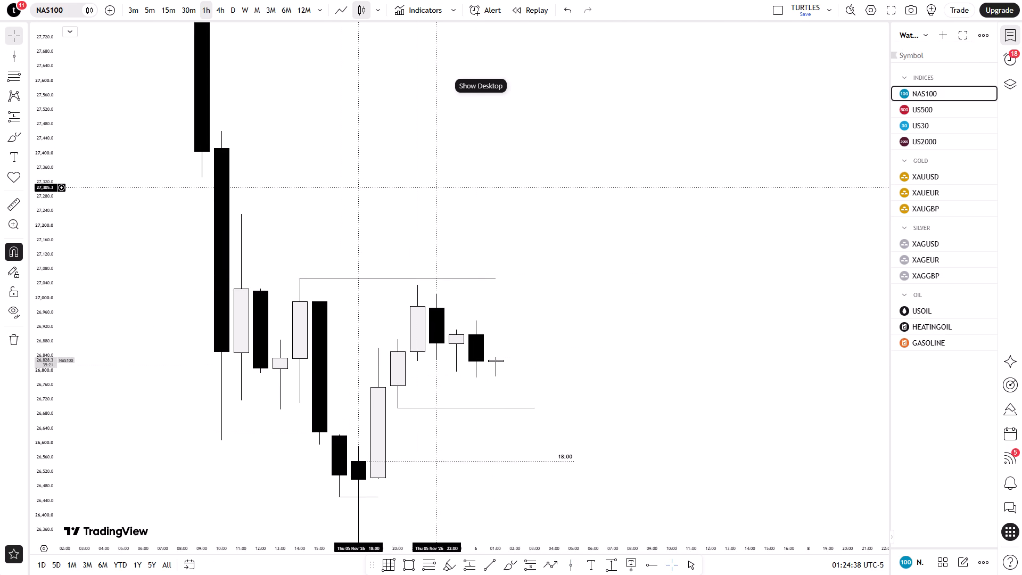
{"action": "left_click", "coordinate": [554, 185]}
{"action": "left_click", "coordinate": [224, 17]}
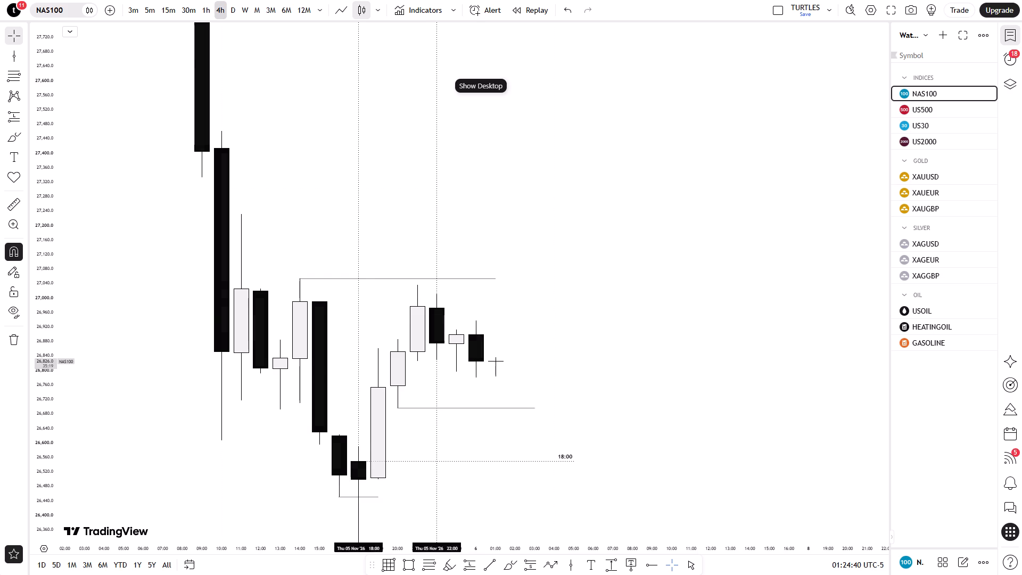
{"action": "left_click_drag", "start_coordinate": [37, 56], "coordinate": [67, 508]}
{"action": "scroll", "coordinate": [472, 360], "scroll_direction": "up", "scroll_amount": 2}
{"action": "left_click", "coordinate": [568, 564]}
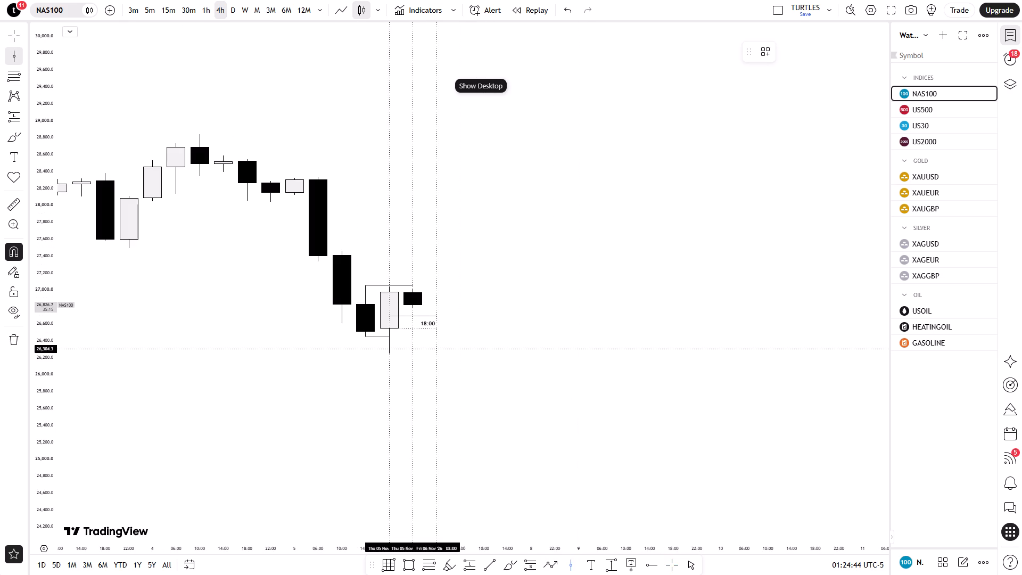
{"action": "left_click", "coordinate": [431, 348]}
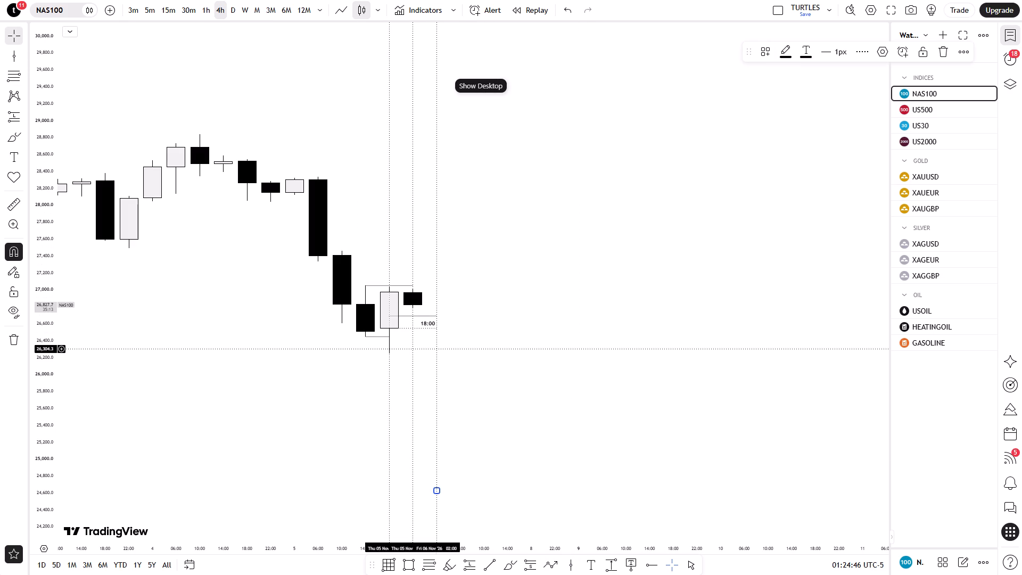
{"action": "left_click", "coordinate": [573, 561]}
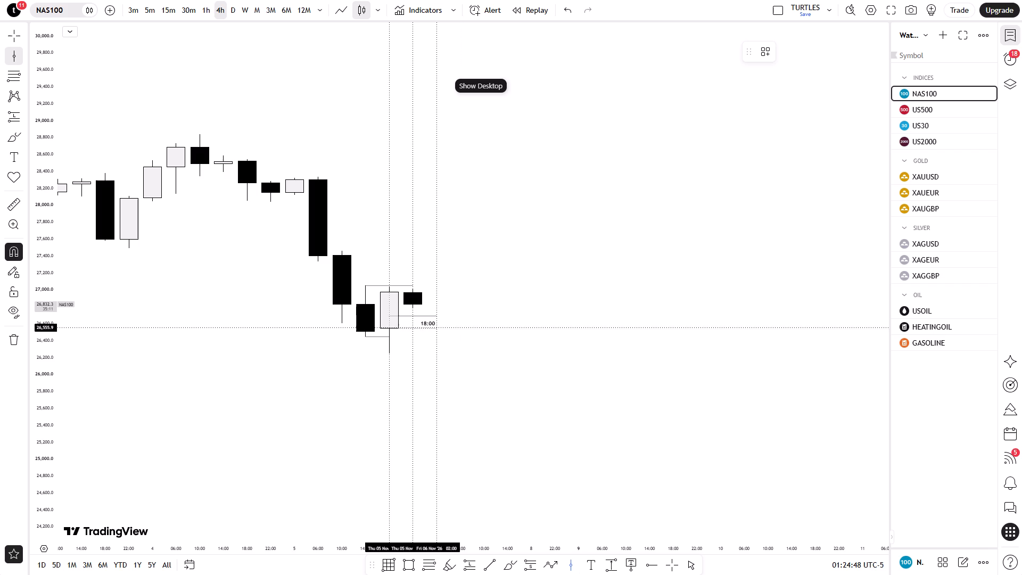
{"action": "left_click", "coordinate": [458, 338]}
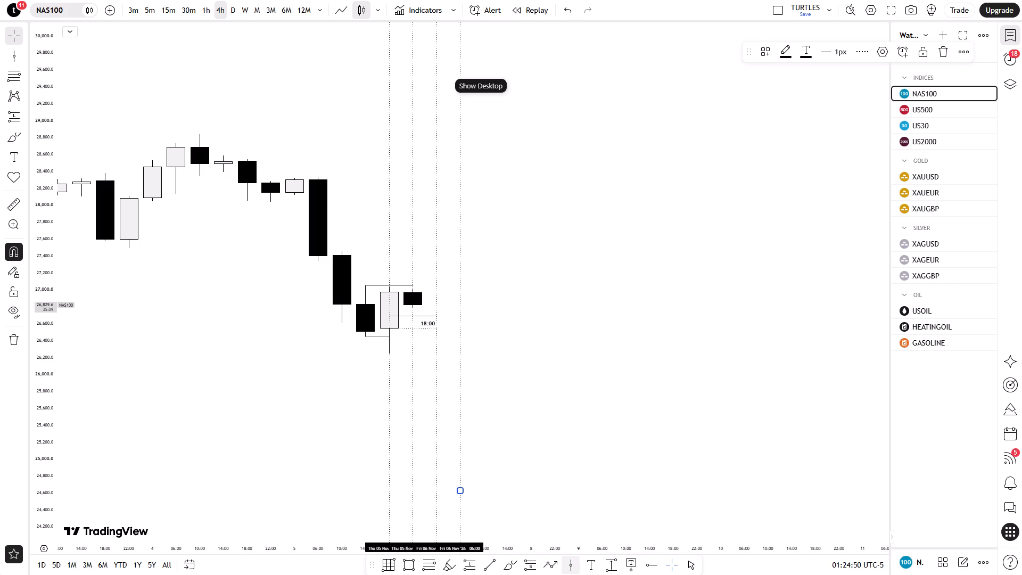
Place two more vertical lines on NAS100 at 6 November 10:00 and 14:00.
{"action": "left_click", "coordinate": [568, 567]}
{"action": "left_click", "coordinate": [484, 381]}
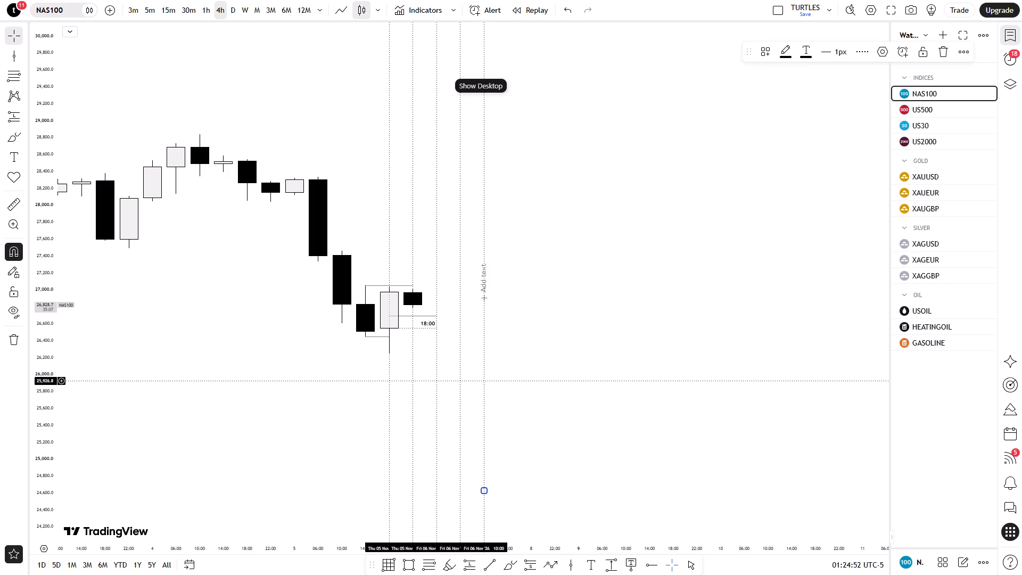
{"action": "left_click", "coordinate": [606, 426]}
{"action": "left_click_drag", "start_coordinate": [594, 424], "coordinate": [599, 422]}
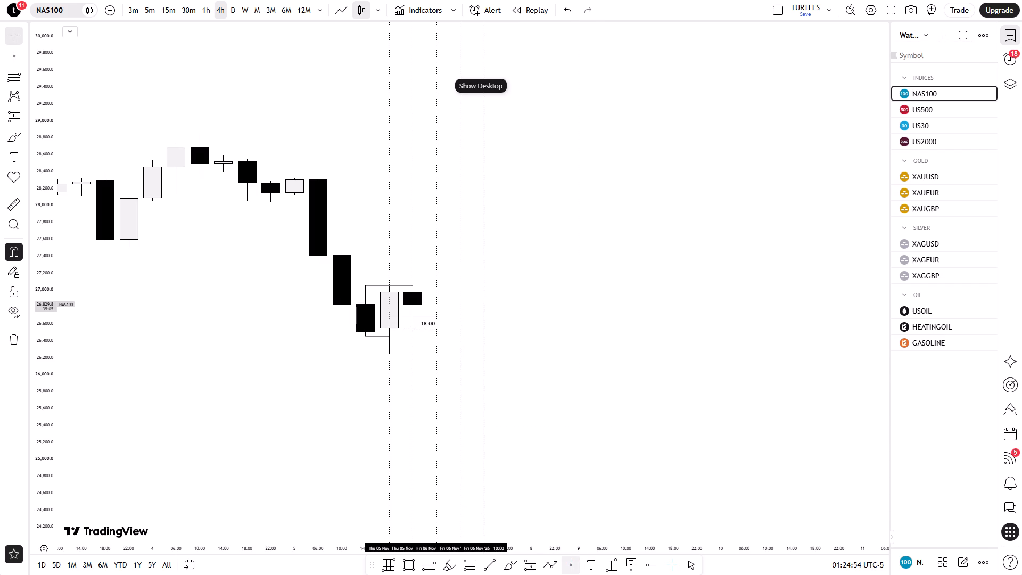
{"action": "left_click", "coordinate": [576, 567]}
{"action": "left_click", "coordinate": [510, 392]}
{"action": "left_click", "coordinate": [582, 395]}
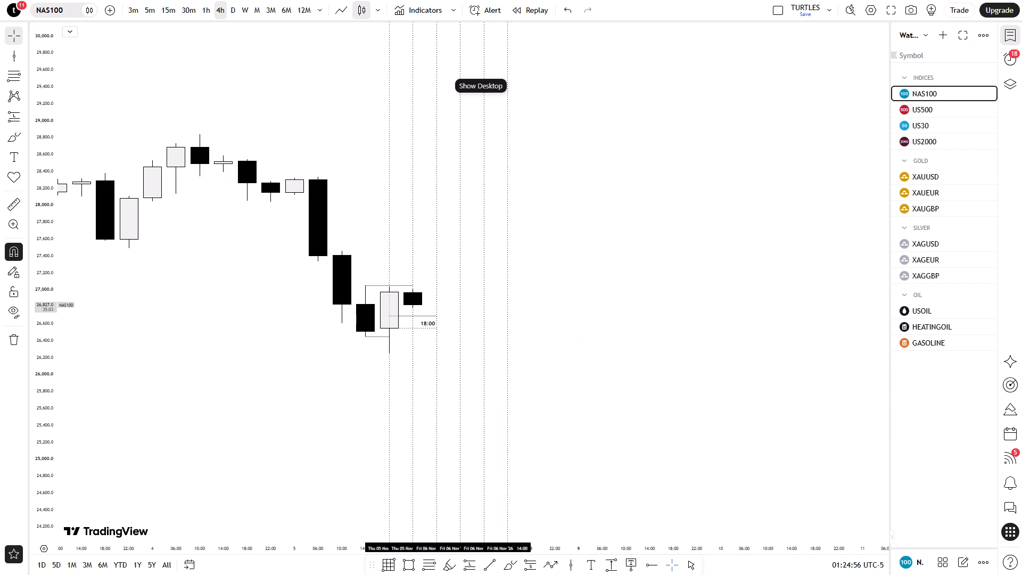
Select all six vertical lines from 5 November 18:00 to 6 November 14:00 together and lock them.
{"action": "left_click_drag", "start_coordinate": [40, 463], "coordinate": [176, 0]}
{"action": "left_click_drag", "start_coordinate": [737, 319], "coordinate": [781, 106]}
{"action": "left_click_drag", "start_coordinate": [726, 270], "coordinate": [721, 42]}
{"action": "left_click_drag", "start_coordinate": [700, 206], "coordinate": [700, 205]}
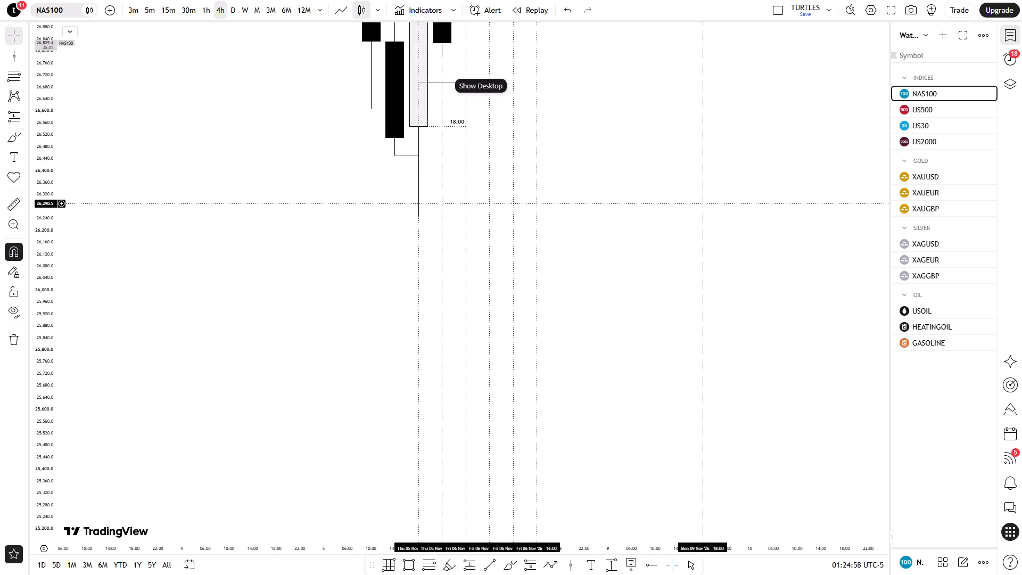
{"action": "left_click_drag", "start_coordinate": [700, 205], "coordinate": [584, 64]}
{"action": "left_click_drag", "start_coordinate": [608, 234], "coordinate": [579, 182]}
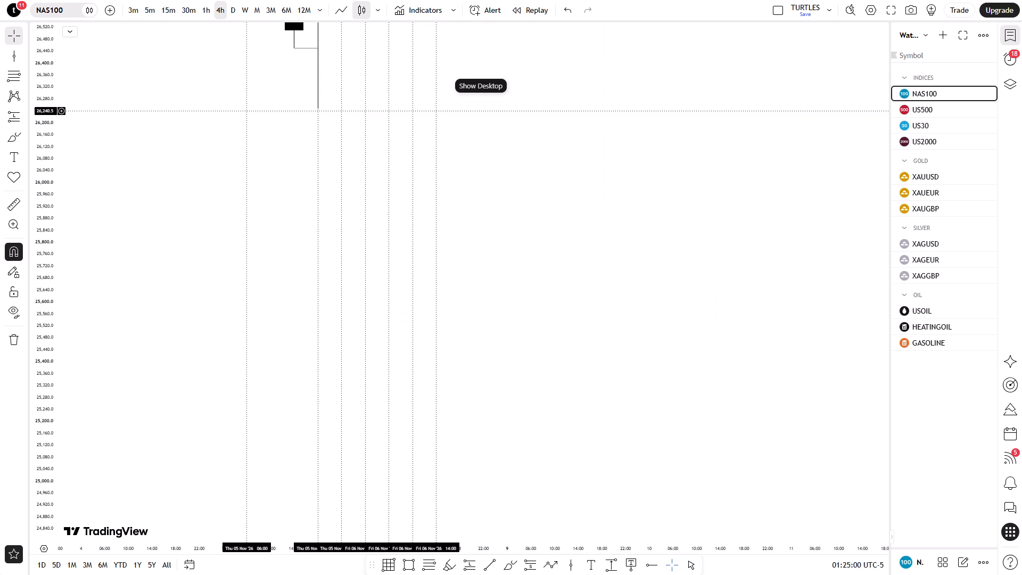
{"action": "left_click_drag", "start_coordinate": [246, 111], "coordinate": [666, 574]}
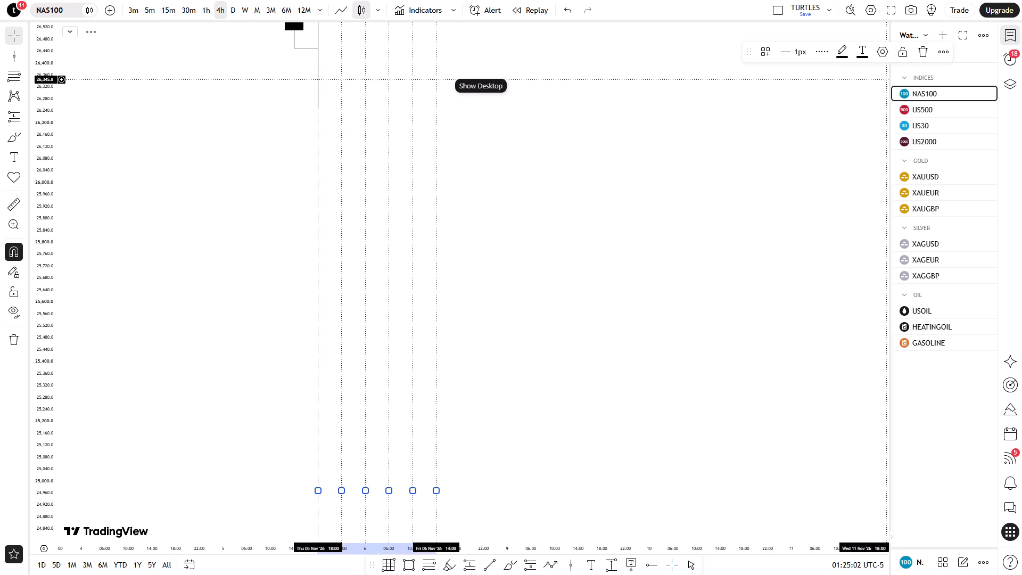
{"action": "left_click", "coordinate": [899, 52]}
{"action": "left_click_drag", "start_coordinate": [804, 133], "coordinate": [796, 150]}
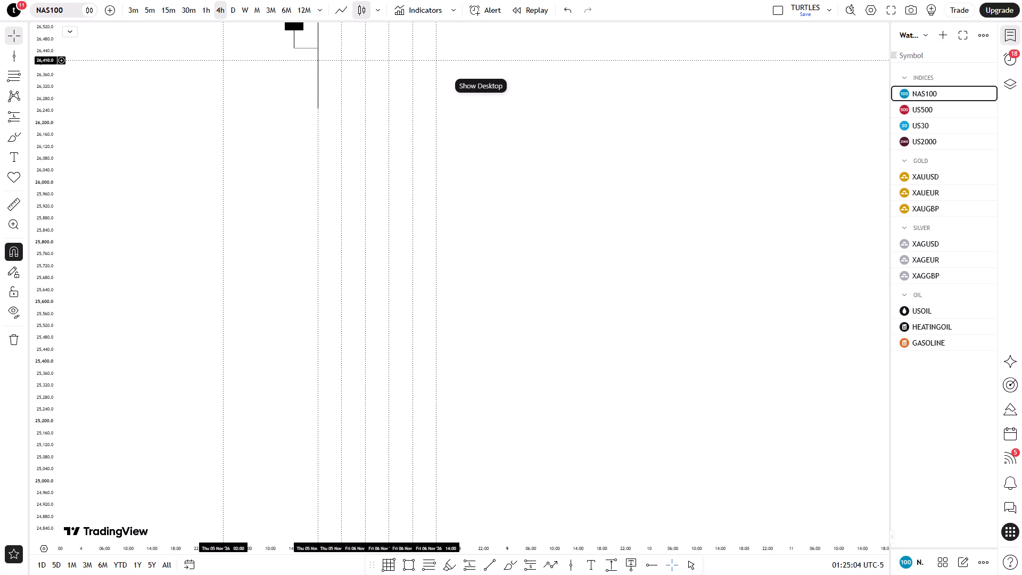
Return NAS100 to the 1-hour timeframe and shorten the dotted 18:00 line so it ends at the 6 November 02:00 vertical.
{"action": "left_click", "coordinate": [202, 12]}
{"action": "left_click_drag", "start_coordinate": [609, 209], "coordinate": [650, 441]}
{"action": "left_click_drag", "start_coordinate": [647, 379], "coordinate": [644, 457]}
{"action": "scroll", "coordinate": [478, 354], "scroll_direction": "down", "scroll_amount": 1}
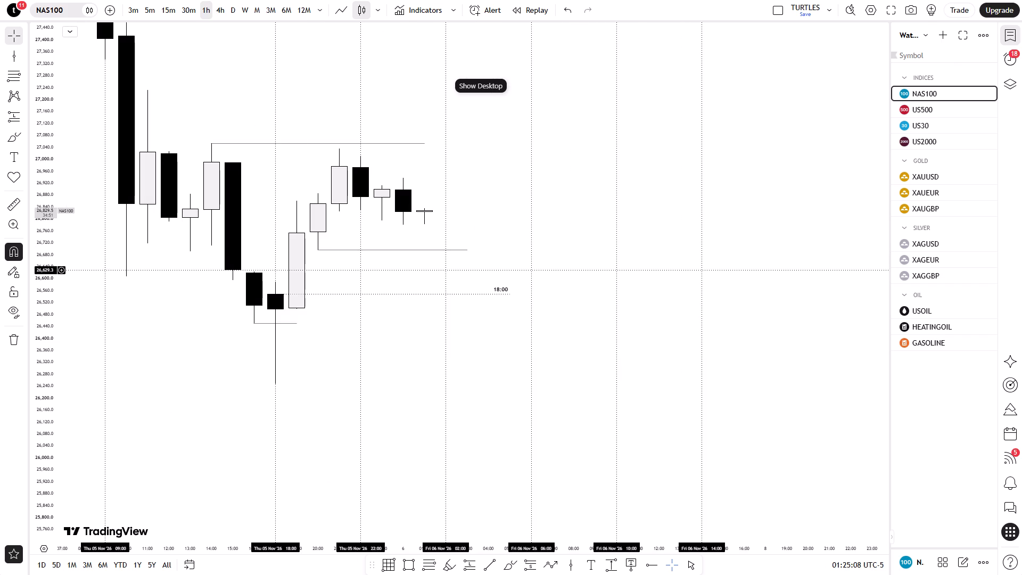
{"action": "left_click_drag", "start_coordinate": [123, 299], "coordinate": [327, 319]}
{"action": "left_click", "coordinate": [324, 329]}
{"action": "left_click_drag", "start_coordinate": [347, 338], "coordinate": [300, 333]}
{"action": "left_click_drag", "start_coordinate": [308, 333], "coordinate": [298, 332]}
{"action": "left_click_drag", "start_coordinate": [328, 368], "coordinate": [335, 367]}
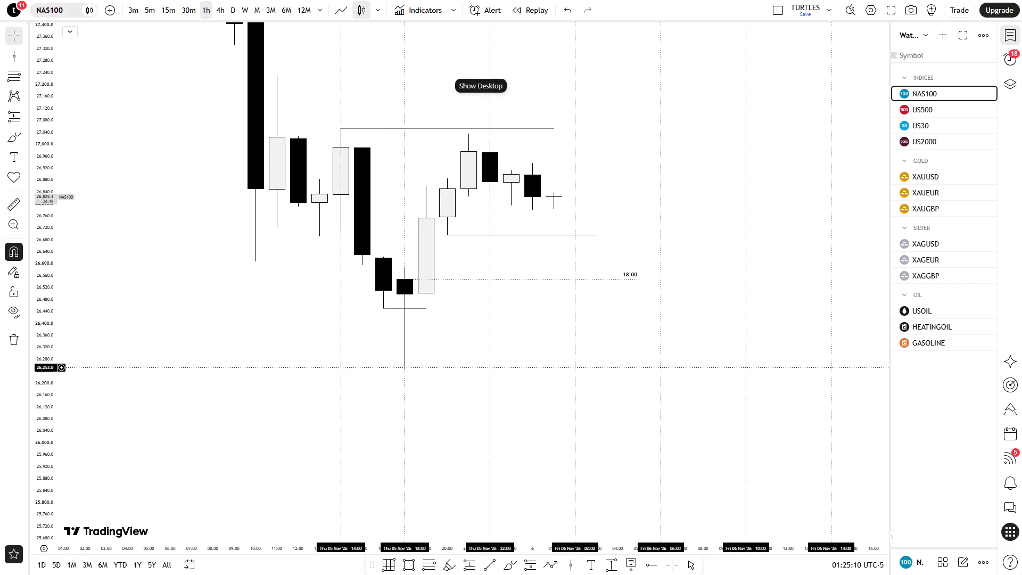
{"action": "left_click_drag", "start_coordinate": [335, 367], "coordinate": [277, 371]}
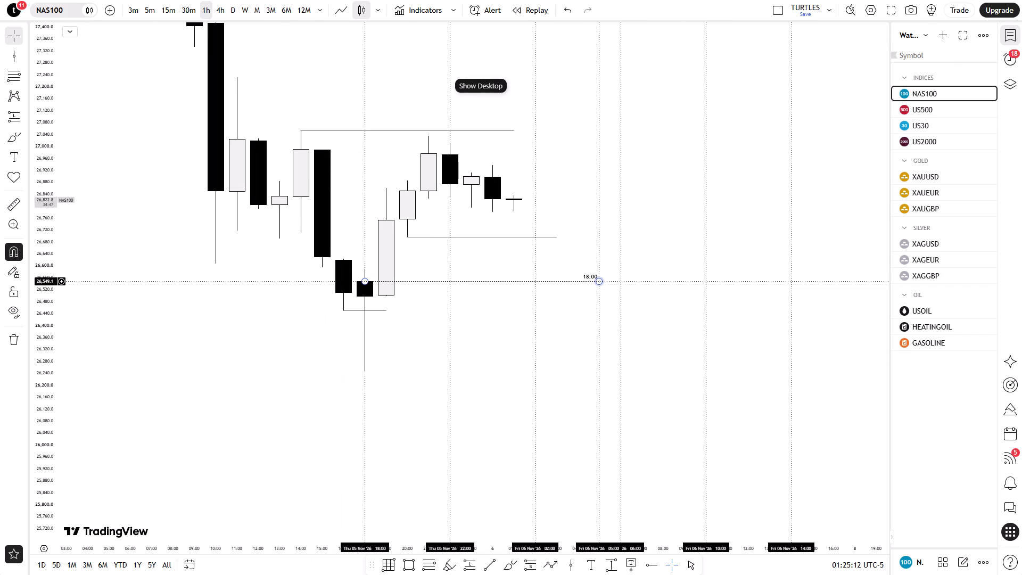
{"action": "left_click_drag", "start_coordinate": [601, 281], "coordinate": [545, 286]}
{"action": "left_click_drag", "start_coordinate": [572, 315], "coordinate": [573, 319]}
{"action": "left_click", "coordinate": [575, 338]}
{"action": "left_click_drag", "start_coordinate": [583, 308], "coordinate": [570, 349]}
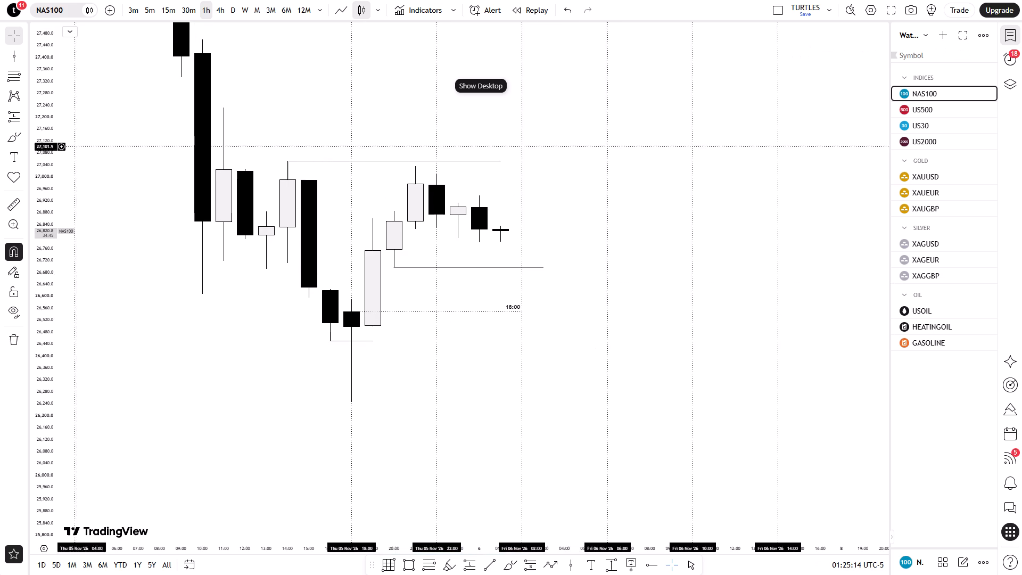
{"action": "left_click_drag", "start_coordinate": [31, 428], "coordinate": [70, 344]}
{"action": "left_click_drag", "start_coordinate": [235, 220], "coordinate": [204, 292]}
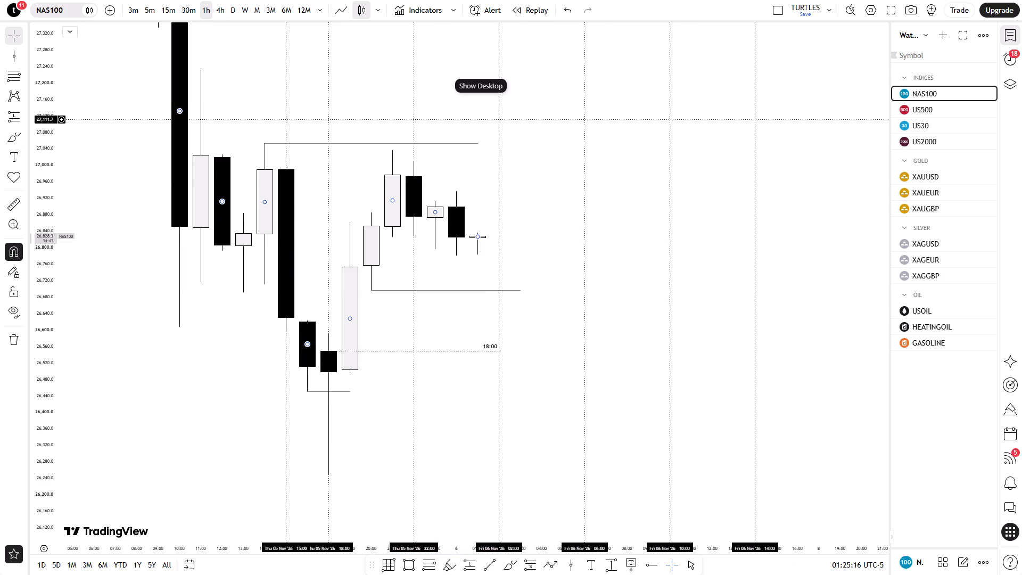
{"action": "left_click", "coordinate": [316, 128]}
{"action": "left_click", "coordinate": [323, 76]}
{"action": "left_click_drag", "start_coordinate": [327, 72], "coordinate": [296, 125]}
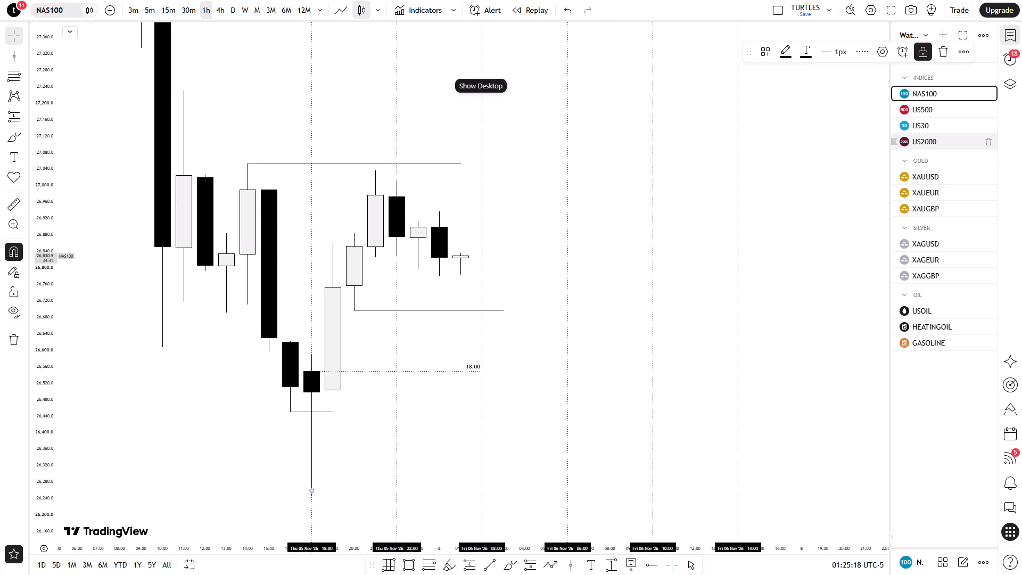
On US500, trim both ends of the lower horizontal line near 7,325 so it runs from 5 November 16:00 to 20:00.
{"action": "left_click", "coordinate": [942, 104]}
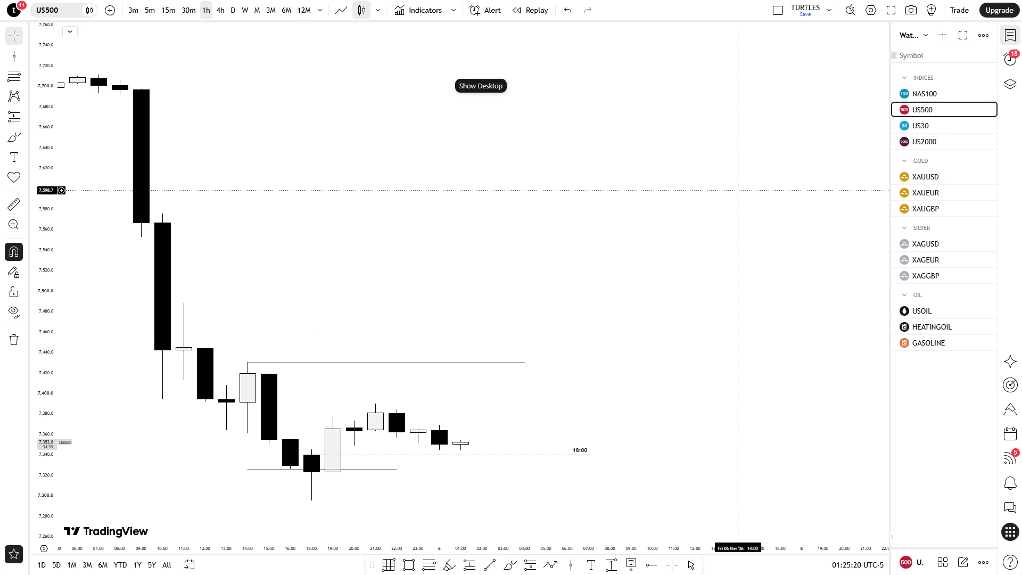
{"action": "left_click_drag", "start_coordinate": [675, 303], "coordinate": [694, 158]}
{"action": "left_click_drag", "start_coordinate": [265, 330], "coordinate": [299, 350]}
{"action": "left_click", "coordinate": [303, 367]}
{"action": "left_click_drag", "start_coordinate": [413, 332], "coordinate": [367, 332]}
{"action": "left_click", "coordinate": [366, 347]}
{"action": "left_click", "coordinate": [364, 383]}
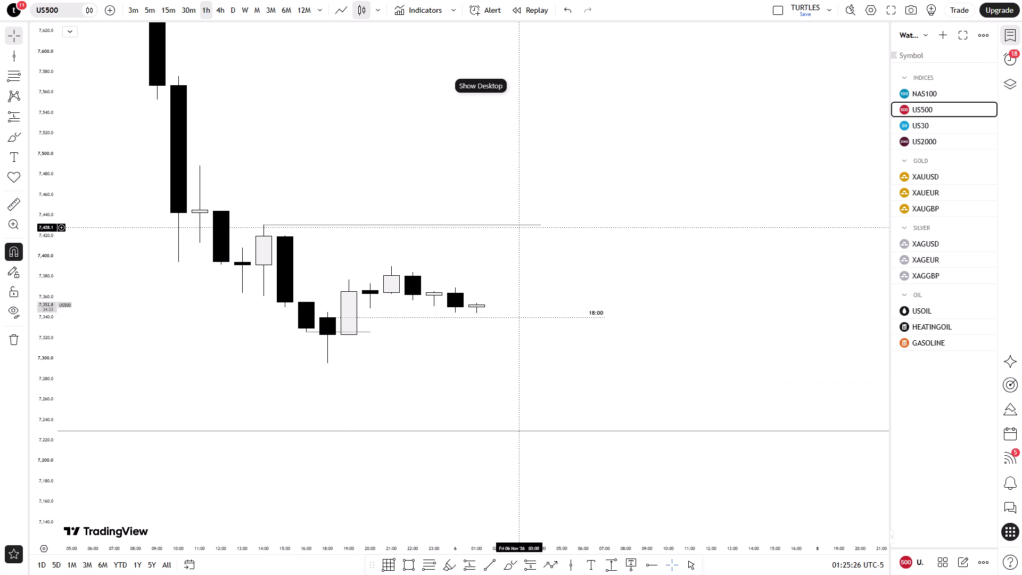
{"action": "left_click_drag", "start_coordinate": [44, 462], "coordinate": [63, 271]}
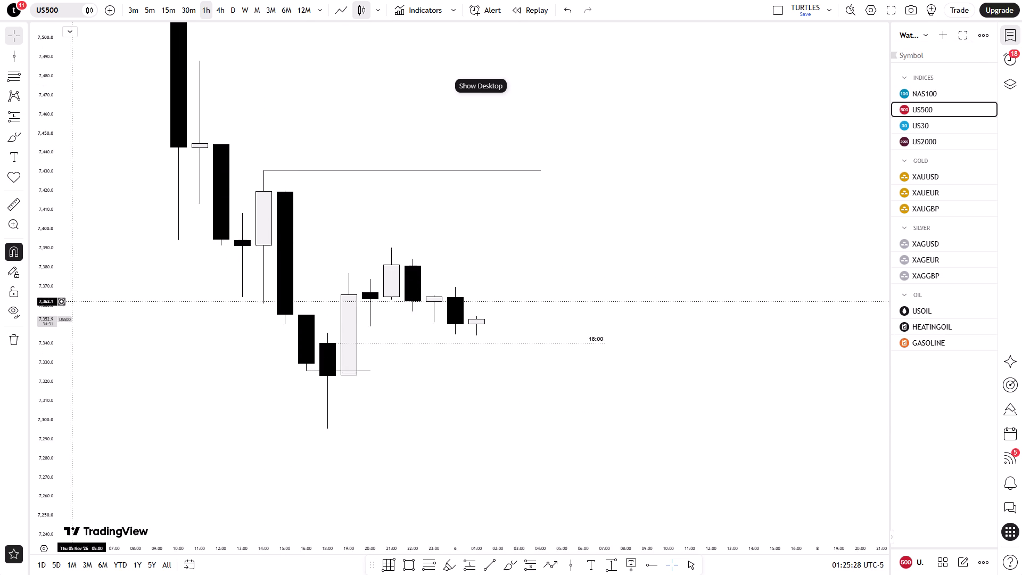
Switch US500 to the 4-hour timeframe and place vertical lines at 5 November 18:00, 22:00 and 6 November 02:00.
{"action": "left_click_drag", "start_coordinate": [63, 271], "coordinate": [66, 241]}
{"action": "left_click_drag", "start_coordinate": [201, 392], "coordinate": [208, 377]}
{"action": "left_click", "coordinate": [216, 9]}
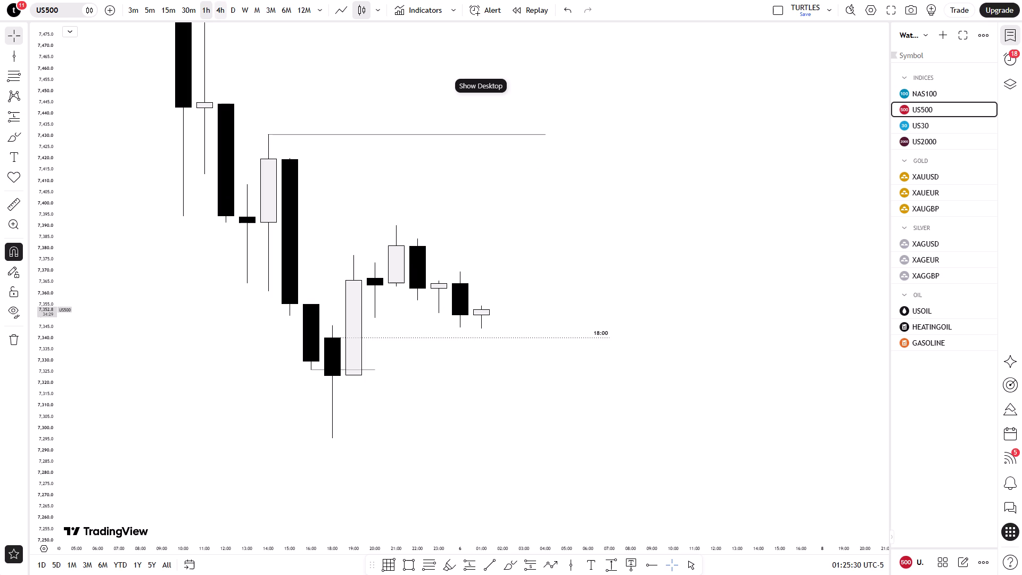
{"action": "scroll", "coordinate": [584, 257], "scroll_direction": "up", "scroll_amount": 3}
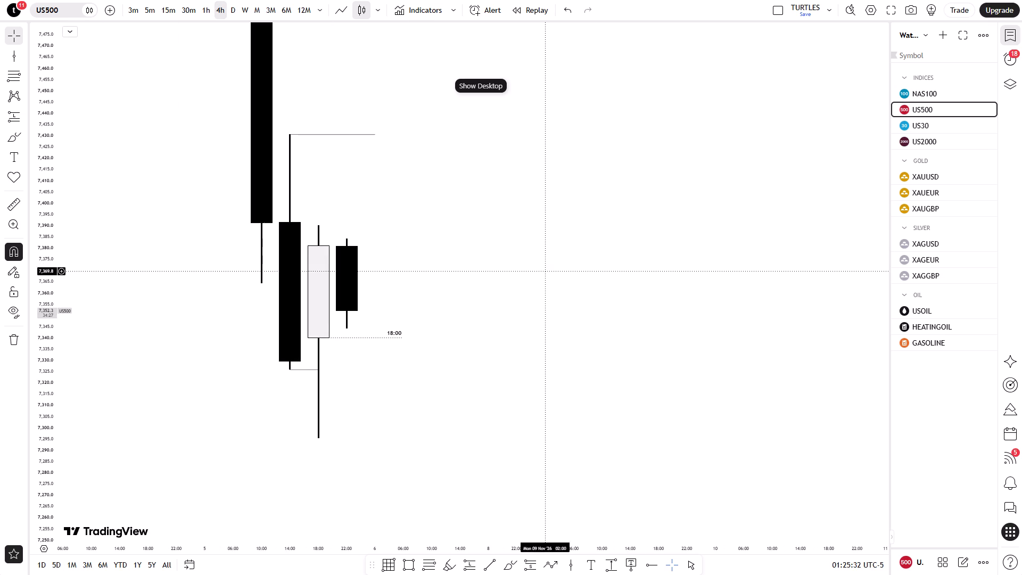
{"action": "left_click_drag", "start_coordinate": [46, 77], "coordinate": [72, 340]}
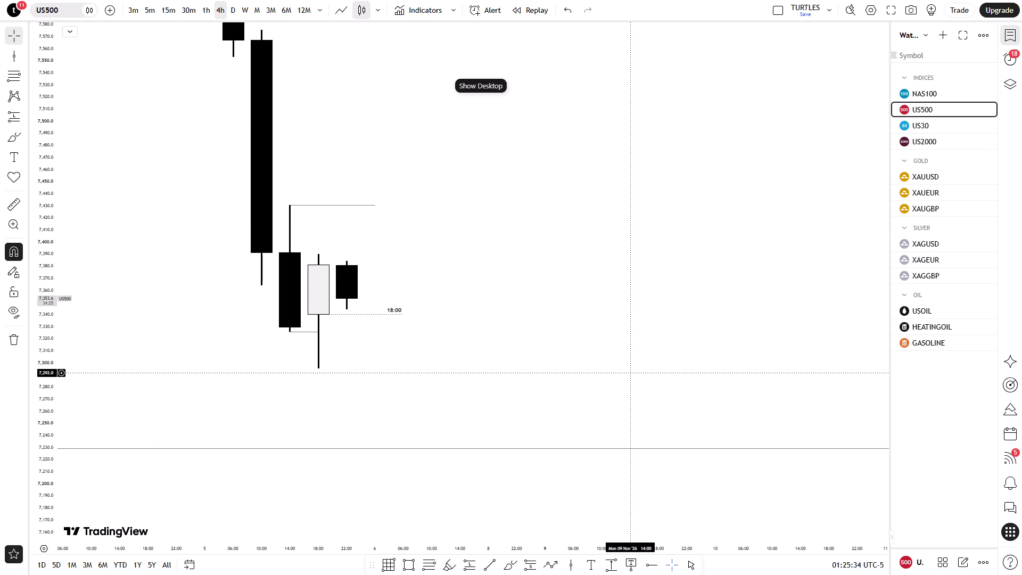
{"action": "scroll", "coordinate": [625, 373], "scroll_direction": "down", "scroll_amount": 1}
{"action": "left_click_drag", "start_coordinate": [623, 371], "coordinate": [683, 359]}
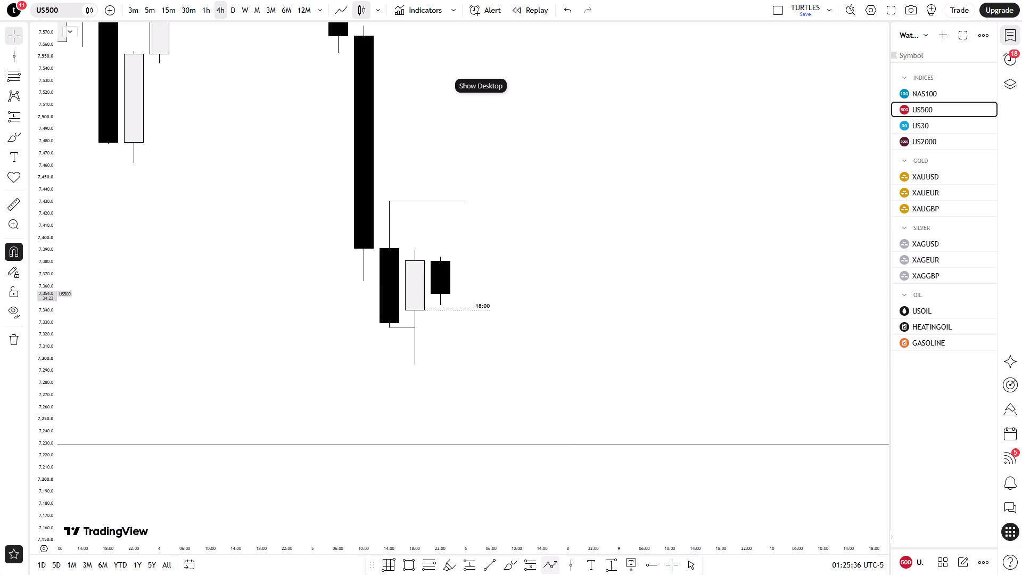
{"action": "left_click", "coordinate": [562, 568]}
{"action": "left_click", "coordinate": [403, 282]}
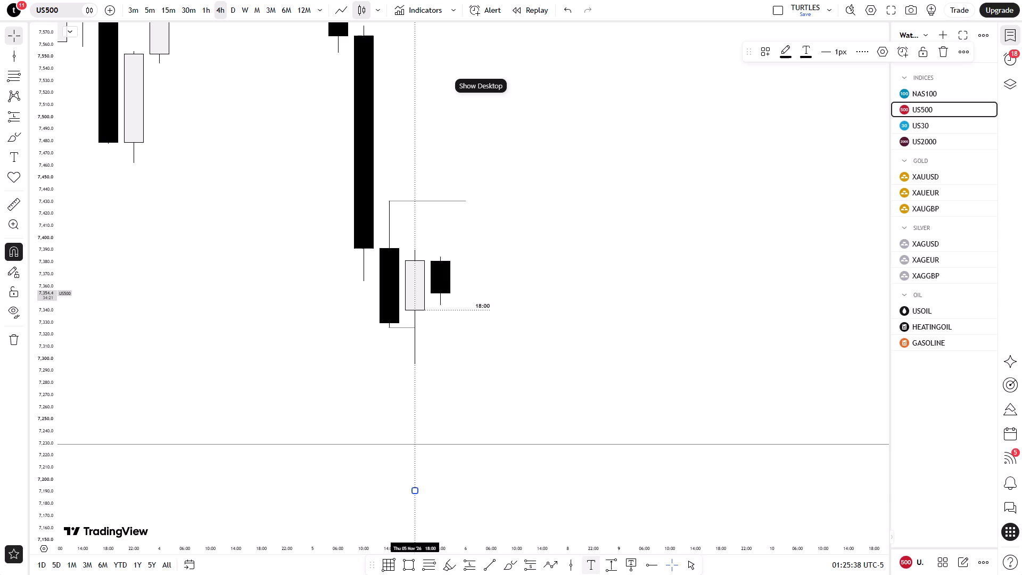
{"action": "left_click", "coordinate": [572, 570]}
{"action": "left_click", "coordinate": [450, 357]}
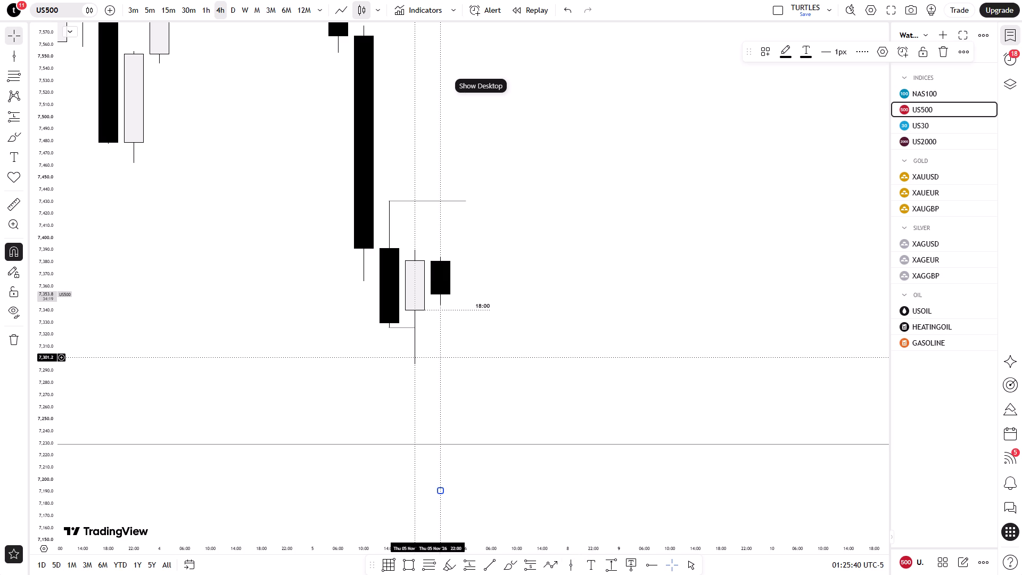
{"action": "left_click", "coordinate": [575, 574]}
{"action": "left_click", "coordinate": [471, 355]}
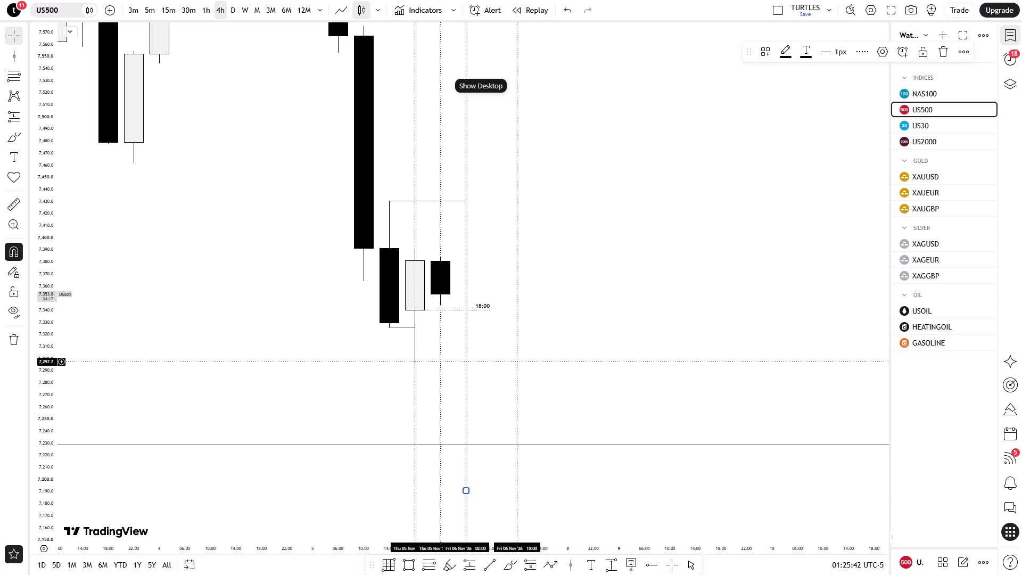
Place three more vertical lines on US500 at 6 November 06:00, 10:00 and 14:00.
{"action": "left_click", "coordinate": [575, 572]}
{"action": "left_click", "coordinate": [487, 409]}
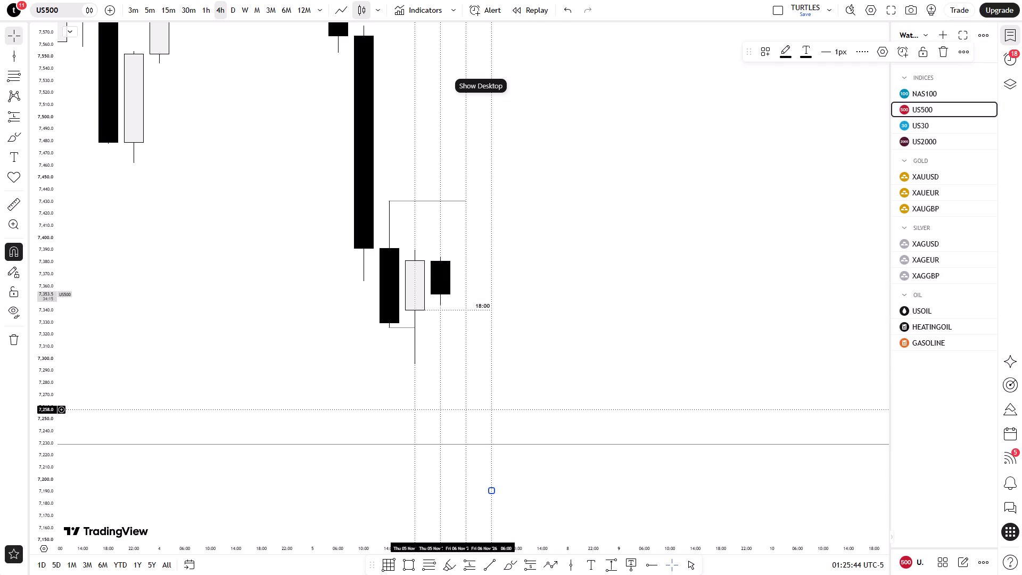
{"action": "left_click", "coordinate": [570, 570]}
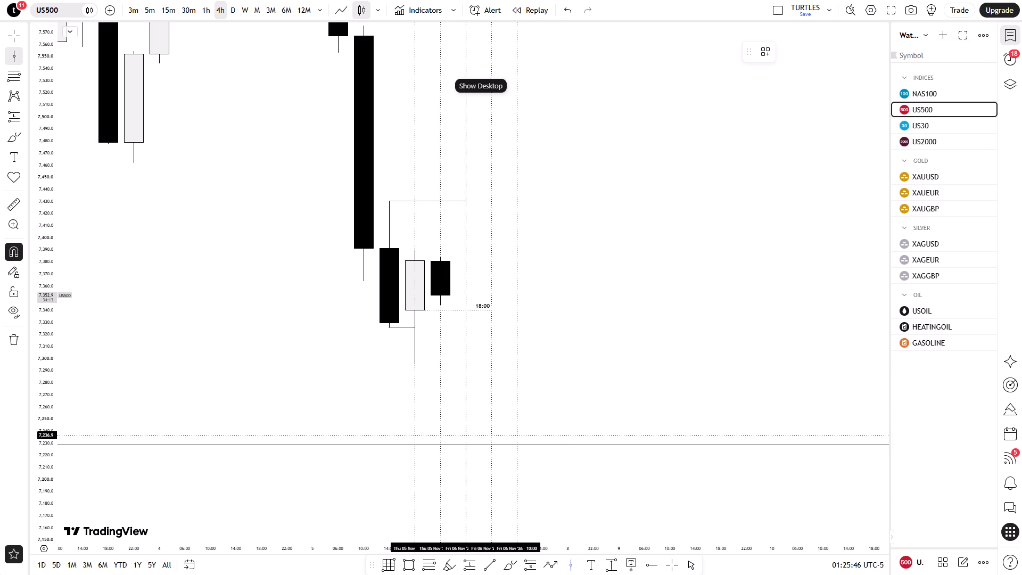
{"action": "left_click", "coordinate": [516, 435]}
{"action": "left_click", "coordinate": [571, 557]}
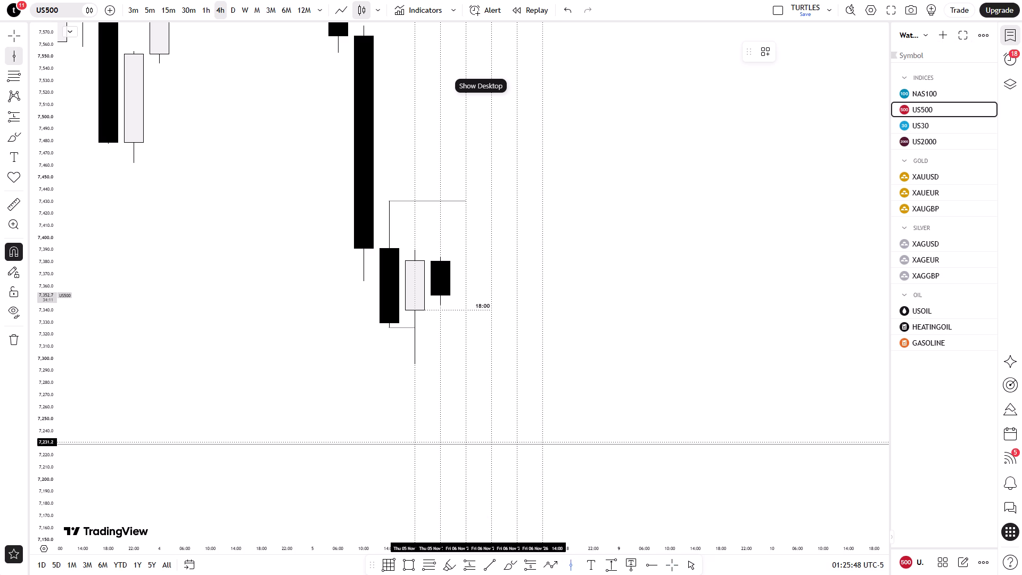
{"action": "left_click", "coordinate": [543, 425]}
Select all six US500 vertical lines from 5 November 18:00 to 6 November 14:00 together and lock them.
{"action": "left_click", "coordinate": [629, 321]}
{"action": "left_click_drag", "start_coordinate": [633, 331], "coordinate": [677, 2]}
{"action": "left_click_drag", "start_coordinate": [705, 392], "coordinate": [680, 221]}
{"action": "left_click_drag", "start_coordinate": [362, 36], "coordinate": [630, 574], "text": "ctrl"}
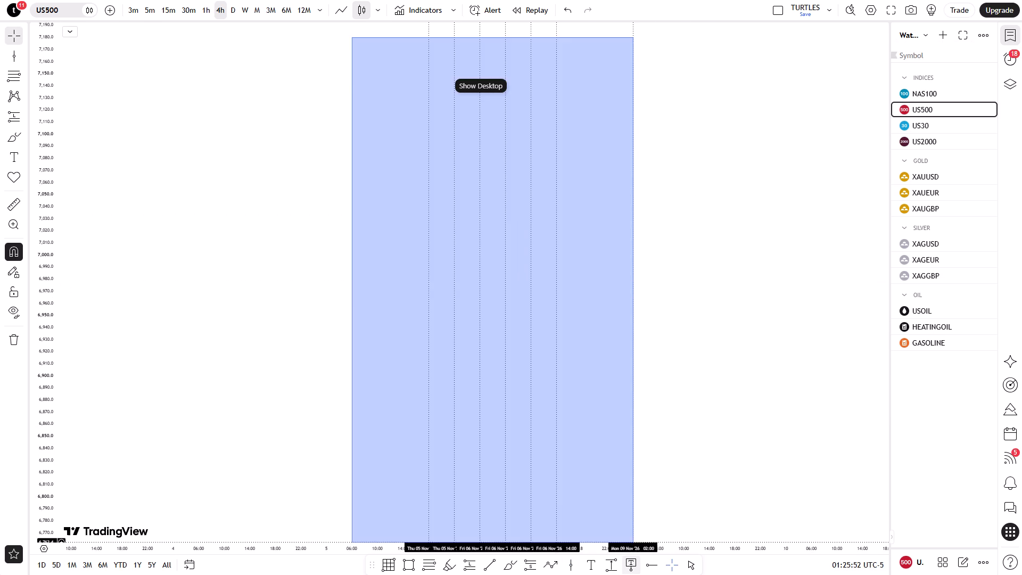
{"action": "left_click_drag", "start_coordinate": [630, 574], "coordinate": [635, 574], "text": "ctrl"}
{"action": "left_click", "coordinate": [902, 54]}
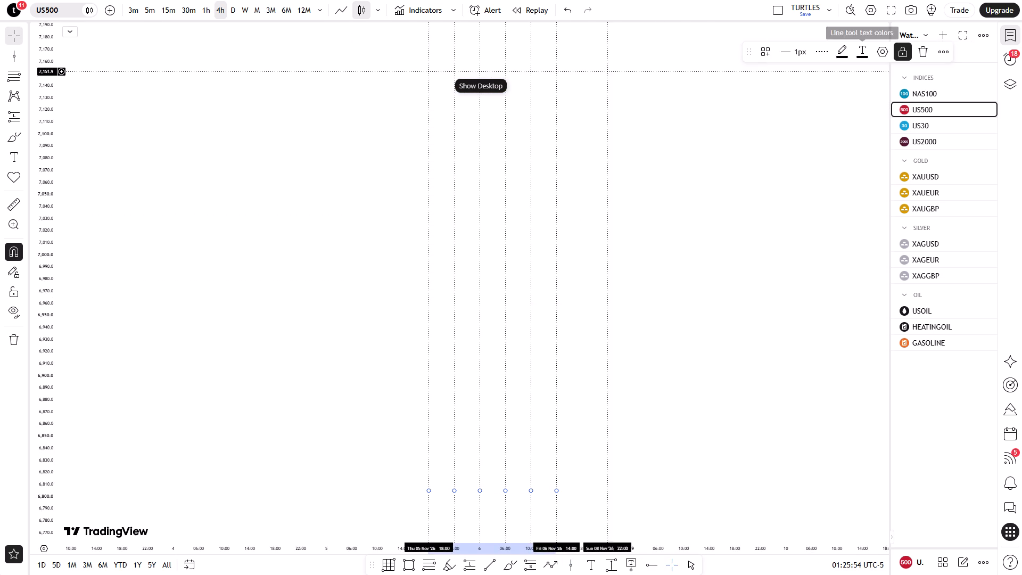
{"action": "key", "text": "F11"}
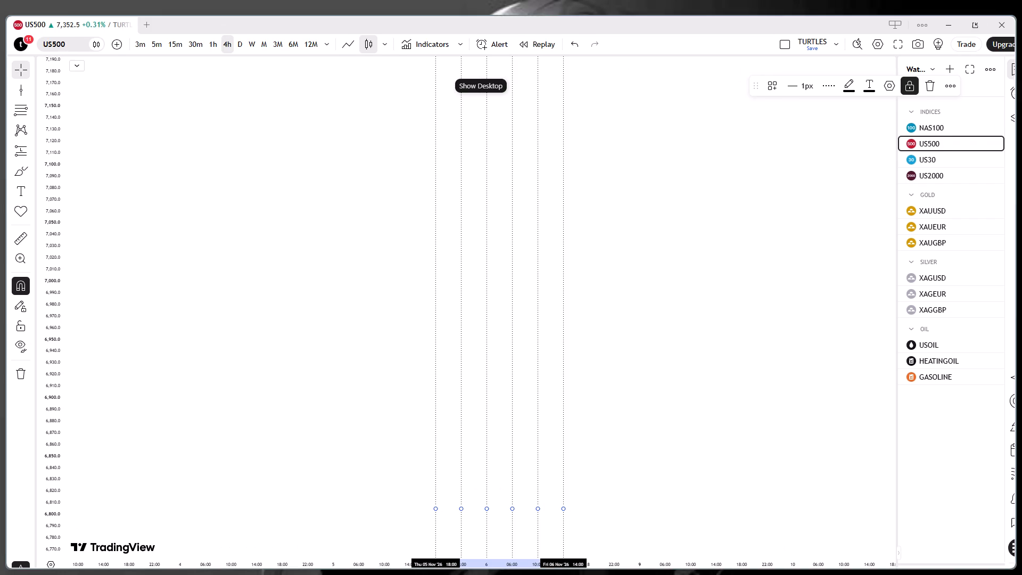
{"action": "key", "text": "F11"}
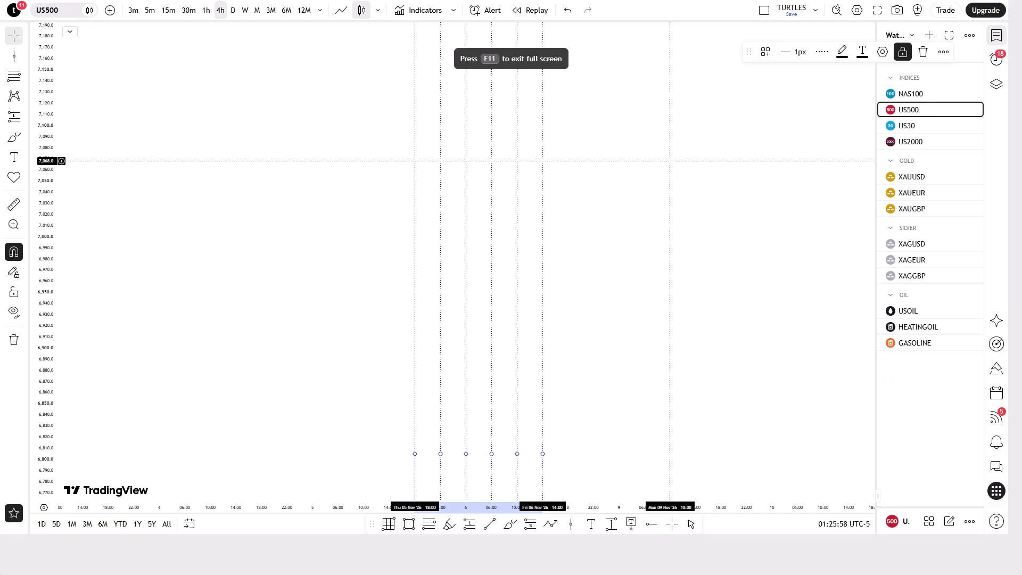
Examine the US500 4-hour price action around the vertical lines and back to early November.
{"action": "left_click", "coordinate": [723, 321]}
{"action": "left_click_drag", "start_coordinate": [734, 273], "coordinate": [652, 406]}
{"action": "left_click_drag", "start_coordinate": [662, 345], "coordinate": [670, 420]}
{"action": "left_click_drag", "start_coordinate": [675, 354], "coordinate": [683, 415]}
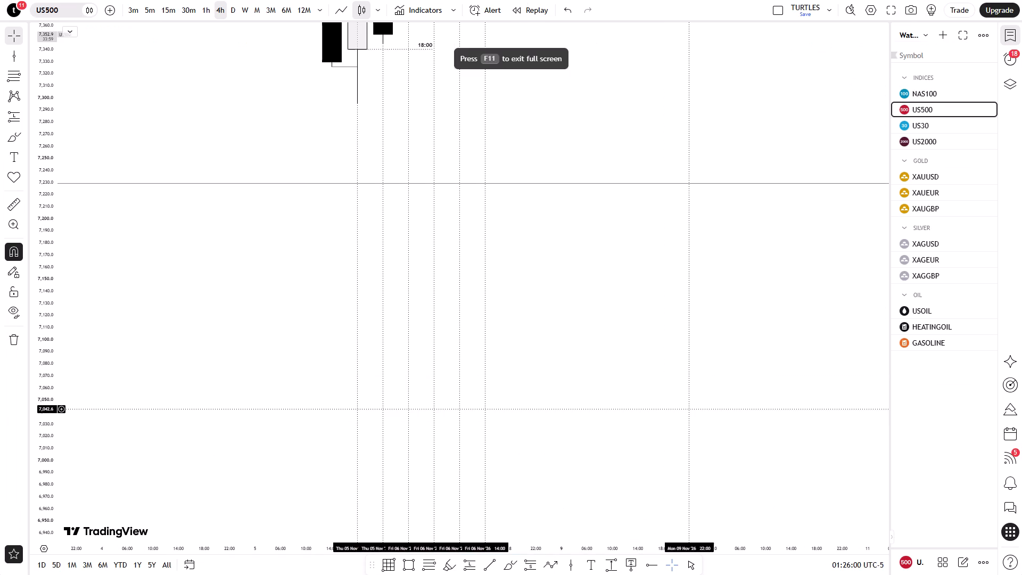
{"action": "left_click_drag", "start_coordinate": [664, 431], "coordinate": [739, 402]}
{"action": "left_click_drag", "start_coordinate": [50, 84], "coordinate": [68, 395]}
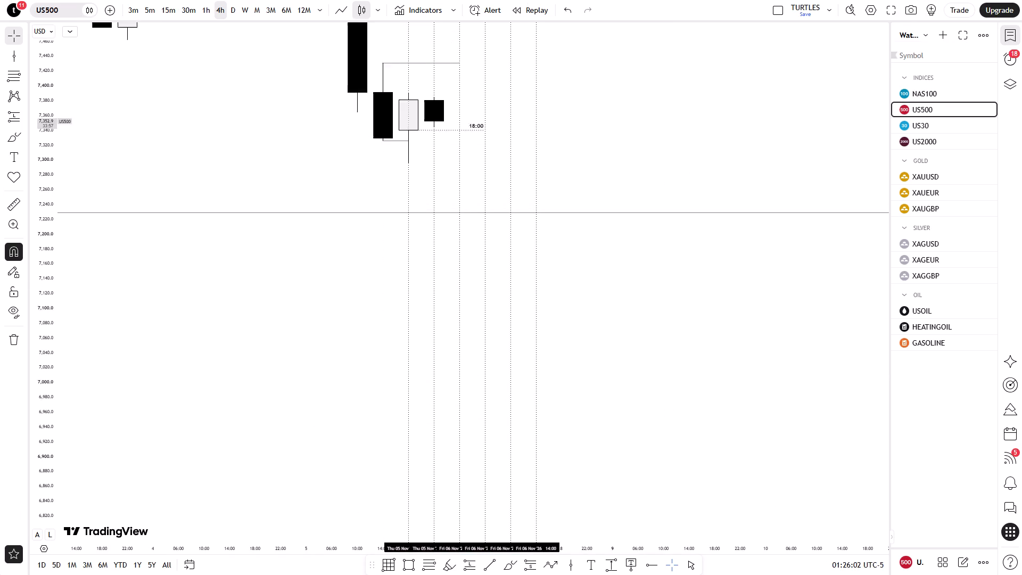
{"action": "left_click_drag", "start_coordinate": [68, 395], "coordinate": [98, 502]}
{"action": "scroll", "coordinate": [323, 317], "scroll_direction": "down", "scroll_amount": 5}
{"action": "left_click_drag", "start_coordinate": [400, 455], "coordinate": [327, 482]}
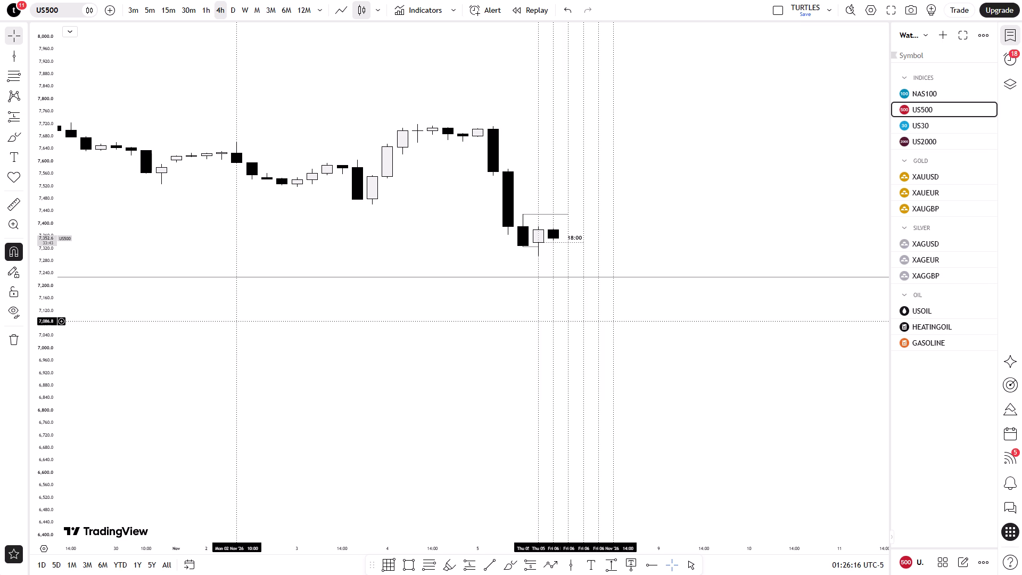
{"action": "left_click", "coordinate": [240, 321]}
{"action": "left_click_drag", "start_coordinate": [37, 452], "coordinate": [47, 264]}
{"action": "left_click_drag", "start_coordinate": [253, 496], "coordinate": [251, 360]}
{"action": "scroll", "coordinate": [242, 309], "scroll_direction": "up", "scroll_amount": 3}
{"action": "left_click_drag", "start_coordinate": [242, 303], "coordinate": [255, 528]}
Open the US30 chart and place vertical lines at 5 November 18:00, 22:00 and 6 November 02:00.
{"action": "left_click", "coordinate": [965, 127]}
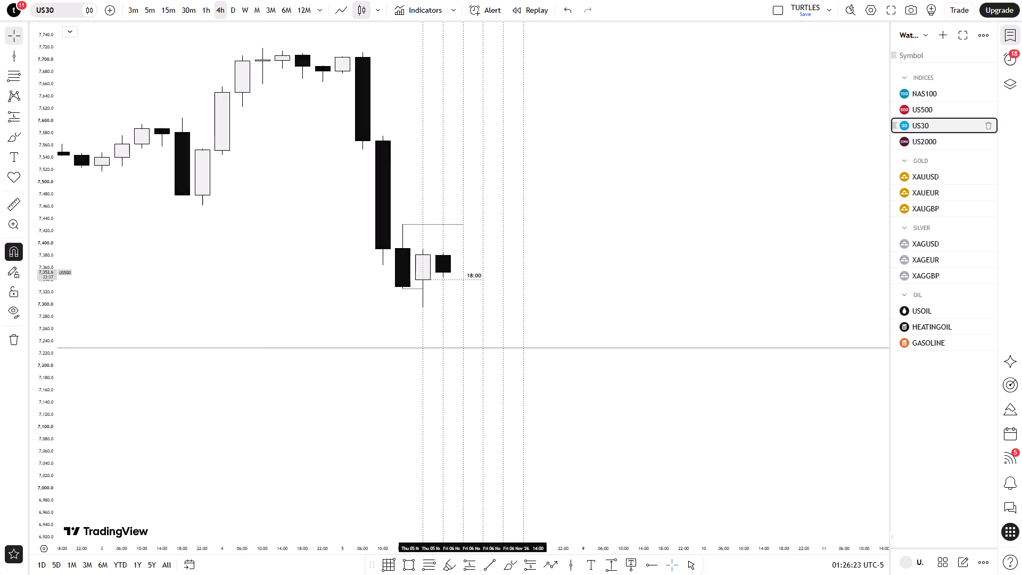
{"action": "left_click_drag", "start_coordinate": [735, 390], "coordinate": [726, 187]}
{"action": "left_click_drag", "start_coordinate": [716, 280], "coordinate": [722, 261]}
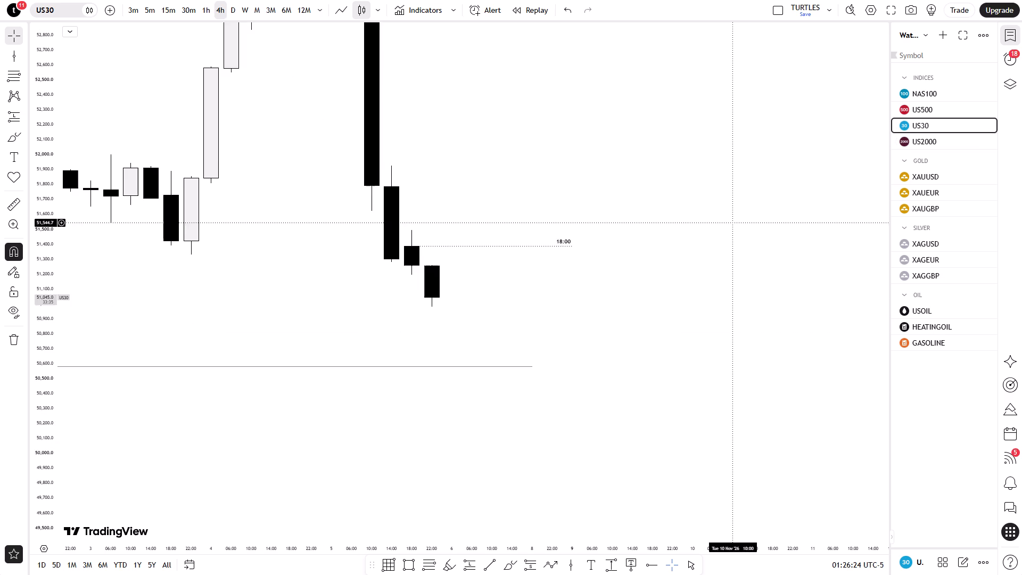
{"action": "left_click_drag", "start_coordinate": [694, 296], "coordinate": [693, 385]}
{"action": "left_click_drag", "start_coordinate": [661, 402], "coordinate": [662, 412]}
{"action": "left_click", "coordinate": [569, 568]}
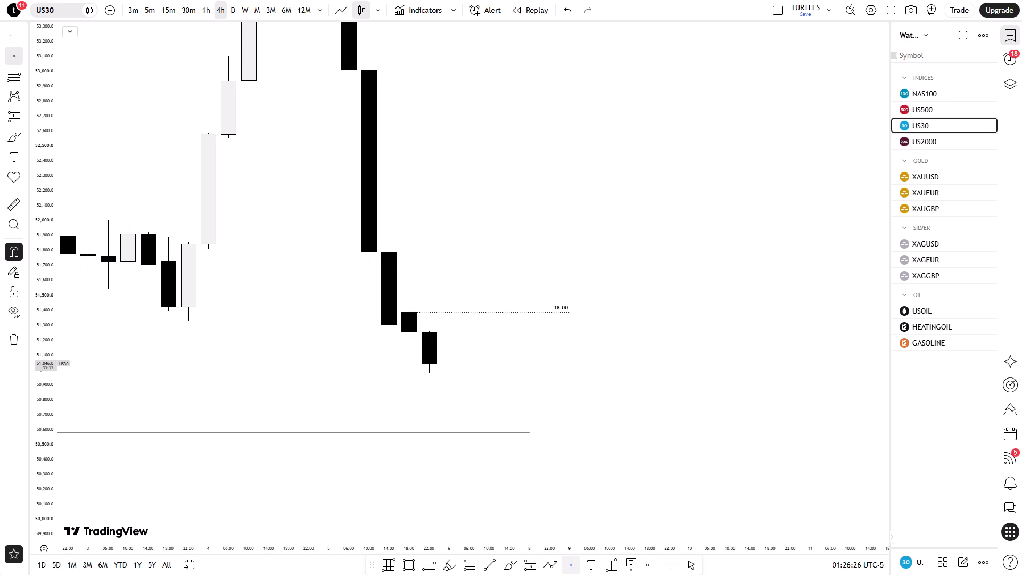
{"action": "left_click", "coordinate": [406, 397]}
{"action": "left_click", "coordinate": [575, 574]}
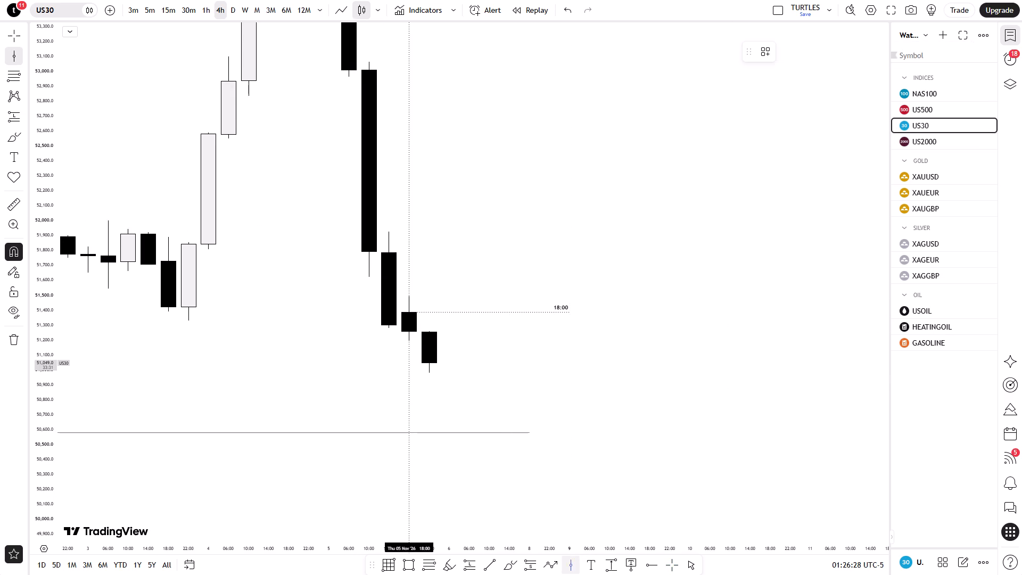
{"action": "left_click", "coordinate": [421, 379]}
{"action": "left_click", "coordinate": [565, 565]}
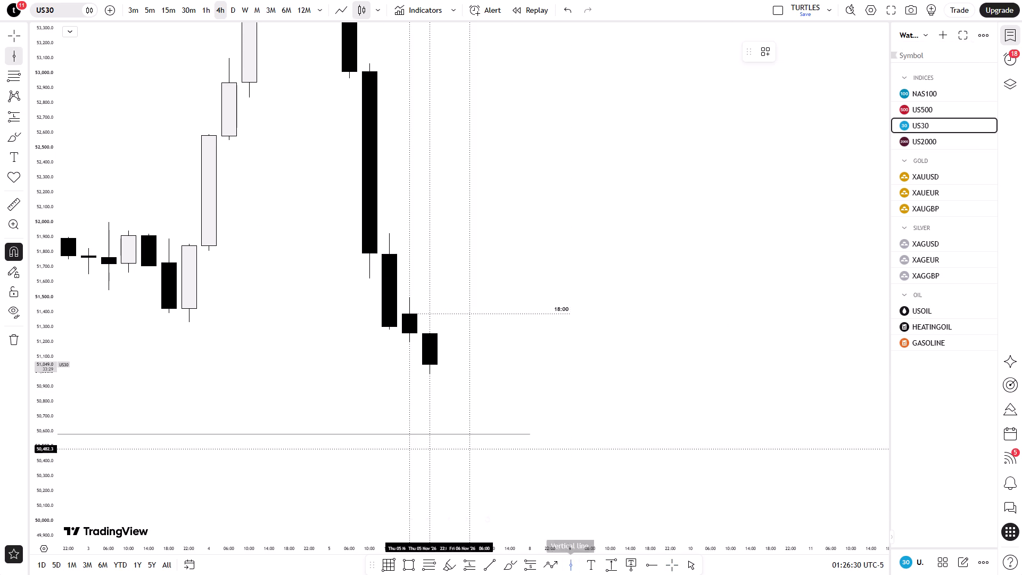
{"action": "left_click", "coordinate": [452, 436]}
Place three more vertical lines on US30 at 6 November 06:00, 10:00 and 14:00.
{"action": "left_click", "coordinate": [572, 563]}
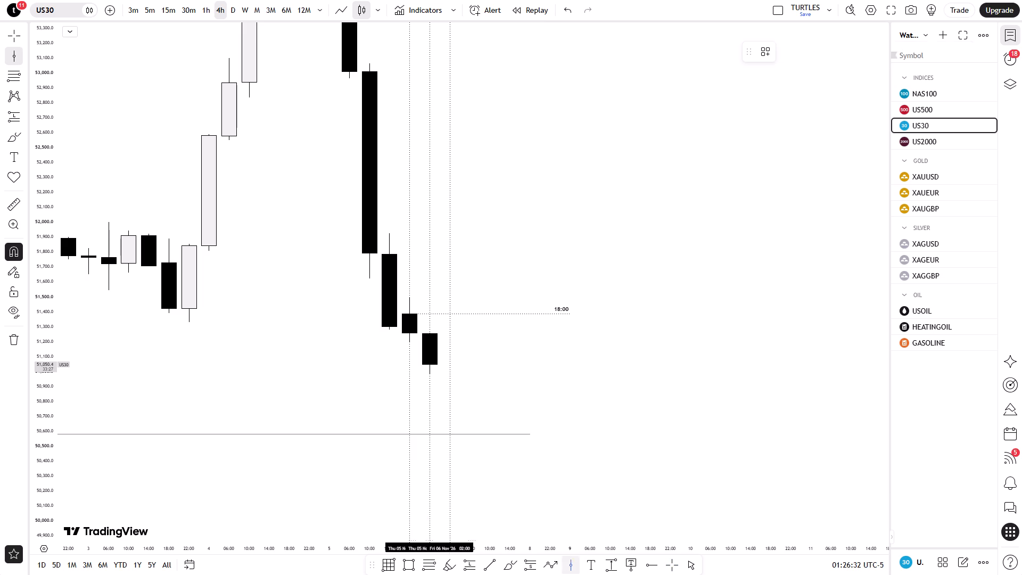
{"action": "left_click", "coordinate": [466, 443]}
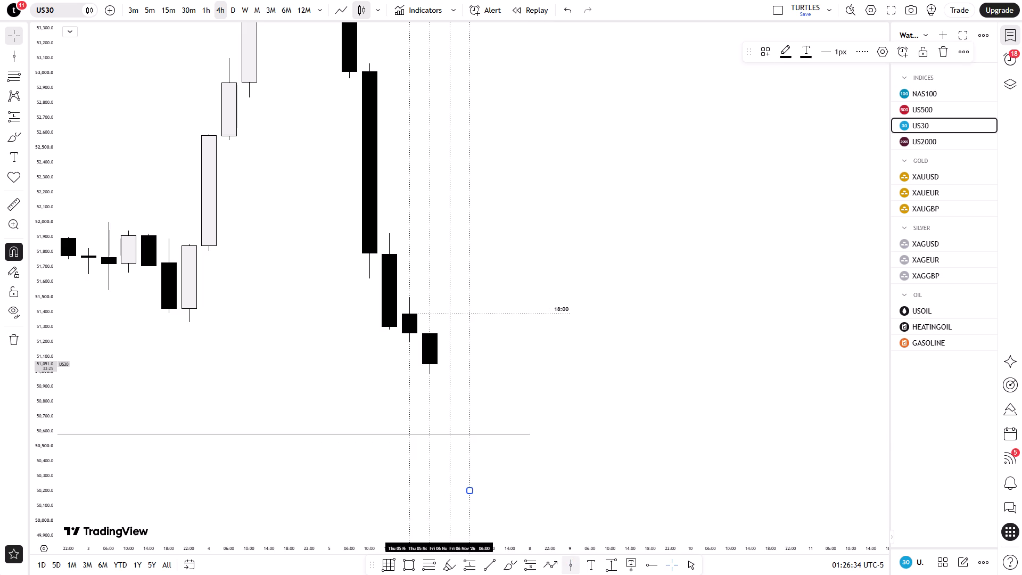
{"action": "left_click", "coordinate": [577, 567]}
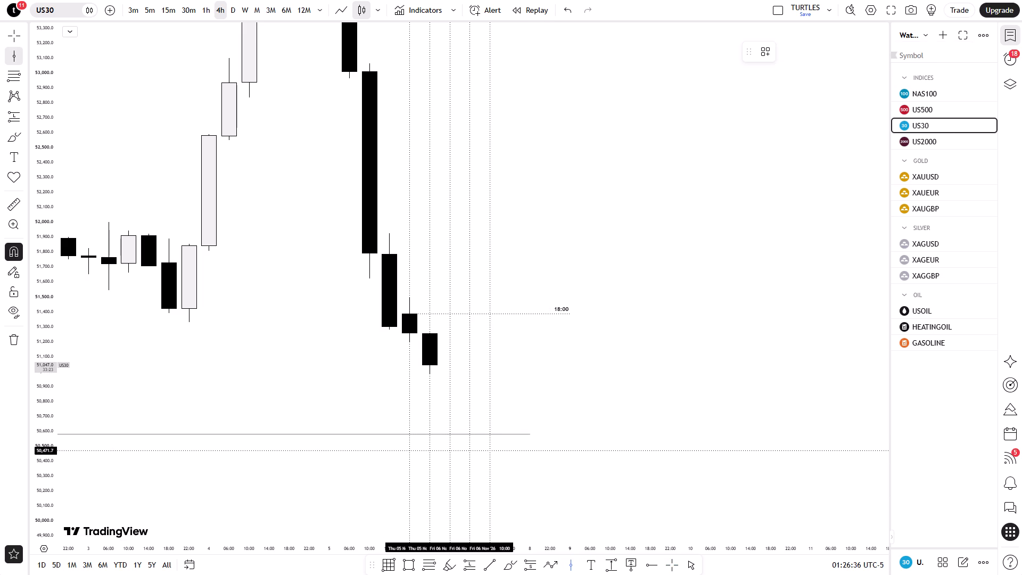
{"action": "left_click", "coordinate": [488, 450]}
{"action": "left_click", "coordinate": [575, 562]}
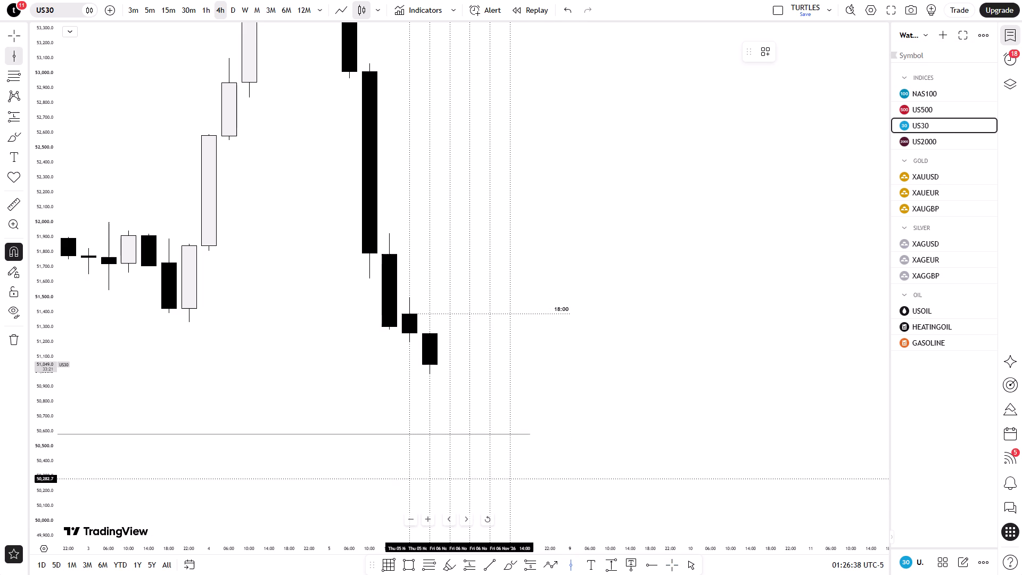
{"action": "left_click", "coordinate": [515, 477]}
Select all six US30 vertical lines from 5 November 18:00 to 6 November 14:00 together and lock them.
{"action": "left_click", "coordinate": [615, 448]}
{"action": "left_click_drag", "start_coordinate": [617, 456], "coordinate": [685, 1]}
{"action": "left_click_drag", "start_coordinate": [712, 300], "coordinate": [706, 277]}
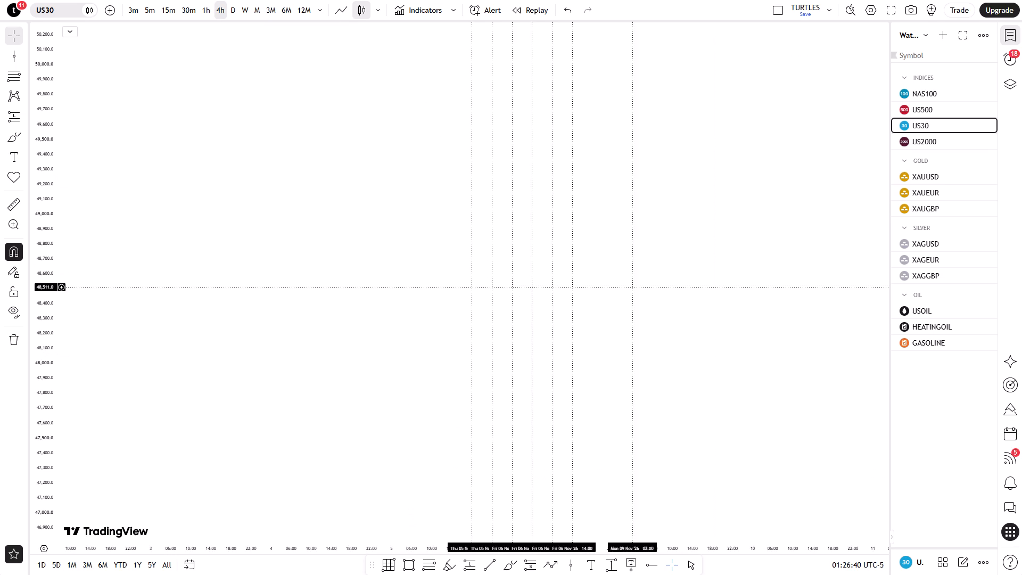
{"action": "left_click_drag", "start_coordinate": [394, 33], "coordinate": [841, 574], "text": "ctrl"}
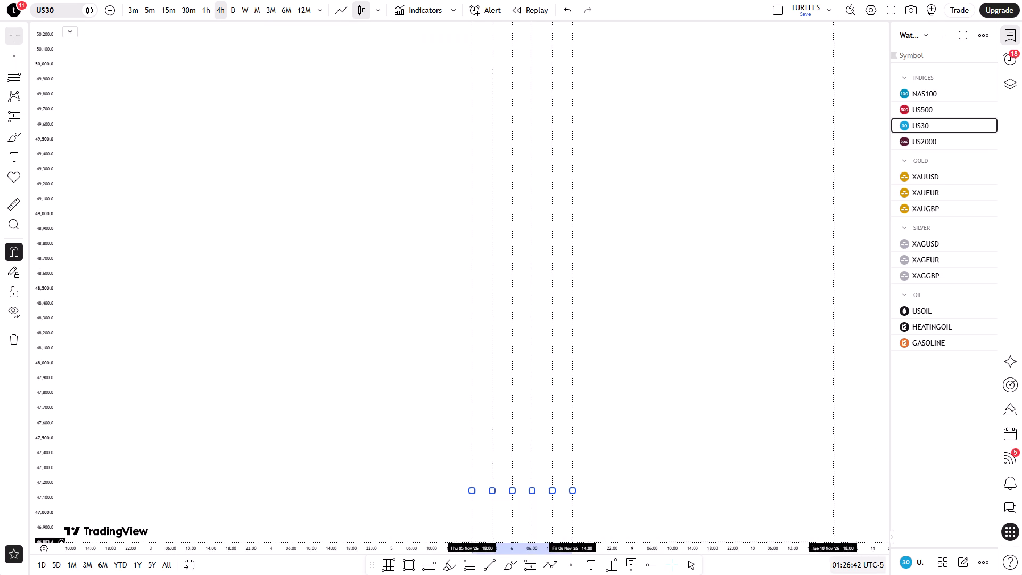
{"action": "left_click", "coordinate": [901, 61]}
{"action": "left_click", "coordinate": [767, 218]}
Examine the US30 4-hour candles around the vertical lines, the 18:00 level and the horizontal line near 50,600.
{"action": "left_click_drag", "start_coordinate": [611, 346], "coordinate": [548, 340]}
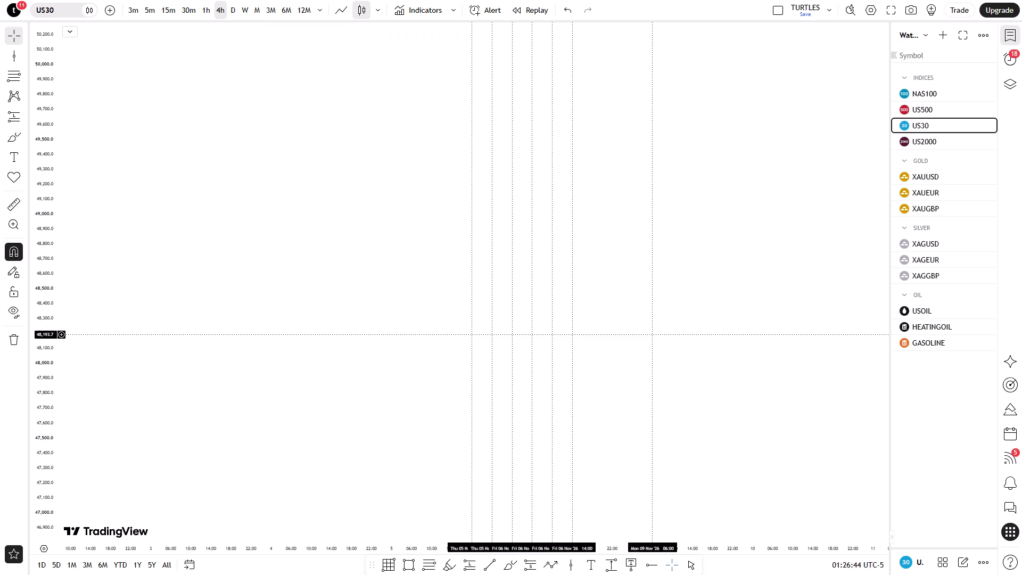
{"action": "left_click_drag", "start_coordinate": [614, 236], "coordinate": [601, 421]}
{"action": "left_click_drag", "start_coordinate": [663, 268], "coordinate": [669, 368]}
{"action": "left_click_drag", "start_coordinate": [63, 92], "coordinate": [58, 194]}
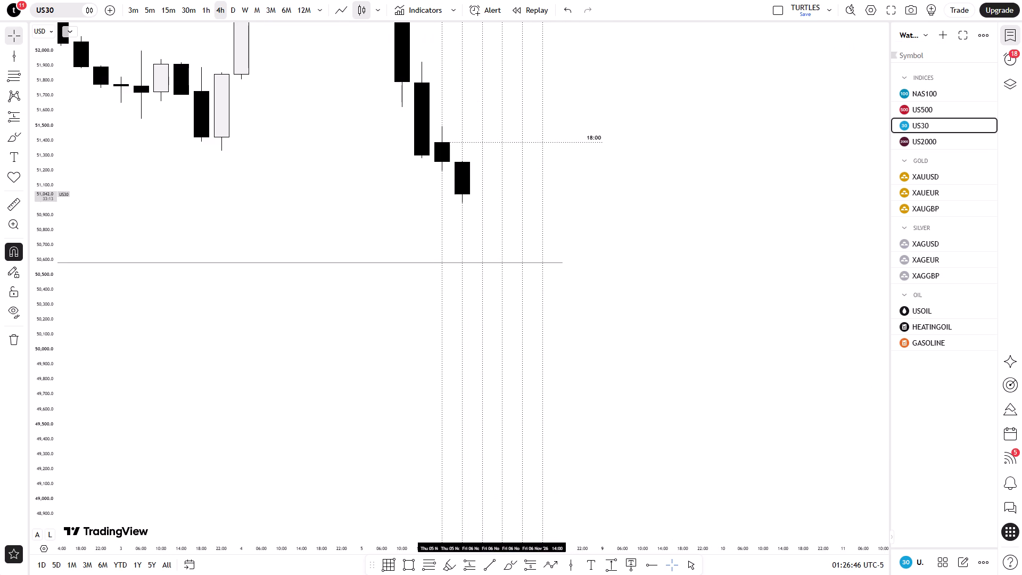
{"action": "left_click_drag", "start_coordinate": [50, 118], "coordinate": [68, 334]}
{"action": "scroll", "coordinate": [509, 268], "scroll_direction": "down", "scroll_amount": 3}
{"action": "left_click_drag", "start_coordinate": [443, 475], "coordinate": [319, 466]}
{"action": "left_click_drag", "start_coordinate": [372, 423], "coordinate": [329, 438]}
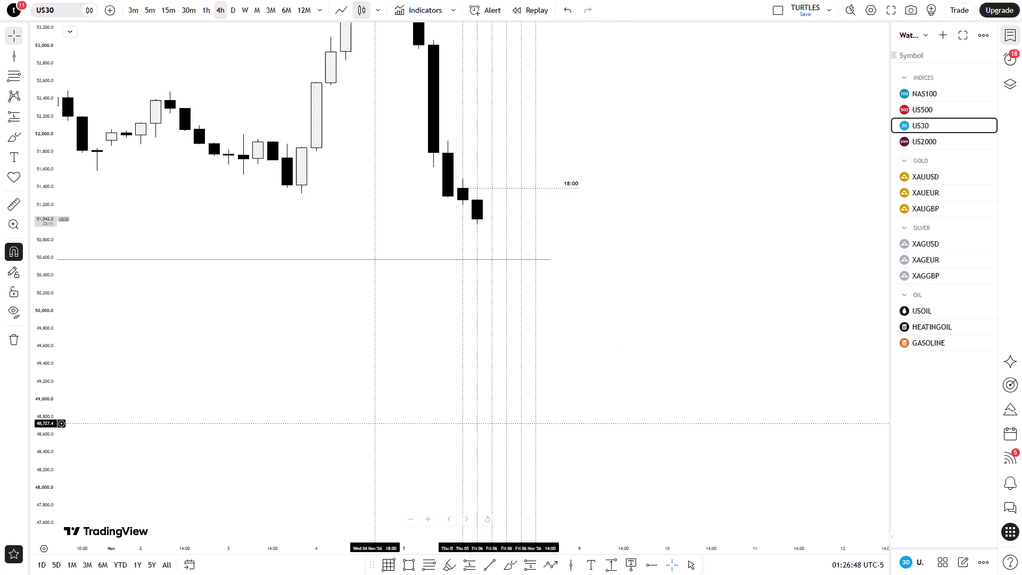
{"action": "left_click_drag", "start_coordinate": [644, 452], "coordinate": [650, 351]}
{"action": "left_click_drag", "start_coordinate": [641, 396], "coordinate": [639, 371]}
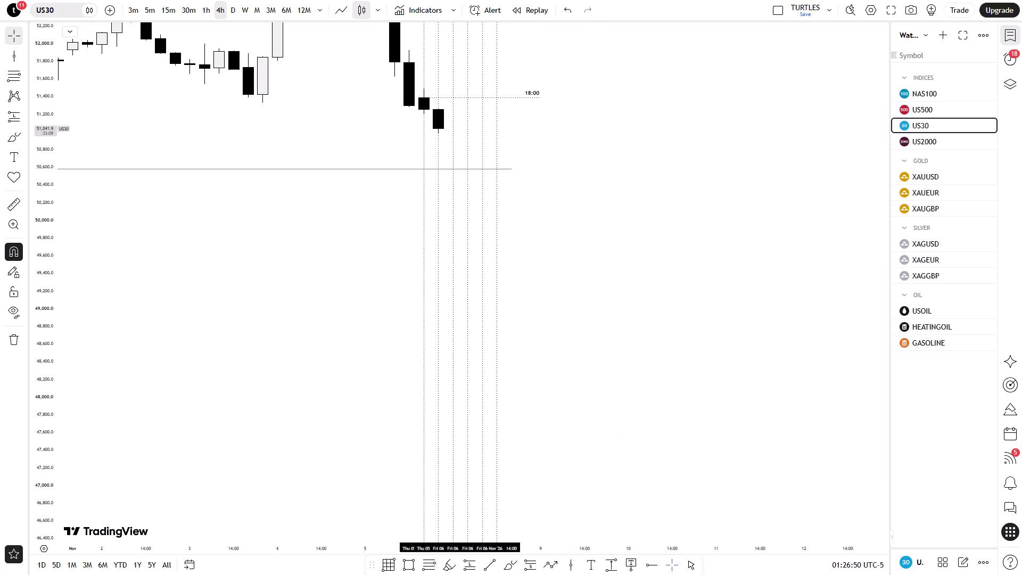
{"action": "left_click_drag", "start_coordinate": [661, 191], "coordinate": [663, 310]}
{"action": "left_click_drag", "start_coordinate": [657, 268], "coordinate": [657, 268]}
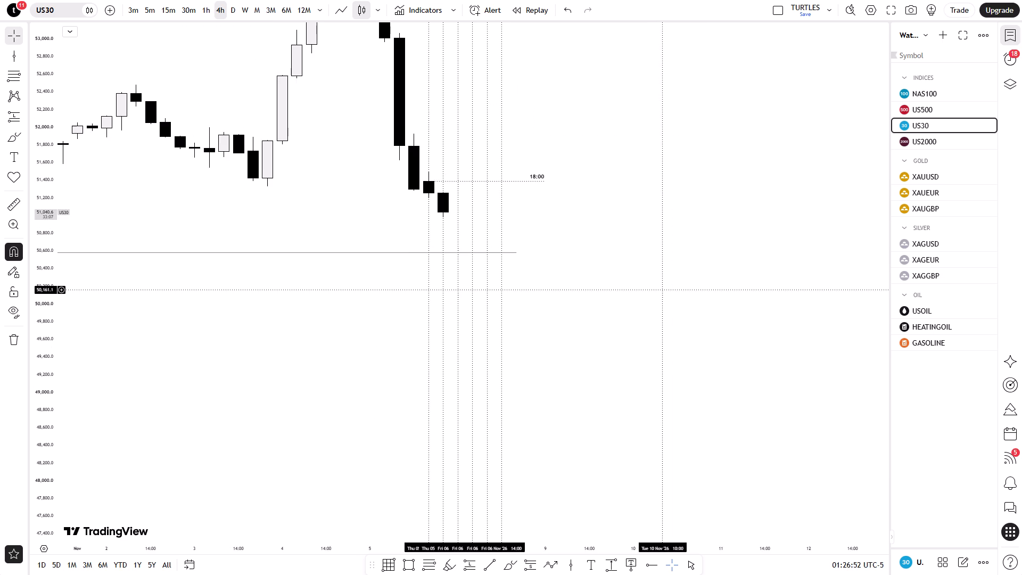
{"action": "left_click_drag", "start_coordinate": [657, 268], "coordinate": [657, 276]}
{"action": "left_click_drag", "start_coordinate": [594, 300], "coordinate": [659, 301]}
Return US30 to the 1-hour timeframe.
{"action": "left_click", "coordinate": [202, 16]}
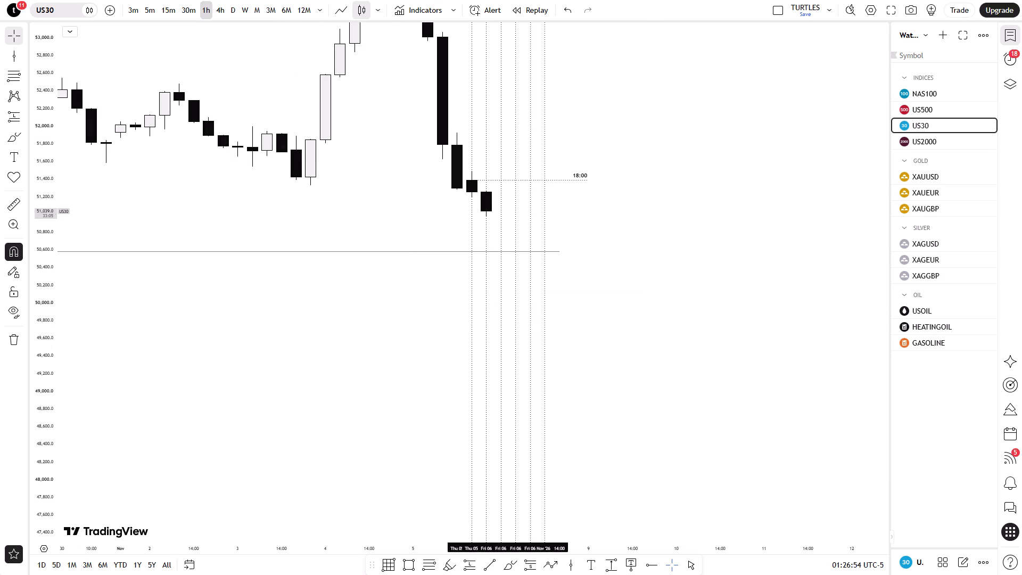
Examine the US30 1-hour candles around the vertical lines, the 18:00 level and the horizontal line near 50,600.
{"action": "scroll", "coordinate": [396, 346], "scroll_direction": "down", "scroll_amount": 3}
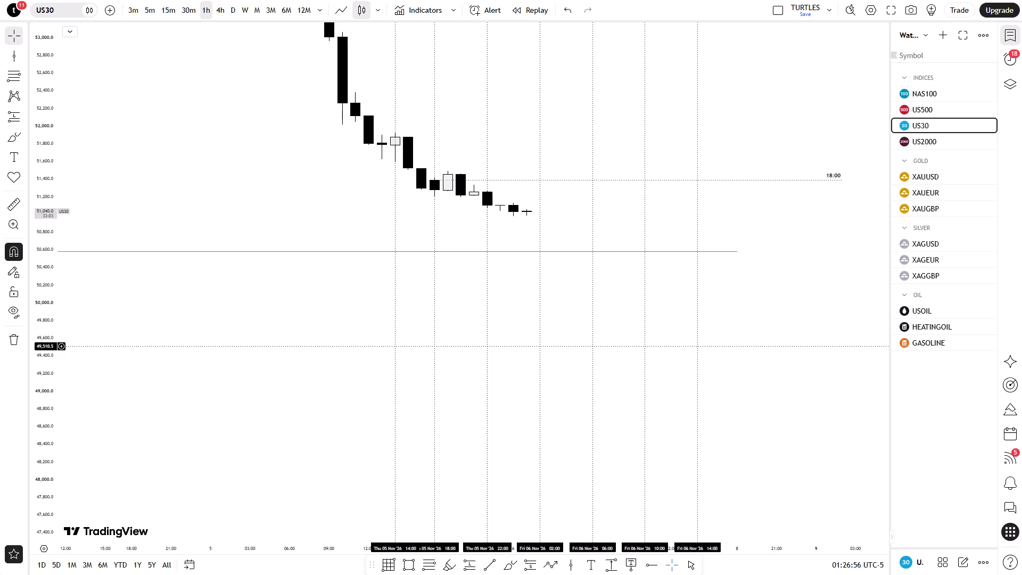
{"action": "left_click_drag", "start_coordinate": [44, 460], "coordinate": [44, 323]}
{"action": "left_click_drag", "start_coordinate": [219, 72], "coordinate": [207, 415]}
{"action": "scroll", "coordinate": [227, 392], "scroll_direction": "down", "scroll_amount": 2}
{"action": "left_click_drag", "start_coordinate": [371, 452], "coordinate": [192, 143]}
{"action": "left_click_drag", "start_coordinate": [303, 186], "coordinate": [203, 189]}
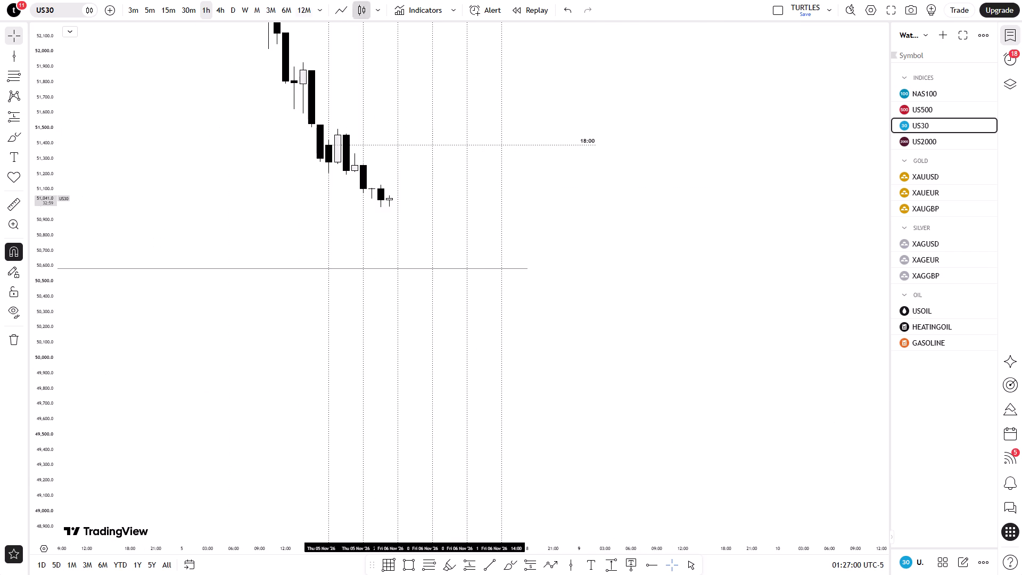
{"action": "left_click_drag", "start_coordinate": [632, 305], "coordinate": [644, 387]}
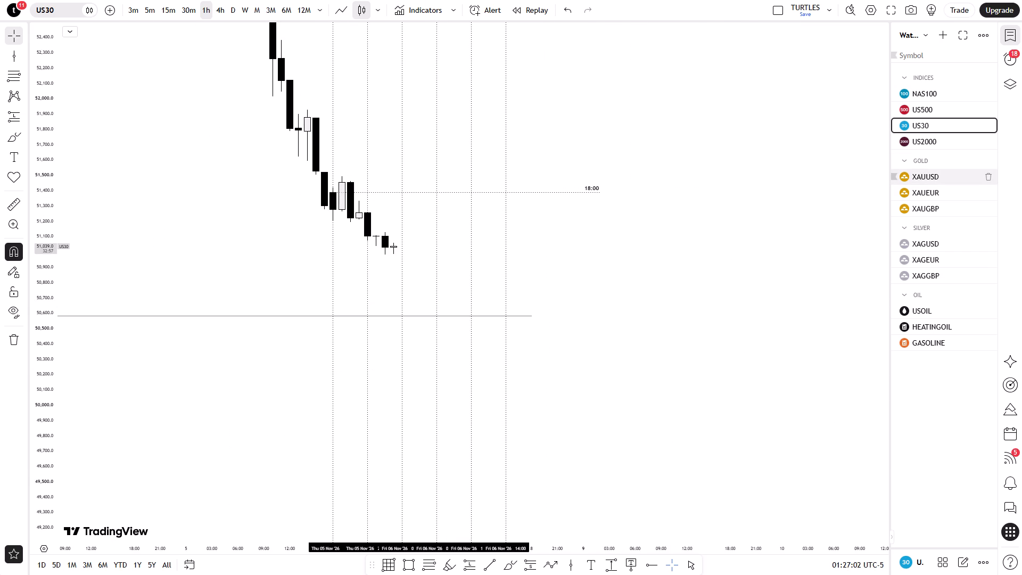
Switch the chart to XAUUSD on the 1-hour timeframe and bring the latest candles into view.
{"action": "left_click", "coordinate": [941, 170]}
{"action": "left_click_drag", "start_coordinate": [584, 393], "coordinate": [705, 266]}
{"action": "scroll", "coordinate": [701, 262], "scroll_direction": "down", "scroll_amount": 5}
{"action": "scroll", "coordinate": [700, 262], "scroll_direction": "up", "scroll_amount": 5}
{"action": "left_click_drag", "start_coordinate": [662, 272], "coordinate": [669, 270]}
{"action": "scroll", "coordinate": [610, 299], "scroll_direction": "up", "scroll_amount": 1}
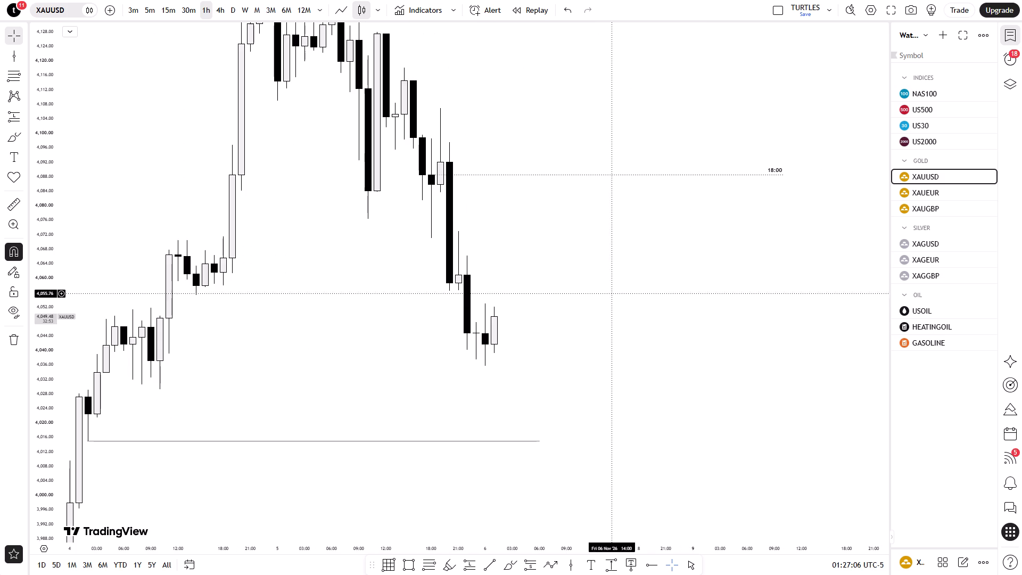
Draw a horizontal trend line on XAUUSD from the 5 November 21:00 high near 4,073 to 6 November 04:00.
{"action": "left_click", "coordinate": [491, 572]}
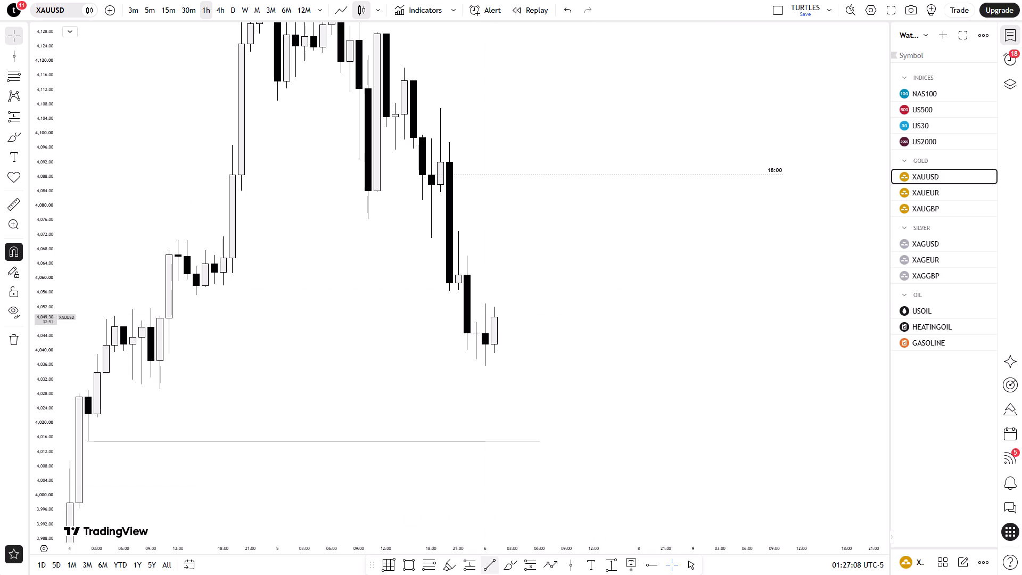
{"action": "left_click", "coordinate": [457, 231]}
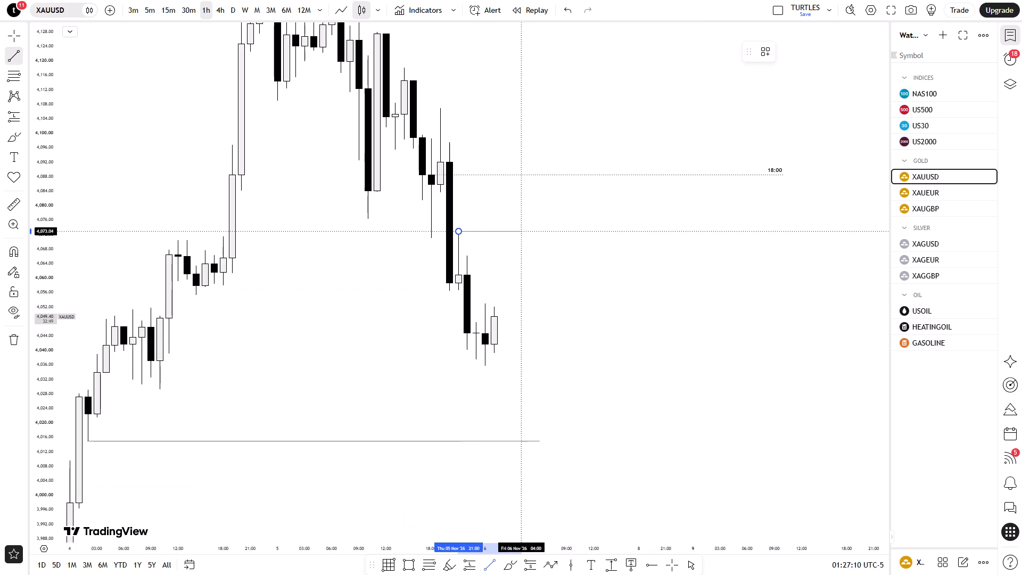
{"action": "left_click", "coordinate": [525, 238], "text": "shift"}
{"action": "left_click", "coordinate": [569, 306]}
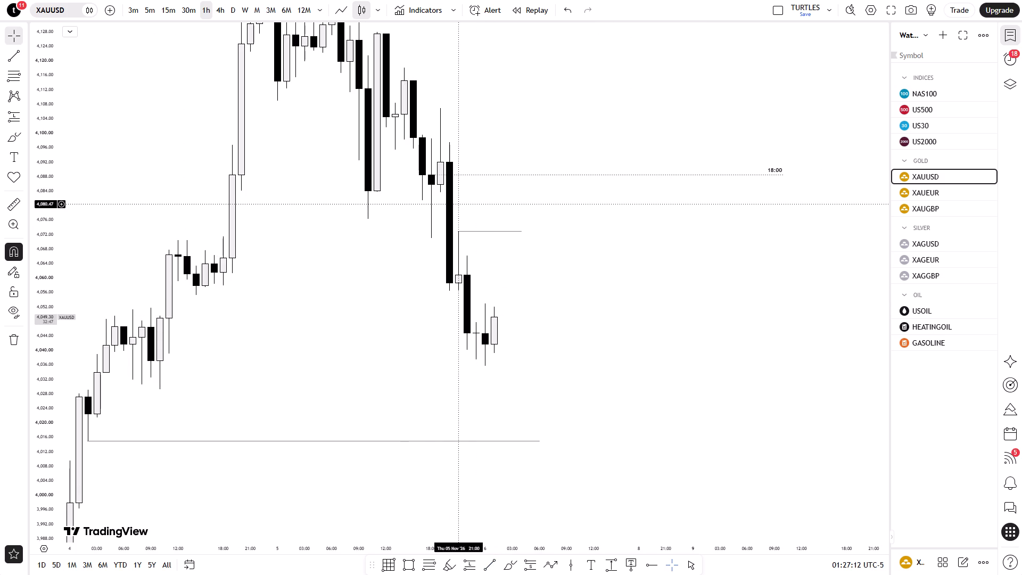
Switch XAUUSD to the 4-hour timeframe and bring the latest candles into view.
{"action": "left_click", "coordinate": [223, 4]}
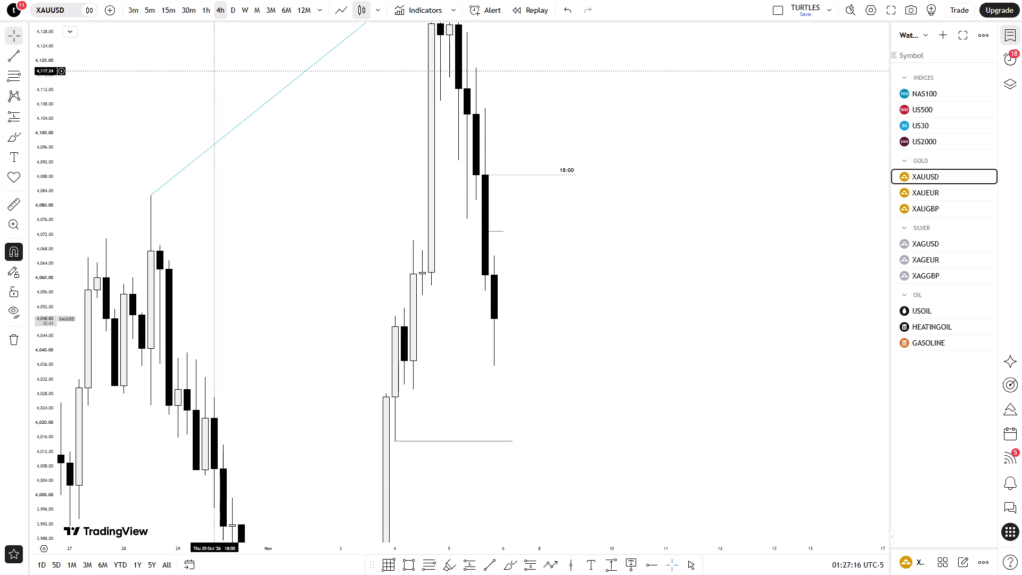
{"action": "left_click_drag", "start_coordinate": [32, 135], "coordinate": [70, 396]}
{"action": "scroll", "coordinate": [309, 401], "scroll_direction": "up", "scroll_amount": 2}
{"action": "left_click_drag", "start_coordinate": [497, 392], "coordinate": [516, 389]}
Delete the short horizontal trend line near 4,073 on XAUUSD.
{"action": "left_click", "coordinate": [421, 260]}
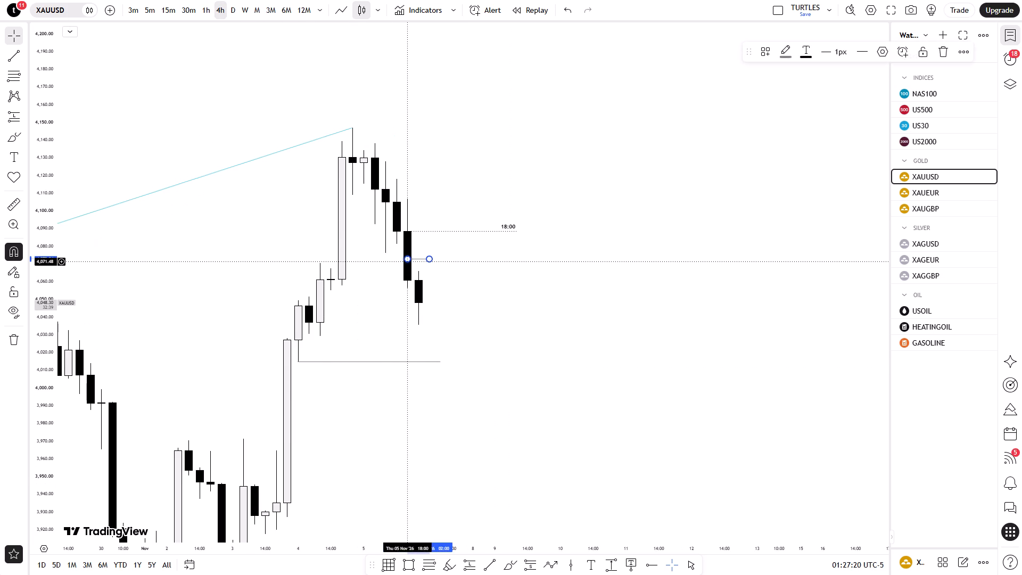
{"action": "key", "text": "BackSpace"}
Place vertical lines on XAUUSD at 5 November 18:00 and 22:00 and at 6 November 02:00.
{"action": "left_click", "coordinate": [490, 569]}
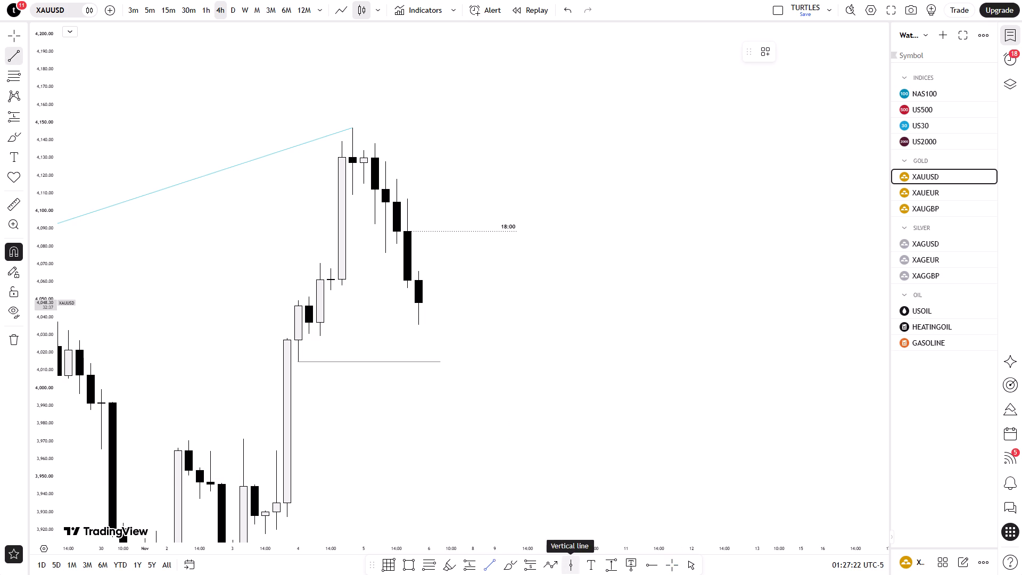
{"action": "left_click", "coordinate": [571, 566]}
{"action": "left_click", "coordinate": [406, 325]}
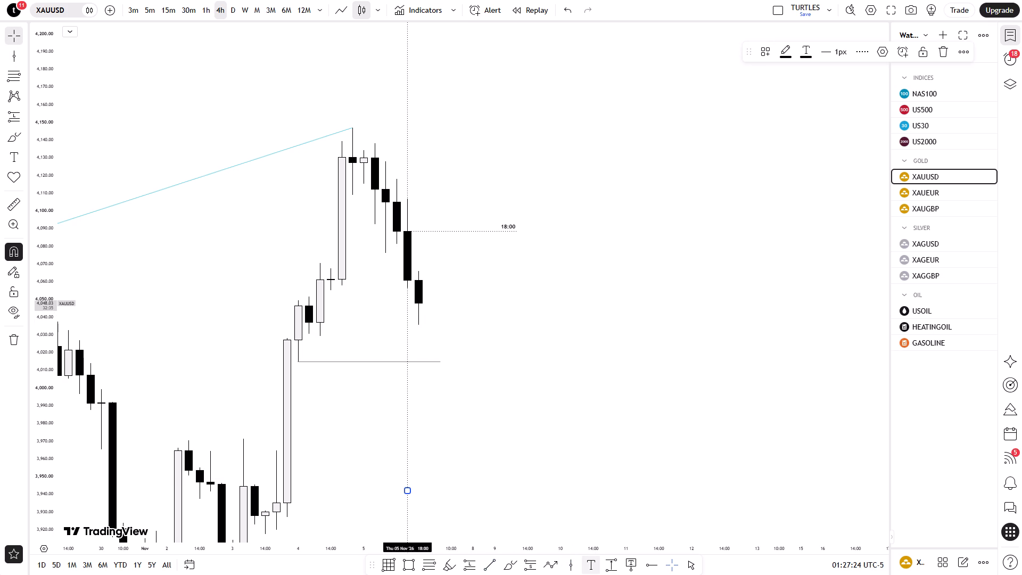
{"action": "left_click", "coordinate": [564, 563]}
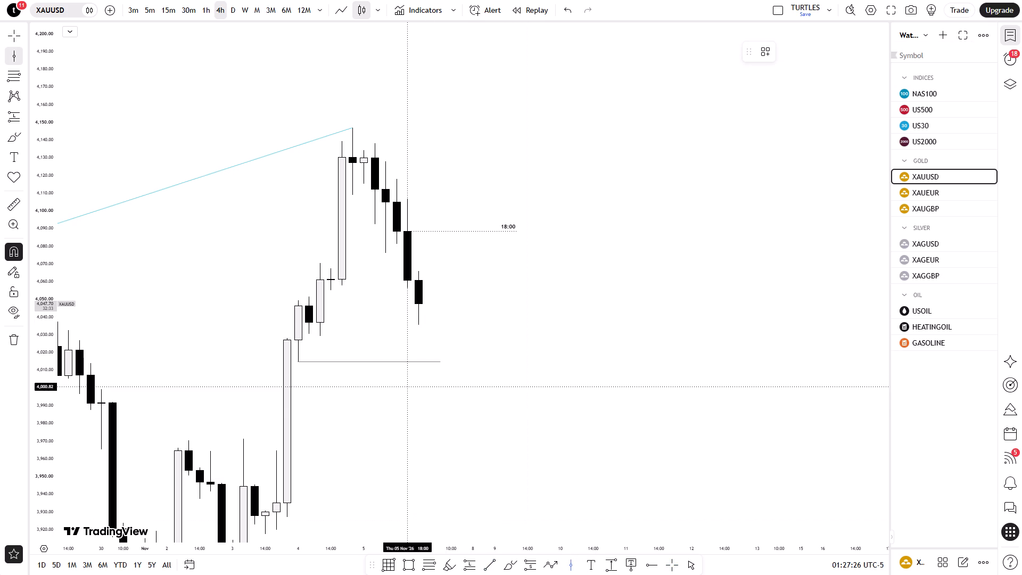
{"action": "left_click", "coordinate": [419, 391]}
{"action": "left_click", "coordinate": [572, 571]}
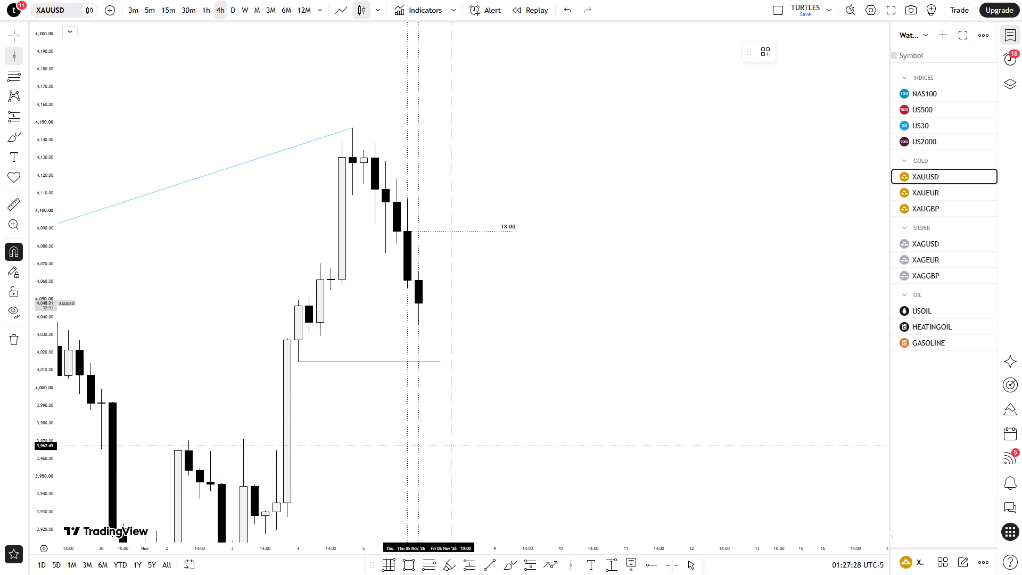
{"action": "left_click", "coordinate": [431, 431]}
Place three more vertical lines on XAUUSD at 6 November 06:00, 10:00 and 14:00.
{"action": "left_click", "coordinate": [564, 570]}
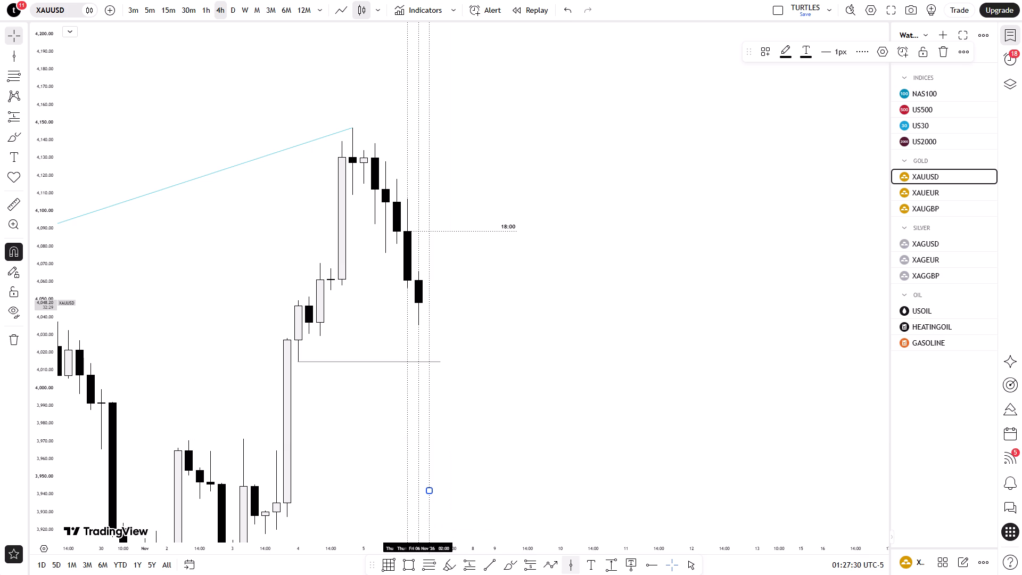
{"action": "left_click", "coordinate": [435, 413]}
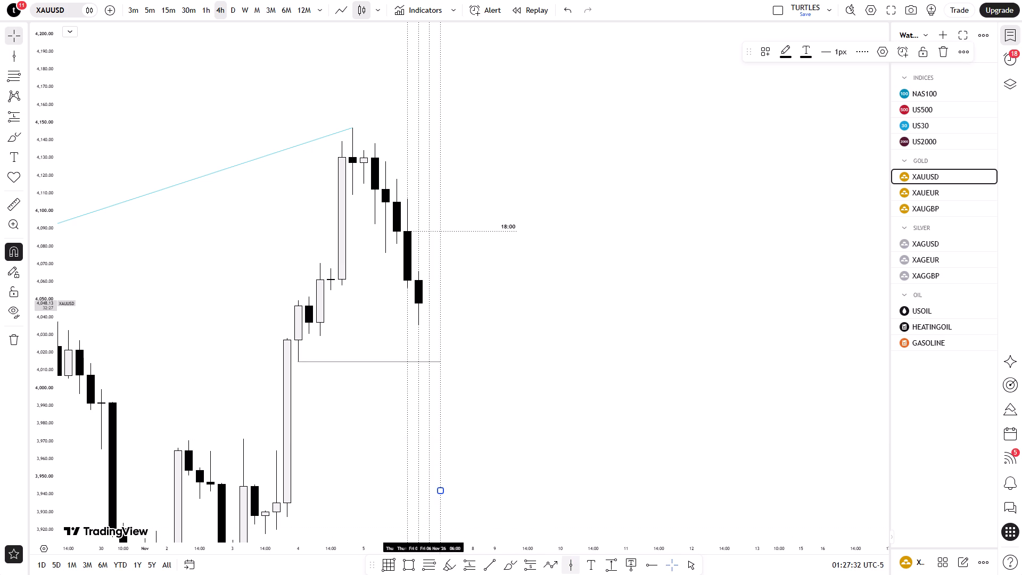
{"action": "left_click", "coordinate": [565, 565]}
{"action": "left_click", "coordinate": [455, 425]}
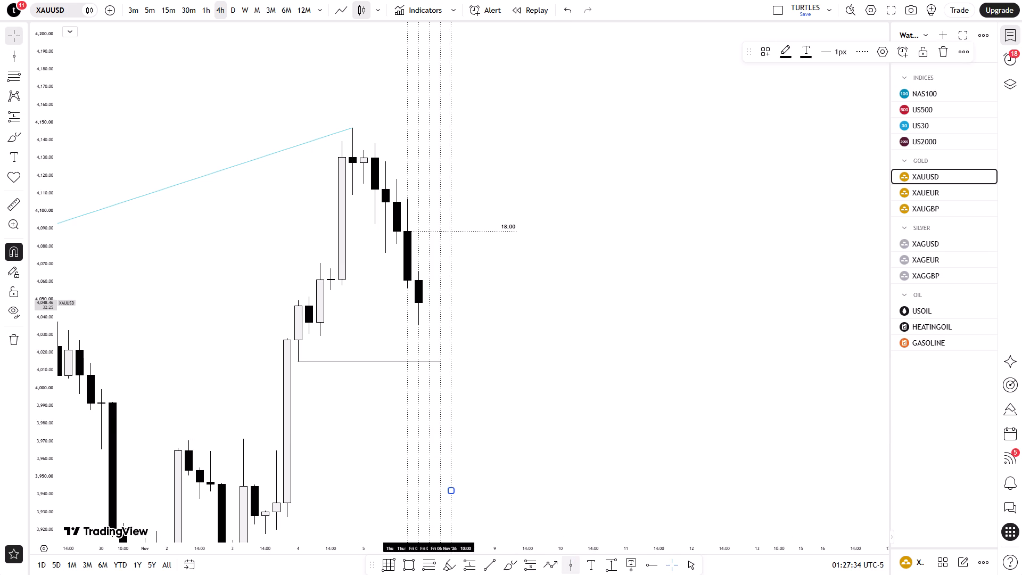
{"action": "left_click", "coordinate": [572, 569]}
{"action": "left_click", "coordinate": [465, 431]}
{"action": "left_click", "coordinate": [518, 431]}
Select all six XAUUSD vertical lines from 5 November 18:00 to 6 November 14:00 together and lock them.
{"action": "left_click_drag", "start_coordinate": [541, 461], "coordinate": [521, 439]}
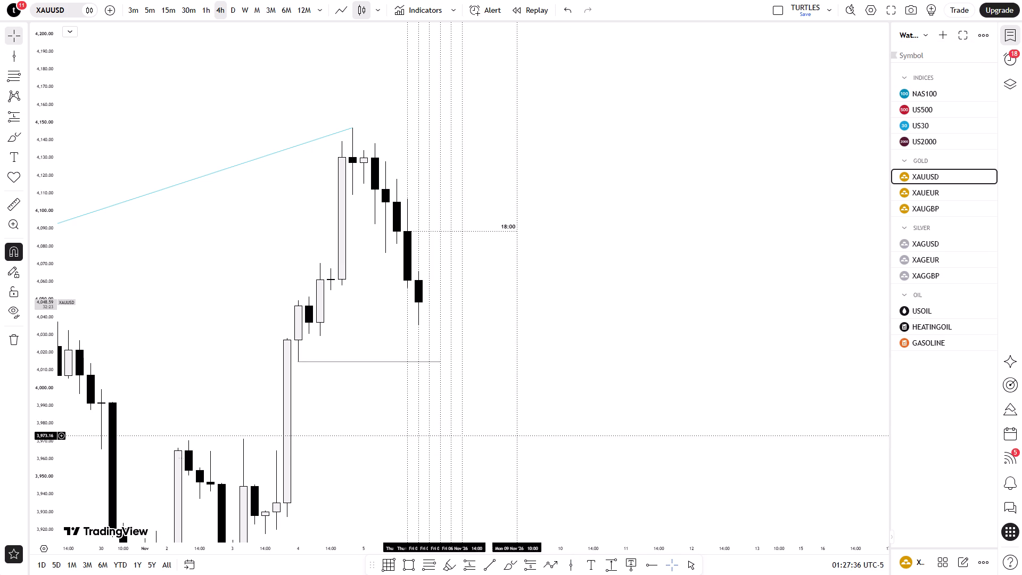
{"action": "left_click_drag", "start_coordinate": [521, 439], "coordinate": [596, 242]}
{"action": "left_click_drag", "start_coordinate": [596, 327], "coordinate": [589, 216]}
{"action": "left_click_drag", "start_coordinate": [683, 491], "coordinate": [703, 341]}
{"action": "left_click_drag", "start_coordinate": [711, 438], "coordinate": [688, 364]}
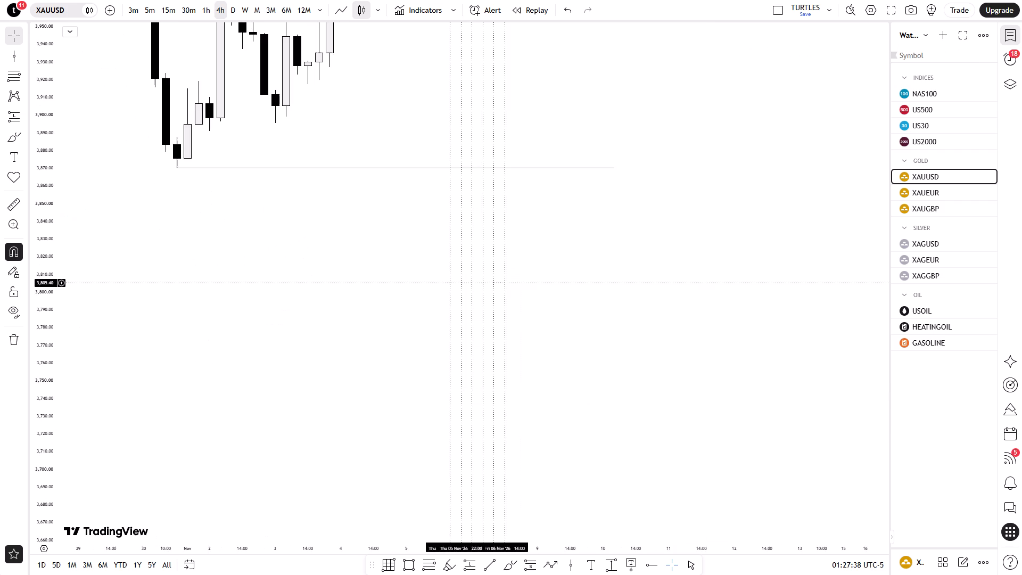
{"action": "left_click_drag", "start_coordinate": [415, 200], "coordinate": [574, 574], "text": "ctrl"}
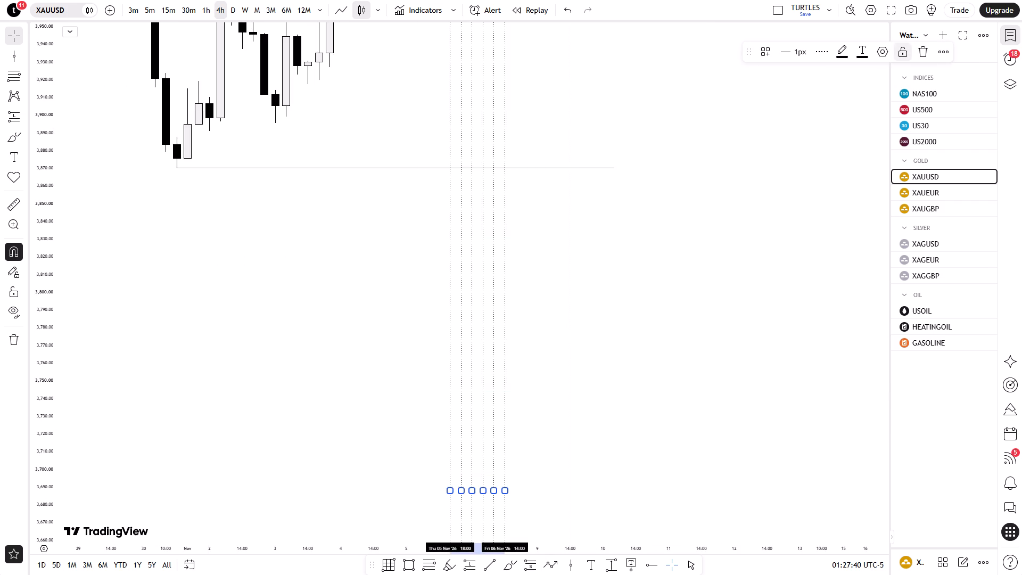
{"action": "left_click", "coordinate": [904, 57]}
{"action": "left_click", "coordinate": [776, 142]}
Examine the XAUUSD 4-hour candles around the vertical lines, the 18:00 level and the horizontal line near 4,015.
{"action": "left_click_drag", "start_coordinate": [696, 95], "coordinate": [667, 410]}
{"action": "scroll", "coordinate": [673, 373], "scroll_direction": "up", "scroll_amount": 3}
{"action": "left_click_drag", "start_coordinate": [524, 184], "coordinate": [563, 242]}
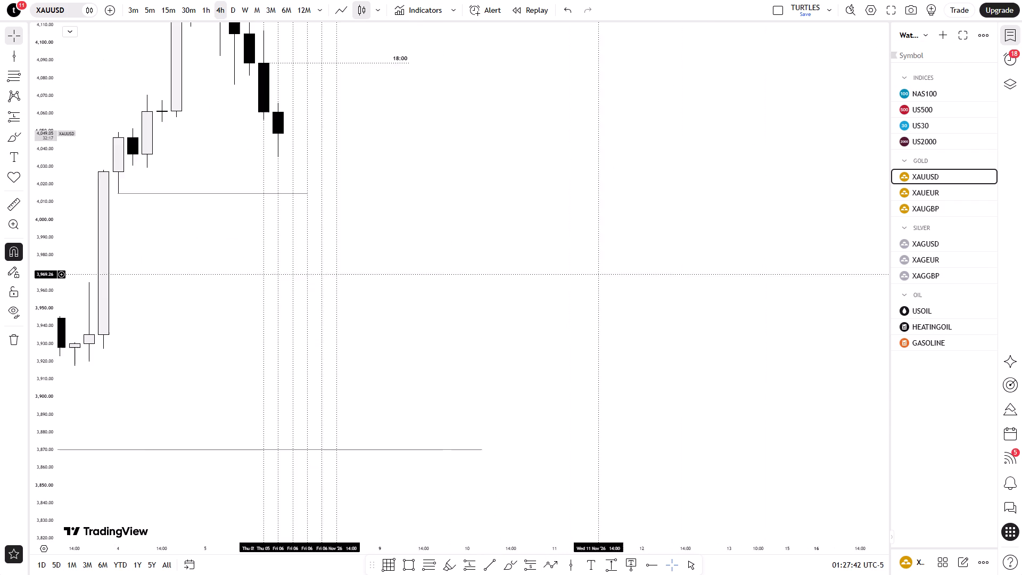
{"action": "left_click_drag", "start_coordinate": [563, 242], "coordinate": [687, 325]}
{"action": "left_click_drag", "start_coordinate": [603, 331], "coordinate": [640, 342]}
{"action": "left_click_drag", "start_coordinate": [634, 340], "coordinate": [648, 339]}
{"action": "scroll", "coordinate": [674, 277], "scroll_direction": "up", "scroll_amount": 2}
{"action": "left_click_drag", "start_coordinate": [637, 332], "coordinate": [638, 332]}
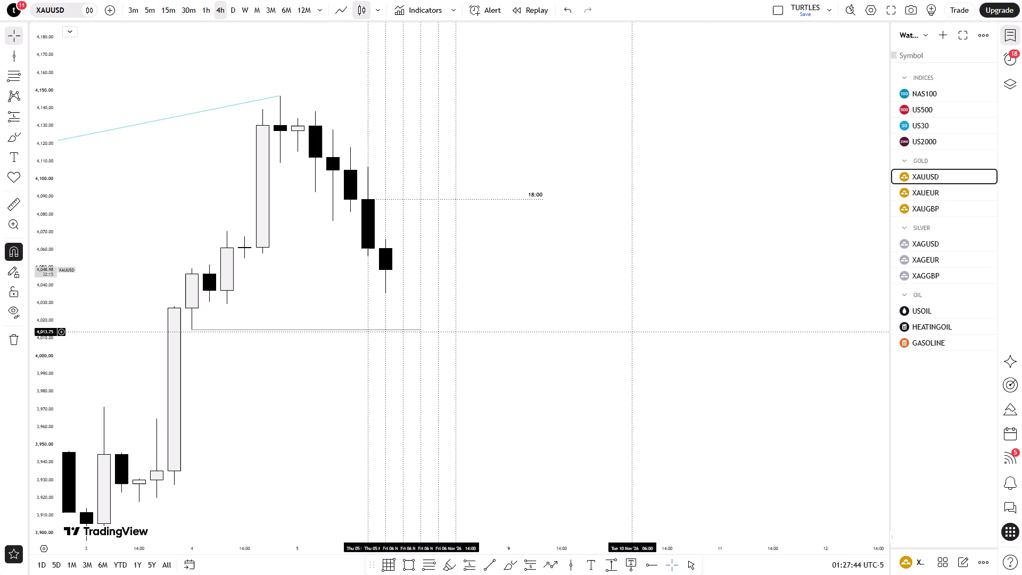
{"action": "left_click_drag", "start_coordinate": [638, 332], "coordinate": [733, 337]}
{"action": "left_click_drag", "start_coordinate": [707, 356], "coordinate": [706, 351]}
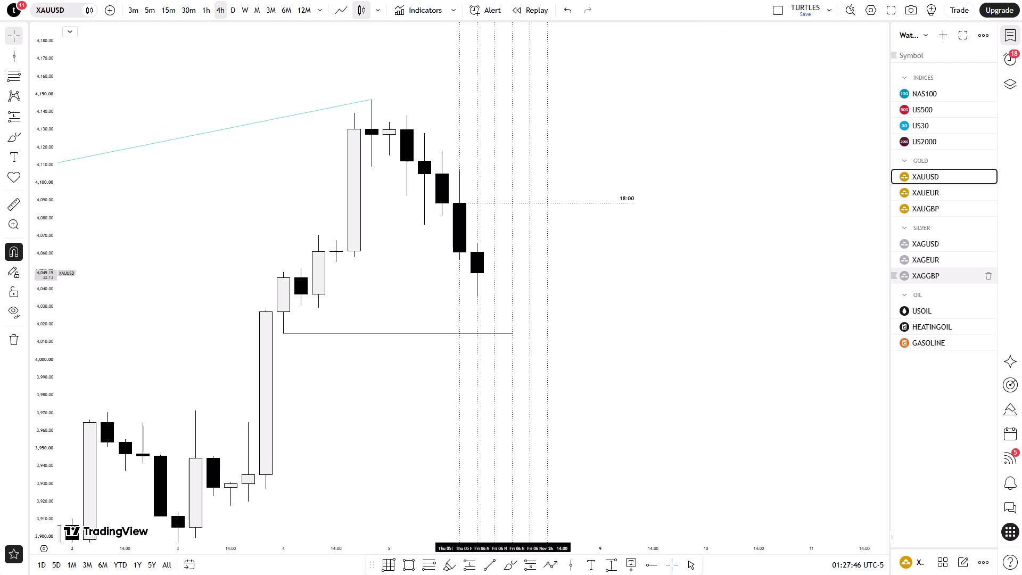
Switch to XAGUSD and place vertical lines at 5 November 18:00 and 22:00 and at 6 November 02:00.
{"action": "left_click", "coordinate": [953, 244]}
{"action": "left_click_drag", "start_coordinate": [566, 313], "coordinate": [632, 388]}
{"action": "left_click_drag", "start_coordinate": [563, 402], "coordinate": [570, 392]}
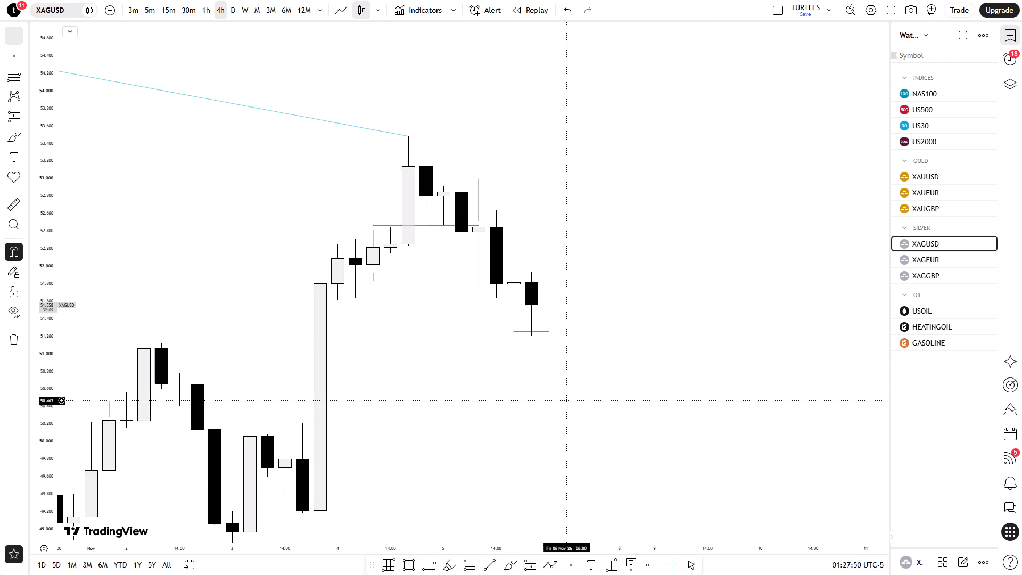
{"action": "left_click_drag", "start_coordinate": [570, 392], "coordinate": [576, 362]}
{"action": "left_click", "coordinate": [576, 572]}
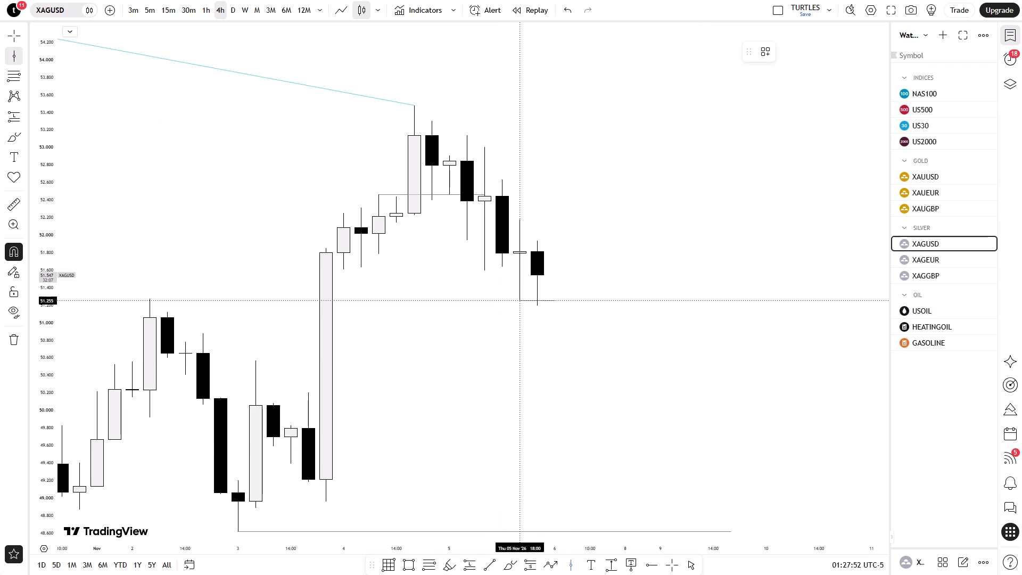
{"action": "left_click", "coordinate": [515, 298]}
{"action": "left_click", "coordinate": [573, 573]}
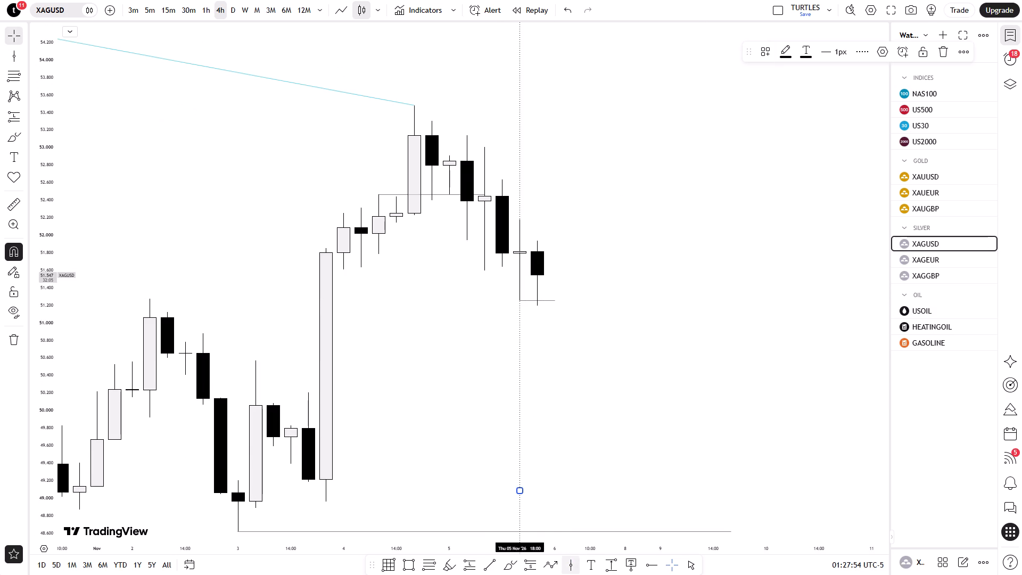
{"action": "left_click_drag", "start_coordinate": [536, 337], "coordinate": [535, 345]}
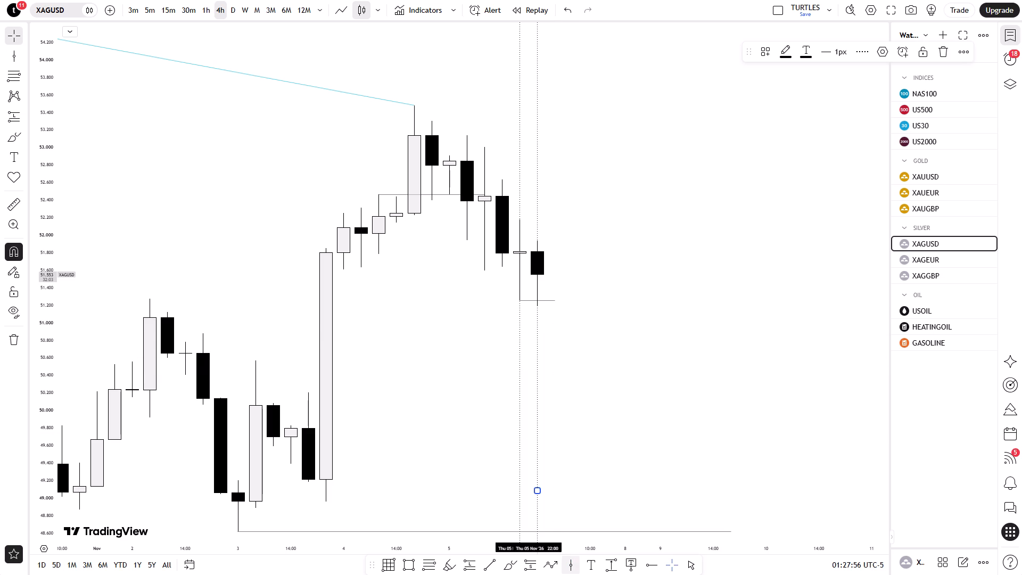
{"action": "left_click", "coordinate": [570, 562]}
{"action": "left_click", "coordinate": [559, 357]}
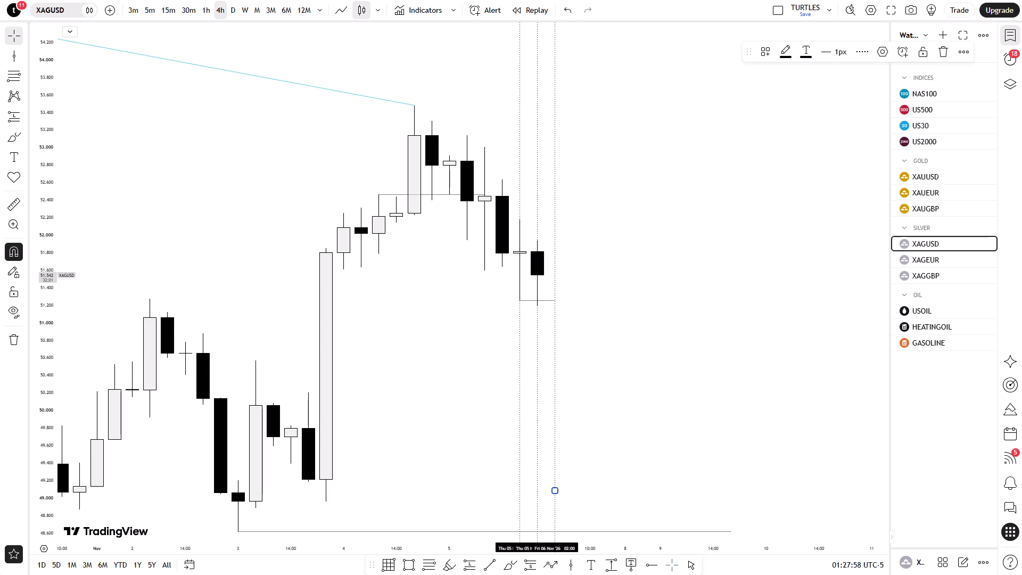
Place three more vertical lines on XAGUSD at 6 November 06:00, 10:00 and 14:00.
{"action": "left_click", "coordinate": [571, 564]}
{"action": "left_click", "coordinate": [568, 399]}
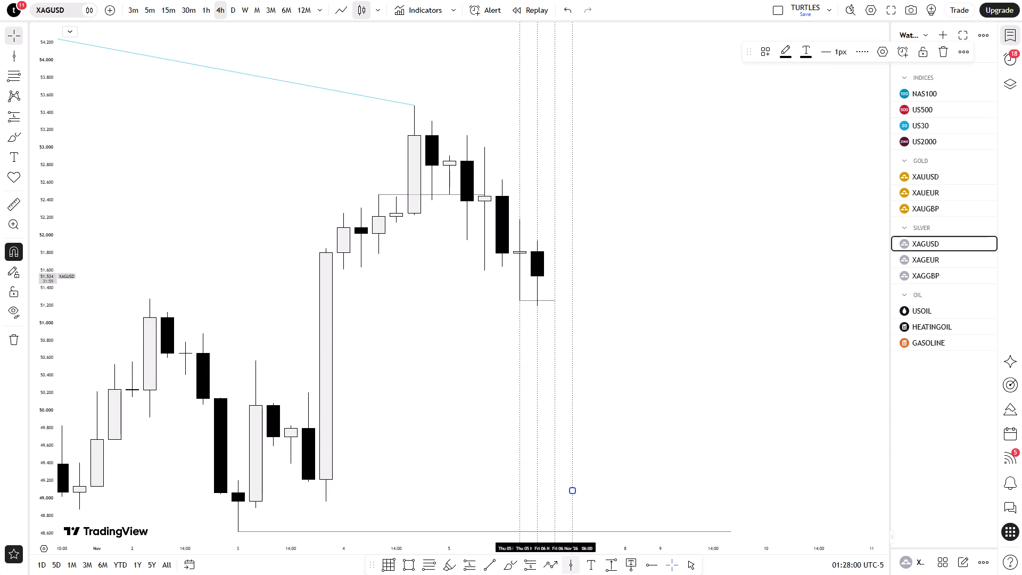
{"action": "left_click", "coordinate": [574, 572]}
{"action": "left_click", "coordinate": [587, 458]}
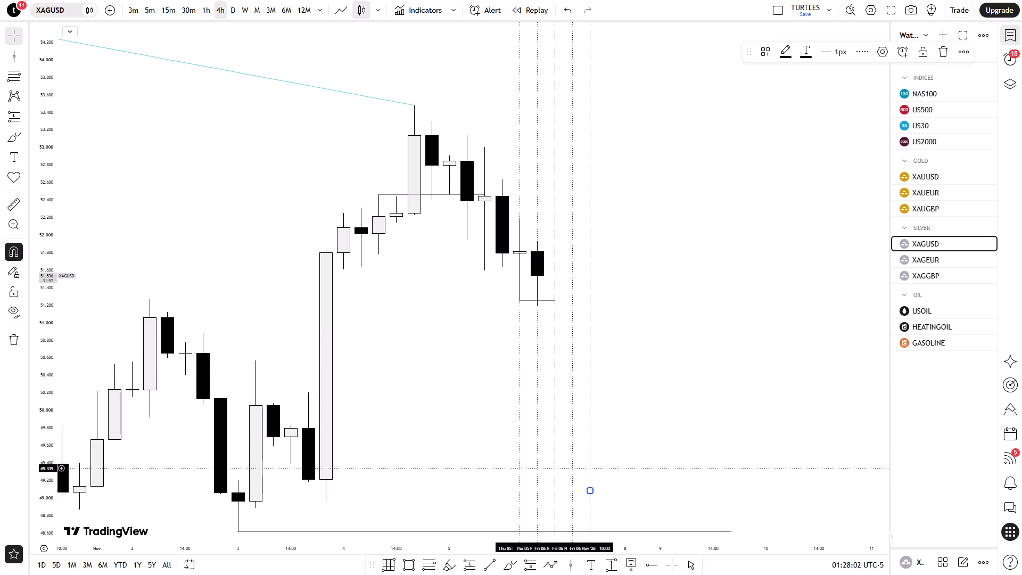
{"action": "left_click", "coordinate": [568, 571]}
{"action": "left_click", "coordinate": [611, 487]}
{"action": "left_click", "coordinate": [638, 435]}
Select all six XAGUSD vertical lines from 5 November 18:00 to 6 November 14:00 together and lock them.
{"action": "left_click_drag", "start_coordinate": [646, 436], "coordinate": [638, 435]}
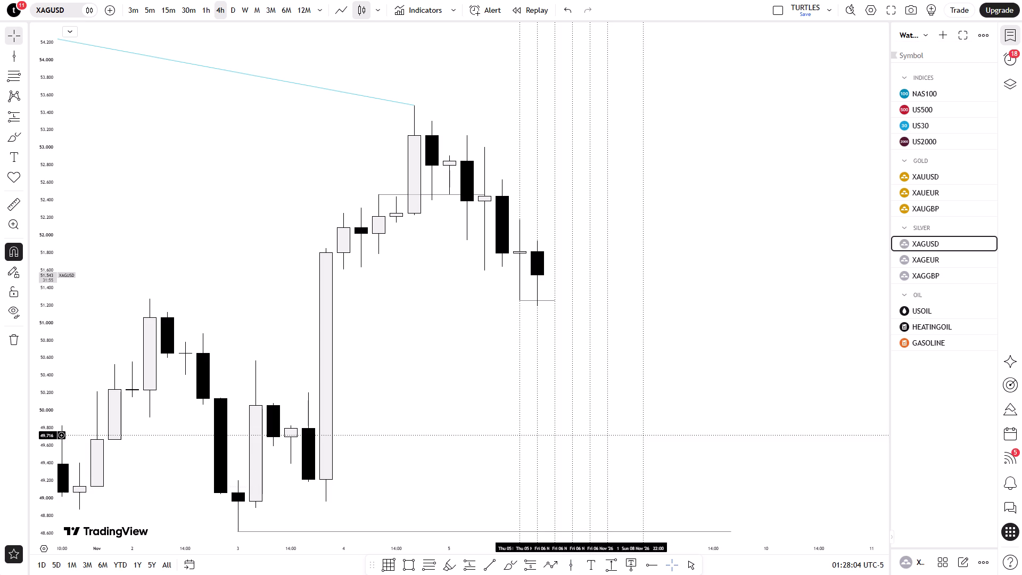
{"action": "left_click_drag", "start_coordinate": [638, 435], "coordinate": [681, 162]}
{"action": "left_click_drag", "start_coordinate": [434, 387], "coordinate": [403, 209]}
{"action": "left_click_drag", "start_coordinate": [476, 337], "coordinate": [444, 290]}
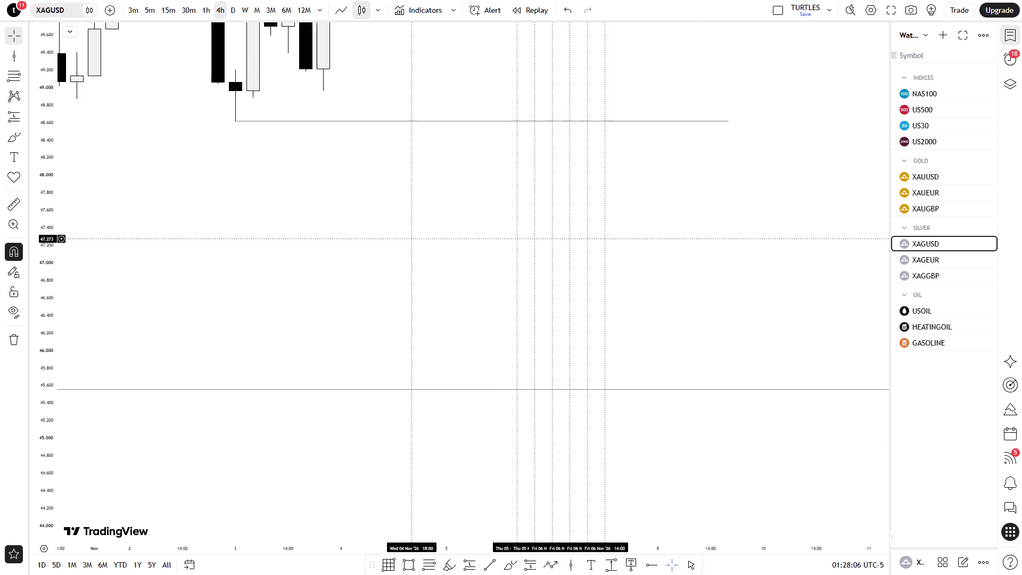
{"action": "left_click_drag", "start_coordinate": [444, 290], "coordinate": [438, 0]}
{"action": "left_click_drag", "start_coordinate": [424, 81], "coordinate": [640, 574]}
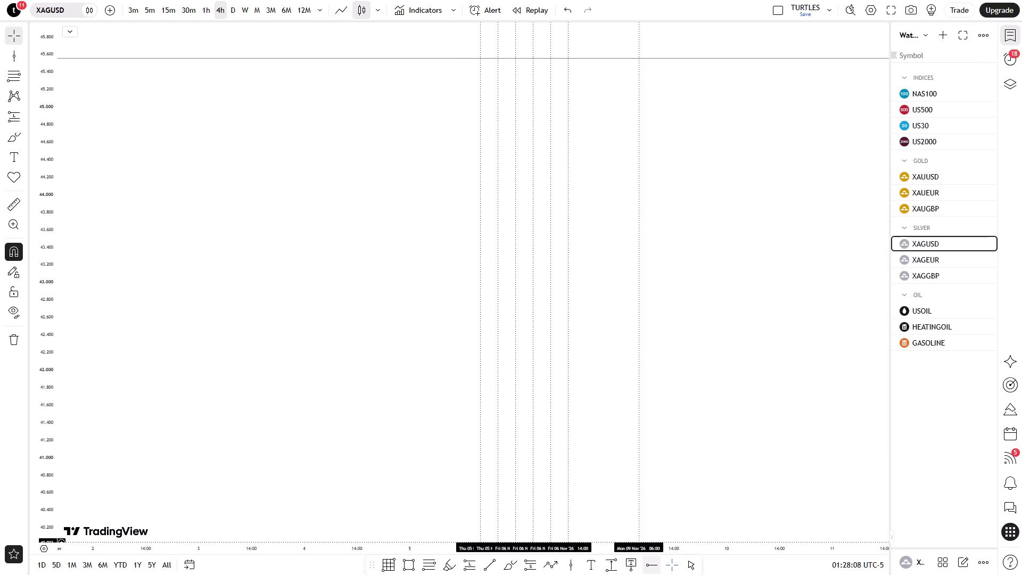
{"action": "left_click_drag", "start_coordinate": [446, 86], "coordinate": [646, 557]}
{"action": "left_click", "coordinate": [652, 395]}
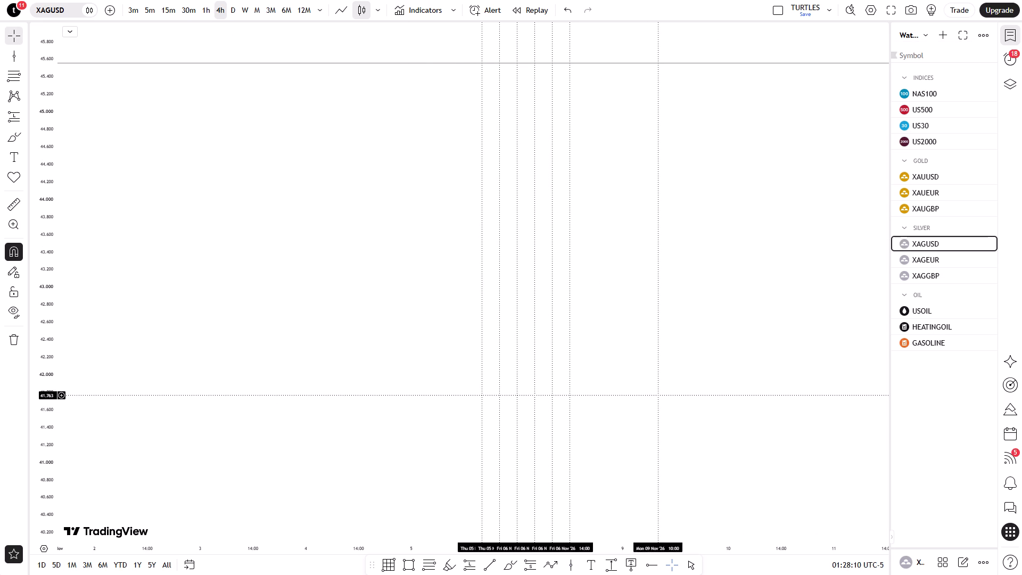
{"action": "left_click_drag", "start_coordinate": [439, 94], "coordinate": [600, 549], "text": "ctrl"}
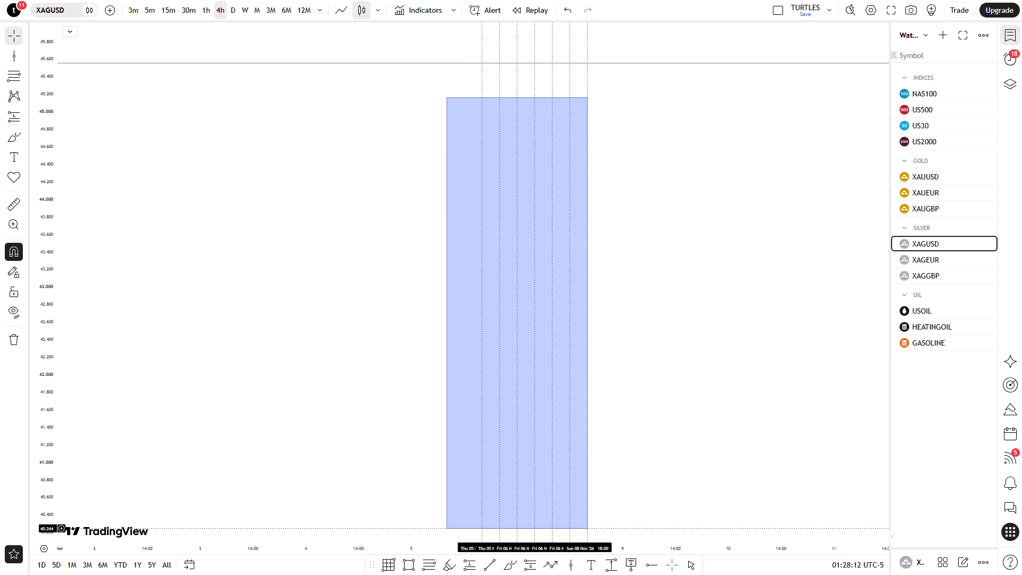
{"action": "left_click_drag", "start_coordinate": [600, 549], "coordinate": [659, 574], "text": "ctrl"}
{"action": "left_click", "coordinate": [905, 54]}
{"action": "left_click_drag", "start_coordinate": [672, 255], "coordinate": [664, 268]}
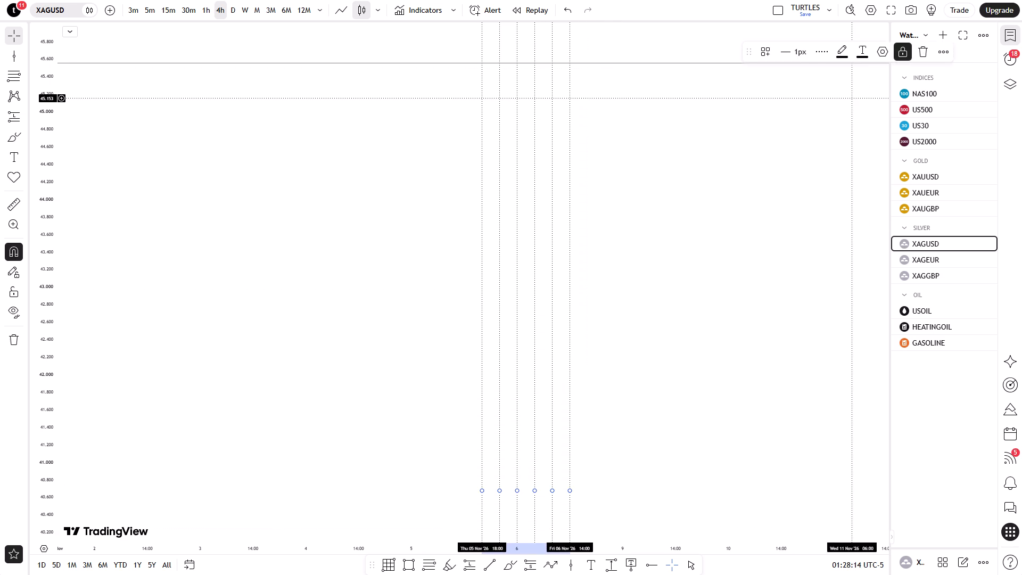
Switch XAGUSD to the 1-hour timeframe and examine the recent candles around the locked vertical lines.
{"action": "left_click_drag", "start_coordinate": [606, 278], "coordinate": [615, 539]}
{"action": "left_click_drag", "start_coordinate": [635, 453], "coordinate": [659, 567]}
{"action": "left_click_drag", "start_coordinate": [673, 242], "coordinate": [658, 418]}
{"action": "left_click_drag", "start_coordinate": [638, 302], "coordinate": [658, 574]}
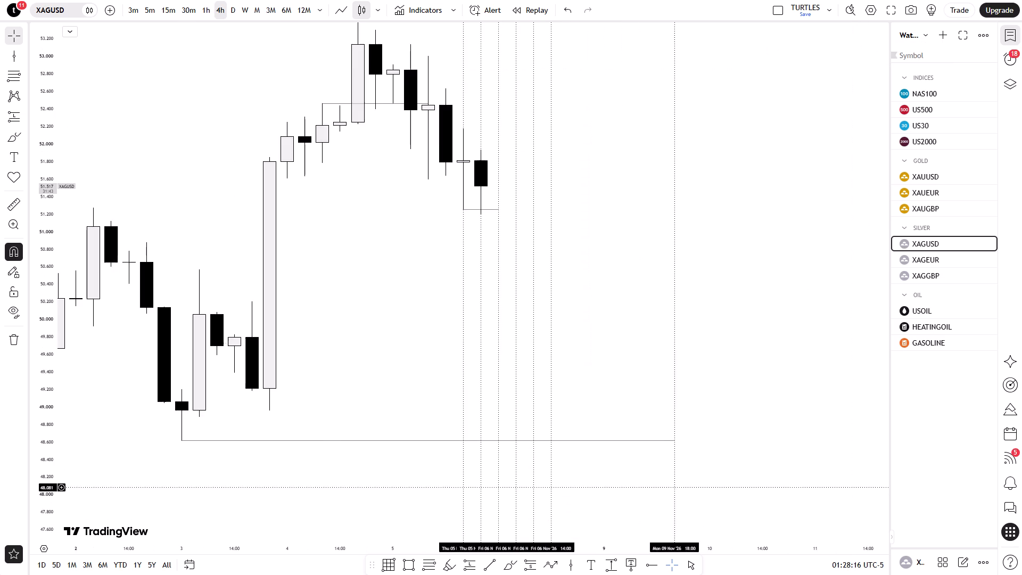
{"action": "scroll", "coordinate": [690, 343], "scroll_direction": "up", "scroll_amount": 3}
{"action": "left_click_drag", "start_coordinate": [602, 197], "coordinate": [648, 356]}
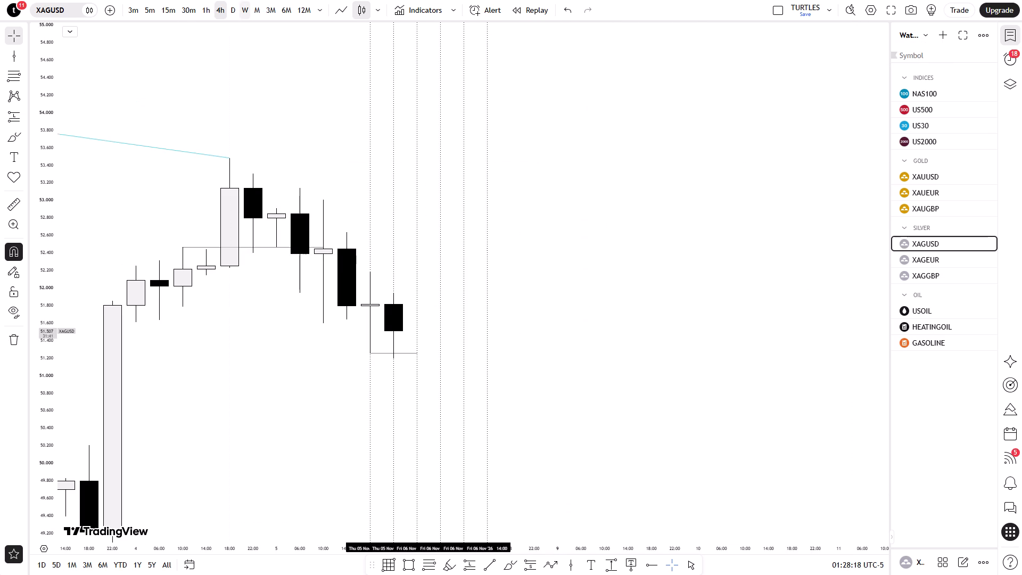
{"action": "left_click", "coordinate": [207, 1]}
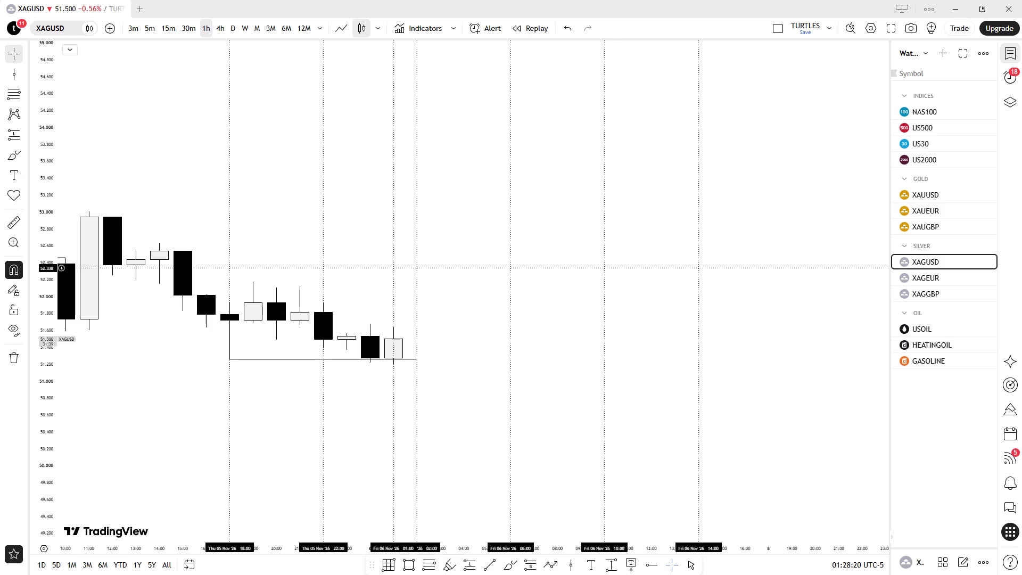
{"action": "scroll", "coordinate": [598, 396], "scroll_direction": "down", "scroll_amount": 9}
{"action": "left_click_drag", "start_coordinate": [44, 503], "coordinate": [77, 382]}
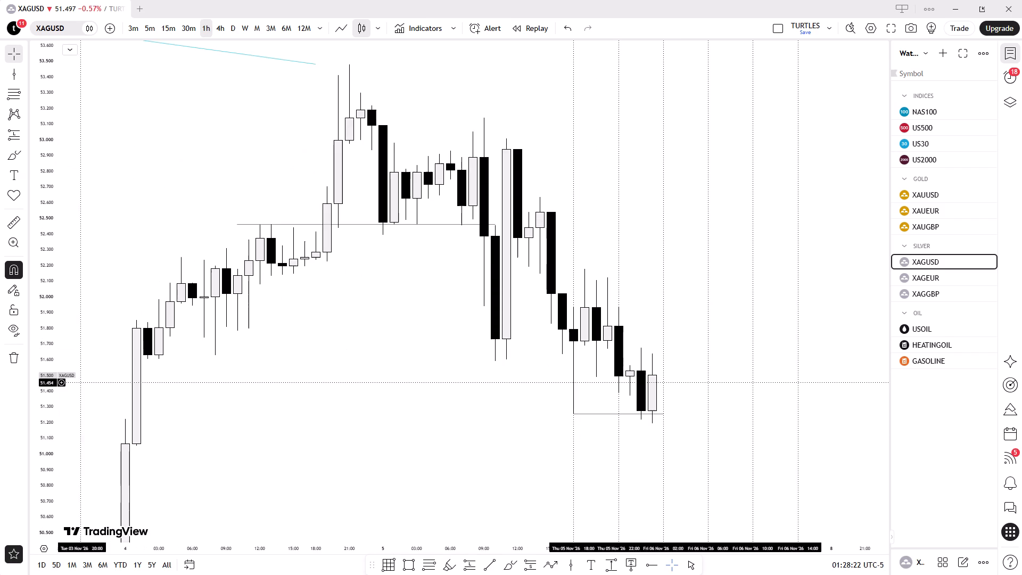
{"action": "left_click_drag", "start_coordinate": [485, 560], "coordinate": [450, 417]}
{"action": "scroll", "coordinate": [450, 415], "scroll_direction": "up", "scroll_amount": 1}
{"action": "left_click_drag", "start_coordinate": [461, 514], "coordinate": [427, 353]}
{"action": "left_click_drag", "start_coordinate": [427, 353], "coordinate": [428, 342]}
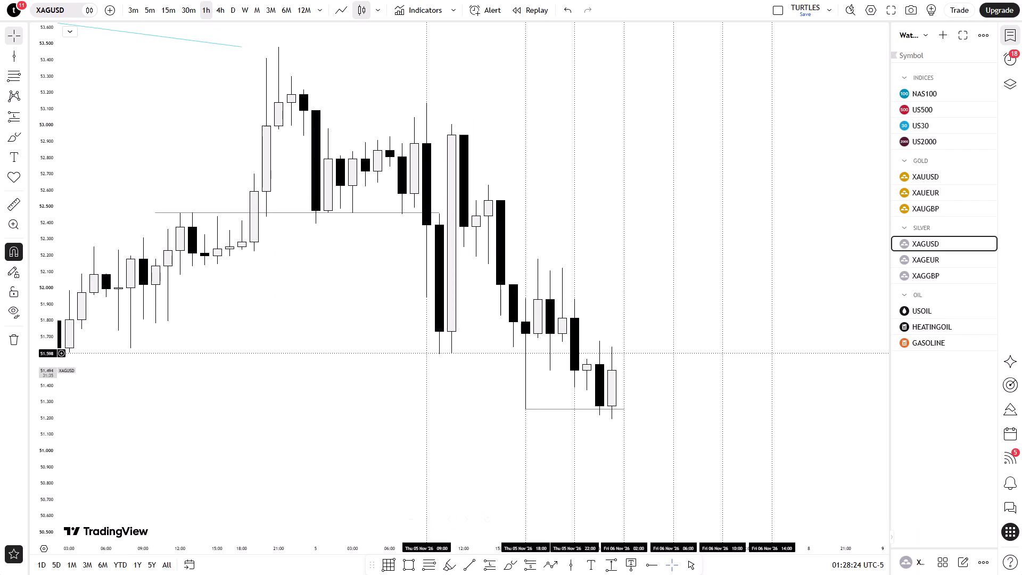
{"action": "left_click_drag", "start_coordinate": [428, 342], "coordinate": [426, 320]}
{"action": "left_click_drag", "start_coordinate": [432, 410], "coordinate": [420, 209]}
{"action": "left_click_drag", "start_coordinate": [409, 323], "coordinate": [363, 331]}
{"action": "left_click_drag", "start_coordinate": [369, 318], "coordinate": [369, 473]}
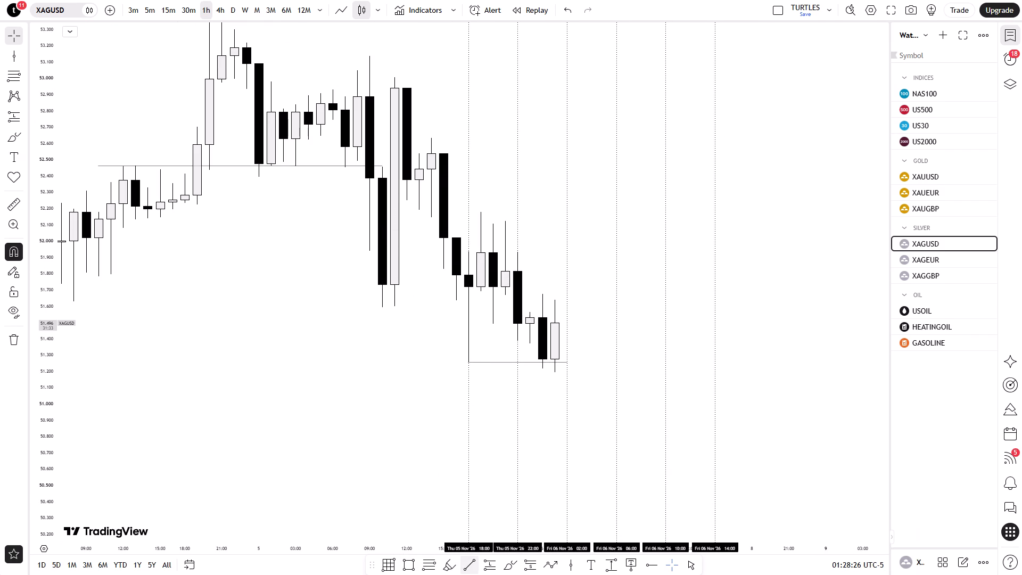
Draw a horizontal trend line on XAGUSD from the 6 November 00:00 candle's low, about 51.216, to the 02:00 vertical line.
{"action": "left_click", "coordinate": [473, 572]}
{"action": "left_click", "coordinate": [539, 386]}
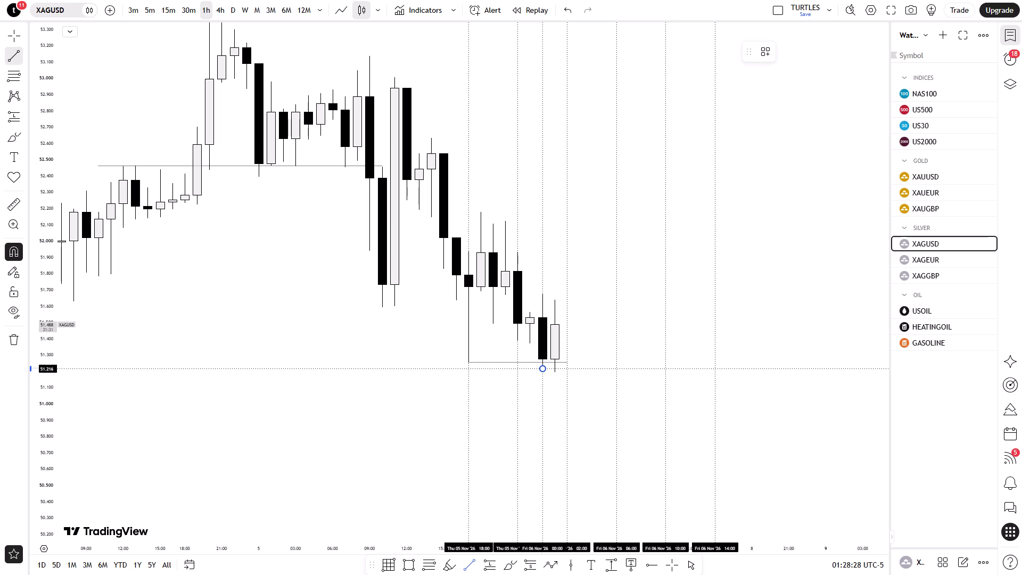
{"action": "left_click", "coordinate": [570, 371], "text": "shift"}
{"action": "left_click", "coordinate": [542, 416]}
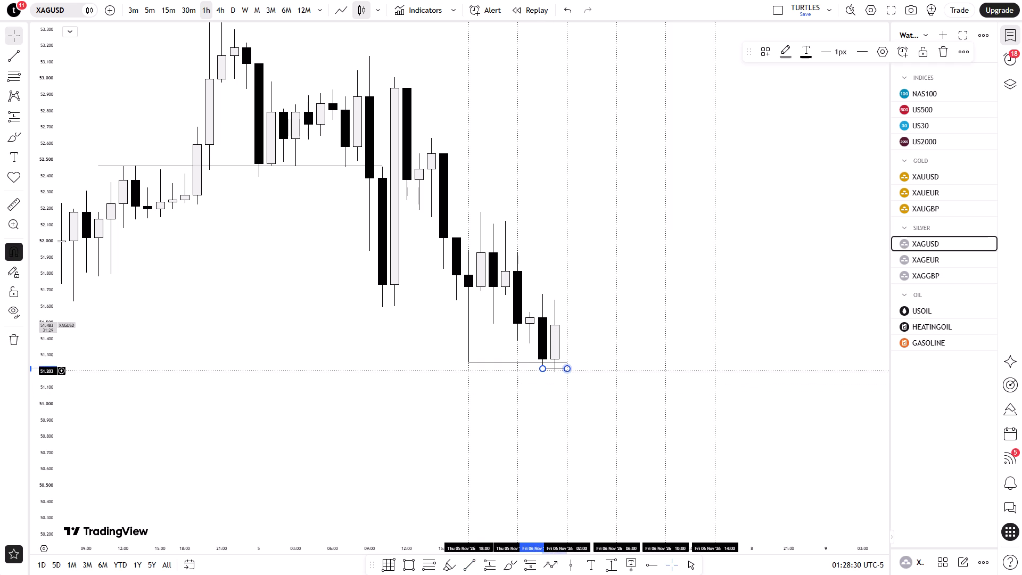
{"action": "left_click", "coordinate": [539, 434]}
{"action": "left_click", "coordinate": [549, 448]}
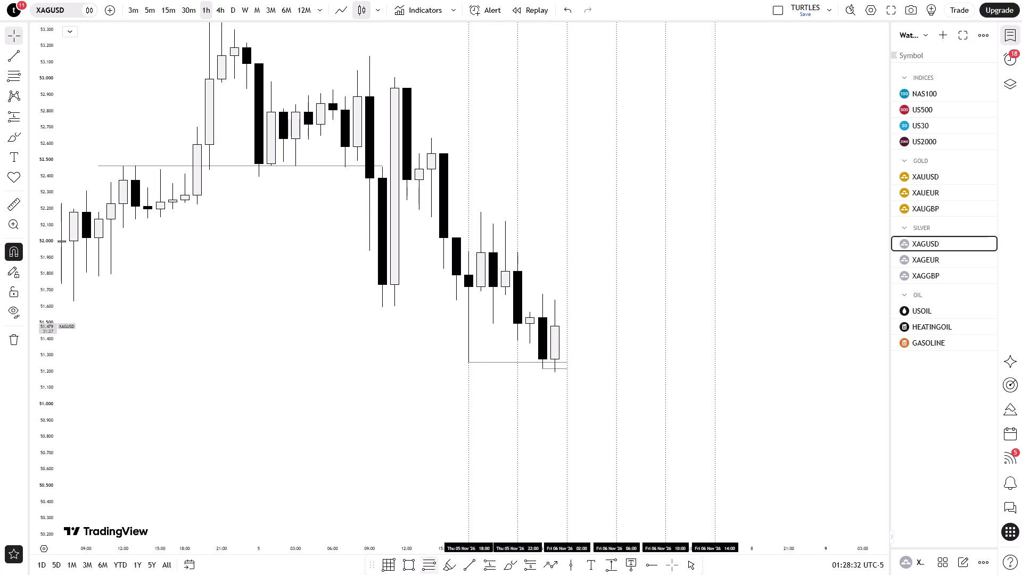
Draw a horizontal trend line from the 5 November 19:00 candle's high, about 52.176, to about 6 November 08:00.
{"action": "left_click", "coordinate": [474, 561]}
{"action": "left_click", "coordinate": [485, 210]}
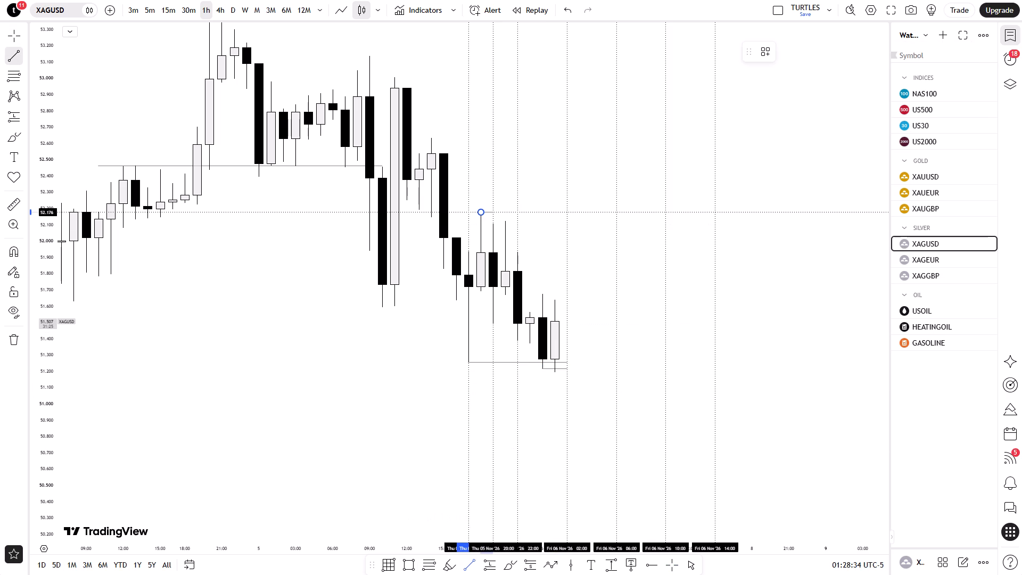
{"action": "left_click", "coordinate": [636, 210], "text": "shift"}
{"action": "left_click", "coordinate": [567, 298]}
{"action": "left_click", "coordinate": [565, 302]}
{"action": "left_click", "coordinate": [608, 298]}
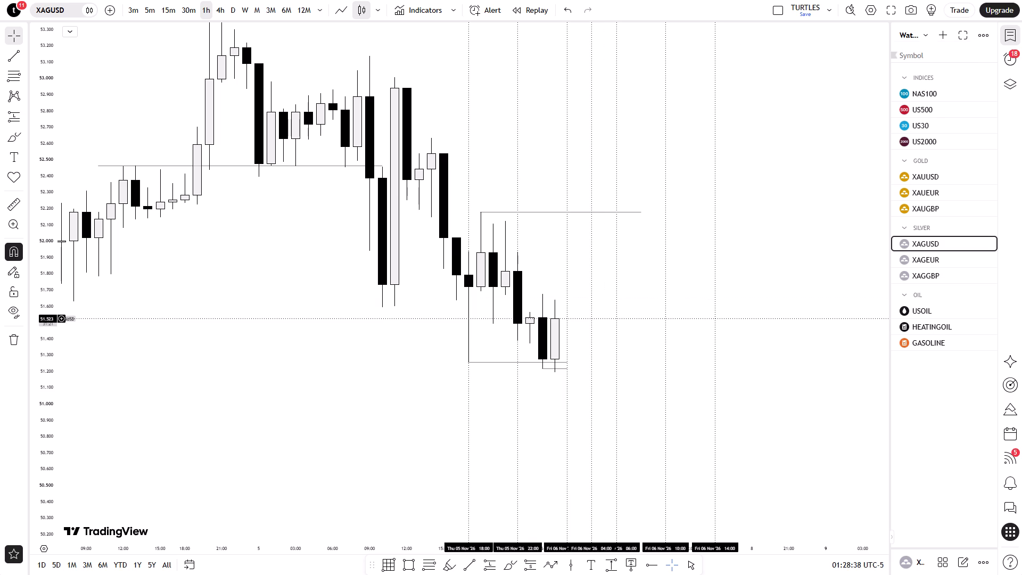
Move the start of the horizontal line near 52.46 to the 4 November 12:00 candle's high.
{"action": "left_click_drag", "start_coordinate": [600, 299], "coordinate": [605, 339]}
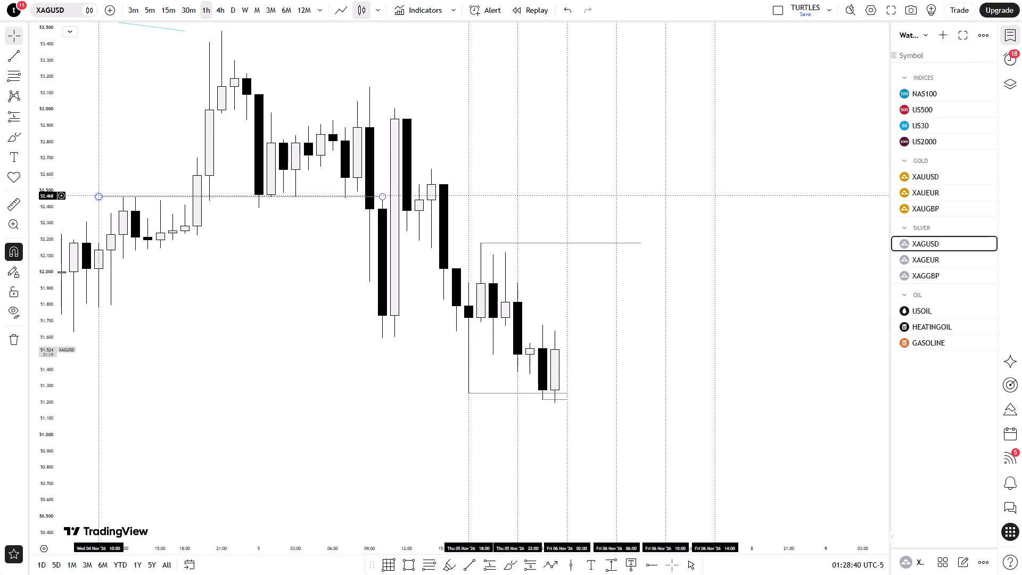
{"action": "left_click_drag", "start_coordinate": [102, 195], "coordinate": [123, 177]}
{"action": "left_click_drag", "start_coordinate": [205, 315], "coordinate": [209, 330]}
{"action": "left_click", "coordinate": [216, 384]}
Move the light-blue trend line's end point to the 4 November 21:00 candle's high at about 53.478.
{"action": "scroll", "coordinate": [243, 348], "scroll_direction": "down", "scroll_amount": 6}
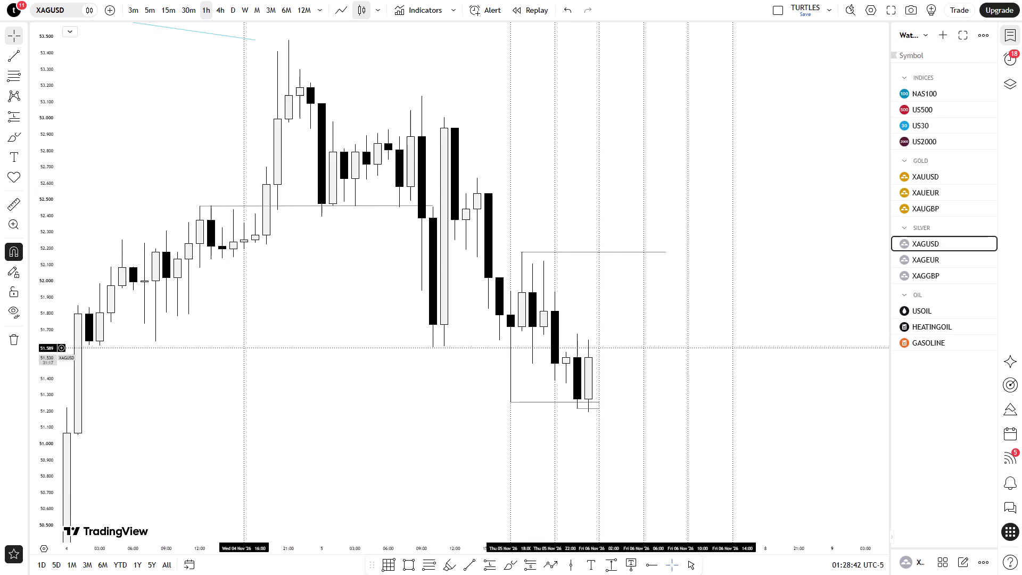
{"action": "left_click_drag", "start_coordinate": [347, 491], "coordinate": [262, 556]}
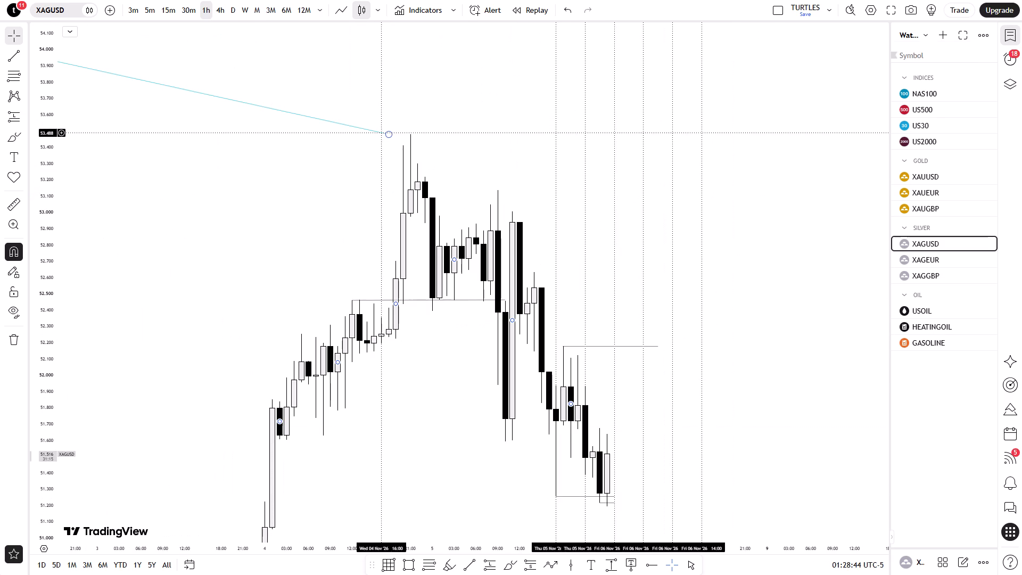
{"action": "left_click_drag", "start_coordinate": [388, 131], "coordinate": [415, 116]}
{"action": "left_click", "coordinate": [415, 119]}
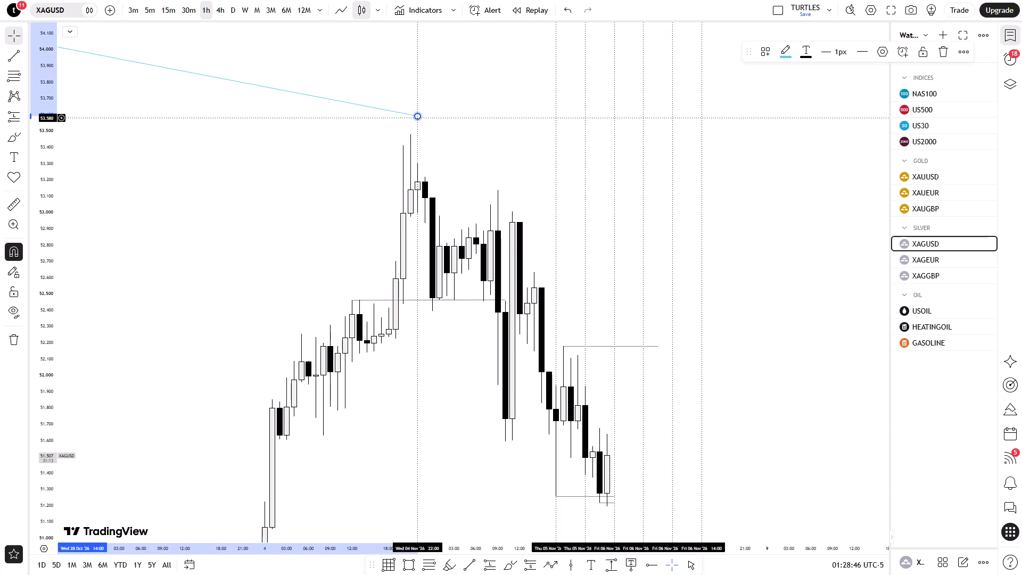
{"action": "left_click_drag", "start_coordinate": [418, 117], "coordinate": [409, 121]}
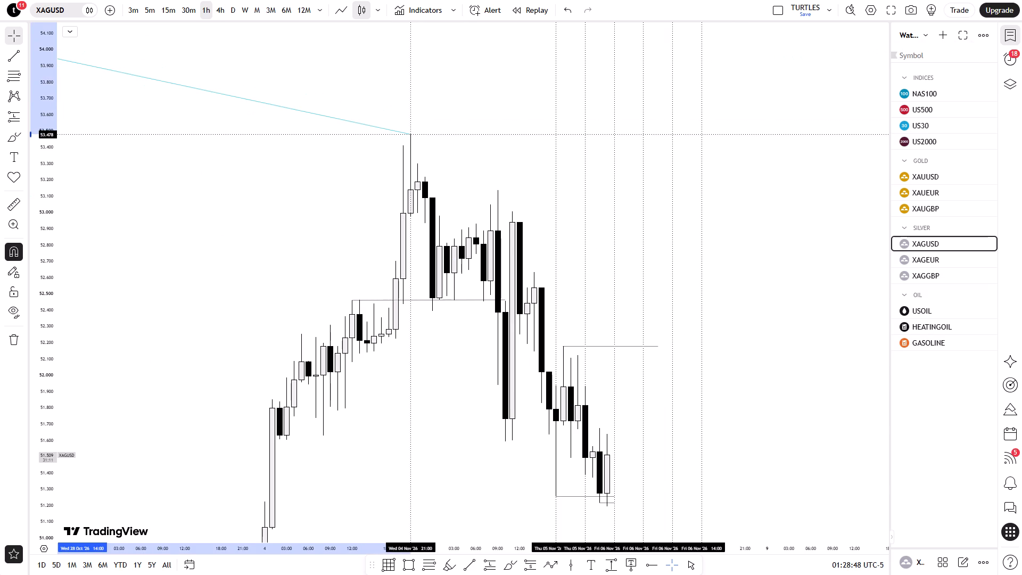
Compare the 4-hour charts of XAGUSD, XAGEUR and XAGGBP with those of XAUUSD, XAUEUR and XAUGBP.
{"action": "left_click_drag", "start_coordinate": [407, 421], "coordinate": [406, 427]}
{"action": "left_click_drag", "start_coordinate": [413, 510], "coordinate": [355, 353]}
{"action": "left_click_drag", "start_coordinate": [403, 350], "coordinate": [388, 356]}
{"action": "left_click_drag", "start_coordinate": [370, 363], "coordinate": [289, 416]}
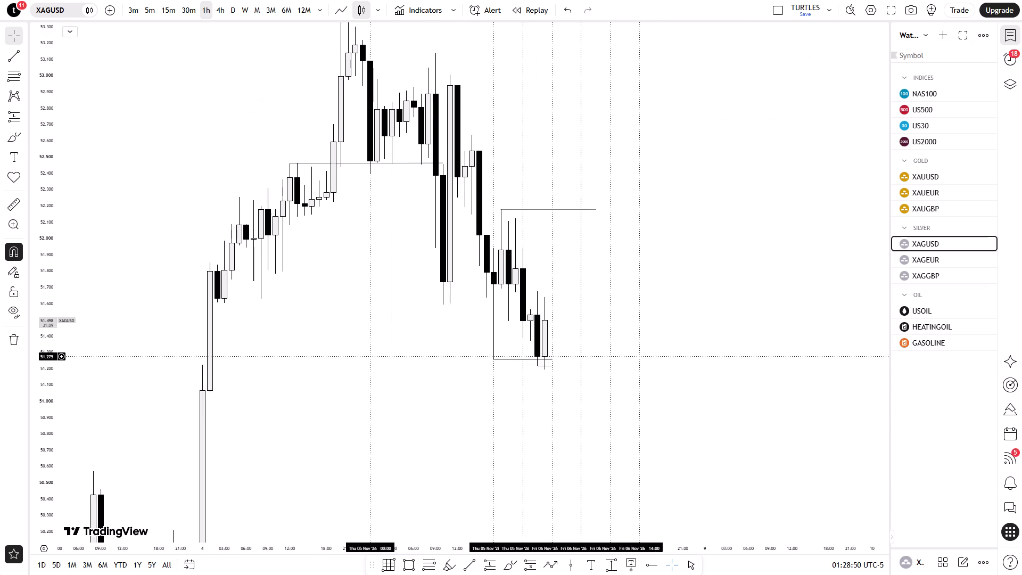
{"action": "left_click_drag", "start_coordinate": [329, 393], "coordinate": [320, 436]}
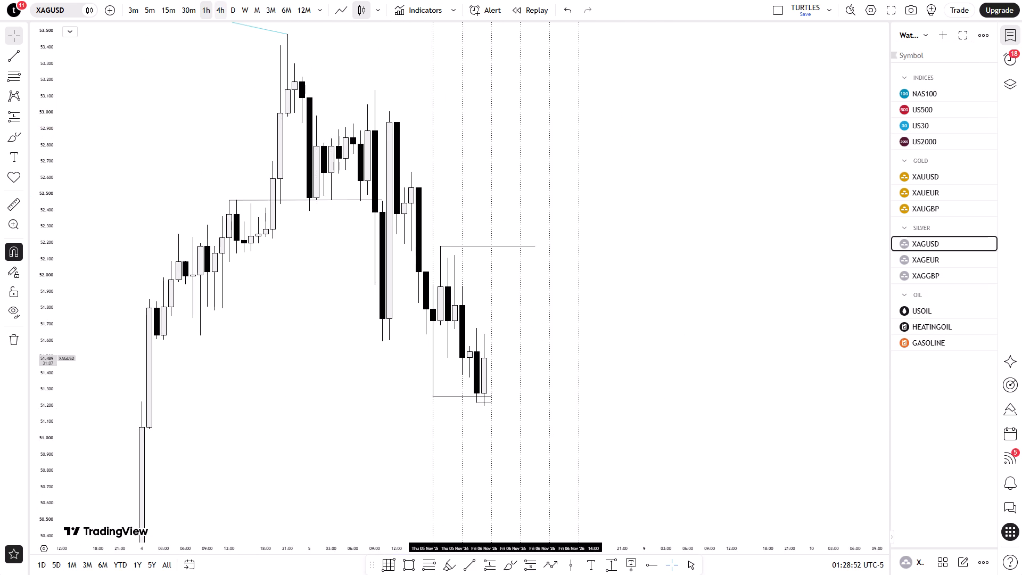
{"action": "left_click", "coordinate": [218, 2]}
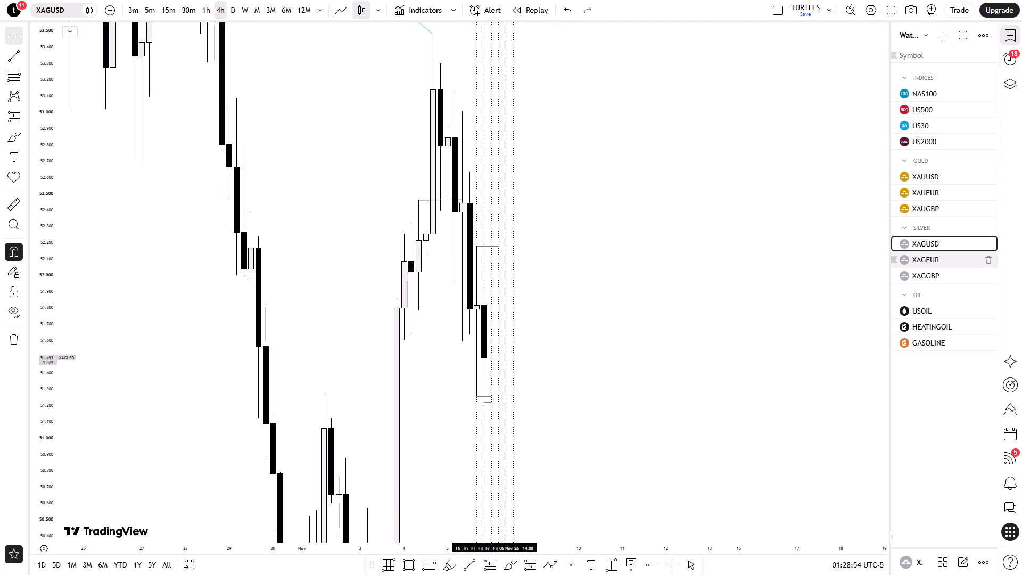
{"action": "left_click", "coordinate": [928, 258]}
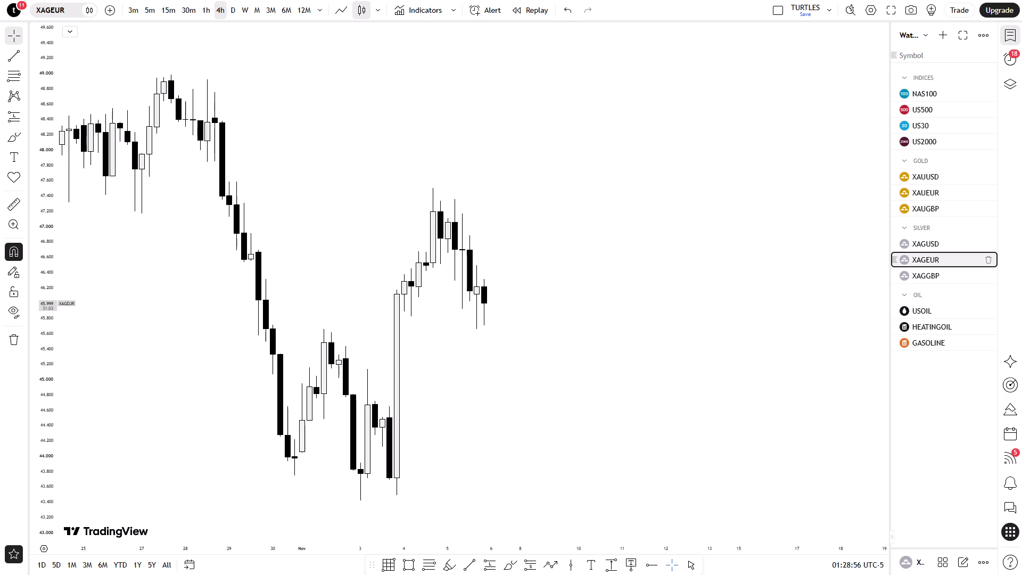
{"action": "left_click", "coordinate": [937, 273]}
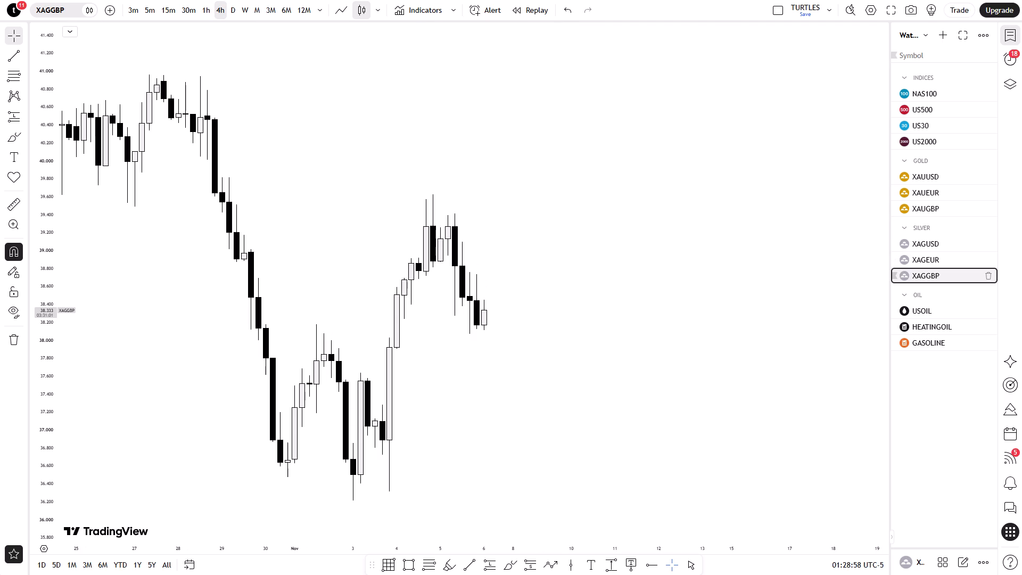
{"action": "left_click", "coordinate": [907, 172]}
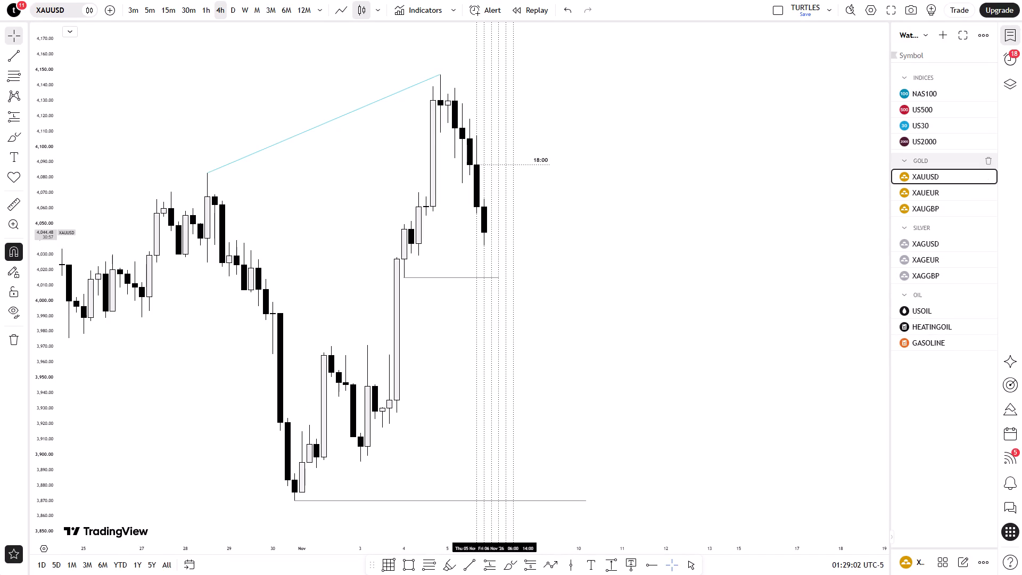
{"action": "left_click", "coordinate": [927, 192]}
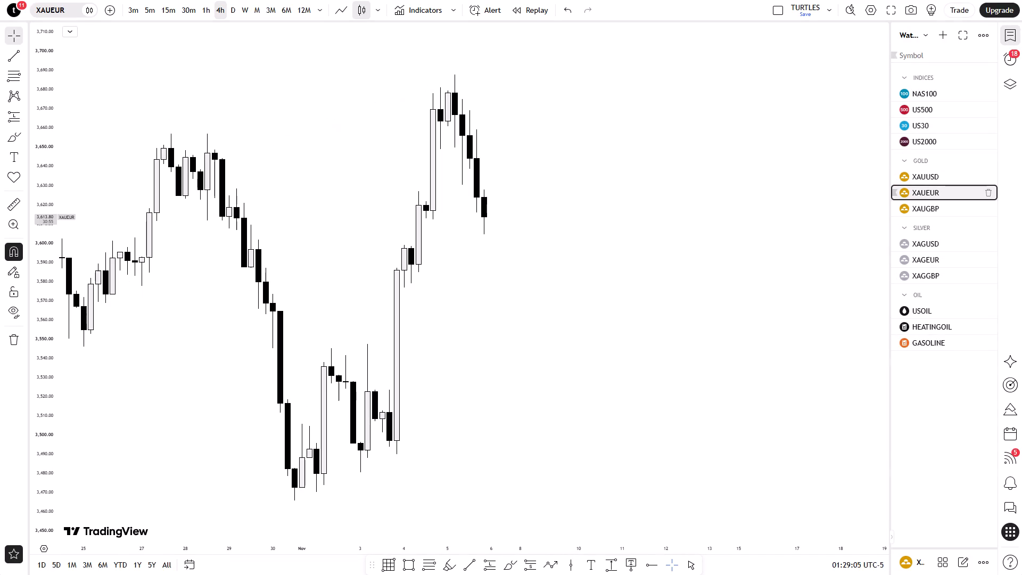
{"action": "left_click", "coordinate": [932, 211]}
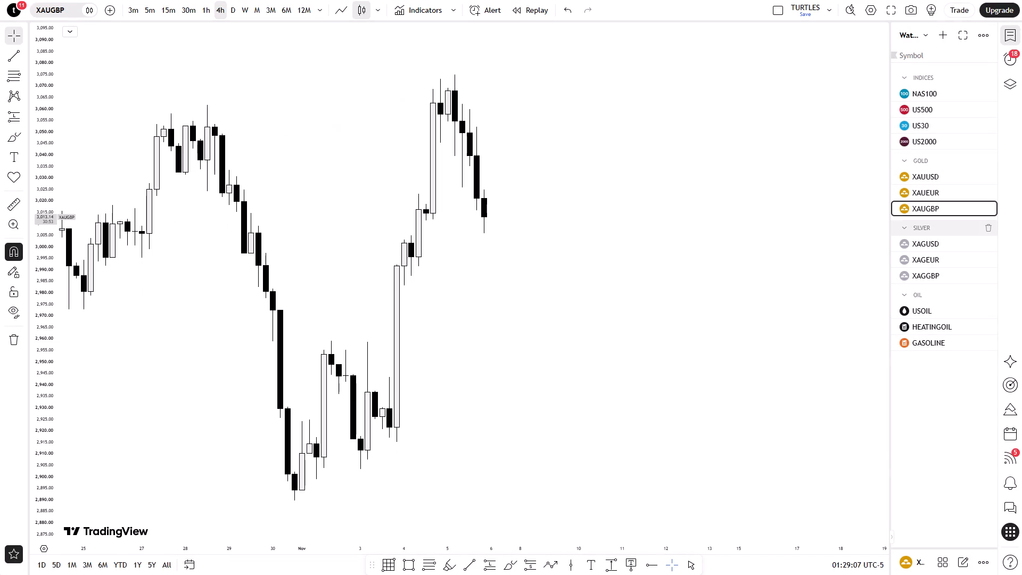
Return to XAGUSD on the 1-hour timeframe and examine the latest candles around the newly drawn levels.
{"action": "left_click", "coordinate": [933, 232]}
{"action": "left_click", "coordinate": [933, 243]}
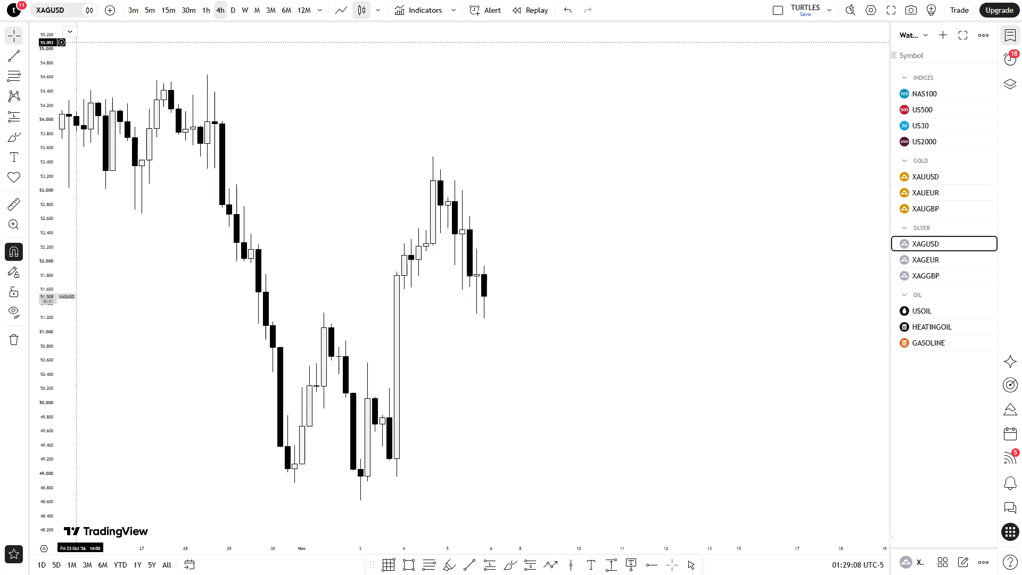
{"action": "left_click", "coordinate": [206, 8]}
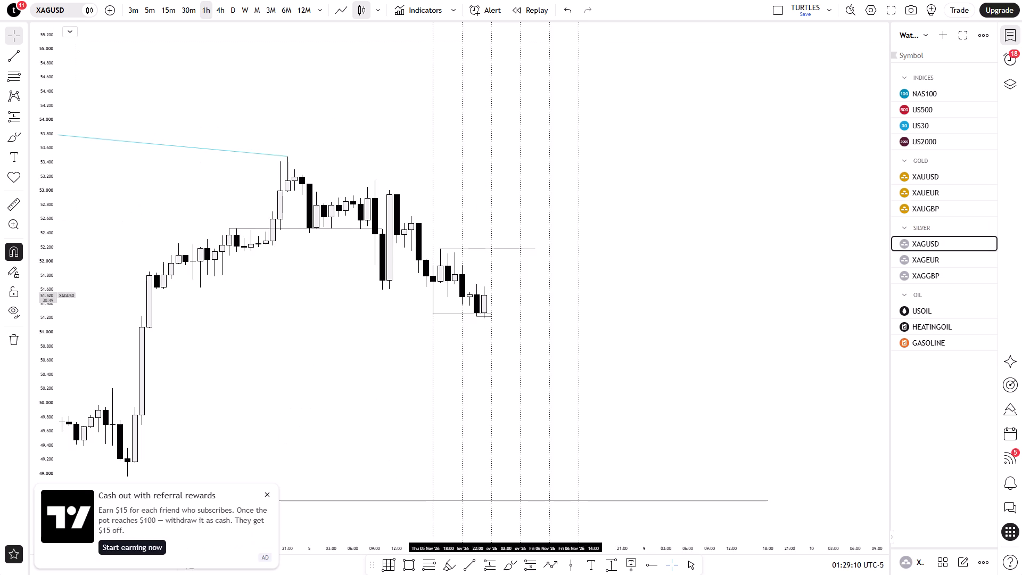
{"action": "left_click", "coordinate": [269, 492]}
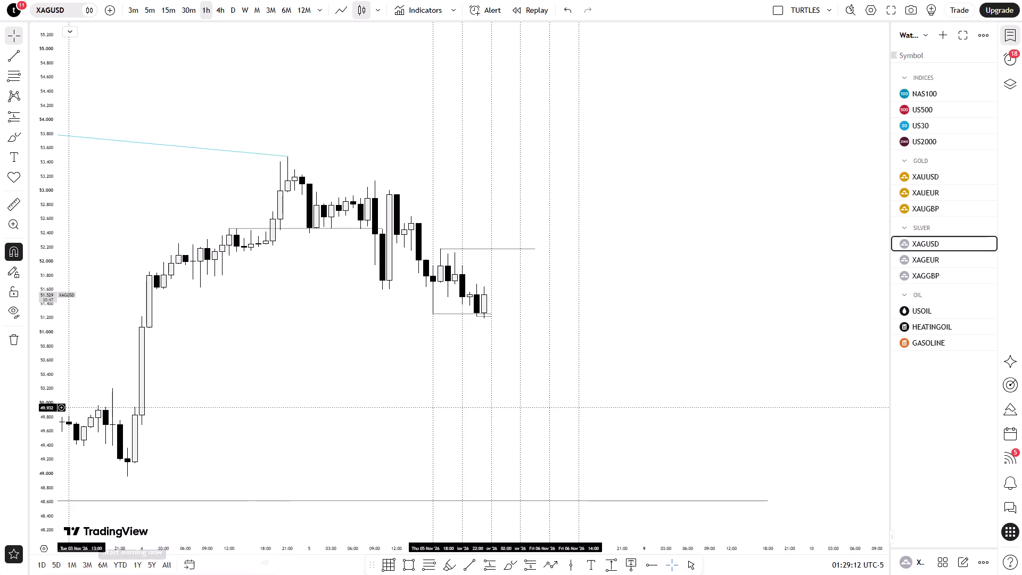
{"action": "left_click_drag", "start_coordinate": [42, 464], "coordinate": [53, 360]}
{"action": "scroll", "coordinate": [180, 395], "scroll_direction": "up", "scroll_amount": 3}
{"action": "left_click_drag", "start_coordinate": [584, 362], "coordinate": [549, 348]}
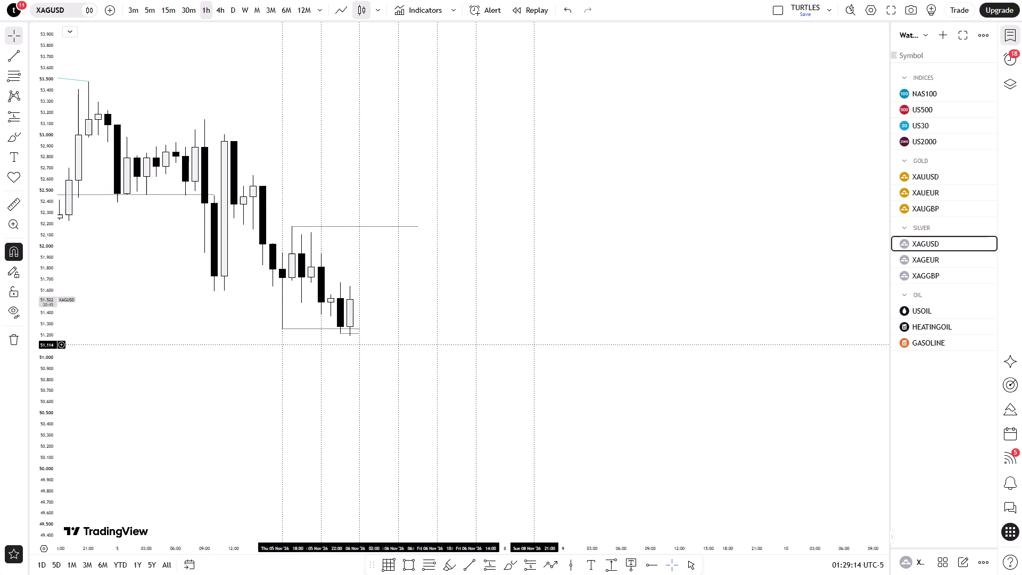
{"action": "left_click_drag", "start_coordinate": [549, 348], "coordinate": [712, 355]}
{"action": "scroll", "coordinate": [616, 357], "scroll_direction": "up", "scroll_amount": 1}
{"action": "left_click_drag", "start_coordinate": [35, 436], "coordinate": [44, 366]}
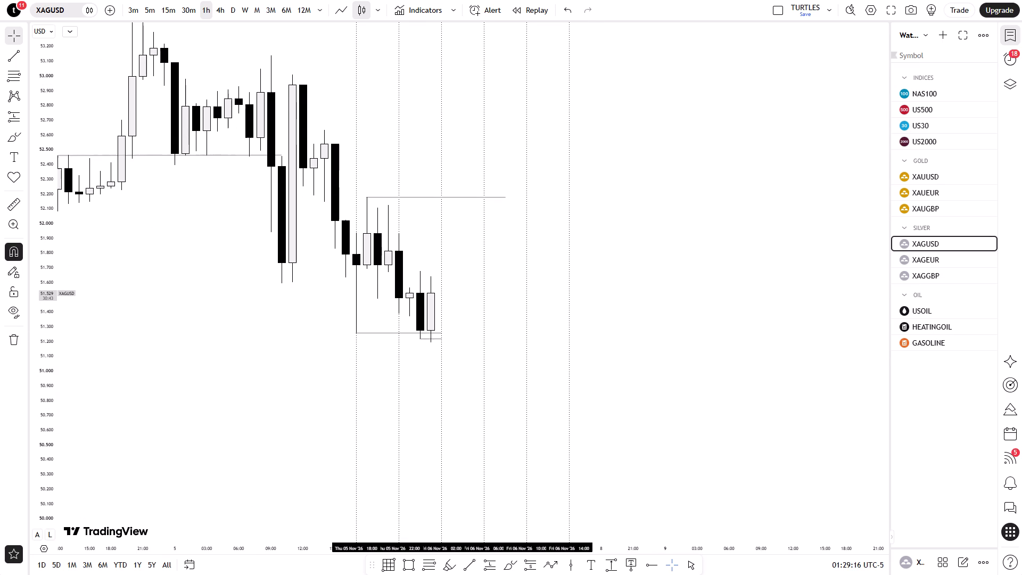
{"action": "left_click_drag", "start_coordinate": [109, 355], "coordinate": [87, 381]}
{"action": "left_click_drag", "start_coordinate": [156, 351], "coordinate": [153, 363]}
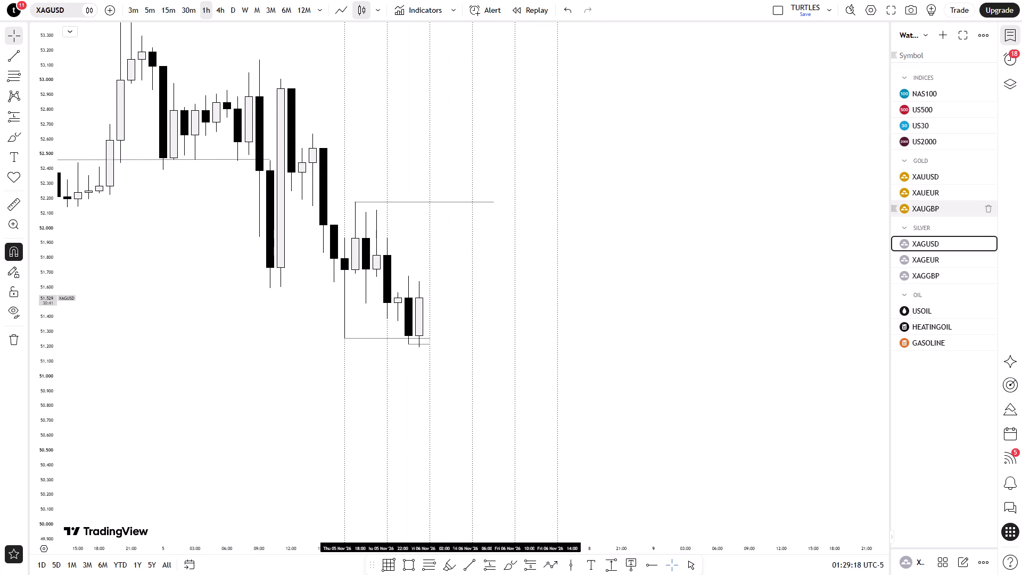
On XAUUSD, draw a trend line from the 6 November 00:00 low, about 4,035.83, to the 01:00 low and apply the saved light-blue line template.
{"action": "left_click", "coordinate": [933, 191]}
{"action": "left_click", "coordinate": [932, 178]}
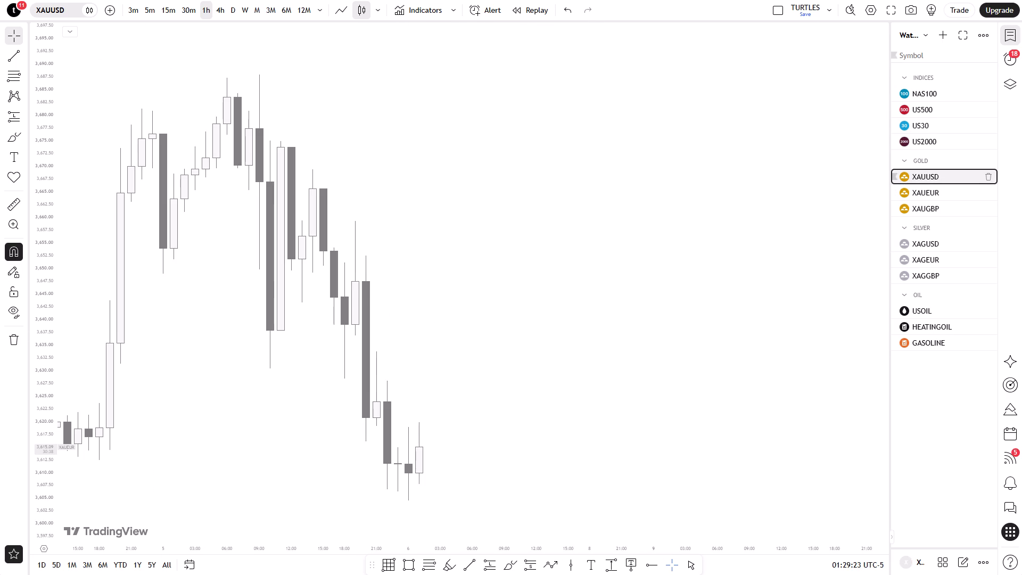
{"action": "left_click_drag", "start_coordinate": [797, 405], "coordinate": [796, 183]}
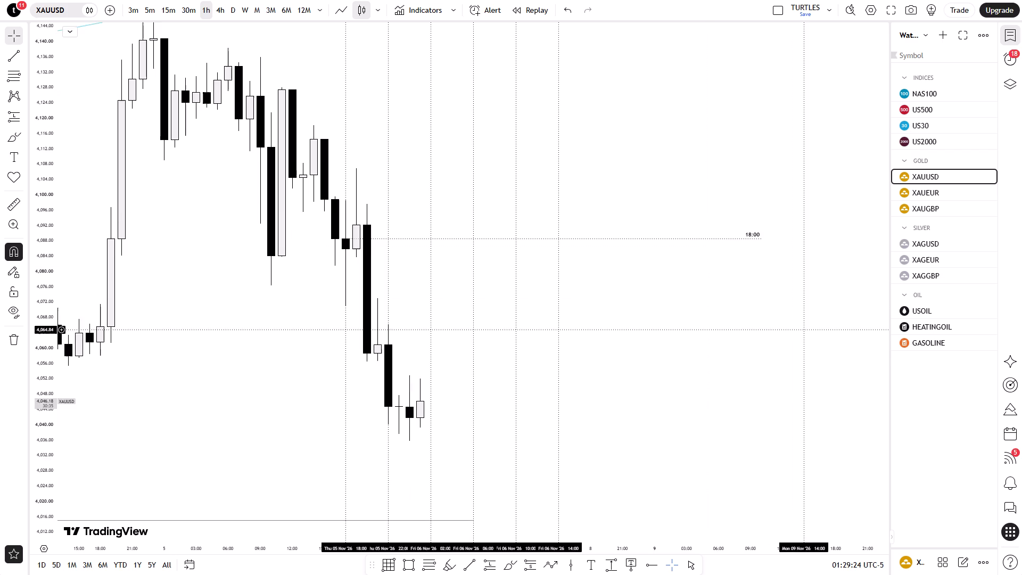
{"action": "left_click", "coordinate": [477, 574]}
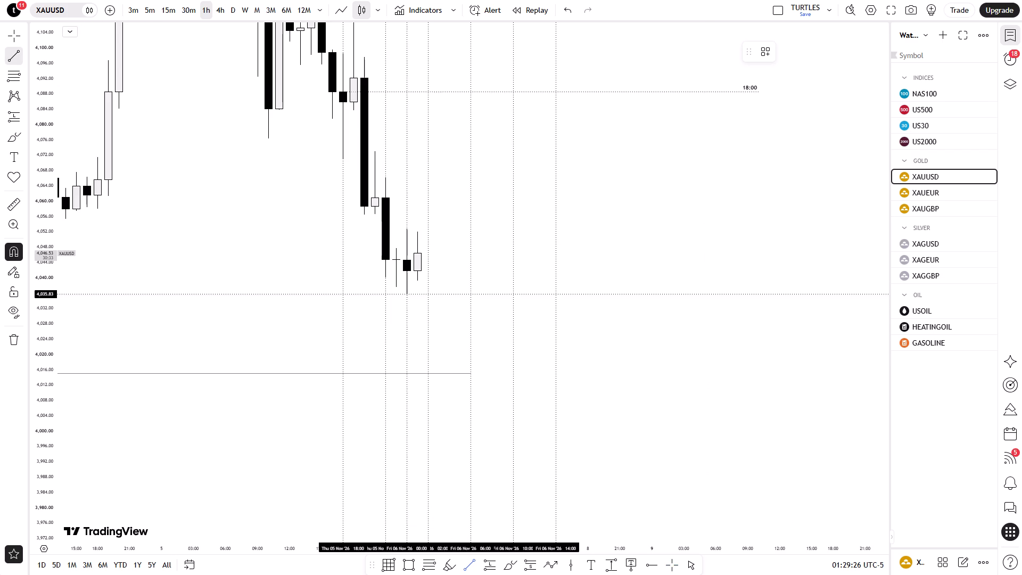
{"action": "left_click", "coordinate": [410, 304]}
{"action": "left_click", "coordinate": [421, 286]}
{"action": "left_click", "coordinate": [771, 49]}
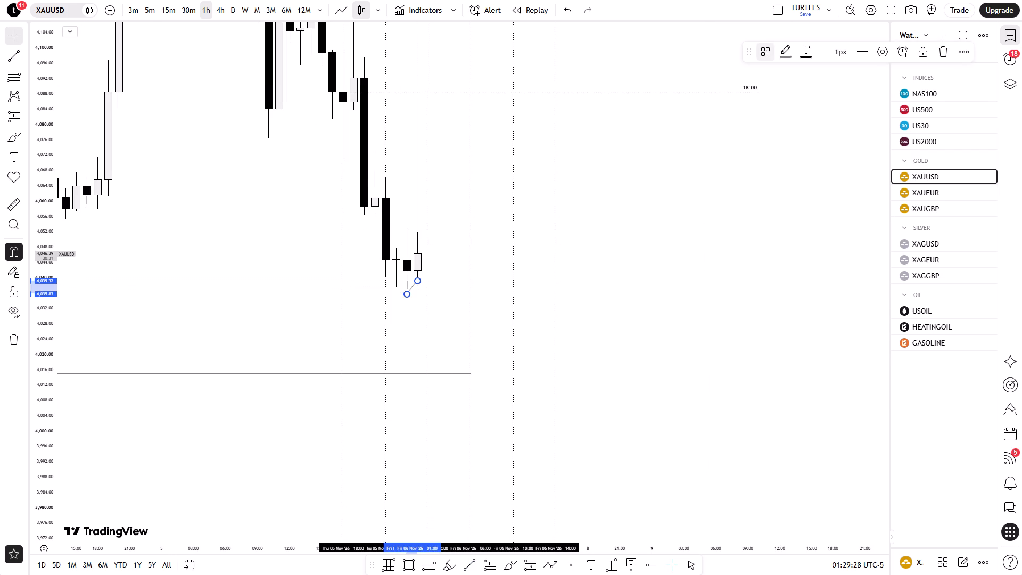
{"action": "left_click", "coordinate": [782, 338]}
{"action": "left_click", "coordinate": [729, 346]}
{"action": "left_click_drag", "start_coordinate": [695, 286], "coordinate": [707, 414]}
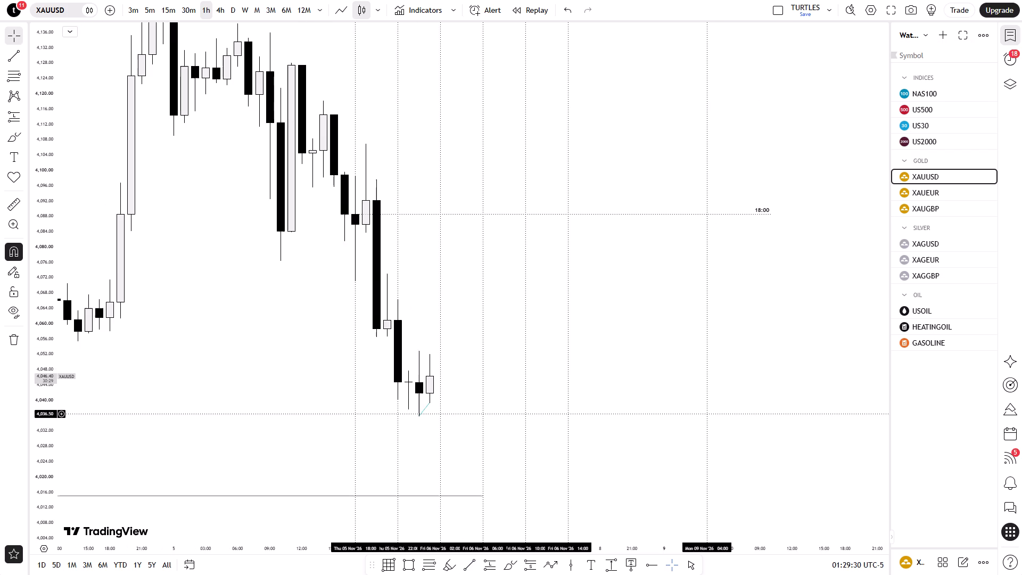
On XAUUSD, draw a horizontal trend line with the "line" template from the 5 November 23:00 low, about 4,037.59, to the 6 November 01:00 candle.
{"action": "left_click_drag", "start_coordinate": [638, 400], "coordinate": [641, 384]}
{"action": "left_click", "coordinate": [471, 573]}
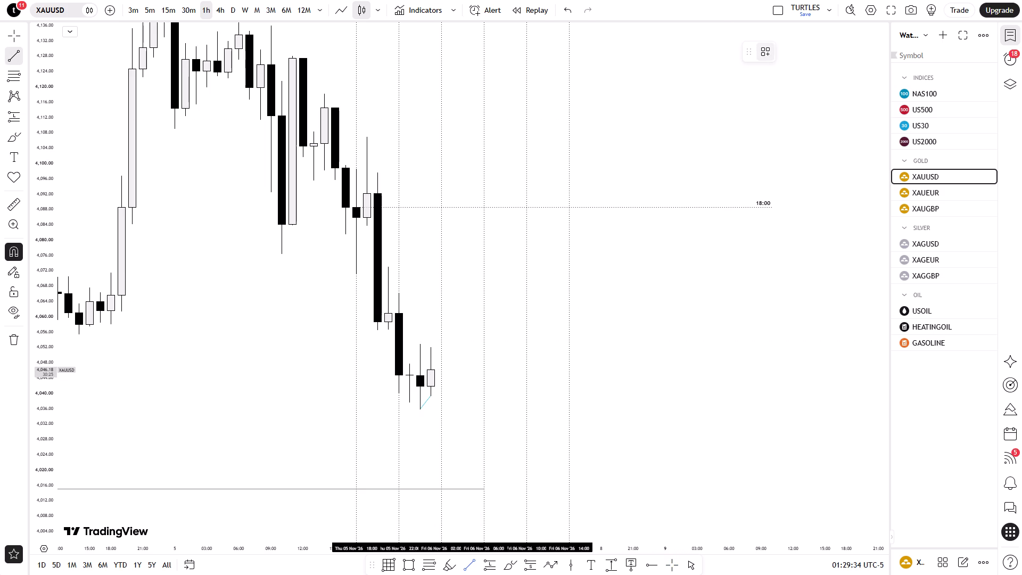
{"action": "left_click", "coordinate": [768, 50]}
{"action": "left_click", "coordinate": [771, 240]}
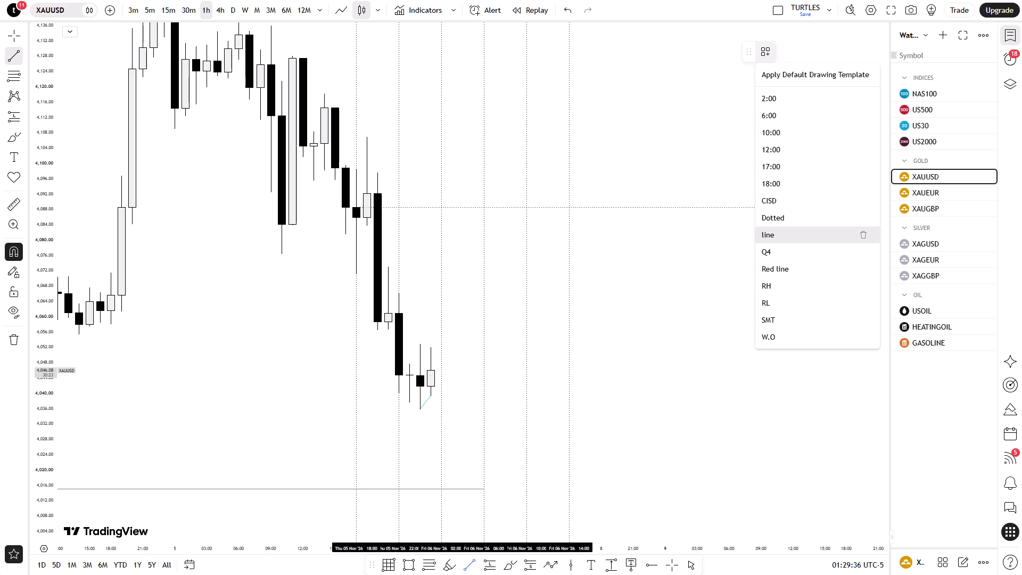
{"action": "left_click", "coordinate": [410, 410]}
{"action": "left_click", "coordinate": [433, 405], "text": "shift"}
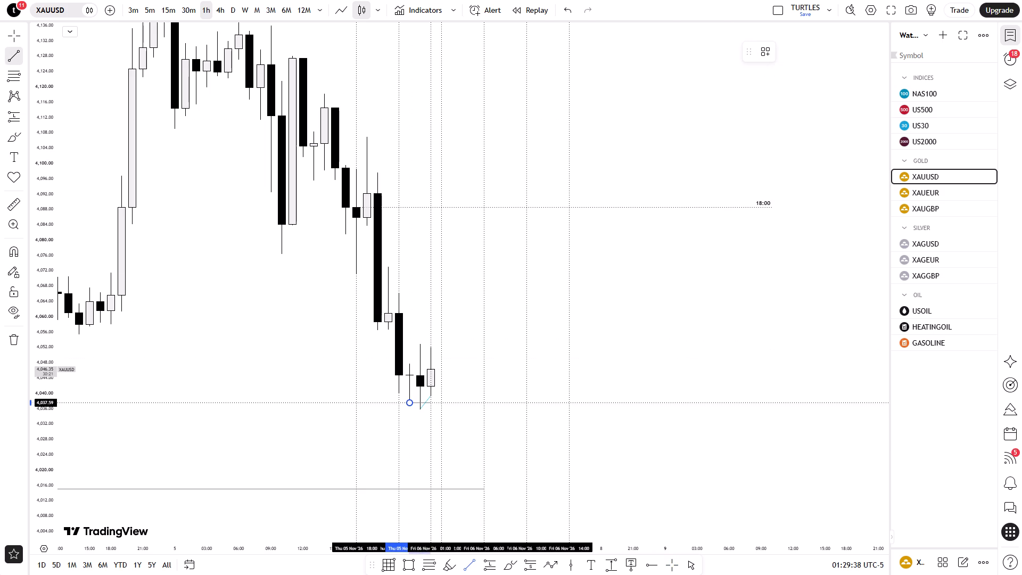
{"action": "left_click", "coordinate": [427, 450]}
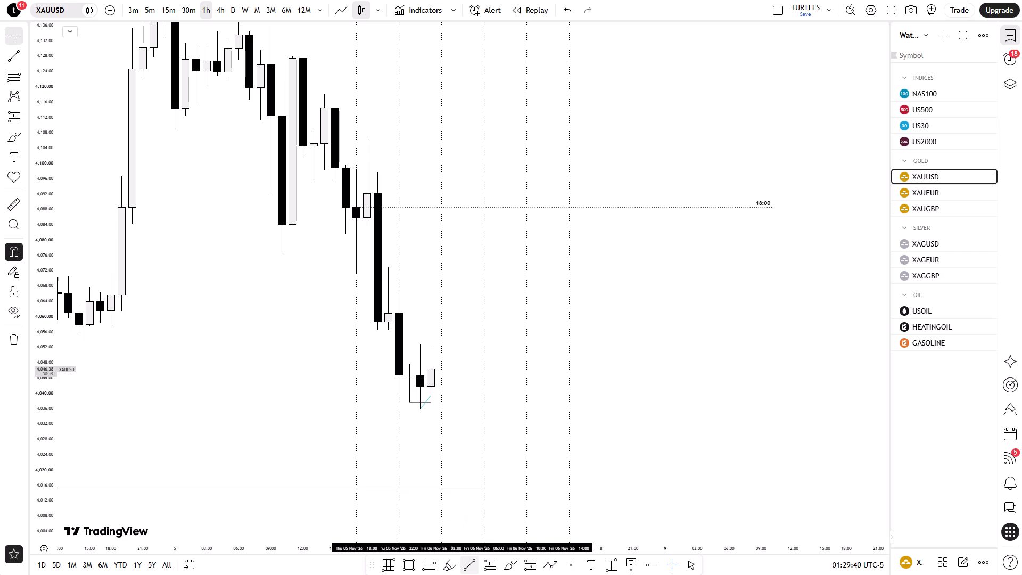
Draw a horizontal trend line from the 5 November 21:00 candle's high, about 4,073, to about 04:00 on 6 November.
{"action": "left_click", "coordinate": [476, 568]}
{"action": "left_click", "coordinate": [393, 262]}
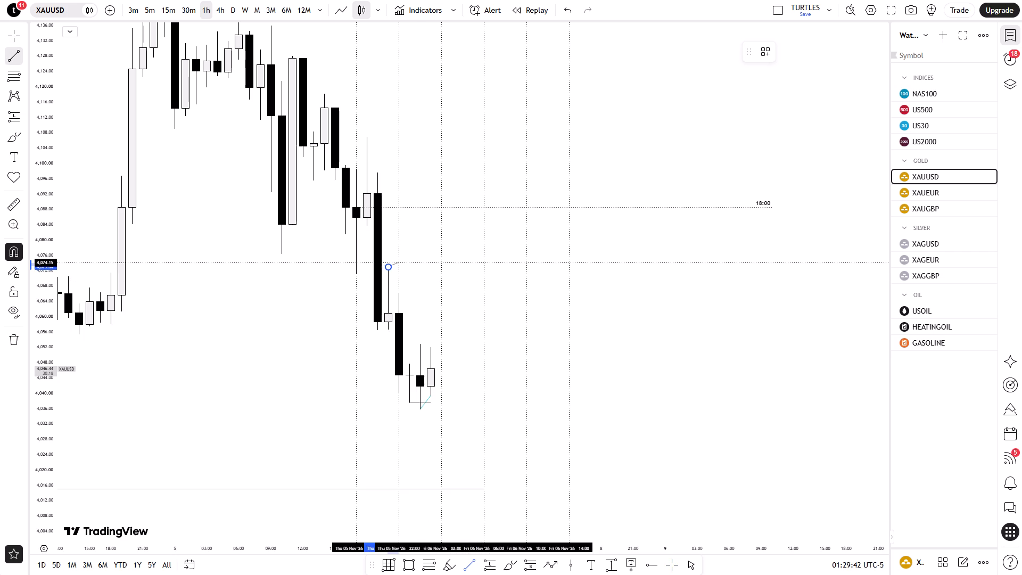
{"action": "left_click", "coordinate": [464, 269], "text": "shift"}
{"action": "left_click", "coordinate": [465, 333]}
{"action": "left_click", "coordinate": [757, 358]}
Examine the XAUUSD 1-hour candles of 5 and 6 November around the newly drawn high and low lines.
{"action": "scroll", "coordinate": [757, 358], "scroll_direction": "up", "scroll_amount": 3}
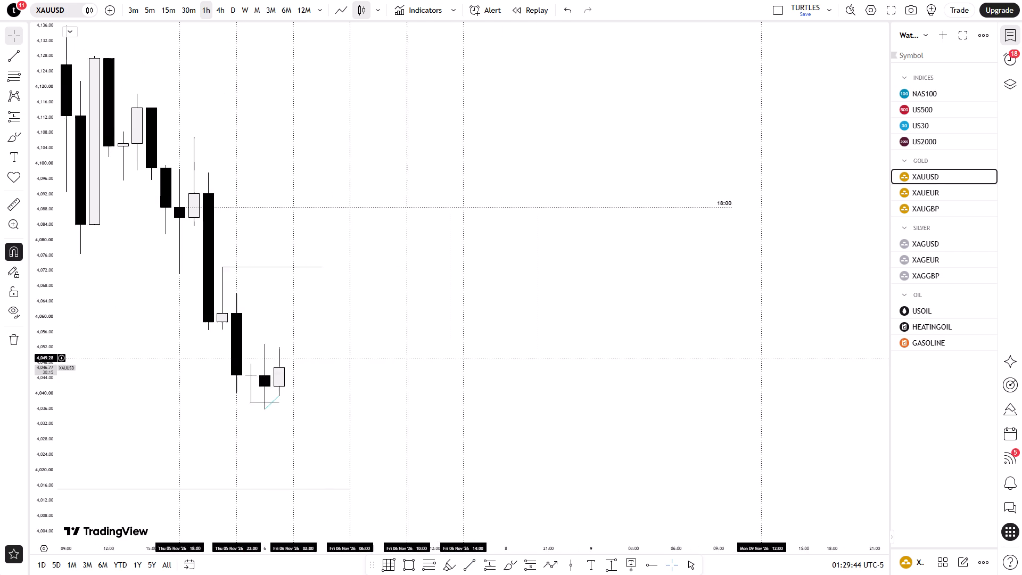
{"action": "left_click_drag", "start_coordinate": [710, 358], "coordinate": [820, 321]}
{"action": "left_click_drag", "start_coordinate": [698, 344], "coordinate": [702, 393]}
{"action": "left_click_drag", "start_coordinate": [713, 328], "coordinate": [731, 398]}
{"action": "left_click_drag", "start_coordinate": [687, 371], "coordinate": [713, 388]}
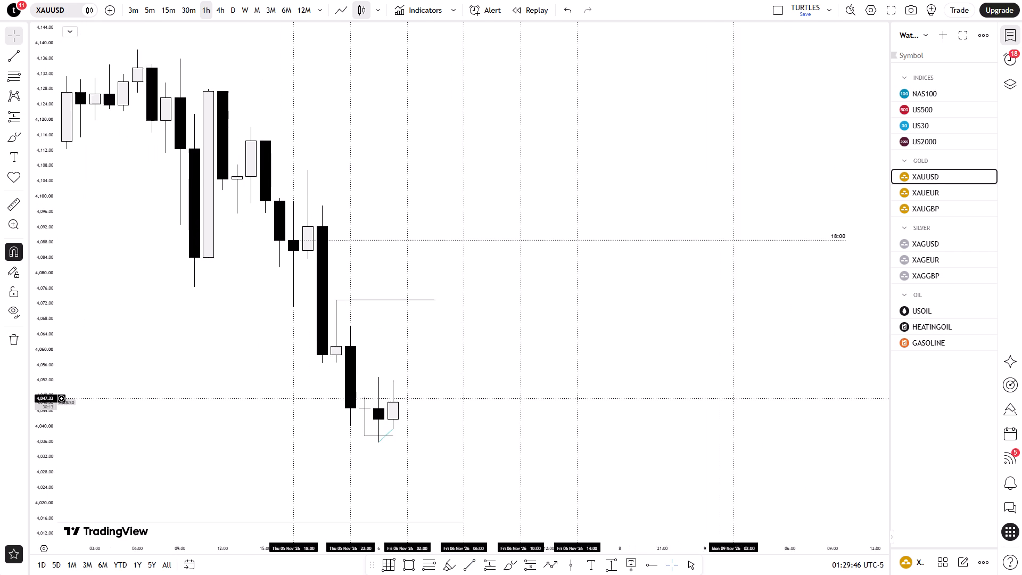
{"action": "left_click_drag", "start_coordinate": [713, 388], "coordinate": [693, 372]}
{"action": "scroll", "coordinate": [691, 362], "scroll_direction": "down", "scroll_amount": 3}
{"action": "scroll", "coordinate": [690, 362], "scroll_direction": "up", "scroll_amount": 2}
{"action": "left_click", "coordinate": [686, 365]}
{"action": "left_click_drag", "start_coordinate": [643, 269], "coordinate": [691, 435]}
{"action": "left_click_drag", "start_coordinate": [651, 432], "coordinate": [633, 212]}
{"action": "left_click_drag", "start_coordinate": [754, 376], "coordinate": [741, 369]}
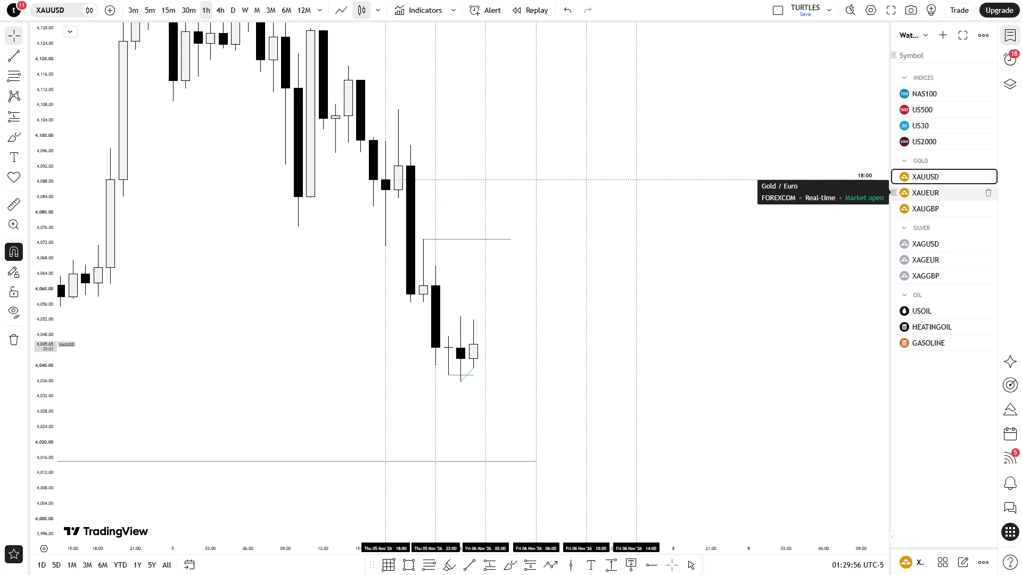
On XAGUSD, draw a trend line from the 6 November 00:00 low, 51.216, to the 01:00 low, 51.192, and apply the SMT template.
{"action": "left_click", "coordinate": [929, 241]}
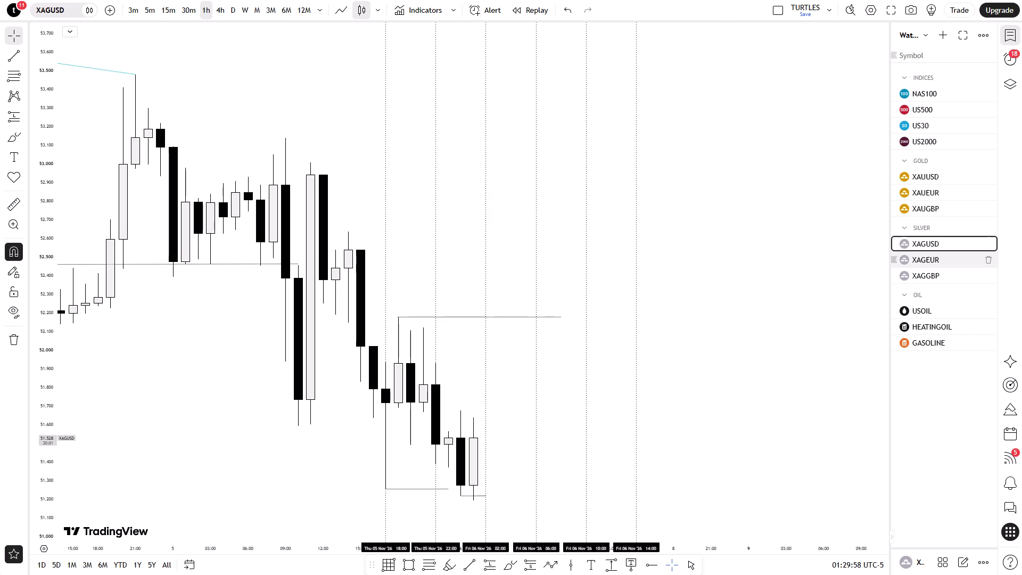
{"action": "left_click_drag", "start_coordinate": [718, 477], "coordinate": [722, 287]}
{"action": "left_click", "coordinate": [464, 564]}
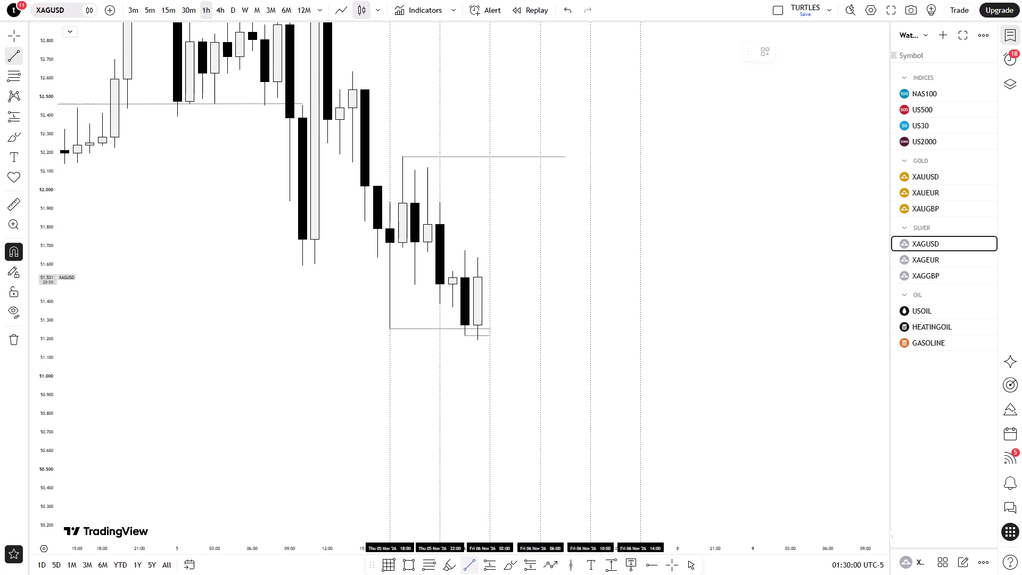
{"action": "left_click", "coordinate": [465, 343]}
{"action": "left_click", "coordinate": [477, 352]}
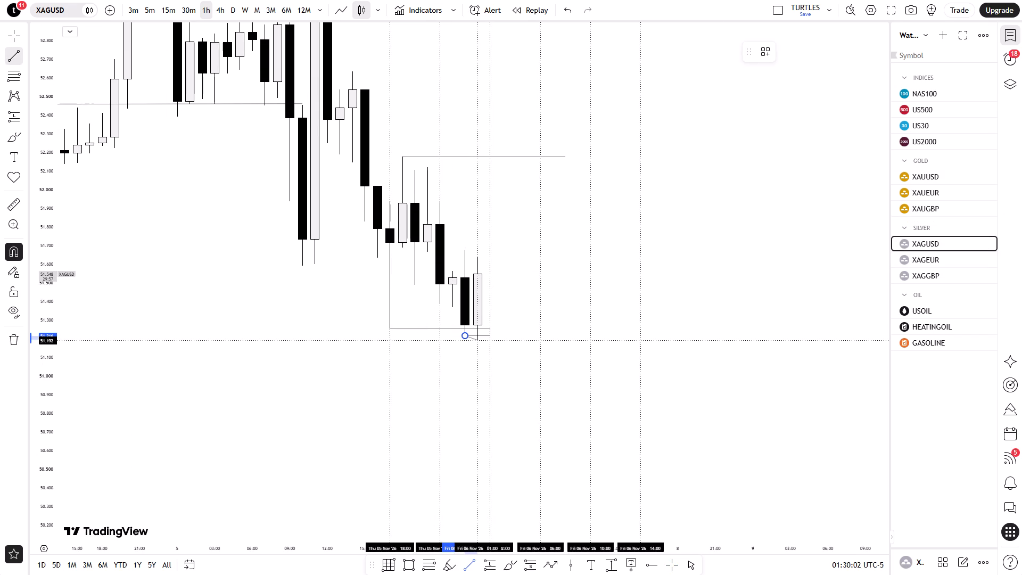
{"action": "left_click", "coordinate": [760, 50]}
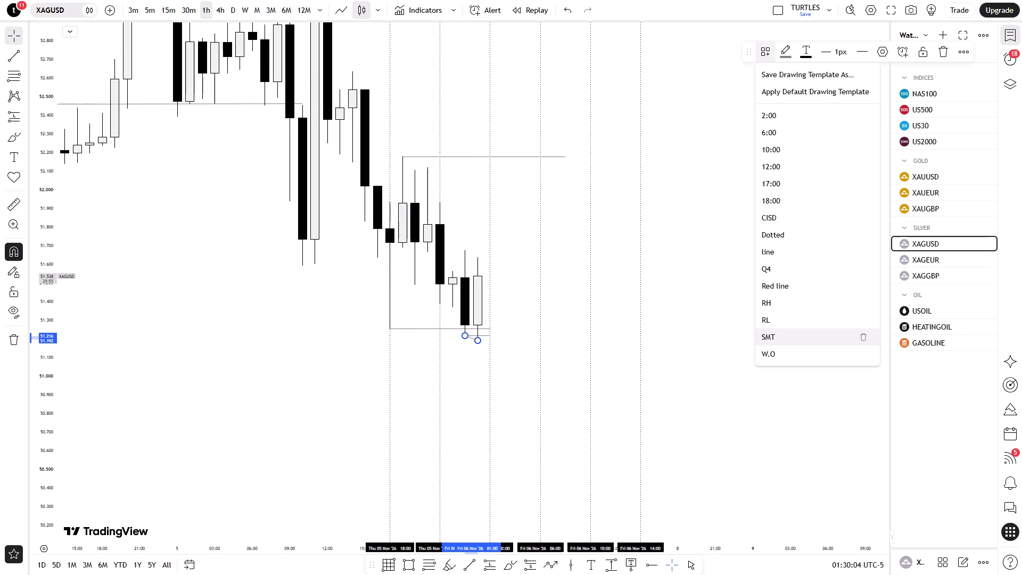
{"action": "left_click", "coordinate": [773, 335]}
{"action": "left_click", "coordinate": [641, 277]}
Examine the XAGUSD 1-hour candles from 4 to 6 November around the new SMT line and the nearby horizontal levels.
{"action": "left_click_drag", "start_coordinate": [187, 273], "coordinate": [203, 322]}
{"action": "left_click_drag", "start_coordinate": [227, 305], "coordinate": [238, 293]}
{"action": "left_click", "coordinate": [236, 301]}
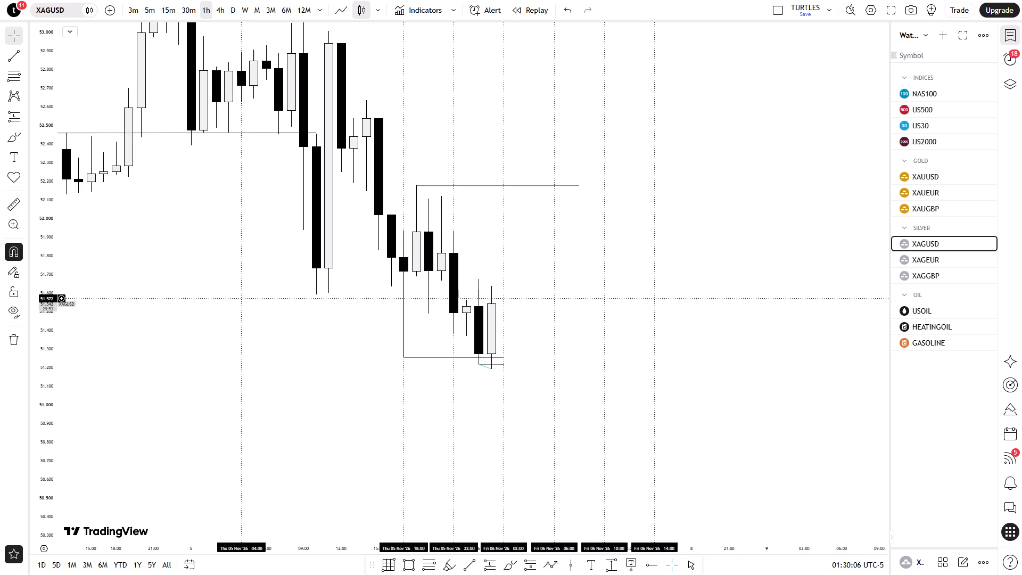
{"action": "scroll", "coordinate": [235, 302], "scroll_direction": "up", "scroll_amount": 1}
{"action": "scroll", "coordinate": [649, 331], "scroll_direction": "up", "scroll_amount": 1}
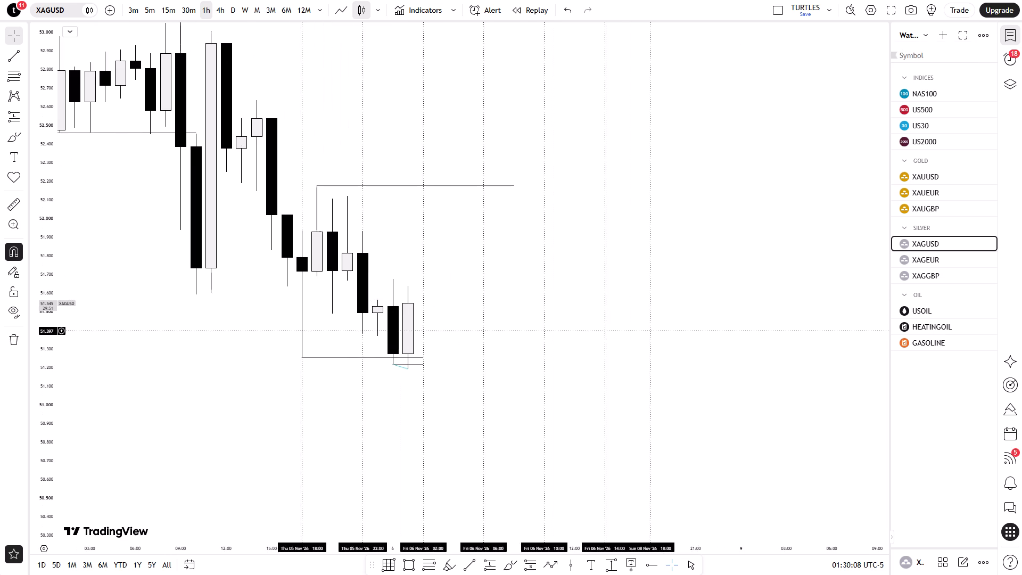
{"action": "left_click_drag", "start_coordinate": [608, 330], "coordinate": [837, 311]}
{"action": "left_click_drag", "start_coordinate": [260, 260], "coordinate": [229, 308]}
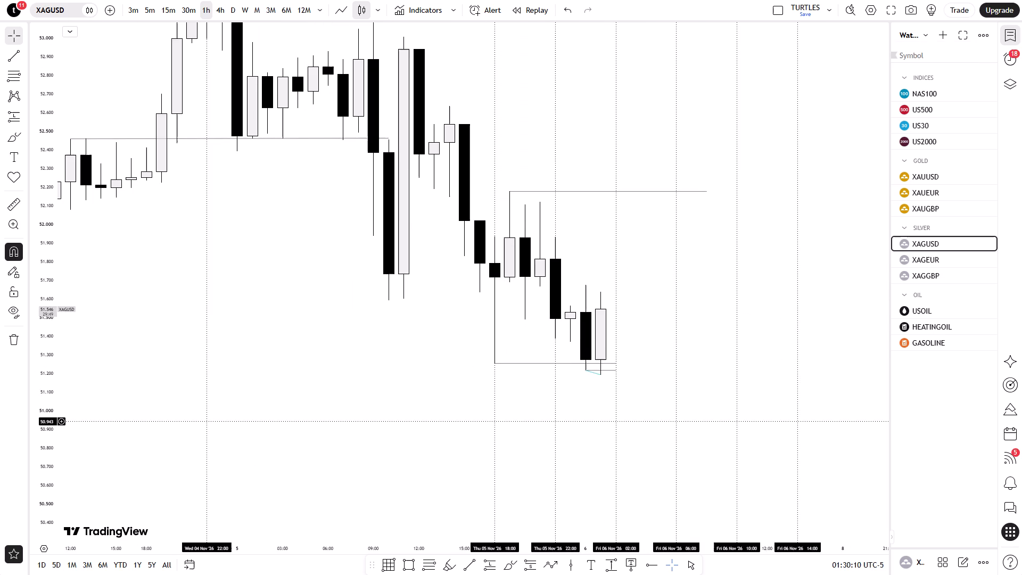
{"action": "left_click_drag", "start_coordinate": [332, 310], "coordinate": [273, 410]}
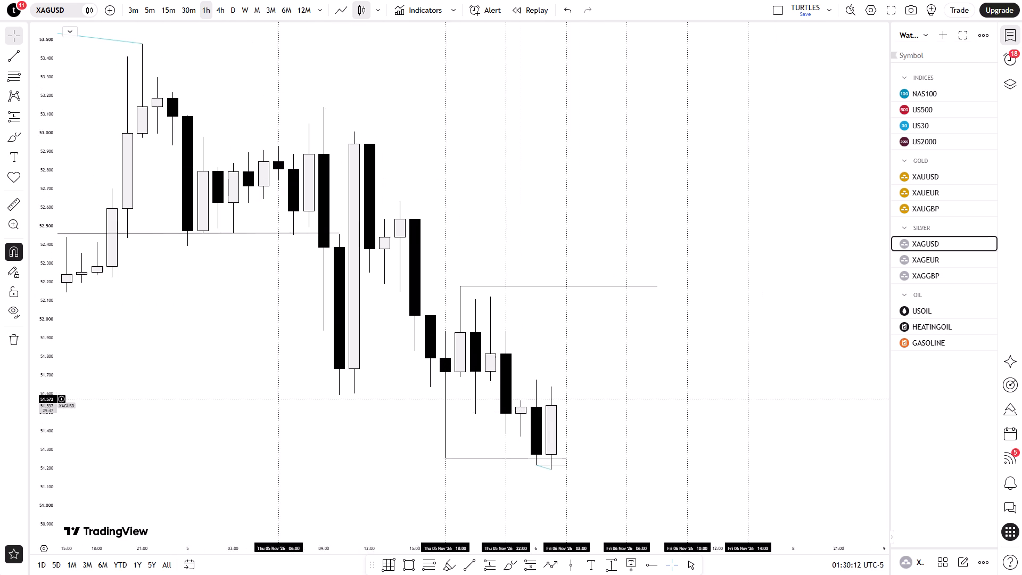
{"action": "scroll", "coordinate": [286, 380], "scroll_direction": "down", "scroll_amount": 2}
{"action": "scroll", "coordinate": [286, 380], "scroll_direction": "up", "scroll_amount": 2}
{"action": "left_click_drag", "start_coordinate": [272, 390], "coordinate": [273, 324]}
{"action": "left_click_drag", "start_coordinate": [295, 349], "coordinate": [278, 344]}
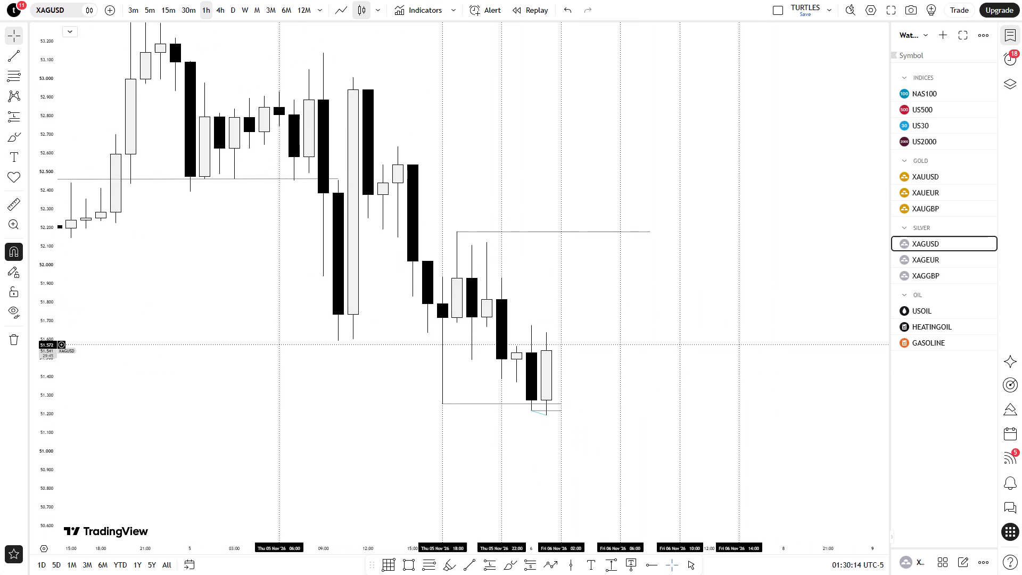
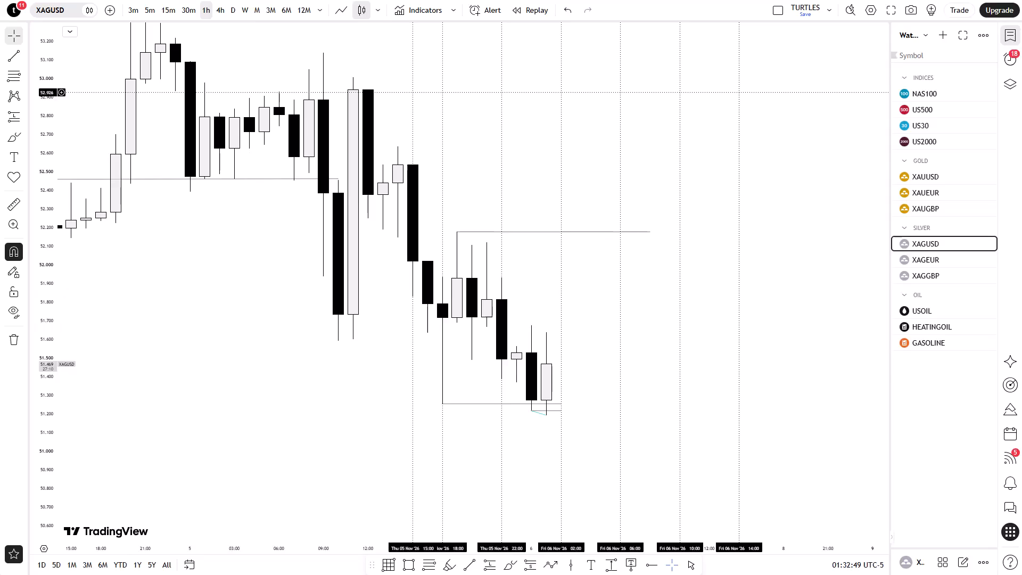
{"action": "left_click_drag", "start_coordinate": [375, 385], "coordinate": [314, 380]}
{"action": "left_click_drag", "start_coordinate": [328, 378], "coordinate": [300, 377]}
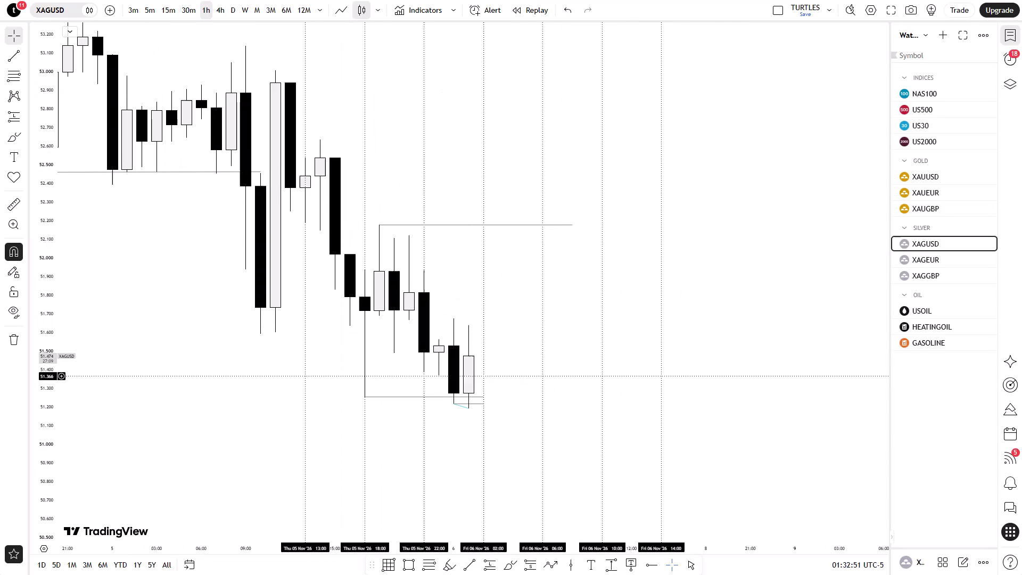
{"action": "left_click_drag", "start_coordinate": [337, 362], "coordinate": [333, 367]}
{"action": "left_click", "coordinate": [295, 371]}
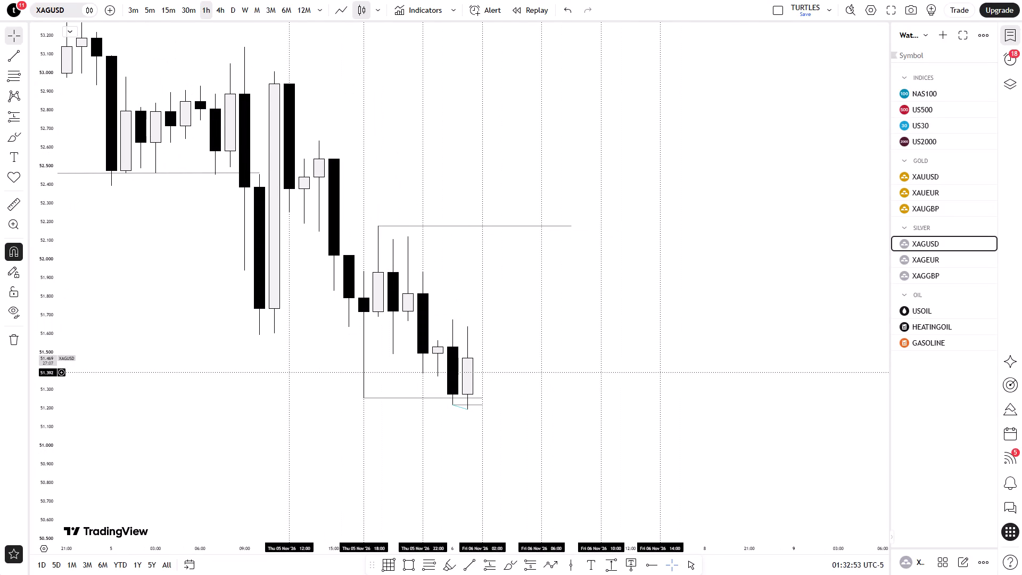
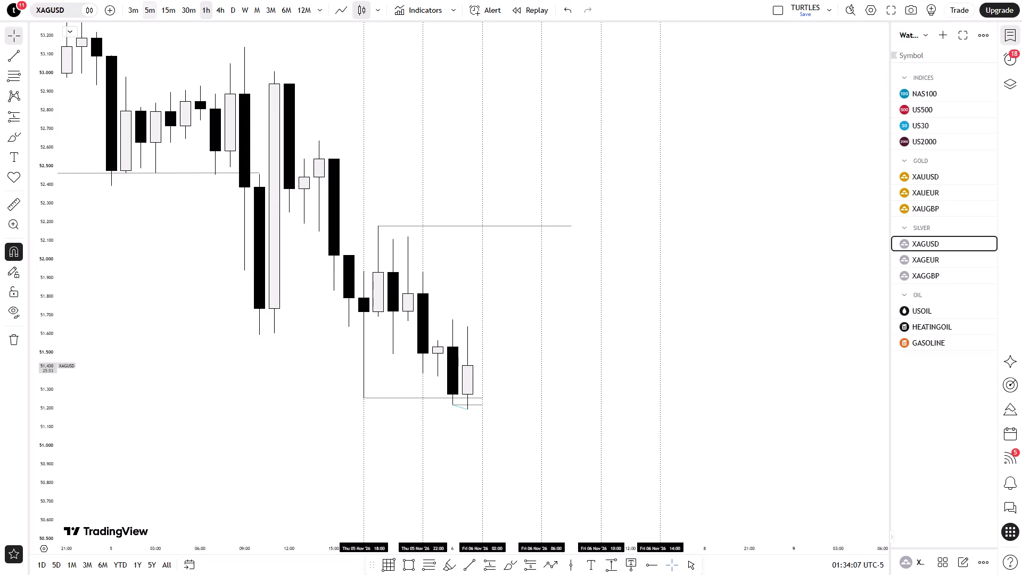
On the 30-minute XAGUSD chart, move the starts of the SMT line and the lowest low level to the 00:30 candle's low.
{"action": "left_click", "coordinate": [182, 5]}
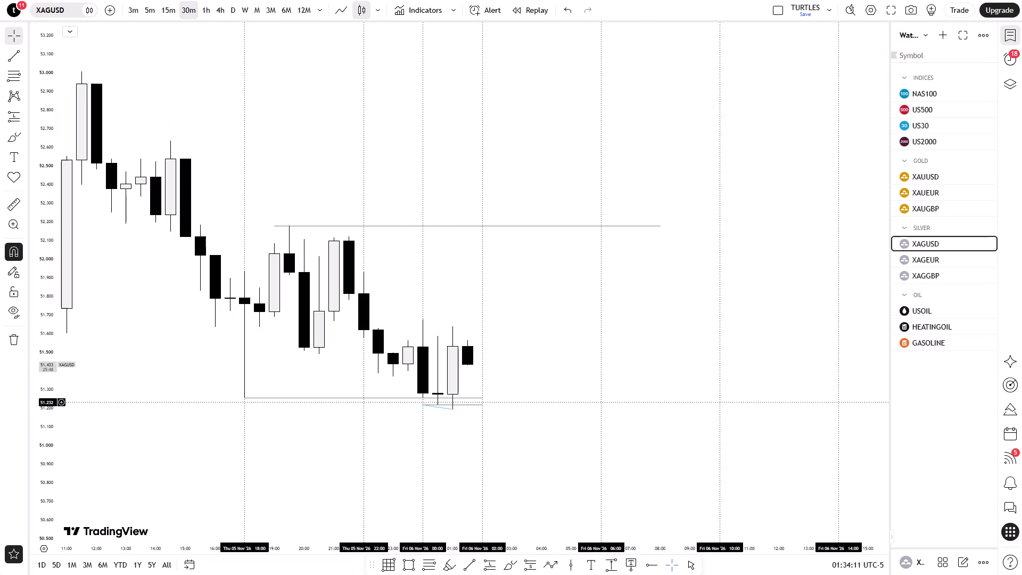
{"action": "left_click_drag", "start_coordinate": [424, 405], "coordinate": [436, 416]}
{"action": "left_click", "coordinate": [443, 461]}
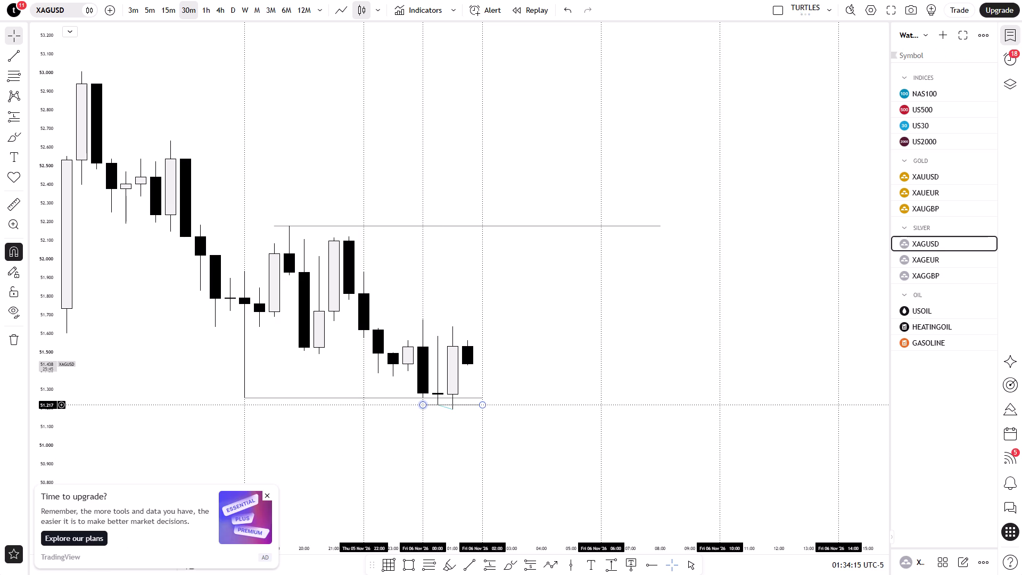
{"action": "left_click_drag", "start_coordinate": [423, 405], "coordinate": [435, 417]}
{"action": "left_click", "coordinate": [450, 447]}
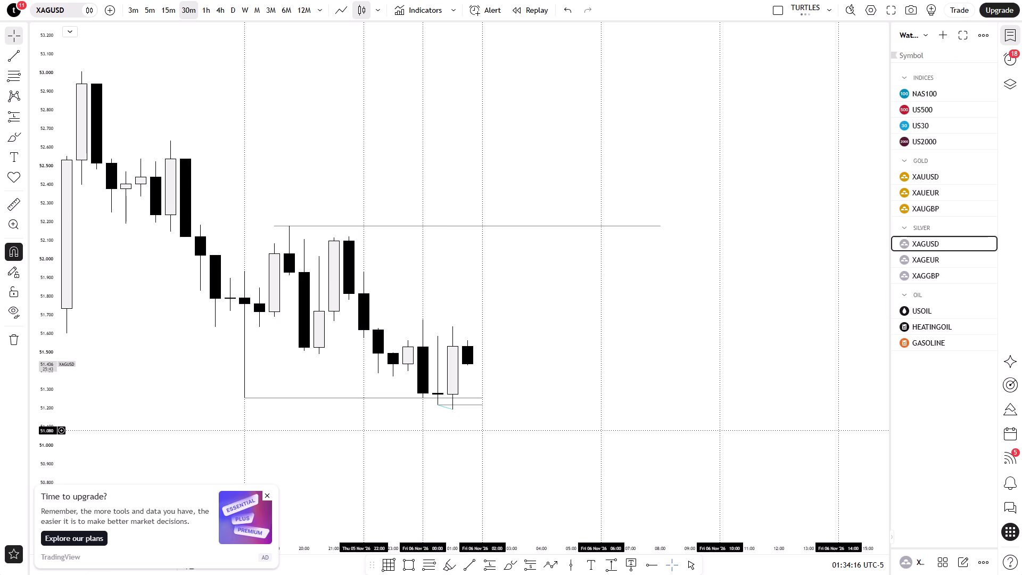
Re-anchor the high level to start at the 19:30 candle's high and end at the 06:00 divider.
{"action": "left_click_drag", "start_coordinate": [276, 228], "coordinate": [287, 214]}
{"action": "left_click_drag", "start_coordinate": [310, 276], "coordinate": [312, 286]}
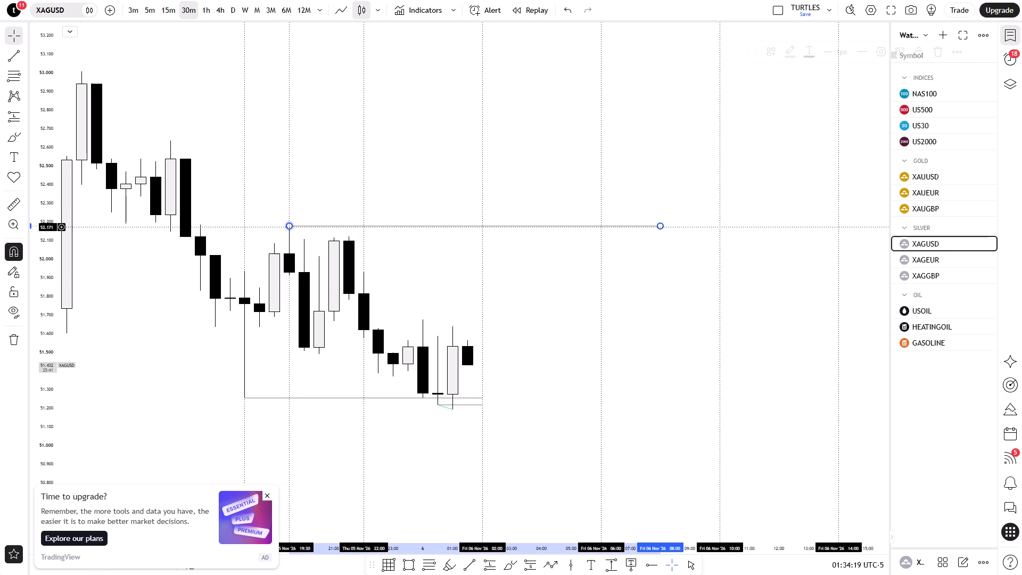
{"action": "scroll", "coordinate": [561, 319], "scroll_direction": "down", "scroll_amount": 3}
{"action": "left_click", "coordinate": [631, 376]}
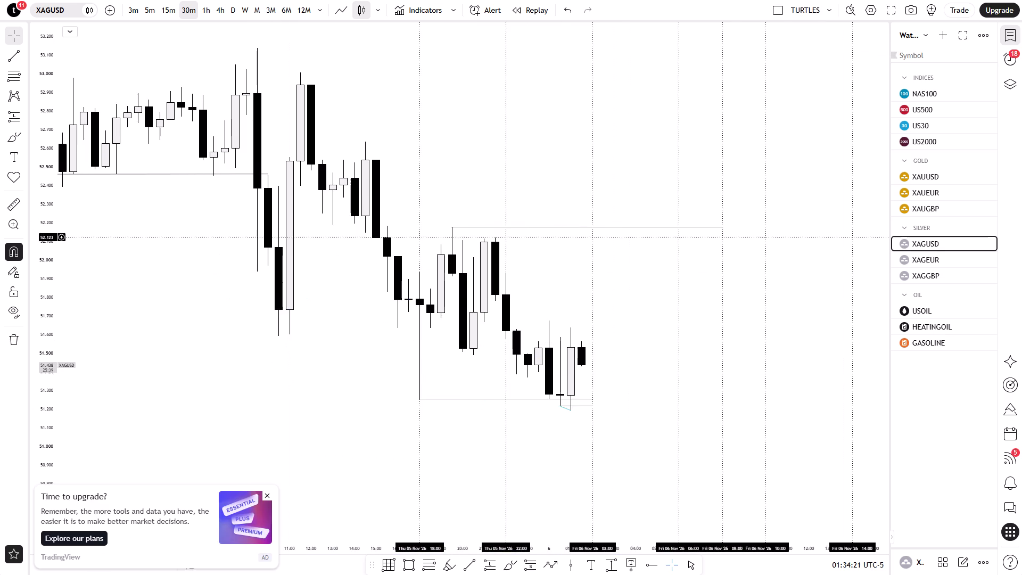
{"action": "left_click_drag", "start_coordinate": [723, 229], "coordinate": [687, 238]}
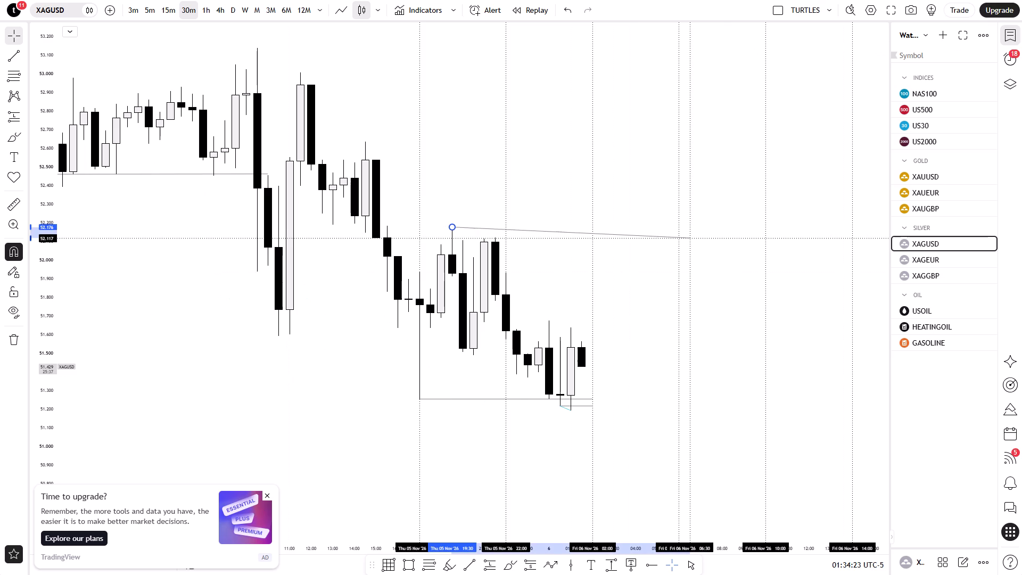
{"action": "left_click_drag", "start_coordinate": [687, 238], "coordinate": [678, 232]}
{"action": "left_click", "coordinate": [738, 260], "text": "shift"}
{"action": "left_click", "coordinate": [738, 315]}
{"action": "left_click", "coordinate": [726, 352]}
{"action": "left_click", "coordinate": [720, 379]}
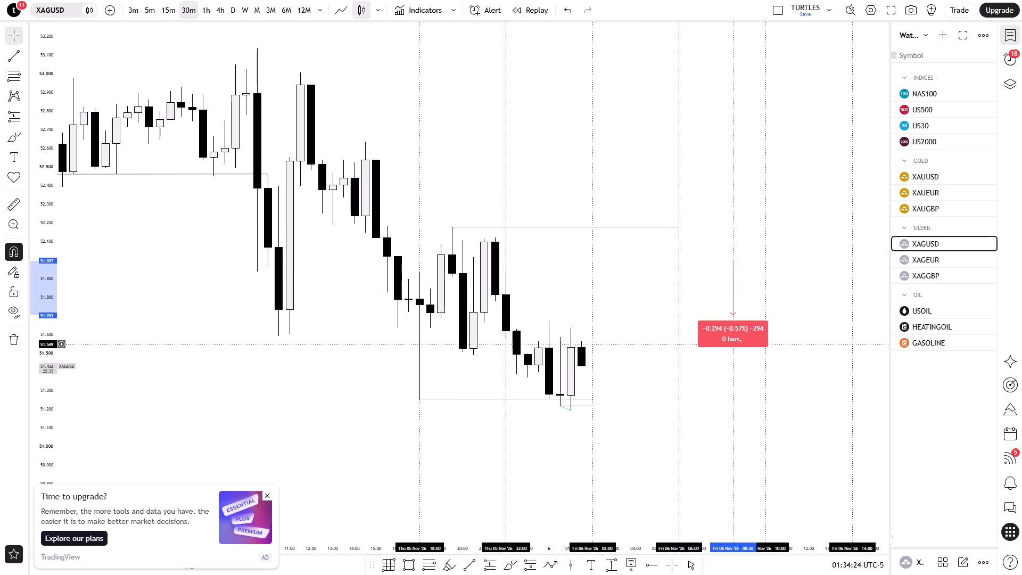
Examine the 30-minute silver price action around the marked lows and the upcoming time dividers.
{"action": "left_click_drag", "start_coordinate": [722, 385], "coordinate": [672, 331]}
{"action": "scroll", "coordinate": [671, 338], "scroll_direction": "up", "scroll_amount": 1}
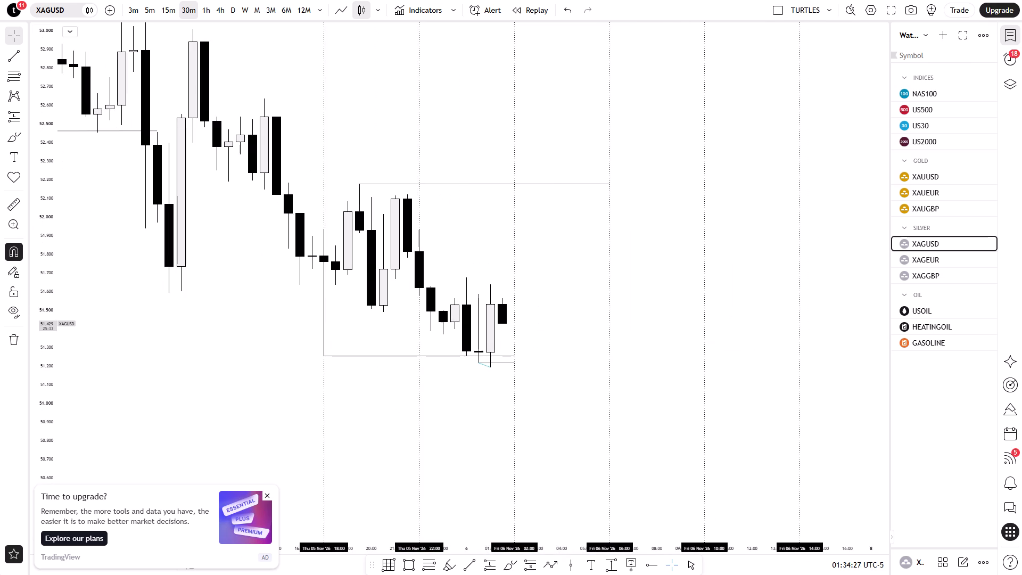
{"action": "left_click_drag", "start_coordinate": [45, 440], "coordinate": [54, 384]}
{"action": "left_click", "coordinate": [265, 493]}
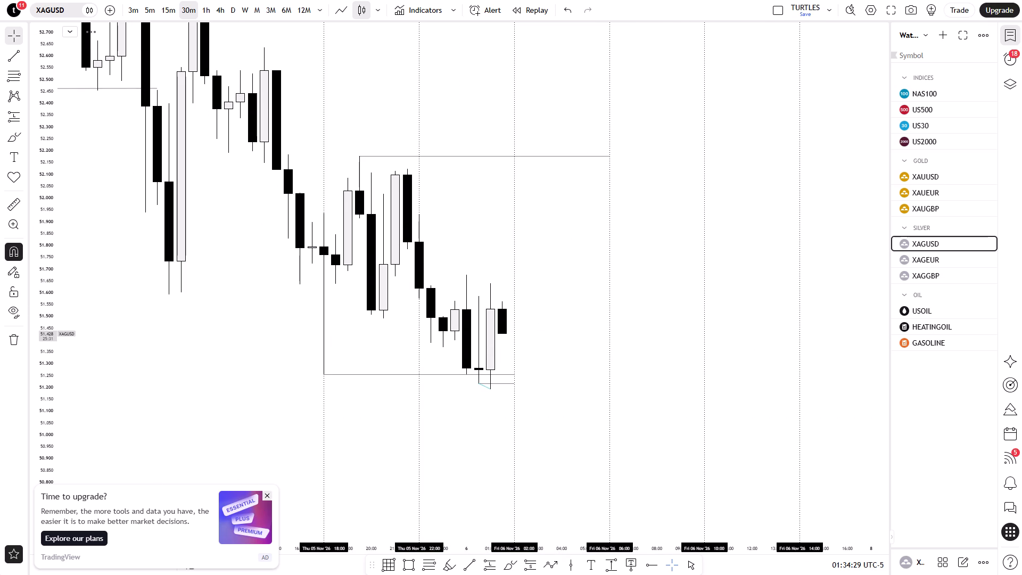
{"action": "left_click", "coordinate": [264, 482]}
{"action": "left_click_drag", "start_coordinate": [237, 404], "coordinate": [199, 407]}
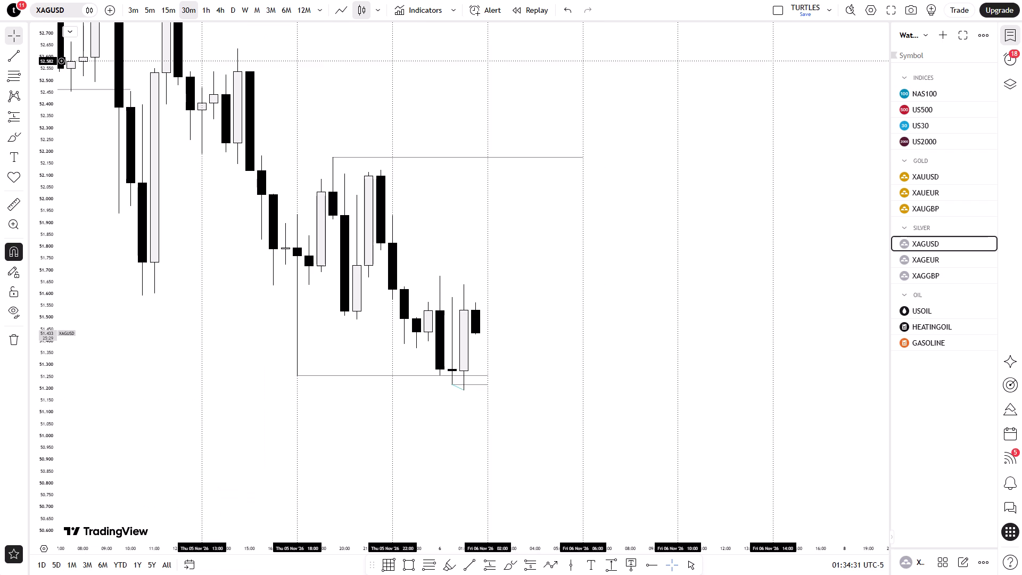
{"action": "left_click", "coordinate": [524, 434]}
{"action": "left_click_drag", "start_coordinate": [524, 434], "coordinate": [522, 454]}
On the 5-minute chart, move the start of the longer low level to the 18:15 candle's low.
{"action": "left_click", "coordinate": [152, 13]}
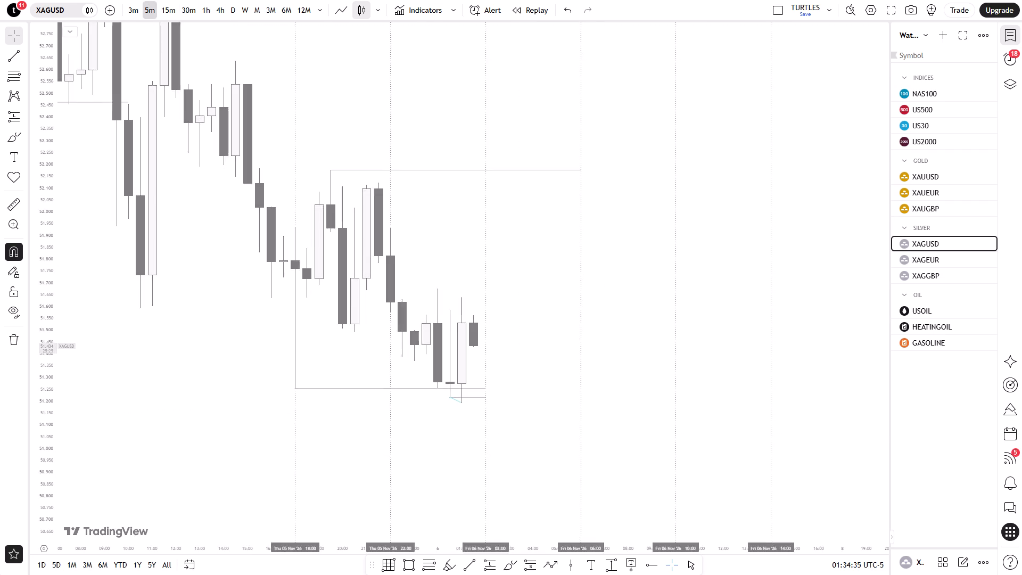
{"action": "scroll", "coordinate": [151, 13], "scroll_direction": "down", "scroll_amount": 7}
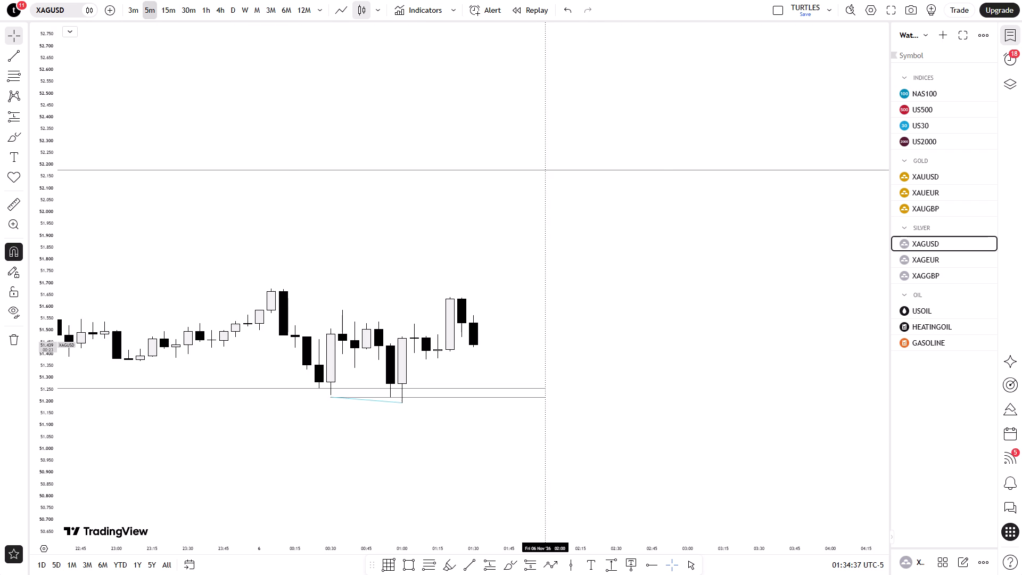
{"action": "scroll", "coordinate": [423, 388], "scroll_direction": "down", "scroll_amount": 6}
{"action": "scroll", "coordinate": [409, 435], "scroll_direction": "down", "scroll_amount": 4}
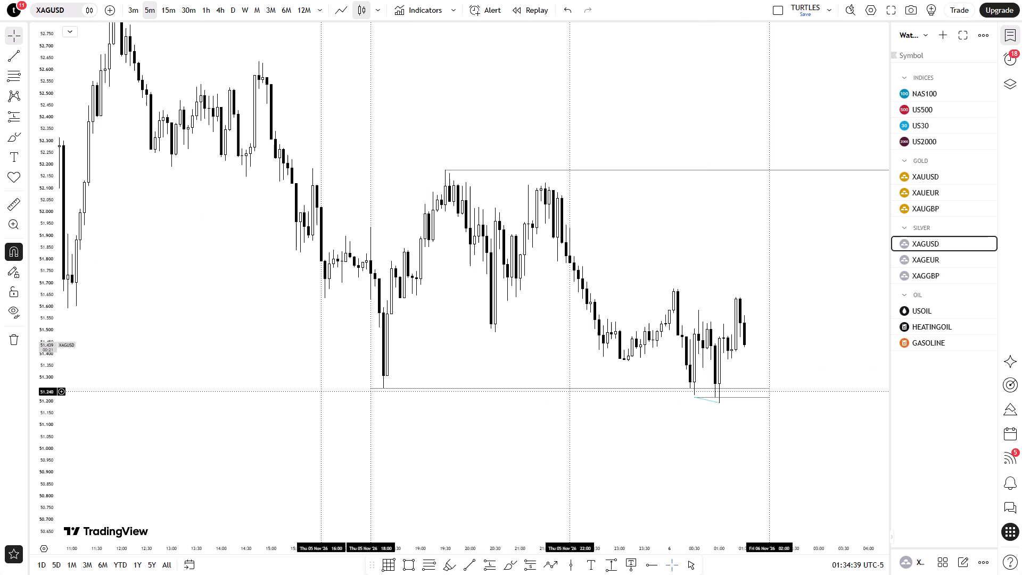
{"action": "left_click_drag", "start_coordinate": [54, 480], "coordinate": [42, 395]}
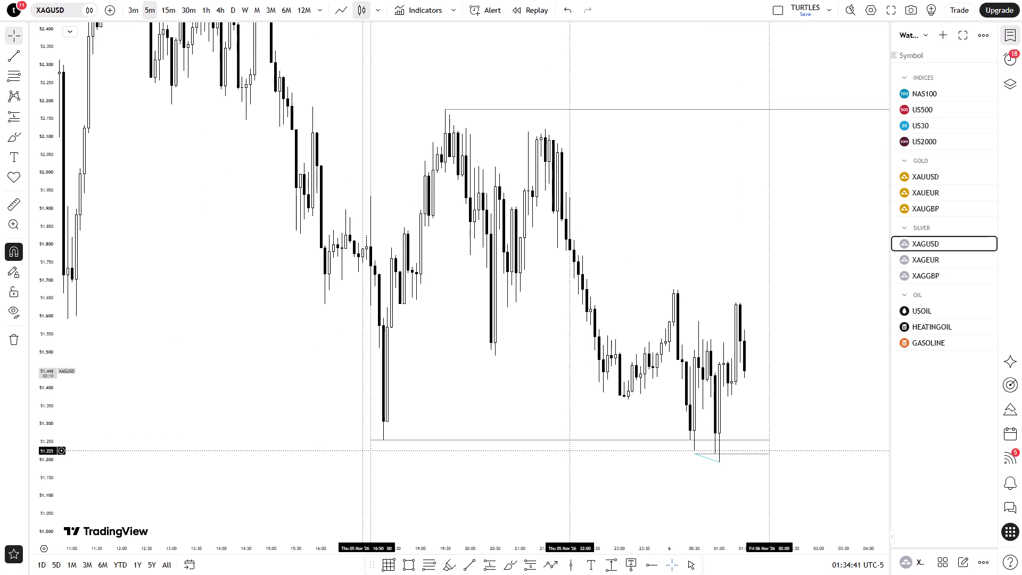
{"action": "left_click_drag", "start_coordinate": [371, 438], "coordinate": [385, 448]}
{"action": "left_click_drag", "start_coordinate": [386, 450], "coordinate": [385, 449]}
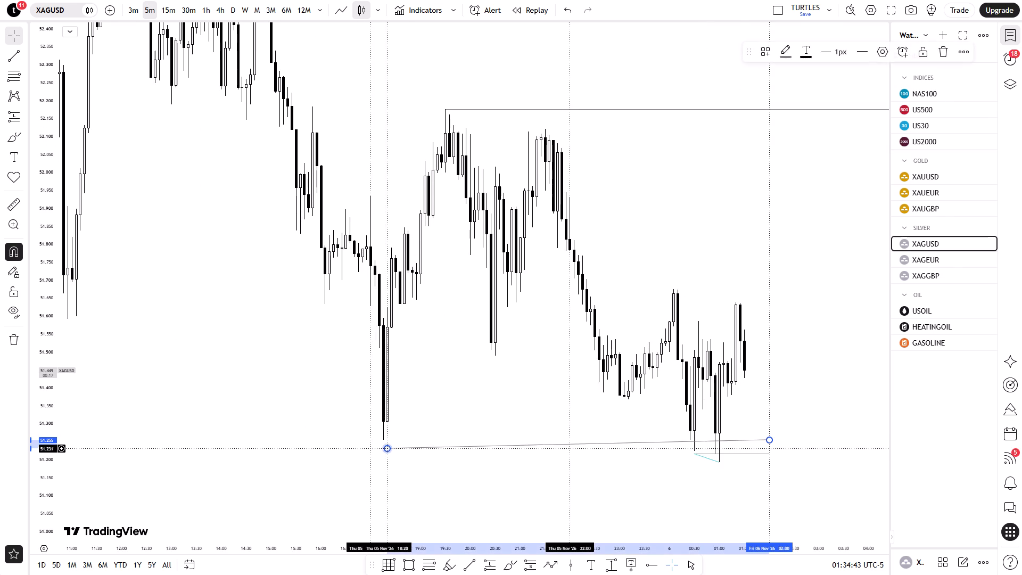
{"action": "left_click_drag", "start_coordinate": [385, 449], "coordinate": [399, 491]}
{"action": "left_click", "coordinate": [396, 483]}
{"action": "left_click_drag", "start_coordinate": [396, 491], "coordinate": [395, 470]}
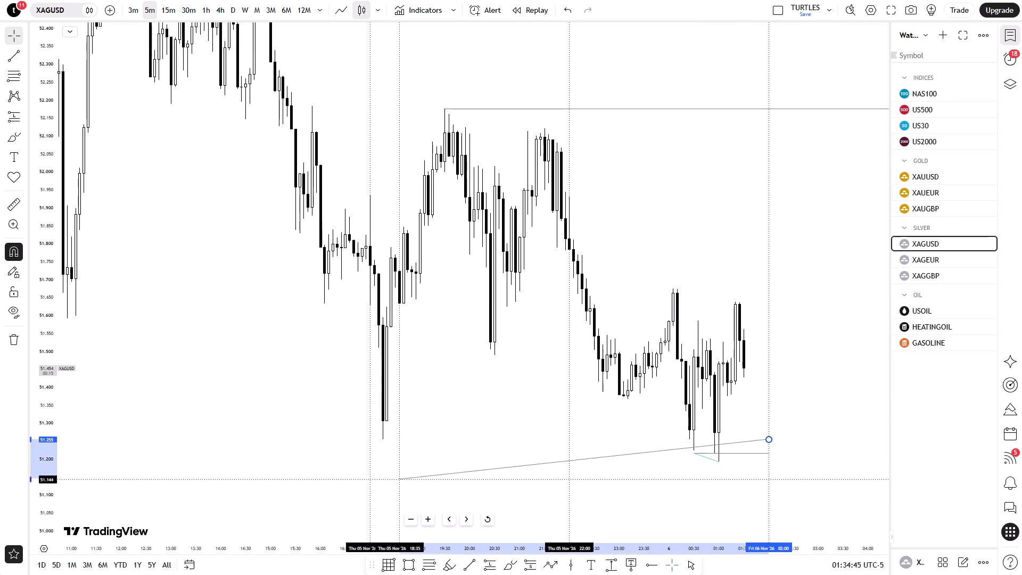
{"action": "left_click_drag", "start_coordinate": [395, 470], "coordinate": [383, 442]}
{"action": "left_click", "coordinate": [399, 469]}
{"action": "left_click_drag", "start_coordinate": [403, 475], "coordinate": [396, 474]}
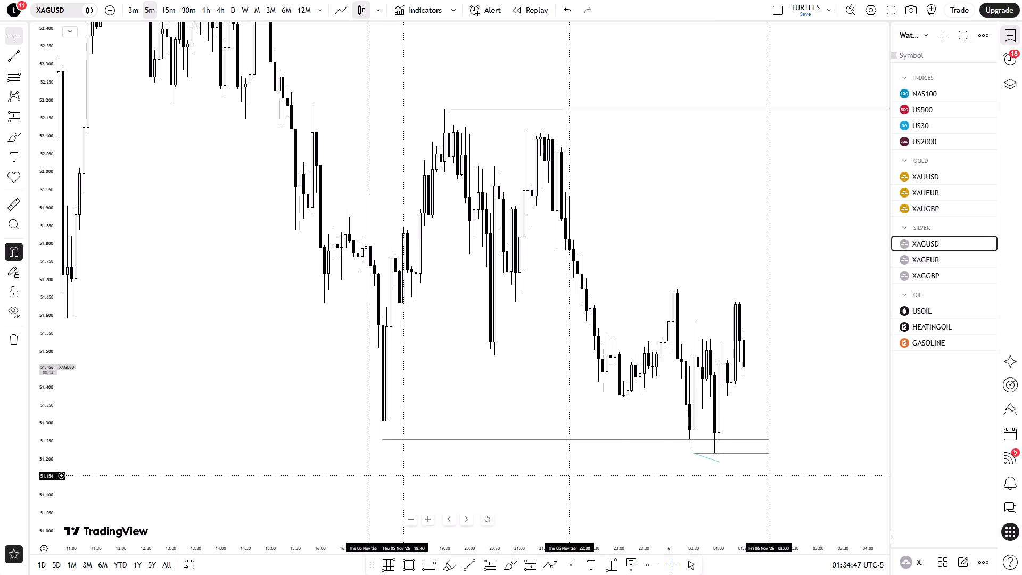
Move the start of the SMT line to the 00:55 candle's low.
{"action": "left_click_drag", "start_coordinate": [396, 474], "coordinate": [330, 458]}
{"action": "scroll", "coordinate": [468, 421], "scroll_direction": "up", "scroll_amount": 2}
{"action": "scroll", "coordinate": [581, 451], "scroll_direction": "up", "scroll_amount": 1}
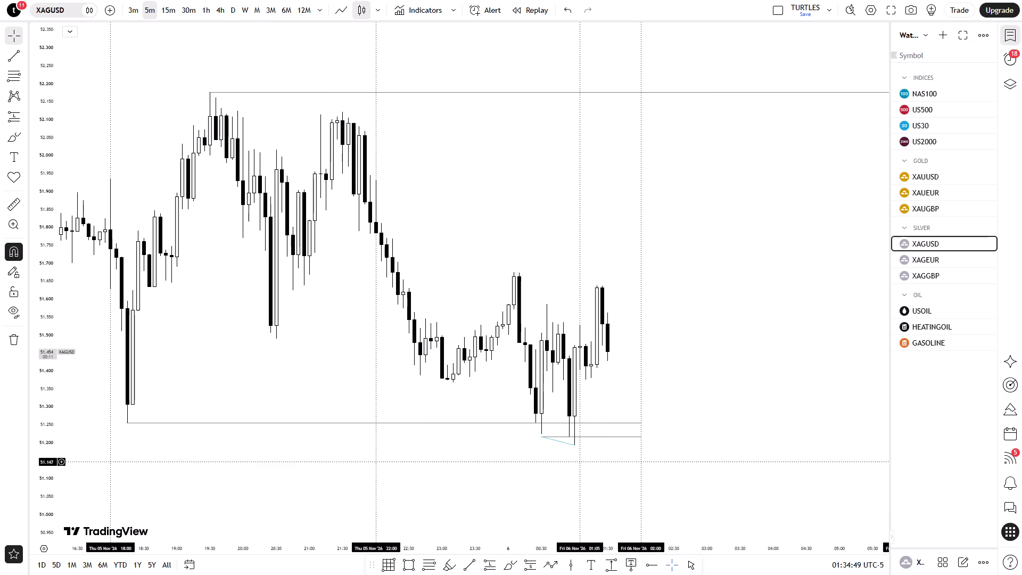
{"action": "left_click_drag", "start_coordinate": [570, 477], "coordinate": [552, 490]}
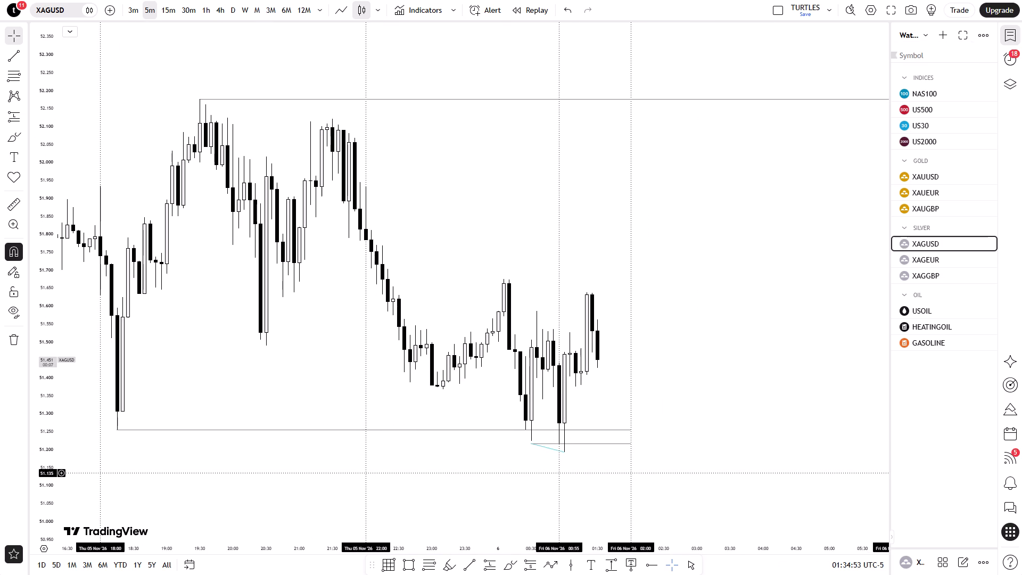
{"action": "left_click_drag", "start_coordinate": [531, 447], "coordinate": [556, 447]}
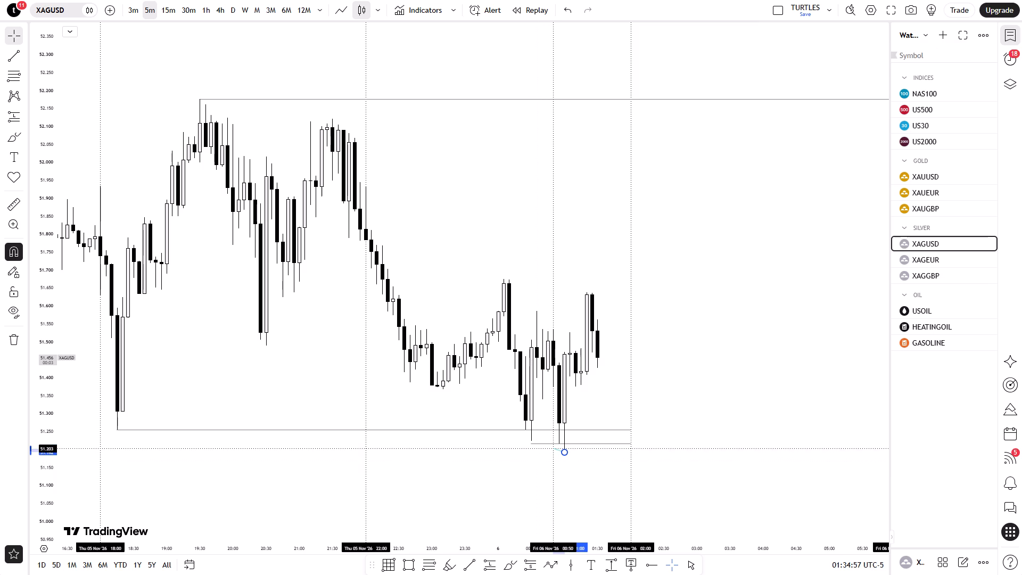
{"action": "left_click_drag", "start_coordinate": [556, 447], "coordinate": [559, 445]}
{"action": "left_click", "coordinate": [548, 480]}
Re-anchor the short low level below it to start at the 00:55 candle's low and end at 01:30.
{"action": "left_click_drag", "start_coordinate": [534, 445], "coordinate": [547, 452]}
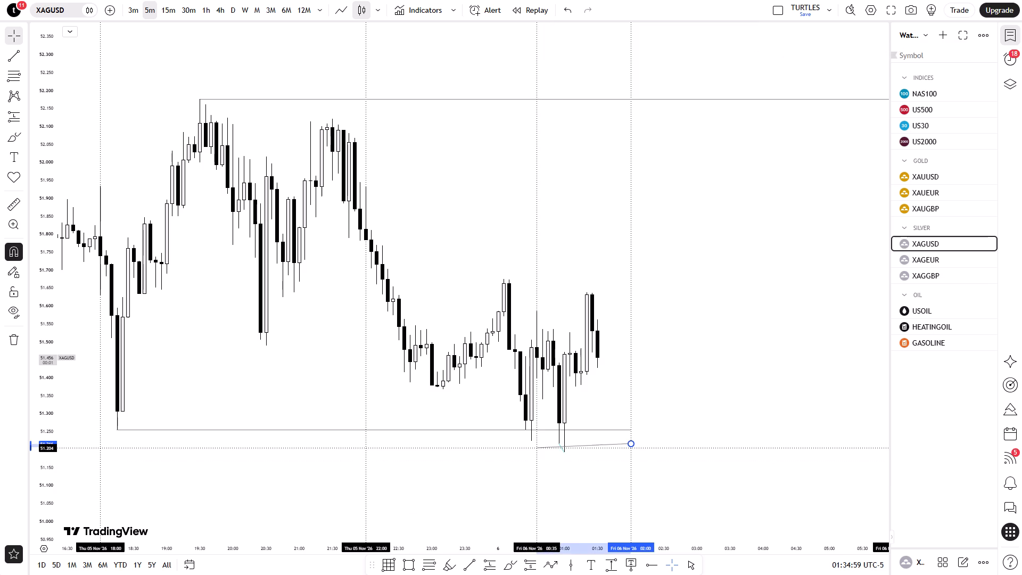
{"action": "left_click_drag", "start_coordinate": [547, 452], "coordinate": [560, 449]}
{"action": "left_click", "coordinate": [559, 476]}
{"action": "left_click", "coordinate": [563, 485]}
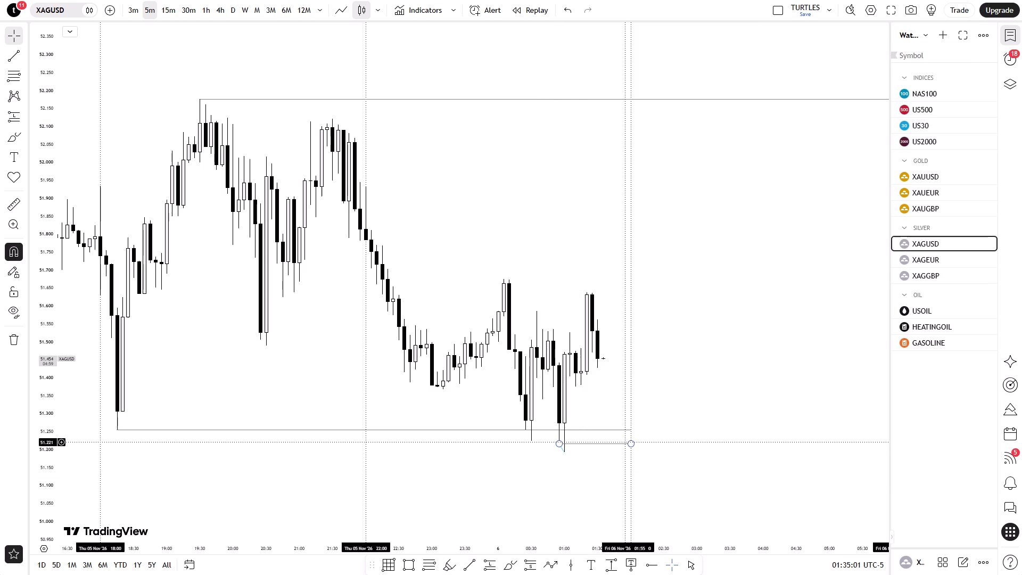
{"action": "left_click_drag", "start_coordinate": [631, 443], "coordinate": [596, 441]}
{"action": "left_click", "coordinate": [595, 469]}
{"action": "left_click", "coordinate": [597, 501]}
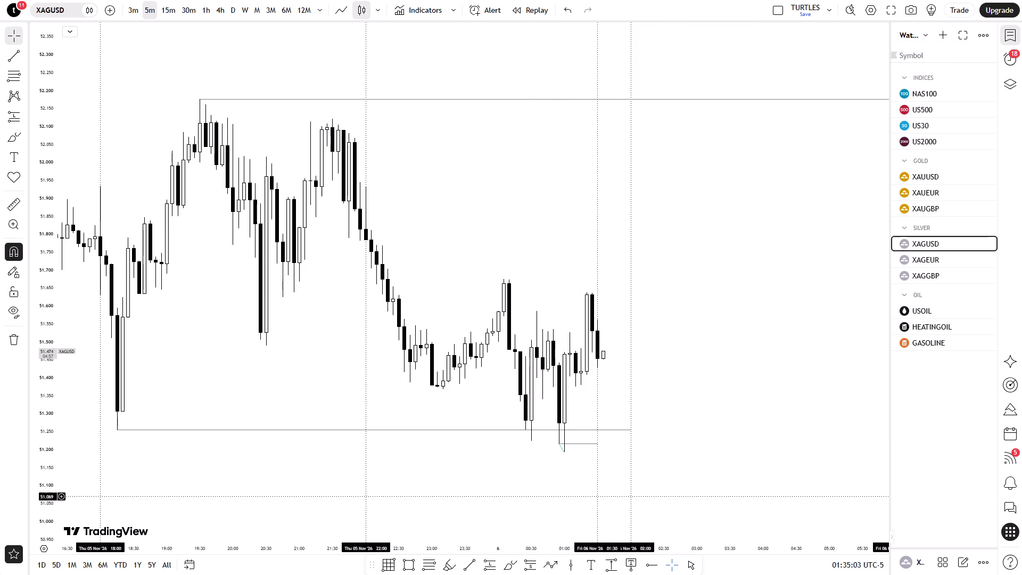
Draw a horizontal trend line at about 51.632 from the 01:25 candle to about 02:05 and apply the CISD template.
{"action": "scroll", "coordinate": [676, 454], "scroll_direction": "up", "scroll_amount": 1}
{"action": "left_click_drag", "start_coordinate": [657, 451], "coordinate": [699, 447]}
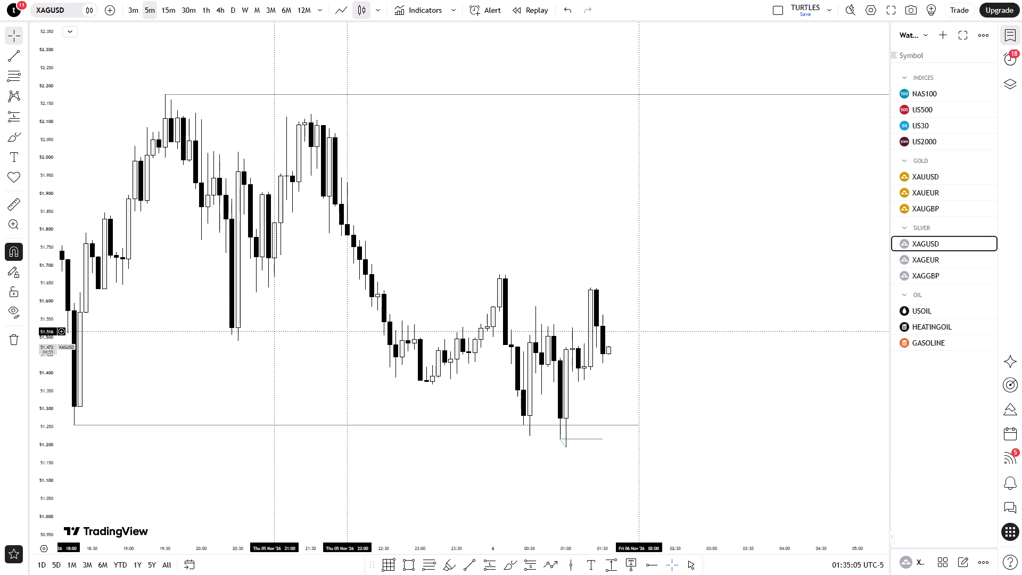
{"action": "left_click_drag", "start_coordinate": [44, 489], "coordinate": [43, 459]}
{"action": "left_click_drag", "start_coordinate": [268, 414], "coordinate": [229, 423]}
{"action": "left_click_drag", "start_coordinate": [269, 397], "coordinate": [248, 407]}
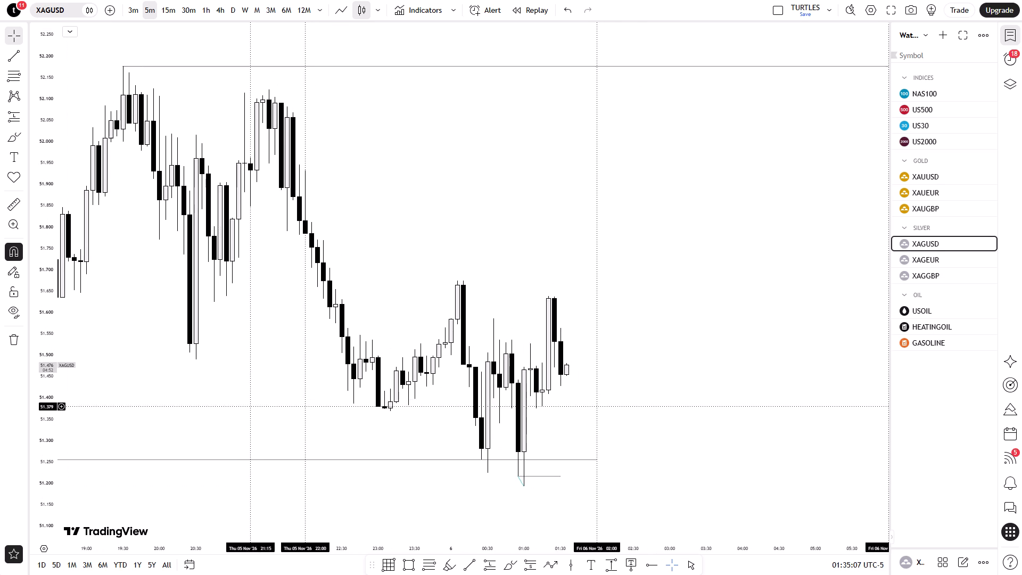
{"action": "left_click", "coordinate": [475, 562]}
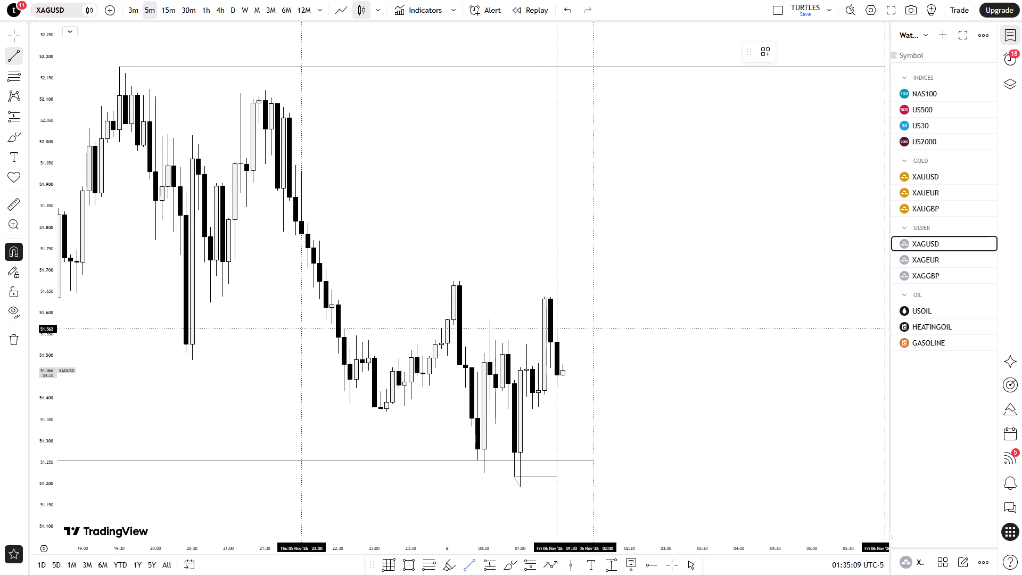
{"action": "left_click", "coordinate": [553, 303]}
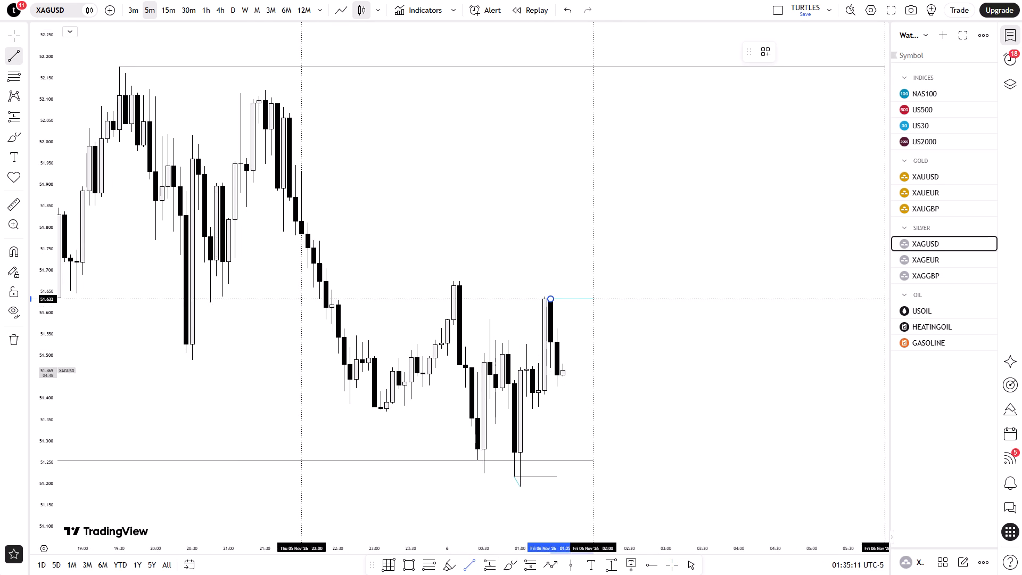
{"action": "left_click", "coordinate": [597, 302], "text": "shift"}
{"action": "left_click", "coordinate": [760, 54]}
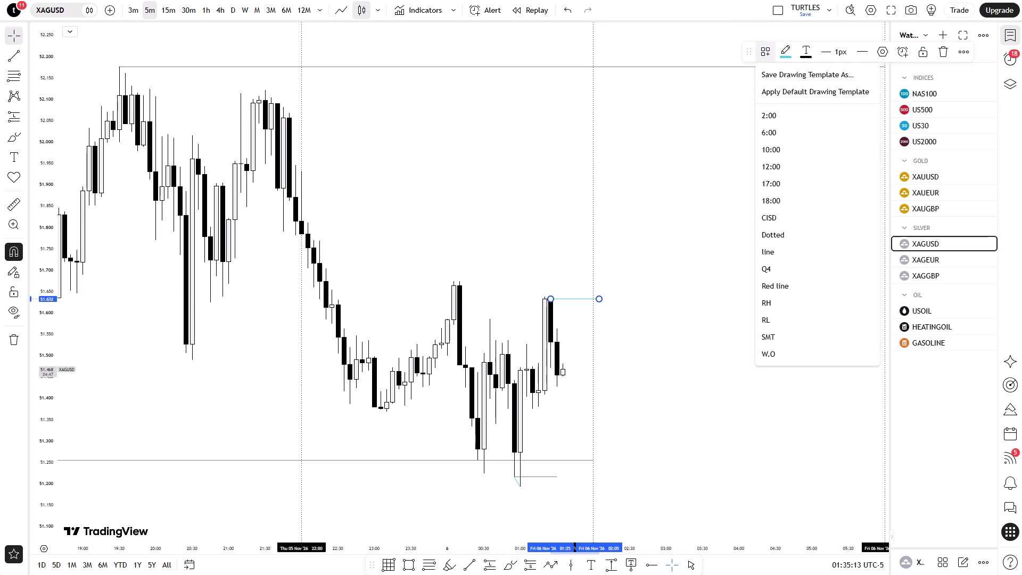
{"action": "left_click", "coordinate": [779, 221]}
{"action": "left_click", "coordinate": [746, 300]}
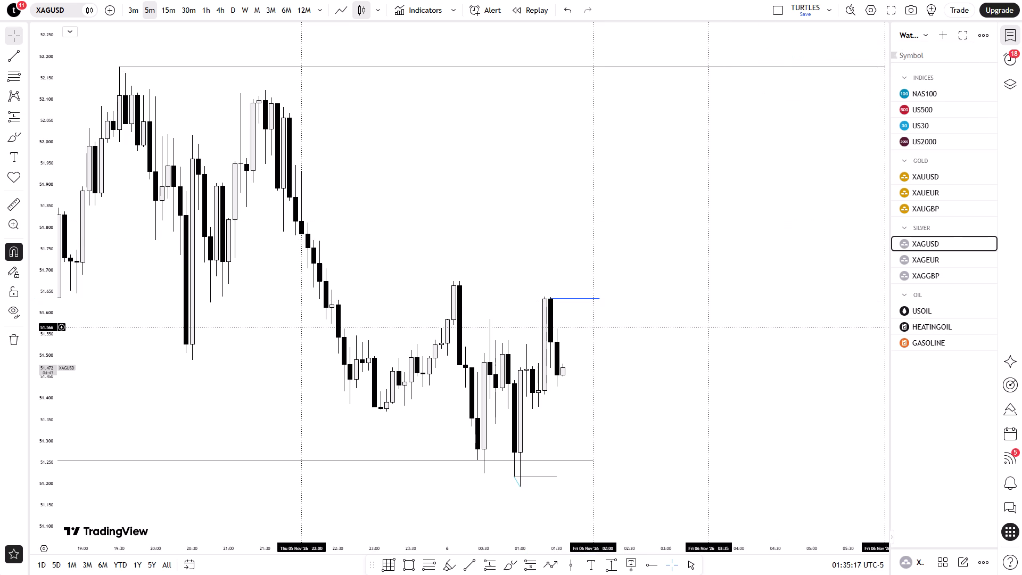
Review the marked silver levels and the CISD line on the 5-minute and 1-hour charts.
{"action": "left_click_drag", "start_coordinate": [669, 333], "coordinate": [684, 352]}
{"action": "left_click_drag", "start_coordinate": [679, 351], "coordinate": [659, 355]}
{"action": "left_click_drag", "start_coordinate": [657, 353], "coordinate": [650, 348]}
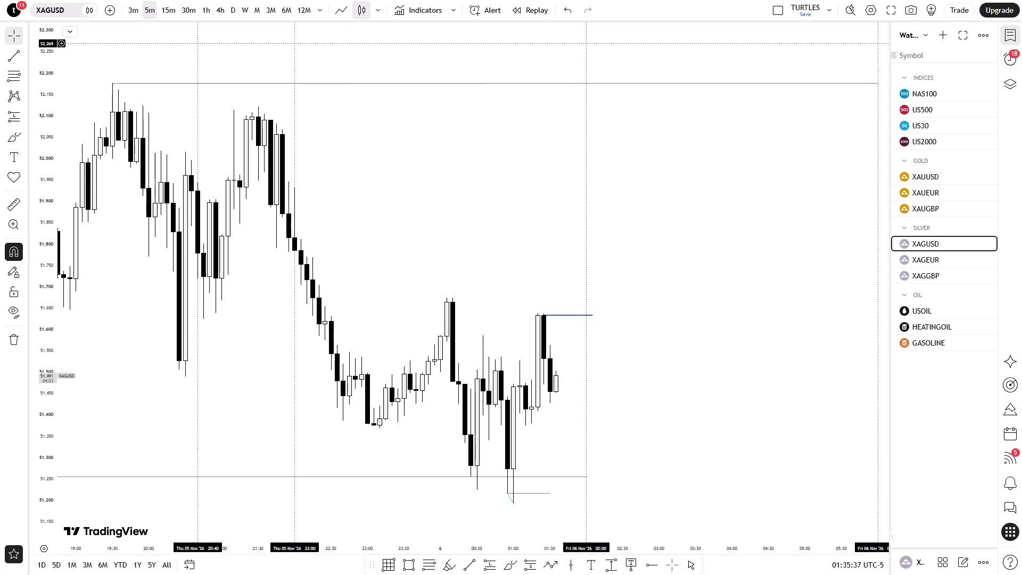
{"action": "left_click", "coordinate": [204, 14]}
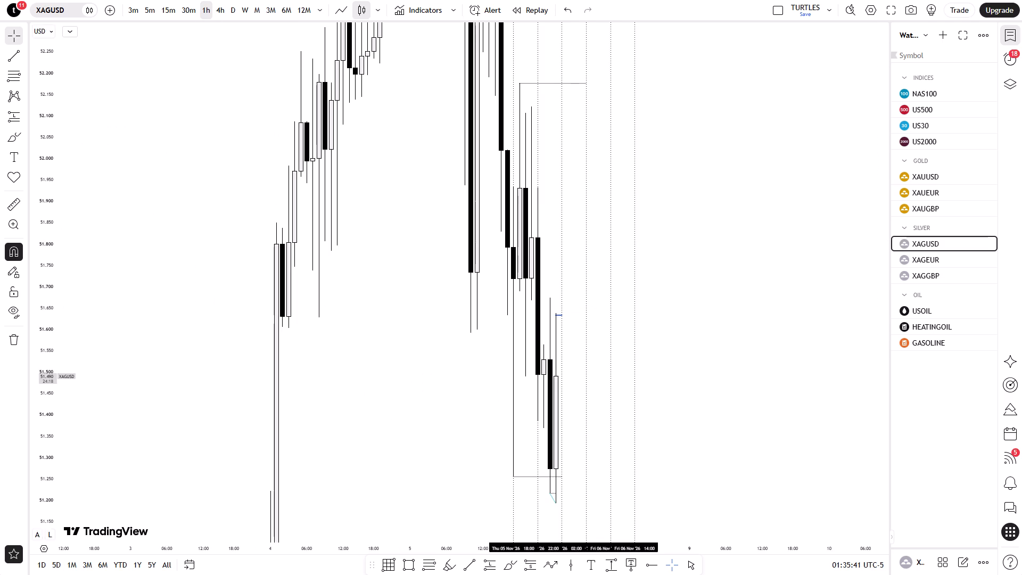
{"action": "left_click_drag", "start_coordinate": [57, 43], "coordinate": [73, 301]}
{"action": "scroll", "coordinate": [177, 309], "scroll_direction": "up", "scroll_amount": 5}
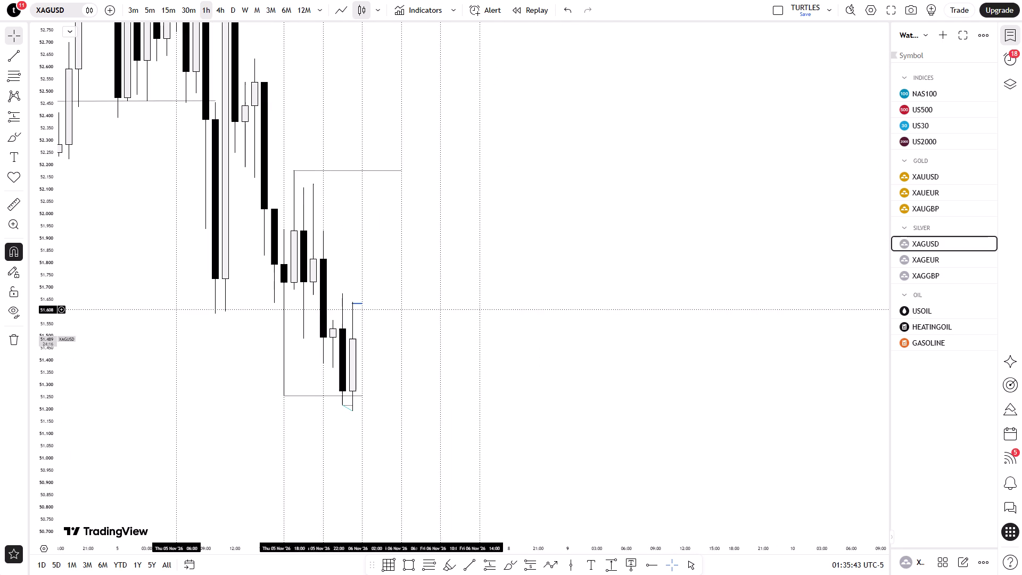
{"action": "scroll", "coordinate": [182, 326], "scroll_direction": "up", "scroll_amount": 3}
{"action": "left_click_drag", "start_coordinate": [528, 408], "coordinate": [877, 395]}
{"action": "left_click_drag", "start_coordinate": [744, 412], "coordinate": [877, 395]}
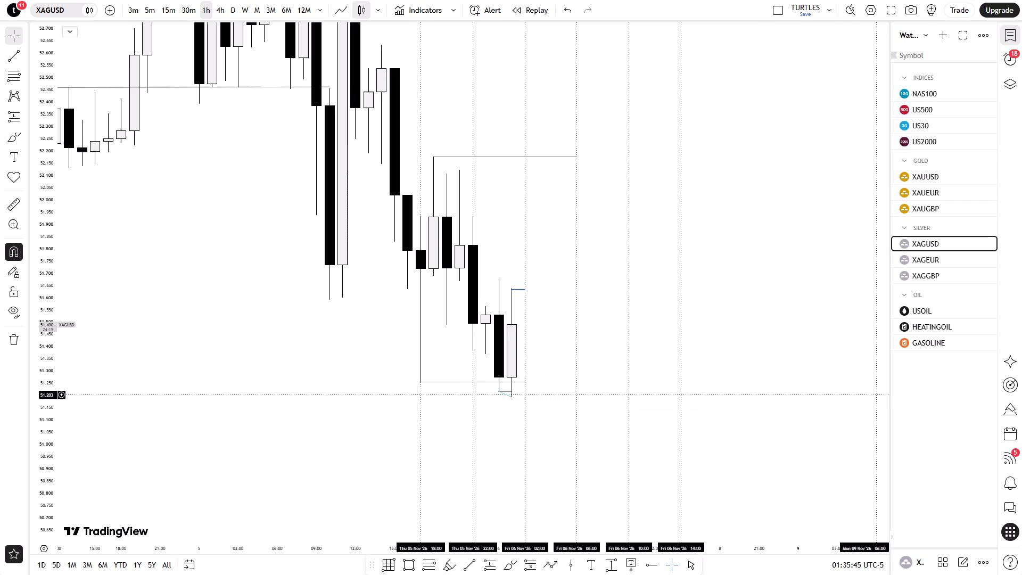
{"action": "left_click_drag", "start_coordinate": [877, 395], "coordinate": [754, 402]}
{"action": "left_click", "coordinate": [228, 409]}
{"action": "scroll", "coordinate": [225, 393], "scroll_direction": "up", "scroll_amount": 3}
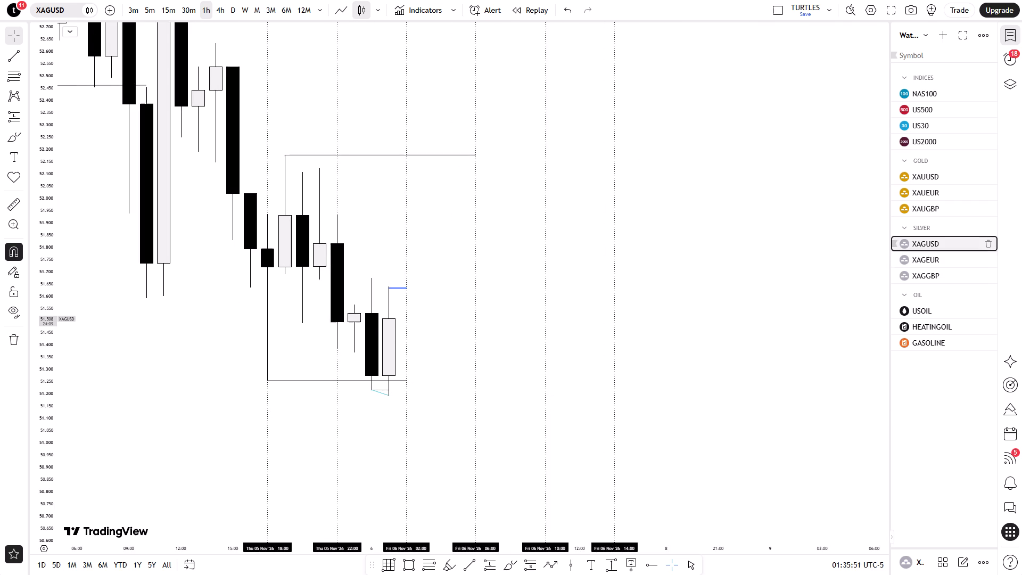
On the XAUUSD 30-minute chart, move the start of the SMT line to the 00:30 candle's low.
{"action": "left_click", "coordinate": [933, 182]}
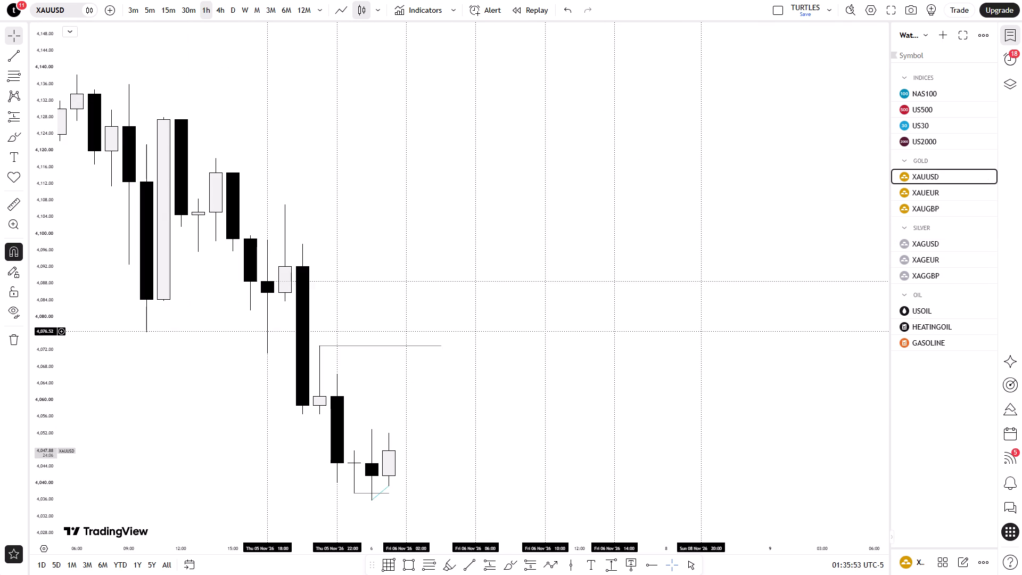
{"action": "left_click_drag", "start_coordinate": [622, 436], "coordinate": [637, 342]}
{"action": "left_click", "coordinate": [633, 385]}
{"action": "left_click_drag", "start_coordinate": [633, 386], "coordinate": [664, 350]}
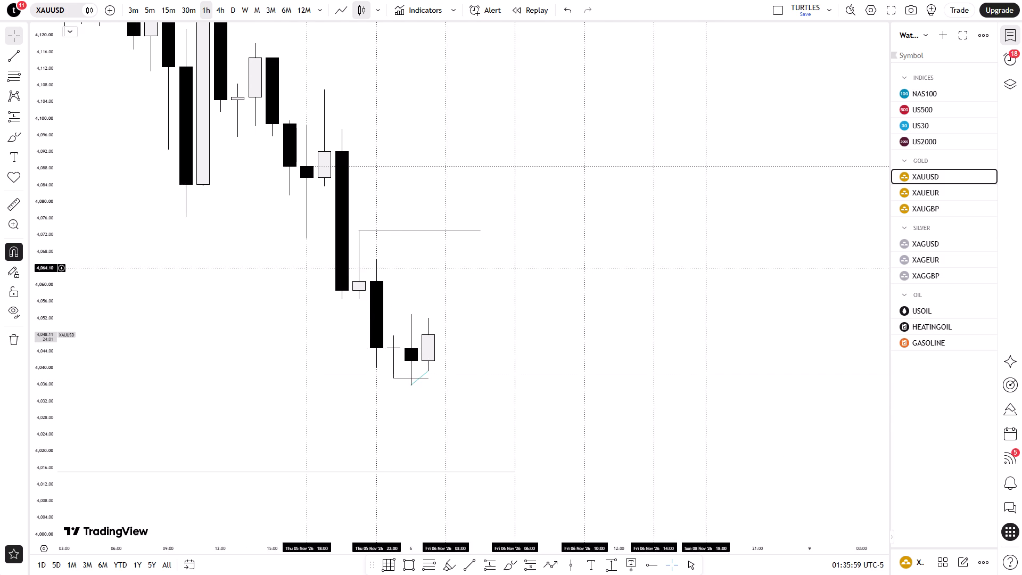
{"action": "left_click", "coordinate": [192, 2]}
{"action": "scroll", "coordinate": [363, 290], "scroll_direction": "down", "scroll_amount": 2}
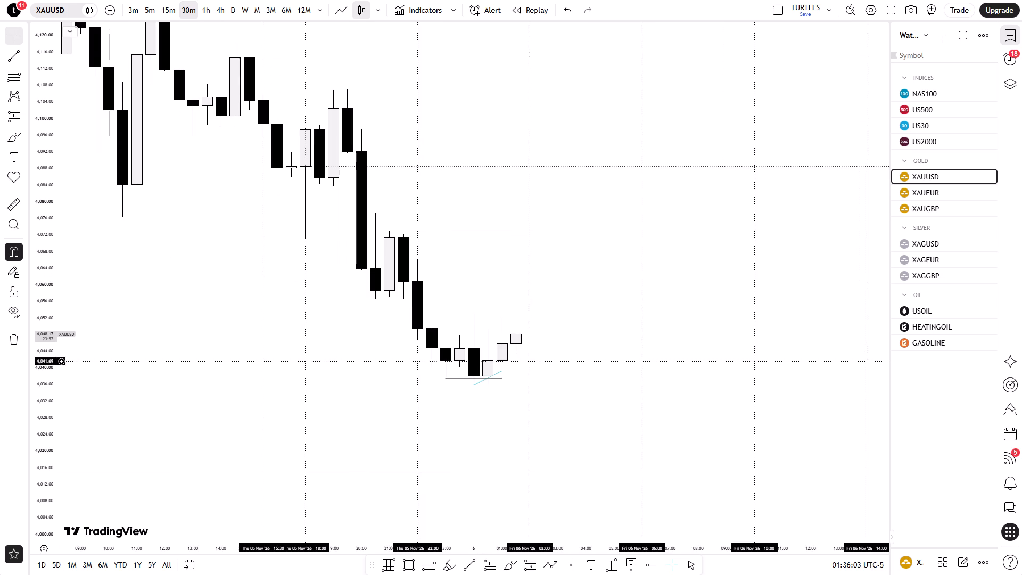
{"action": "left_click_drag", "start_coordinate": [46, 458], "coordinate": [55, 343]}
{"action": "left_click_drag", "start_coordinate": [472, 486], "coordinate": [472, 471]}
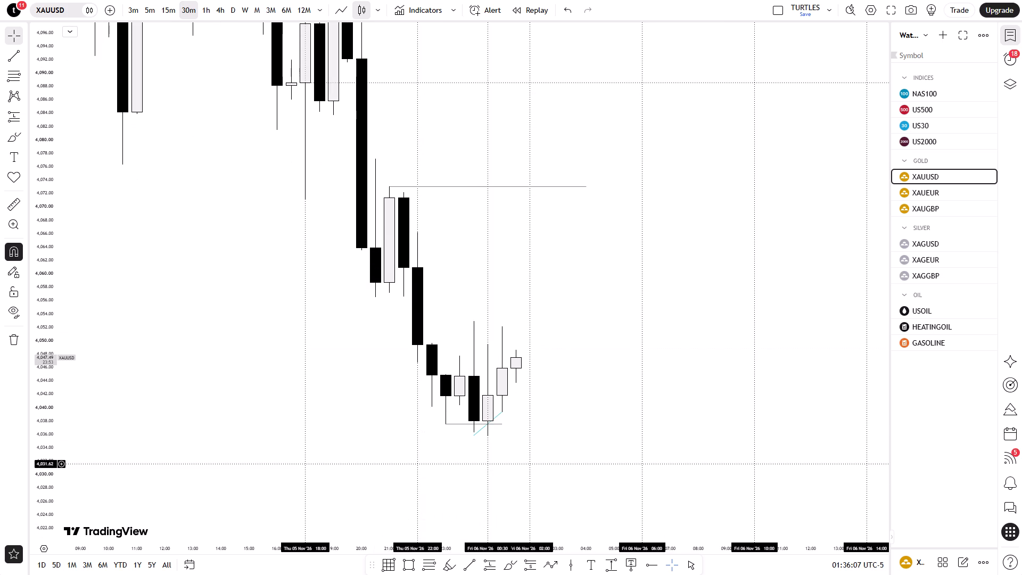
{"action": "left_click_drag", "start_coordinate": [476, 437], "coordinate": [494, 455]}
{"action": "left_click", "coordinate": [493, 469]}
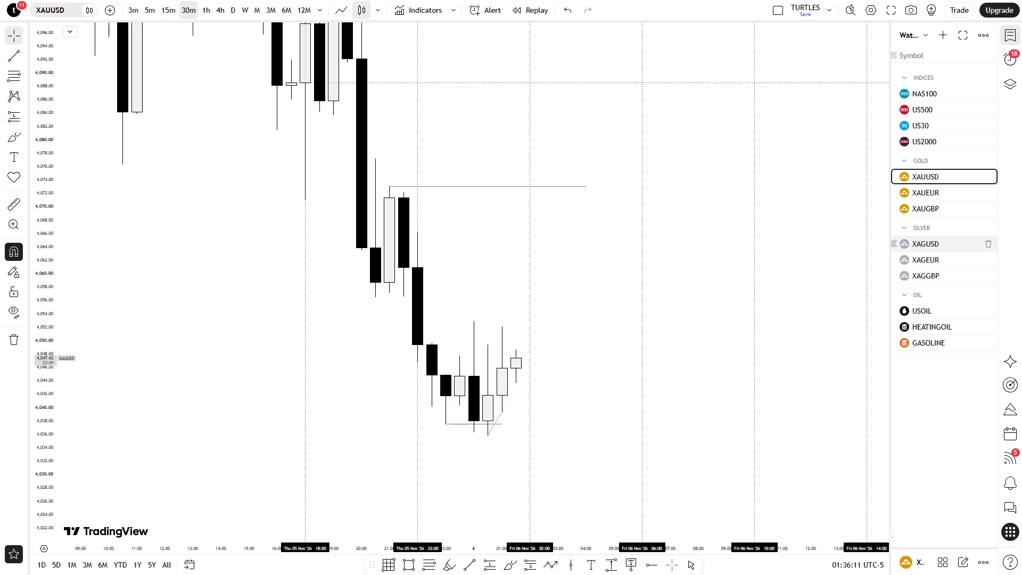
Examine XAGUSD price action around the marked high and low levels, SMT line and CISD line on the 30-minute, 4-hour and 5-minute charts.
{"action": "left_click", "coordinate": [935, 247]}
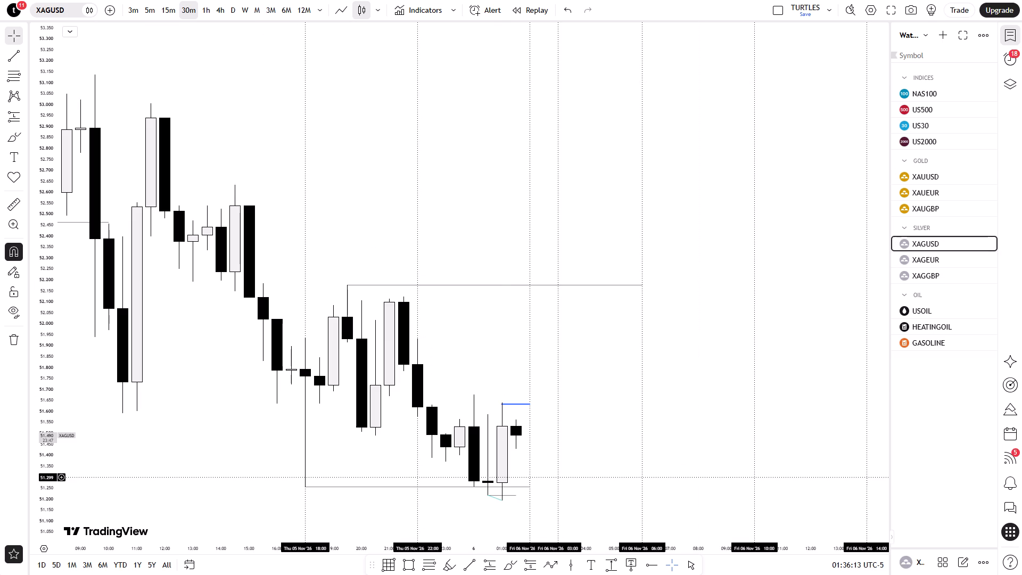
{"action": "left_click_drag", "start_coordinate": [355, 452], "coordinate": [365, 270]}
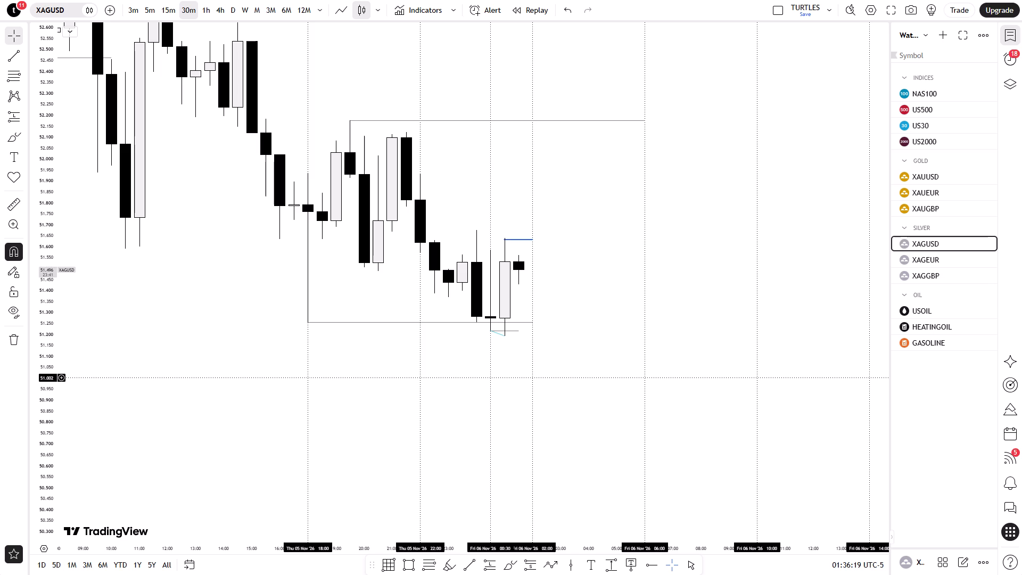
{"action": "left_click_drag", "start_coordinate": [489, 377], "coordinate": [487, 437]}
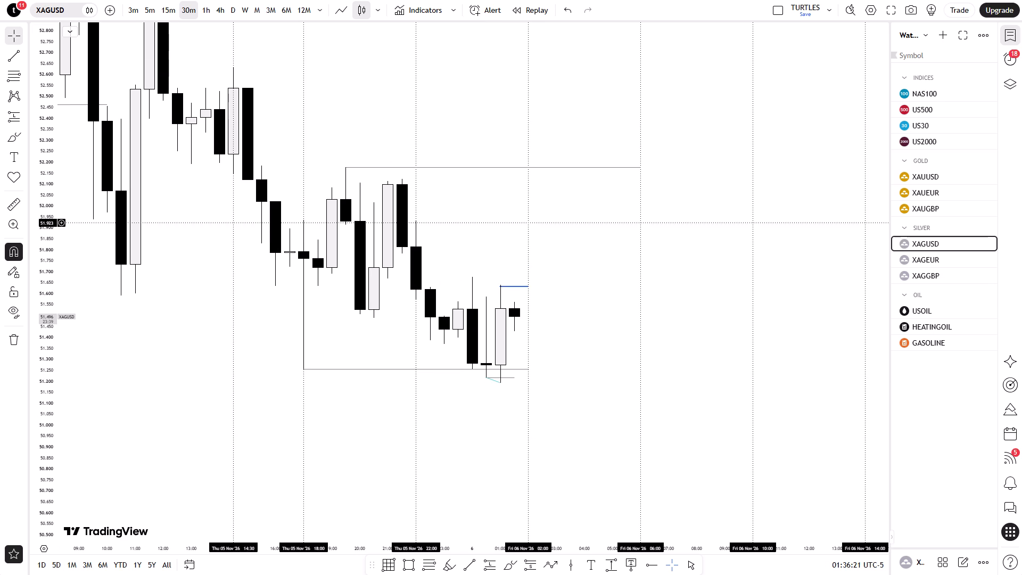
{"action": "left_click_drag", "start_coordinate": [45, 422], "coordinate": [50, 356]}
{"action": "left_click", "coordinate": [214, 7]}
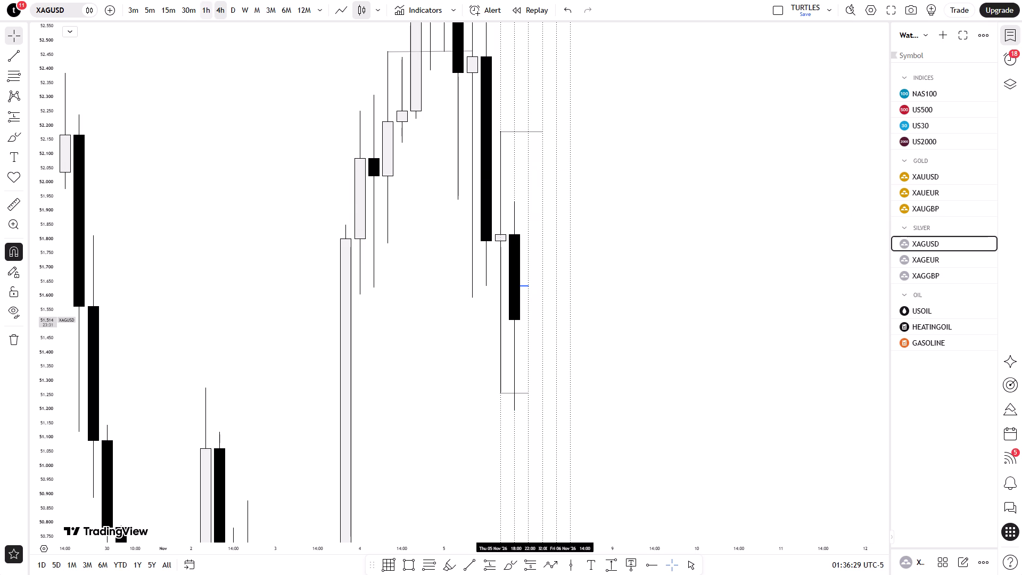
{"action": "left_click", "coordinate": [188, 9]}
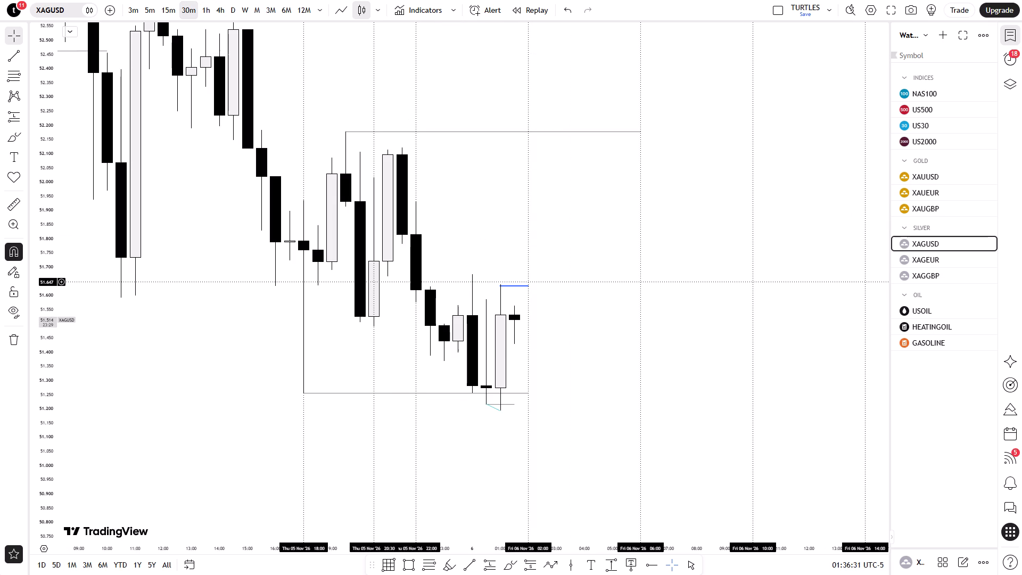
{"action": "left_click", "coordinate": [147, 12]}
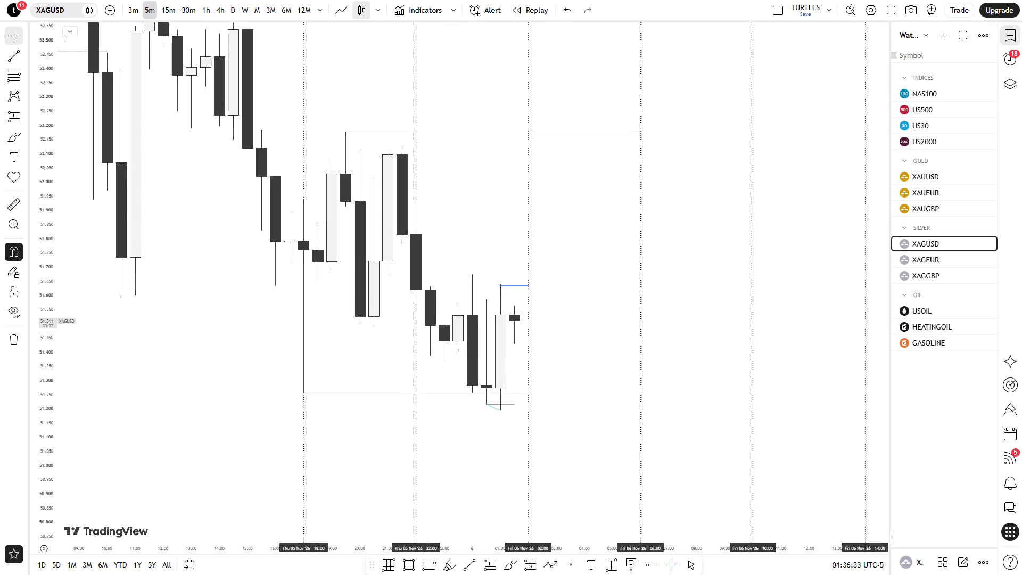
{"action": "scroll", "coordinate": [246, 223], "scroll_direction": "down", "scroll_amount": 5}
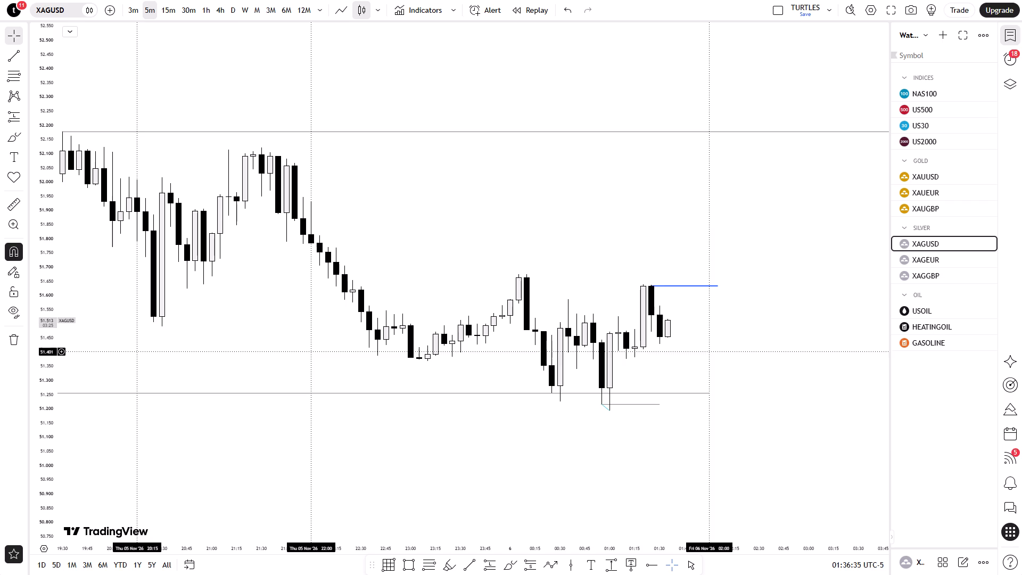
{"action": "left_click_drag", "start_coordinate": [47, 477], "coordinate": [46, 381]}
{"action": "scroll", "coordinate": [209, 383], "scroll_direction": "down", "scroll_amount": 2}
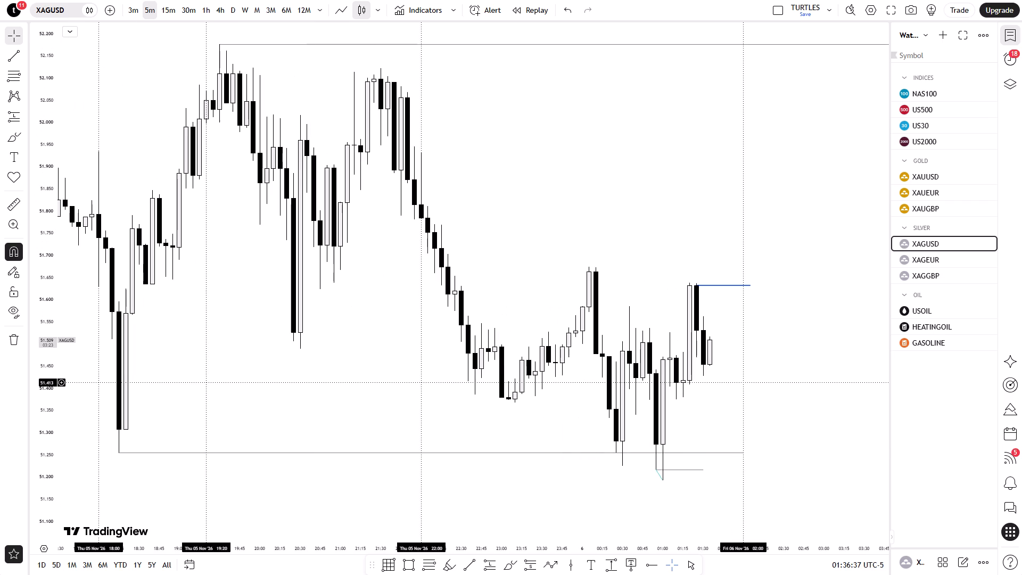
{"action": "left_click_drag", "start_coordinate": [229, 328], "coordinate": [161, 352]}
{"action": "scroll", "coordinate": [197, 347], "scroll_direction": "down", "scroll_amount": 1}
{"action": "left_click_drag", "start_coordinate": [325, 424], "coordinate": [307, 408]}
{"action": "left_click_drag", "start_coordinate": [308, 404], "coordinate": [291, 421]}
{"action": "left_click_drag", "start_coordinate": [297, 413], "coordinate": [294, 434]}
{"action": "left_click", "coordinate": [565, 369]}
{"action": "left_click_drag", "start_coordinate": [575, 366], "coordinate": [568, 373]}
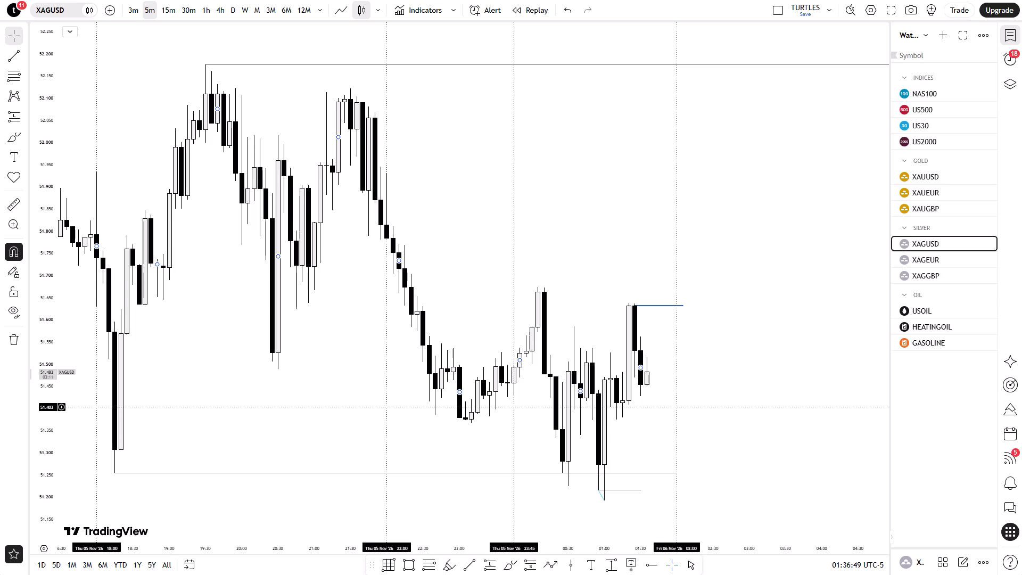
{"action": "left_click", "coordinate": [732, 362]}
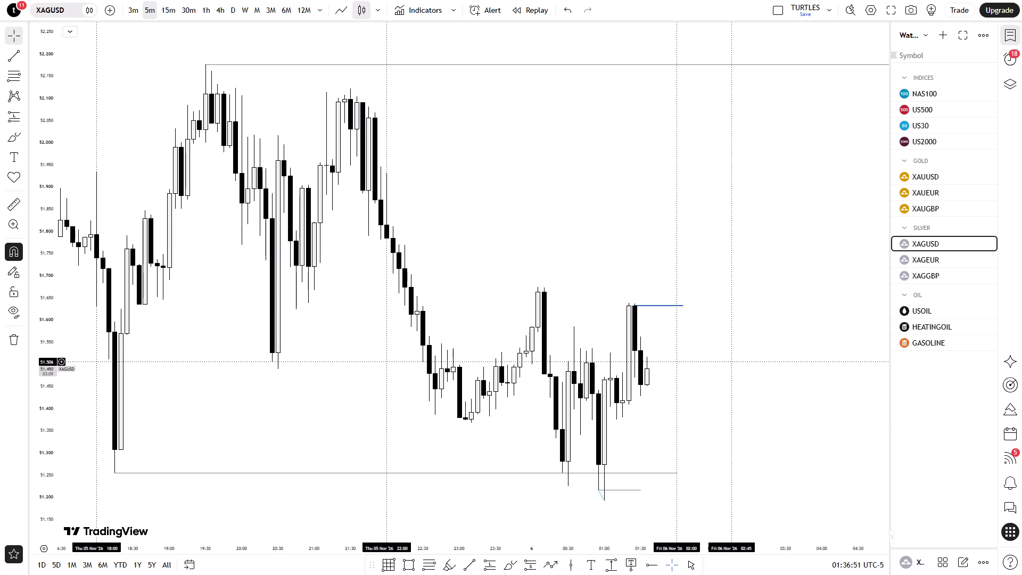
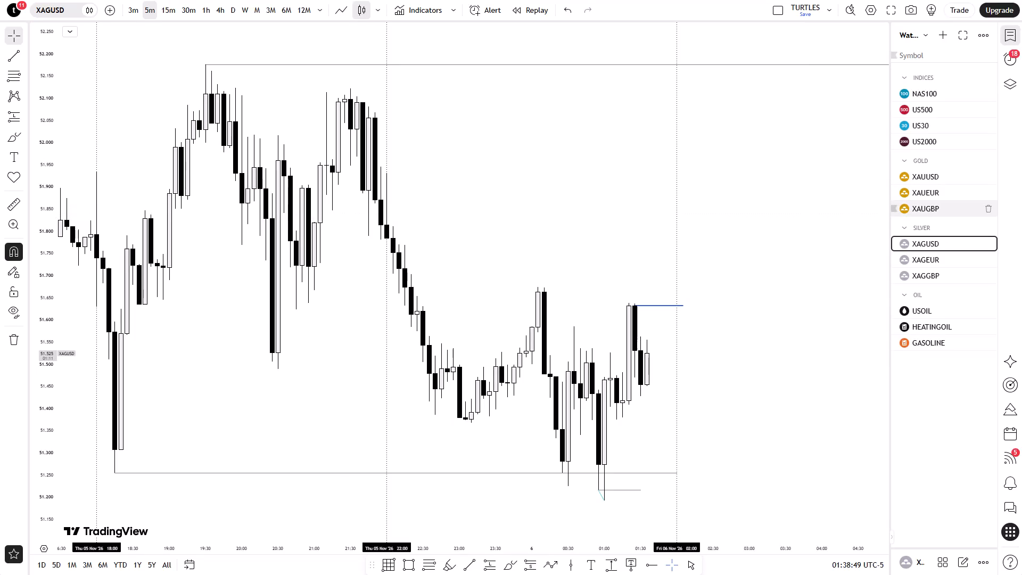
On the XAUUSD 5-minute chart, move the start of the high line near 4,073 to the 21:10 candle's high.
{"action": "left_click", "coordinate": [933, 175]}
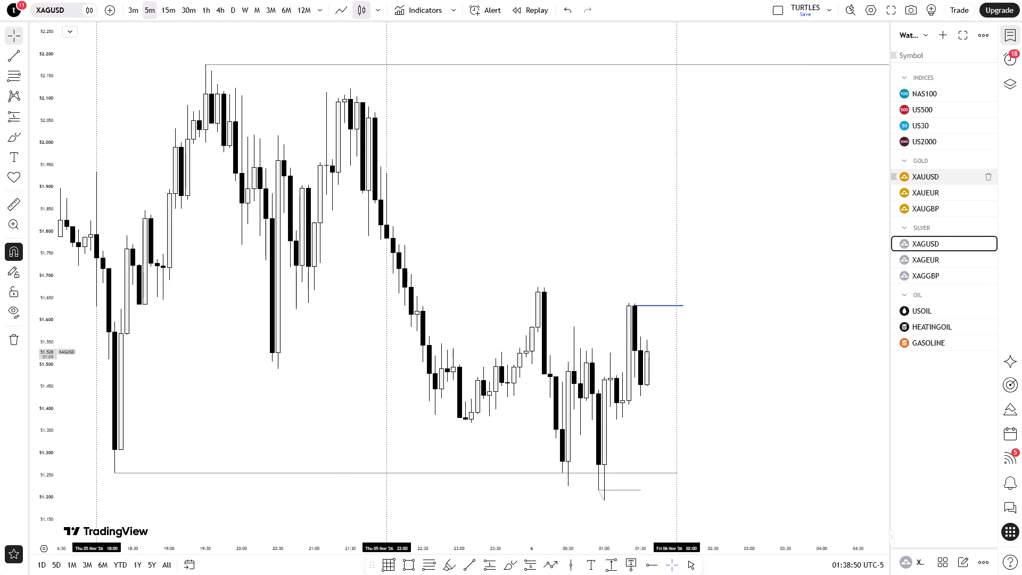
{"action": "left_click_drag", "start_coordinate": [757, 393], "coordinate": [765, 375]}
{"action": "scroll", "coordinate": [762, 371], "scroll_direction": "down", "scroll_amount": 4}
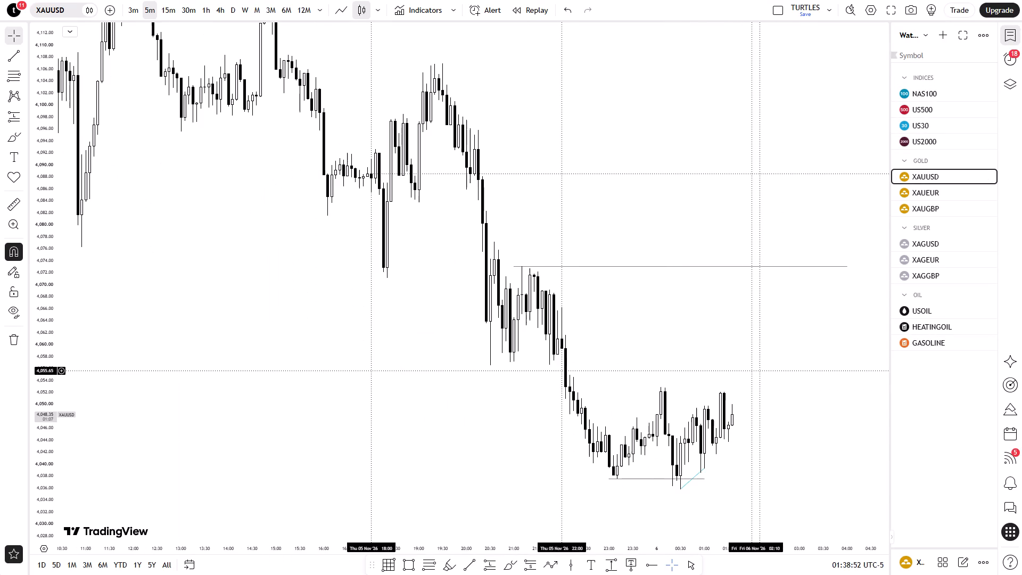
{"action": "left_click_drag", "start_coordinate": [514, 264], "coordinate": [515, 262]}
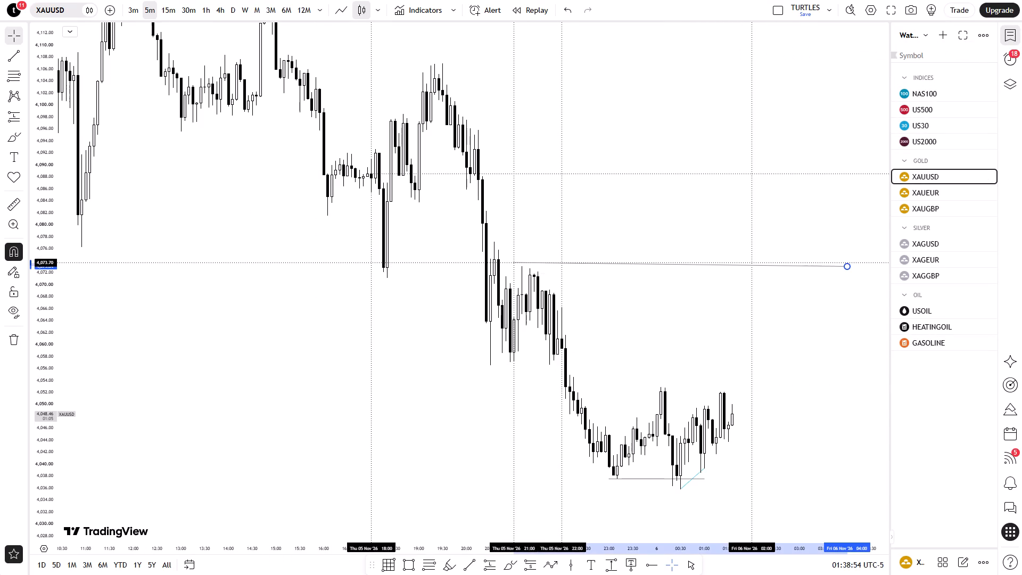
{"action": "left_click_drag", "start_coordinate": [515, 262], "coordinate": [520, 265]}
{"action": "left_click", "coordinate": [521, 330]}
Move the start of the low line at 4,037.59 to the 23:10 candle, keeping it horizontal.
{"action": "left_click_drag", "start_coordinate": [483, 452], "coordinate": [421, 421]}
{"action": "left_click_drag", "start_coordinate": [559, 452], "coordinate": [560, 453]}
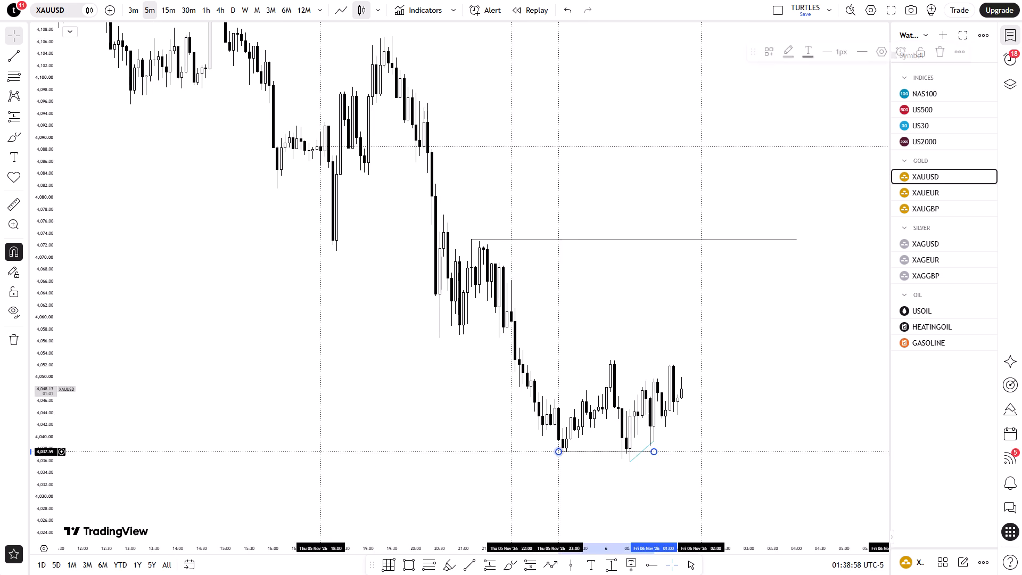
{"action": "left_click_drag", "start_coordinate": [560, 453], "coordinate": [567, 463]}
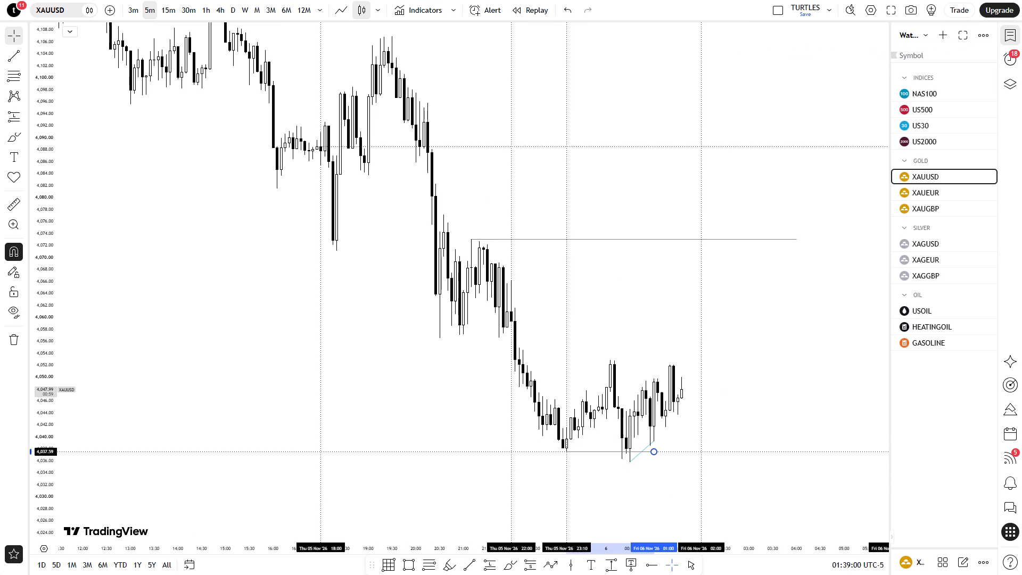
{"action": "left_click_drag", "start_coordinate": [567, 463], "coordinate": [566, 461]}
{"action": "left_click", "coordinate": [567, 485]}
Examine XAUUSD price action around the marked high and low levels and SMT line on the 5-minute, 4-hour and 1-hour charts.
{"action": "left_click_drag", "start_coordinate": [44, 480], "coordinate": [53, 391]}
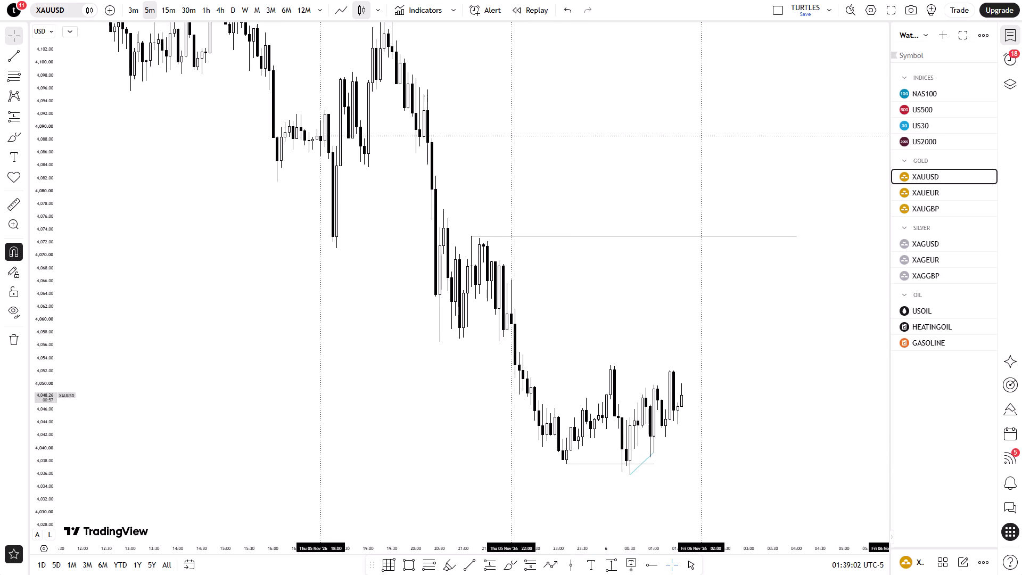
{"action": "scroll", "coordinate": [356, 438], "scroll_direction": "up", "scroll_amount": 4}
{"action": "left_click_drag", "start_coordinate": [467, 393], "coordinate": [538, 269]}
{"action": "scroll", "coordinate": [535, 276], "scroll_direction": "up", "scroll_amount": 1}
{"action": "left_click_drag", "start_coordinate": [514, 235], "coordinate": [519, 309]}
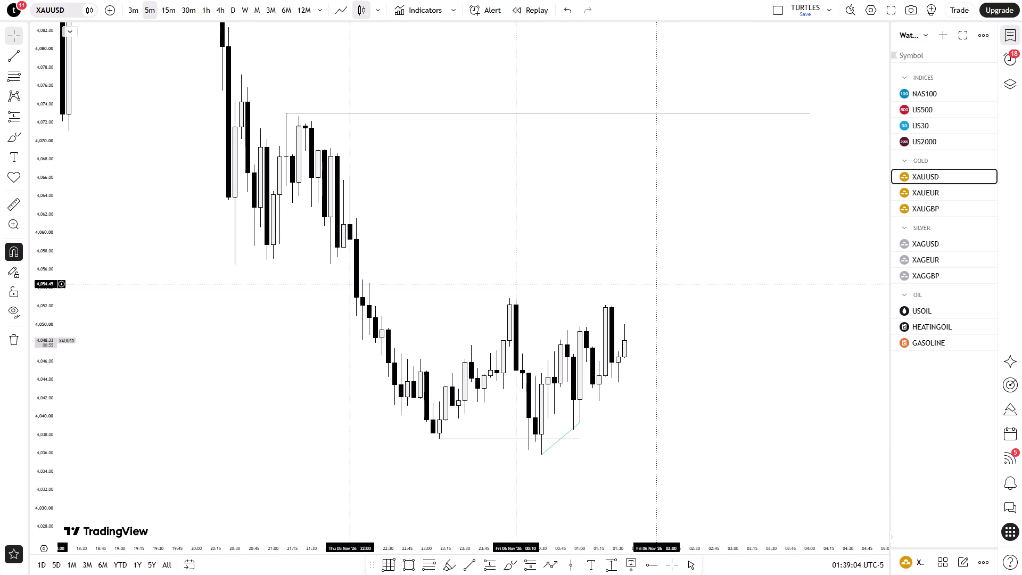
{"action": "left_click", "coordinate": [221, 9]}
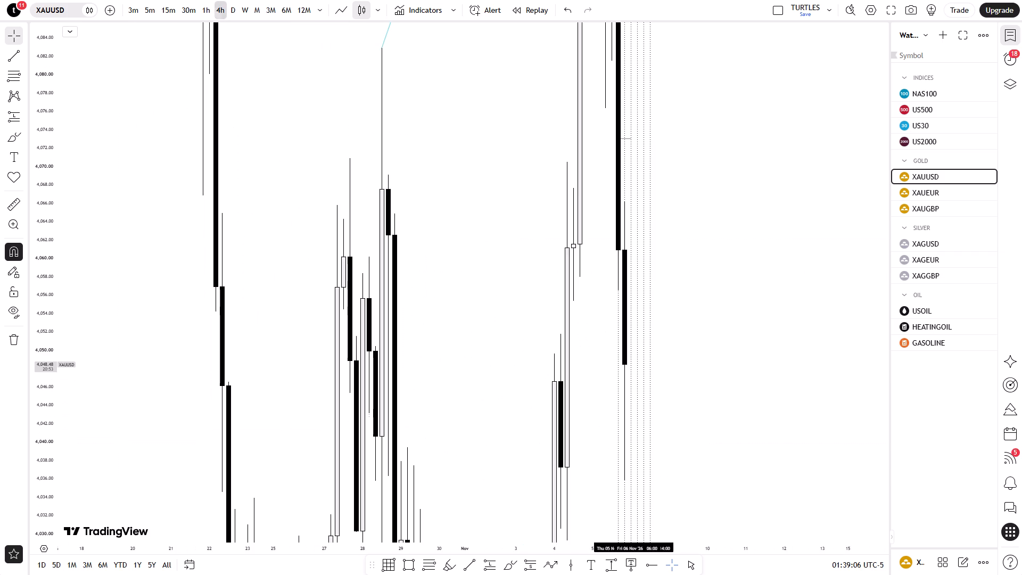
{"action": "scroll", "coordinate": [383, 278], "scroll_direction": "up", "scroll_amount": 6}
{"action": "left_click_drag", "start_coordinate": [547, 380], "coordinate": [729, 385]}
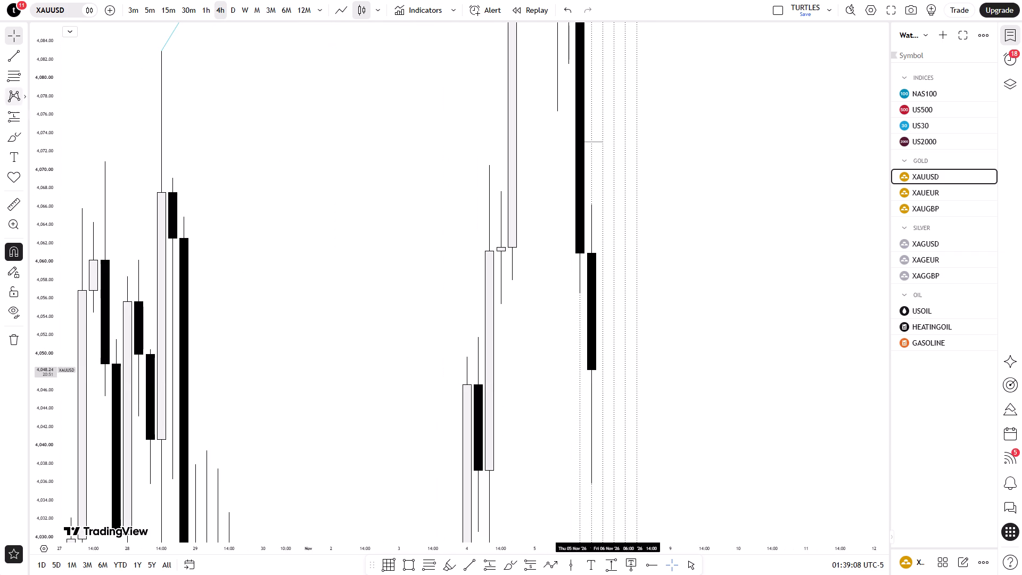
{"action": "left_click_drag", "start_coordinate": [49, 100], "coordinate": [97, 469]}
{"action": "scroll", "coordinate": [316, 456], "scroll_direction": "up", "scroll_amount": 6}
{"action": "left_click_drag", "start_coordinate": [533, 414], "coordinate": [545, 413]}
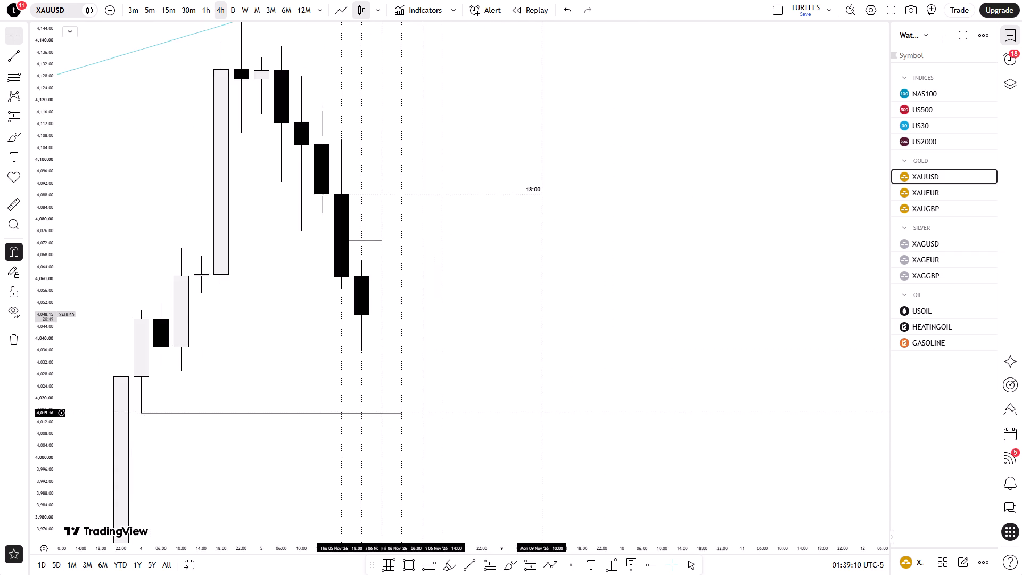
{"action": "left_click_drag", "start_coordinate": [545, 413], "coordinate": [708, 413]}
{"action": "scroll", "coordinate": [701, 418], "scroll_direction": "up", "scroll_amount": 1}
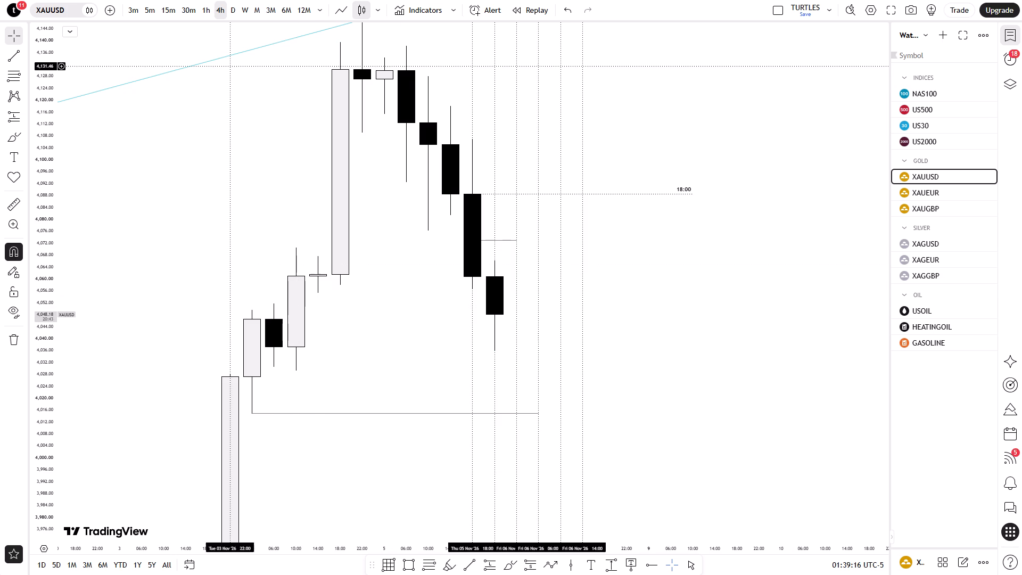
{"action": "left_click", "coordinate": [206, 10]}
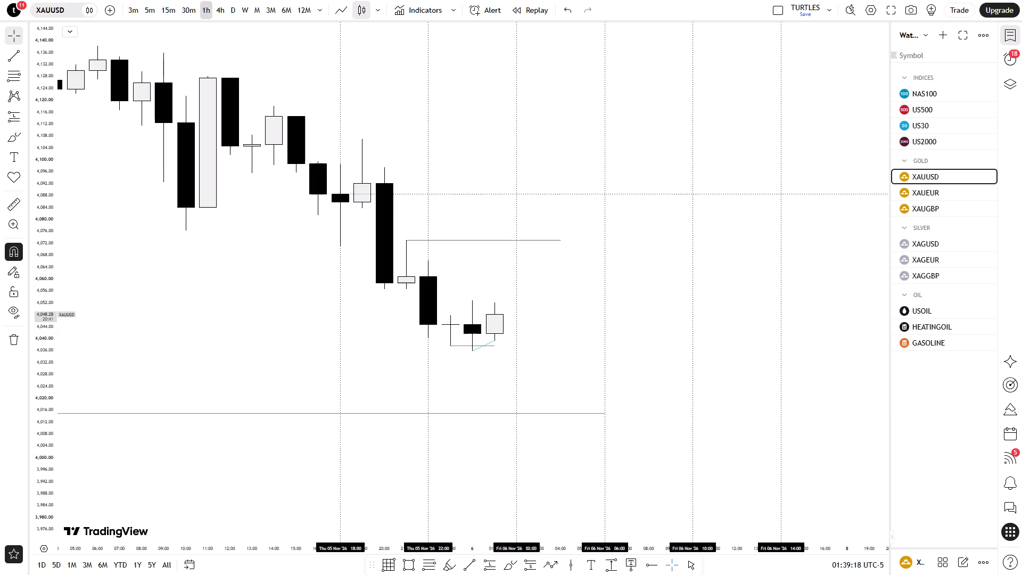
{"action": "scroll", "coordinate": [242, 259], "scroll_direction": "down", "scroll_amount": 3}
{"action": "left_click_drag", "start_coordinate": [39, 479], "coordinate": [49, 349]}
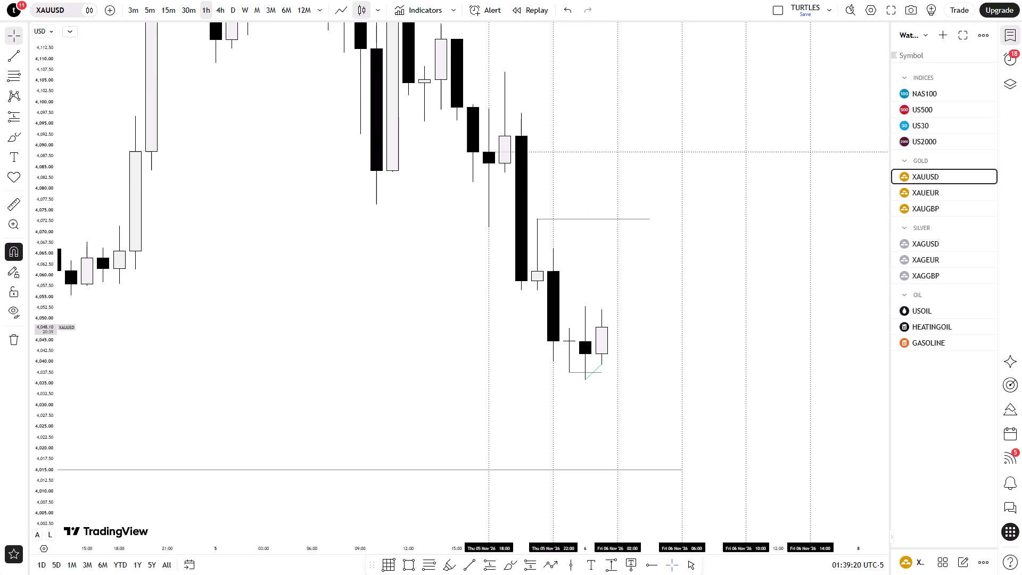
{"action": "scroll", "coordinate": [128, 358], "scroll_direction": "up", "scroll_amount": 3}
{"action": "left_click_drag", "start_coordinate": [147, 302], "coordinate": [230, 384]}
{"action": "scroll", "coordinate": [231, 384], "scroll_direction": "up", "scroll_amount": 1}
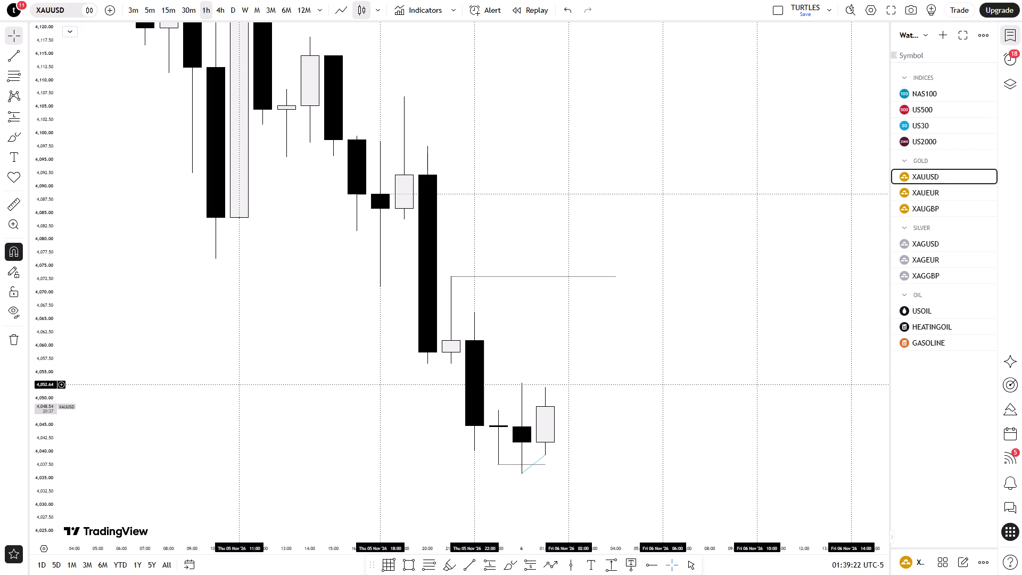
On the XAUUSD 30-minute chart, draw a horizontal trend line at 4,044.75 from the 00:00 candle's open to the 01:00 candle.
{"action": "left_click", "coordinate": [180, 4]}
{"action": "scroll", "coordinate": [260, 162], "scroll_direction": "down", "scroll_amount": 2}
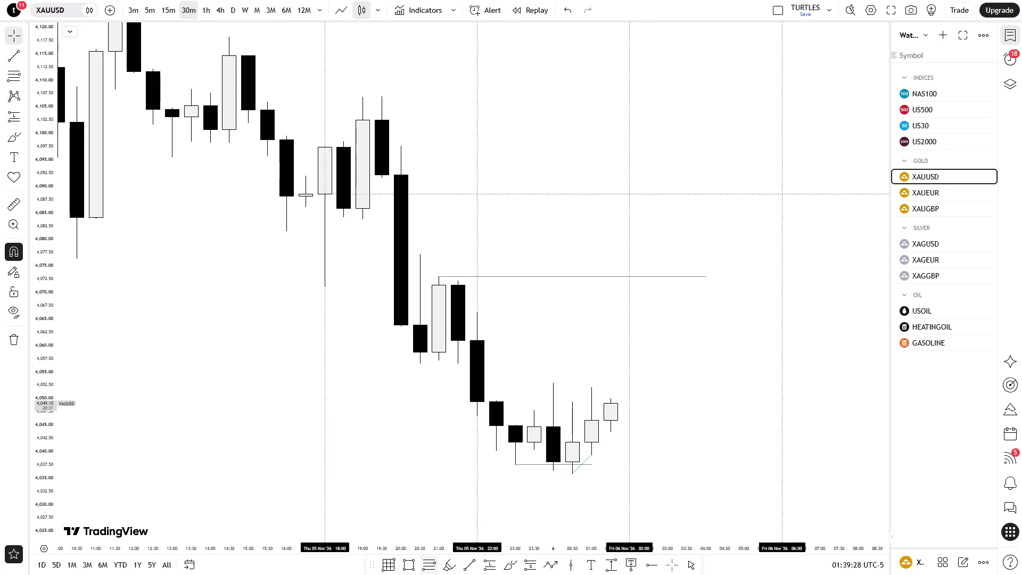
{"action": "left_click", "coordinate": [466, 565]}
{"action": "left_click", "coordinate": [549, 428]}
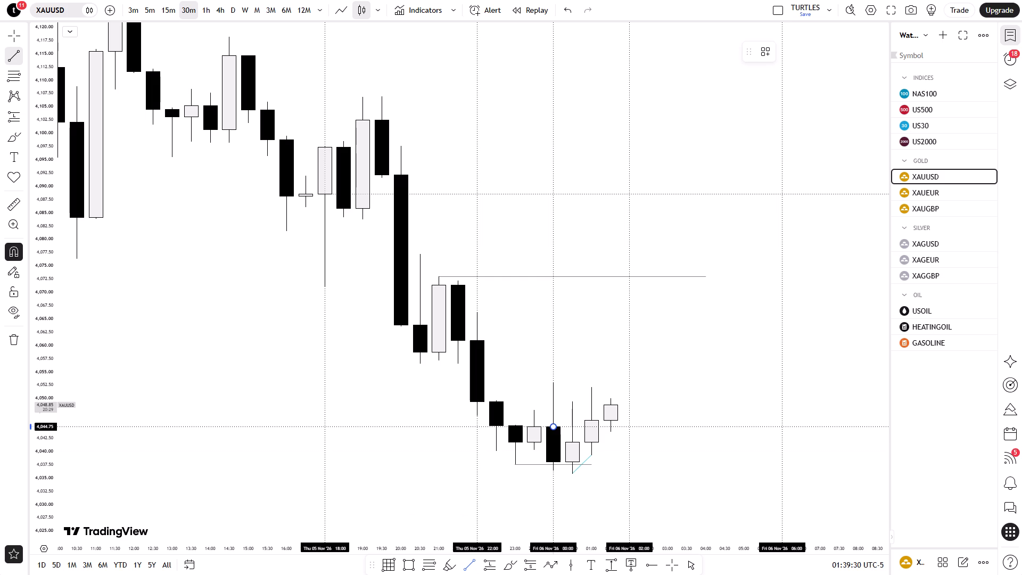
{"action": "left_click", "coordinate": [584, 432], "text": "shift"}
{"action": "left_click", "coordinate": [562, 456]}
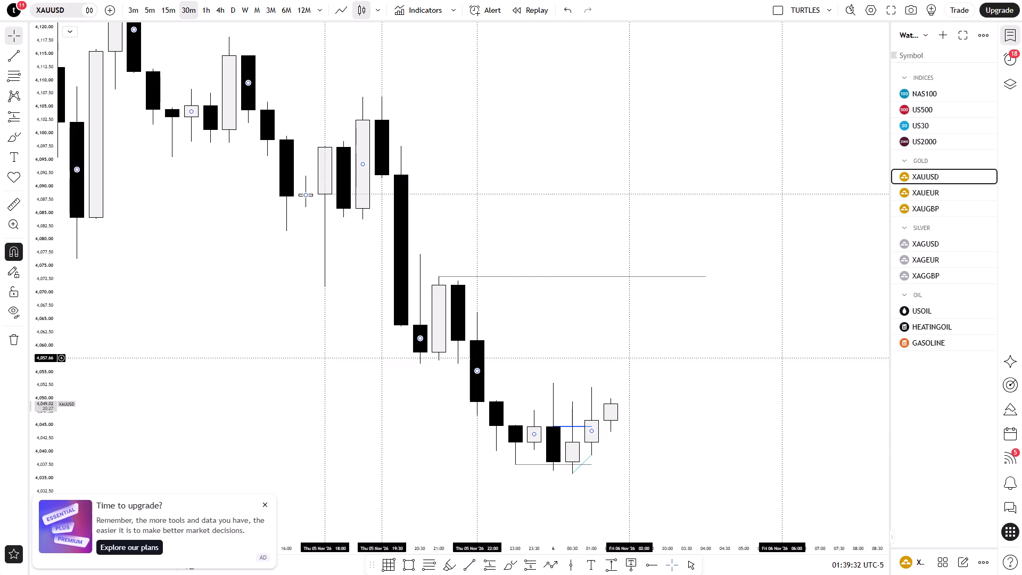
{"action": "left_click", "coordinate": [268, 504]}
{"action": "left_click", "coordinate": [270, 426]}
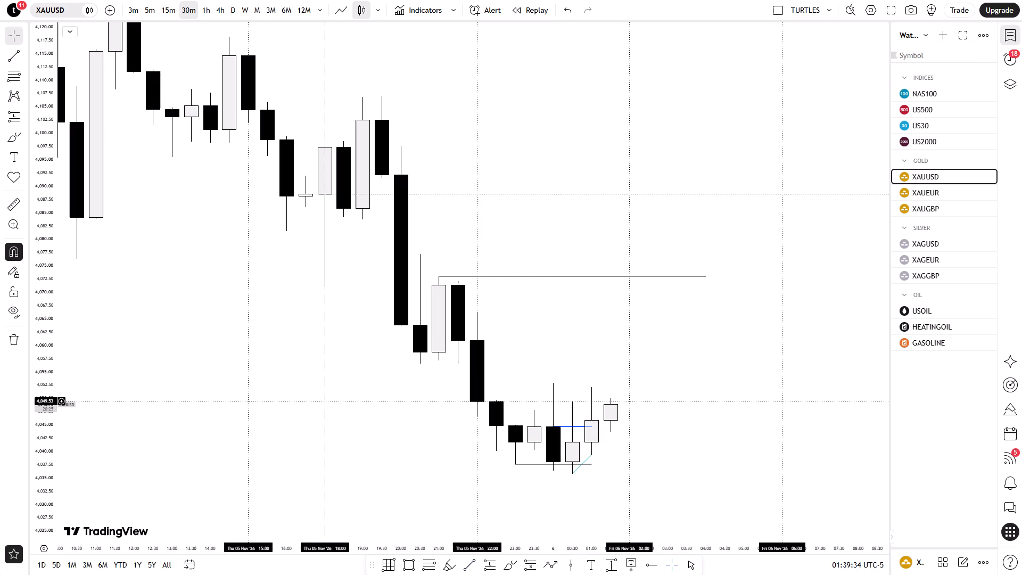
On the 5-minute chart, move the blue line's start to the 00:50 candle and level both ends at 4,047.84, ending at 01:00.
{"action": "left_click", "coordinate": [149, 7]}
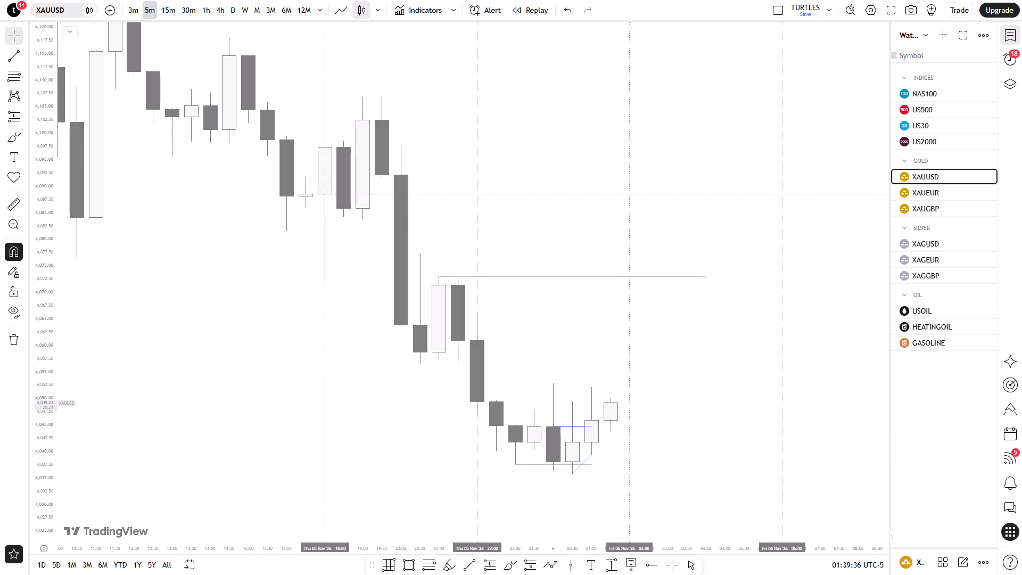
{"action": "scroll", "coordinate": [294, 376], "scroll_direction": "down", "scroll_amount": 8}
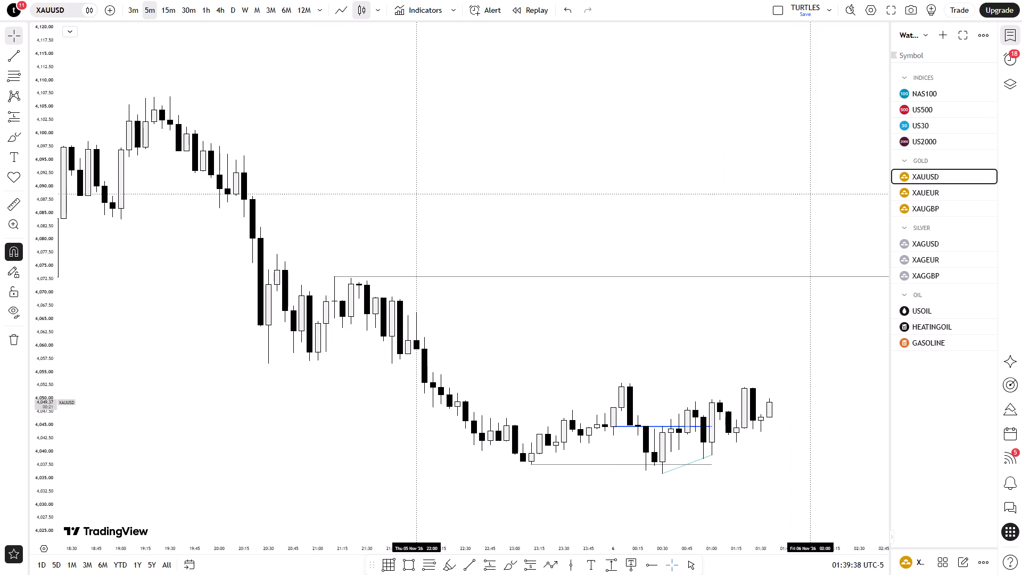
{"action": "left_click_drag", "start_coordinate": [48, 518], "coordinate": [61, 357]}
{"action": "left_click_drag", "start_coordinate": [489, 446], "coordinate": [409, 184]}
{"action": "scroll", "coordinate": [413, 197], "scroll_direction": "down", "scroll_amount": 2}
{"action": "left_click_drag", "start_coordinate": [456, 194], "coordinate": [455, 221]}
{"action": "left_click_drag", "start_coordinate": [40, 108], "coordinate": [39, 110]}
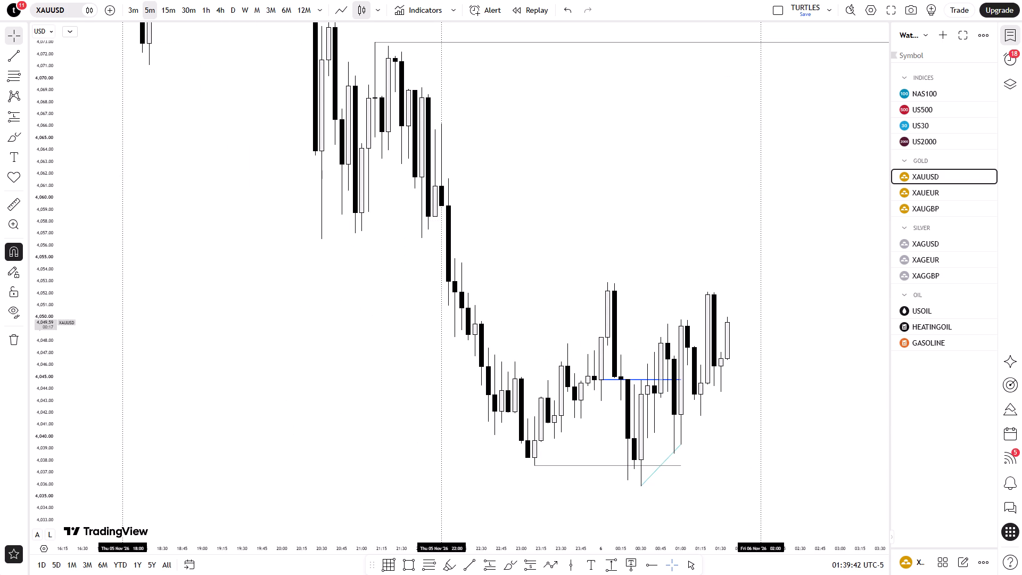
{"action": "left_click_drag", "start_coordinate": [39, 110], "coordinate": [39, 300]}
{"action": "scroll", "coordinate": [99, 315], "scroll_direction": "down", "scroll_amount": 1}
{"action": "left_click_drag", "start_coordinate": [216, 333], "coordinate": [95, 348]}
{"action": "left_click_drag", "start_coordinate": [102, 344], "coordinate": [11, 350]}
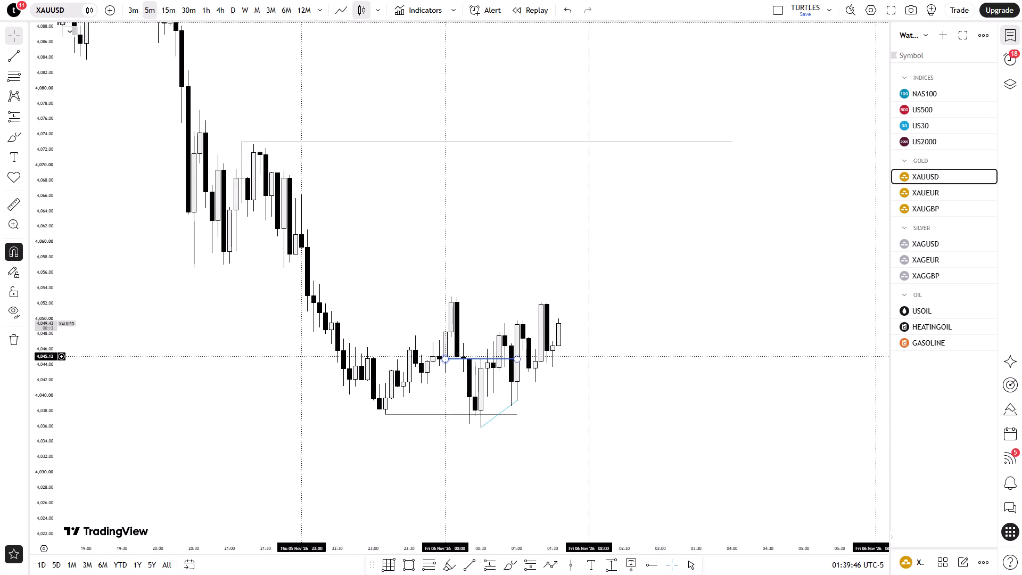
{"action": "left_click_drag", "start_coordinate": [445, 356], "coordinate": [507, 324]}
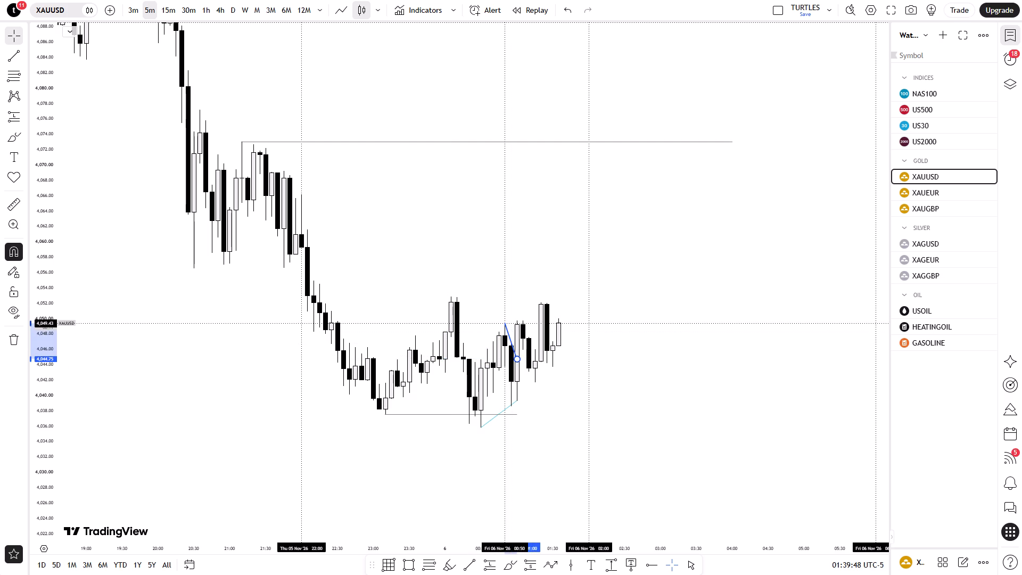
{"action": "left_click_drag", "start_coordinate": [507, 324], "coordinate": [507, 330]}
{"action": "left_click_drag", "start_coordinate": [516, 360], "coordinate": [516, 336]}
{"action": "left_click", "coordinate": [528, 323]}
{"action": "left_click", "coordinate": [512, 333]}
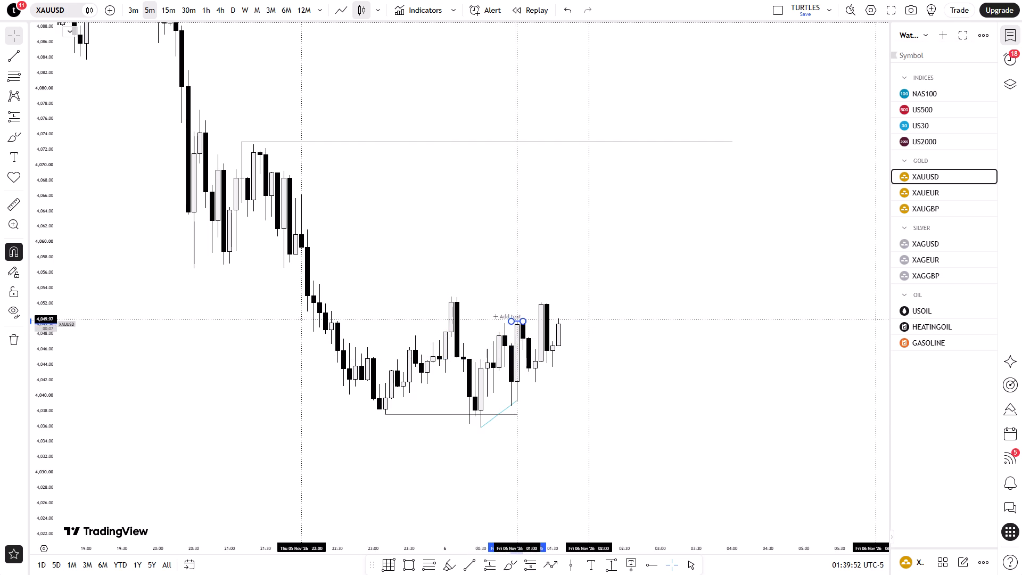
{"action": "left_click", "coordinate": [569, 11]}
{"action": "left_click", "coordinate": [508, 247]}
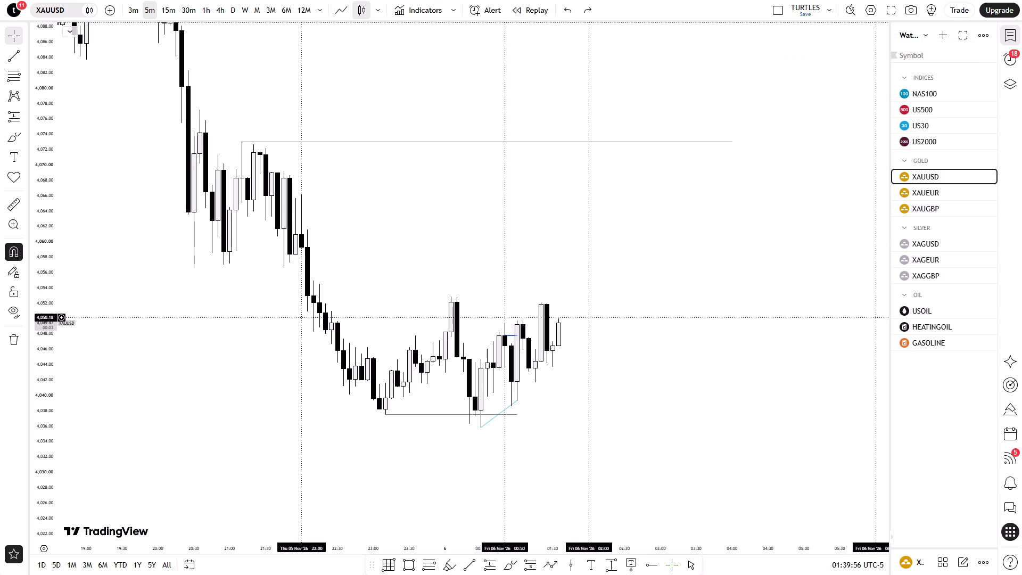
Duplicate the blue line and place the copy horizontally at about 4,049 from the 01:05 candle to about 01:25.
{"action": "left_click", "coordinate": [509, 335], "text": "ctrl"}
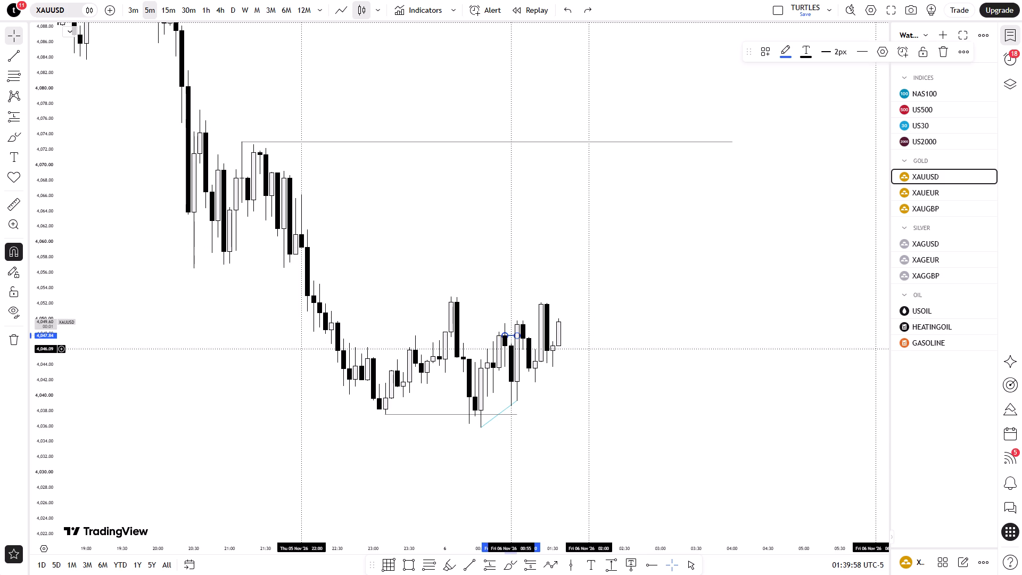
{"action": "left_click_drag", "start_coordinate": [510, 336], "coordinate": [525, 310], "text": "ctrl"}
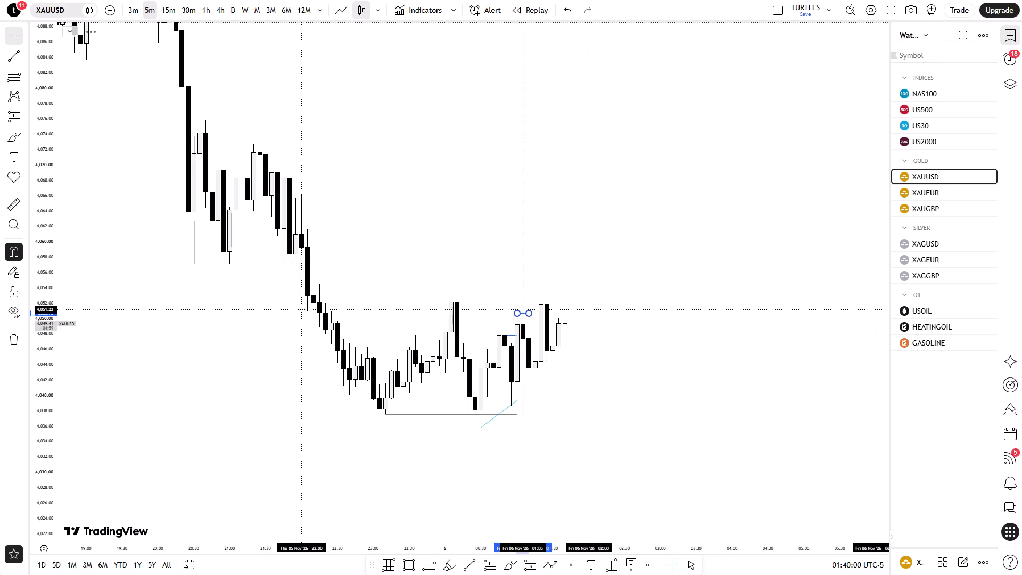
{"action": "left_click_drag", "start_coordinate": [525, 310], "coordinate": [529, 321], "text": "ctrl"}
{"action": "left_click", "coordinate": [525, 322], "text": "ctrl"}
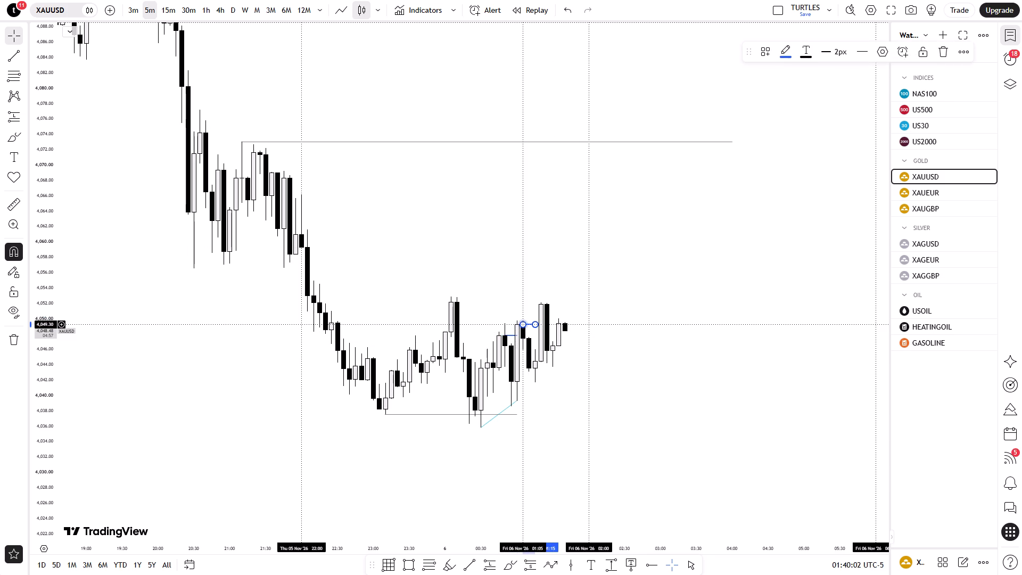
{"action": "left_click_drag", "start_coordinate": [535, 323], "coordinate": [538, 326], "text": "ctrl"}
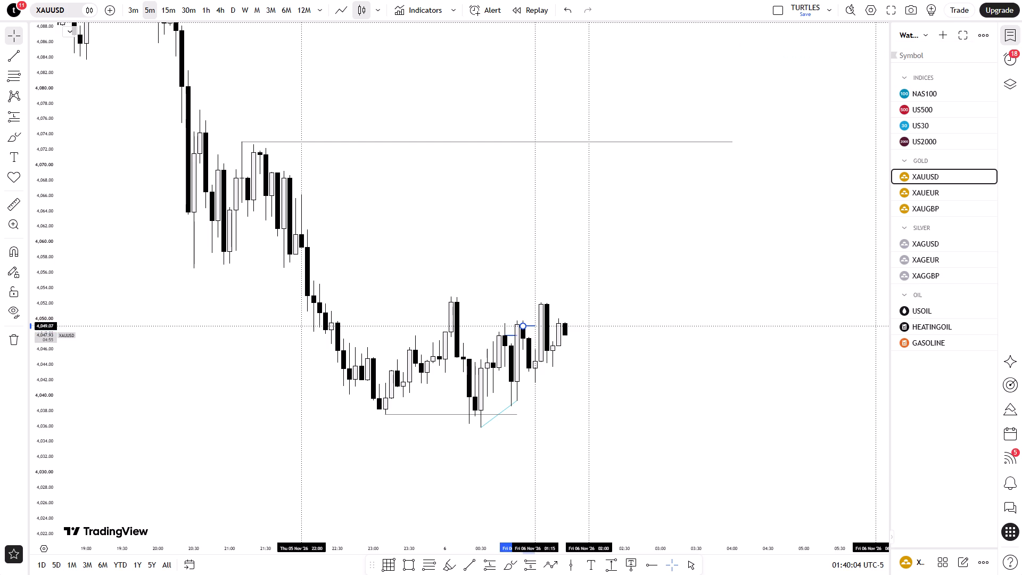
{"action": "left_click_drag", "start_coordinate": [538, 326], "coordinate": [545, 326], "text": "ctrl"}
{"action": "left_click", "coordinate": [638, 318], "text": "ctrl+shift"}
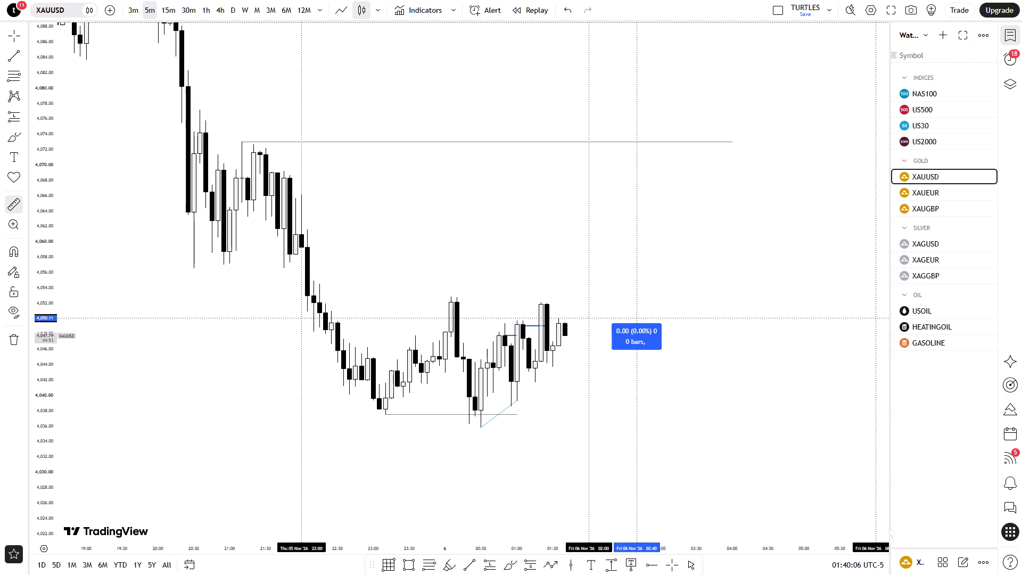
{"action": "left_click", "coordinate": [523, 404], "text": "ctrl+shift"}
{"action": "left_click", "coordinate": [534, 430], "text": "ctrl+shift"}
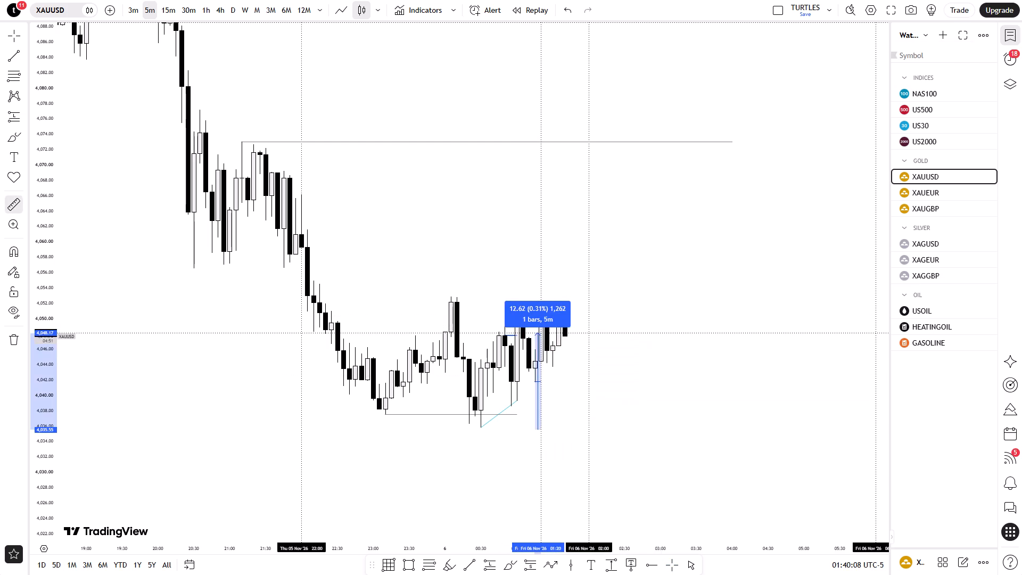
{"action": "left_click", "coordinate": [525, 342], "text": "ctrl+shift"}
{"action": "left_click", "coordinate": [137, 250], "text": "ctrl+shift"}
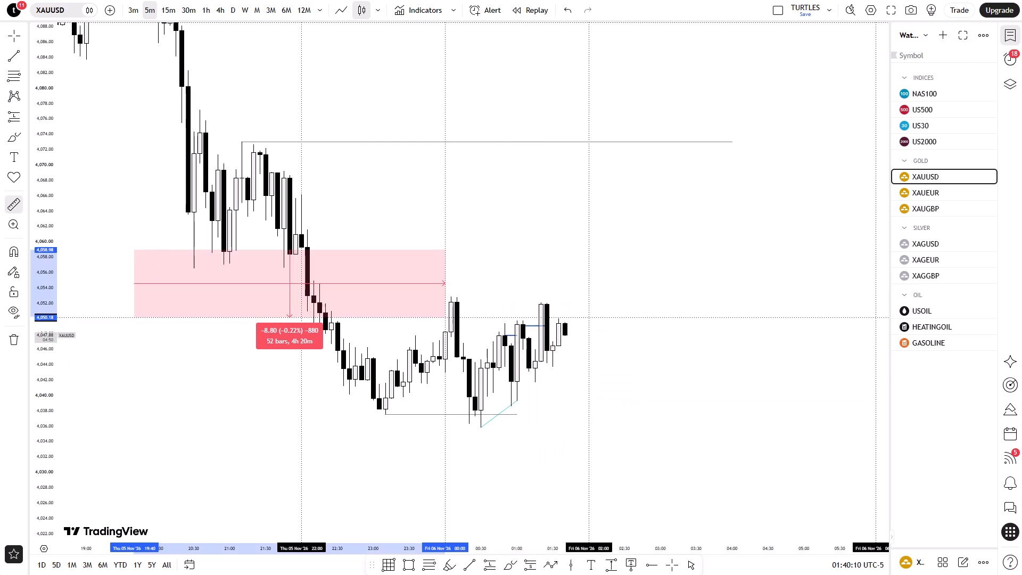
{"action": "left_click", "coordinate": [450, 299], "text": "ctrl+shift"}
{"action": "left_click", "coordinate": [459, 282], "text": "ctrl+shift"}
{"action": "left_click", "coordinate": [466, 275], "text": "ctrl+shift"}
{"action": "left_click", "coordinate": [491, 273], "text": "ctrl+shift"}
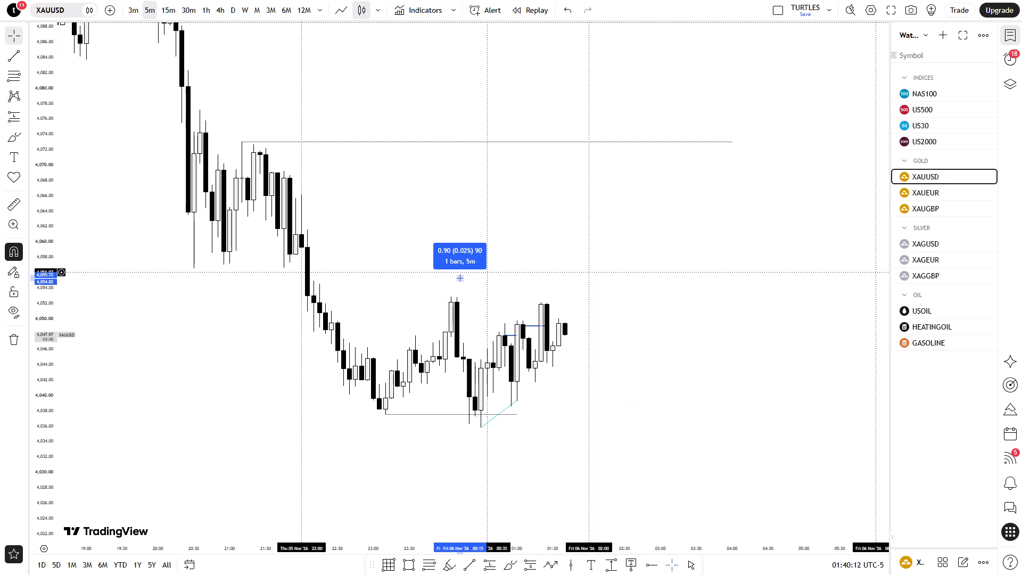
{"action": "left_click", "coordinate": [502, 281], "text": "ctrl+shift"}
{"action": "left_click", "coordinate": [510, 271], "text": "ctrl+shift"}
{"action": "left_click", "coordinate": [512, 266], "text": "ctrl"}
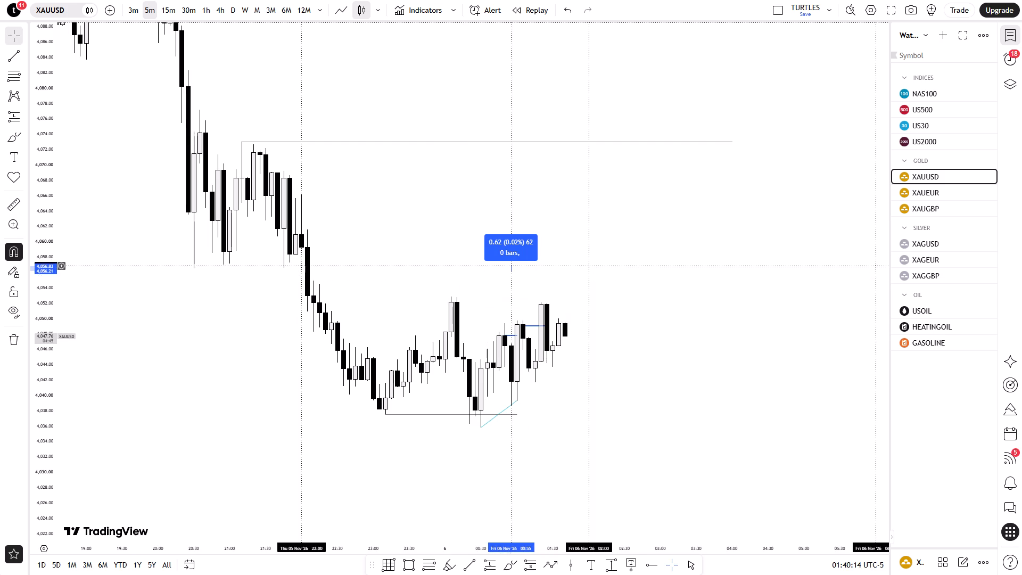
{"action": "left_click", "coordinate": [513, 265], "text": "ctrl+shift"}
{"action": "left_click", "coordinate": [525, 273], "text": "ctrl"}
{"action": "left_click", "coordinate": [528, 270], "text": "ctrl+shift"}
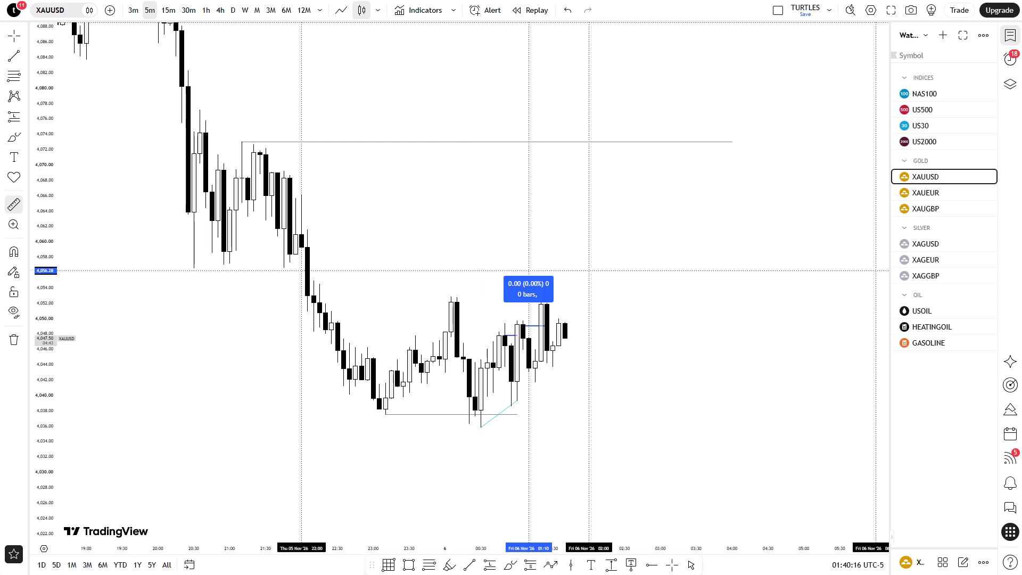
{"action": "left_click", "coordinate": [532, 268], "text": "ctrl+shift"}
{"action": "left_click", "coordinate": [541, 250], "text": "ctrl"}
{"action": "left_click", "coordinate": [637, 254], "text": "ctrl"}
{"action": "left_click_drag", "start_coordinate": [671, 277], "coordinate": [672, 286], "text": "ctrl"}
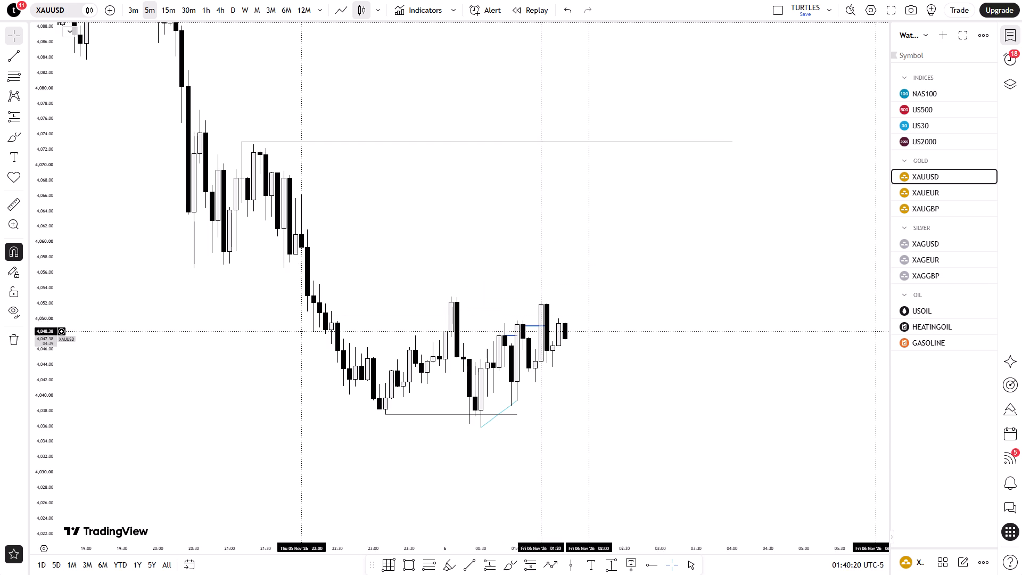
Delete the duplicated blue line at about 4,049 that starts beside the 01:05 candle.
{"action": "left_click", "coordinate": [522, 323], "text": "ctrl"}
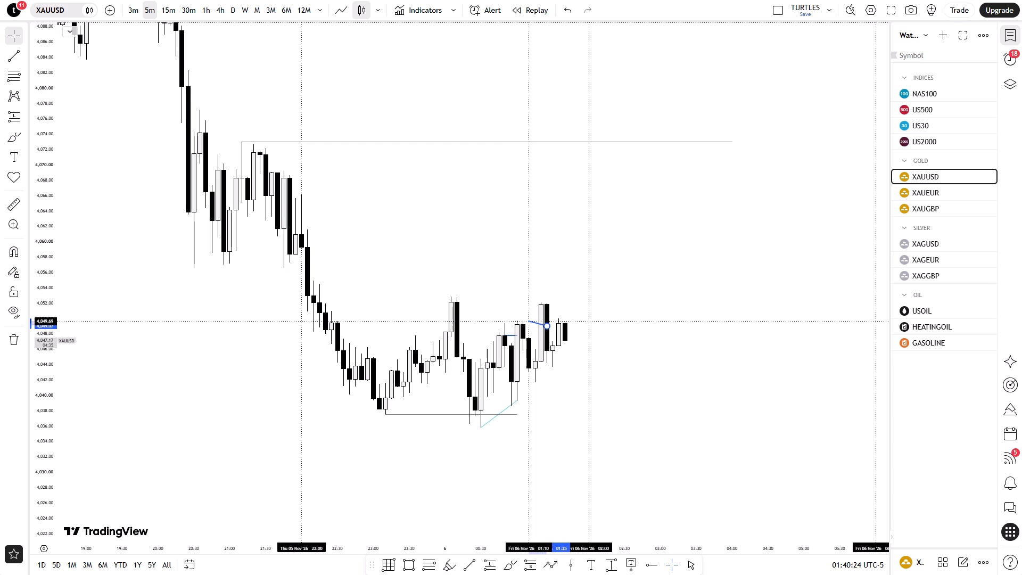
{"action": "left_click", "coordinate": [10, 250], "text": "ctrl"}
{"action": "left_click", "coordinate": [10, 250], "text": "ctrl"}
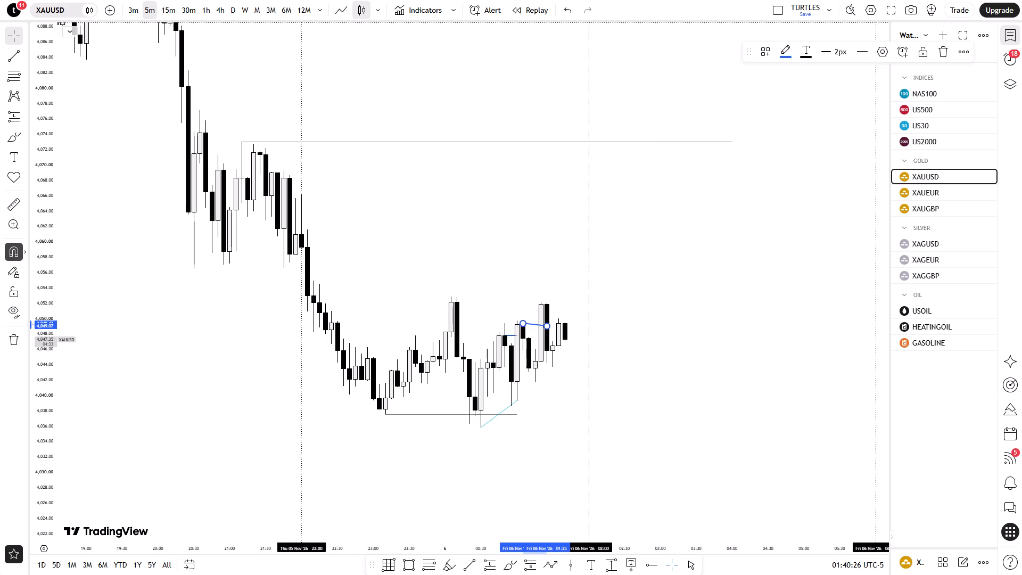
{"action": "left_click", "coordinate": [284, 324], "text": "ctrl"}
{"action": "left_click_drag", "start_coordinate": [525, 325], "coordinate": [520, 326], "text": "ctrl"}
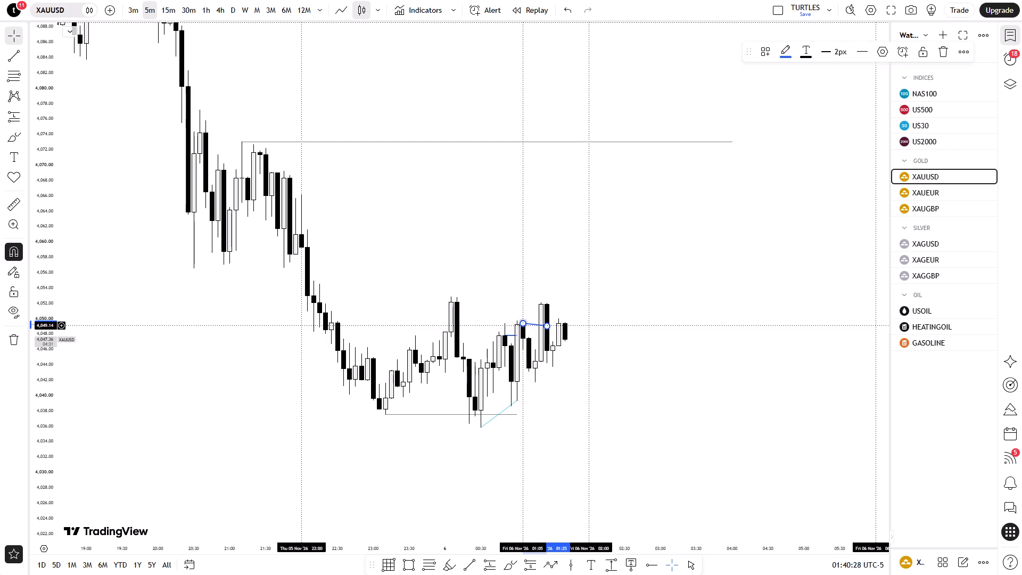
{"action": "left_click_drag", "start_coordinate": [520, 326], "coordinate": [515, 323], "text": "ctrl"}
{"action": "left_click", "coordinate": [944, 48], "text": "ctrl"}
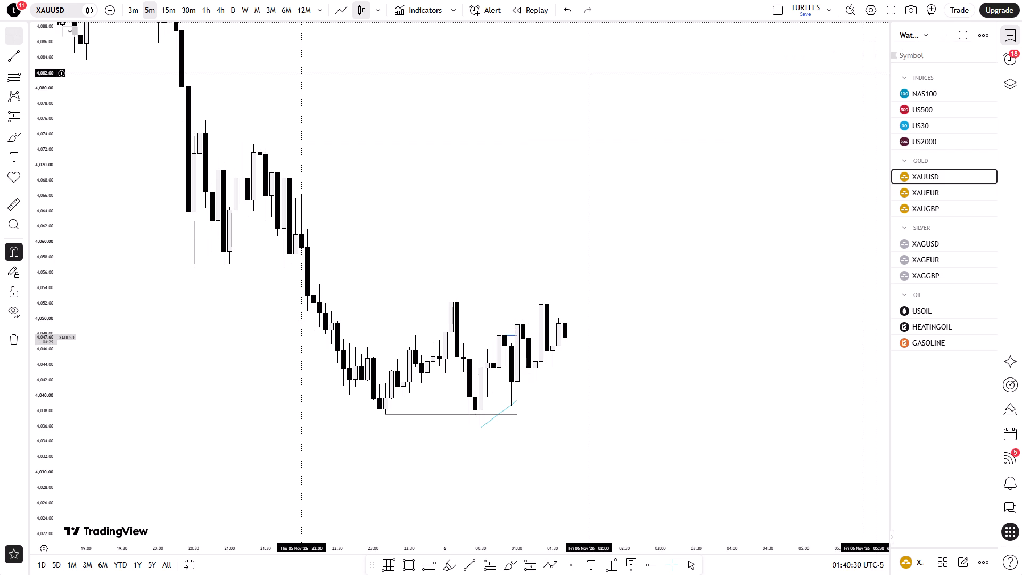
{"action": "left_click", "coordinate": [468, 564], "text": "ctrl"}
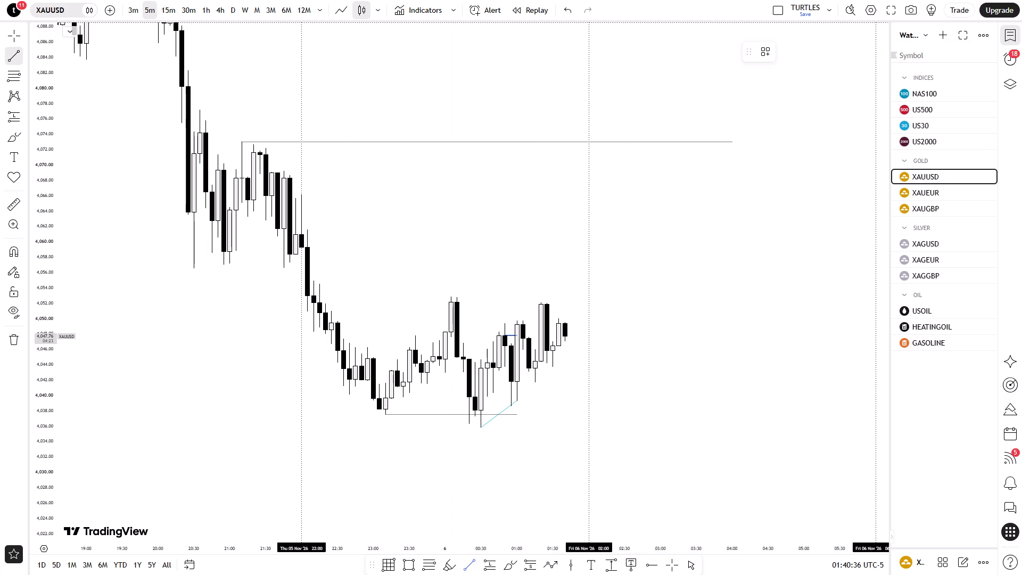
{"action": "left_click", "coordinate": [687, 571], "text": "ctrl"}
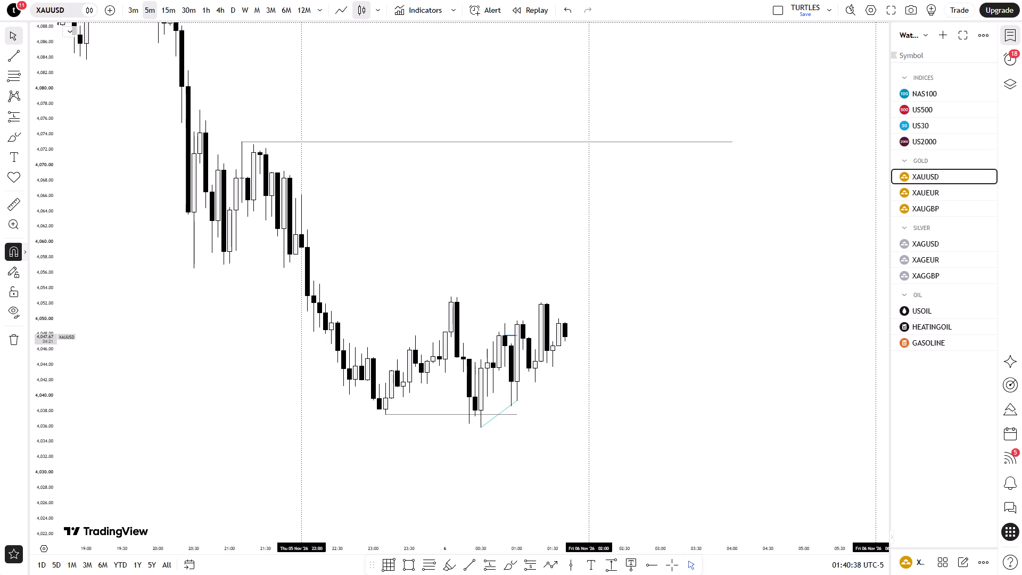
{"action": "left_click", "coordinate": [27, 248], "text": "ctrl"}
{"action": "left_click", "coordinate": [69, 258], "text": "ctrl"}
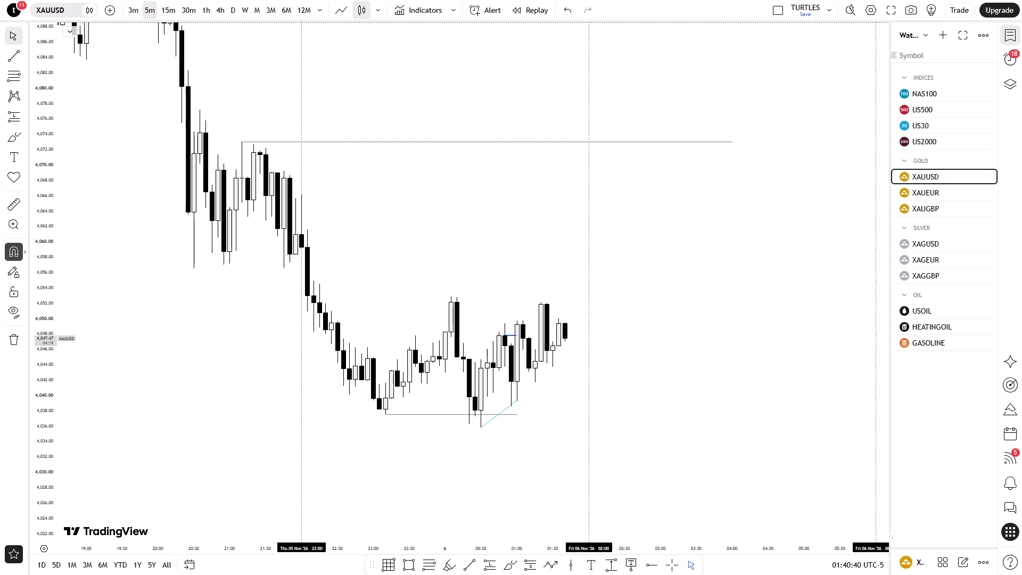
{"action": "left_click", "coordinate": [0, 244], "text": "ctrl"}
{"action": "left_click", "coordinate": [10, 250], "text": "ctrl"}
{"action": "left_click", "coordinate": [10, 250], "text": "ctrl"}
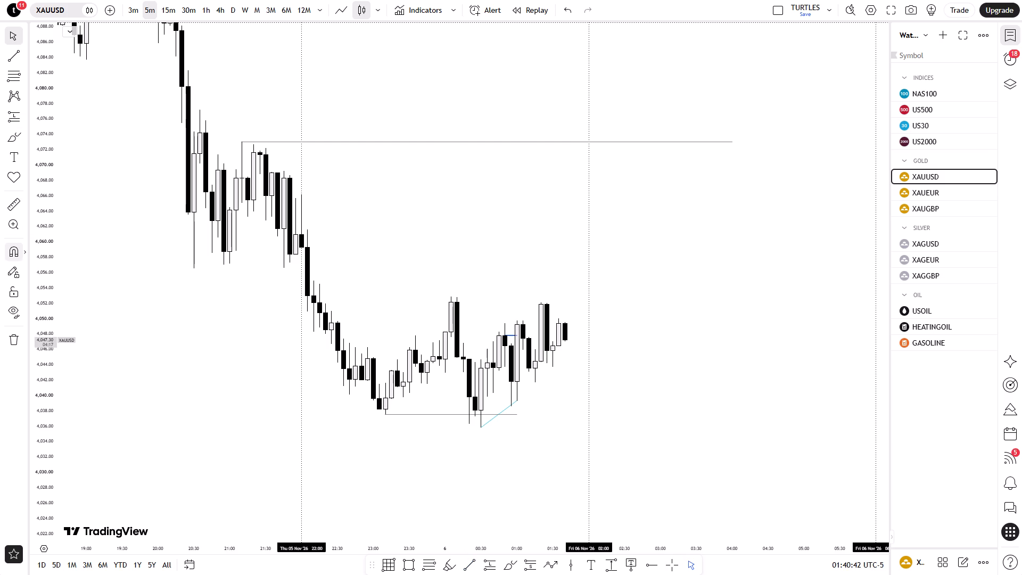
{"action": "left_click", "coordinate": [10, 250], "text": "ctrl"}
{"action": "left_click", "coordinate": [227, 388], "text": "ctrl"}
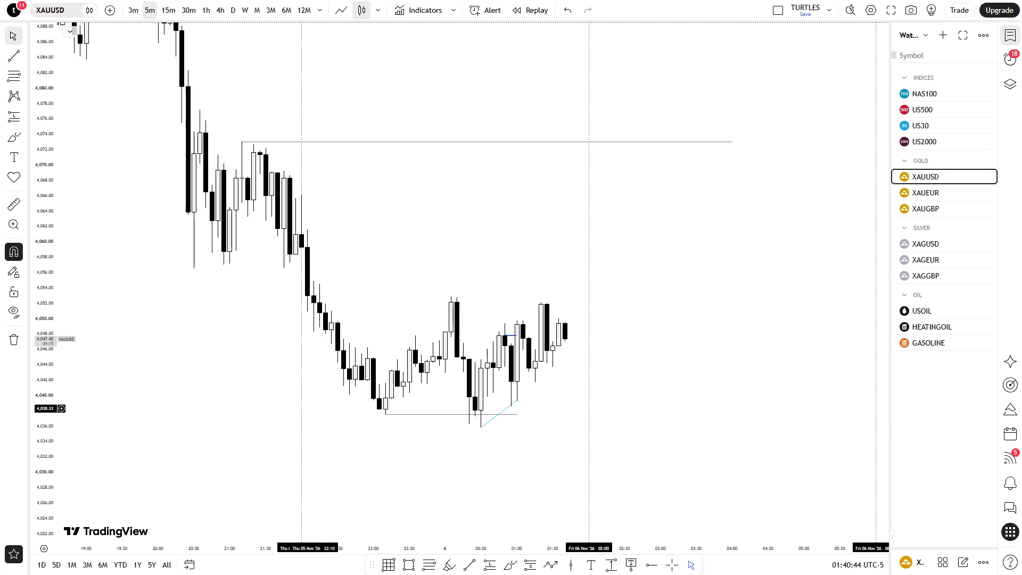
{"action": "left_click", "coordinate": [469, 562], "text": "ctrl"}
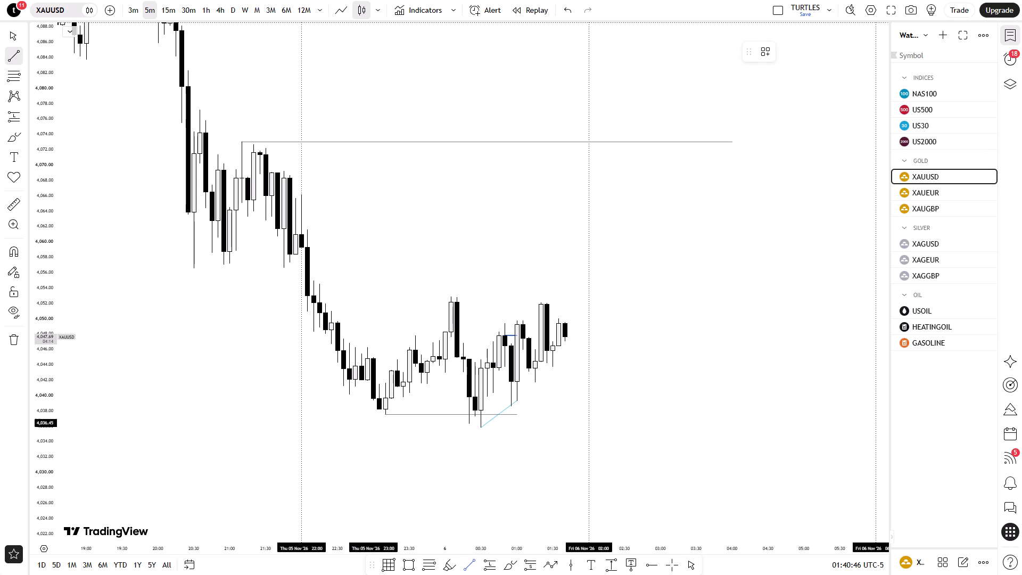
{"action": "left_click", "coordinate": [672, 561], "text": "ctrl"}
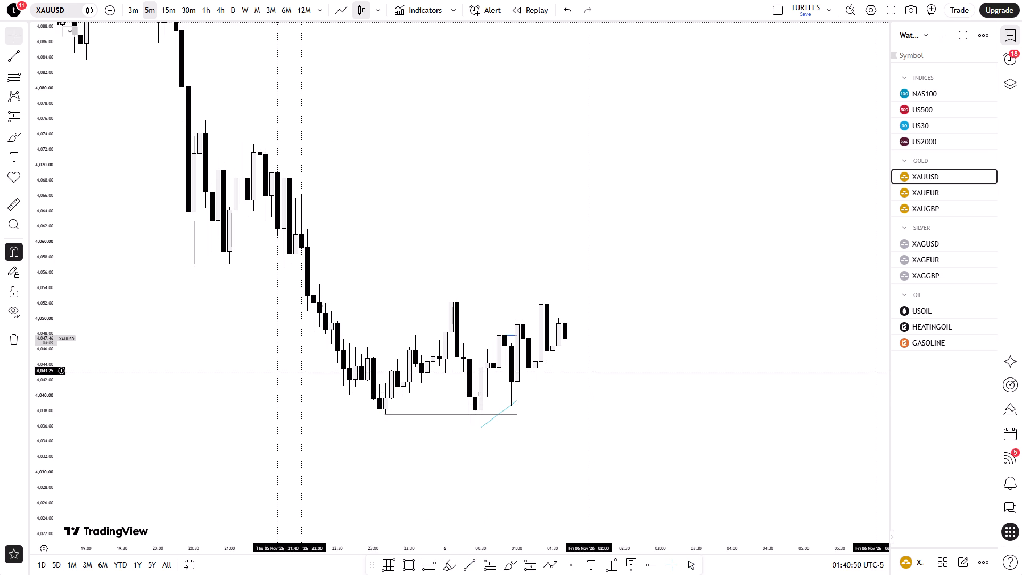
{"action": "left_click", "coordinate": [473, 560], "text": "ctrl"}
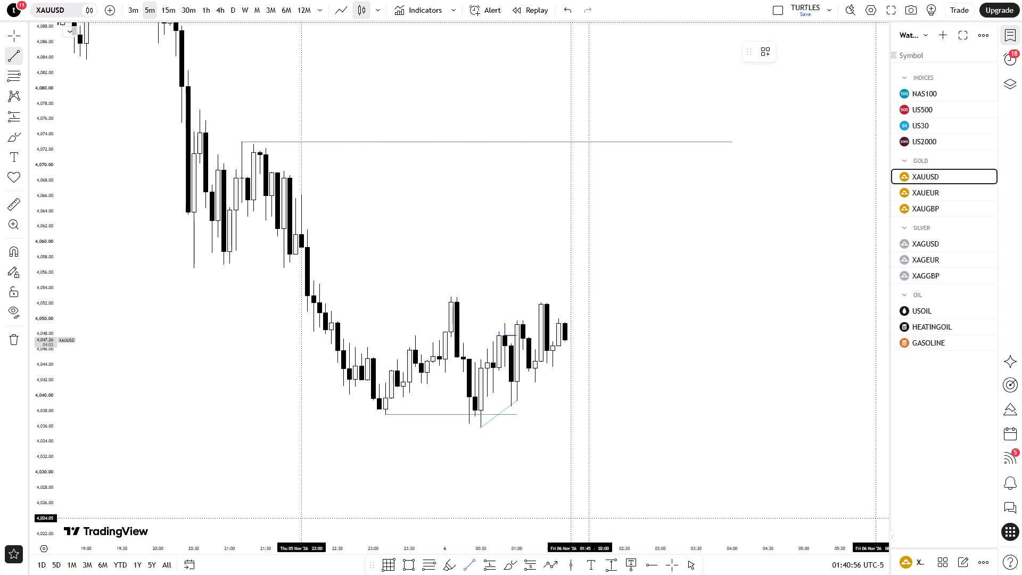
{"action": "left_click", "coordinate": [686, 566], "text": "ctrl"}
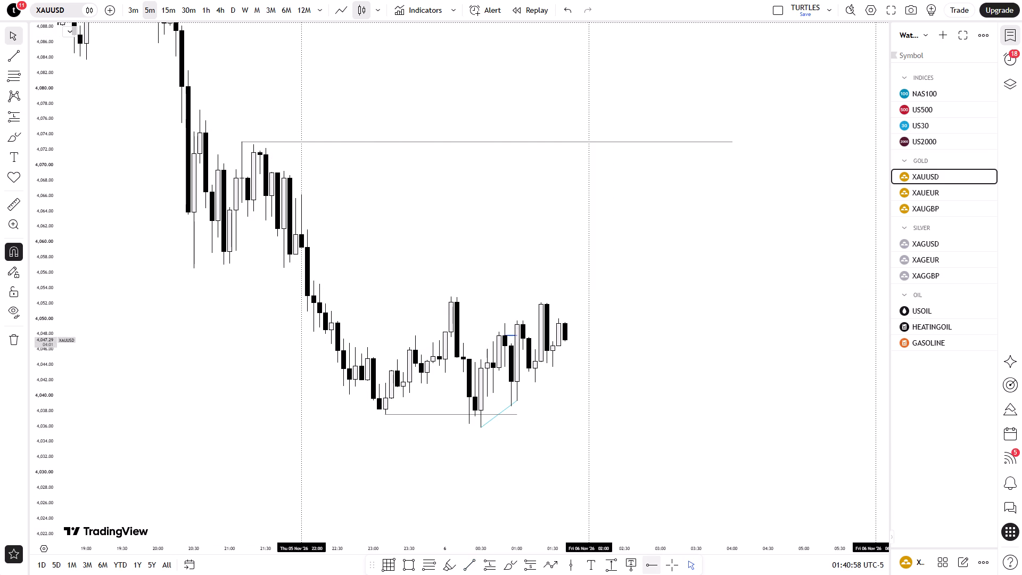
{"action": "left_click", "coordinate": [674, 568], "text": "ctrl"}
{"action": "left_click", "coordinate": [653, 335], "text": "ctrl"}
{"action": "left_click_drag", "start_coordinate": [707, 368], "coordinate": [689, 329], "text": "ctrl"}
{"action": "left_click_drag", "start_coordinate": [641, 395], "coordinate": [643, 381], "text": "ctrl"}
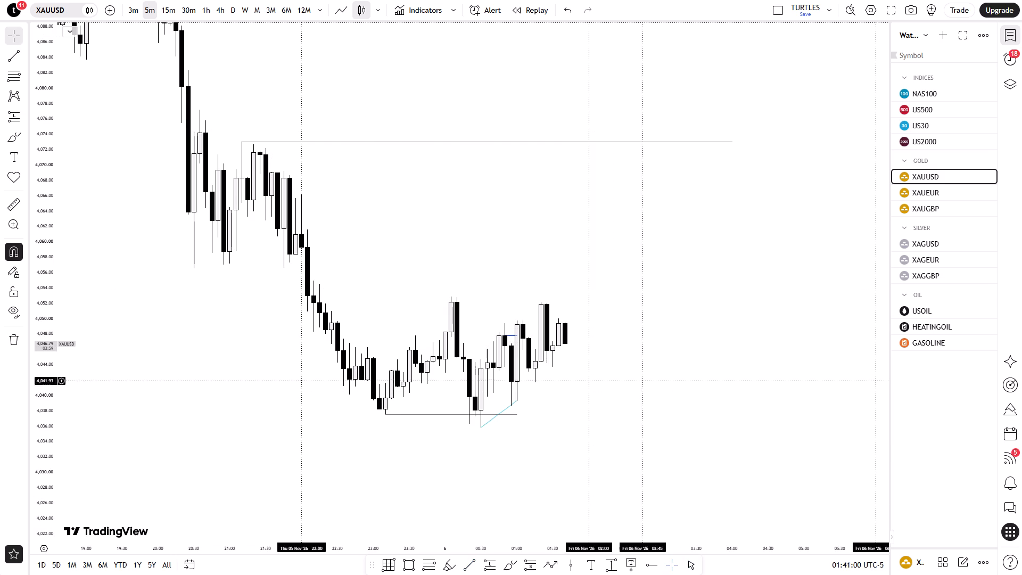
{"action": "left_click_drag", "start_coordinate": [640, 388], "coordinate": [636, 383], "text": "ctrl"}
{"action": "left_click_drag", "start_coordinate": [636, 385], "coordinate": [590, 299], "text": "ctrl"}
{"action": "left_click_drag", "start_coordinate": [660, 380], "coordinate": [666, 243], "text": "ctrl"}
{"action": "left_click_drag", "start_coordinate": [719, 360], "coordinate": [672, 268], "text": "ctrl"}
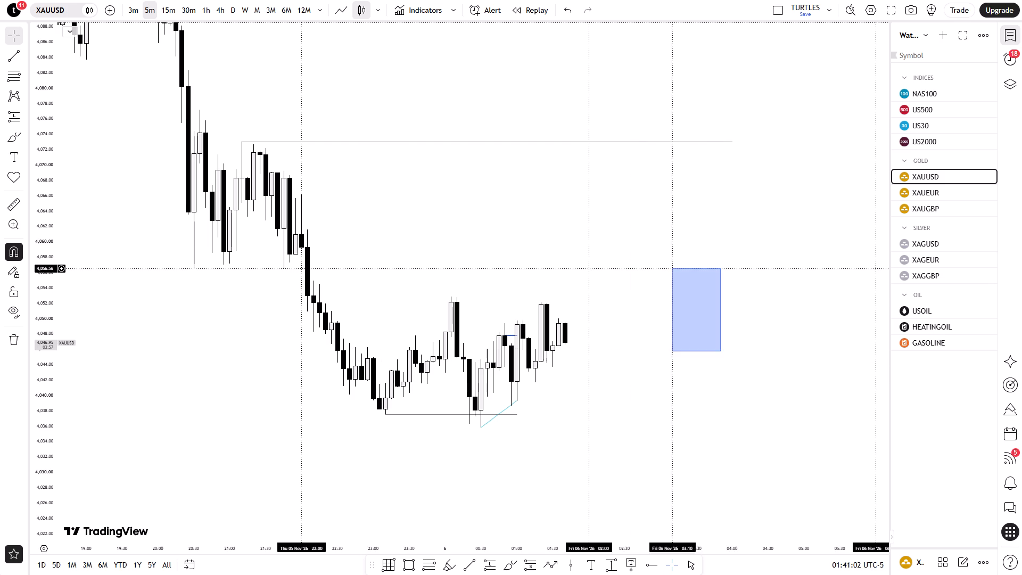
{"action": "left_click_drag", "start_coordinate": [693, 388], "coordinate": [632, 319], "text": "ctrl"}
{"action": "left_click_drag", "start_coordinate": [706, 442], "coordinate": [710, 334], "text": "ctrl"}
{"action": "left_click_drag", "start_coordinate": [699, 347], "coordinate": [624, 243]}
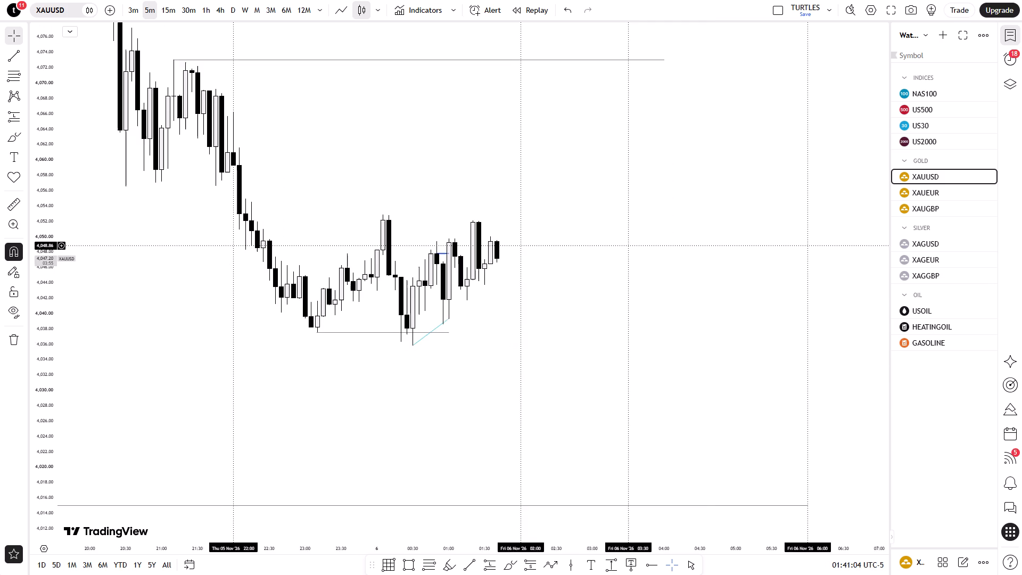
Draw a horizontal blue trend line at about 4,049 from the 01:05 candle to the 01:20 candle.
{"action": "left_click_drag", "start_coordinate": [702, 388], "coordinate": [844, 464]}
{"action": "left_click", "coordinate": [463, 566]}
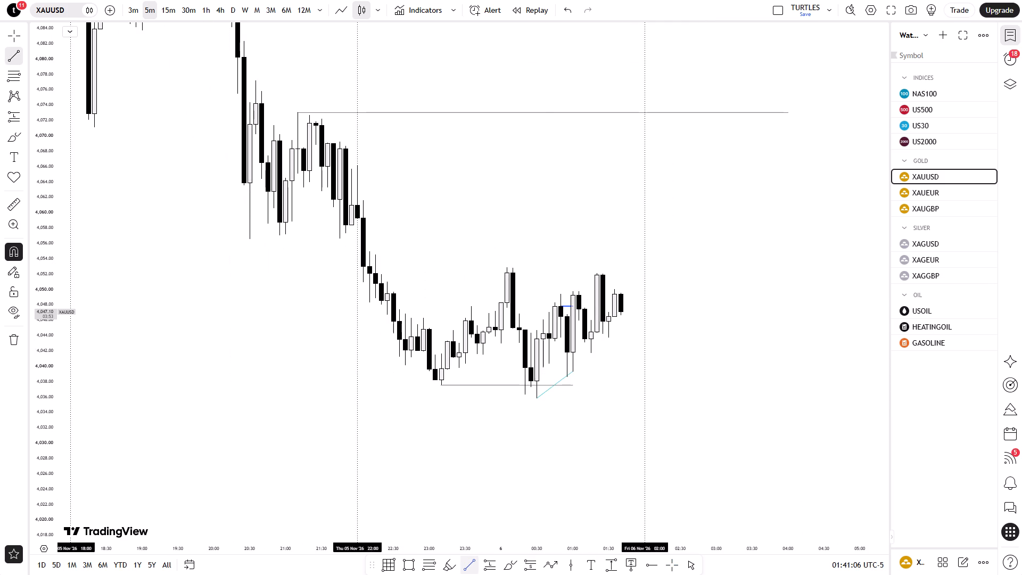
{"action": "left_click", "coordinate": [578, 295]}
{"action": "left_click", "coordinate": [597, 293], "text": "shift"}
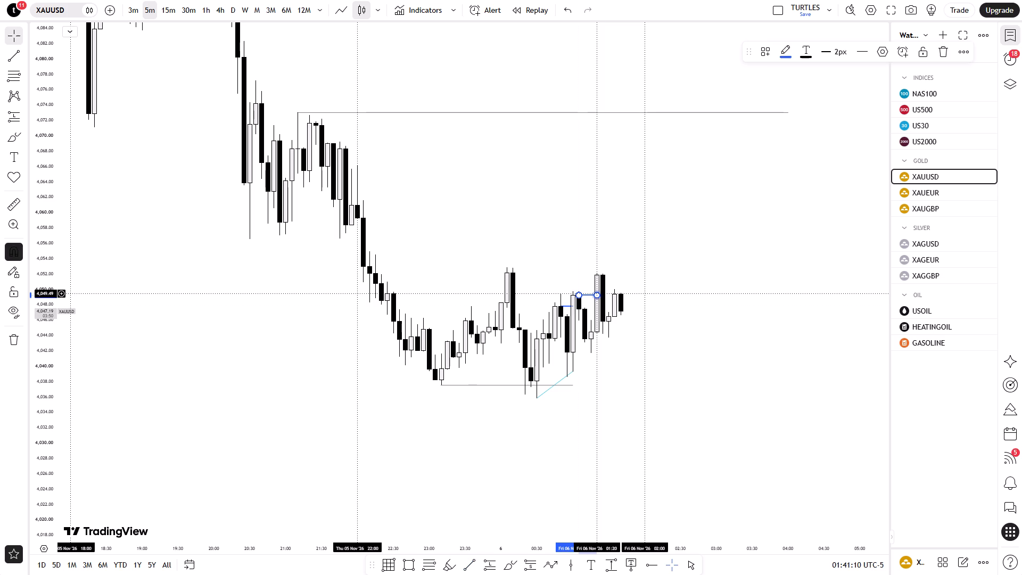
{"action": "left_click", "coordinate": [778, 298]}
Draw a horizontal blue trend line at 4,051.90 from the 01:25 candle to 01:55.
{"action": "left_click", "coordinate": [469, 563]}
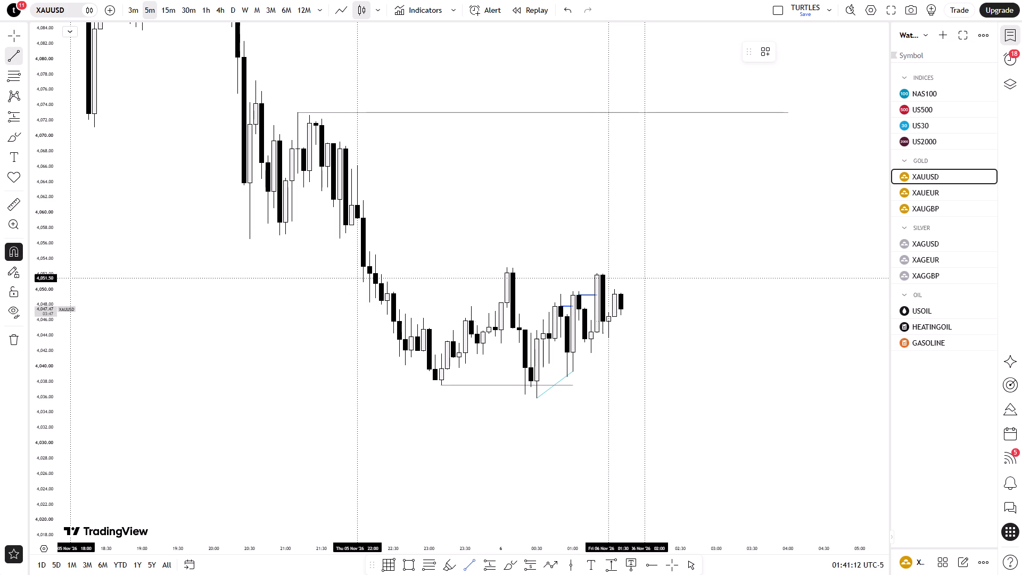
{"action": "left_click", "coordinate": [602, 277]}
{"action": "left_click", "coordinate": [638, 276], "text": "shift"}
{"action": "left_click", "coordinate": [736, 294]}
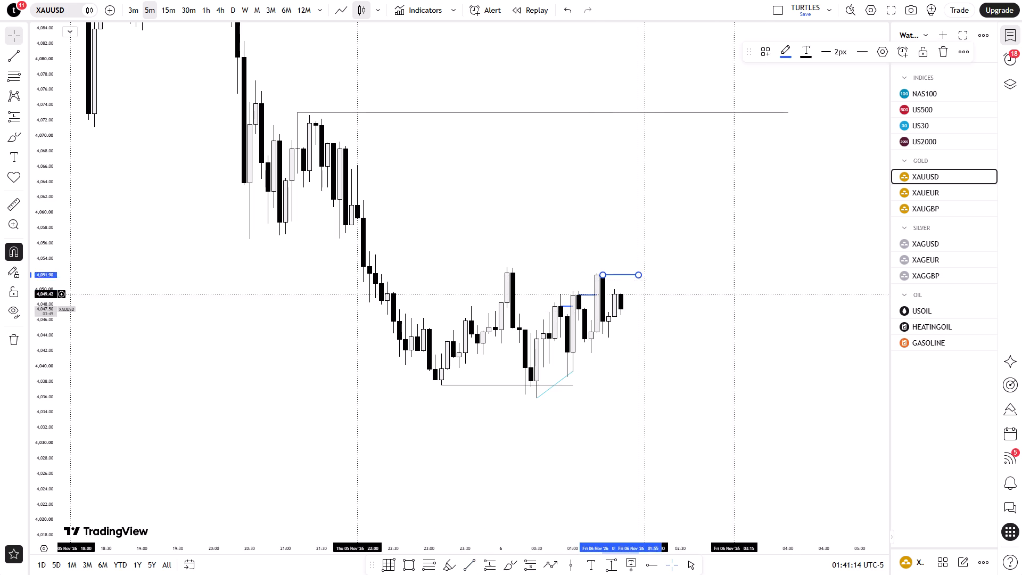
{"action": "left_click", "coordinate": [735, 299]}
Examine the XAUUSD 5-minute price action around the three short blue lines and the upper high level.
{"action": "left_click_drag", "start_coordinate": [57, 470], "coordinate": [50, 447]}
{"action": "left_click_drag", "start_coordinate": [30, 486], "coordinate": [37, 448]}
{"action": "left_click_drag", "start_coordinate": [199, 329], "coordinate": [211, 400]}
{"action": "left_click_drag", "start_coordinate": [225, 331], "coordinate": [199, 329]}
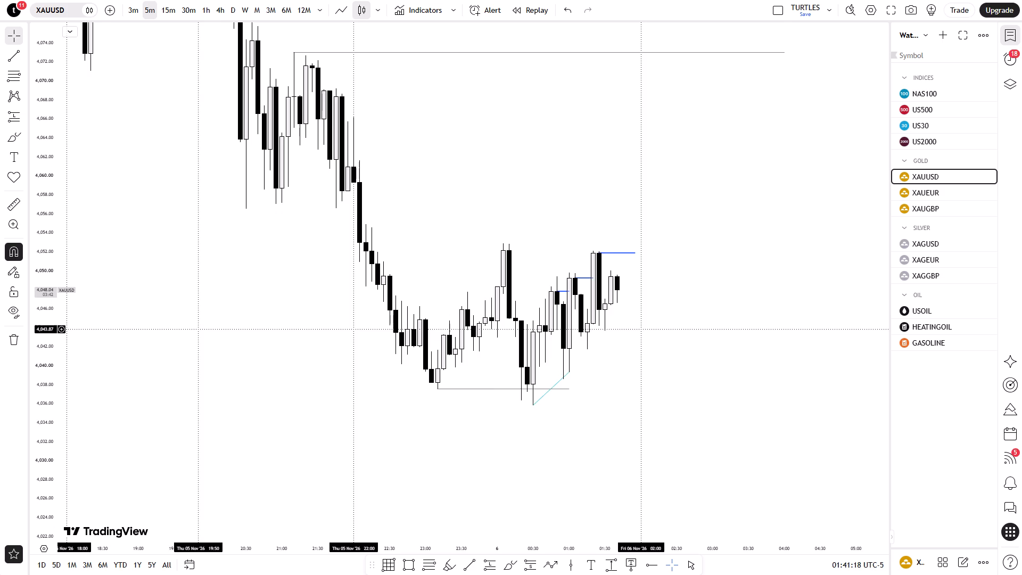
{"action": "left_click_drag", "start_coordinate": [199, 329], "coordinate": [226, 372]}
{"action": "left_click_drag", "start_coordinate": [712, 385], "coordinate": [710, 379]}
{"action": "left_click", "coordinate": [698, 363]}
{"action": "left_click_drag", "start_coordinate": [733, 382], "coordinate": [723, 382]}
{"action": "left_click_drag", "start_coordinate": [713, 416], "coordinate": [695, 389]}
{"action": "left_click_drag", "start_coordinate": [694, 389], "coordinate": [623, 407]}
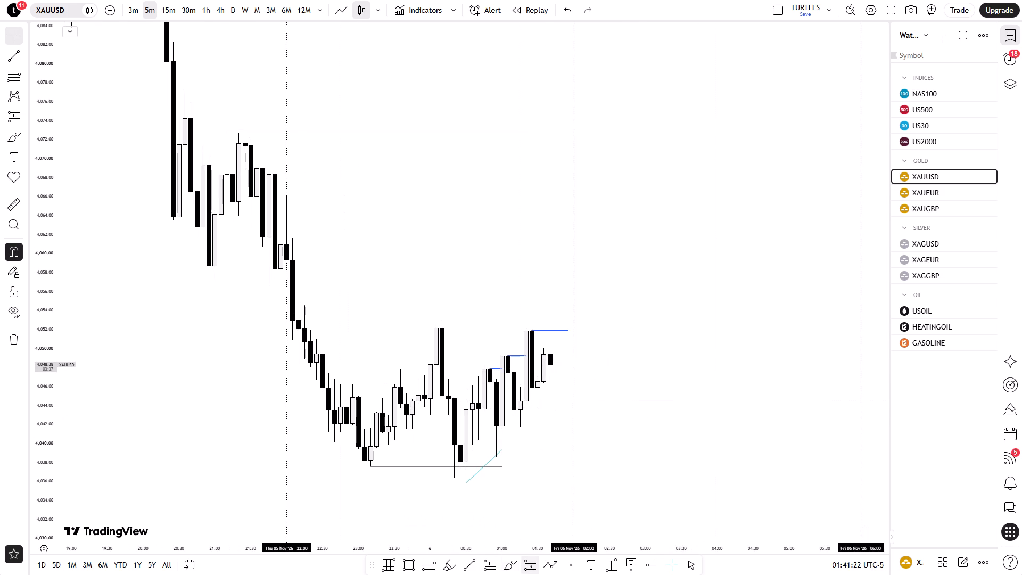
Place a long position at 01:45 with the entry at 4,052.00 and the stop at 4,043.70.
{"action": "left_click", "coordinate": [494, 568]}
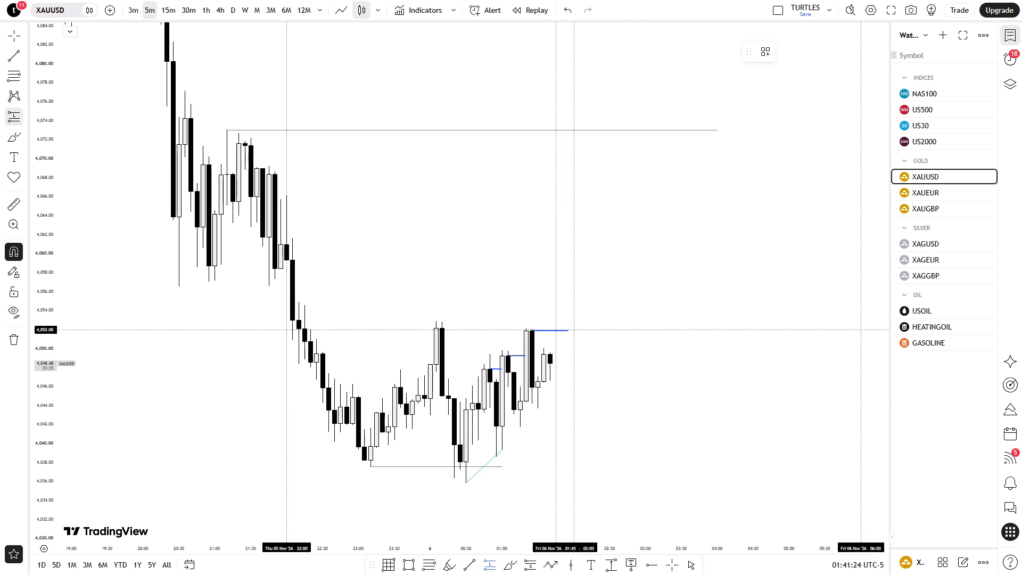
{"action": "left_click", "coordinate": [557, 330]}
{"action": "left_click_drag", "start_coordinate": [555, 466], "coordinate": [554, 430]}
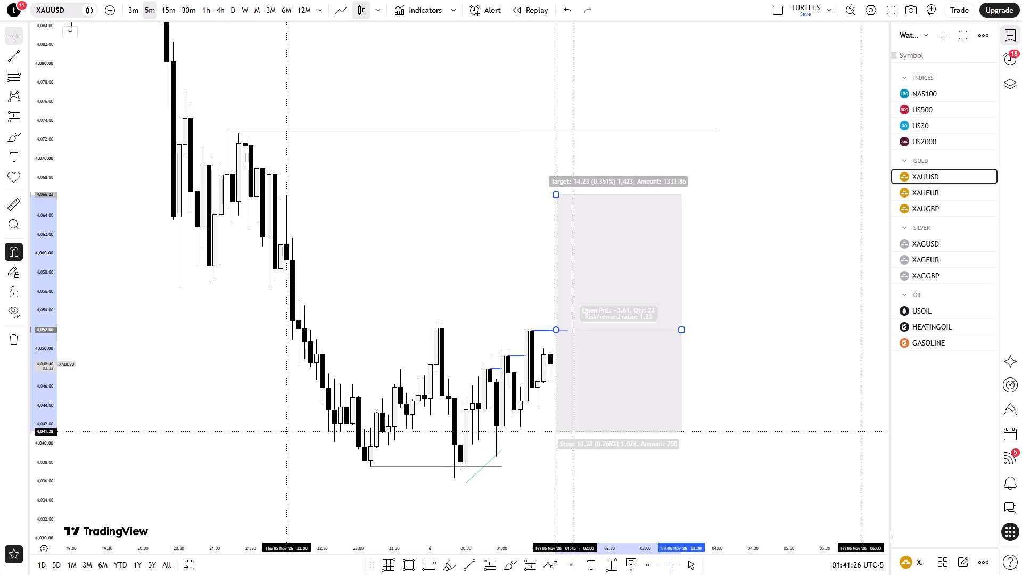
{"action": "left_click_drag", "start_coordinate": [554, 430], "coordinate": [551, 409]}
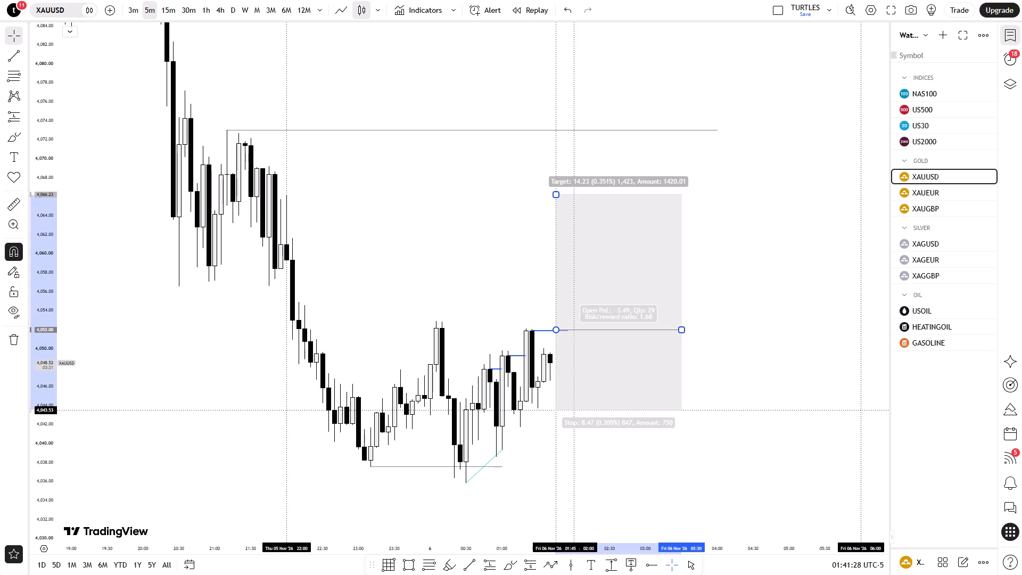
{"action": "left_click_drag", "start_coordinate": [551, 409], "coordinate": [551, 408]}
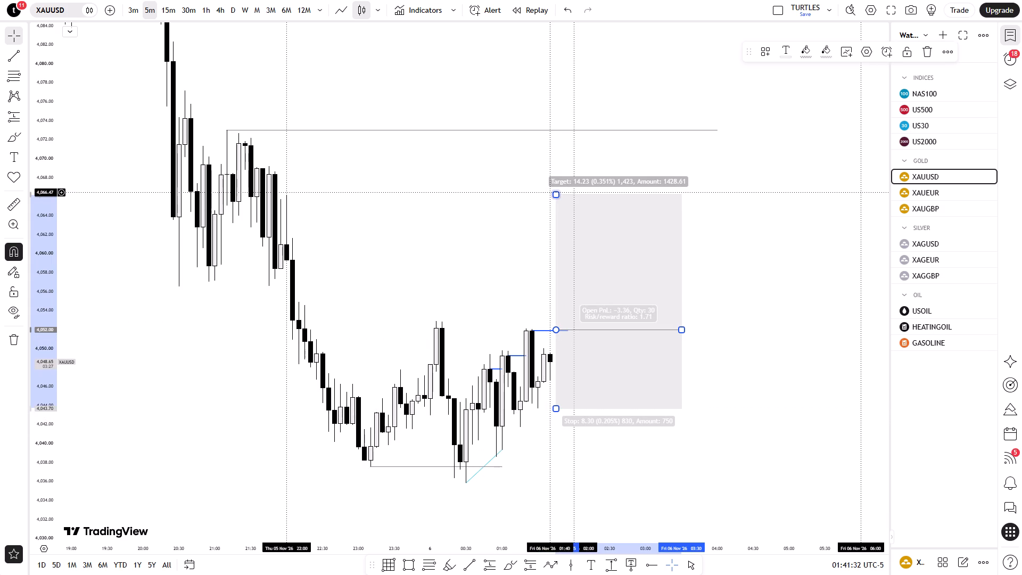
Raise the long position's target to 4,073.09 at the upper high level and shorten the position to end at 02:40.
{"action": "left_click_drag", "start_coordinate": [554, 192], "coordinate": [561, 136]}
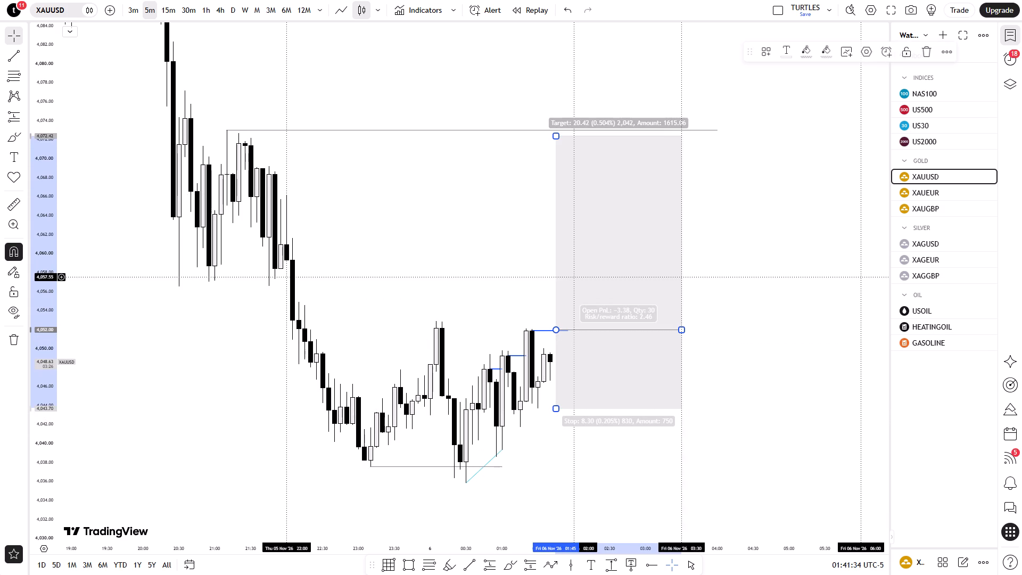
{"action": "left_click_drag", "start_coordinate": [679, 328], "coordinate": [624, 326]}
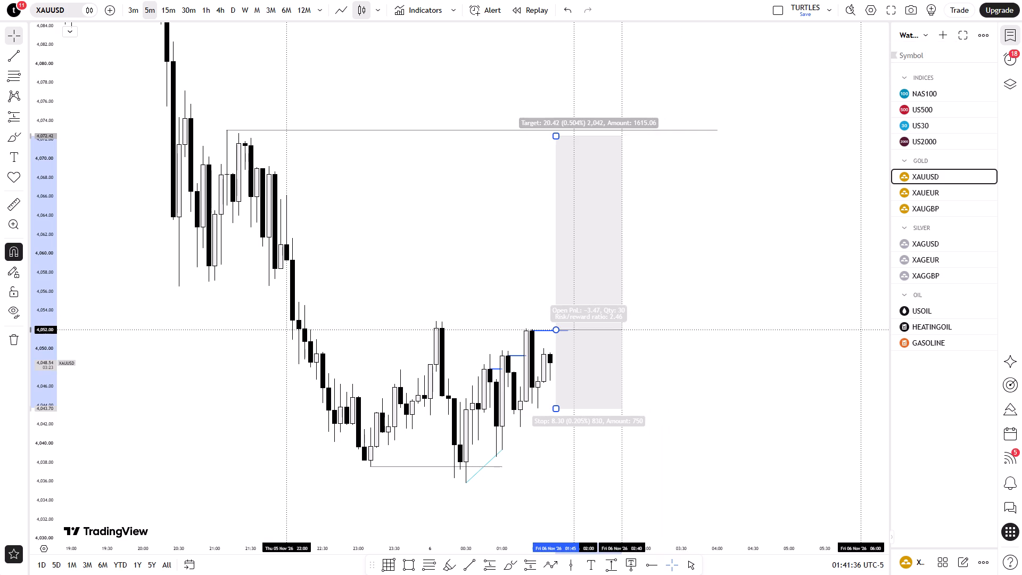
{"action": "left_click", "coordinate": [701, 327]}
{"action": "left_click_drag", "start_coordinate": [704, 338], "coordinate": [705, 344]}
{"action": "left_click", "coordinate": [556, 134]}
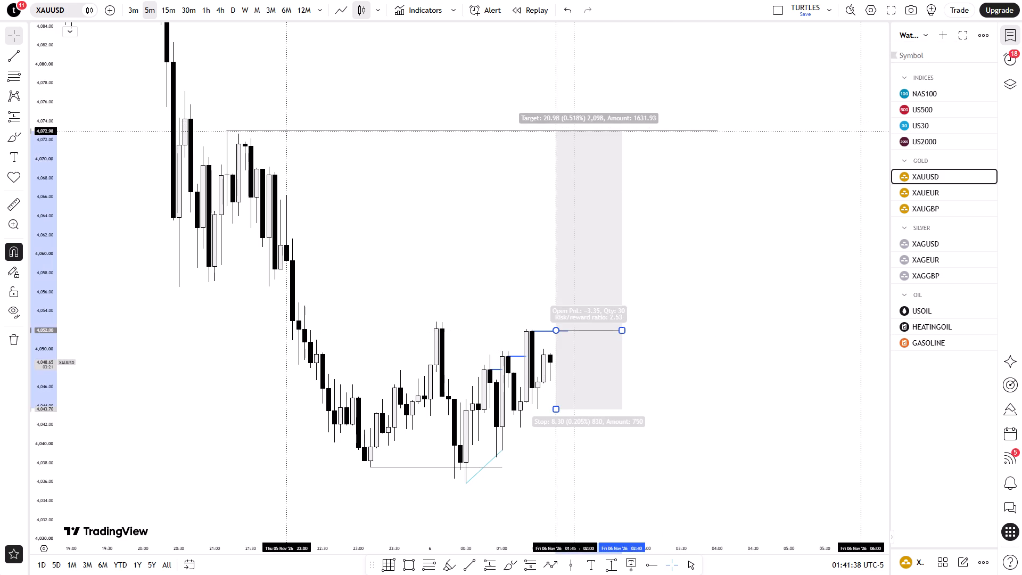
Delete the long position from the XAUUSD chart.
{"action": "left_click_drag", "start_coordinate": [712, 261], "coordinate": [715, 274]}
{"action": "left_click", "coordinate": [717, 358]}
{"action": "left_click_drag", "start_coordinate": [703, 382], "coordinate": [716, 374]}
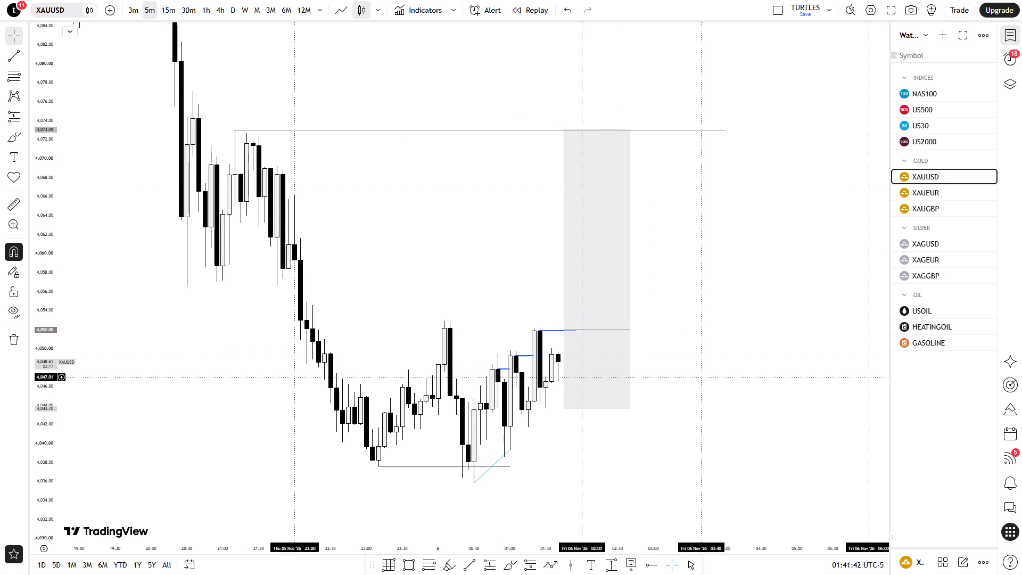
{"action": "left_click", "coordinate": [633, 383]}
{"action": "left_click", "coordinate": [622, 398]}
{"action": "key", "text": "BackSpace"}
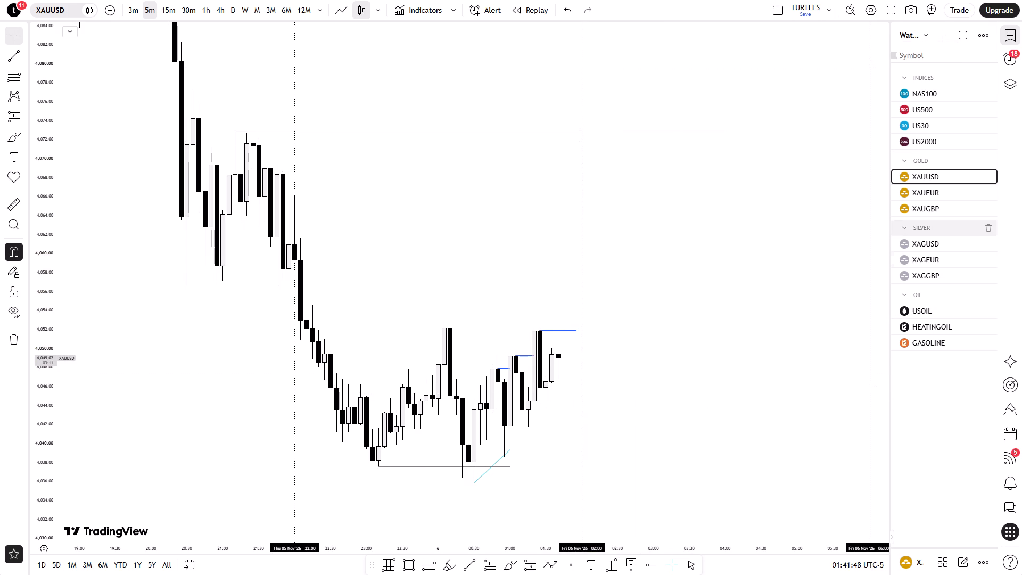
Open the USOIL chart on the 4-hour timeframe.
{"action": "left_click", "coordinate": [924, 308]}
{"action": "left_click", "coordinate": [216, 10]}
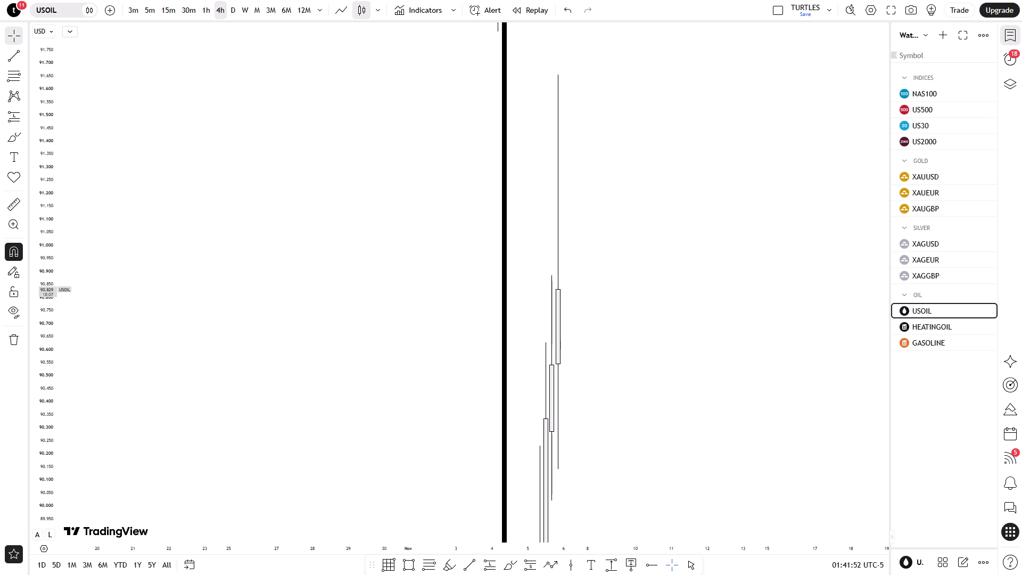
{"action": "left_click_drag", "start_coordinate": [41, 61], "coordinate": [71, 520]}
{"action": "scroll", "coordinate": [295, 475], "scroll_direction": "up", "scroll_amount": 5}
{"action": "left_click_drag", "start_coordinate": [431, 548], "coordinate": [436, 547]}
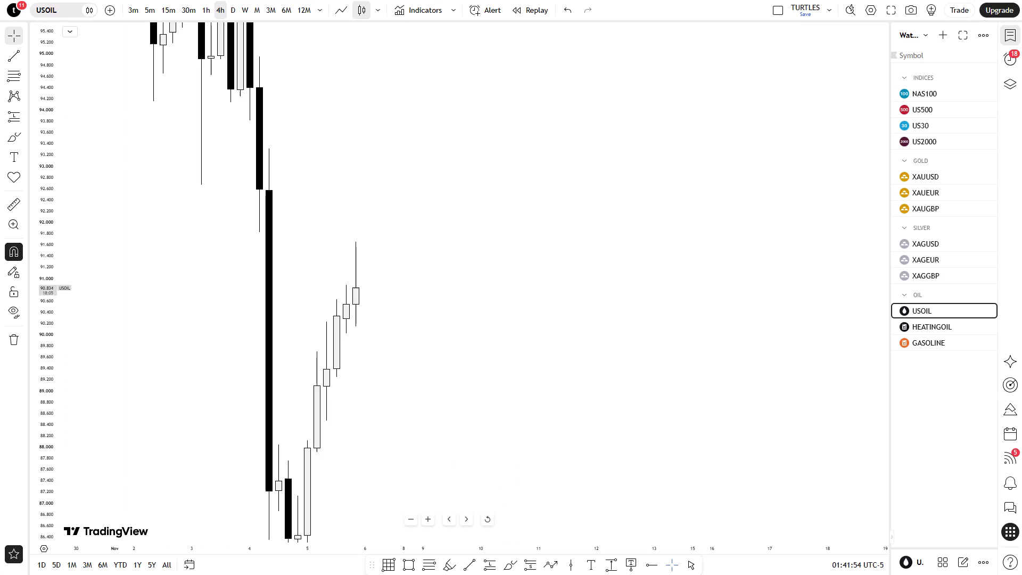
Compare the recent lows on the 4-hour USOIL, HEATINGOIL and GASOLINE charts, ending back on USOIL.
{"action": "left_click_drag", "start_coordinate": [436, 547], "coordinate": [669, 409]}
{"action": "left_click_drag", "start_coordinate": [563, 423], "coordinate": [570, 404]}
{"action": "left_click_drag", "start_coordinate": [660, 436], "coordinate": [618, 428]}
{"action": "scroll", "coordinate": [601, 412], "scroll_direction": "up", "scroll_amount": 6}
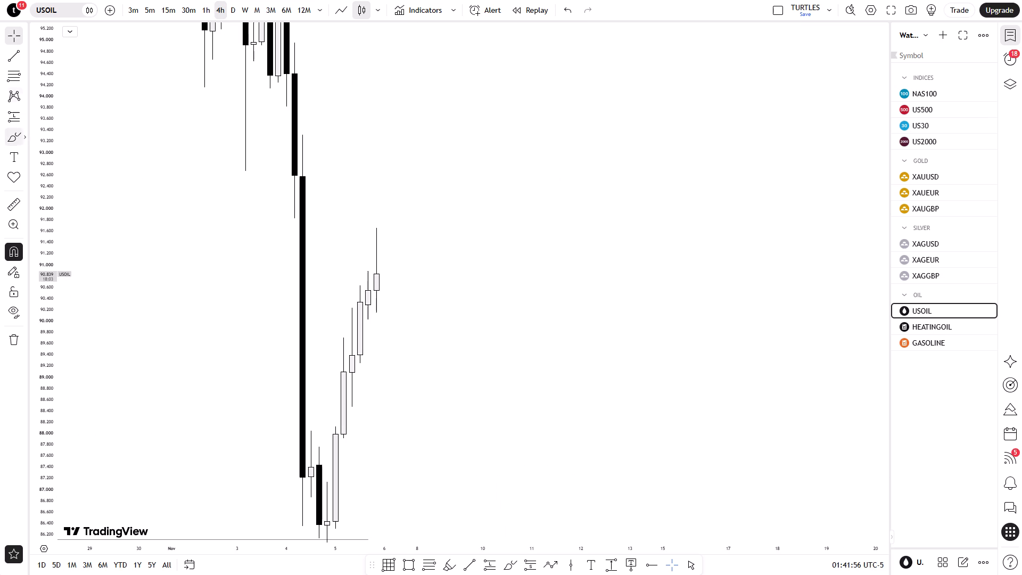
{"action": "left_click_drag", "start_coordinate": [46, 71], "coordinate": [88, 373]}
{"action": "scroll", "coordinate": [479, 395], "scroll_direction": "up", "scroll_amount": 2}
{"action": "left_click_drag", "start_coordinate": [440, 382], "coordinate": [845, 339]}
{"action": "left_click_drag", "start_coordinate": [514, 350], "coordinate": [390, 329]}
{"action": "left_click_drag", "start_coordinate": [530, 308], "coordinate": [468, 307]}
{"action": "left_click_drag", "start_coordinate": [692, 263], "coordinate": [578, 268]}
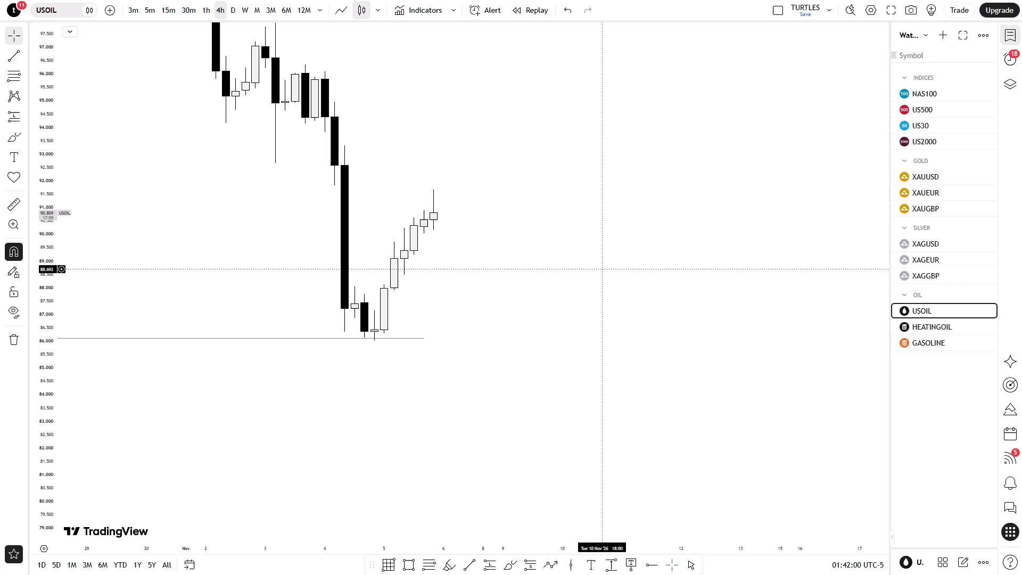
{"action": "left_click", "coordinate": [959, 327]}
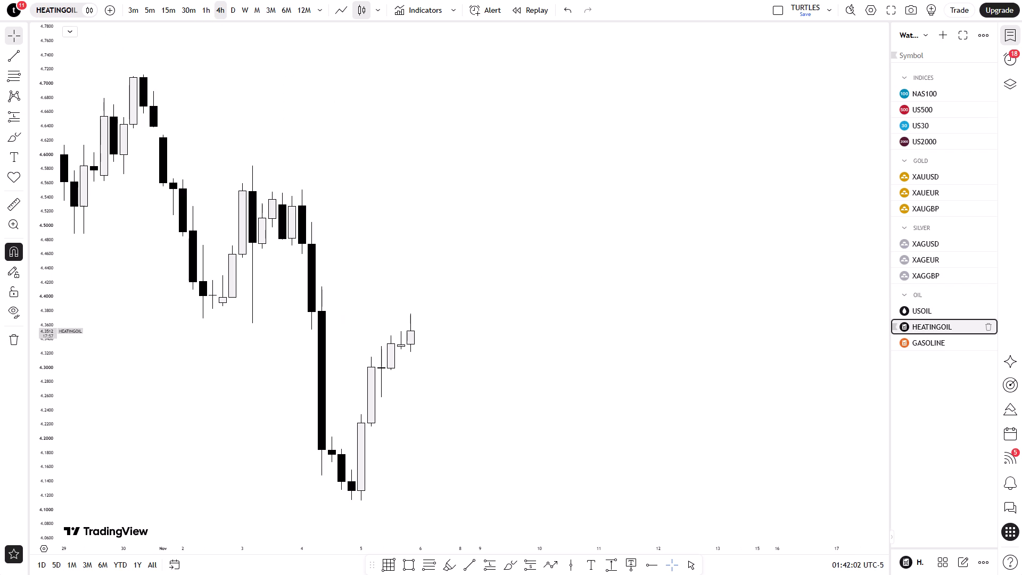
{"action": "left_click", "coordinate": [946, 343]}
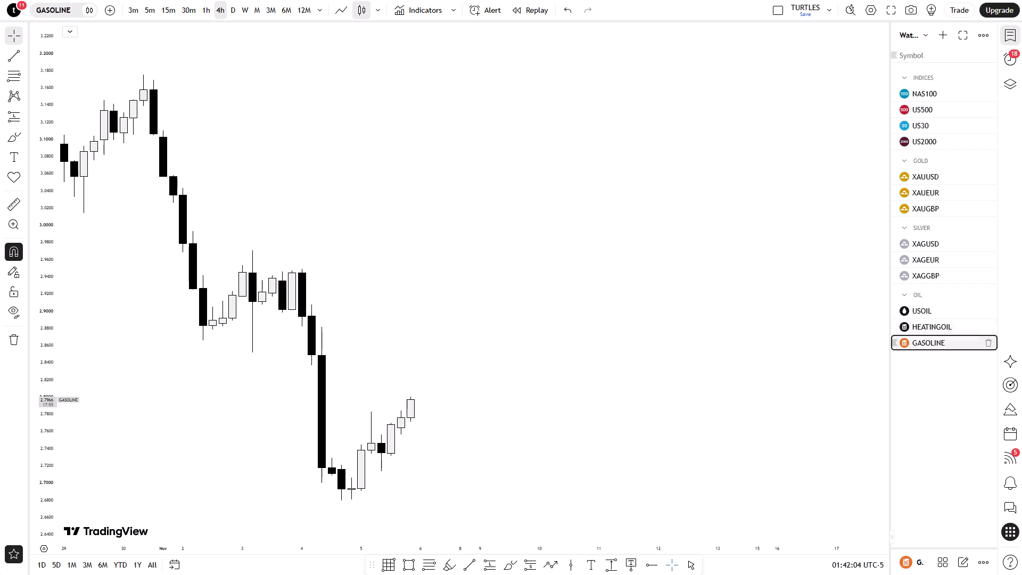
{"action": "left_click", "coordinate": [944, 326]}
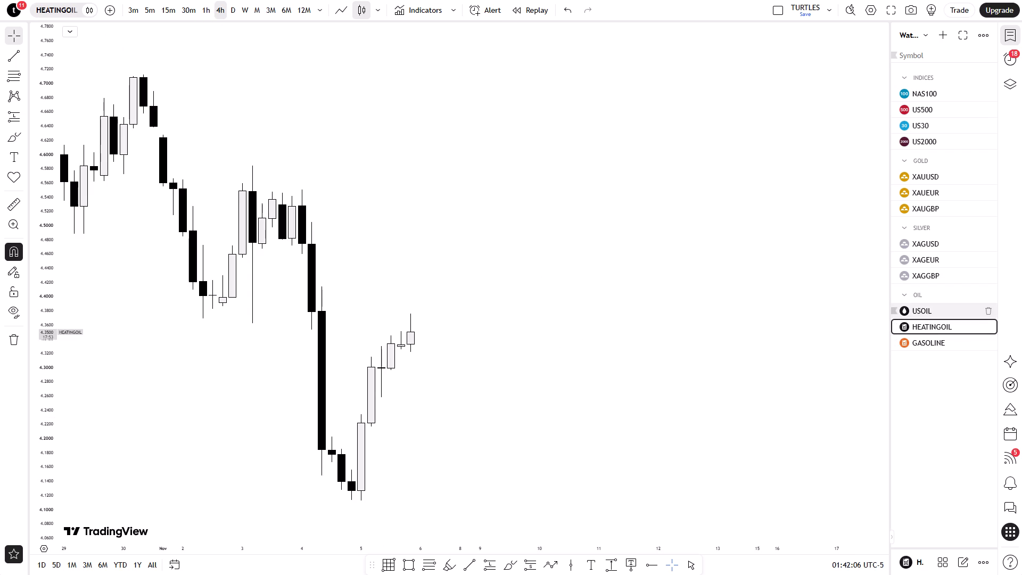
{"action": "left_click", "coordinate": [935, 312]}
{"action": "left_click_drag", "start_coordinate": [494, 414], "coordinate": [510, 314]}
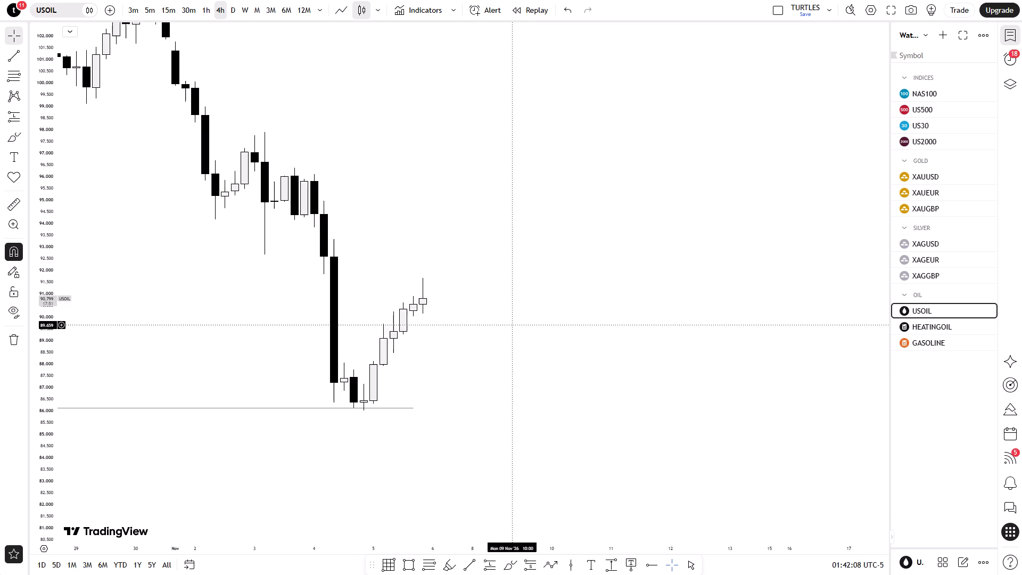
{"action": "left_click_drag", "start_coordinate": [510, 314], "coordinate": [510, 314]}
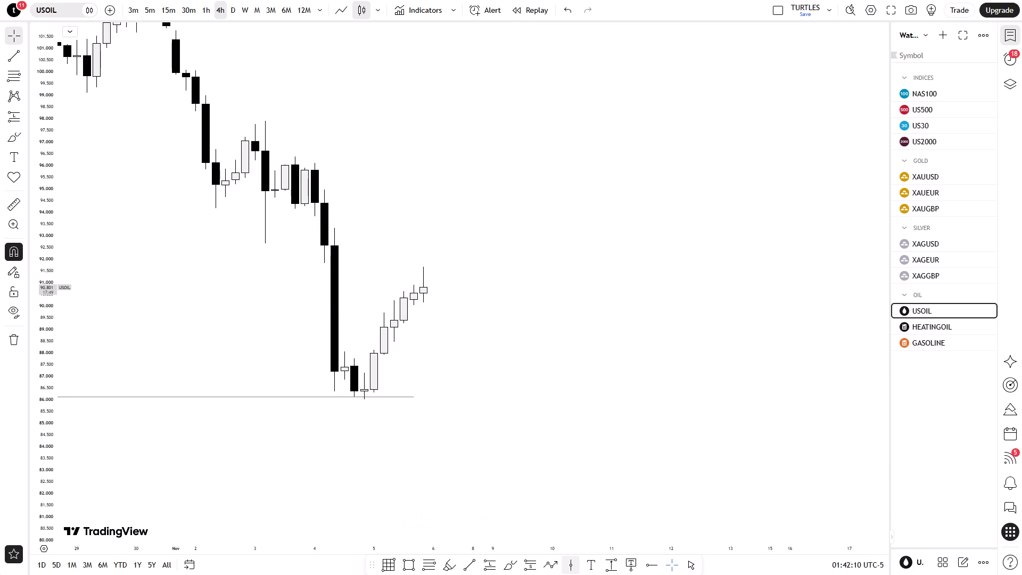
Place six vertical lines on USOIL at 4-hour intervals from Thu 05 Nov 18:00 through Fri 06 Nov 14:00.
{"action": "left_click", "coordinate": [570, 567]}
{"action": "left_click", "coordinate": [415, 363]}
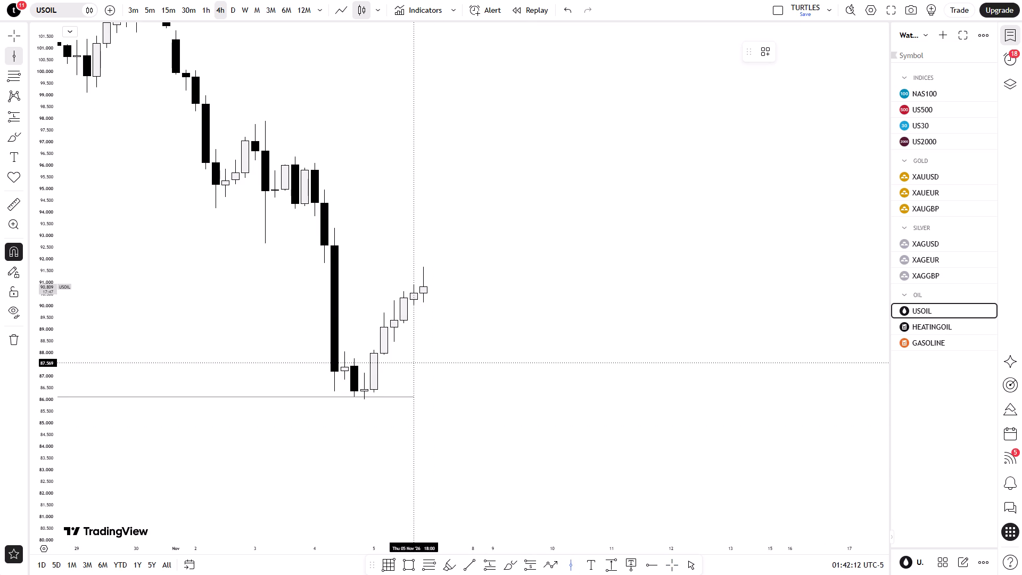
{"action": "left_click", "coordinate": [573, 562]}
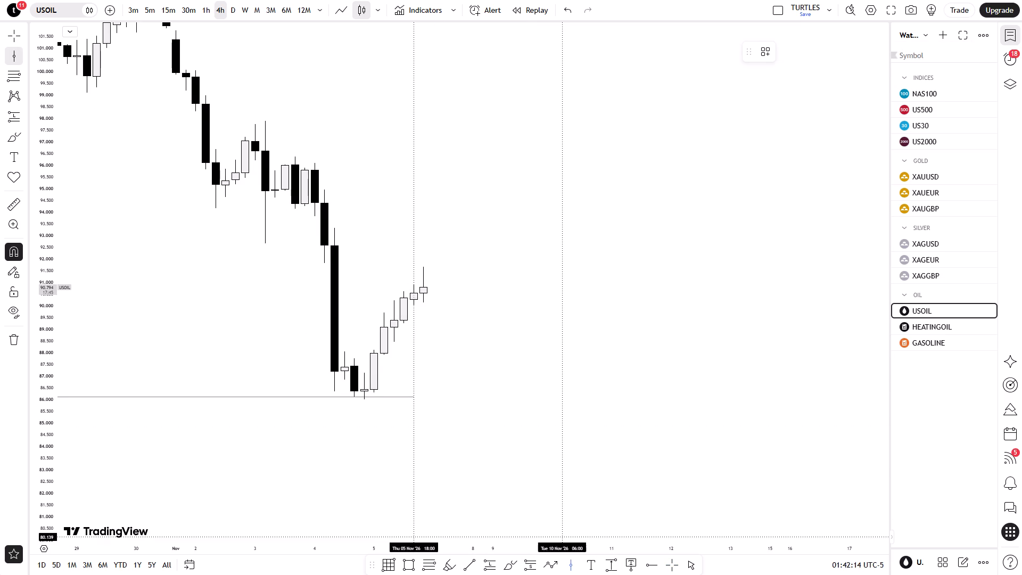
{"action": "left_click", "coordinate": [427, 363]}
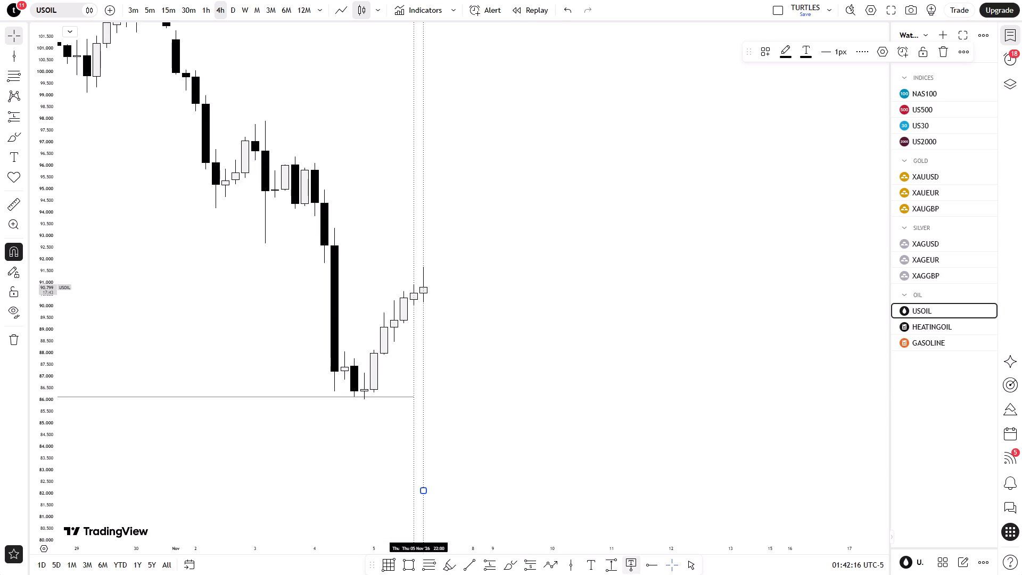
{"action": "left_click", "coordinate": [580, 568]}
{"action": "left_click", "coordinate": [434, 389]}
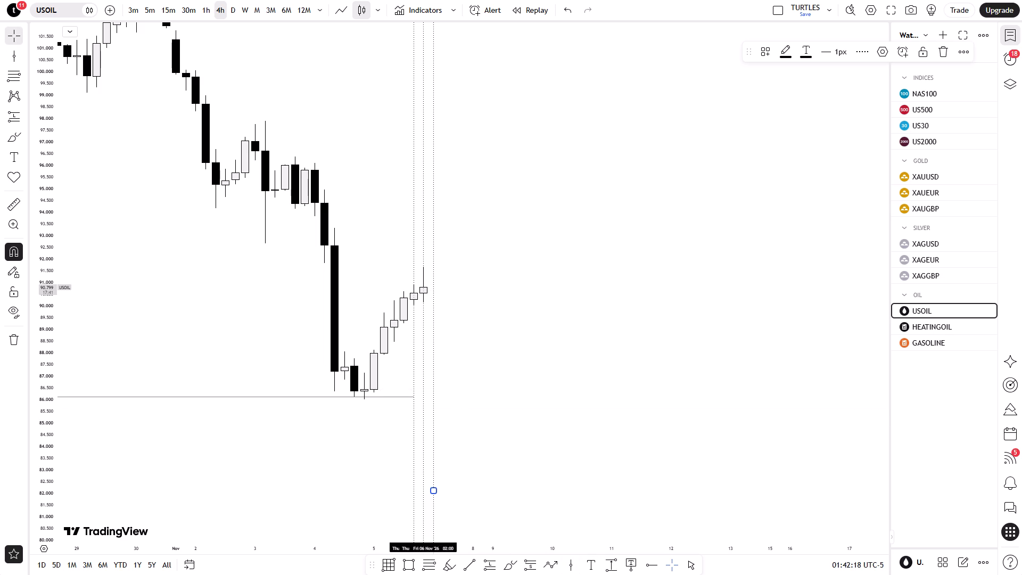
{"action": "left_click", "coordinate": [572, 560]}
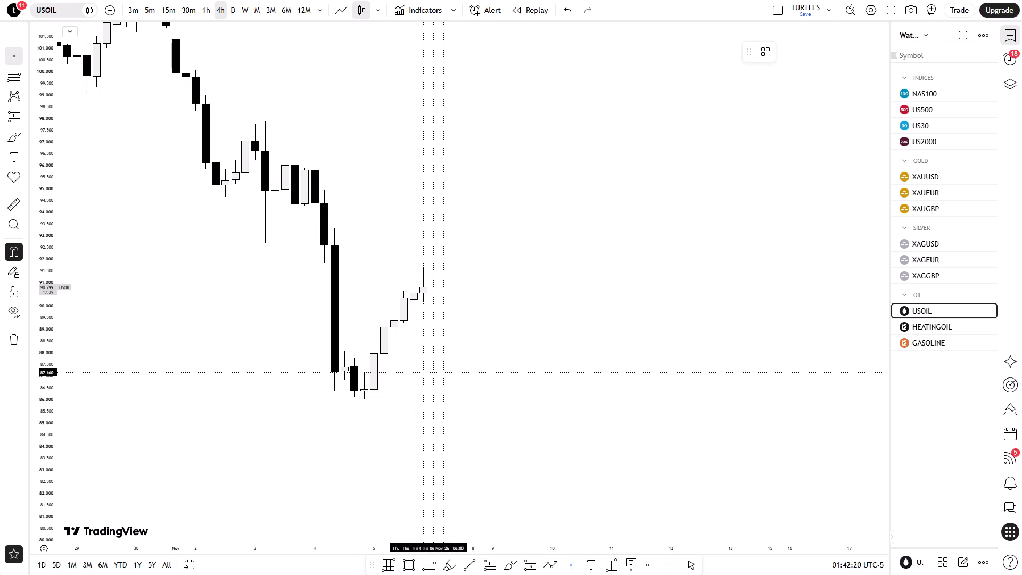
{"action": "left_click", "coordinate": [444, 372]}
{"action": "left_click", "coordinate": [572, 566]}
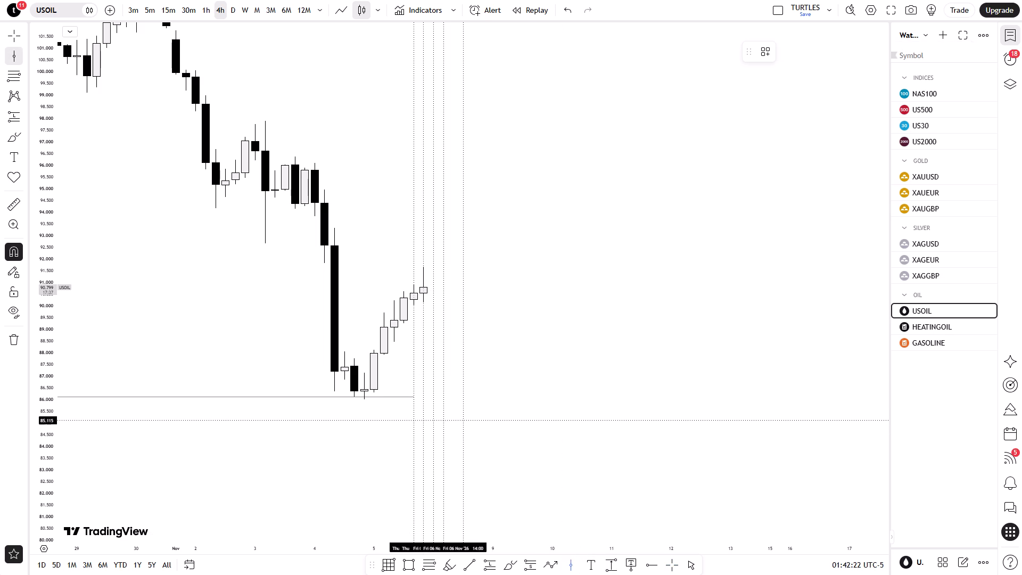
{"action": "left_click", "coordinate": [451, 418]}
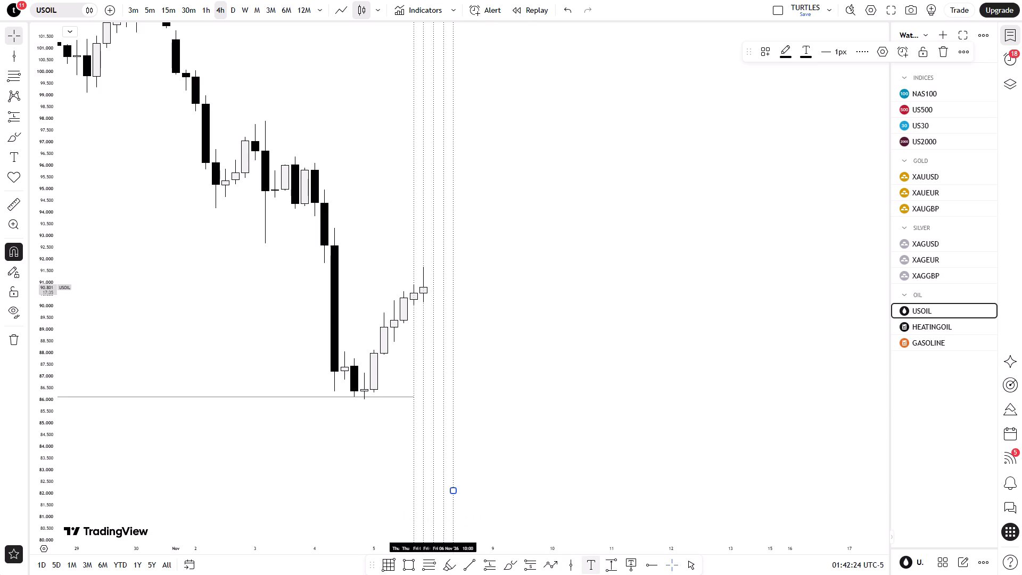
{"action": "left_click", "coordinate": [579, 565]}
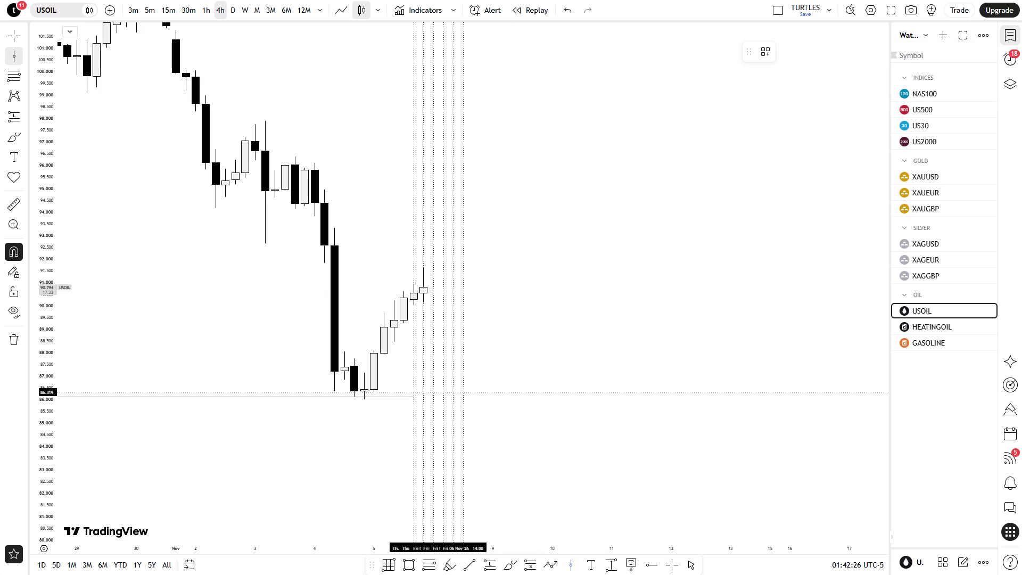
{"action": "left_click", "coordinate": [464, 392]}
{"action": "left_click", "coordinate": [543, 438]}
Select all six vertical divider lines together and lock them.
{"action": "left_click_drag", "start_coordinate": [557, 461], "coordinate": [630, 129]}
{"action": "left_click_drag", "start_coordinate": [629, 303], "coordinate": [629, 304]}
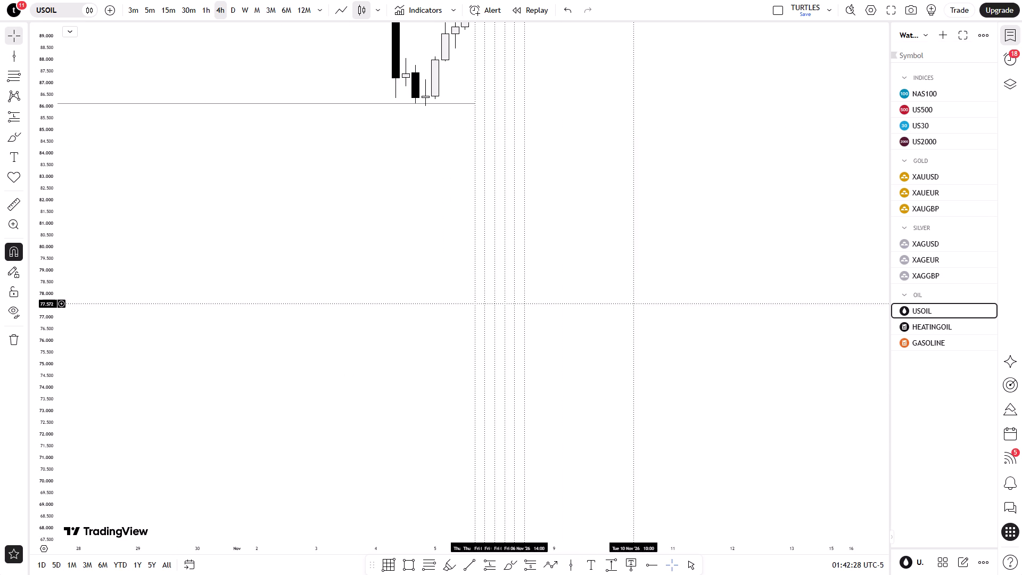
{"action": "left_click_drag", "start_coordinate": [629, 304], "coordinate": [615, 206]}
{"action": "left_click_drag", "start_coordinate": [415, 76], "coordinate": [615, 574], "text": "ctrl"}
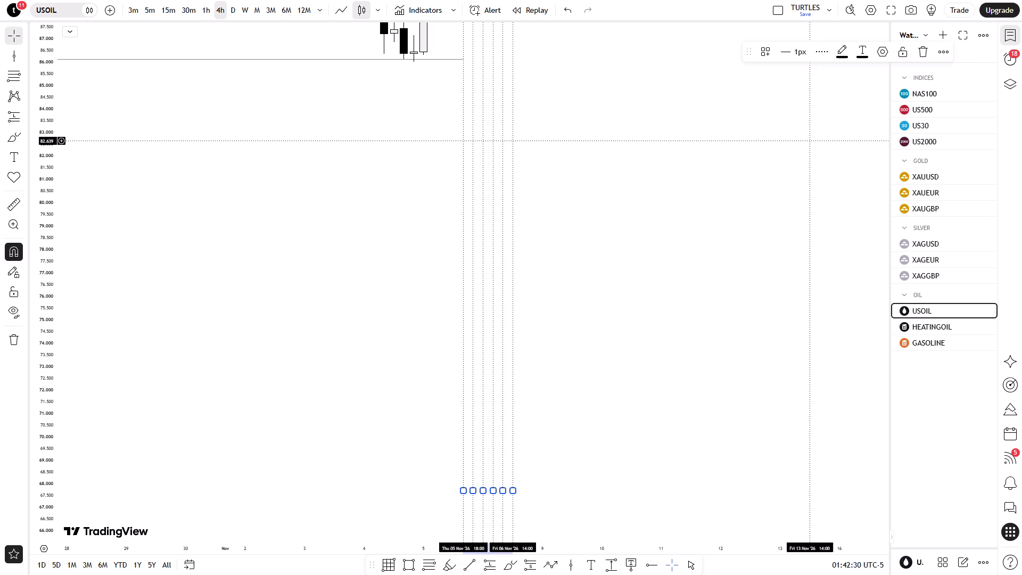
{"action": "left_click", "coordinate": [904, 51]}
{"action": "left_click", "coordinate": [733, 146]}
Switch the USOIL chart to the 1-hour timeframe.
{"action": "left_click_drag", "start_coordinate": [680, 159], "coordinate": [663, 312]}
{"action": "left_click_drag", "start_coordinate": [645, 219], "coordinate": [647, 322]}
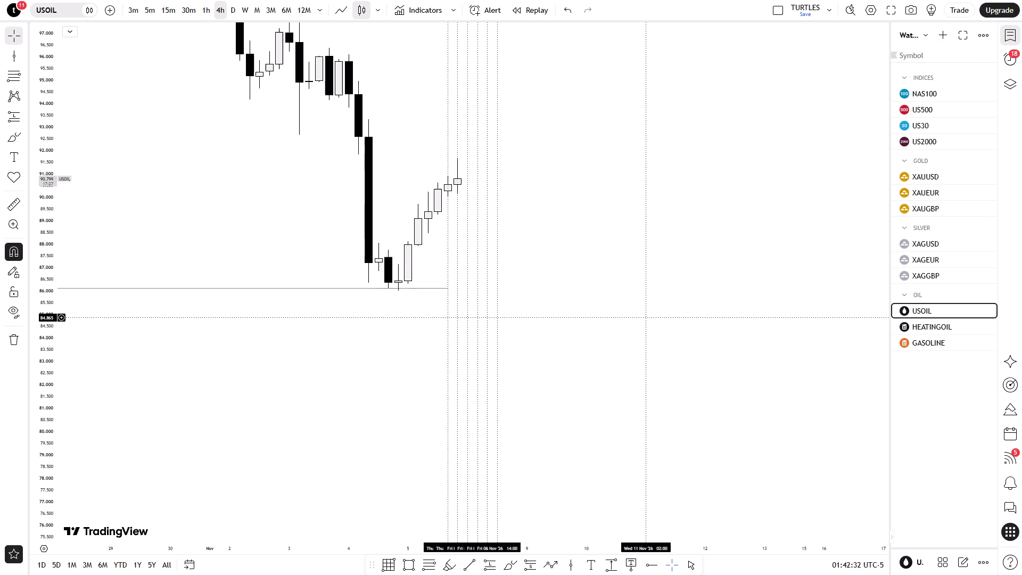
{"action": "scroll", "coordinate": [598, 323], "scroll_direction": "up", "scroll_amount": 3}
{"action": "left_click_drag", "start_coordinate": [551, 250], "coordinate": [578, 336]}
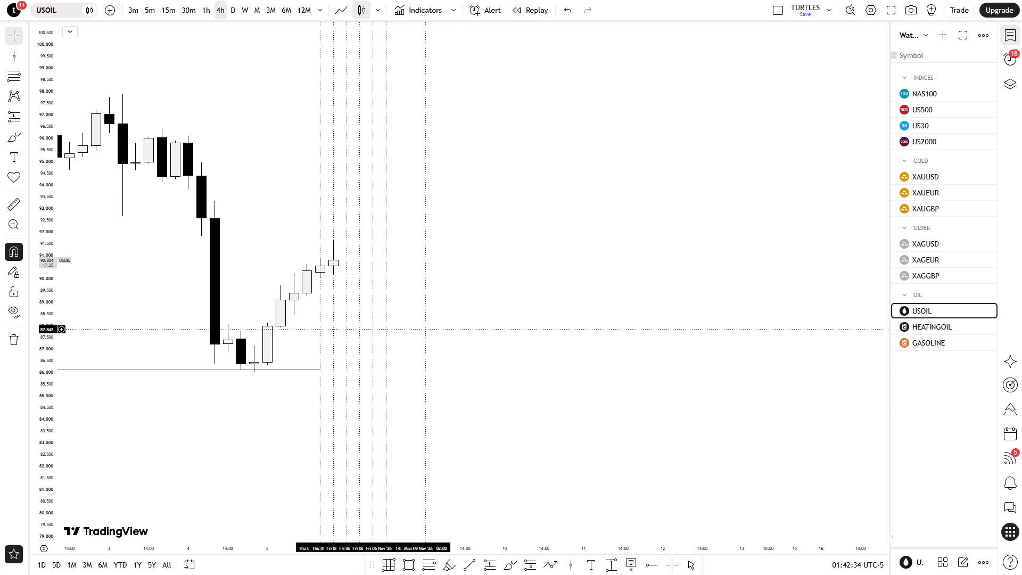
{"action": "left_click", "coordinate": [207, 13]}
Draw a horizontal trend line at about 90.484 from the Fri 06 Nov 00:00 candle's open to 05:00.
{"action": "scroll", "coordinate": [304, 146], "scroll_direction": "down", "scroll_amount": 6}
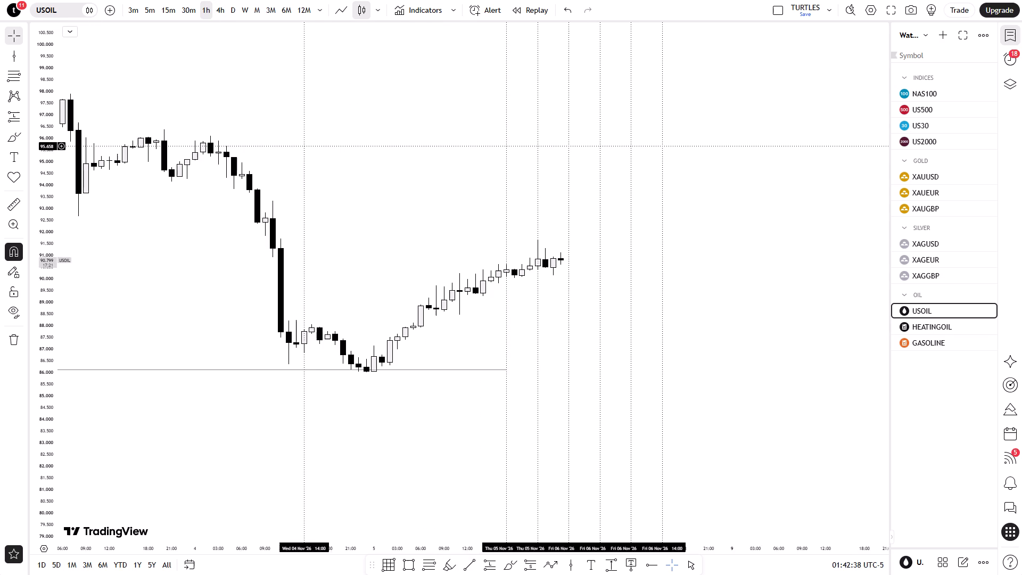
{"action": "left_click_drag", "start_coordinate": [46, 479], "coordinate": [78, 237]}
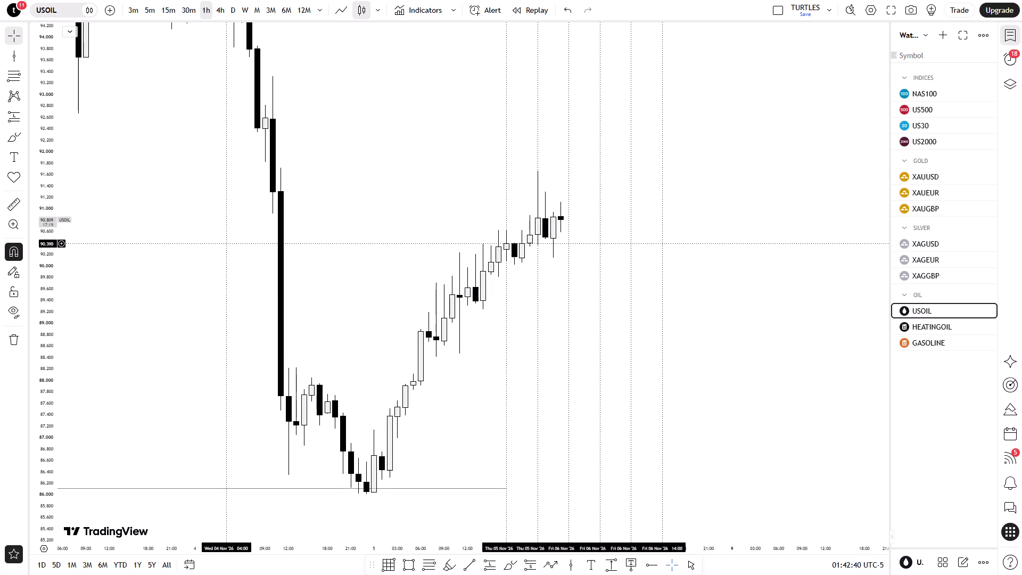
{"action": "left_click_drag", "start_coordinate": [412, 201], "coordinate": [254, 232]}
{"action": "scroll", "coordinate": [316, 236], "scroll_direction": "up", "scroll_amount": 1}
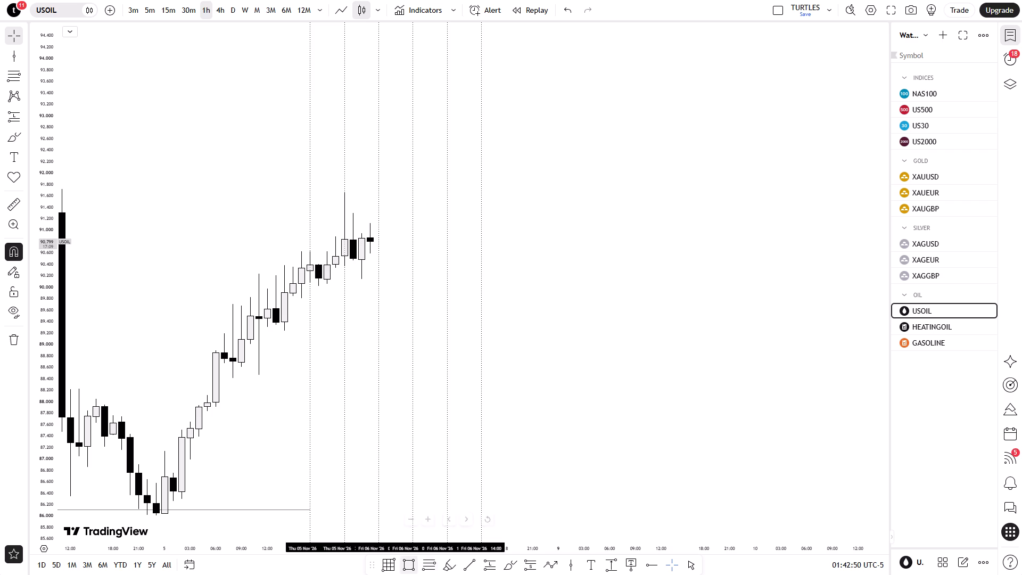
{"action": "left_click", "coordinate": [476, 574]}
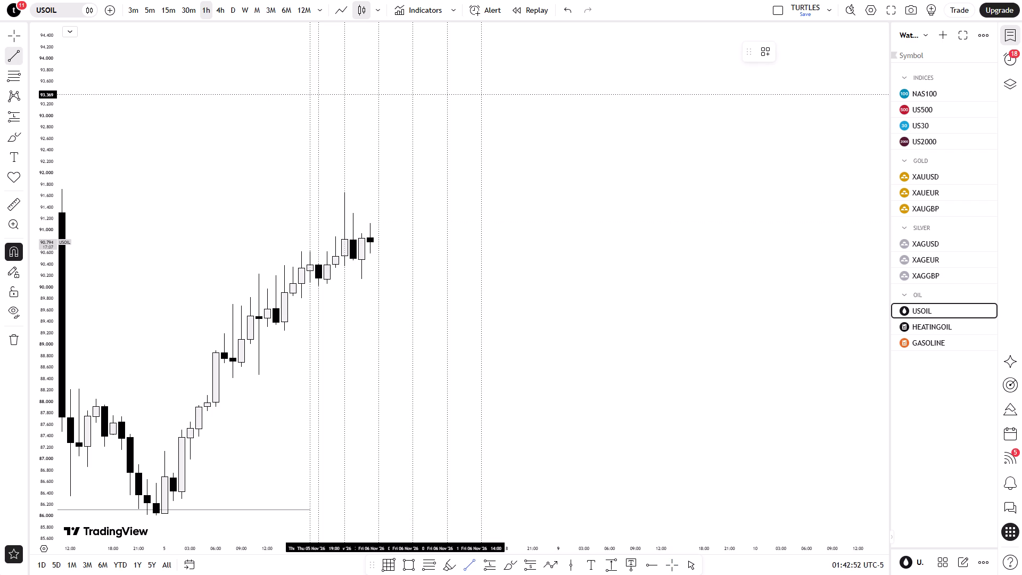
{"action": "left_click", "coordinate": [359, 261]}
{"action": "left_click", "coordinate": [405, 264], "text": "shift"}
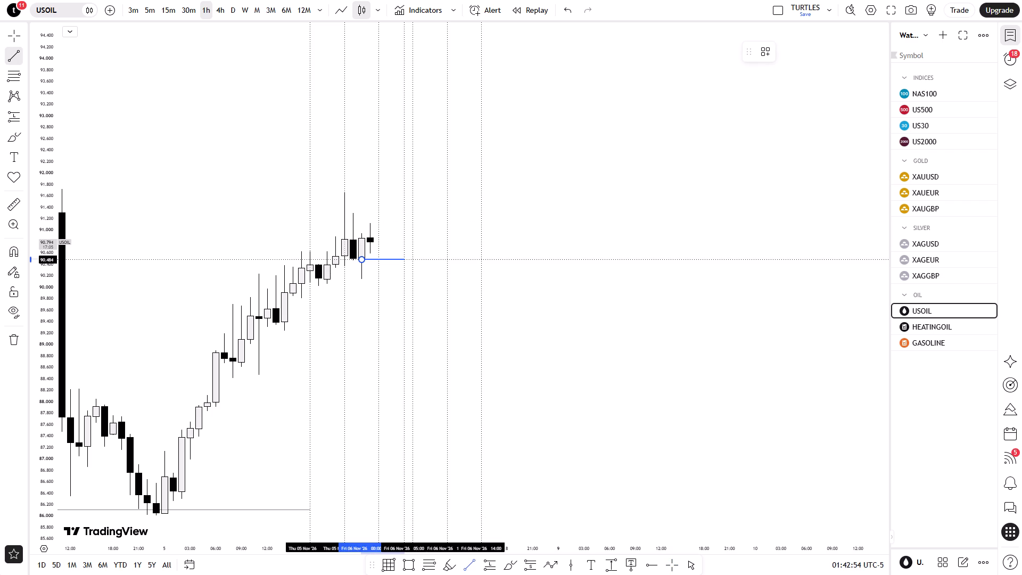
{"action": "left_click", "coordinate": [394, 282]}
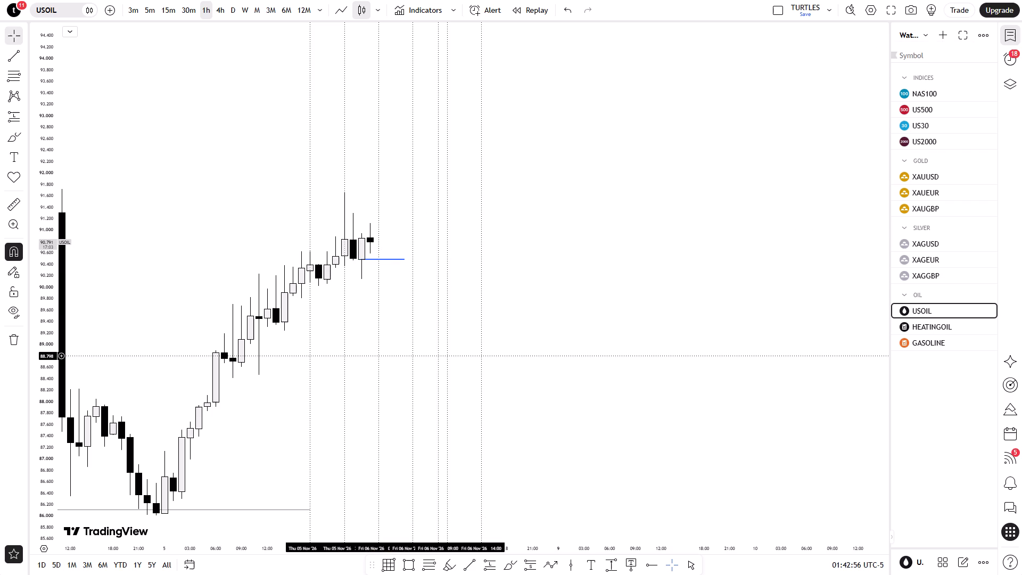
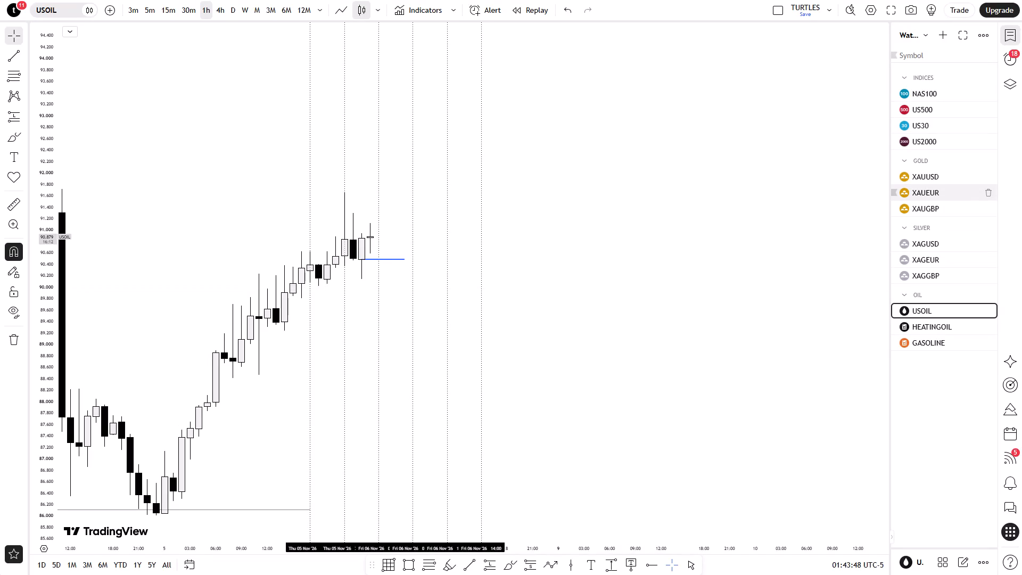
Switch to the XAUUSD chart on the 5-minute timeframe.
{"action": "left_click", "coordinate": [930, 176]}
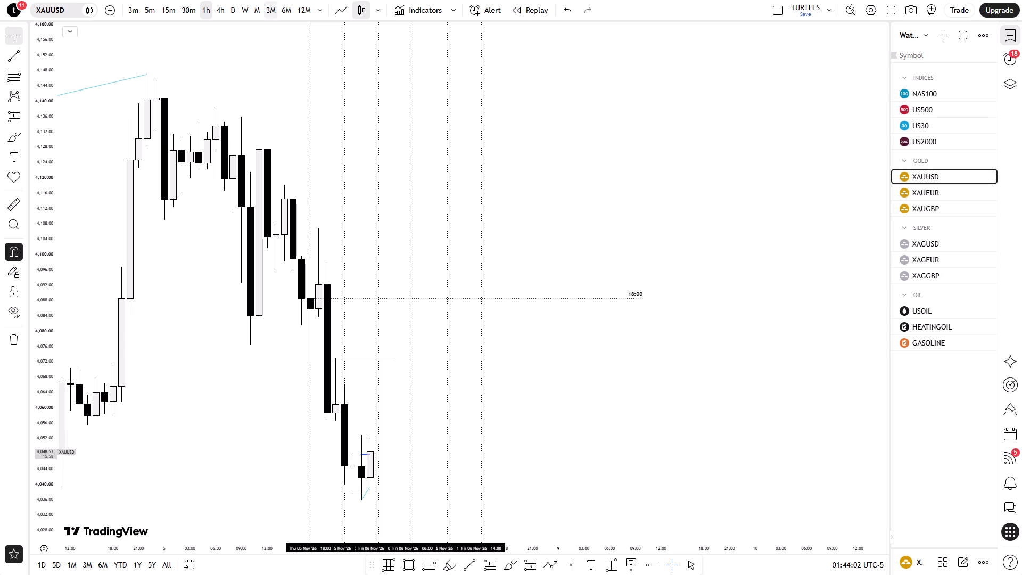
{"action": "left_click", "coordinate": [153, 13]}
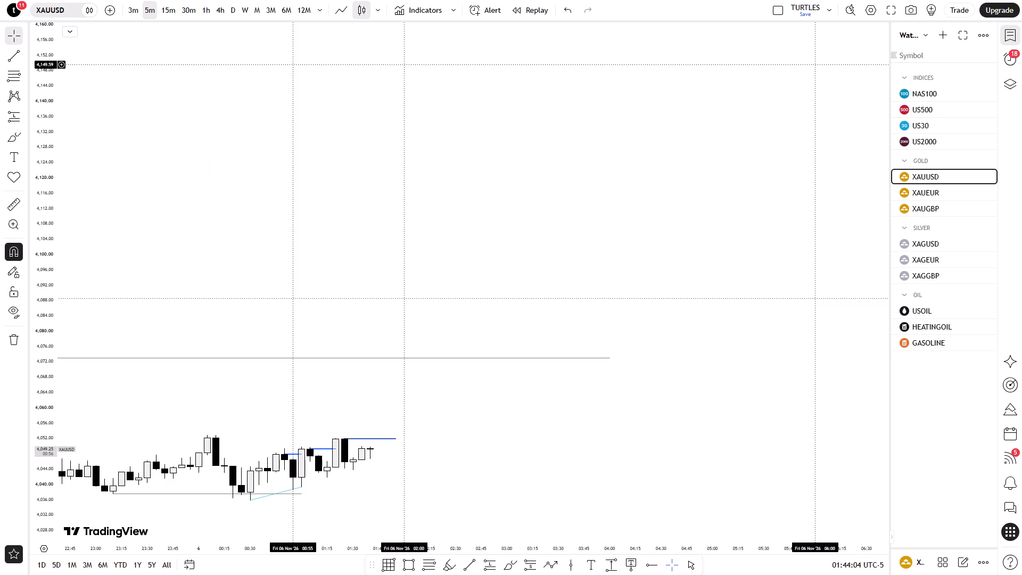
Place a small dotted-circle icon at the swing low of the Fri 06 Nov 00:30 candle on XAUUSD.
{"action": "scroll", "coordinate": [529, 222], "scroll_direction": "down", "scroll_amount": 3}
{"action": "left_click_drag", "start_coordinate": [34, 475], "coordinate": [47, 327]}
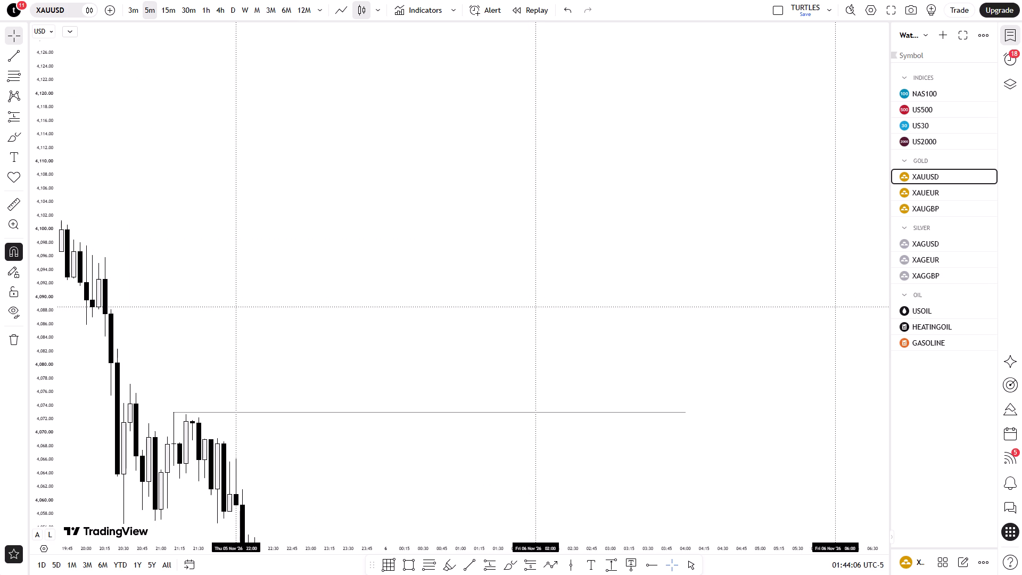
{"action": "left_click_drag", "start_coordinate": [47, 327], "coordinate": [47, 311]}
{"action": "left_click_drag", "start_coordinate": [359, 508], "coordinate": [370, 174]}
{"action": "scroll", "coordinate": [376, 207], "scroll_direction": "down", "scroll_amount": 2}
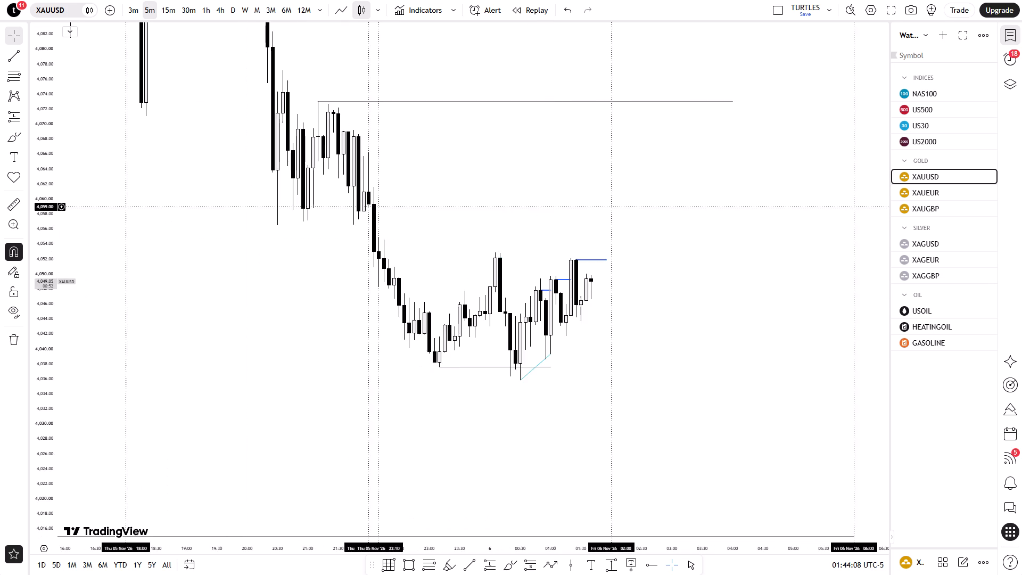
{"action": "left_click_drag", "start_coordinate": [409, 152], "coordinate": [363, 222]}
{"action": "left_click_drag", "start_coordinate": [404, 217], "coordinate": [395, 255]}
{"action": "left_click_drag", "start_coordinate": [405, 242], "coordinate": [376, 220]}
{"action": "left_click_drag", "start_coordinate": [44, 478], "coordinate": [56, 428]}
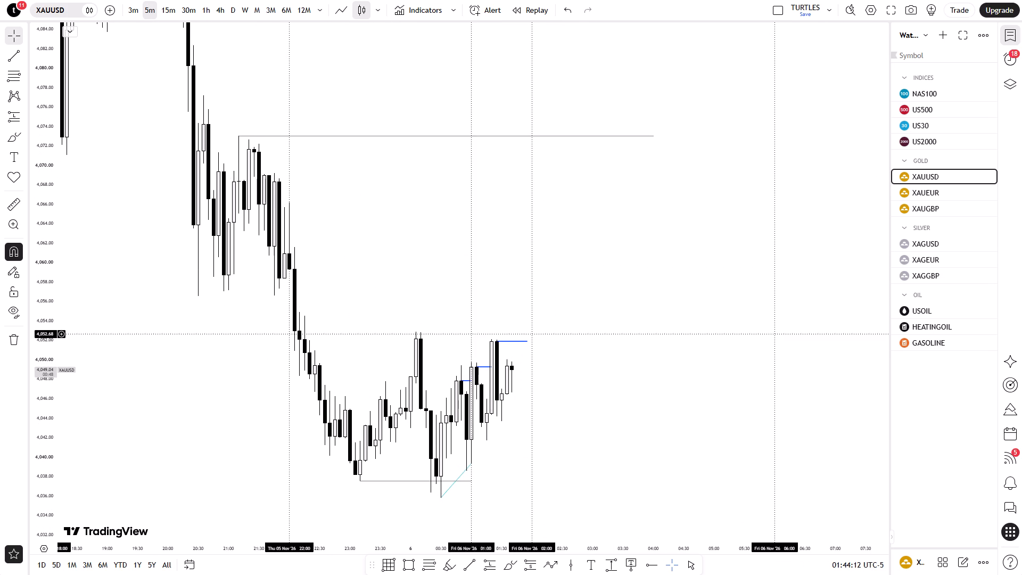
{"action": "left_click_drag", "start_coordinate": [430, 300], "coordinate": [439, 259]}
{"action": "scroll", "coordinate": [441, 253], "scroll_direction": "up", "scroll_amount": 1}
{"action": "left_click_drag", "start_coordinate": [448, 523], "coordinate": [448, 499]}
{"action": "left_click", "coordinate": [24, 179]}
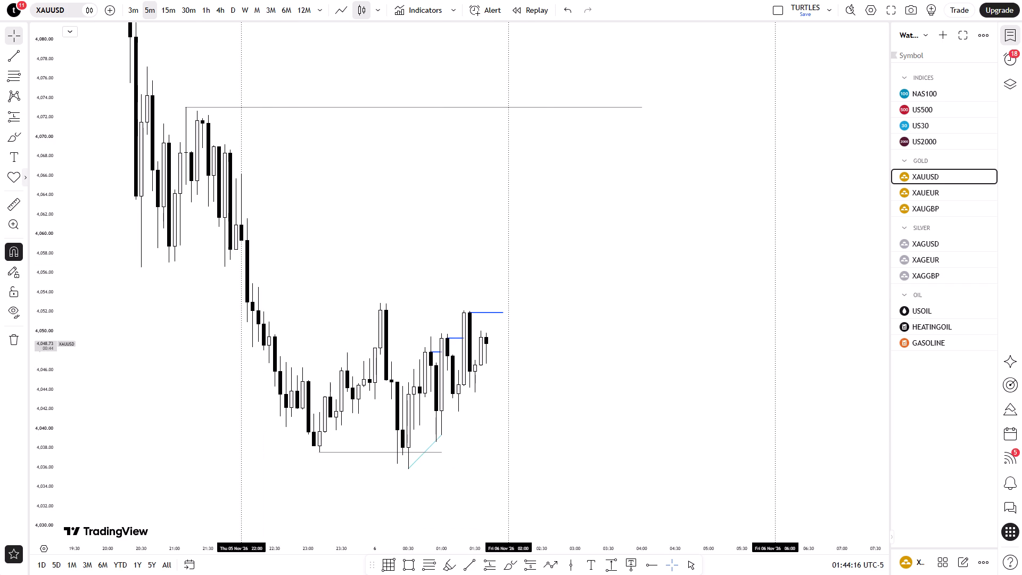
{"action": "left_click", "coordinate": [44, 212]}
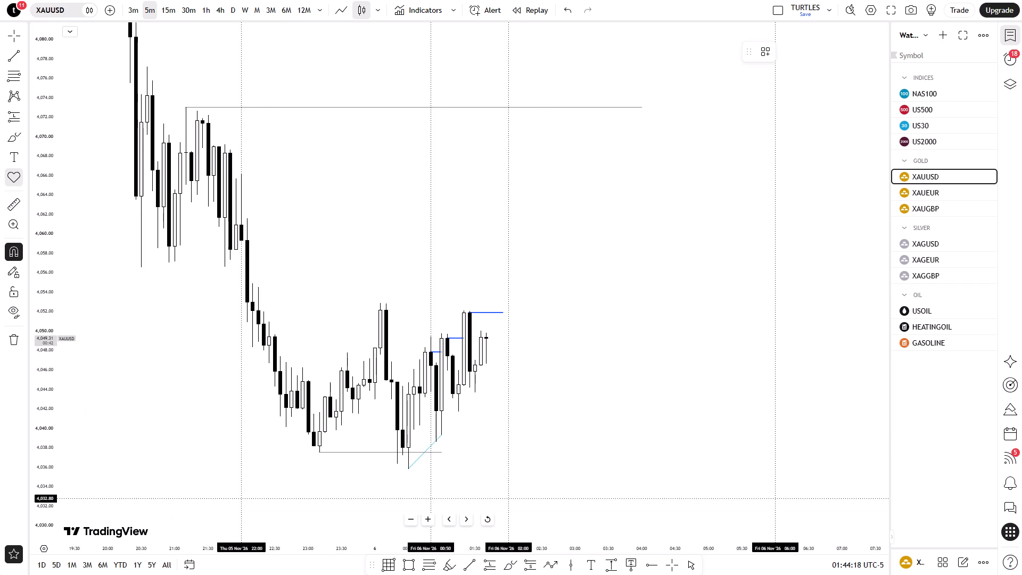
{"action": "left_click", "coordinate": [408, 481]}
{"action": "left_click", "coordinate": [455, 472]}
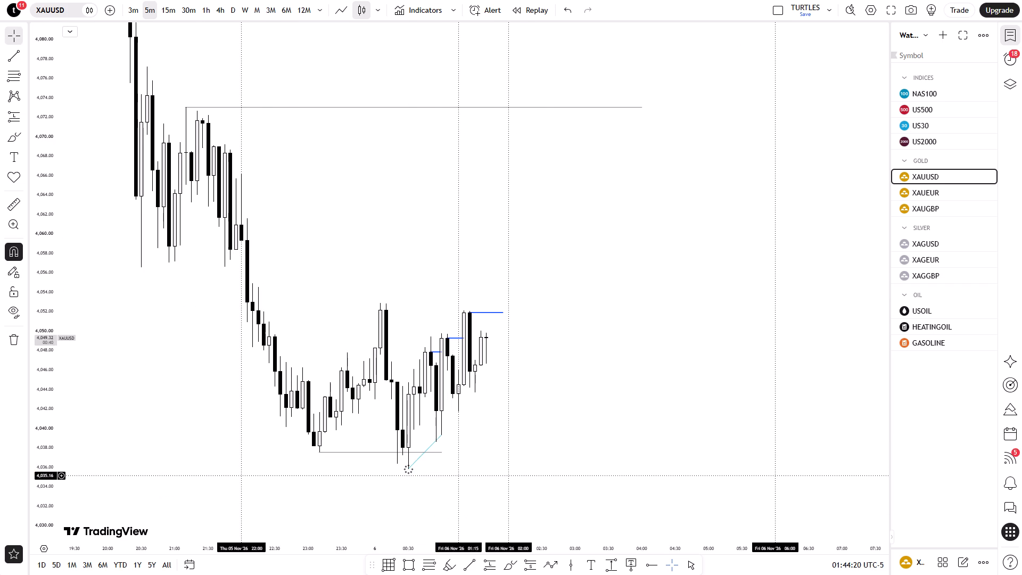
Nudge the dotted-circle icon down to about 4,034.7 so it sits just below the 00:30 candle's wick.
{"action": "left_click_drag", "start_coordinate": [470, 491], "coordinate": [468, 415]}
{"action": "left_click_drag", "start_coordinate": [411, 419], "coordinate": [411, 425]}
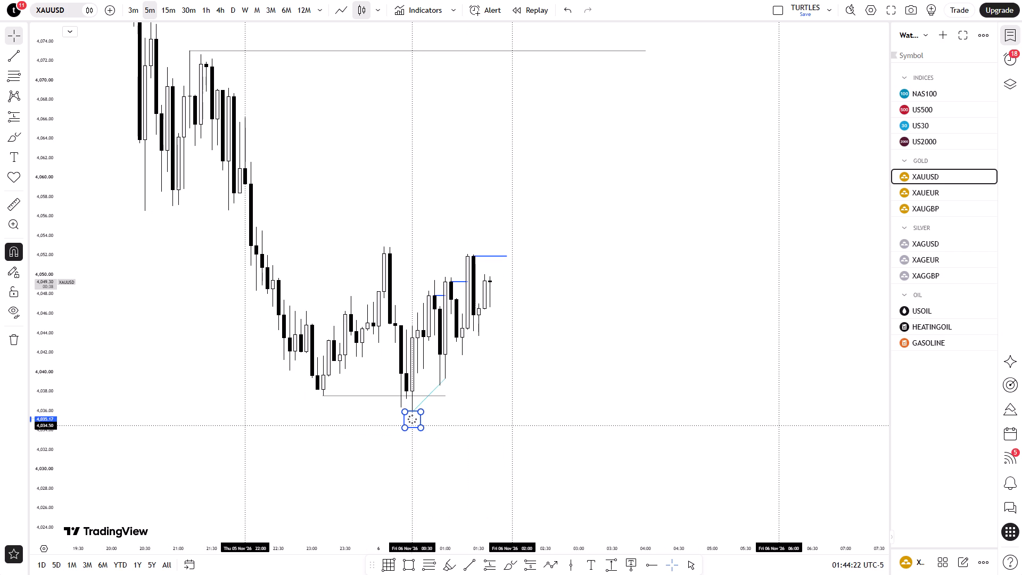
{"action": "left_click_drag", "start_coordinate": [411, 425], "coordinate": [411, 429]}
{"action": "left_click", "coordinate": [452, 428]}
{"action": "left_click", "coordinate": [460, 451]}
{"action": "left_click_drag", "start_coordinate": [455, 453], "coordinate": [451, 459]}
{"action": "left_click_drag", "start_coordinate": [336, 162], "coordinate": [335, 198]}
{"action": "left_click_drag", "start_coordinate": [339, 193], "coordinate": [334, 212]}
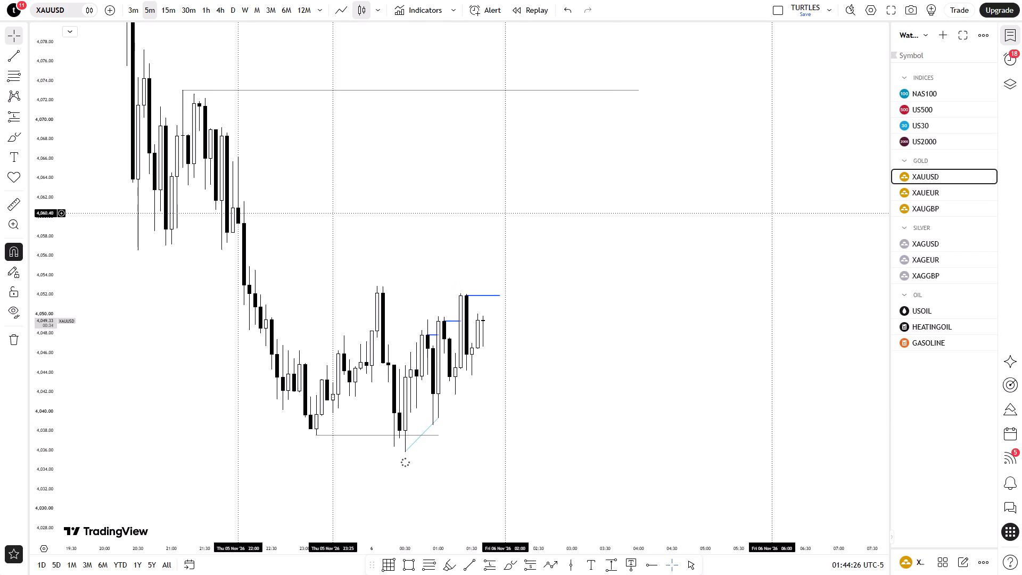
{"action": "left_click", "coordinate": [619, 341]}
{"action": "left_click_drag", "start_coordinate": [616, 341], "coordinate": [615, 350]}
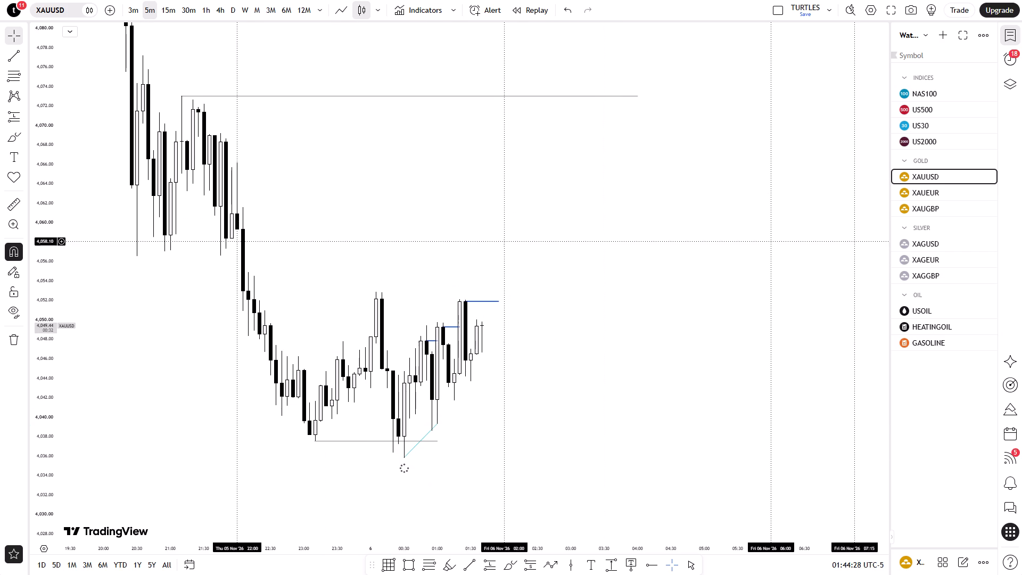
Switch to the XAGUSD chart.
{"action": "left_click", "coordinate": [938, 240]}
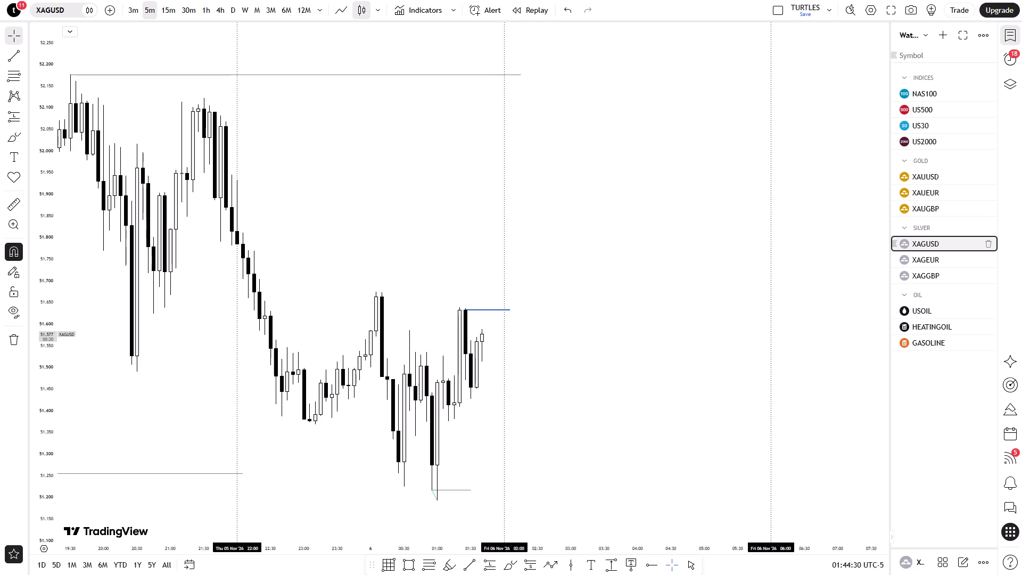
Examine XAGUSD's 5-minute price action around the marked high and low levels from Thu 05 Nov 18:00 onward.
{"action": "left_click_drag", "start_coordinate": [633, 412], "coordinate": [628, 300]}
{"action": "scroll", "coordinate": [609, 327], "scroll_direction": "up", "scroll_amount": 1}
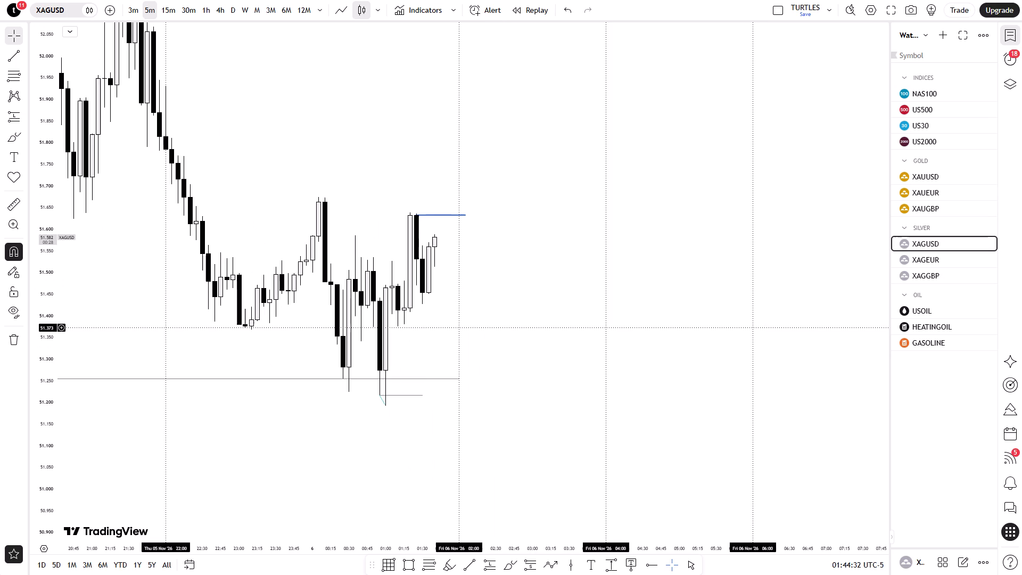
{"action": "scroll", "coordinate": [609, 328], "scroll_direction": "down", "scroll_amount": 3}
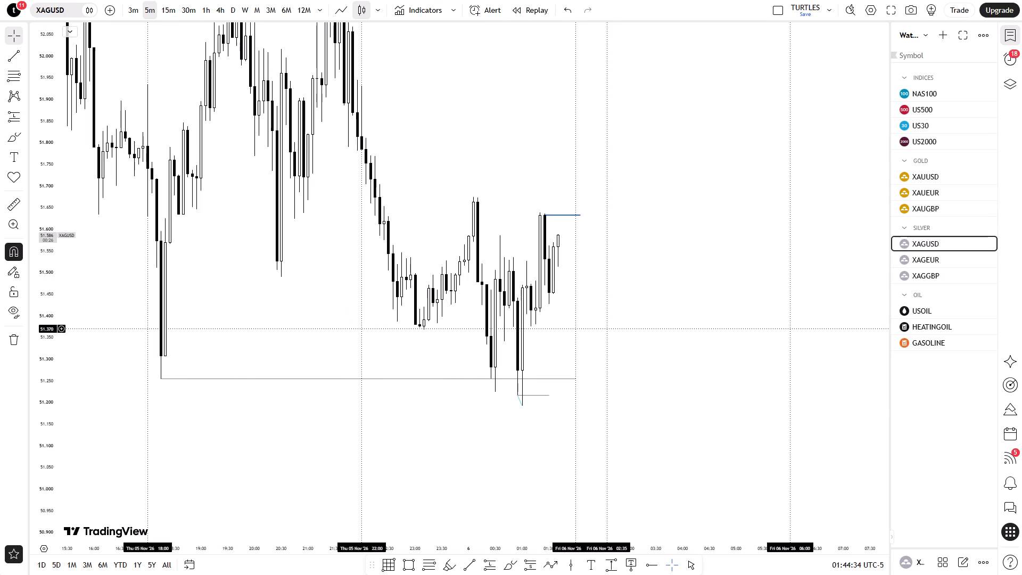
{"action": "scroll", "coordinate": [609, 328], "scroll_direction": "up", "scroll_amount": 1}
{"action": "left_click_drag", "start_coordinate": [620, 308], "coordinate": [625, 416]}
{"action": "left_click_drag", "start_coordinate": [623, 393], "coordinate": [625, 400]}
{"action": "left_click_drag", "start_coordinate": [626, 398], "coordinate": [622, 386]}
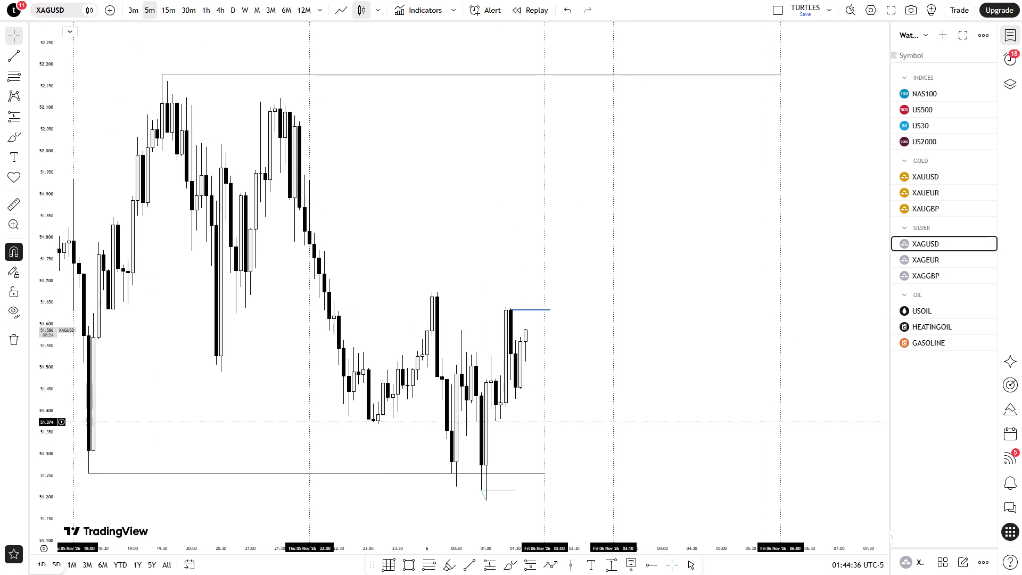
{"action": "left_click_drag", "start_coordinate": [617, 423], "coordinate": [607, 399]}
{"action": "left_click", "coordinate": [613, 416]}
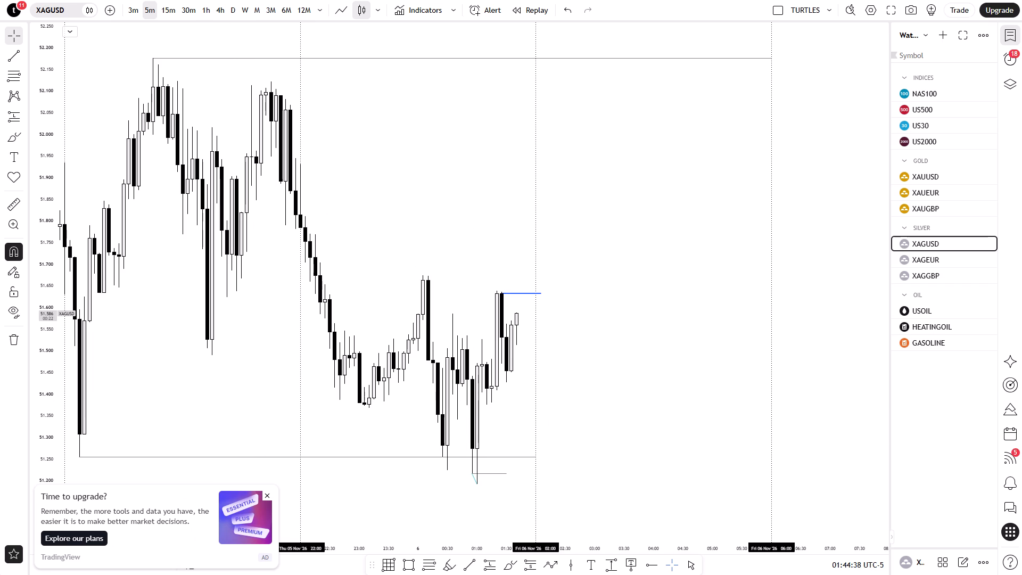
{"action": "left_click", "coordinate": [265, 494]}
{"action": "left_click", "coordinate": [707, 344]}
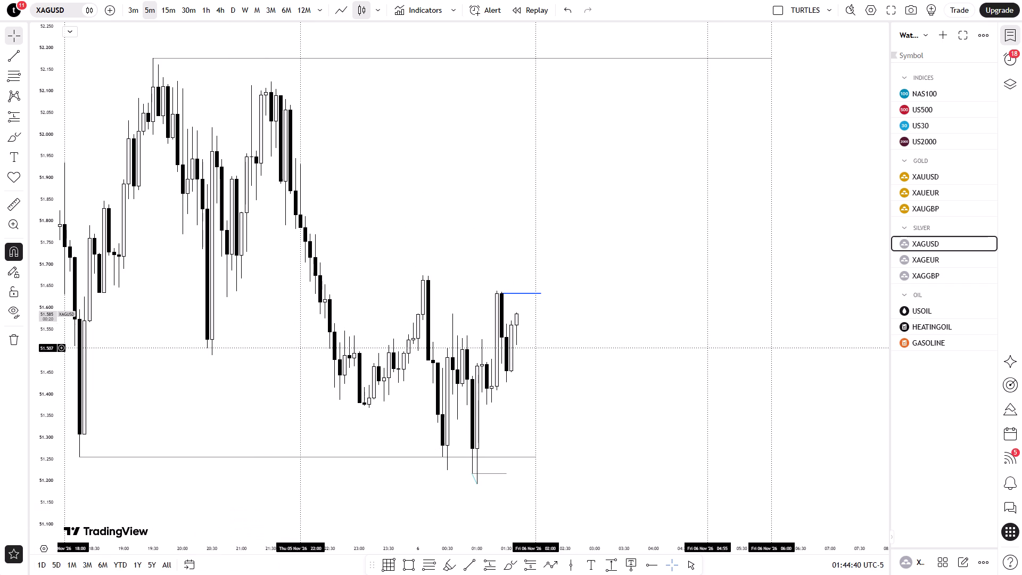
{"action": "left_click_drag", "start_coordinate": [698, 365], "coordinate": [697, 352]}
{"action": "left_click", "coordinate": [697, 352]}
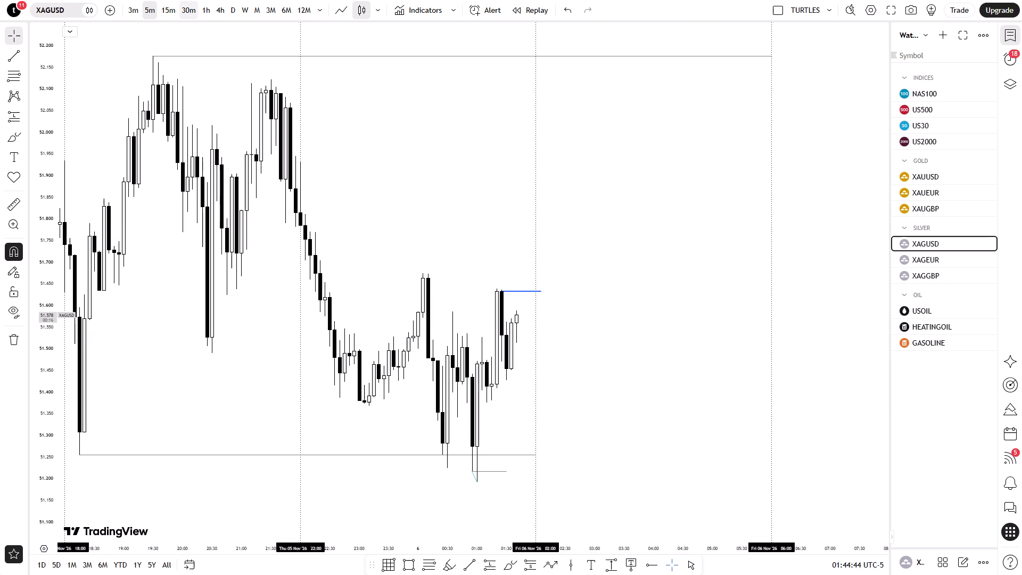
Place a dotted-circle icon just below the low of the Fri 06 Nov 01:00 candle on XAGUSD, at about 51.17.
{"action": "left_click_drag", "start_coordinate": [233, 380], "coordinate": [232, 321]}
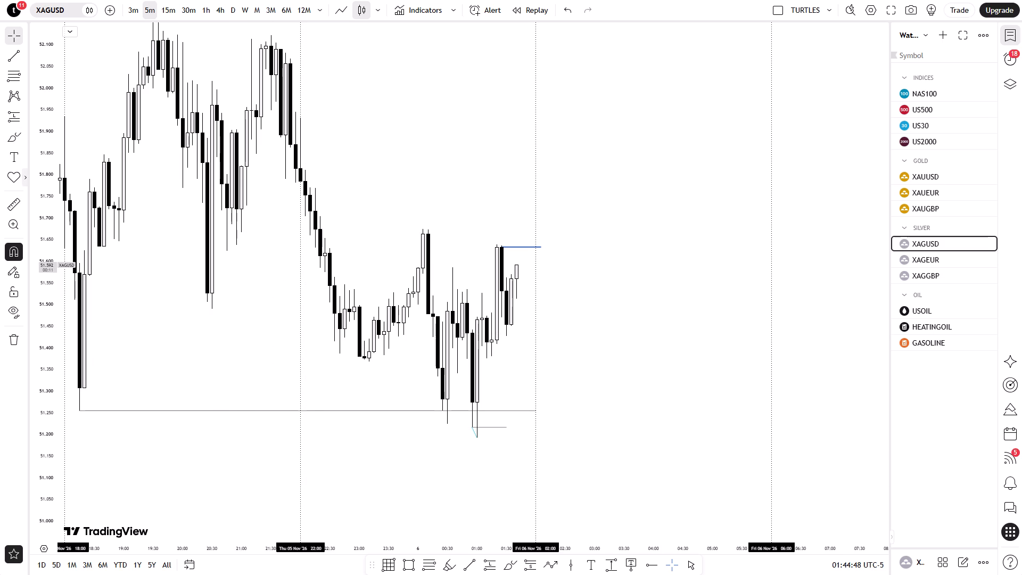
{"action": "left_click", "coordinate": [24, 176]}
{"action": "left_click", "coordinate": [43, 219]}
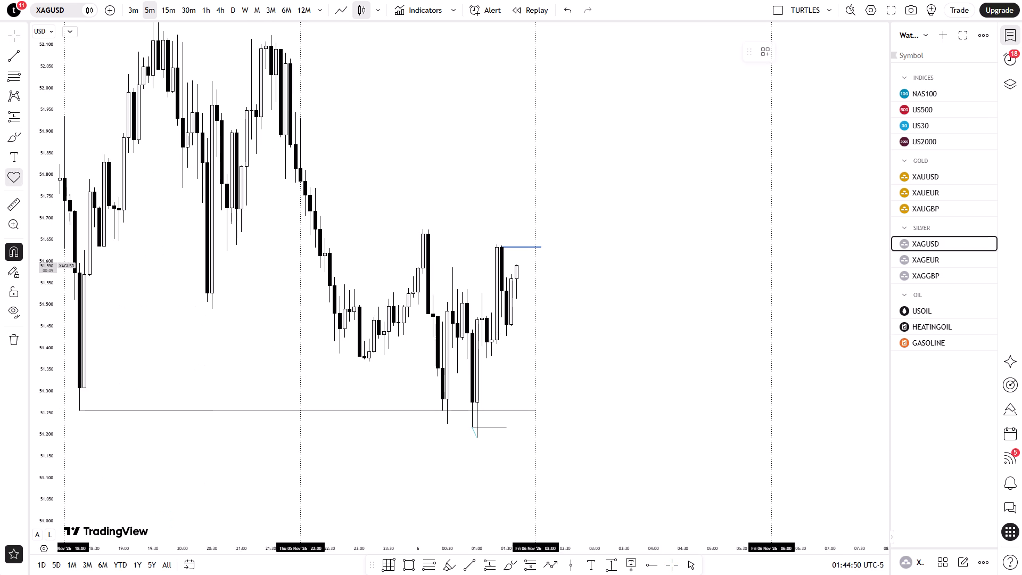
{"action": "left_click", "coordinate": [476, 449]}
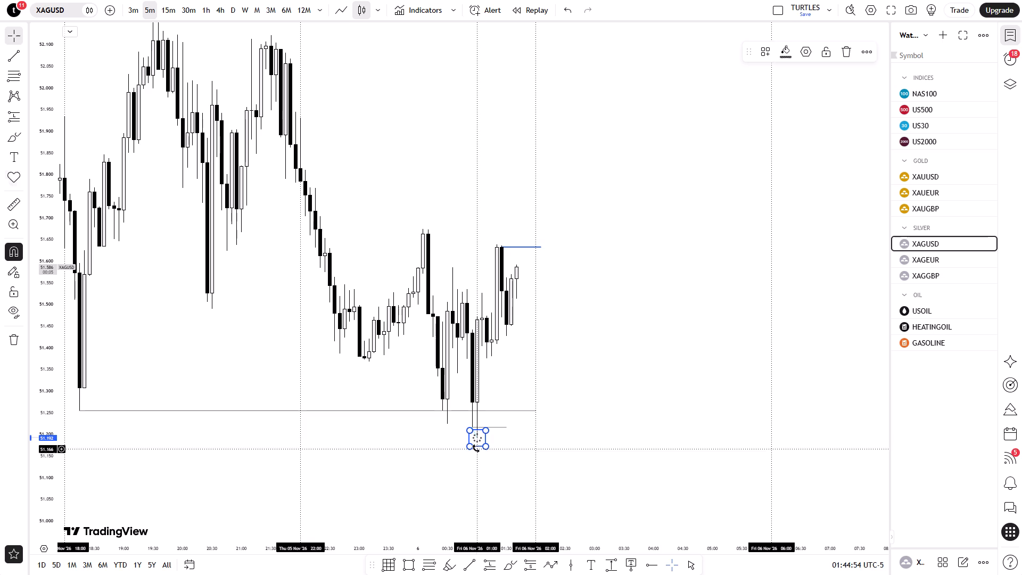
{"action": "left_click_drag", "start_coordinate": [477, 442], "coordinate": [475, 452]}
{"action": "left_click", "coordinate": [671, 462]}
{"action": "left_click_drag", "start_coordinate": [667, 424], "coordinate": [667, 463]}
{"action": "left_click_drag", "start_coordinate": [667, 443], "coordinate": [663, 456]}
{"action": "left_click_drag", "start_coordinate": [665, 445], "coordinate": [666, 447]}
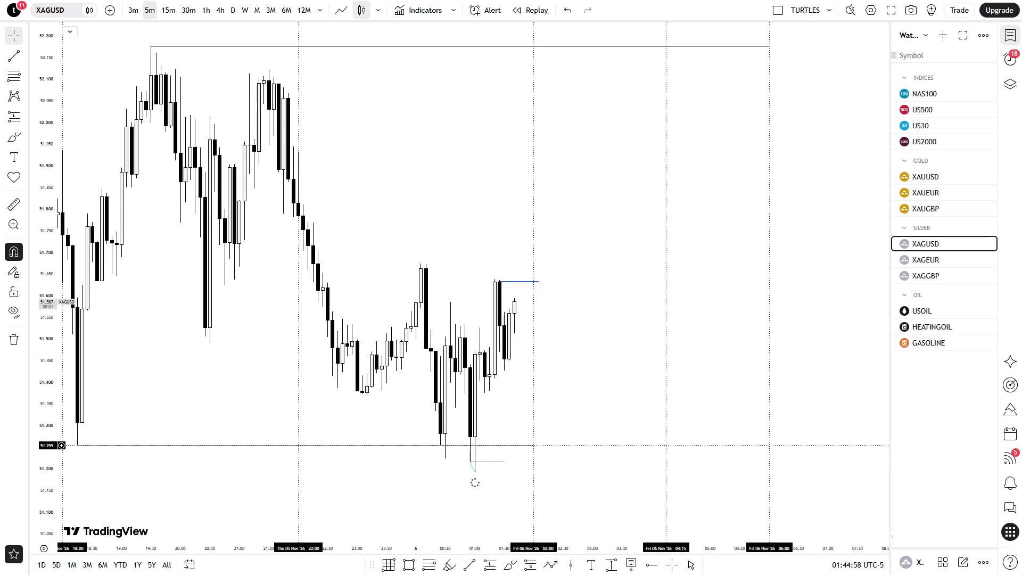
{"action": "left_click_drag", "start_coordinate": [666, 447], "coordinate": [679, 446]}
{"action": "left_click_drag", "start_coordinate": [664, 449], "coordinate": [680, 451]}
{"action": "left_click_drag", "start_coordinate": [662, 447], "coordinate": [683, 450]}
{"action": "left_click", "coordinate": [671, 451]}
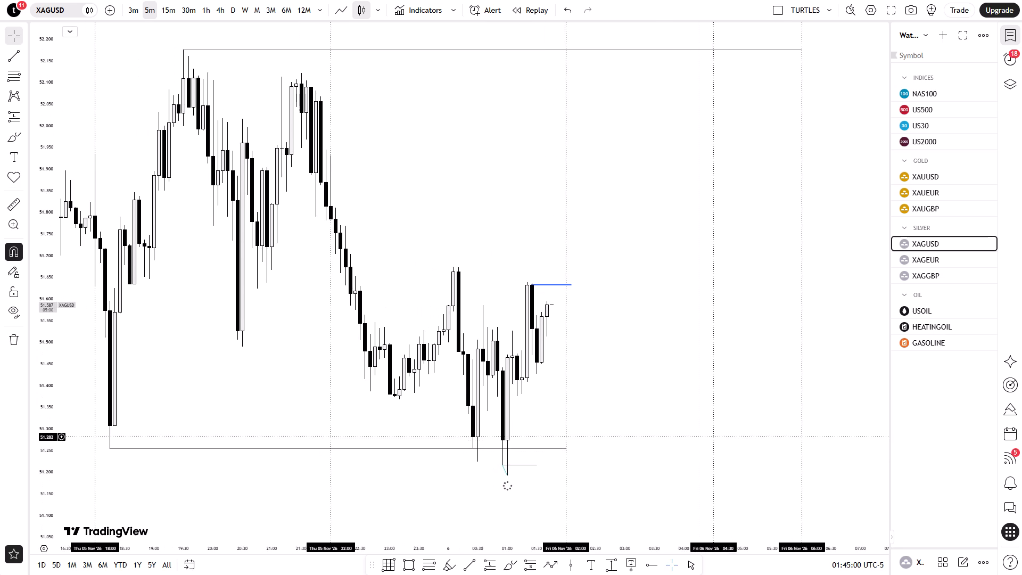
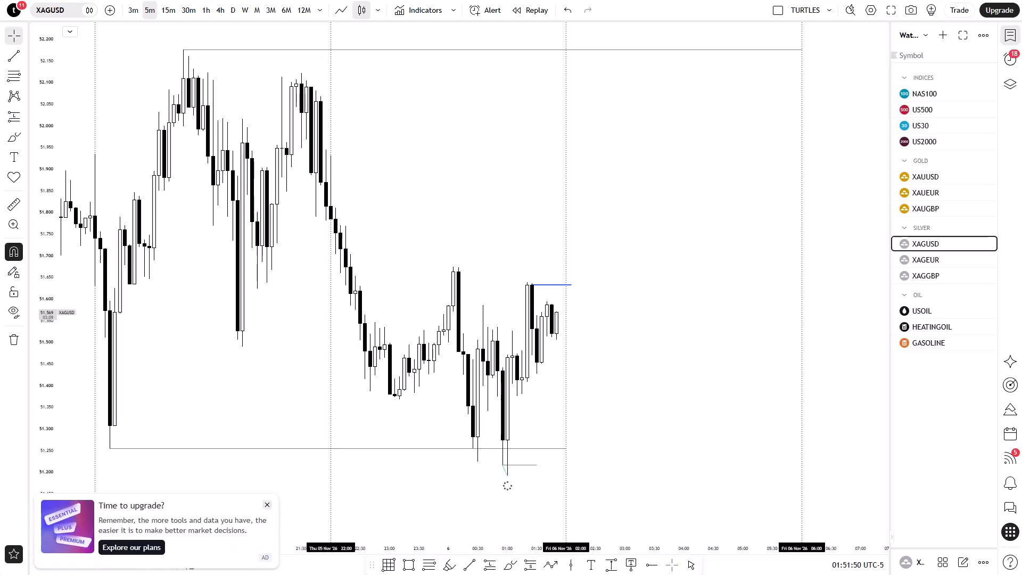
Examine XAGUSD's 5-minute price action from Thu 05 Nov 18:00 to the marked swing low and the blue line.
{"action": "scroll", "coordinate": [276, 351], "scroll_direction": "up", "scroll_amount": 1}
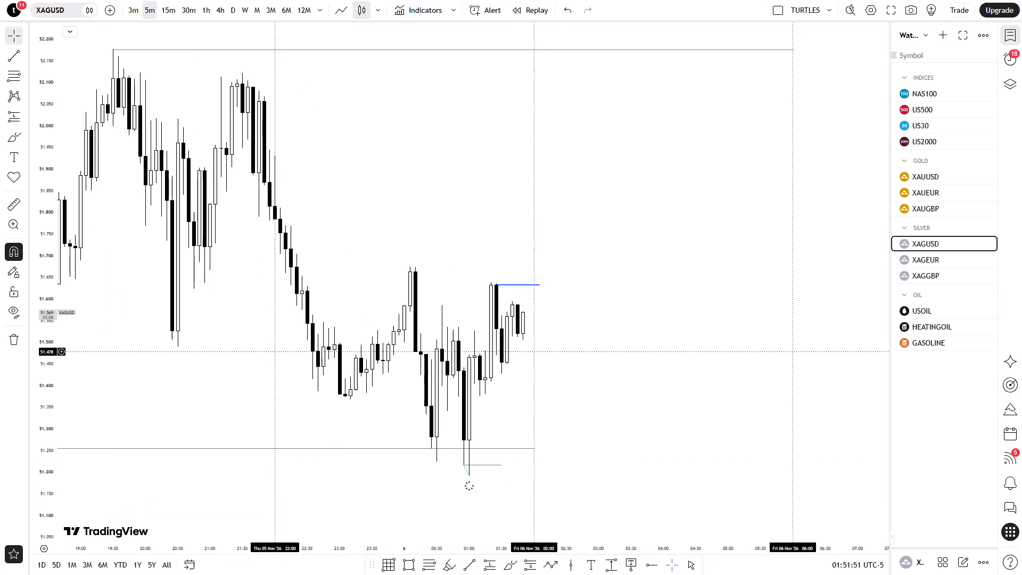
{"action": "left_click_drag", "start_coordinate": [260, 352], "coordinate": [442, 363]}
{"action": "left_click_drag", "start_coordinate": [397, 368], "coordinate": [392, 344]}
{"action": "left_click_drag", "start_coordinate": [380, 346], "coordinate": [364, 363]}
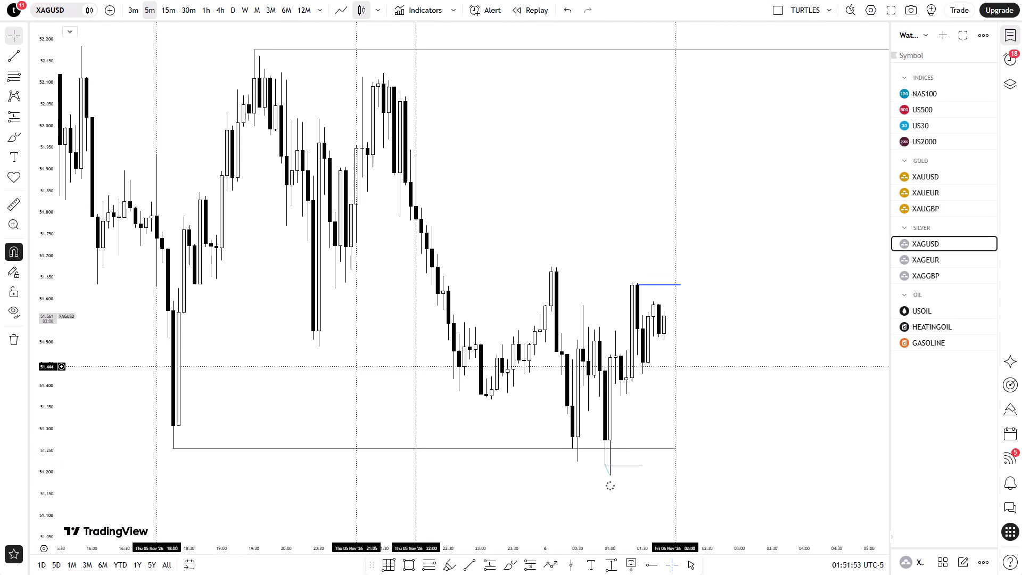
{"action": "scroll", "coordinate": [355, 364], "scroll_direction": "up", "scroll_amount": 2}
{"action": "left_click_drag", "start_coordinate": [353, 365], "coordinate": [448, 367]}
{"action": "left_click_drag", "start_coordinate": [338, 377], "coordinate": [357, 373]}
{"action": "left_click_drag", "start_coordinate": [359, 368], "coordinate": [351, 377]}
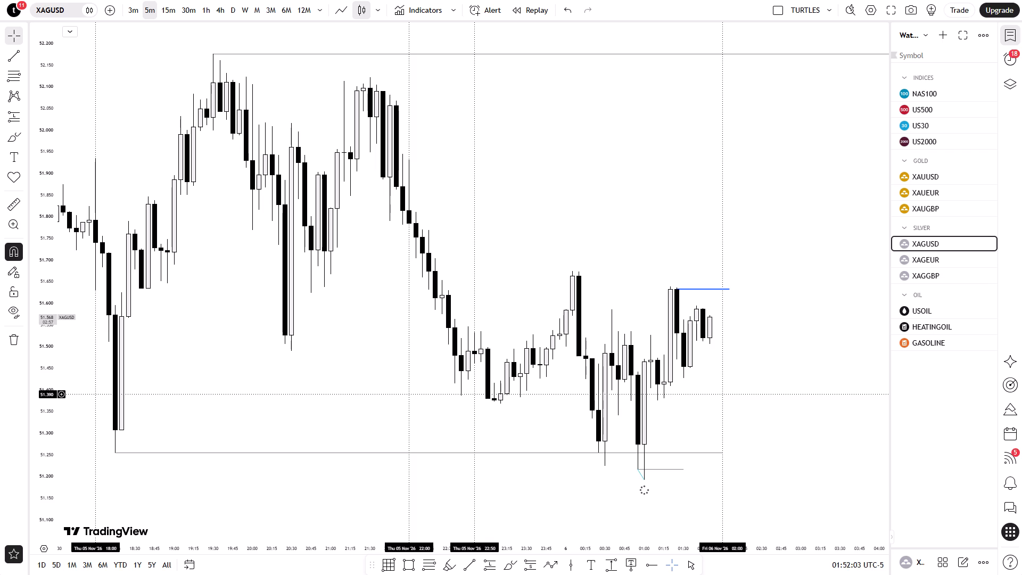
Take the application window out of full-screen display.
{"action": "key", "text": "F11"}
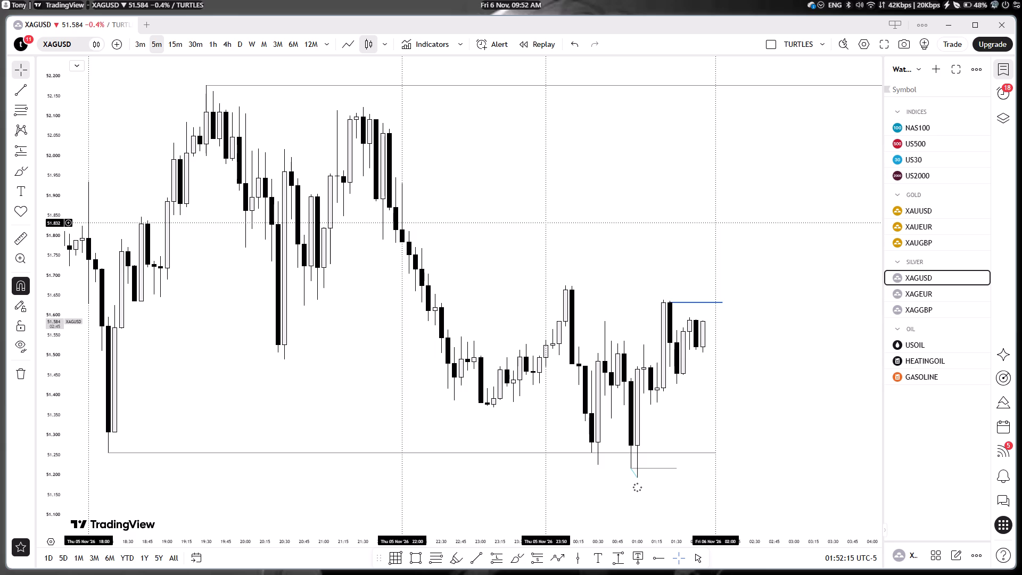
View the XAGUSD chart in fullscreen mode with the panels hidden, and leave that mode.
{"action": "left_click", "coordinate": [885, 44]}
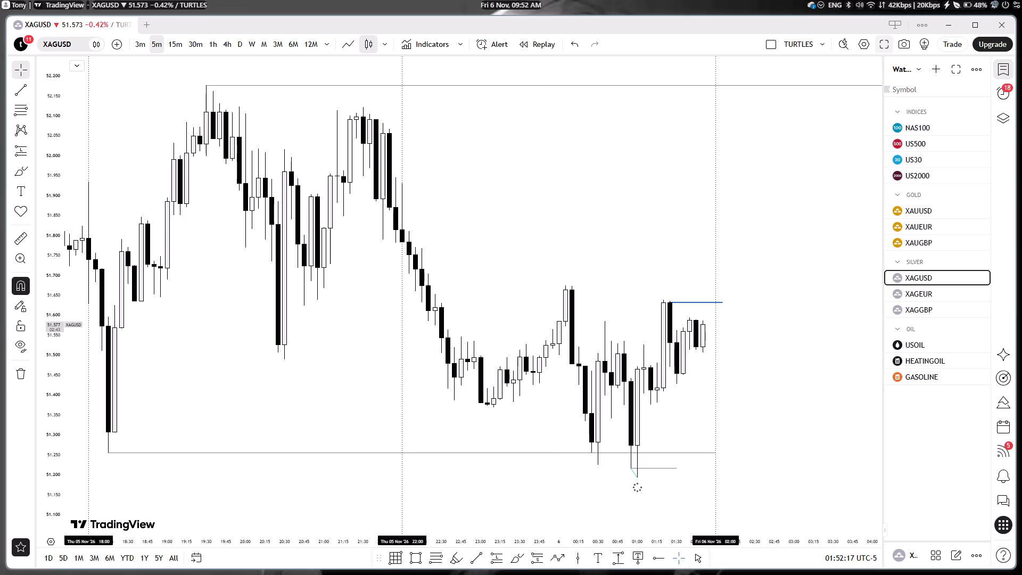
{"action": "scroll", "coordinate": [687, 243], "scroll_direction": "down", "scroll_amount": 1}
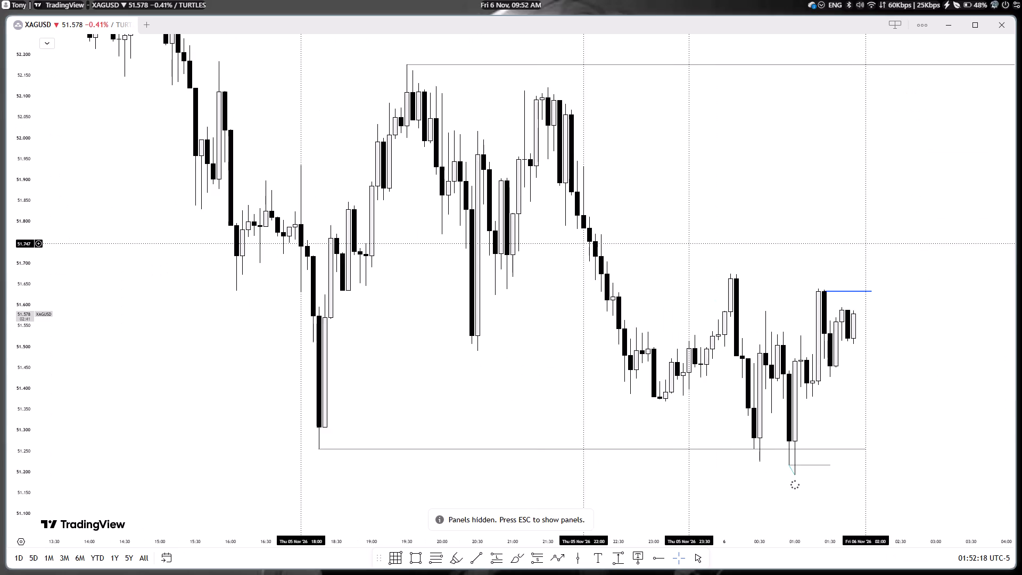
{"action": "left_click_drag", "start_coordinate": [427, 363], "coordinate": [296, 370]}
{"action": "left_click_drag", "start_coordinate": [386, 363], "coordinate": [328, 316]}
{"action": "left_click", "coordinate": [335, 334]}
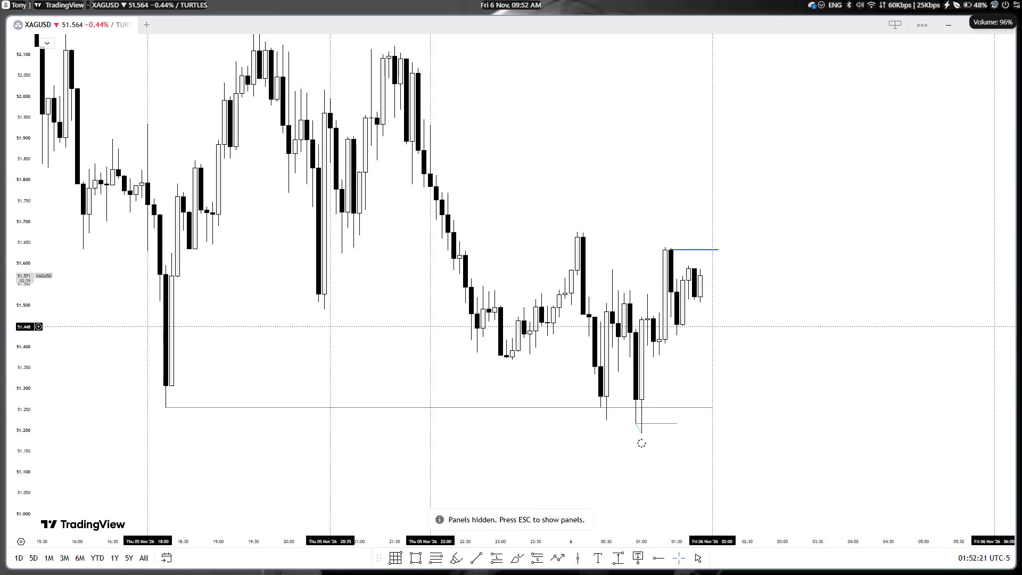
{"action": "key", "text": "Escape"}
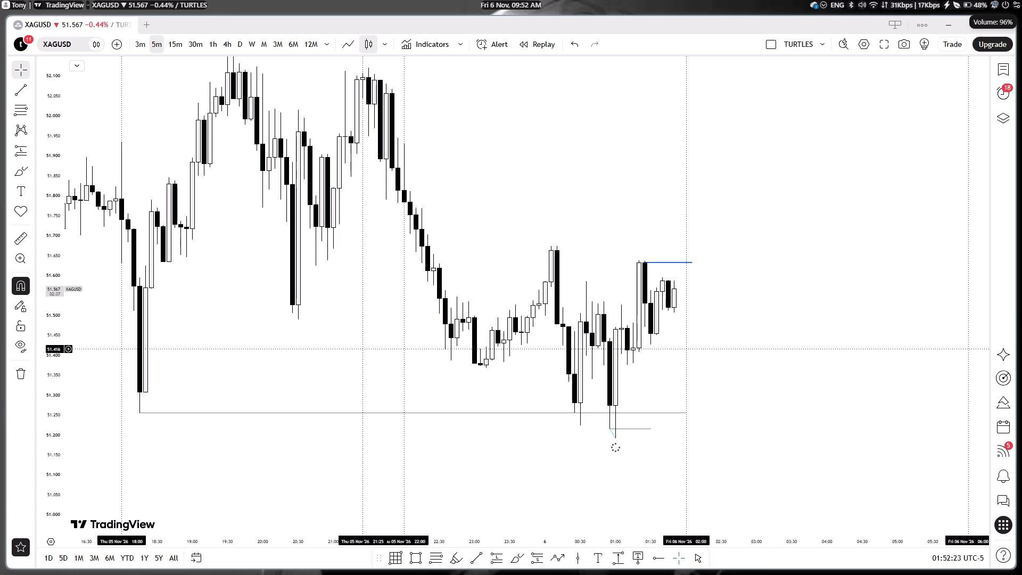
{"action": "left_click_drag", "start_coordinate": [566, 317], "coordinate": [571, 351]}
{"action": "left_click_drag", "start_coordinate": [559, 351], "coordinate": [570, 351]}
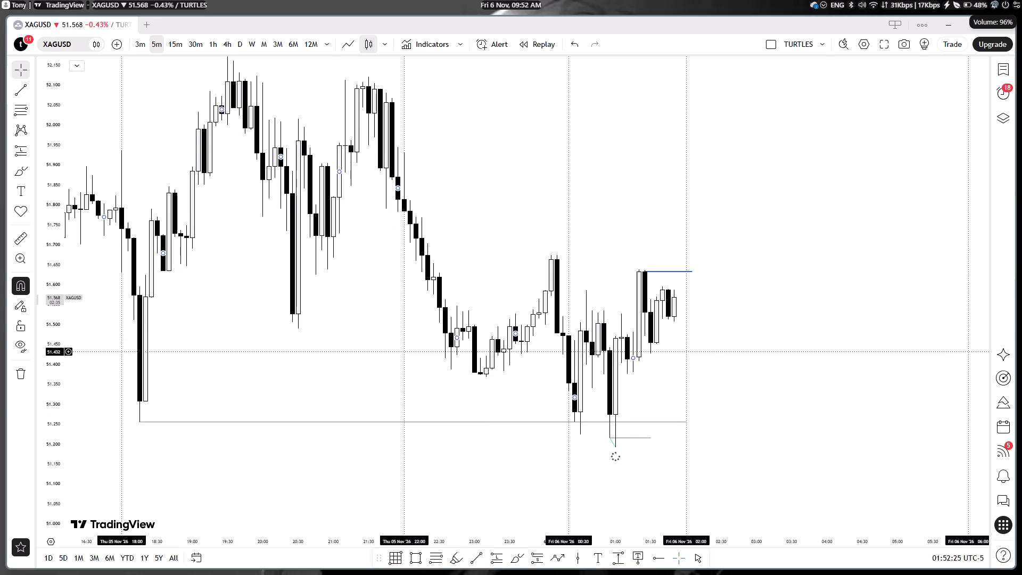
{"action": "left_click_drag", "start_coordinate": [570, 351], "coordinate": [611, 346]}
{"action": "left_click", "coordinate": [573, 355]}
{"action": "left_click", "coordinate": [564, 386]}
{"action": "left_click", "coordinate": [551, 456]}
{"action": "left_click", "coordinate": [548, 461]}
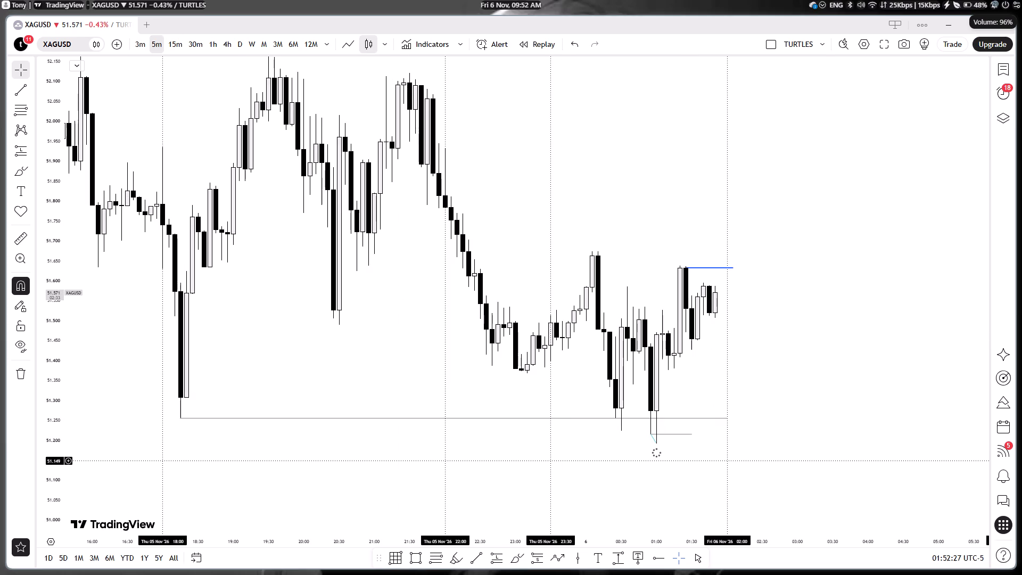
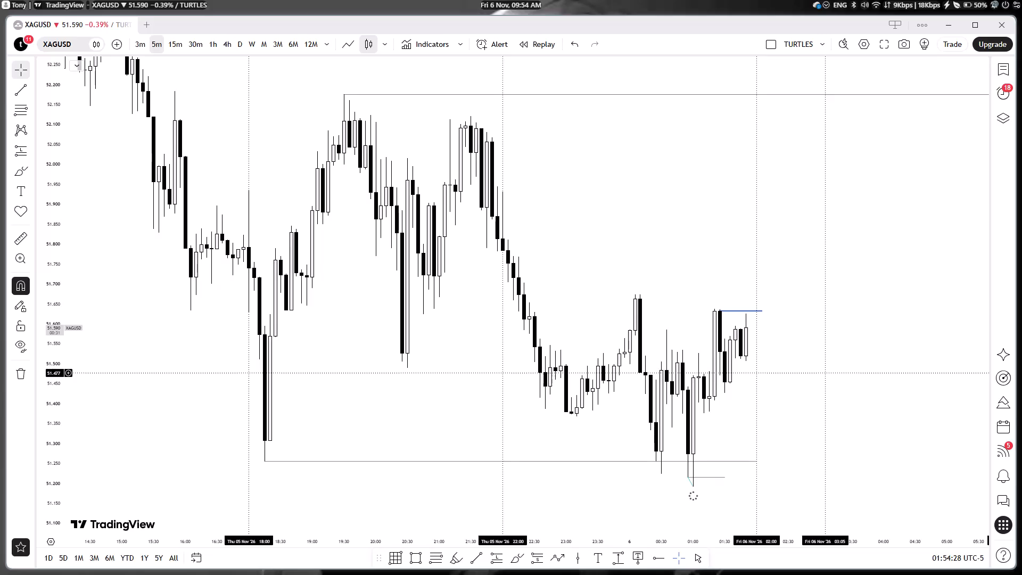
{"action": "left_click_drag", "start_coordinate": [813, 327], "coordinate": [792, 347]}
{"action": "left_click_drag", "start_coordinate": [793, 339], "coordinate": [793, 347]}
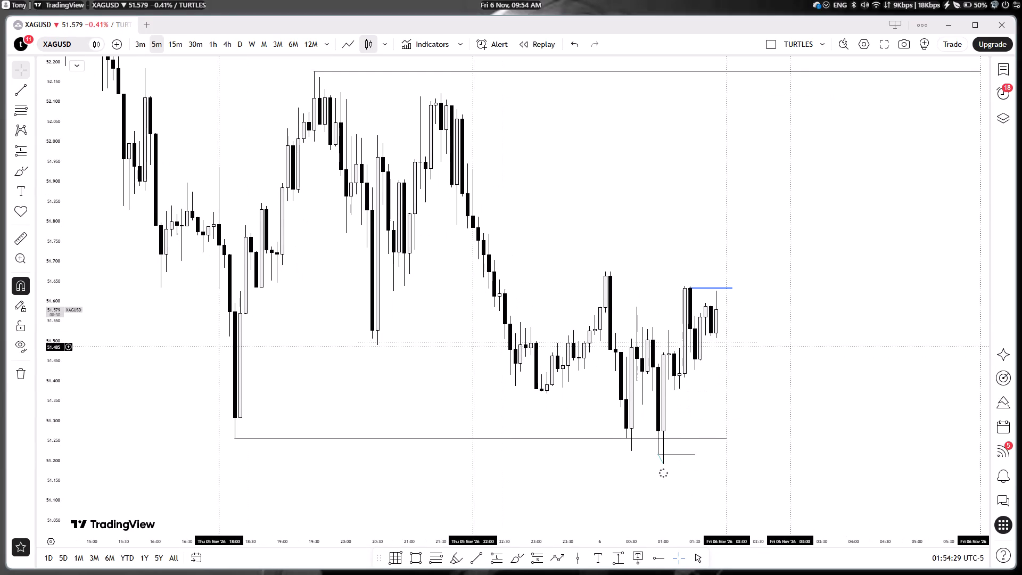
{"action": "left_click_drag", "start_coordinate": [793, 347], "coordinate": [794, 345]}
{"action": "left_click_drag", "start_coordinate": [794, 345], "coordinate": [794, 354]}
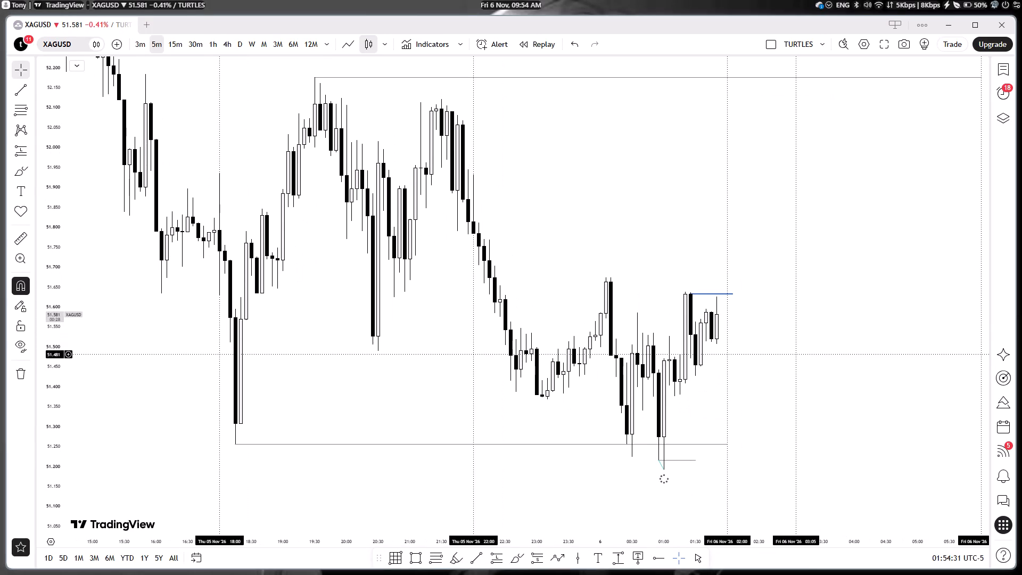
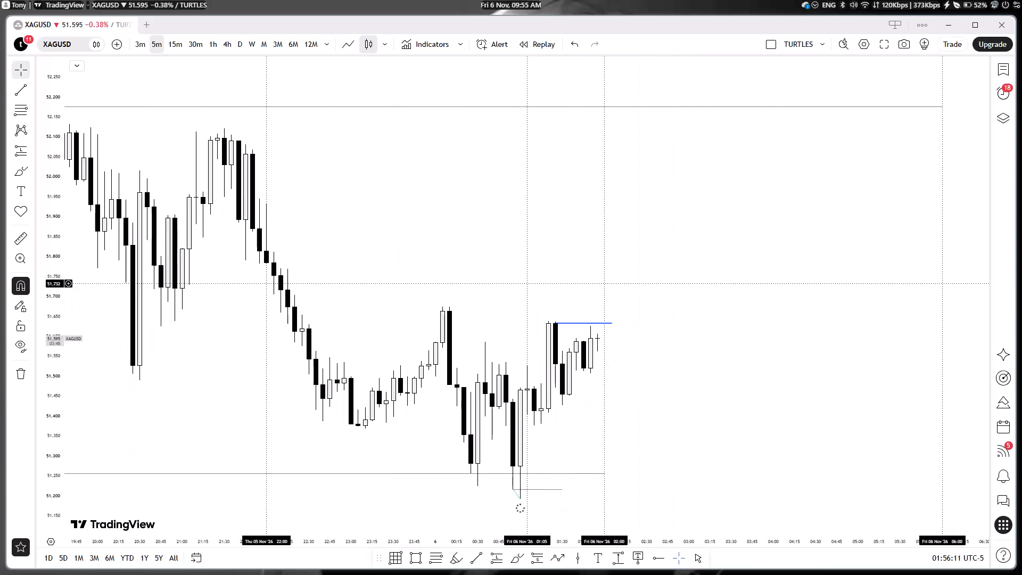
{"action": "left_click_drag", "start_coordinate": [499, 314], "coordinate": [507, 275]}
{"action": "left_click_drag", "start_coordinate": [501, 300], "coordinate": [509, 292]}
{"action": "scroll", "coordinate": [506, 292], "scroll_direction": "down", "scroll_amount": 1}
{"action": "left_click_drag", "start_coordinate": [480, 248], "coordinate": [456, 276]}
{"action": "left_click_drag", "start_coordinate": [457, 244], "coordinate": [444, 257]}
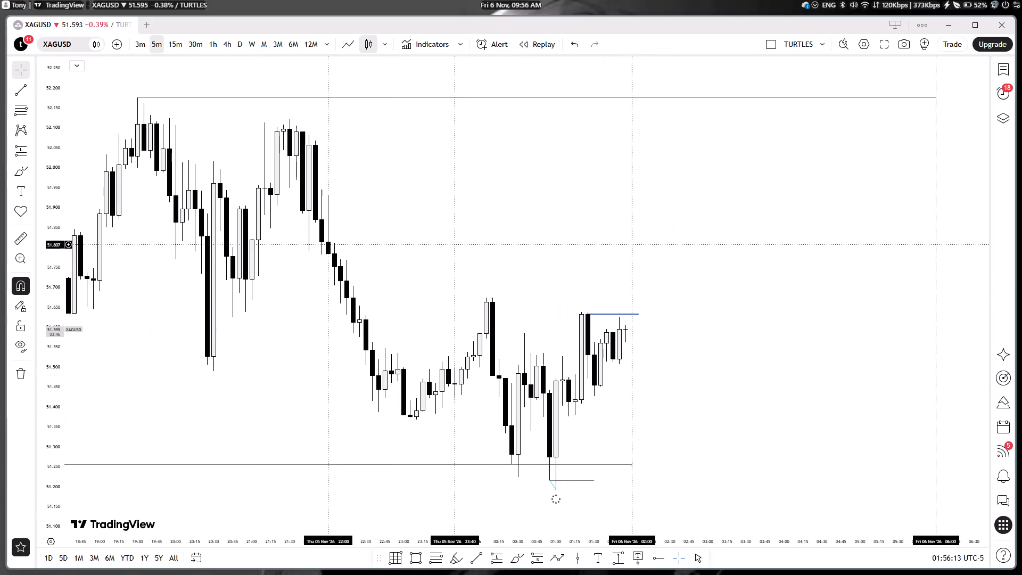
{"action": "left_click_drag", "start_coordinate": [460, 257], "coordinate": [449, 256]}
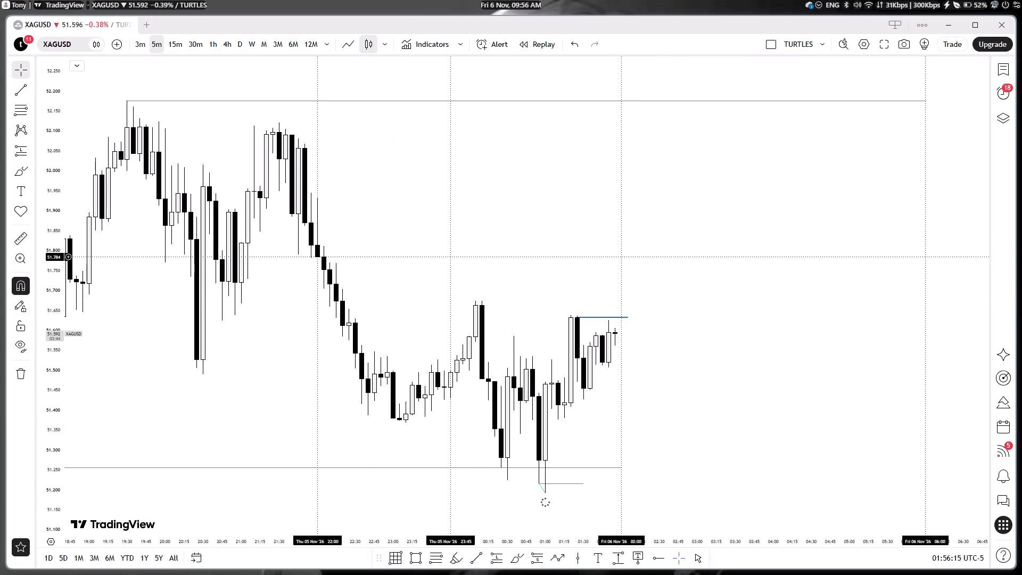
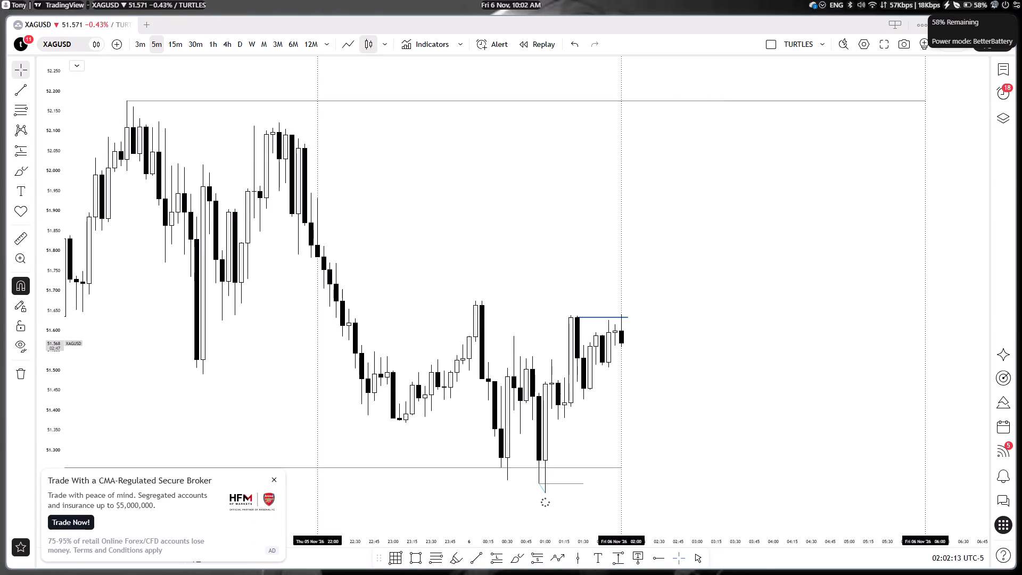
Minimize the chart window and pin WhatsApp Beta to the desktop dock.
{"action": "left_click", "coordinate": [945, 26]}
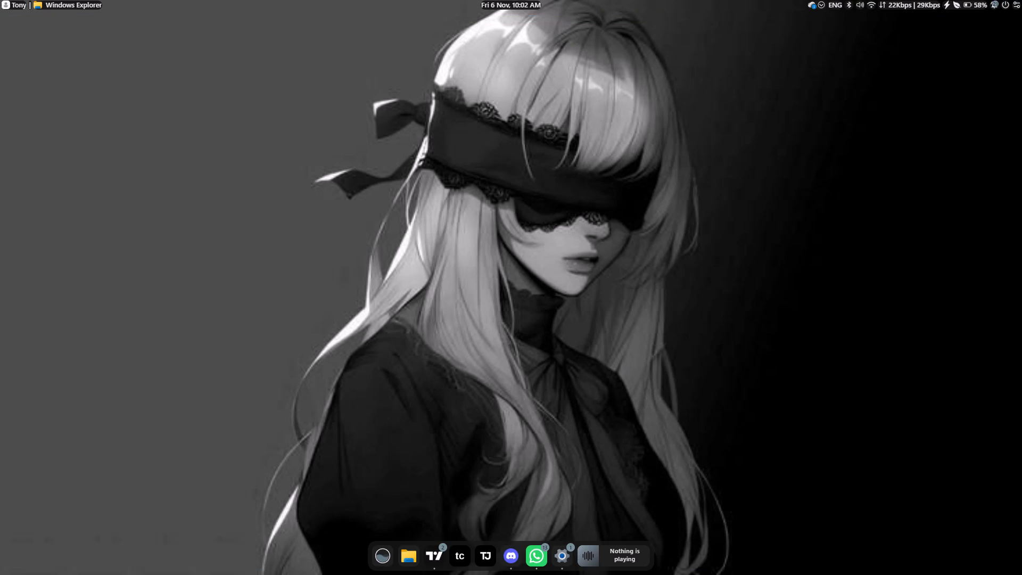
{"action": "right_click", "coordinate": [536, 555]}
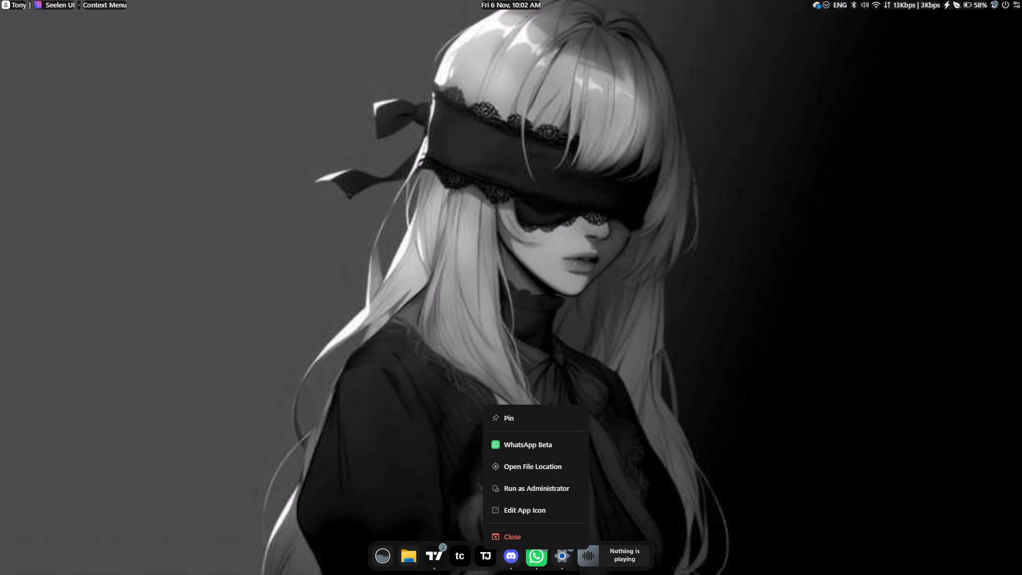
{"action": "left_click", "coordinate": [518, 420]}
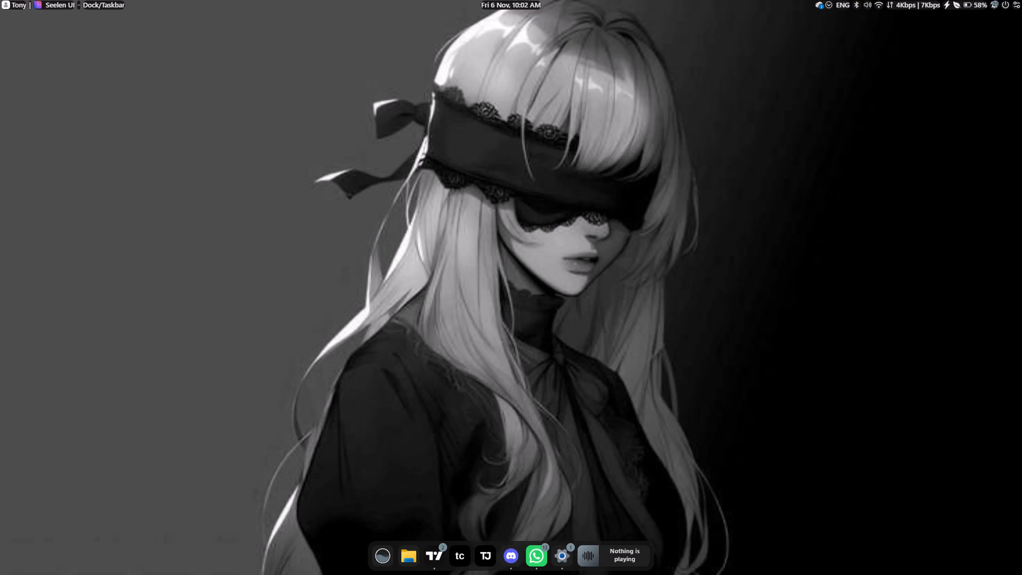
Switch to the Turtles Charts app and start a sync of the saved designs from the account section.
{"action": "left_click", "coordinate": [460, 556]}
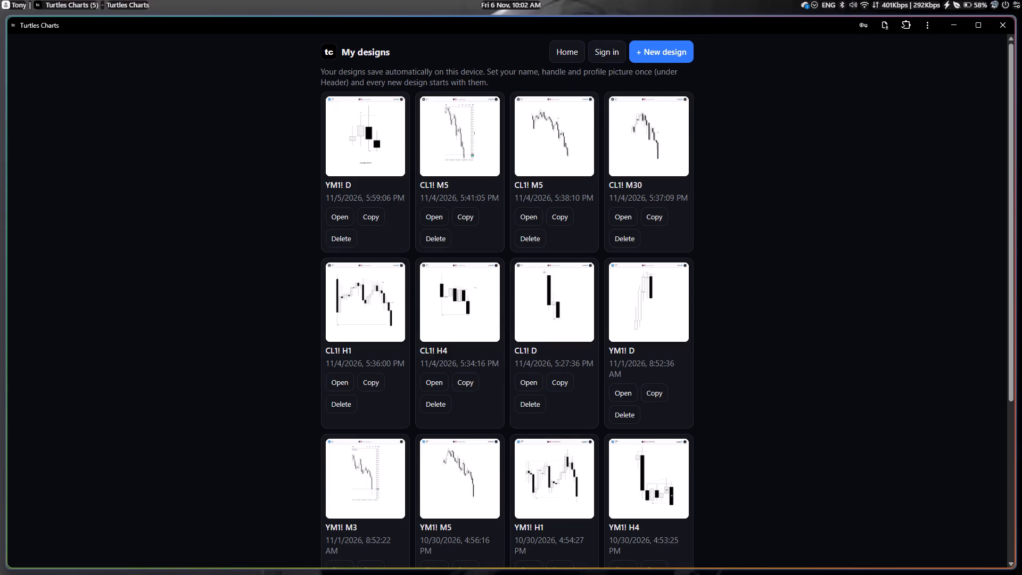
{"action": "left_click", "coordinate": [600, 46]}
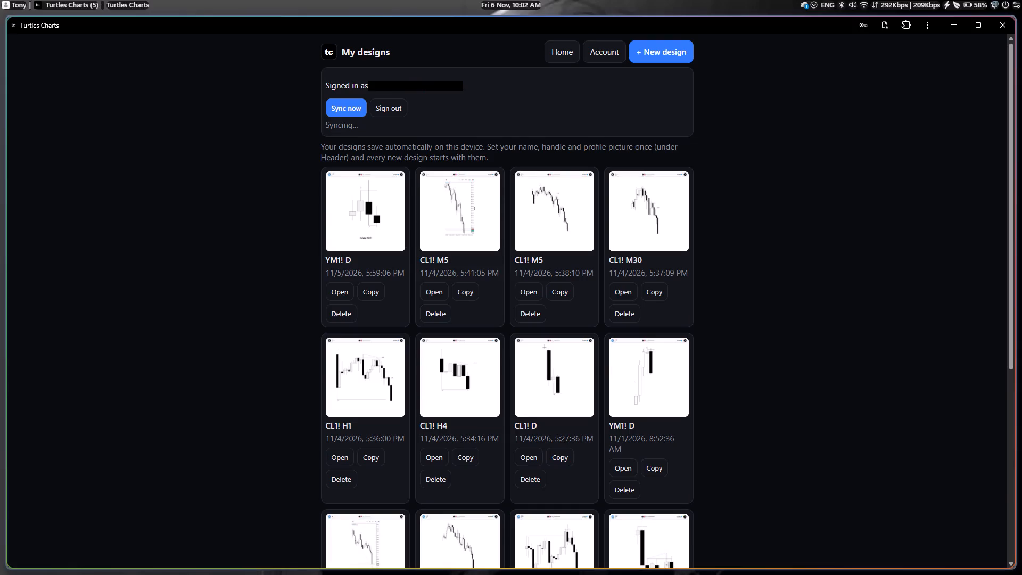
{"action": "left_click", "coordinate": [352, 107]}
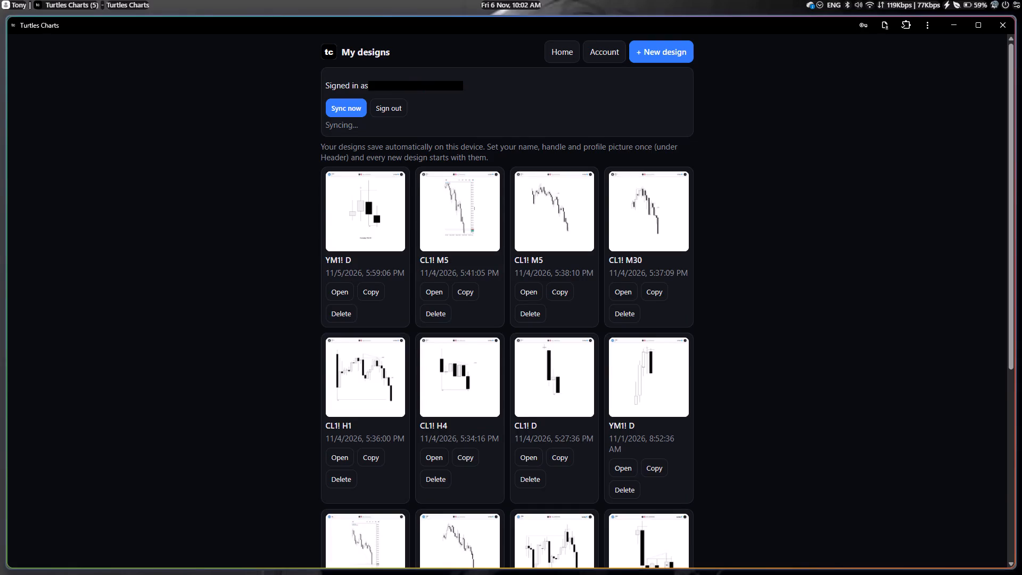
{"action": "left_click", "coordinate": [348, 106]}
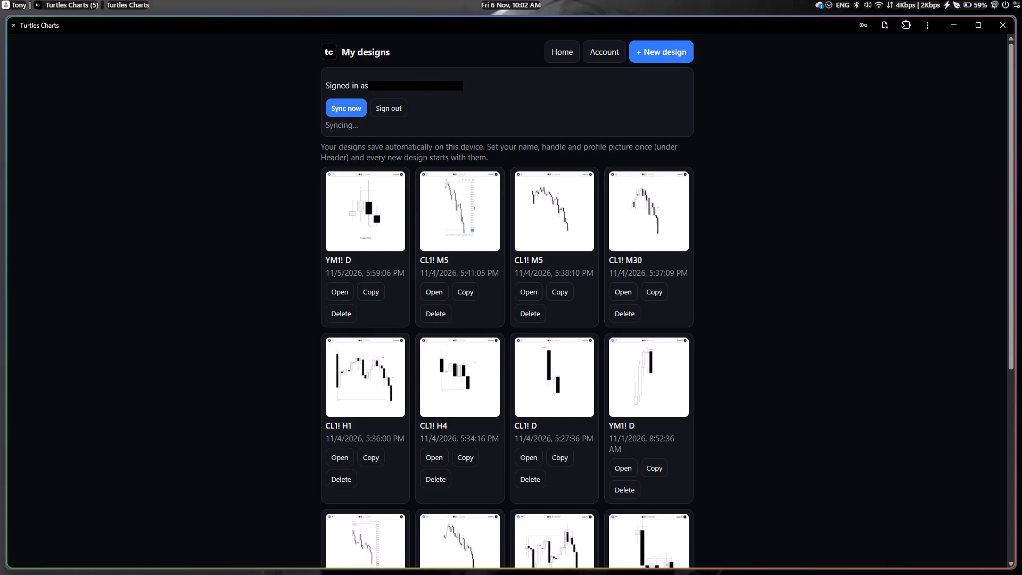
Set the zoom of the Turtles Charts window to 80%.
{"action": "scroll", "coordinate": [634, 225], "scroll_direction": "down", "scroll_amount": 7}
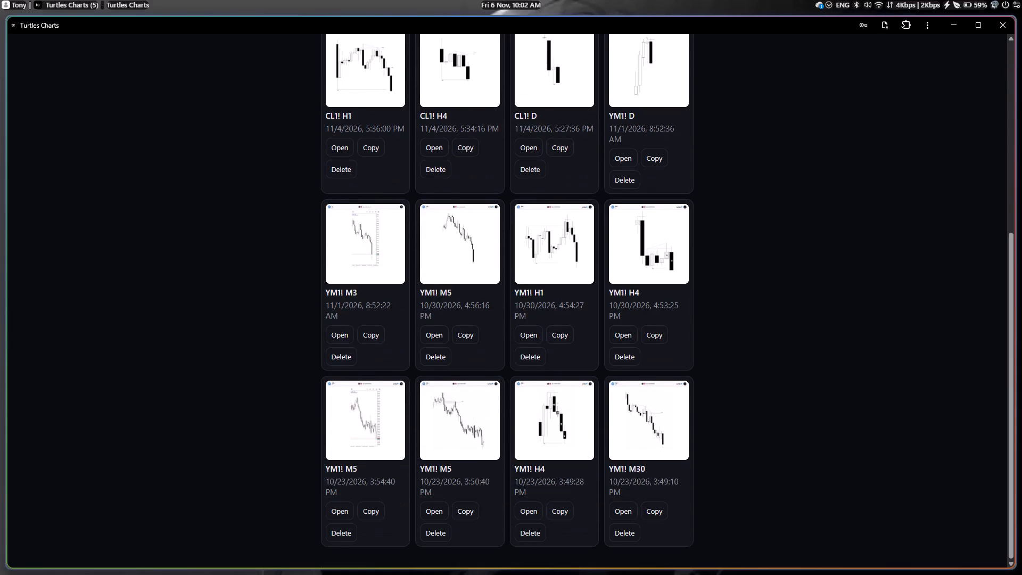
{"action": "scroll", "coordinate": [634, 225], "scroll_direction": "down", "scroll_amount": 5}
{"action": "scroll", "coordinate": [634, 225], "scroll_direction": "up", "scroll_amount": 6}
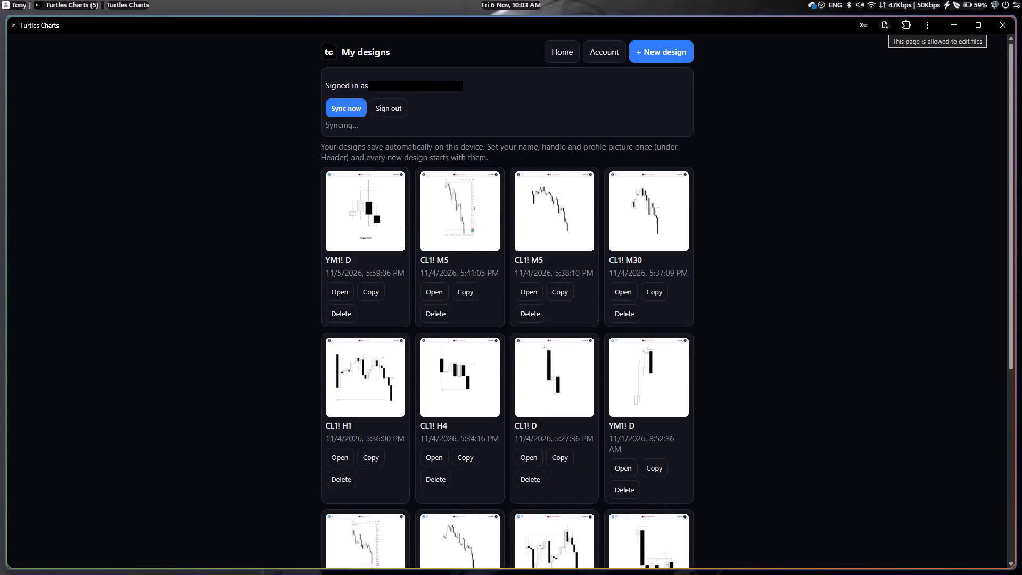
{"action": "left_click", "coordinate": [933, 29]}
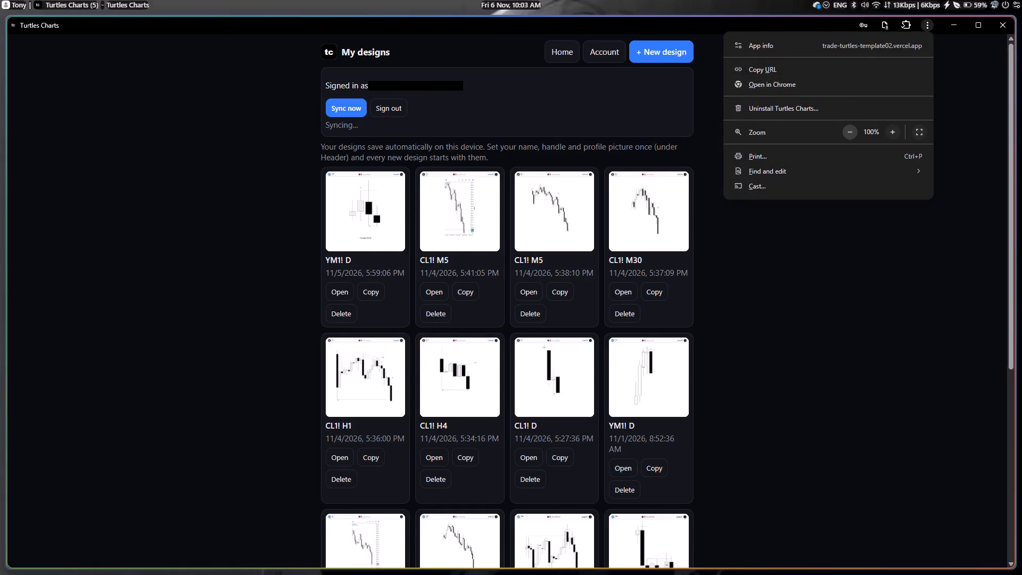
{"action": "left_click", "coordinate": [853, 126]}
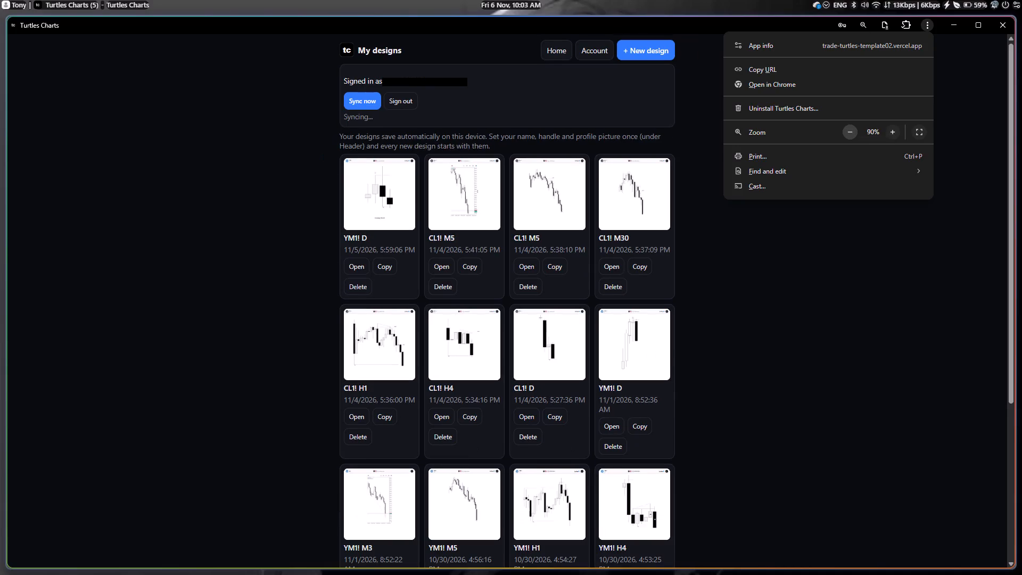
{"action": "left_click", "coordinate": [853, 126]}
{"action": "left_click", "coordinate": [853, 126]}
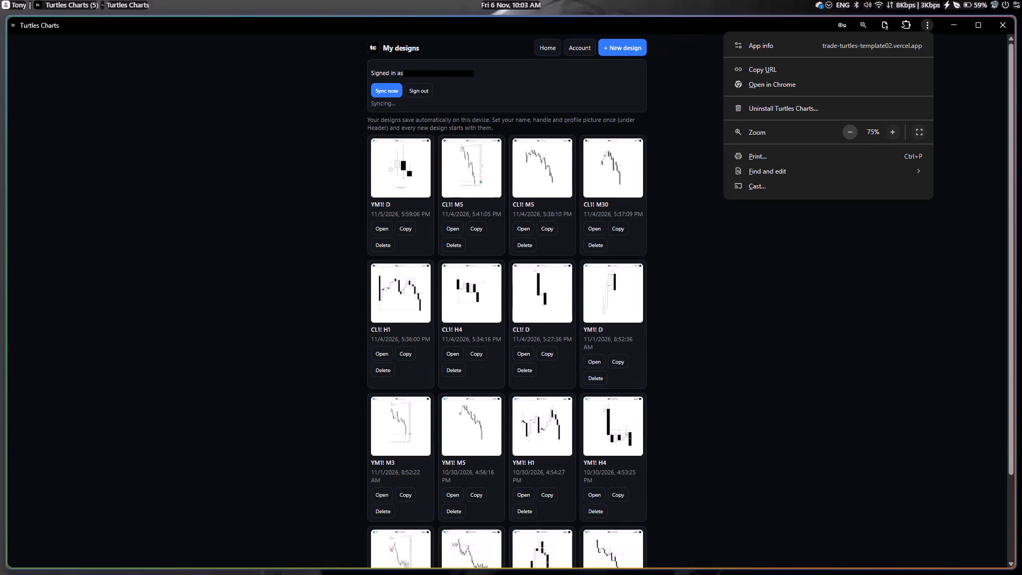
{"action": "left_click", "coordinate": [853, 126]}
{"action": "left_click", "coordinate": [853, 126]}
{"action": "left_click", "coordinate": [853, 126]}
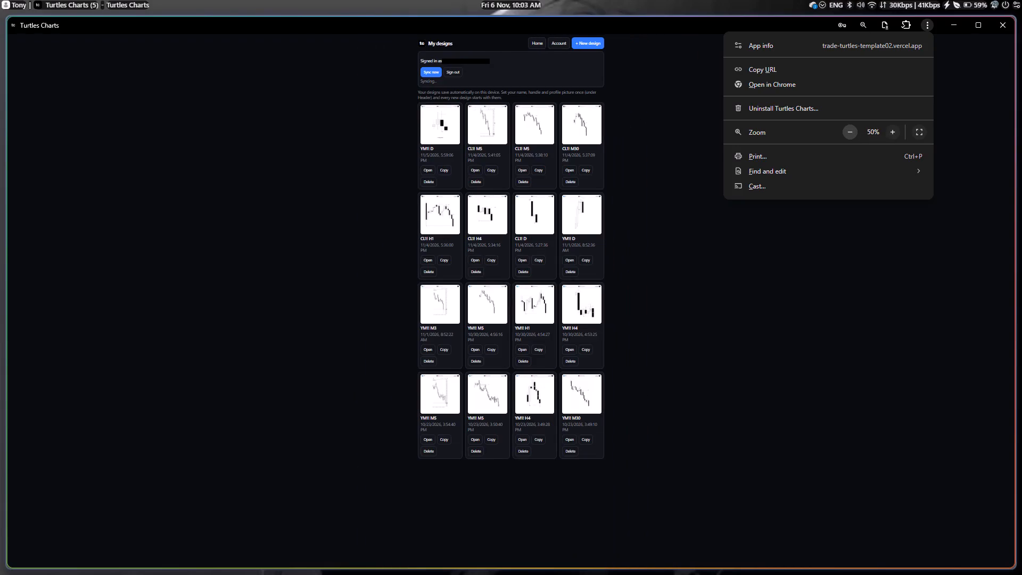
{"action": "left_click", "coordinate": [853, 126]}
{"action": "left_click", "coordinate": [853, 126]}
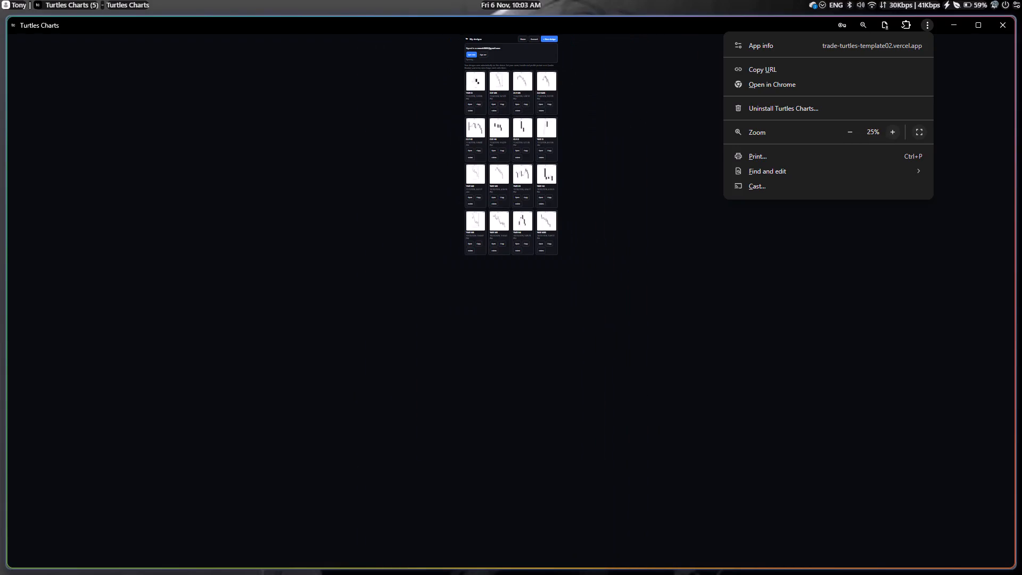
{"action": "left_click", "coordinate": [892, 135]}
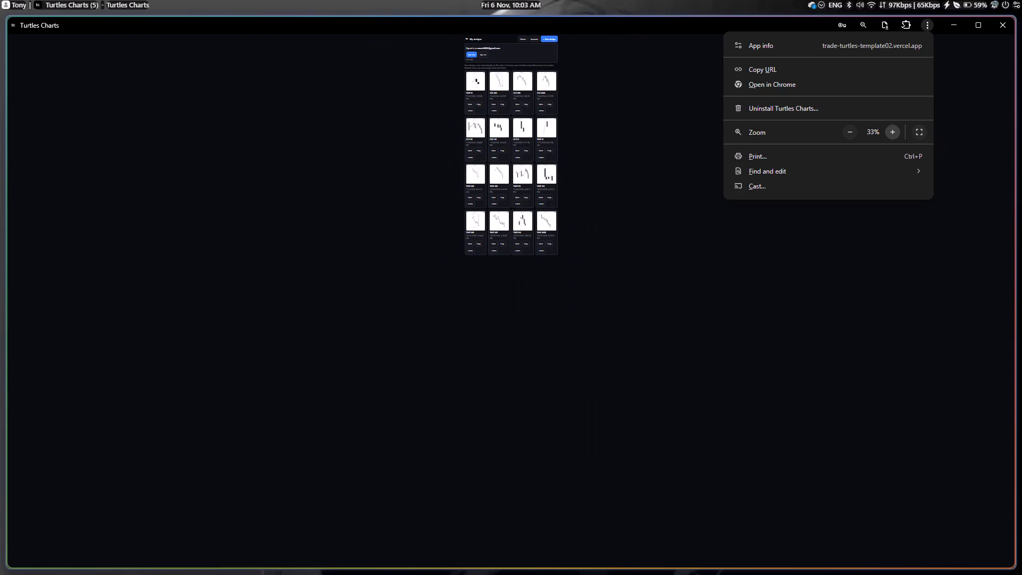
{"action": "left_click", "coordinate": [892, 135]}
{"action": "left_click", "coordinate": [892, 135]}
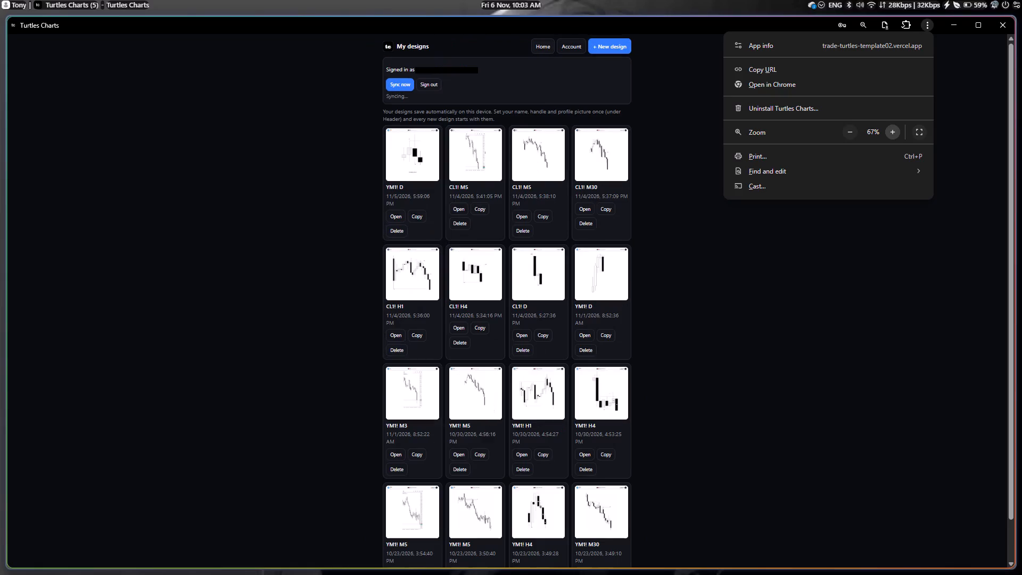
{"action": "left_click", "coordinate": [892, 135]}
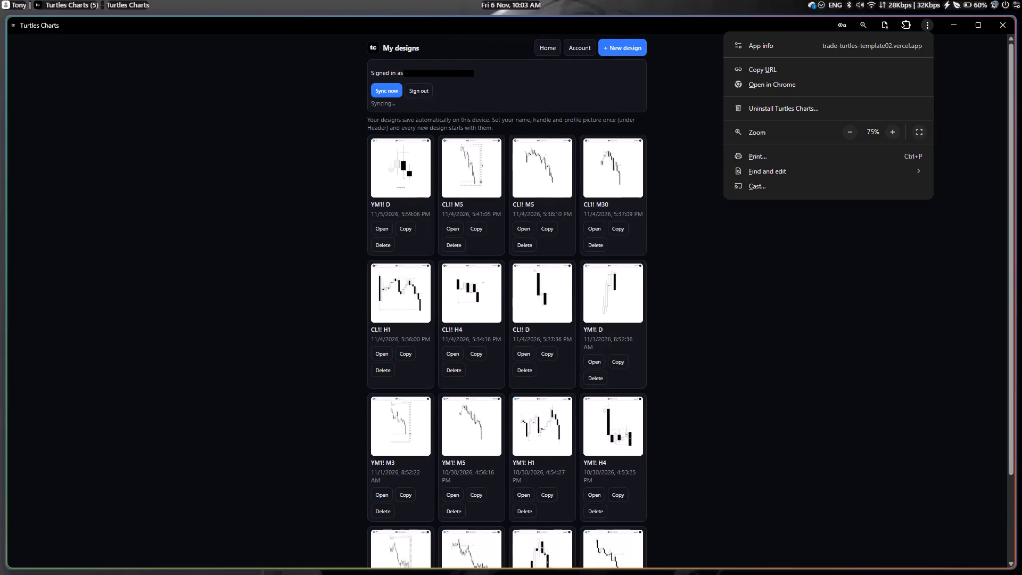
{"action": "left_click", "coordinate": [883, 127]}
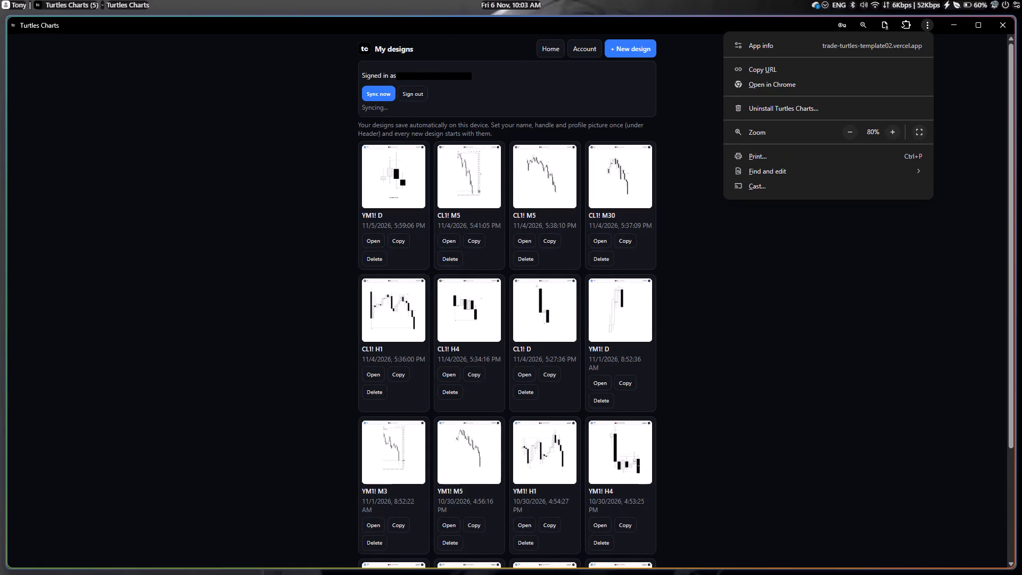
Look through the saved YM1! and CL1! chart designs in the My designs gallery.
{"action": "scroll", "coordinate": [627, 286], "scroll_direction": "down", "scroll_amount": 7}
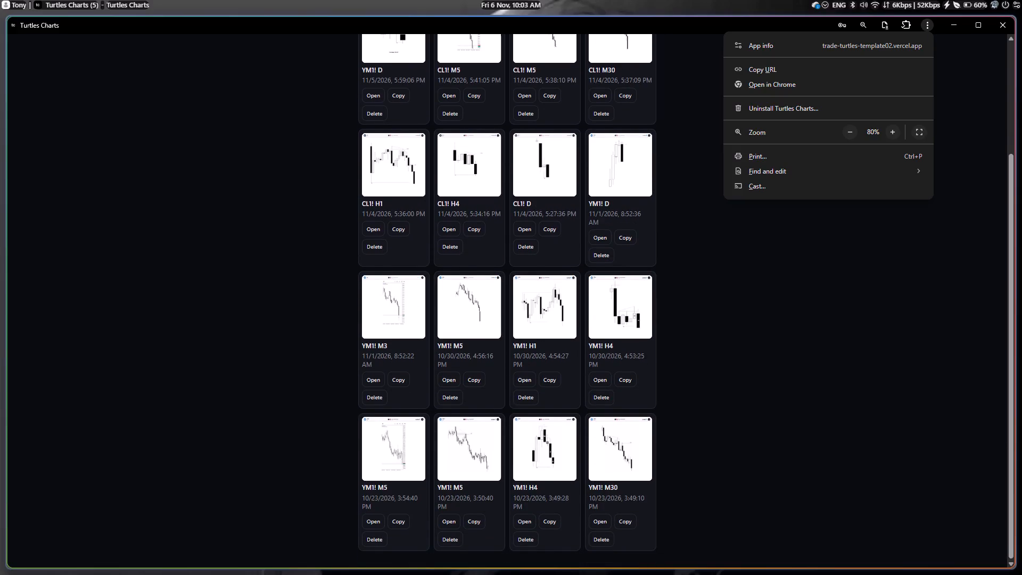
{"action": "scroll", "coordinate": [627, 286], "scroll_direction": "up", "scroll_amount": 6}
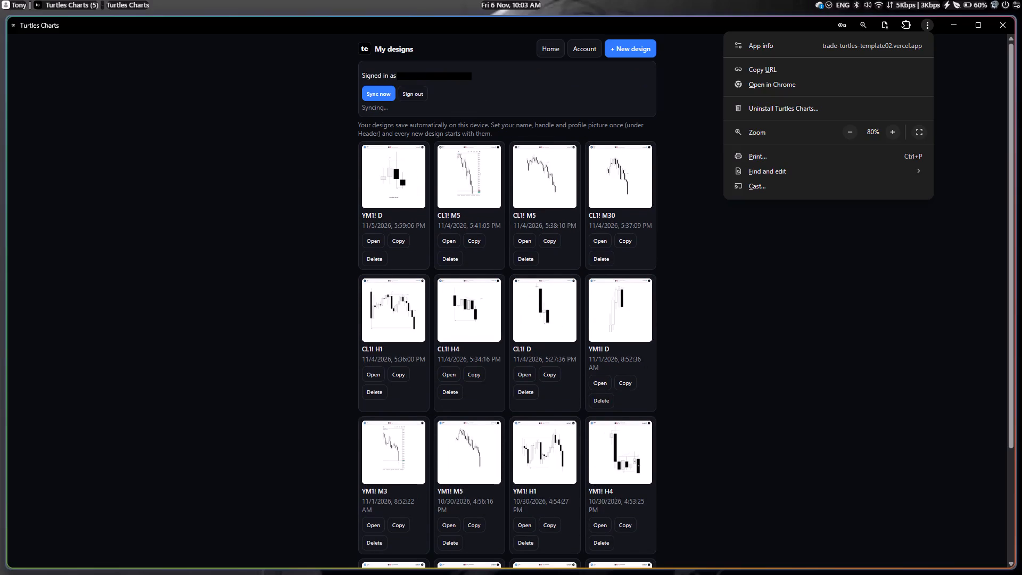
{"action": "scroll", "coordinate": [833, 372], "scroll_direction": "down", "scroll_amount": 4}
{"action": "scroll", "coordinate": [833, 372], "scroll_direction": "up", "scroll_amount": 4}
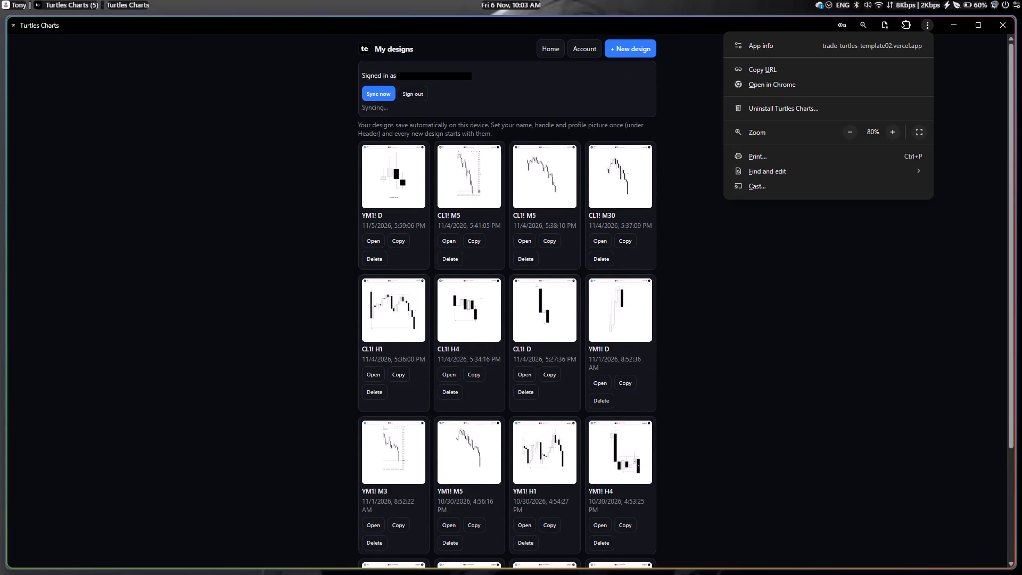
{"action": "left_click", "coordinate": [880, 289]}
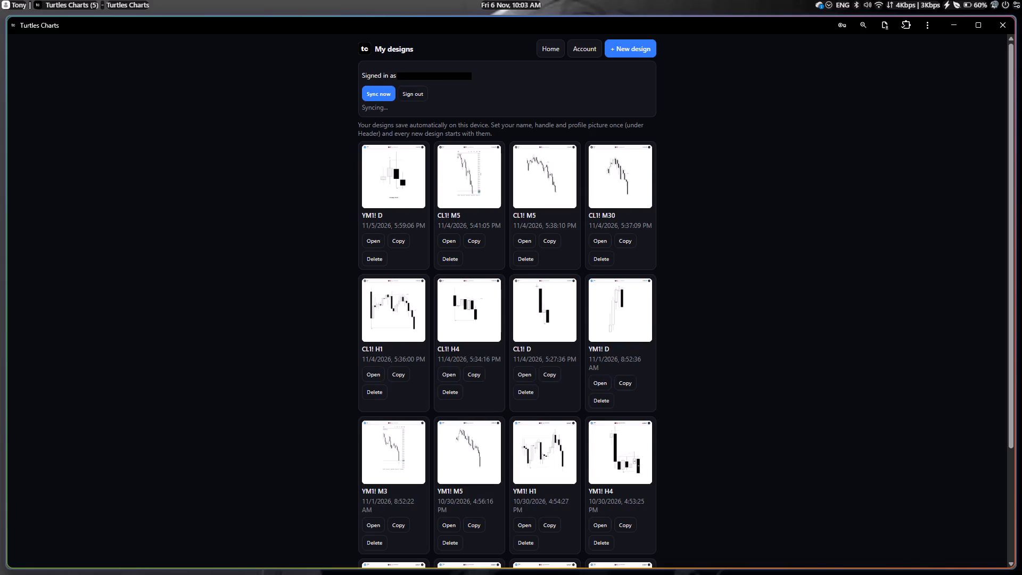
{"action": "scroll", "coordinate": [739, 399], "scroll_direction": "down", "scroll_amount": 6}
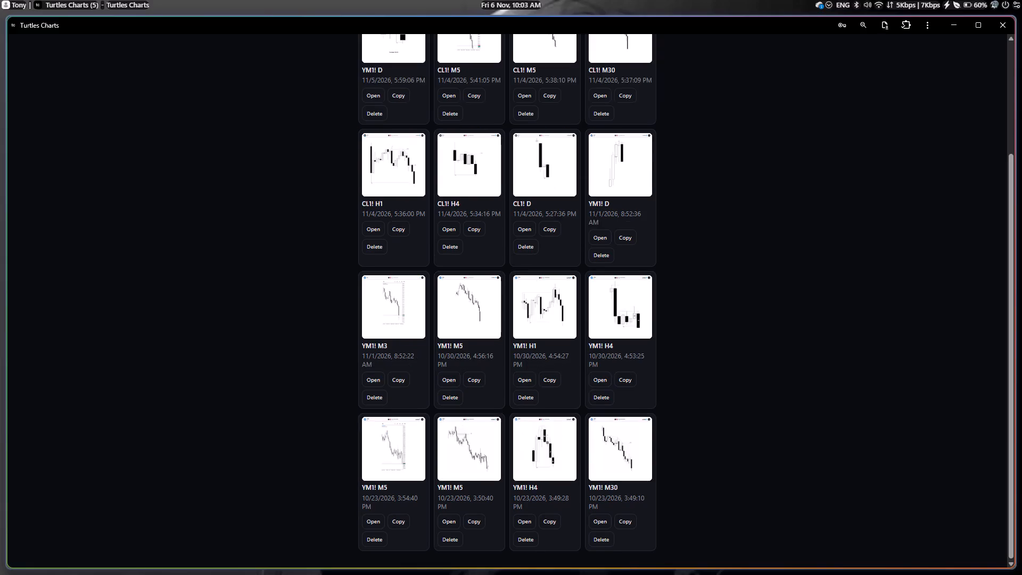
{"action": "scroll", "coordinate": [739, 399], "scroll_direction": "up", "scroll_amount": 6}
{"action": "scroll", "coordinate": [739, 399], "scroll_direction": "down", "scroll_amount": 4}
{"action": "scroll", "coordinate": [739, 399], "scroll_direction": "up", "scroll_amount": 6}
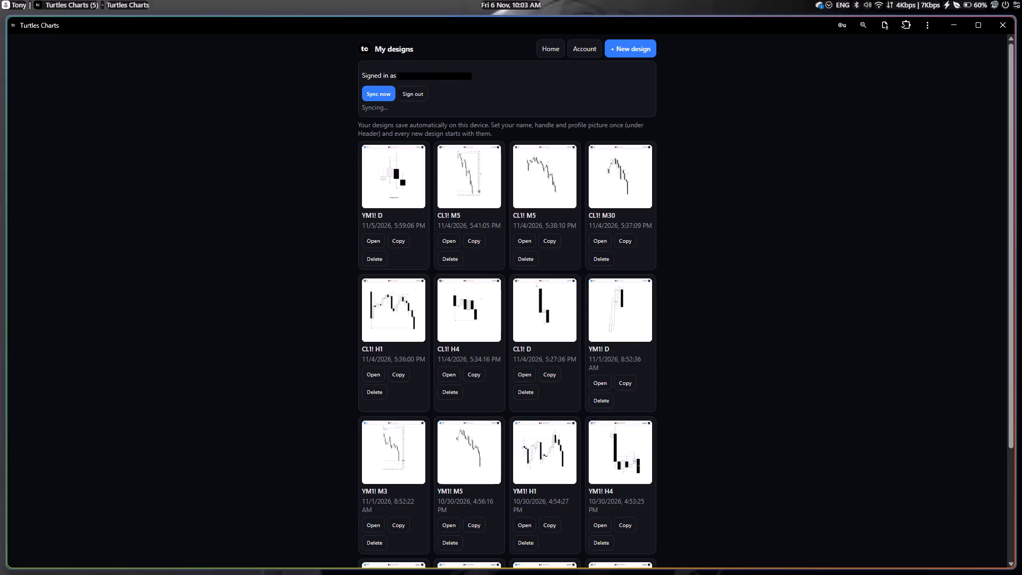
Open the Turtles Charts home page and review its features and how-it-works sections.
{"action": "left_click", "coordinate": [380, 51]}
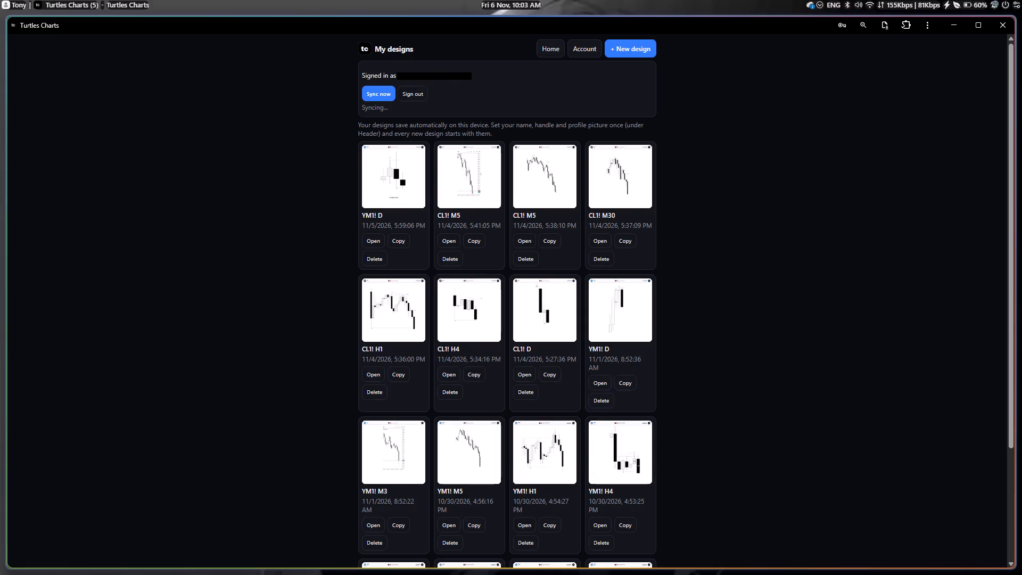
{"action": "left_click", "coordinate": [374, 50]}
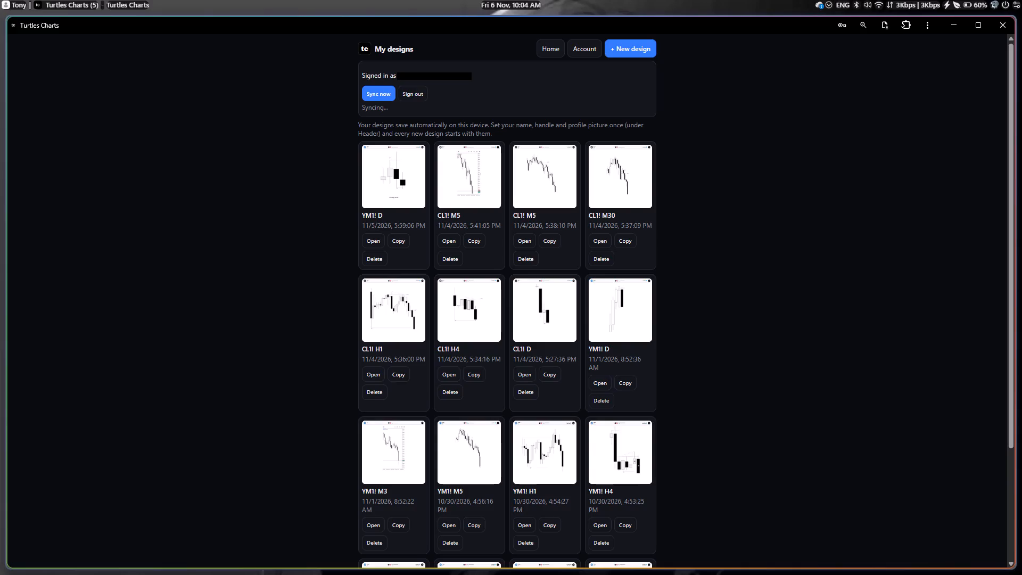
{"action": "left_click", "coordinate": [557, 41]}
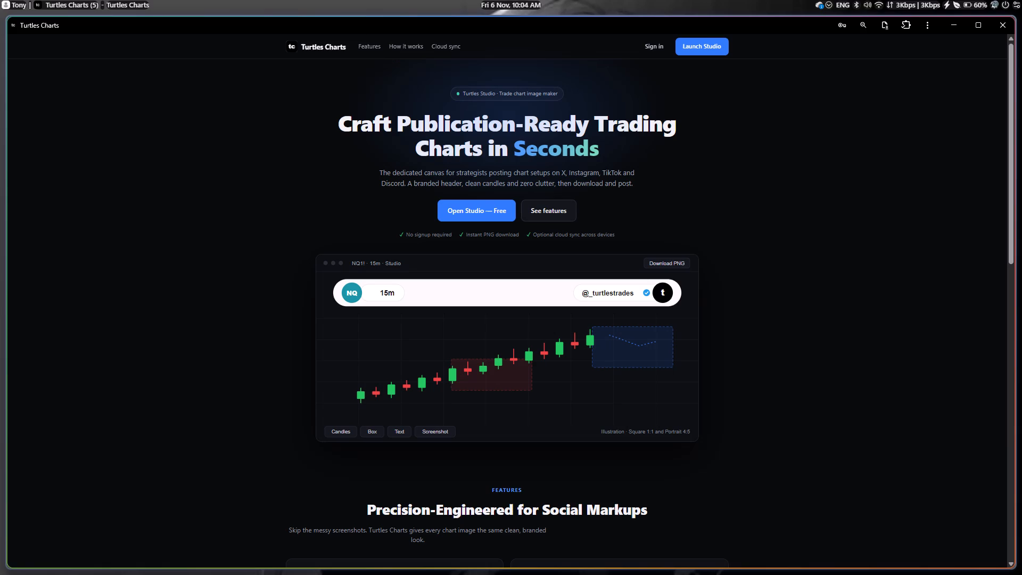
{"action": "scroll", "coordinate": [553, 138], "scroll_direction": "down", "scroll_amount": 9}
{"action": "scroll", "coordinate": [553, 138], "scroll_direction": "up", "scroll_amount": 4}
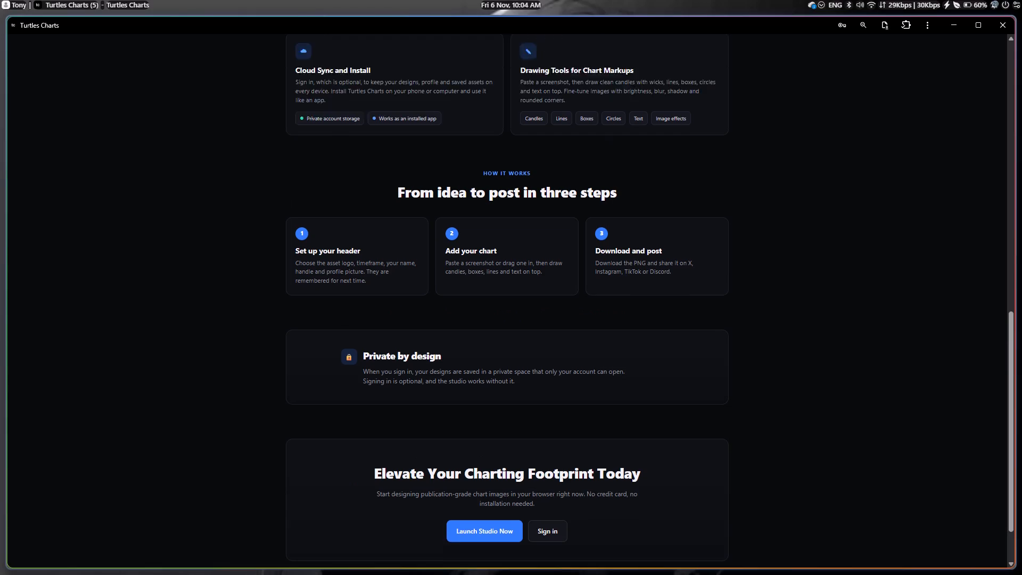
{"action": "scroll", "coordinate": [553, 138], "scroll_direction": "up", "scroll_amount": 5}
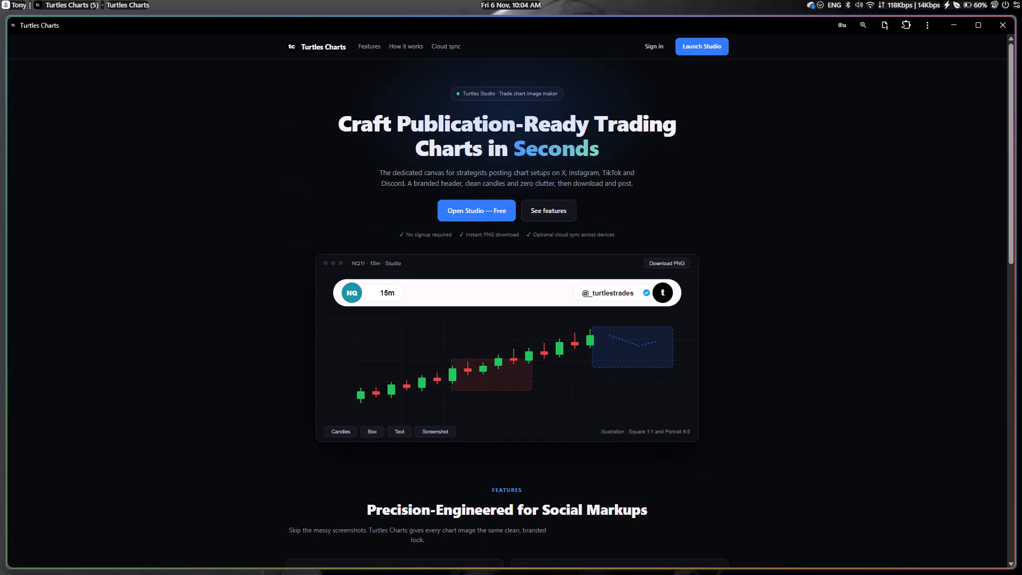
{"action": "scroll", "coordinate": [518, 275], "scroll_direction": "down", "scroll_amount": 8}
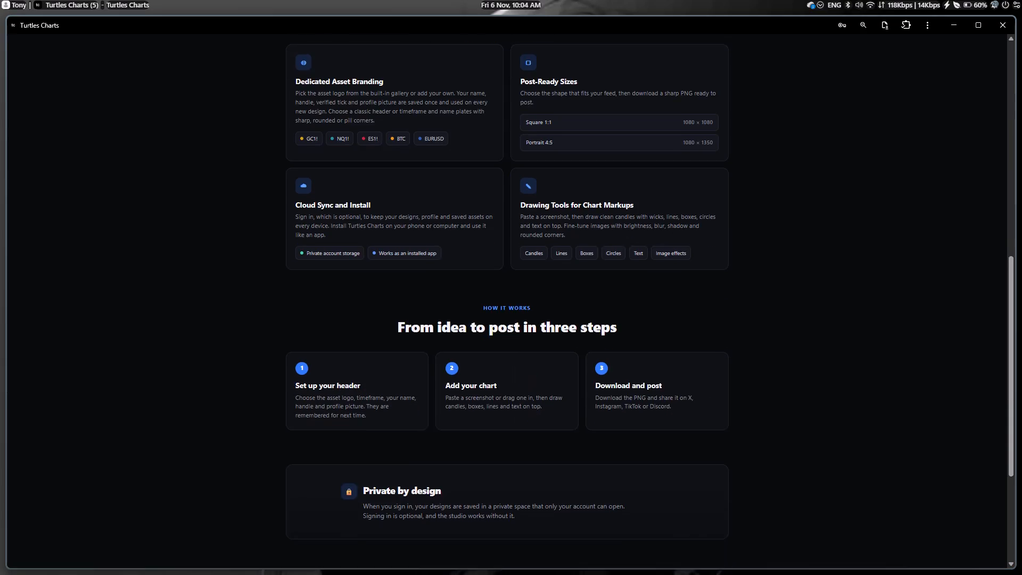
{"action": "scroll", "coordinate": [518, 275], "scroll_direction": "down", "scroll_amount": 2}
{"action": "scroll", "coordinate": [518, 275], "scroll_direction": "up", "scroll_amount": 10}
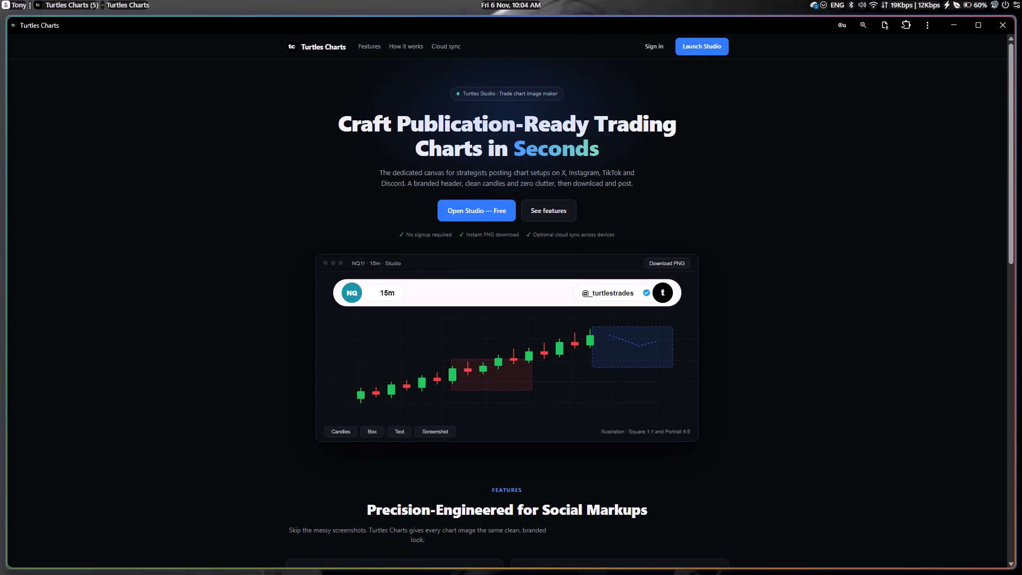
Switch back to TradingView and dismiss the HFM advertisement covering the XAGUSD 5-minute chart.
{"action": "left_click", "coordinate": [958, 25]}
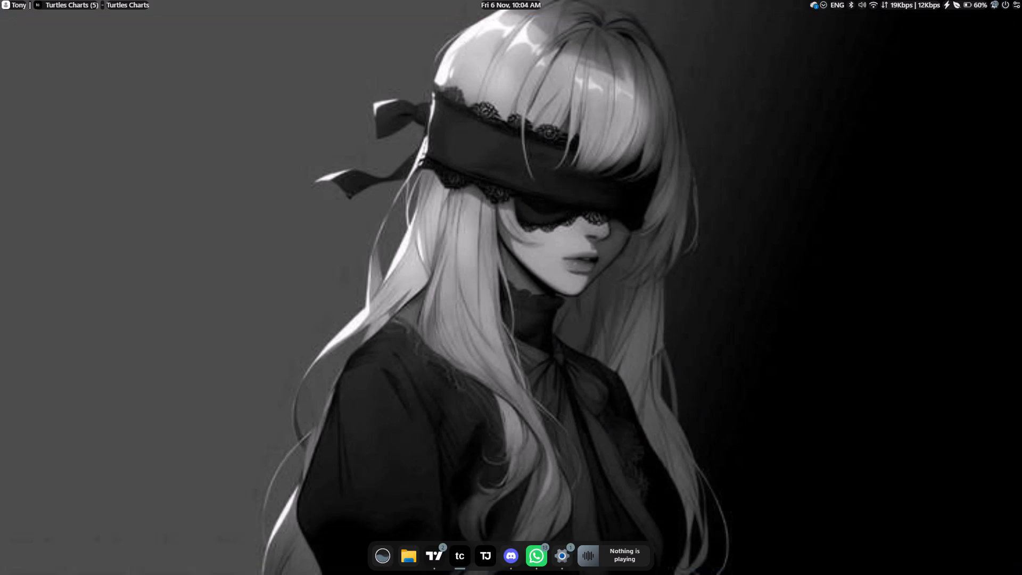
{"action": "left_click", "coordinate": [439, 557]}
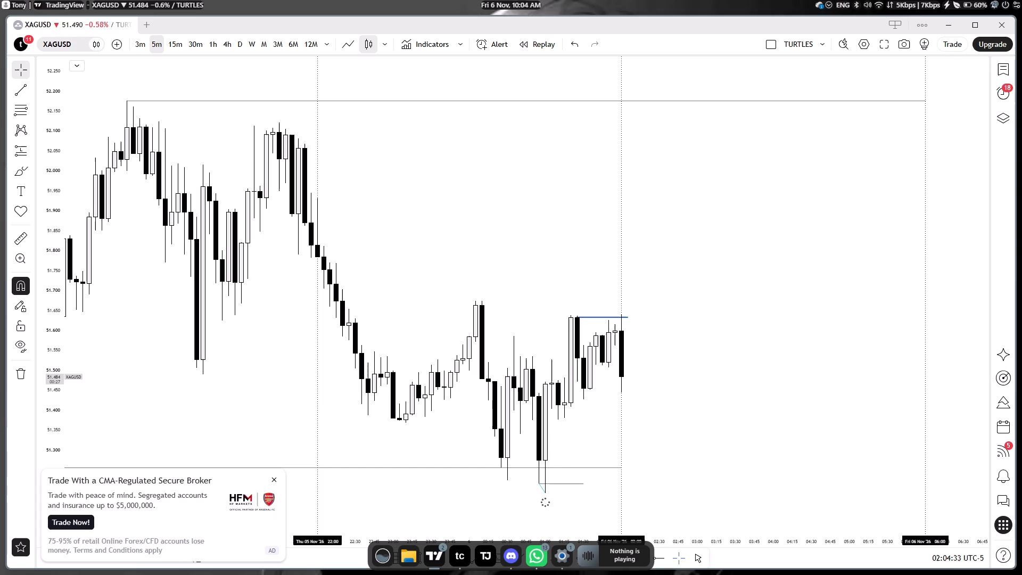
{"action": "left_click_drag", "start_coordinate": [704, 365], "coordinate": [614, 346]}
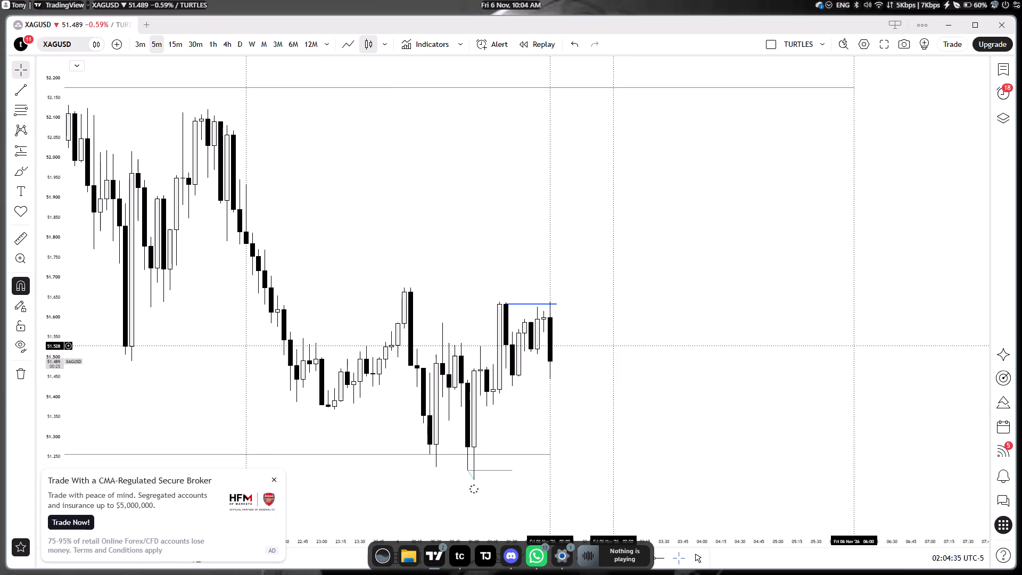
{"action": "left_click", "coordinate": [274, 475]}
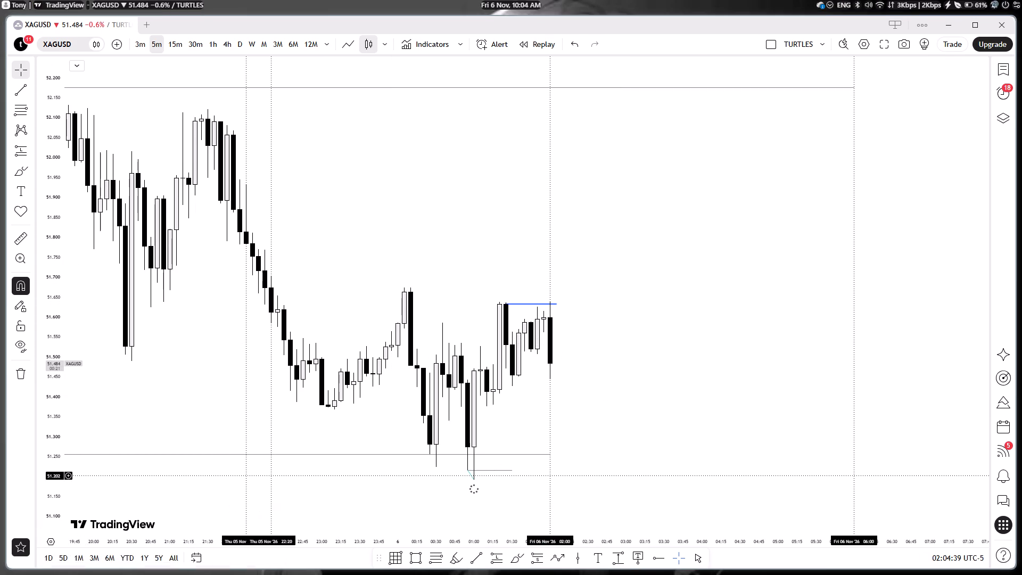
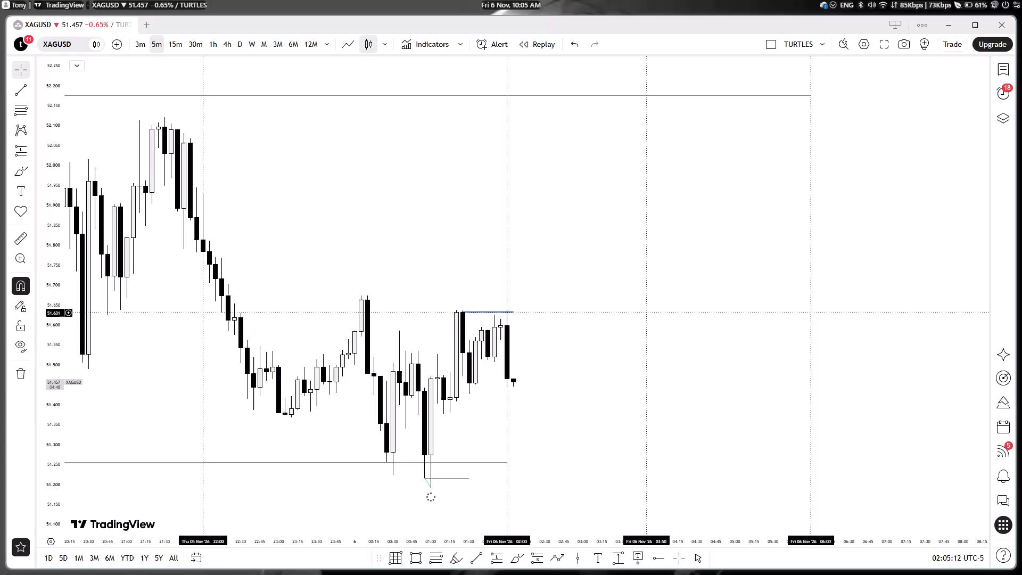
Create a once-only price alert for XAGUSD crossing 51.607.
{"action": "right_click", "coordinate": [540, 324]}
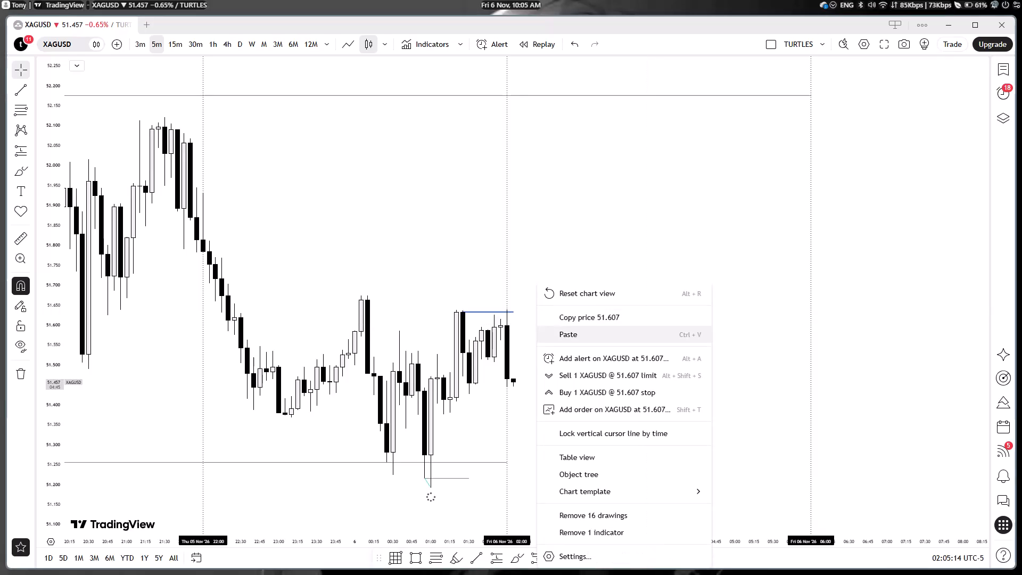
{"action": "left_click", "coordinate": [583, 359]}
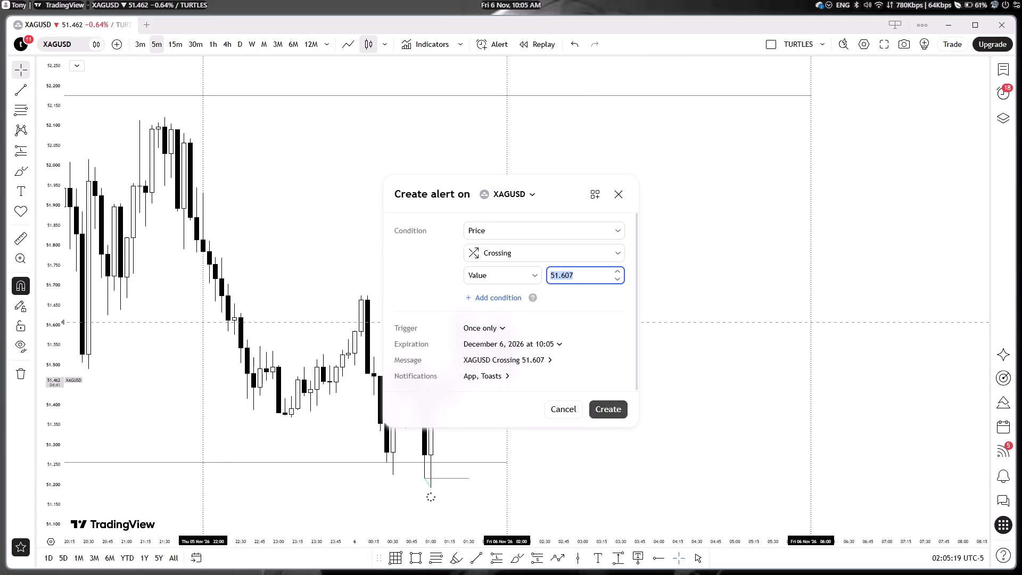
{"action": "left_click", "coordinate": [608, 412]}
{"action": "left_click", "coordinate": [620, 416]}
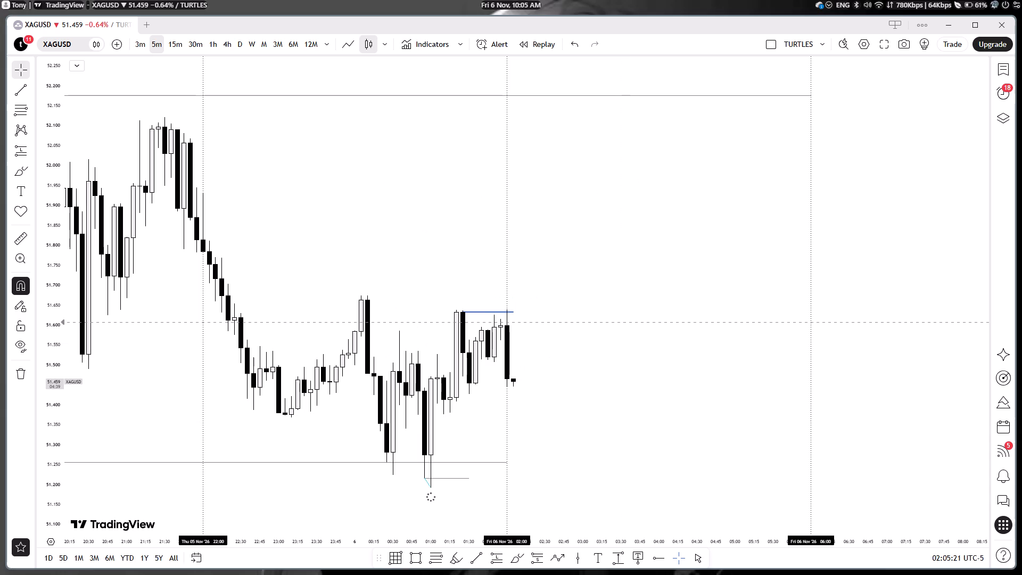
{"action": "left_click", "coordinate": [666, 452]}
Open the watchlist and switch the chart to XAUUSD, bringing the latest 5-minute candles into view.
{"action": "left_click", "coordinate": [995, 58]}
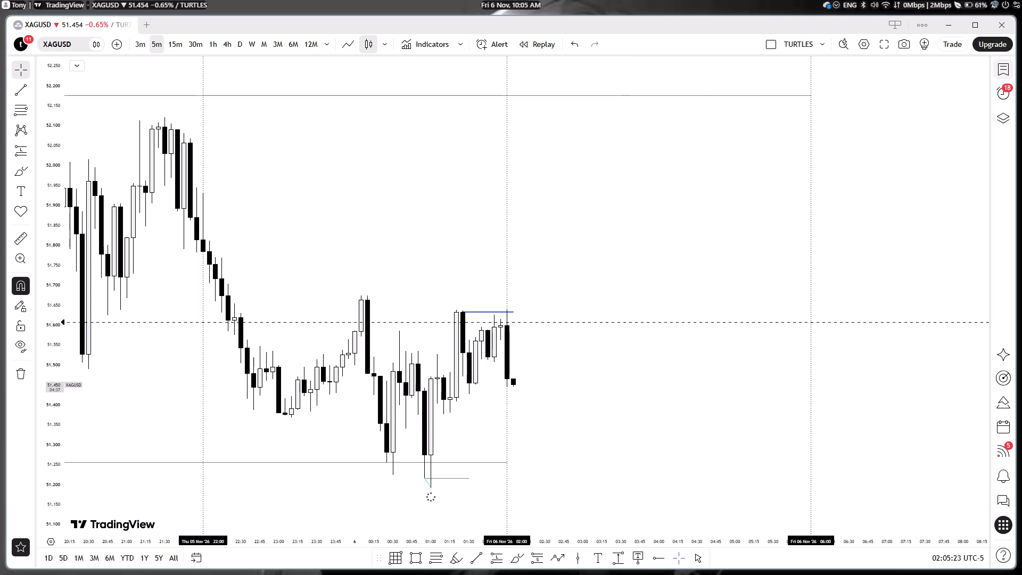
{"action": "left_click", "coordinate": [1006, 68]}
{"action": "left_click", "coordinate": [1008, 69]}
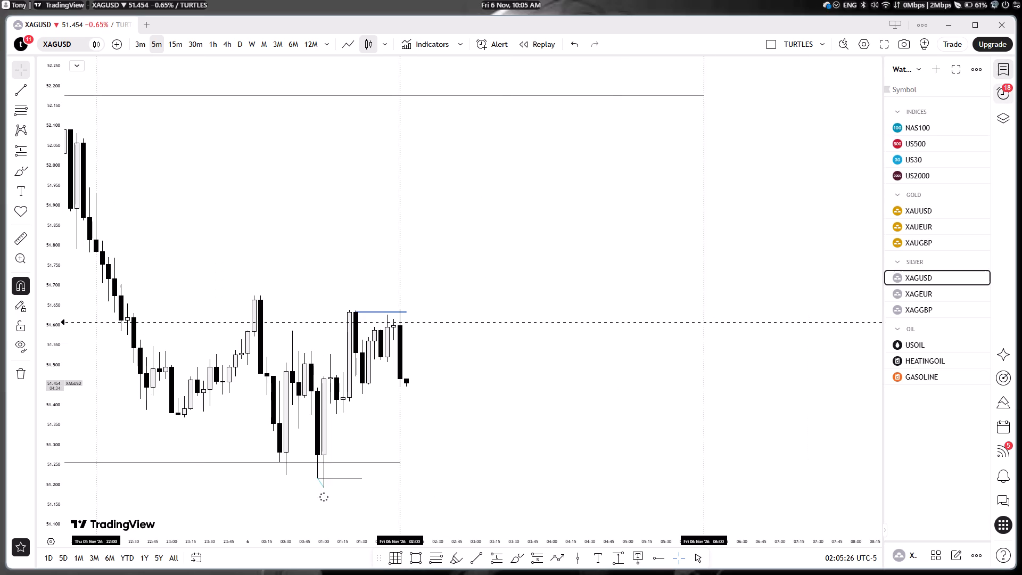
{"action": "left_click", "coordinate": [924, 213]}
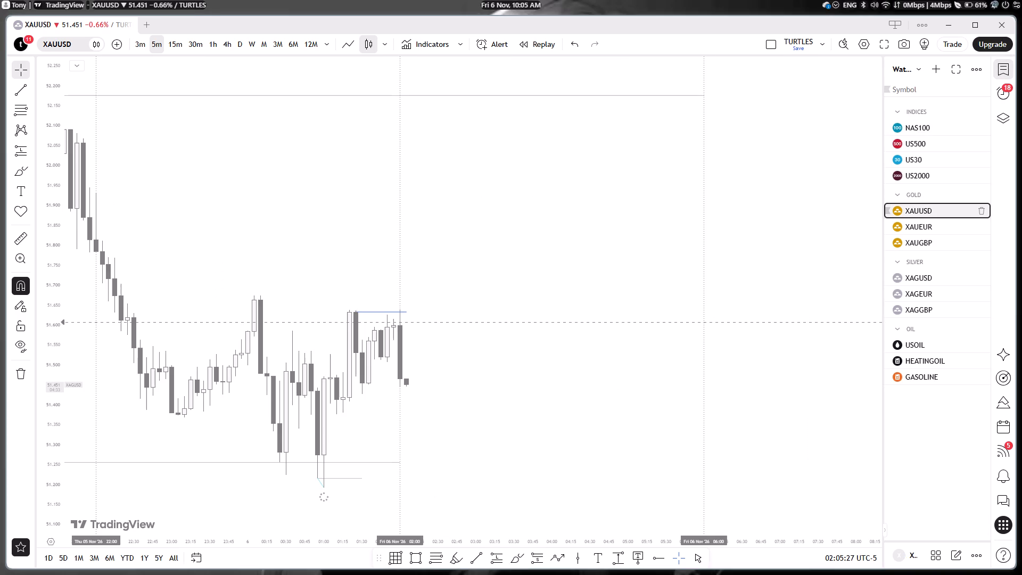
{"action": "left_click_drag", "start_coordinate": [500, 435], "coordinate": [551, 399]}
{"action": "left_click_drag", "start_coordinate": [516, 403], "coordinate": [525, 374]}
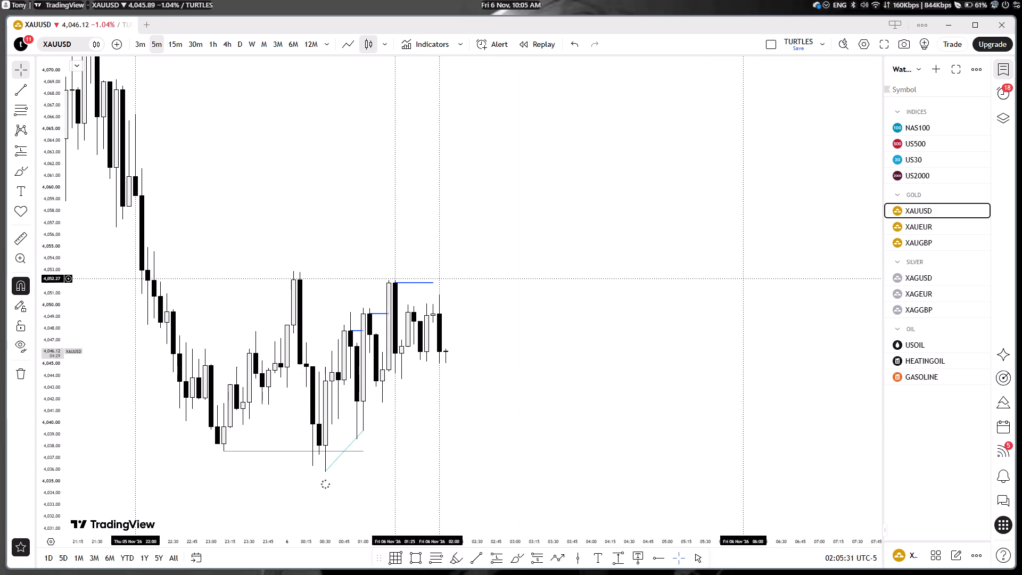
Move the uppermost blue line to start at the 02:00 candle's open, running horizontally at about 4,049.30.
{"action": "left_click_drag", "start_coordinate": [391, 282], "coordinate": [425, 304]}
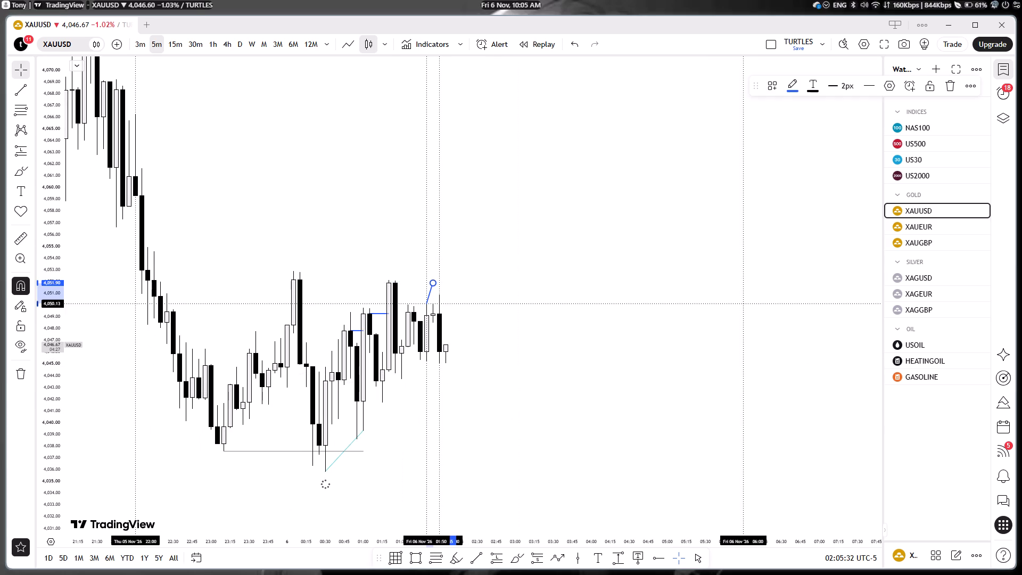
{"action": "left_click_drag", "start_coordinate": [425, 304], "coordinate": [437, 310]}
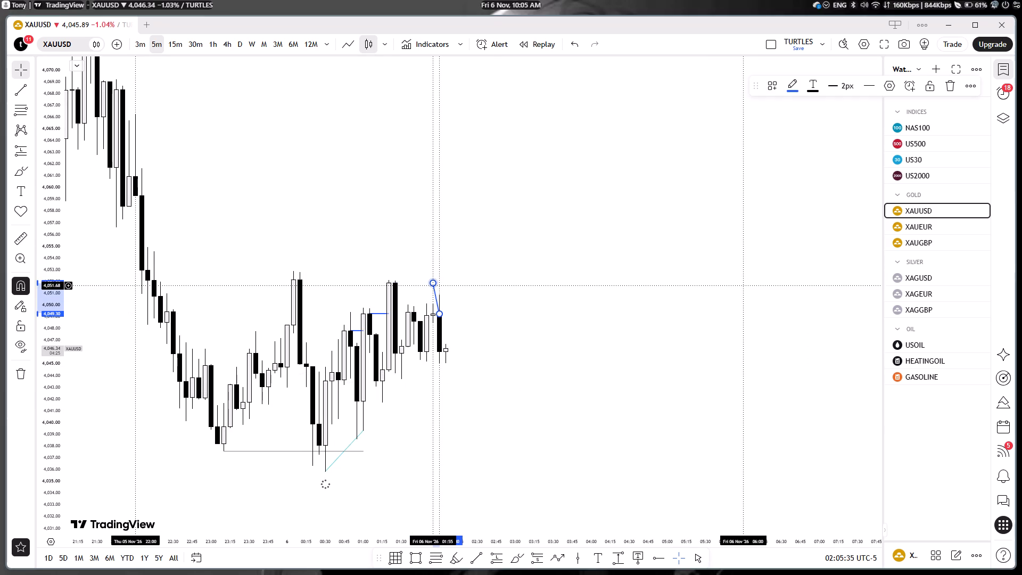
{"action": "left_click_drag", "start_coordinate": [431, 280], "coordinate": [467, 321]}
{"action": "left_click", "coordinate": [485, 352]}
{"action": "left_click", "coordinate": [503, 378]}
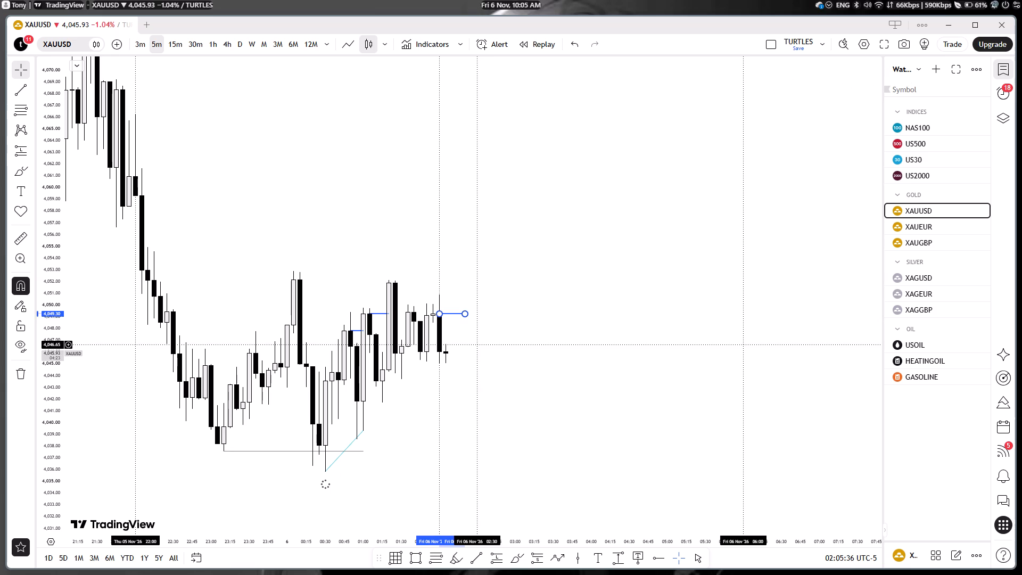
Draw a horizontal trend line with the "line" template from the 01:15 swing low at about 4,041.7 past the latest candle.
{"action": "left_click", "coordinate": [476, 558]}
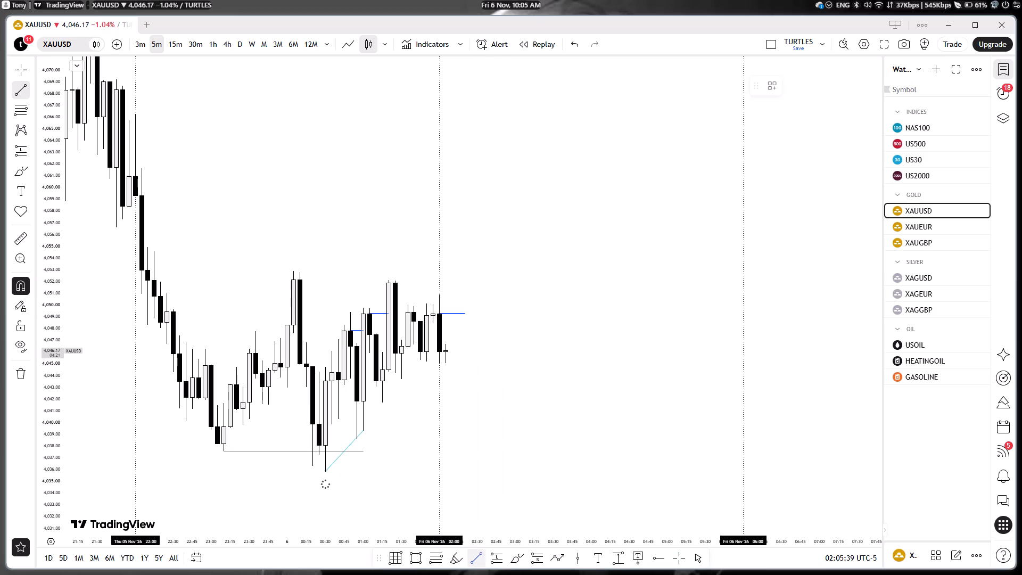
{"action": "left_click", "coordinate": [780, 87]}
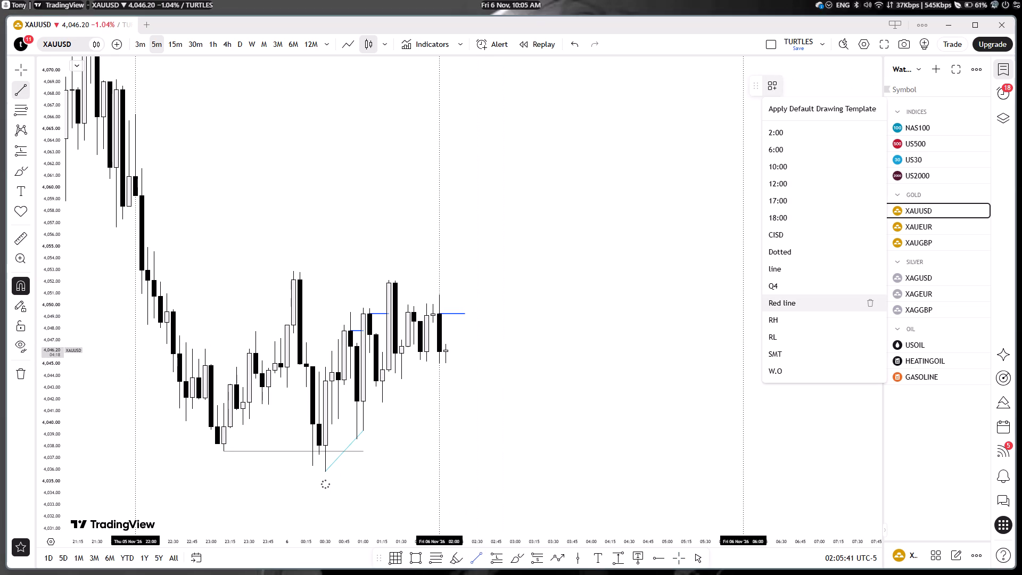
{"action": "left_click", "coordinate": [781, 274]}
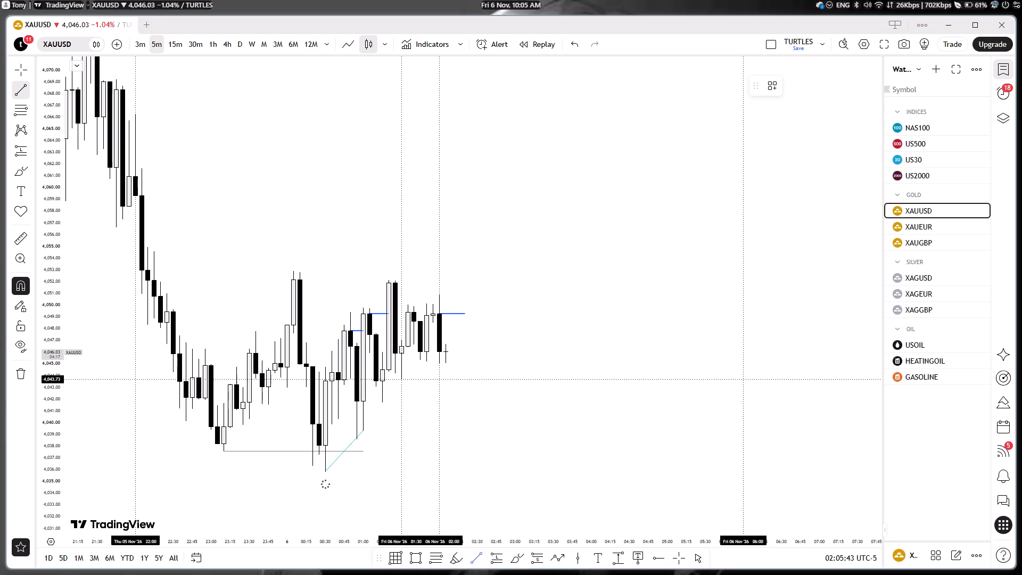
{"action": "left_click", "coordinate": [383, 410]}
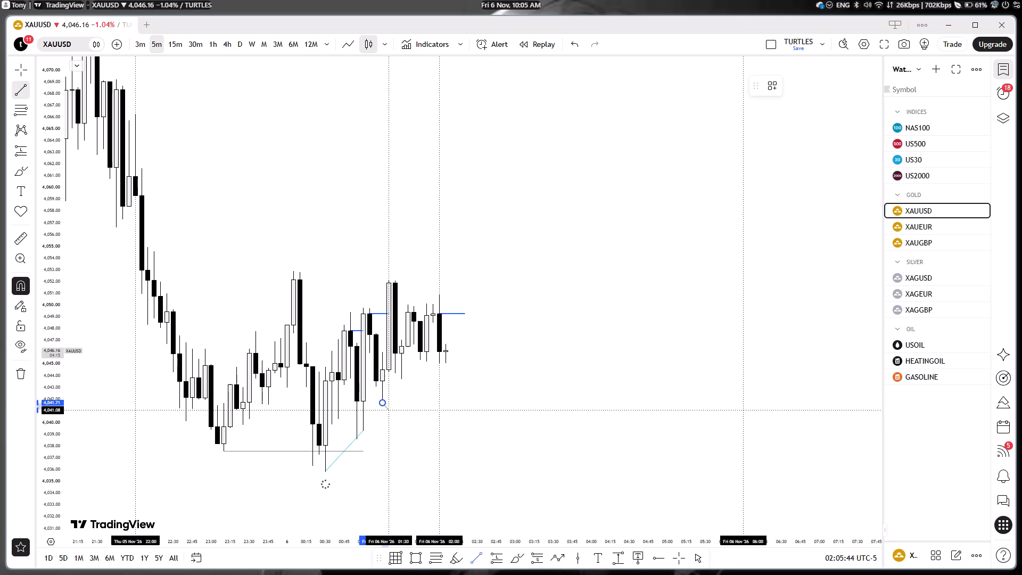
{"action": "left_click", "coordinate": [481, 413], "text": "shift"}
{"action": "left_click", "coordinate": [480, 435]}
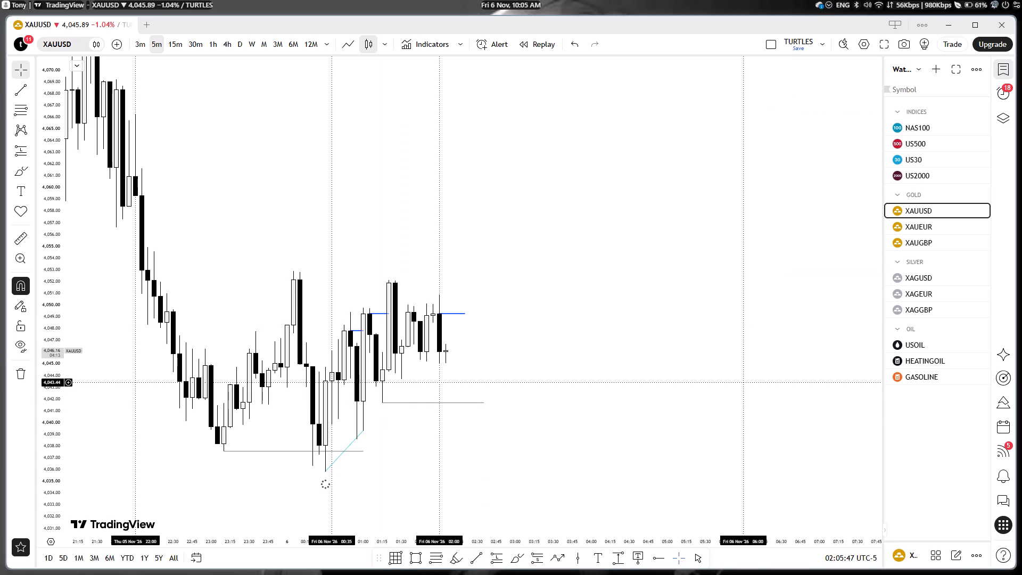
Delete the two older blue lines at about 4,047.84 and 4,049.27.
{"action": "left_click_drag", "start_coordinate": [323, 391], "coordinate": [391, 302], "text": "ctrl"}
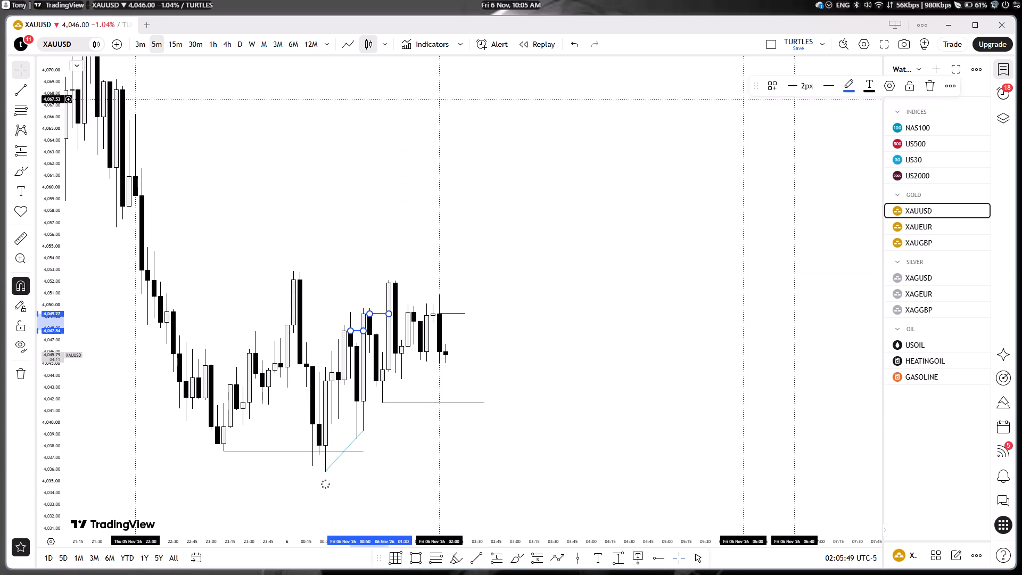
{"action": "left_click", "coordinate": [933, 79]}
{"action": "left_click", "coordinate": [837, 157]}
Examine the XAUUSD price action around the marked levels on the 5-, 30- and 15-minute timeframes.
{"action": "left_click_drag", "start_coordinate": [568, 339], "coordinate": [576, 309]}
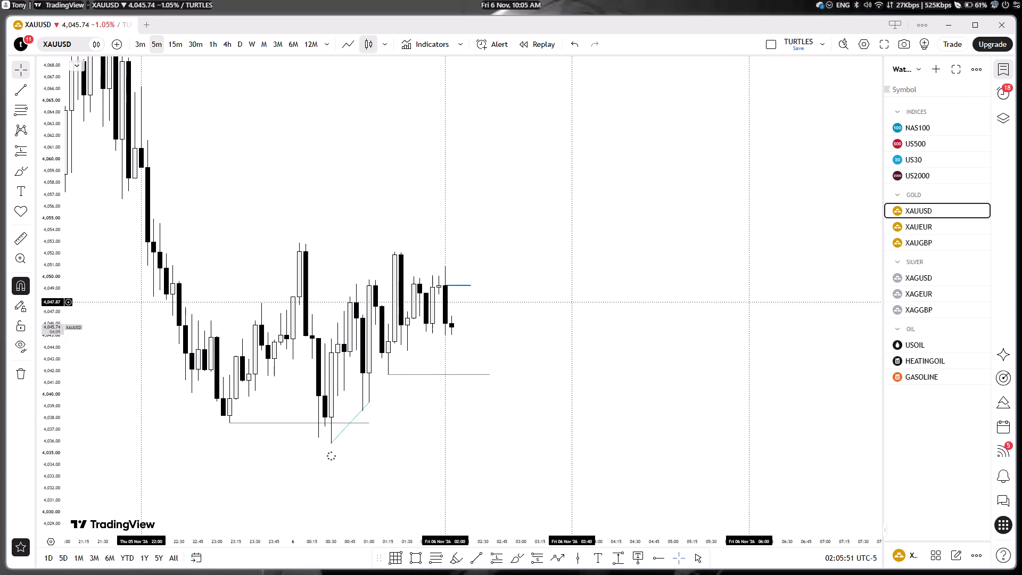
{"action": "left_click_drag", "start_coordinate": [573, 338], "coordinate": [573, 326]}
{"action": "left_click", "coordinate": [575, 324]}
{"action": "left_click_drag", "start_coordinate": [566, 340], "coordinate": [567, 334]}
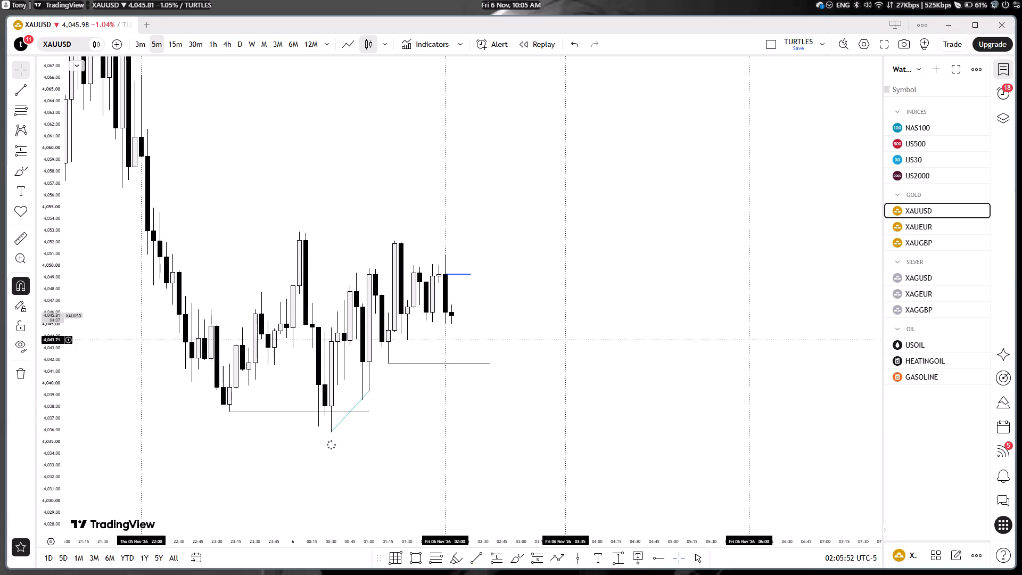
{"action": "left_click_drag", "start_coordinate": [599, 315], "coordinate": [600, 291]}
{"action": "left_click", "coordinate": [196, 40]}
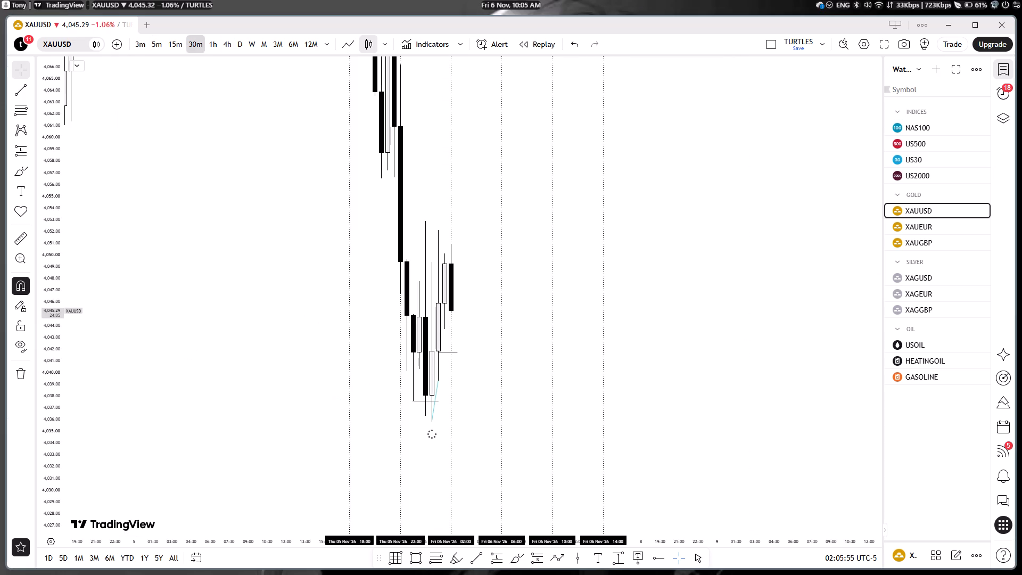
{"action": "scroll", "coordinate": [343, 235], "scroll_direction": "up", "scroll_amount": 4}
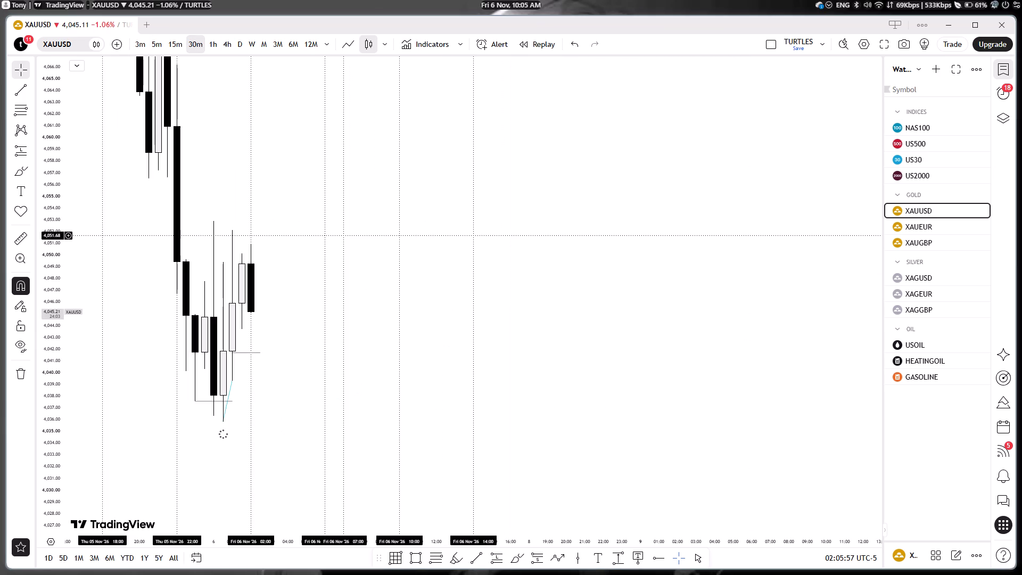
{"action": "scroll", "coordinate": [344, 235], "scroll_direction": "up", "scroll_amount": 2}
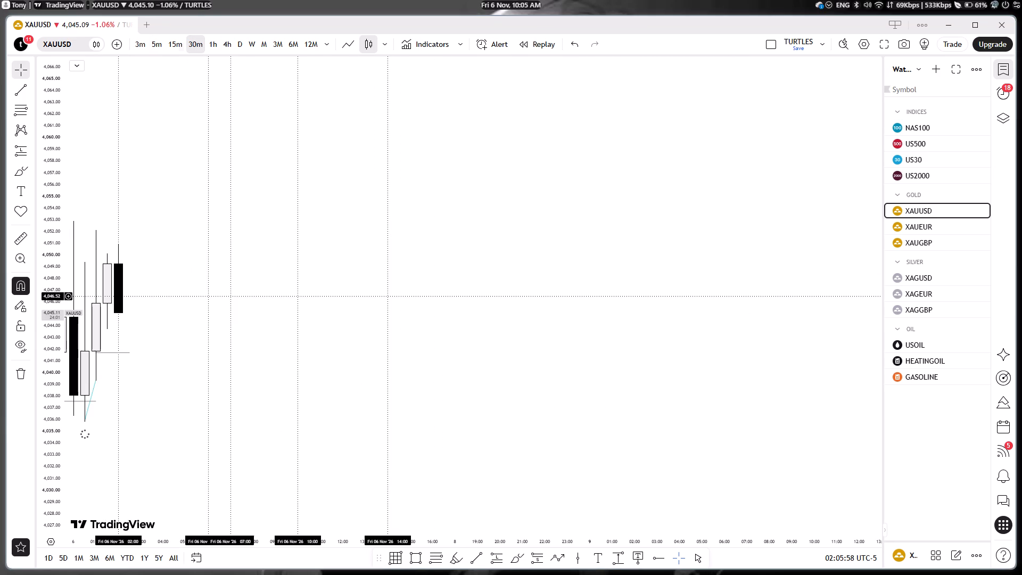
{"action": "left_click", "coordinate": [179, 49]}
{"action": "left_click_drag", "start_coordinate": [168, 363], "coordinate": [496, 357]}
{"action": "left_click_drag", "start_coordinate": [434, 381], "coordinate": [442, 358]}
{"action": "scroll", "coordinate": [436, 359], "scroll_direction": "up", "scroll_amount": 1}
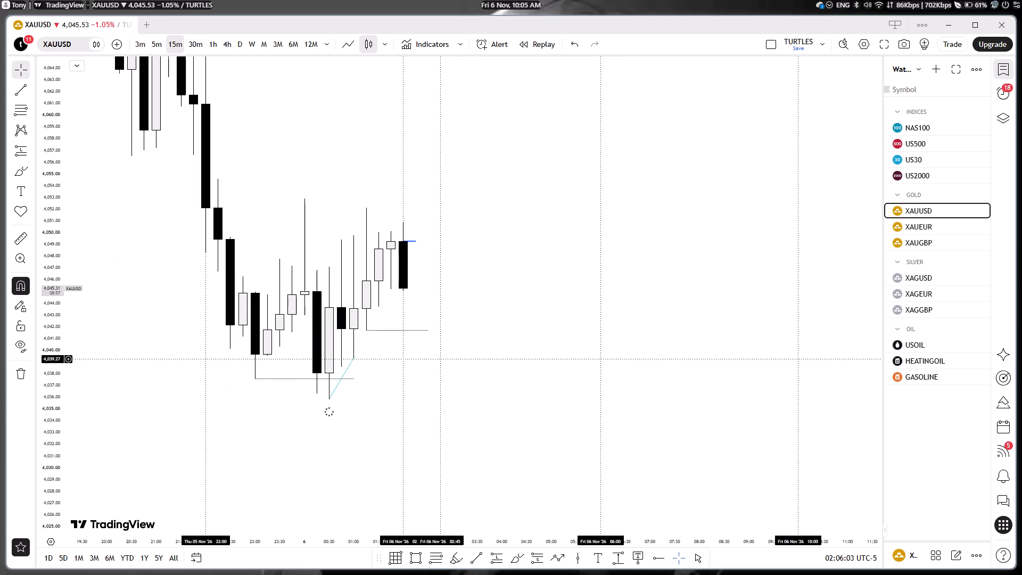
{"action": "left_click_drag", "start_coordinate": [439, 331], "coordinate": [458, 326]}
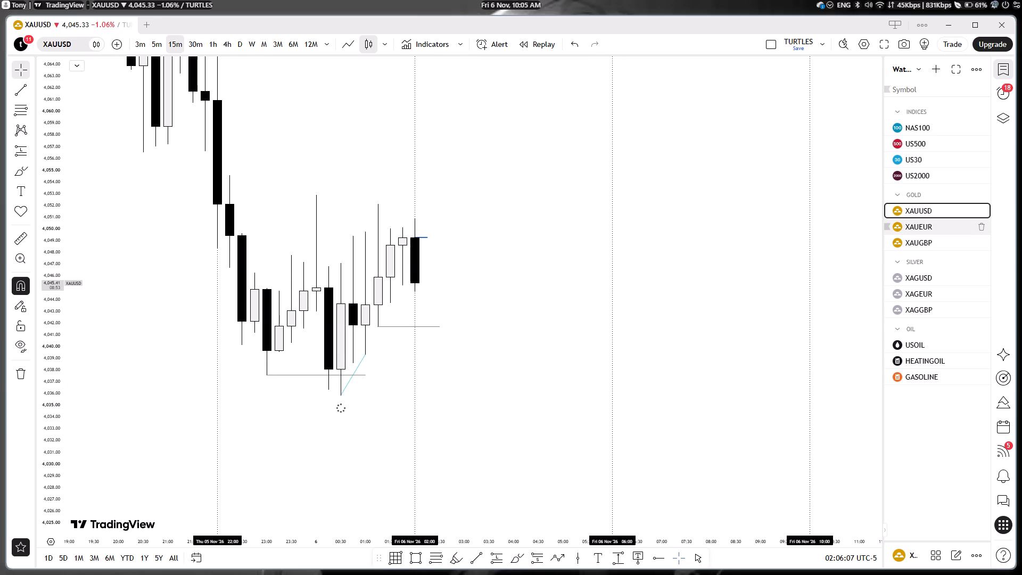
{"action": "left_click_drag", "start_coordinate": [519, 318], "coordinate": [528, 294]}
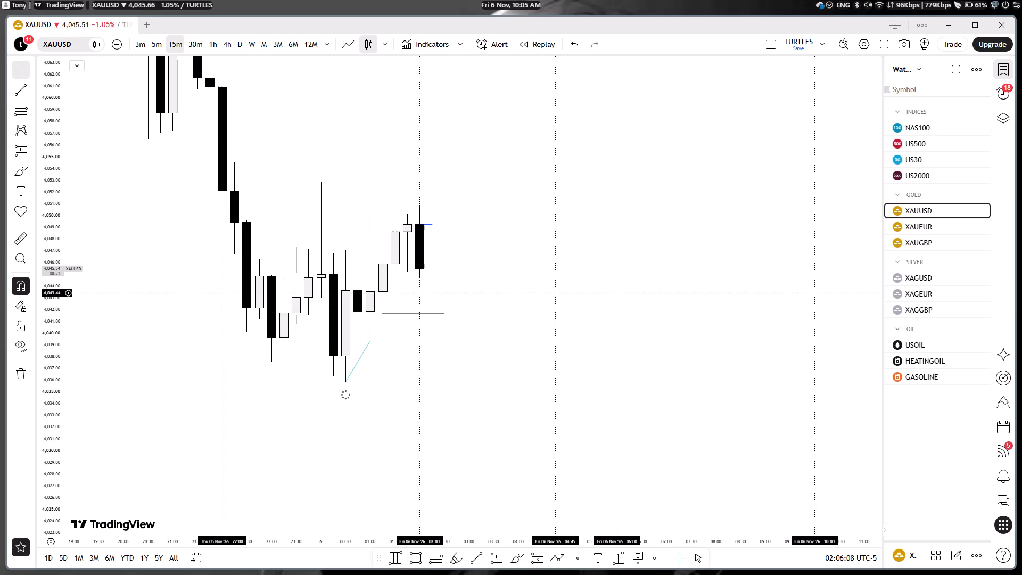
Switch to NAS100 and move the upper grey line's start onto the 14:45 candle's high at about 27,054.
{"action": "left_click", "coordinate": [917, 130]}
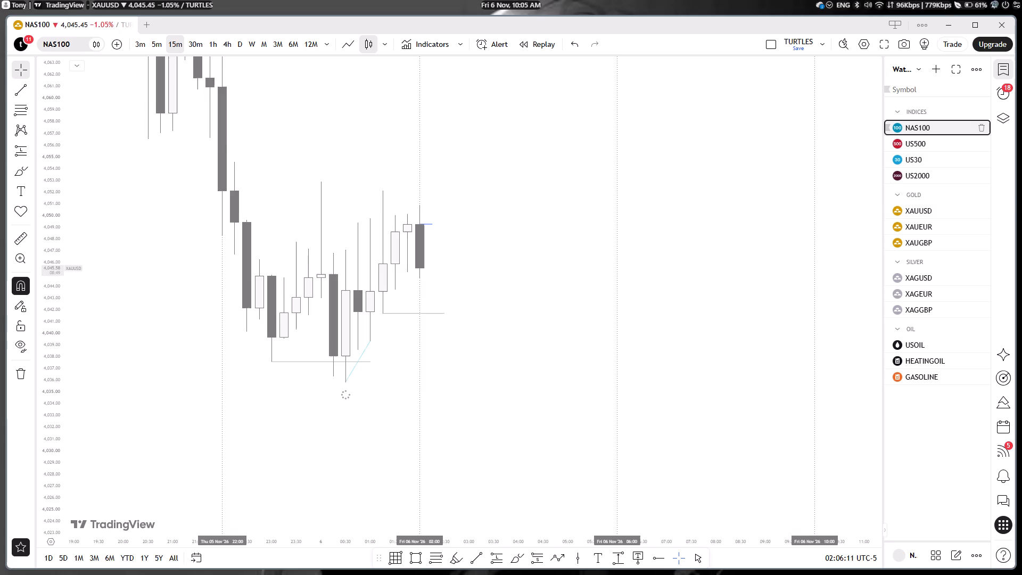
{"action": "scroll", "coordinate": [373, 275], "scroll_direction": "down", "scroll_amount": 6}
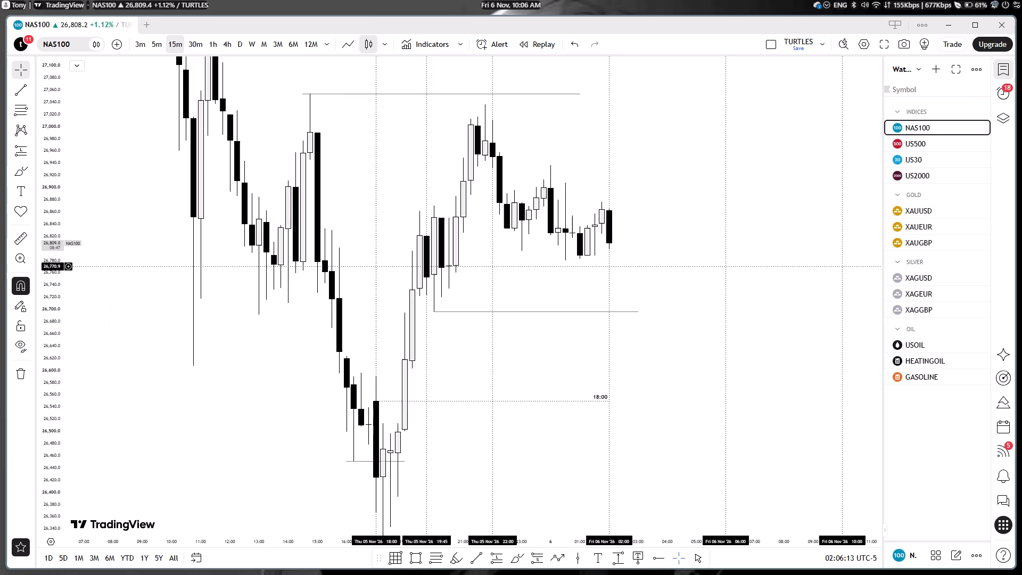
{"action": "left_click_drag", "start_coordinate": [295, 94], "coordinate": [323, 93]}
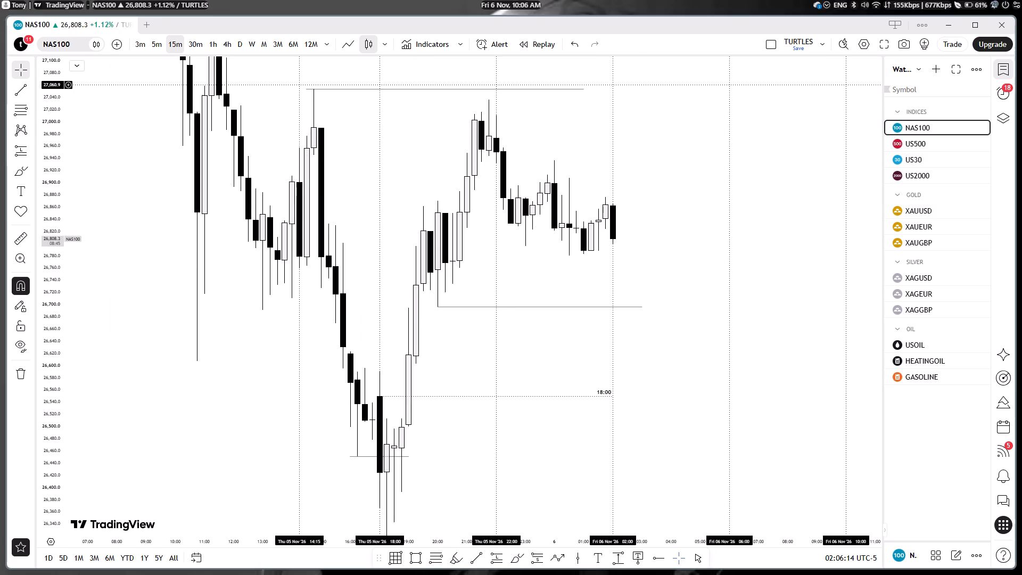
{"action": "left_click_drag", "start_coordinate": [328, 97], "coordinate": [336, 96]}
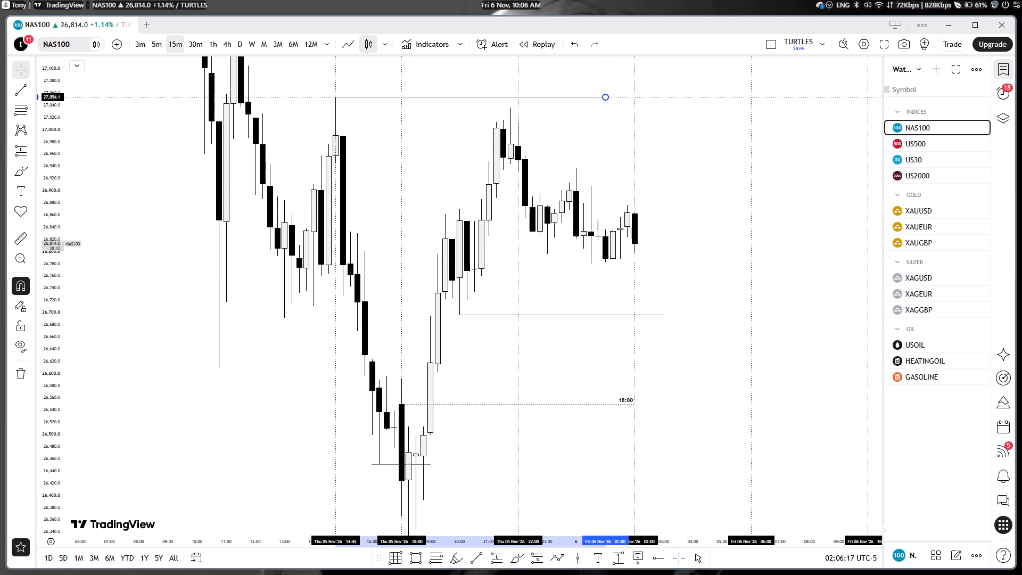
{"action": "left_click", "coordinate": [353, 126]}
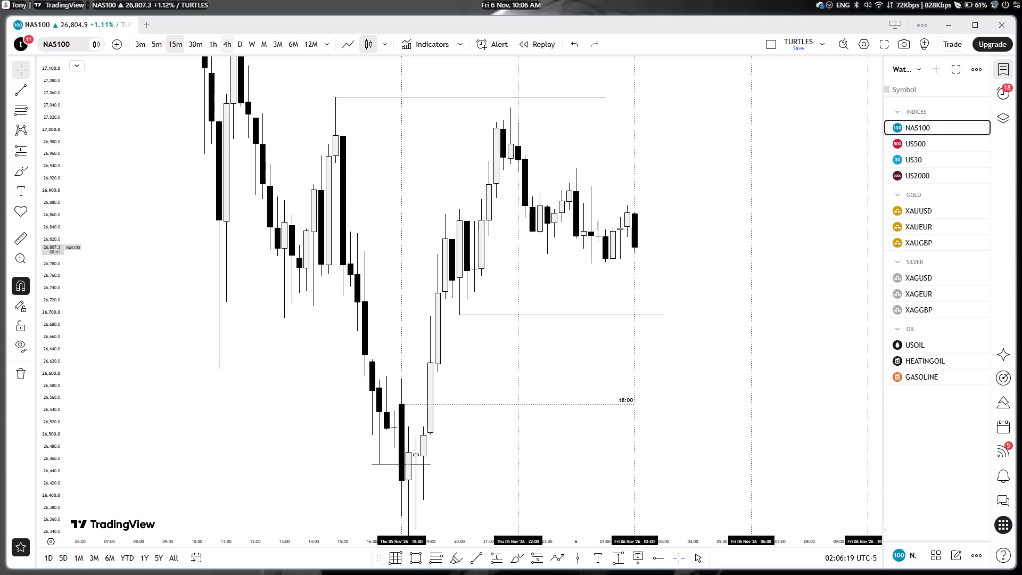
Check NAS100 on the 4-hour timeframe, and on the 1-hour chart draw a short line at about 26,913 from the 23:00 high to the 00:00 candle.
{"action": "left_click", "coordinate": [230, 45]}
{"action": "scroll", "coordinate": [286, 134], "scroll_direction": "up", "scroll_amount": 3}
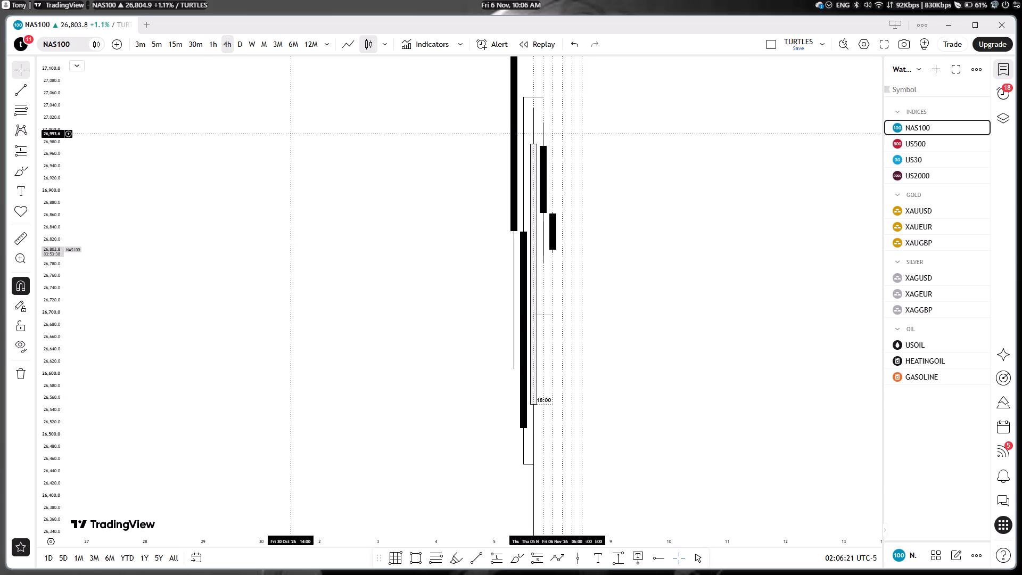
{"action": "left_click", "coordinate": [218, 45]}
{"action": "scroll", "coordinate": [348, 240], "scroll_direction": "up", "scroll_amount": 3}
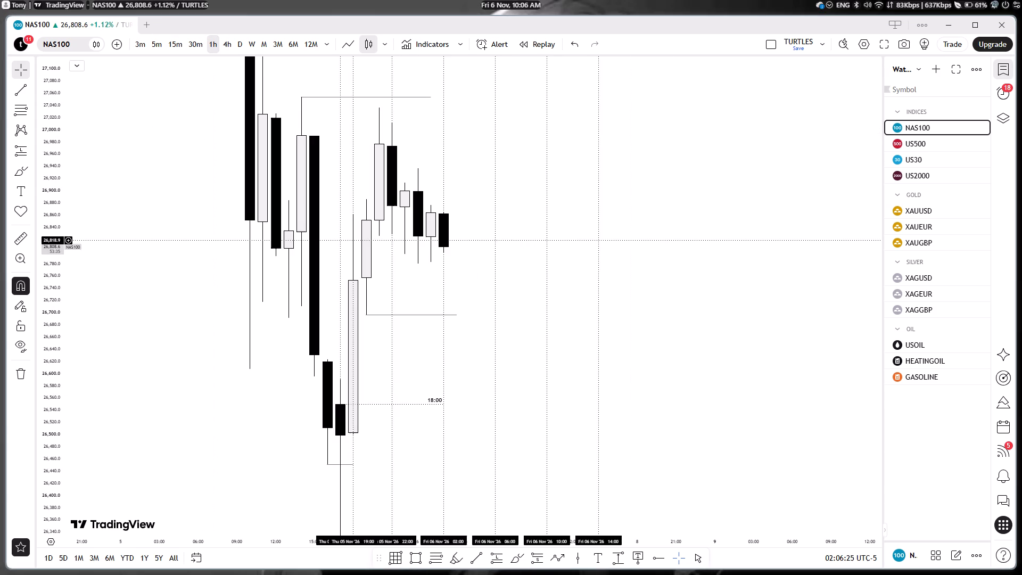
{"action": "scroll", "coordinate": [524, 349], "scroll_direction": "up", "scroll_amount": 2}
{"action": "left_click_drag", "start_coordinate": [304, 281], "coordinate": [304, 271]}
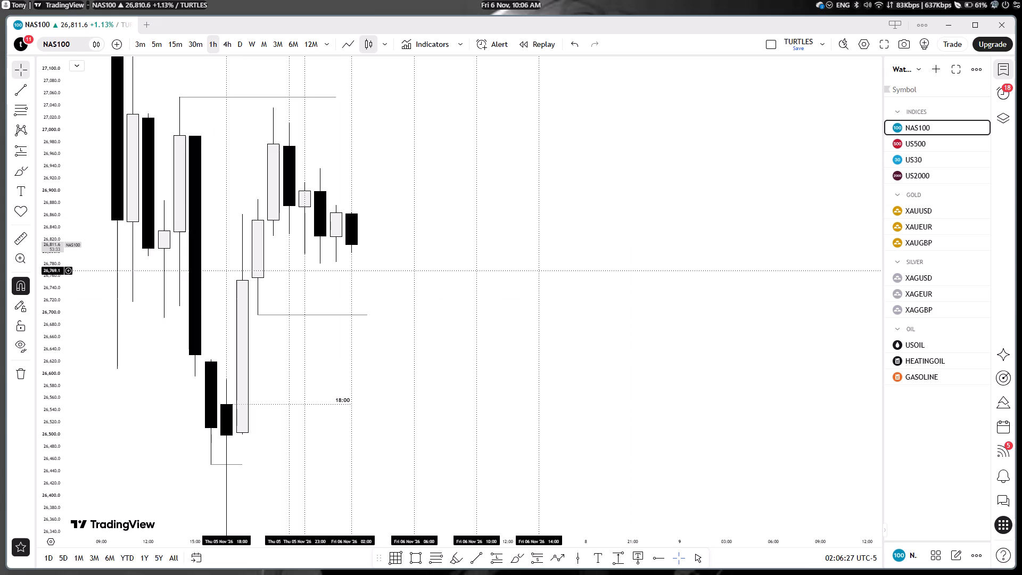
{"action": "left_click_drag", "start_coordinate": [304, 271], "coordinate": [543, 314]}
{"action": "scroll", "coordinate": [527, 324], "scroll_direction": "up", "scroll_amount": 1}
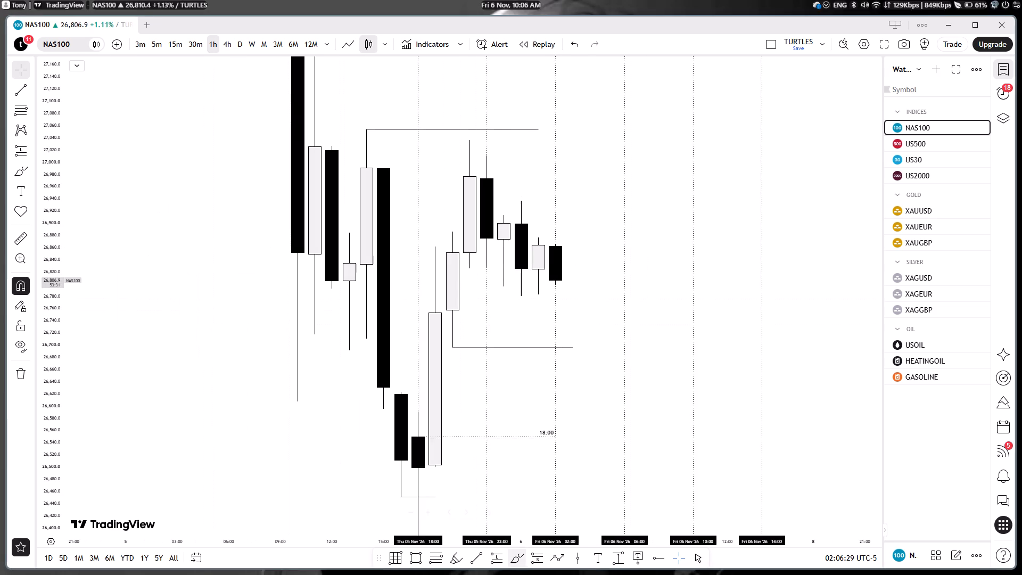
{"action": "left_click", "coordinate": [469, 558]}
{"action": "left_click", "coordinate": [503, 216]}
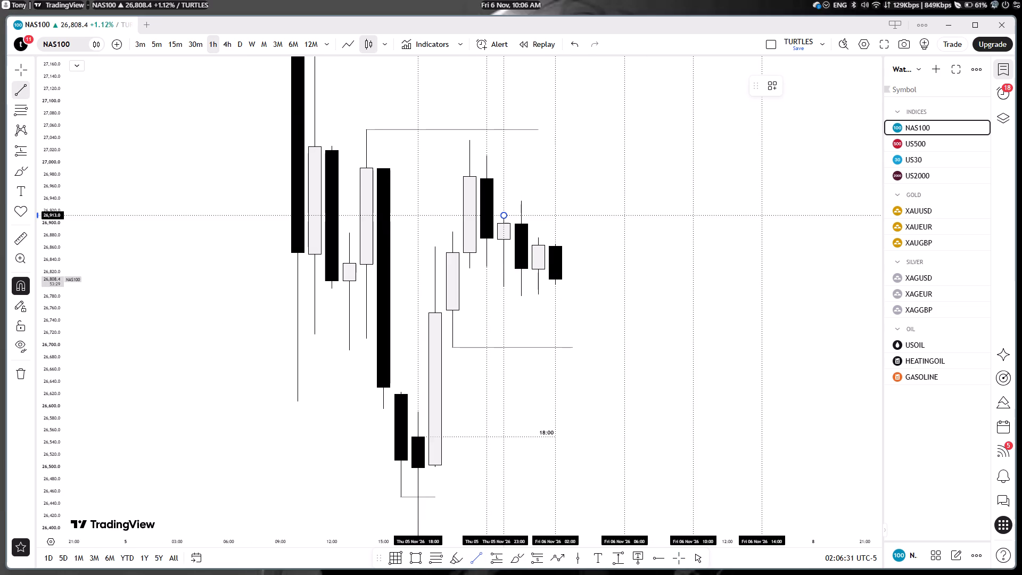
{"action": "left_click", "coordinate": [529, 215], "text": "shift"}
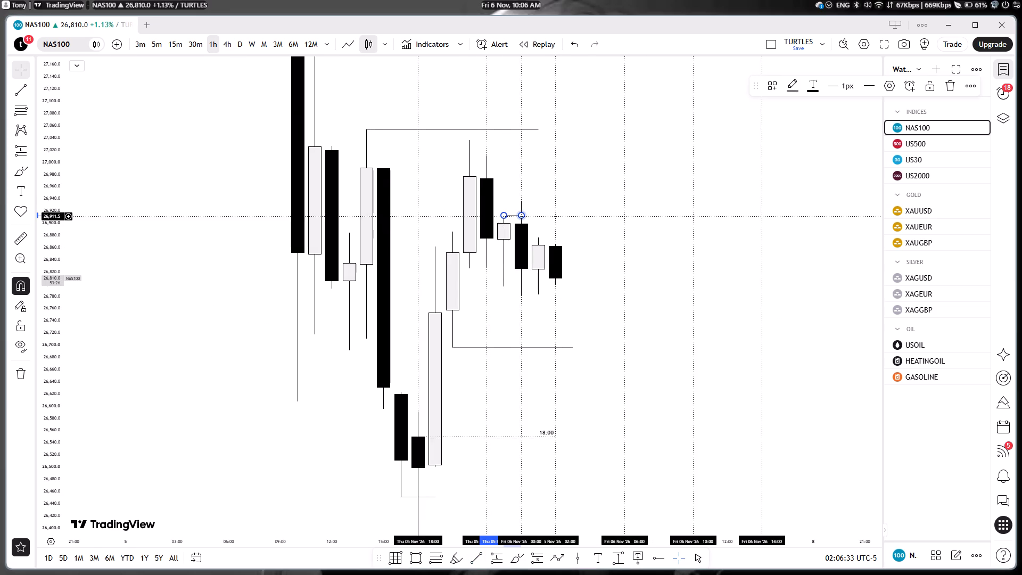
Extend the end of the short NAS100 line at about 26,913 to the 01:00 candle.
{"action": "left_click_drag", "start_coordinate": [518, 215], "coordinate": [531, 217]}
{"action": "left_click", "coordinate": [535, 241]}
{"action": "left_click", "coordinate": [642, 271]}
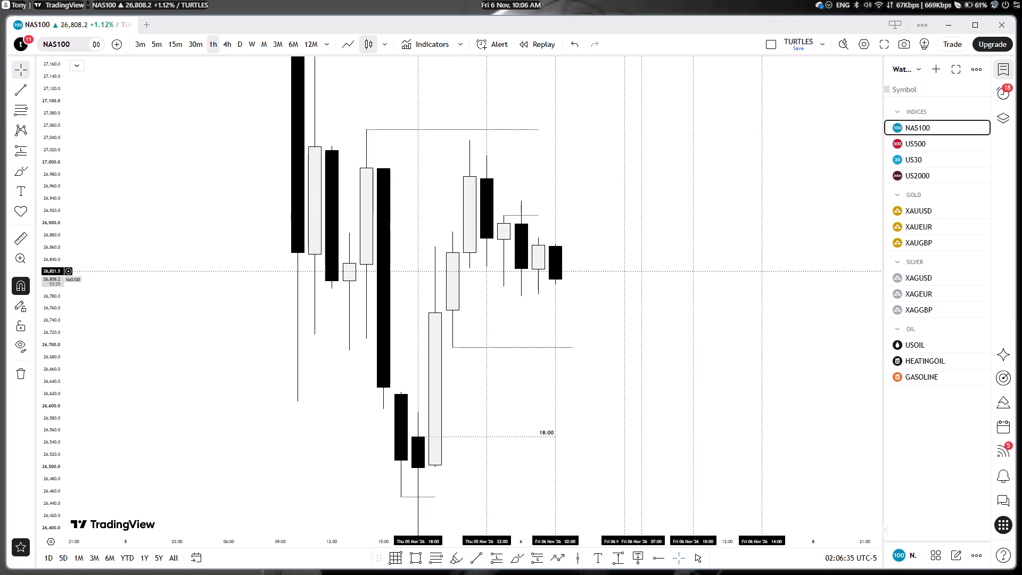
Switch to US500 and draw a horizontal line at about 7,349 from the 20:00 candle's low towards the 02:00 candle.
{"action": "left_click", "coordinate": [944, 141]}
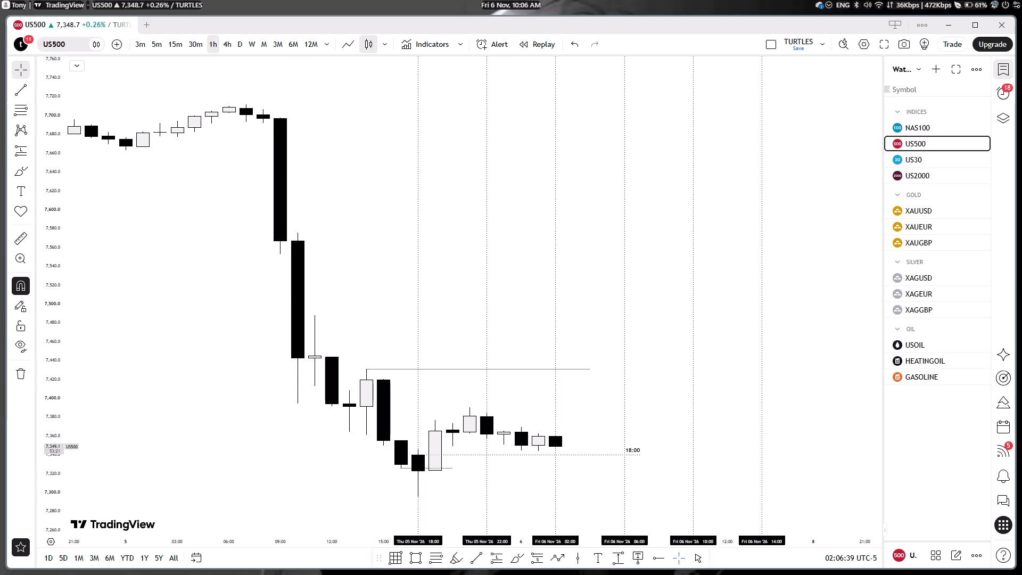
{"action": "left_click_drag", "start_coordinate": [44, 455], "coordinate": [151, 30]}
{"action": "left_click_drag", "start_coordinate": [362, 388], "coordinate": [403, 84]}
{"action": "left_click_drag", "start_coordinate": [392, 278], "coordinate": [367, 360]}
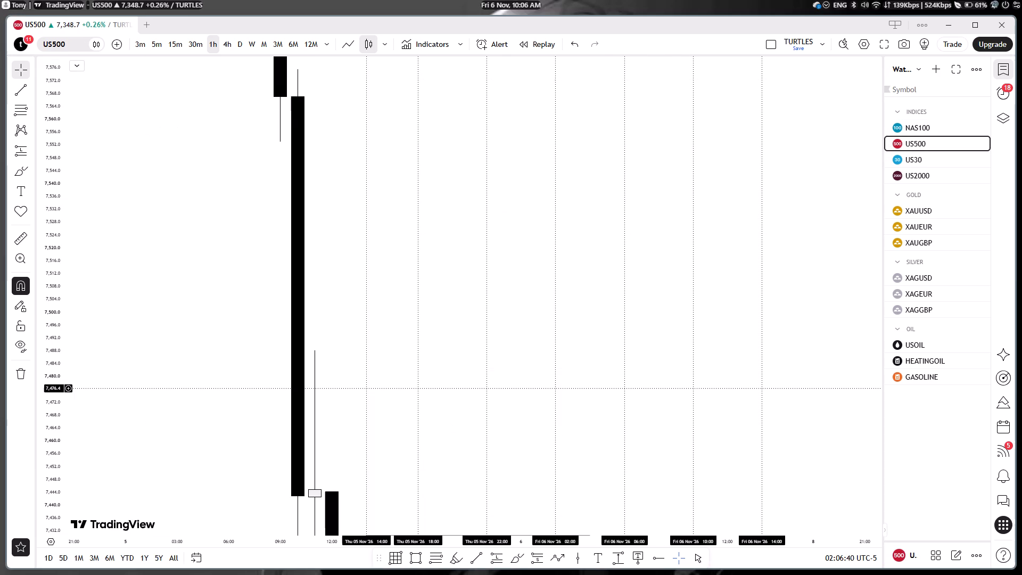
{"action": "left_click_drag", "start_coordinate": [367, 360], "coordinate": [395, 50]}
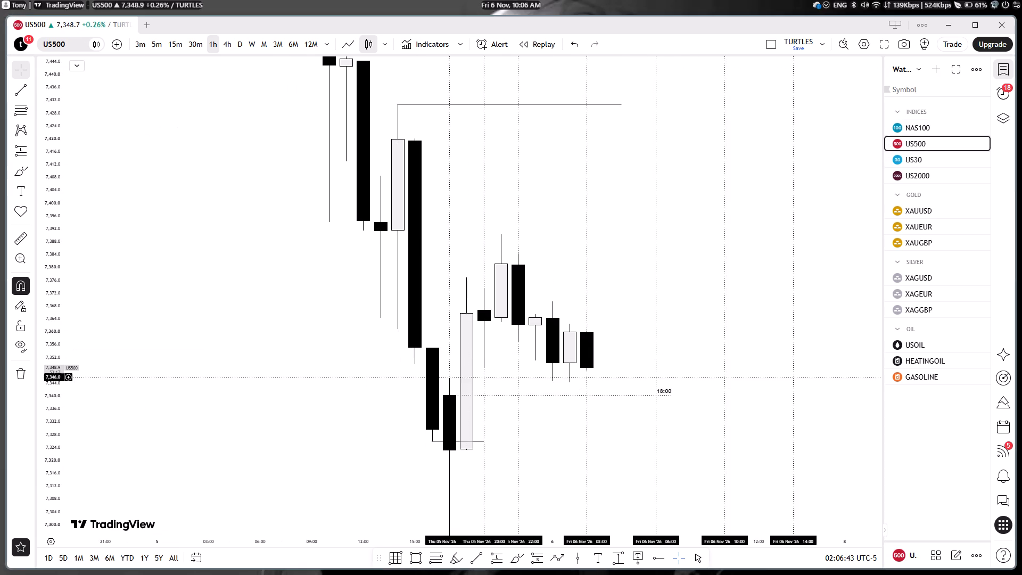
{"action": "left_click", "coordinate": [471, 565]}
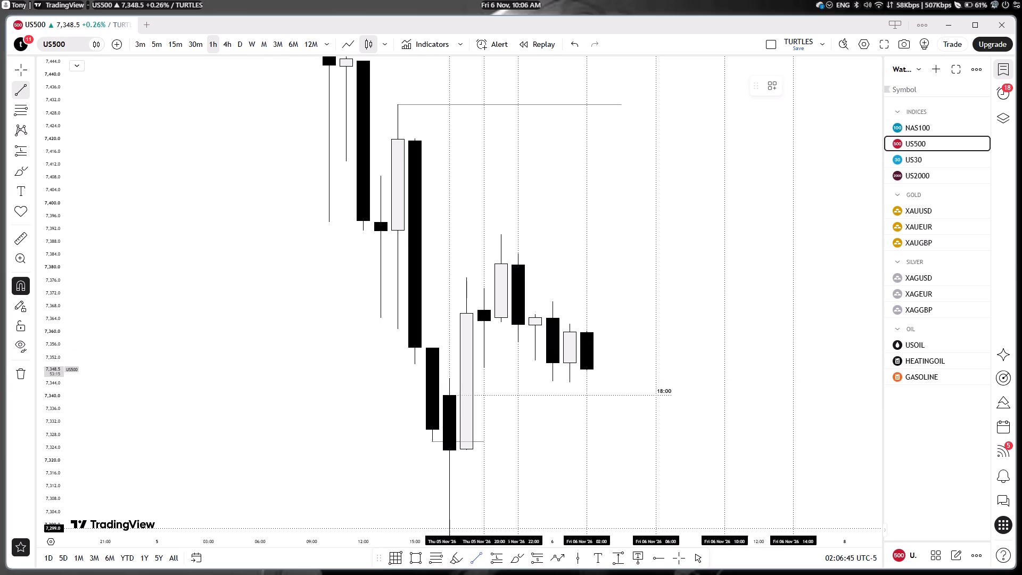
{"action": "left_click", "coordinate": [489, 377]}
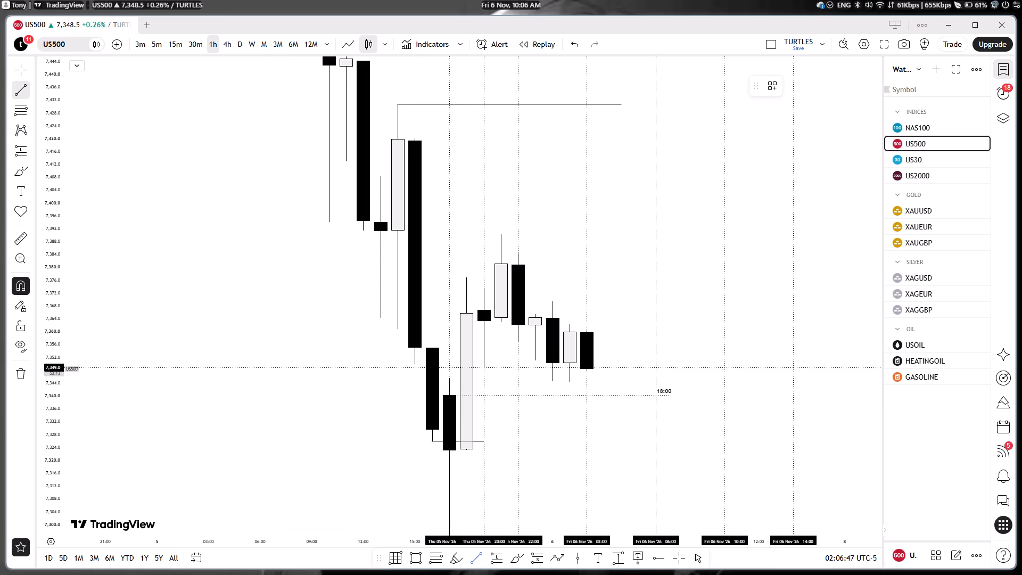
{"action": "left_click", "coordinate": [590, 373], "text": "shift"}
{"action": "left_click", "coordinate": [564, 446]}
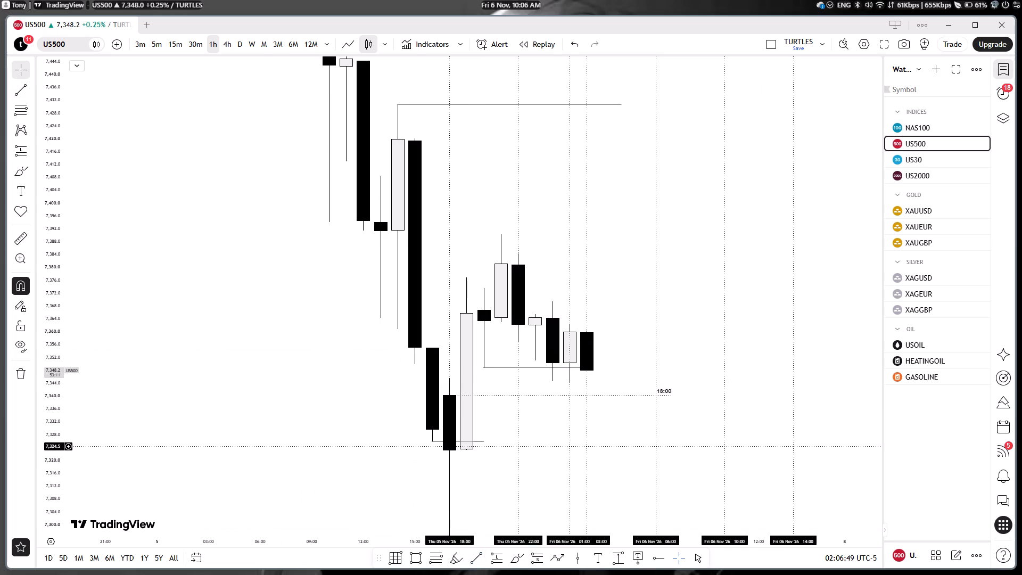
Draw a short US500 line at about 7,344.7 from the 00:00 candle's low to the 02:00 candle.
{"action": "left_click", "coordinate": [479, 563]}
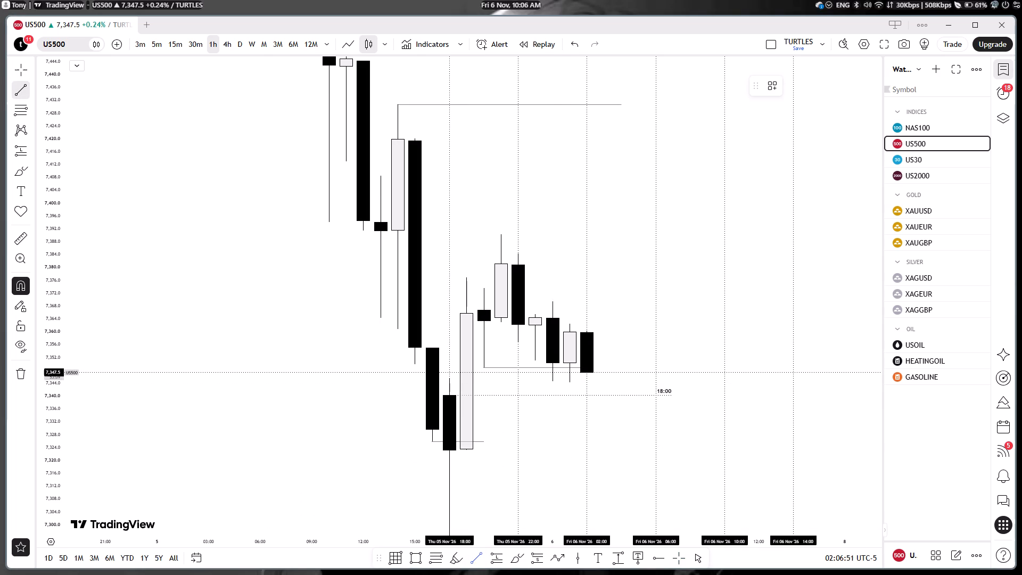
{"action": "left_click", "coordinate": [559, 382]}
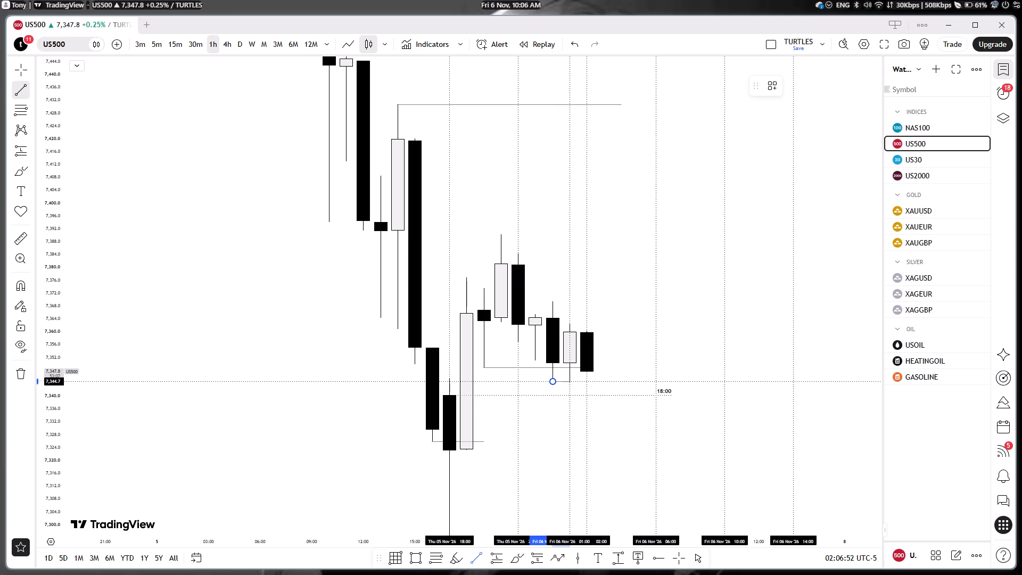
{"action": "left_click", "coordinate": [578, 384], "text": "shift"}
{"action": "left_click_drag", "start_coordinate": [571, 382], "coordinate": [583, 381]}
{"action": "left_click", "coordinate": [581, 398]}
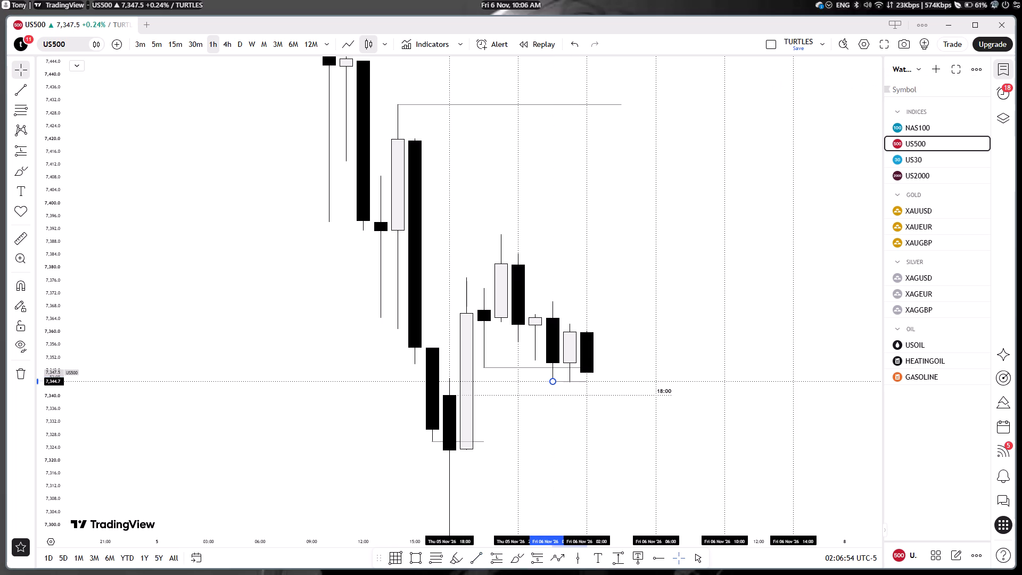
Return to NAS100, draw a short line joining the 00:00 and 01:00 candle lows near 26,780, and style it with the SMT template.
{"action": "left_click", "coordinate": [913, 156]}
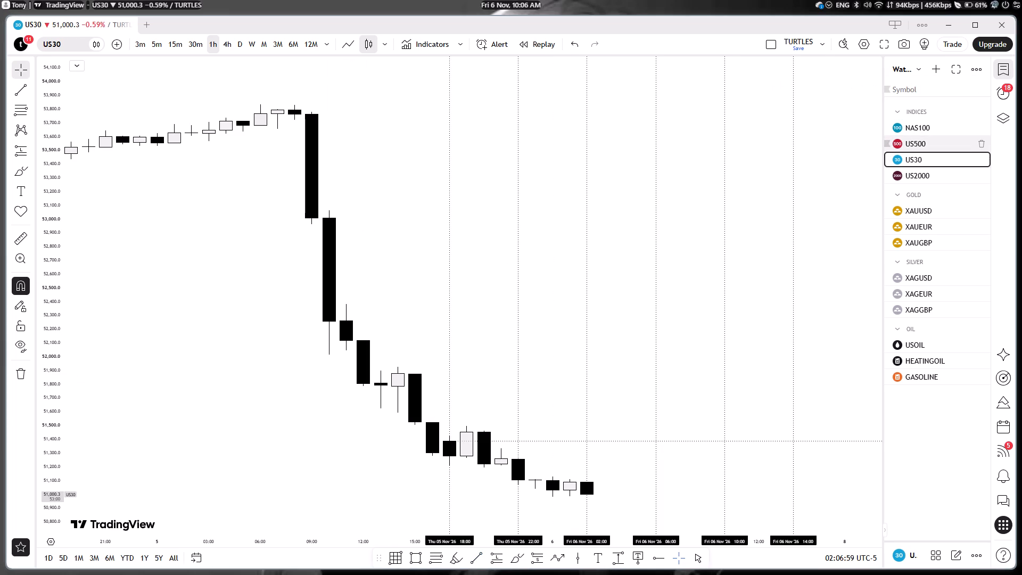
{"action": "left_click", "coordinate": [916, 130]}
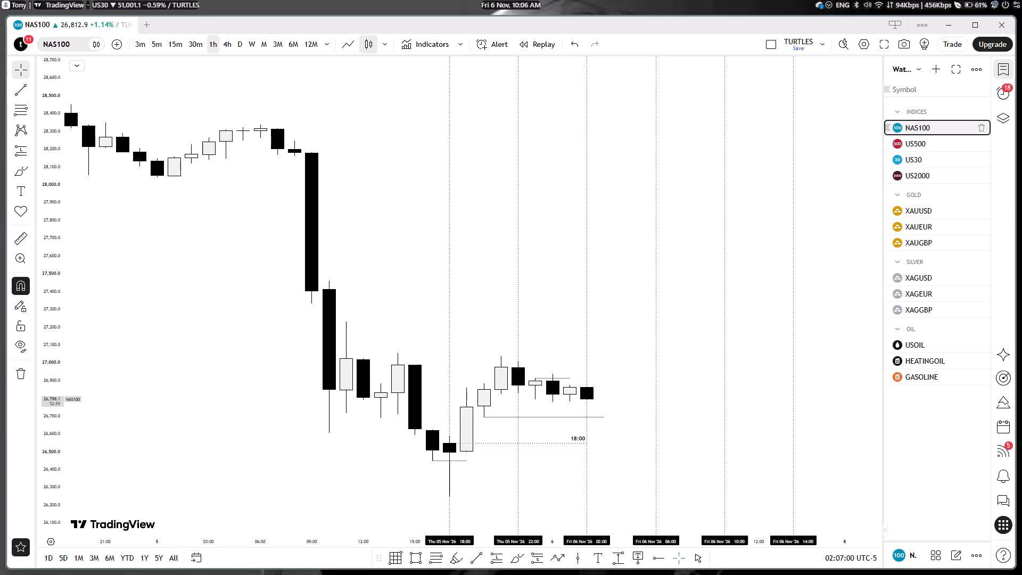
{"action": "left_click_drag", "start_coordinate": [45, 463], "coordinate": [70, 212]}
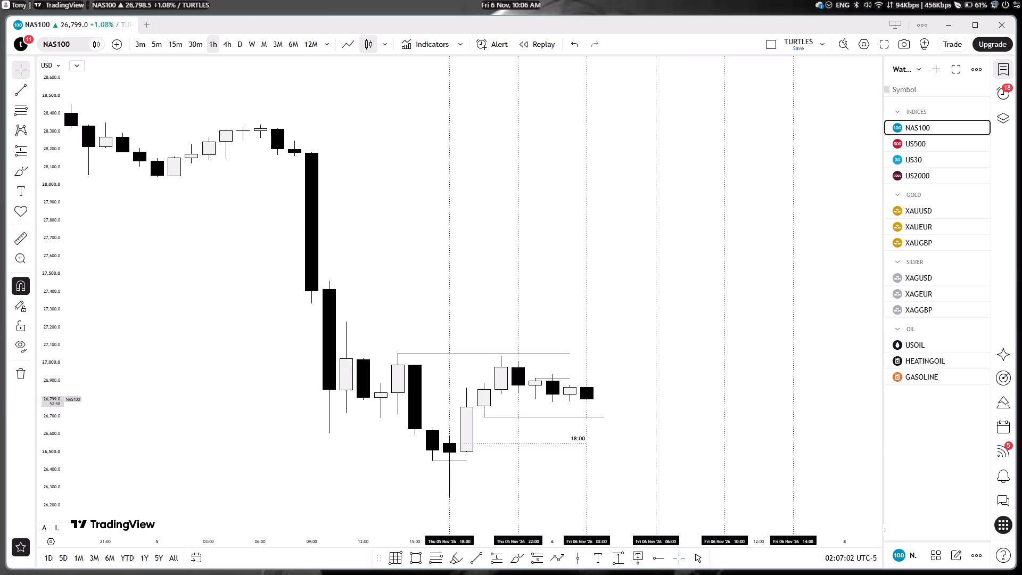
{"action": "left_click_drag", "start_coordinate": [376, 331], "coordinate": [364, 103]}
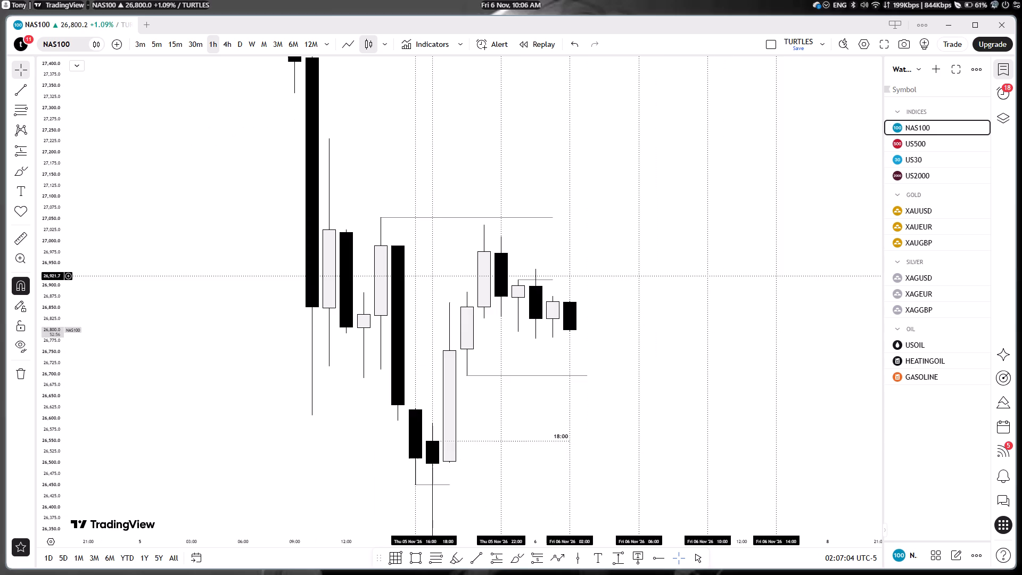
{"action": "left_click", "coordinate": [476, 556]}
{"action": "left_click", "coordinate": [531, 347]}
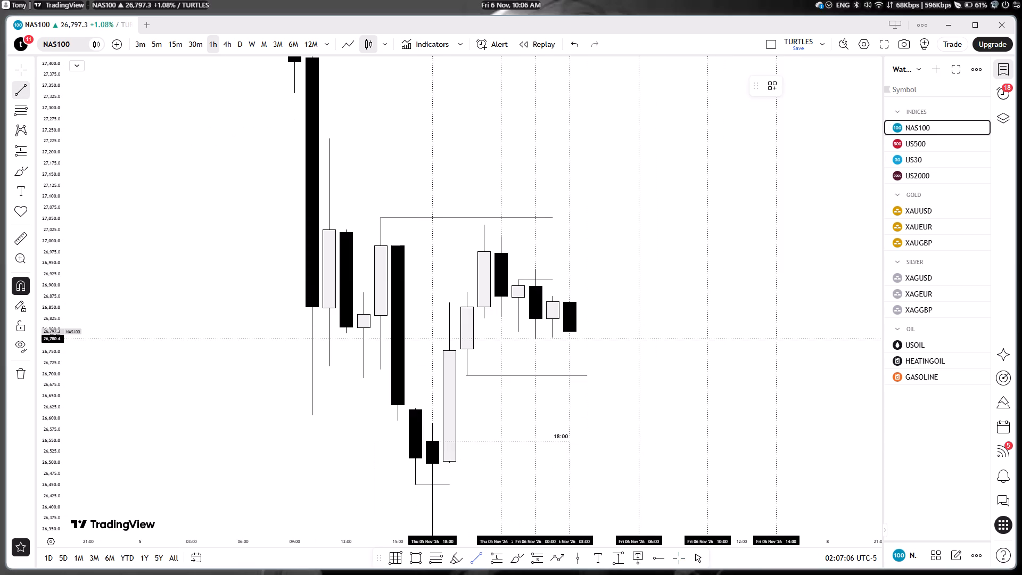
{"action": "left_click", "coordinate": [554, 341]}
{"action": "left_click", "coordinate": [775, 80]}
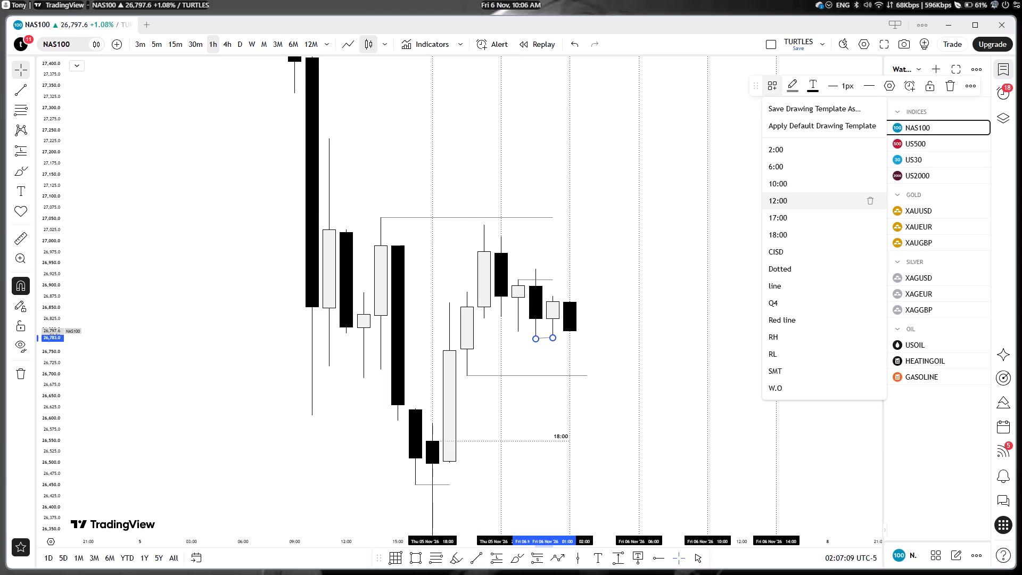
{"action": "left_click", "coordinate": [770, 362]}
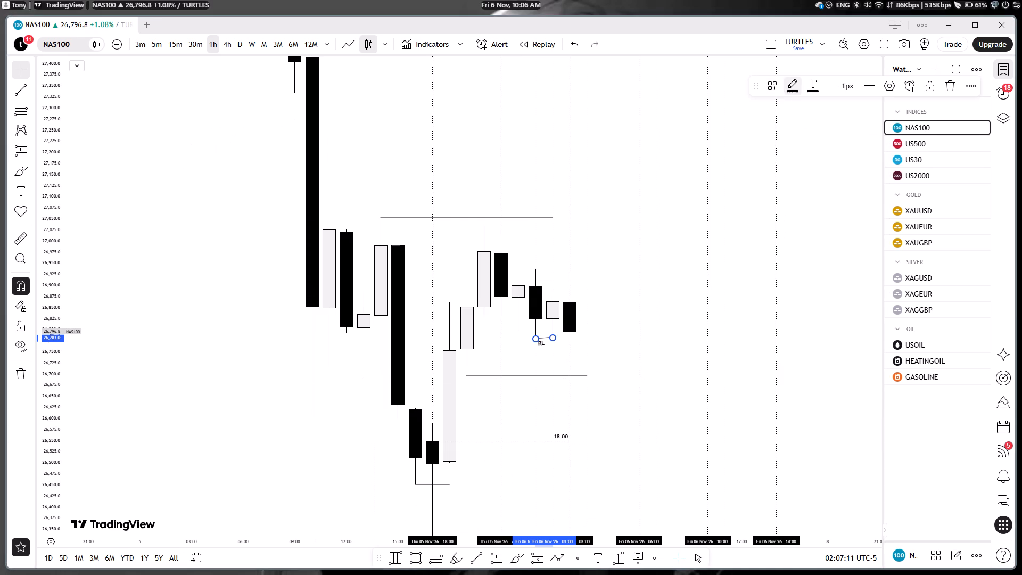
{"action": "left_click", "coordinate": [778, 83]}
{"action": "left_click", "coordinate": [785, 374]}
{"action": "left_click", "coordinate": [733, 375]}
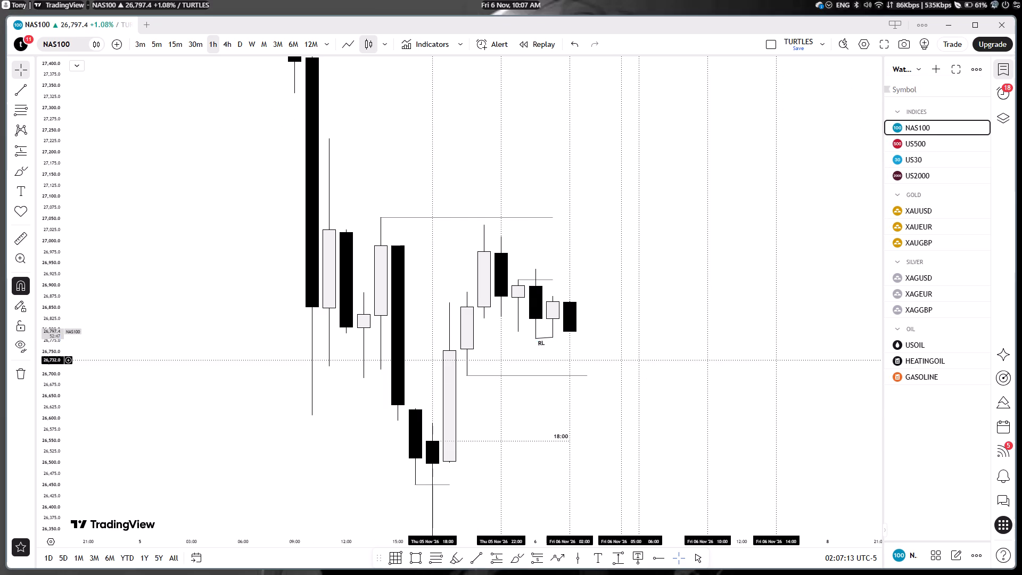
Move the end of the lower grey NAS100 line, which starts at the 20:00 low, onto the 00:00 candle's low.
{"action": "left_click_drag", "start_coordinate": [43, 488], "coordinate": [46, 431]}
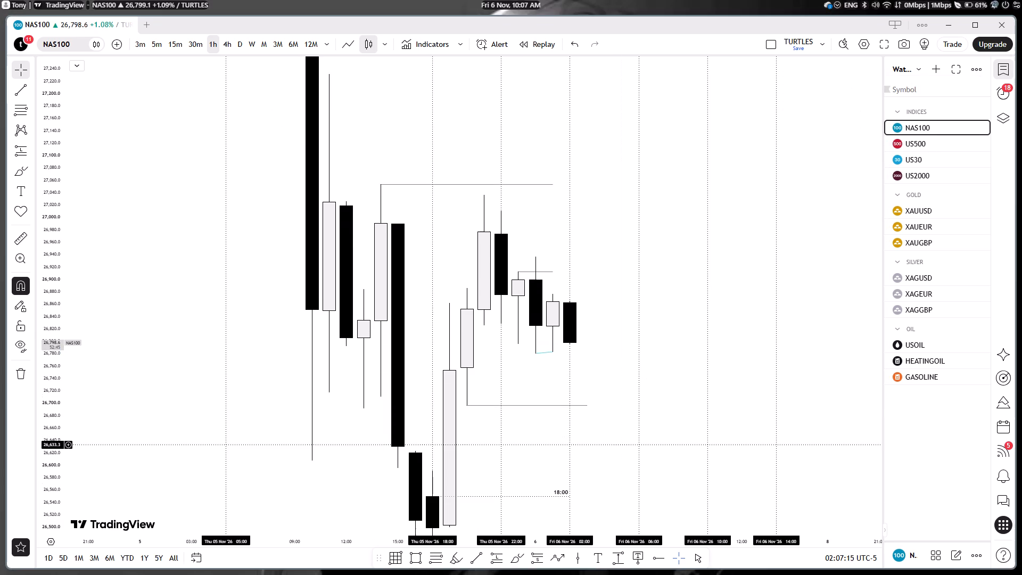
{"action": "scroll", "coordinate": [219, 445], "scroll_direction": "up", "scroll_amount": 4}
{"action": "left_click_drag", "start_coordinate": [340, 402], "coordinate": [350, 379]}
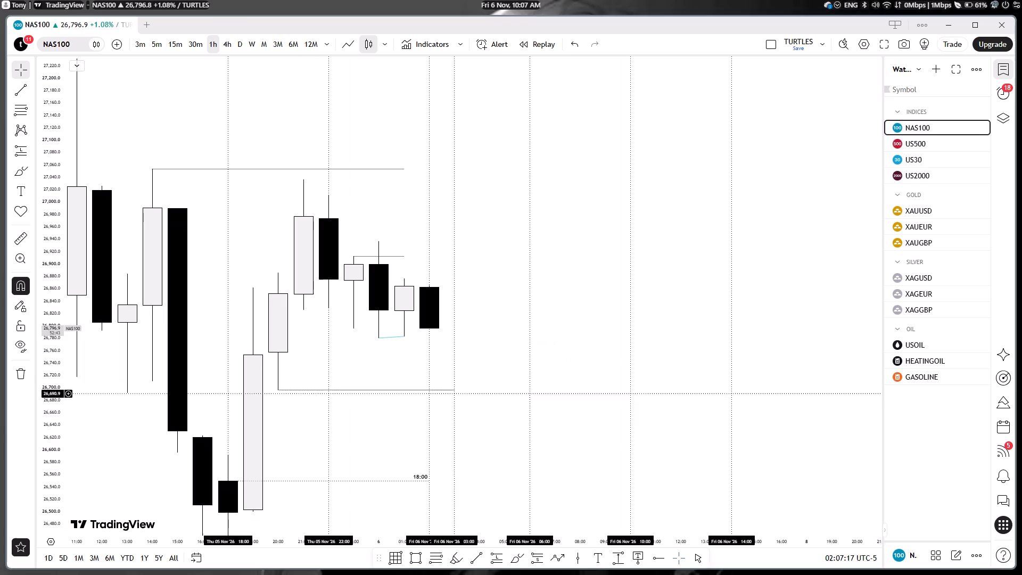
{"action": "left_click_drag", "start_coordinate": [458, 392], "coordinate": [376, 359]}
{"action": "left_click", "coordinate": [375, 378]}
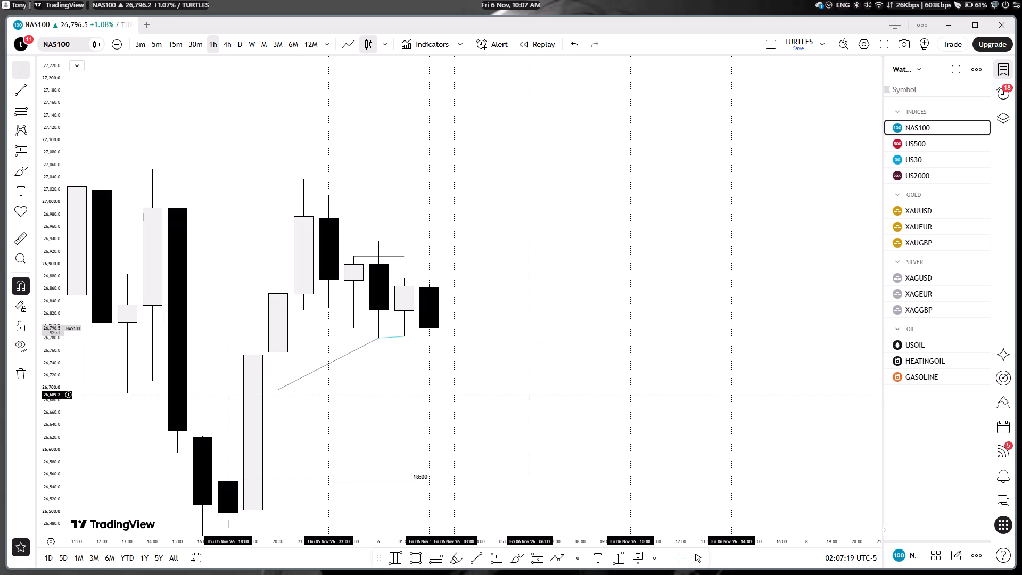
Compare with US500, and on NAS100 level the slanted grey line at about 26,697 with its end at the 01:00 candle.
{"action": "left_click", "coordinate": [926, 155]}
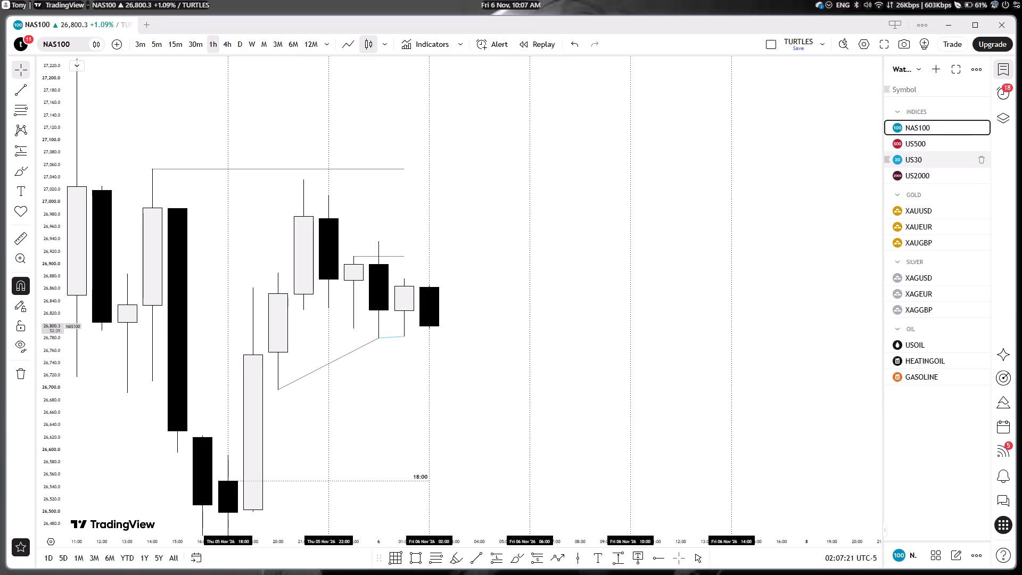
{"action": "left_click", "coordinate": [924, 141]}
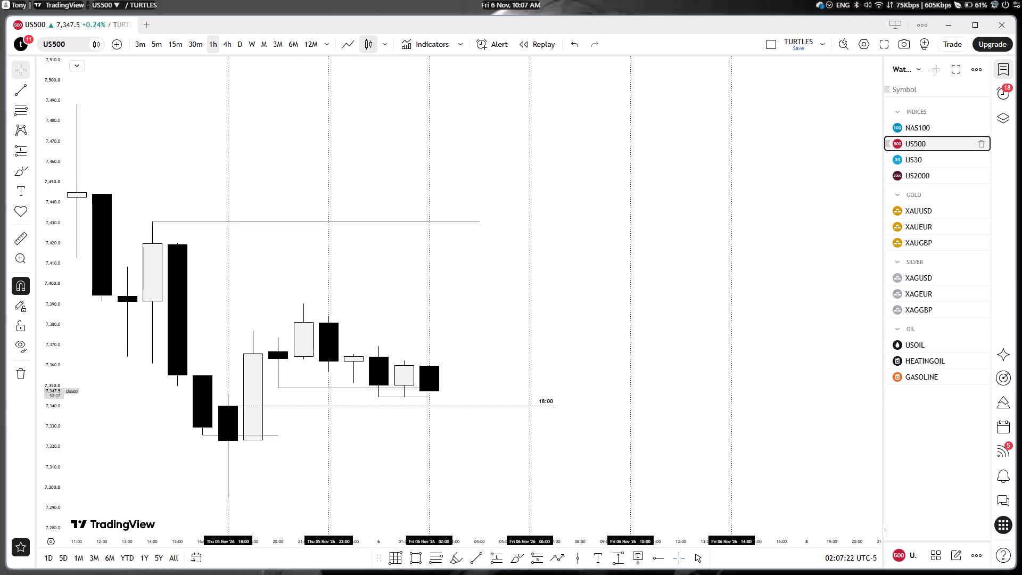
{"action": "left_click", "coordinate": [929, 129]}
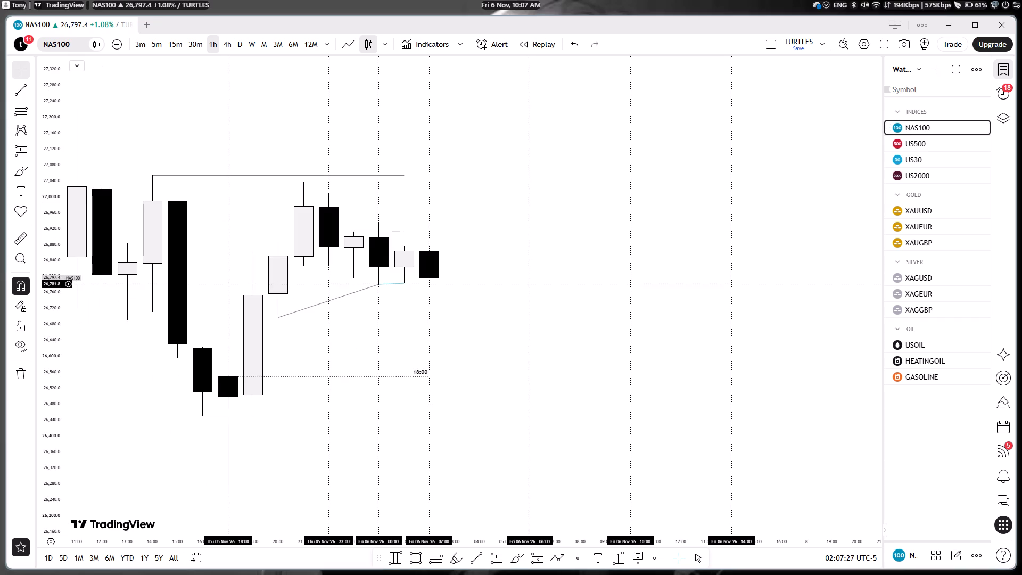
{"action": "left_click", "coordinate": [367, 290]}
{"action": "left_click", "coordinate": [370, 286]}
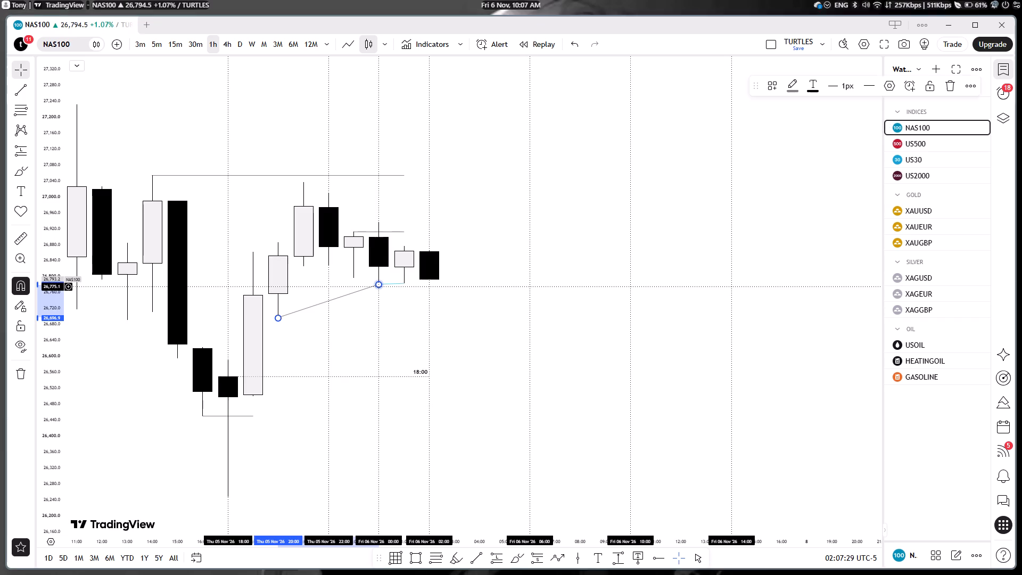
{"action": "left_click_drag", "start_coordinate": [378, 284], "coordinate": [406, 319]}
{"action": "left_click", "coordinate": [414, 342]}
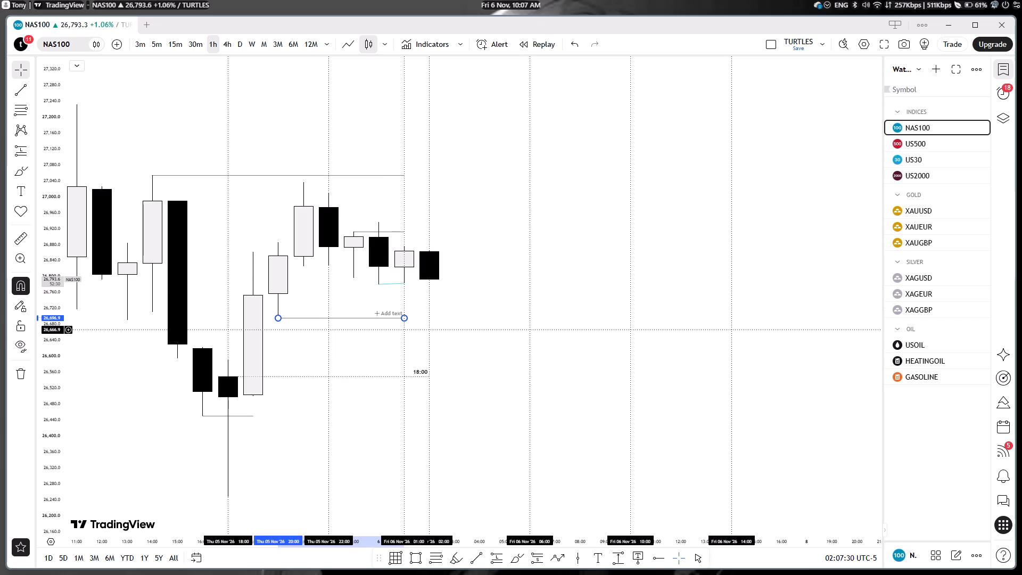
Examine the NAS100 1-hour price action around the marked highs and lows.
{"action": "left_click_drag", "start_coordinate": [47, 454], "coordinate": [95, 249]}
{"action": "left_click_drag", "start_coordinate": [482, 299], "coordinate": [492, 365]}
{"action": "left_click_drag", "start_coordinate": [491, 362], "coordinate": [491, 356]}
{"action": "scroll", "coordinate": [480, 352], "scroll_direction": "up", "scroll_amount": 1}
{"action": "left_click_drag", "start_coordinate": [454, 315], "coordinate": [566, 340]}
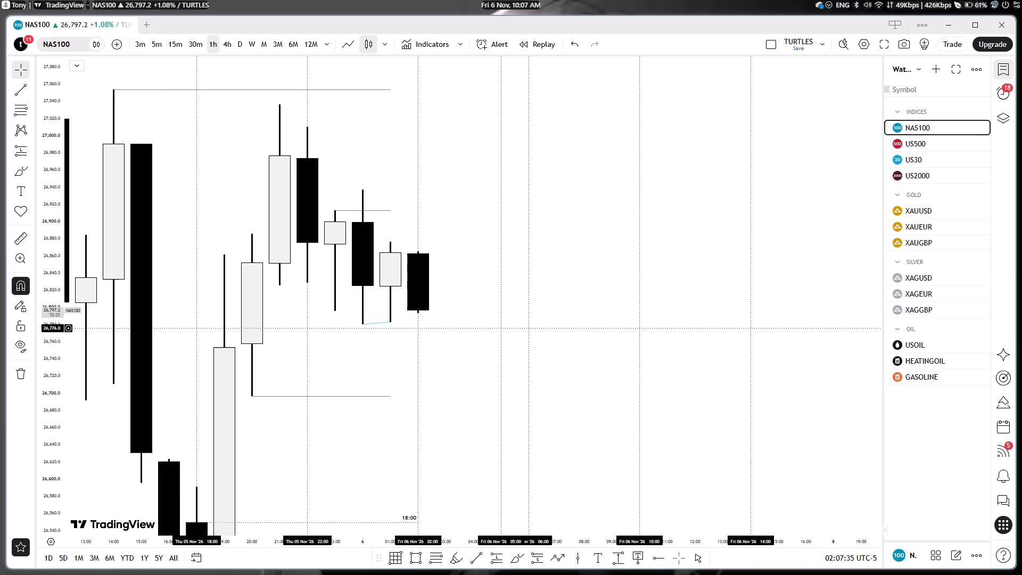
{"action": "scroll", "coordinate": [576, 336], "scroll_direction": "down", "scroll_amount": 1}
{"action": "left_click_drag", "start_coordinate": [51, 102], "coordinate": [57, 257]}
{"action": "left_click_drag", "start_coordinate": [59, 269], "coordinate": [58, 313]}
{"action": "scroll", "coordinate": [182, 306], "scroll_direction": "up", "scroll_amount": 1}
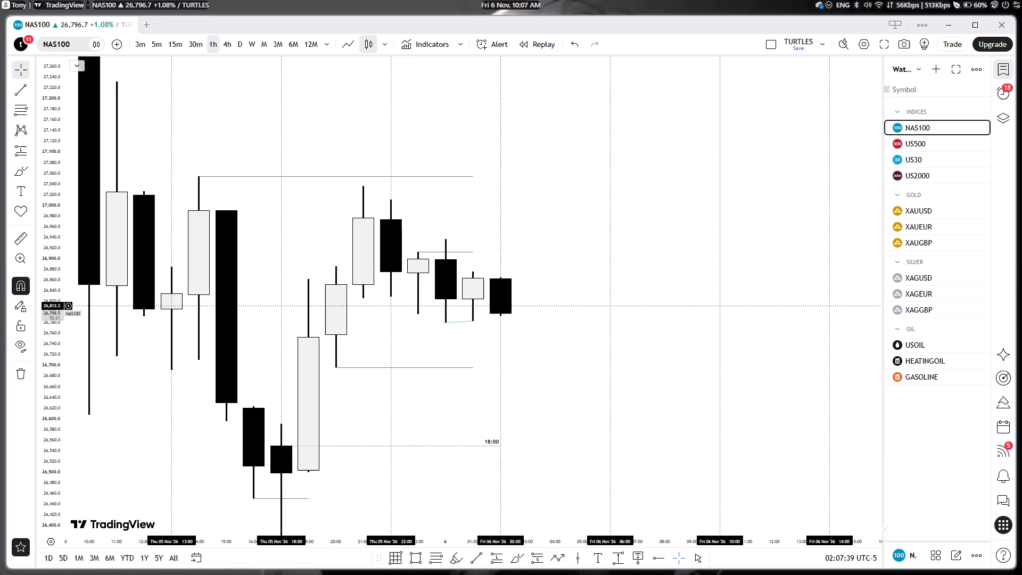
{"action": "scroll", "coordinate": [183, 306], "scroll_direction": "down", "scroll_amount": 2}
{"action": "left_click_drag", "start_coordinate": [256, 391], "coordinate": [248, 365]}
{"action": "left_click_drag", "start_coordinate": [257, 373], "coordinate": [232, 390]}
{"action": "left_click_drag", "start_coordinate": [253, 386], "coordinate": [242, 375]}
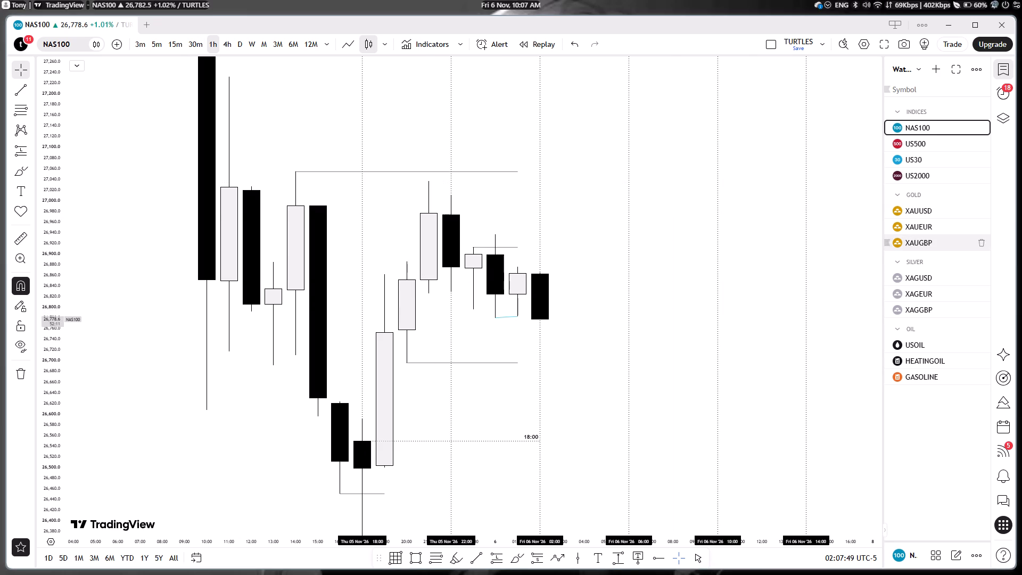
On the XAGUSD 30-minute chart, draw a line at about 51.427 from the 01:30 candle's low to 02:30, using the "line" template.
{"action": "left_click", "coordinate": [936, 270]}
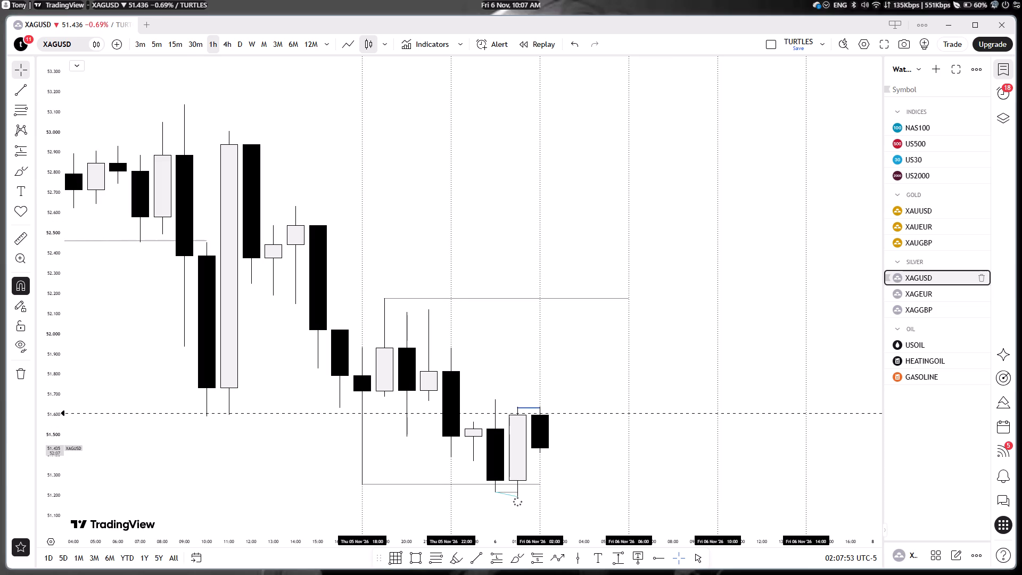
{"action": "left_click", "coordinate": [197, 44]}
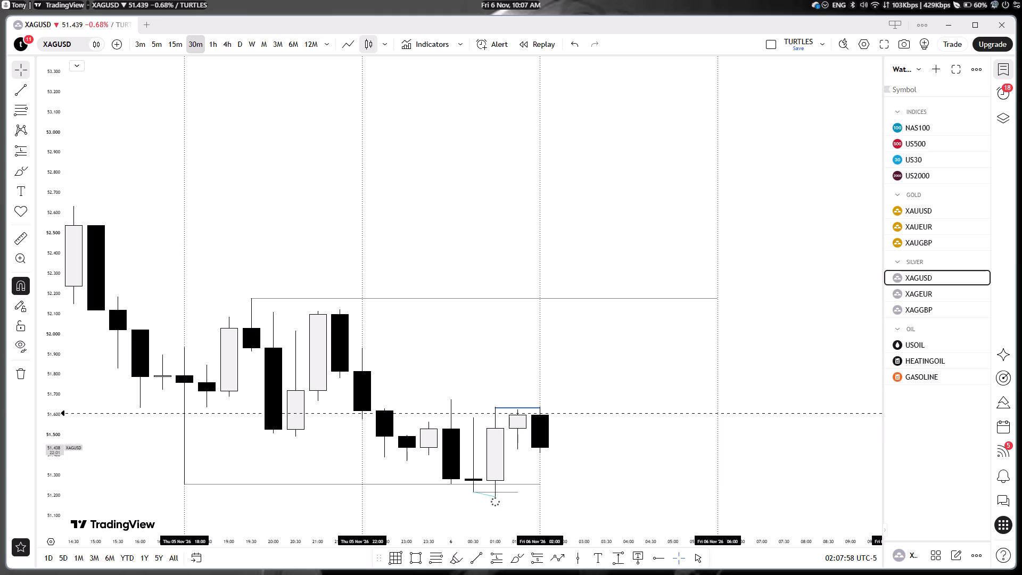
{"action": "left_click", "coordinate": [475, 571]}
{"action": "left_click", "coordinate": [480, 562]}
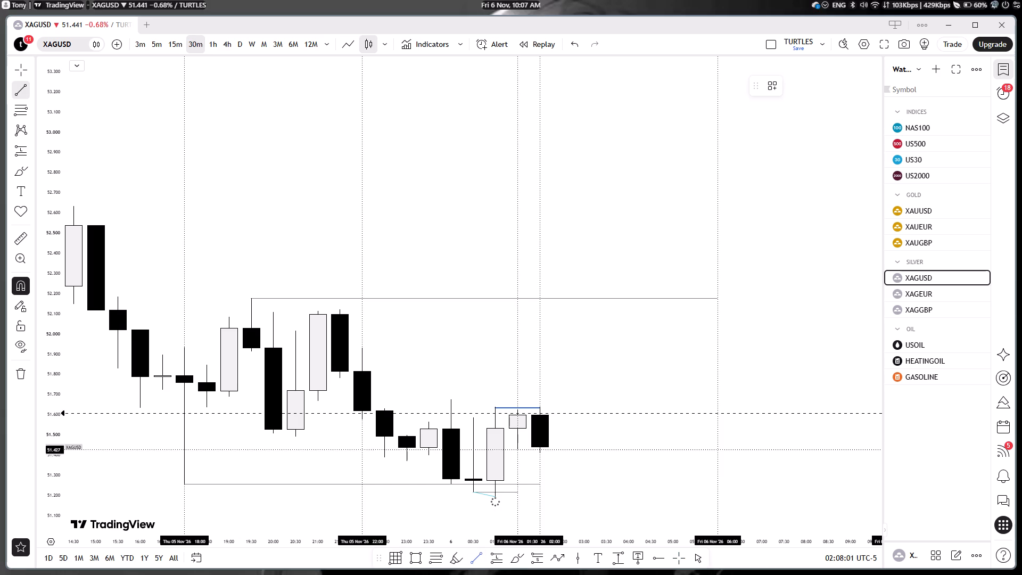
{"action": "left_click", "coordinate": [519, 454]}
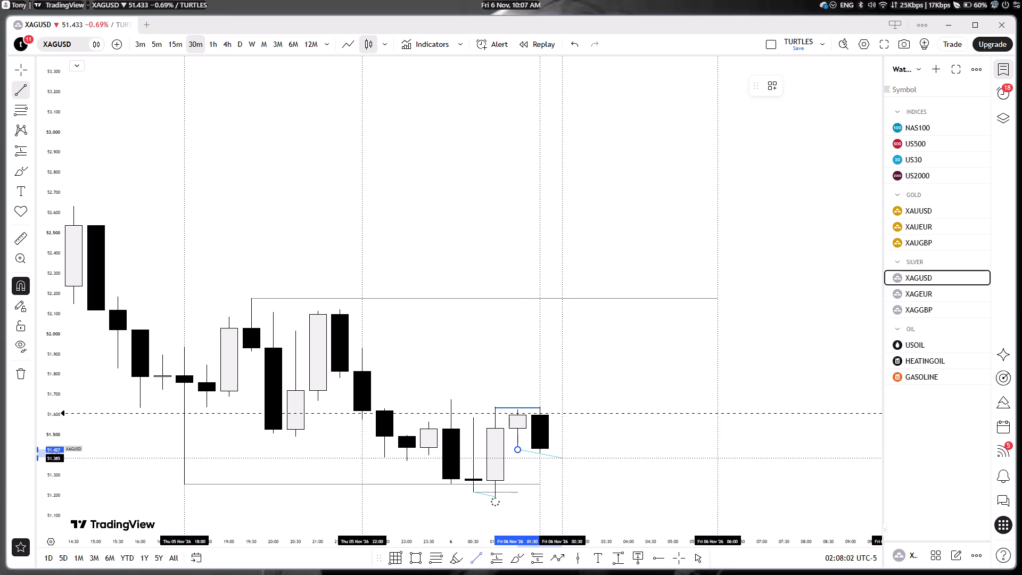
{"action": "left_click", "coordinate": [552, 451], "text": "shift"}
{"action": "left_click", "coordinate": [774, 87]}
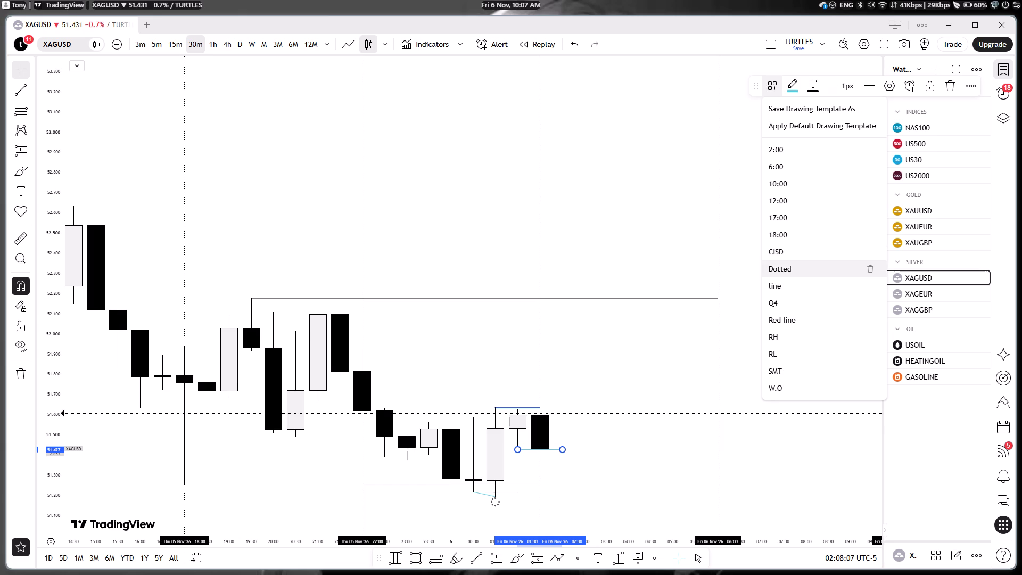
{"action": "left_click", "coordinate": [780, 288]}
{"action": "left_click", "coordinate": [623, 370]}
{"action": "scroll", "coordinate": [614, 347], "scroll_direction": "down", "scroll_amount": 4}
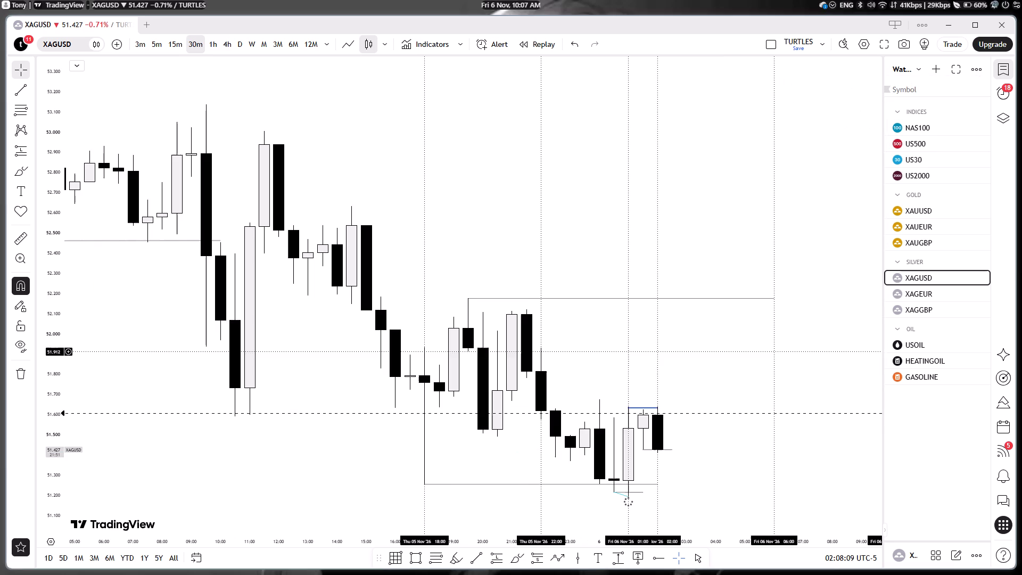
On the XAUUSD 30-minute chart, draw a level line at about 4,043.73 from the 01:30 candle's low to the 02:00 candle.
{"action": "left_click_drag", "start_coordinate": [696, 494], "coordinate": [695, 483]}
{"action": "left_click", "coordinate": [918, 211]}
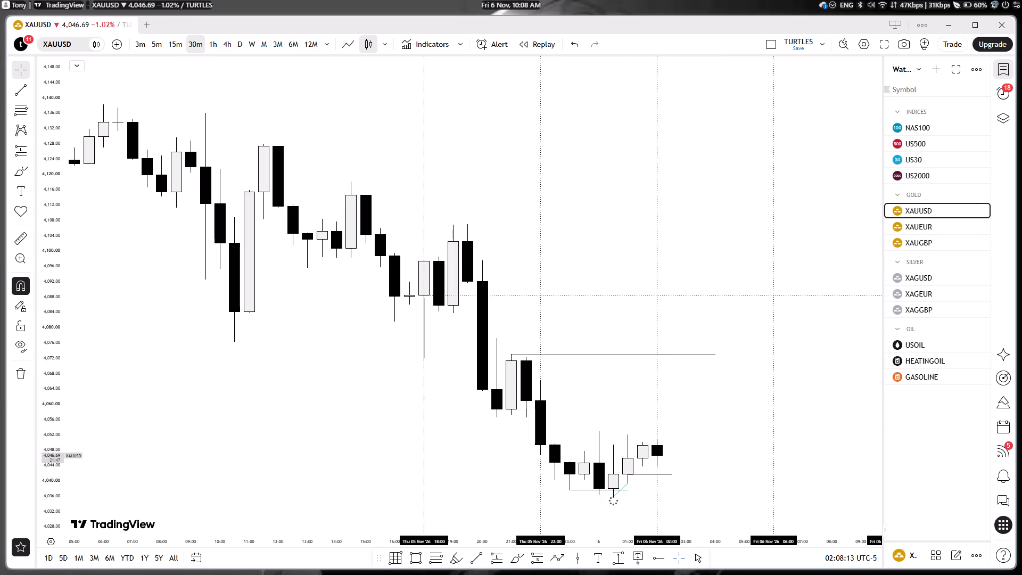
{"action": "left_click_drag", "start_coordinate": [53, 417], "coordinate": [115, 158]}
{"action": "left_click_drag", "start_coordinate": [298, 441], "coordinate": [294, 84]}
{"action": "scroll", "coordinate": [351, 217], "scroll_direction": "up", "scroll_amount": 2}
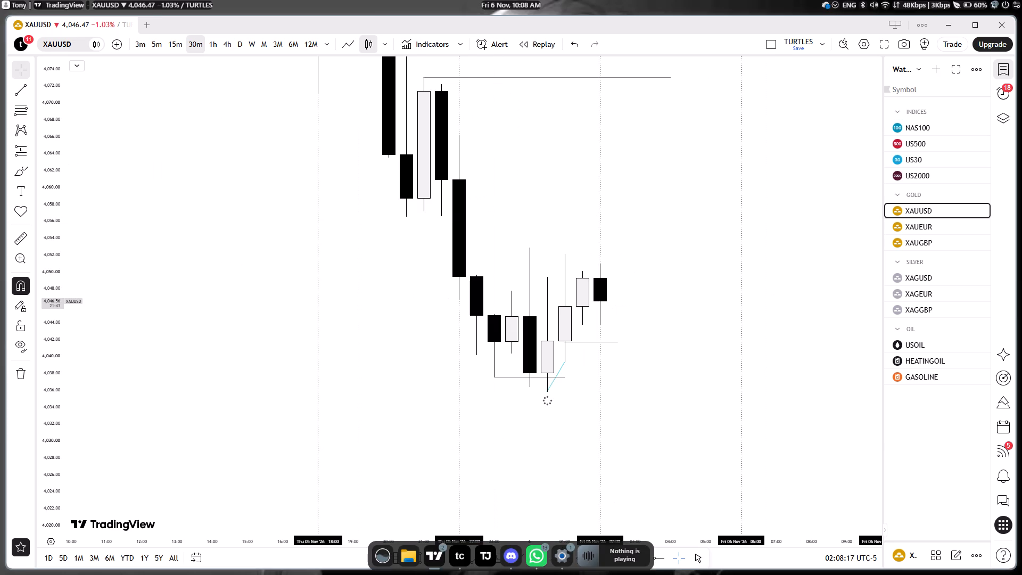
{"action": "left_click", "coordinate": [475, 564]}
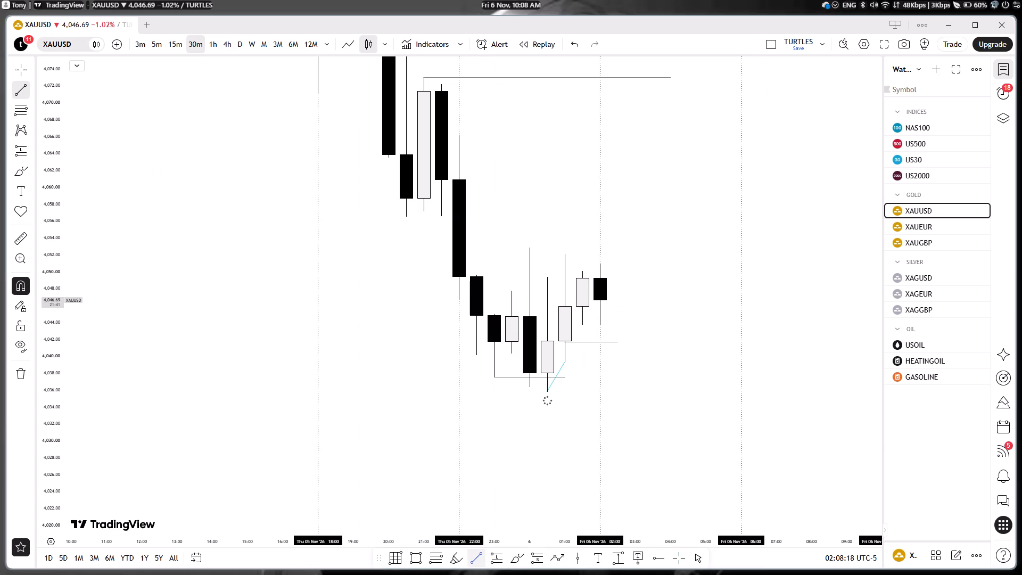
{"action": "left_click", "coordinate": [584, 341]}
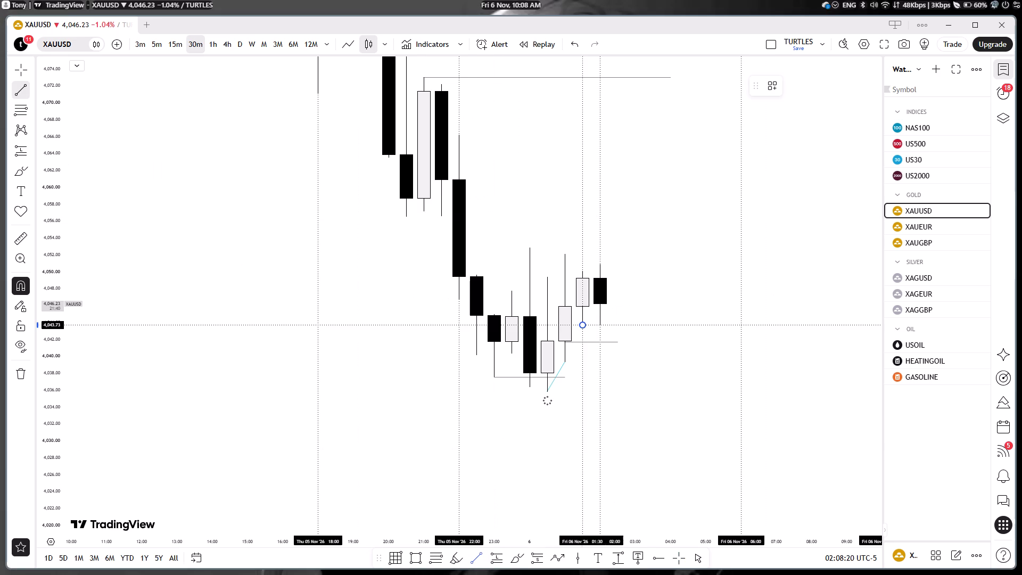
{"action": "left_click", "coordinate": [605, 328], "text": "shift"}
{"action": "left_click", "coordinate": [641, 355]}
{"action": "left_click", "coordinate": [664, 402]}
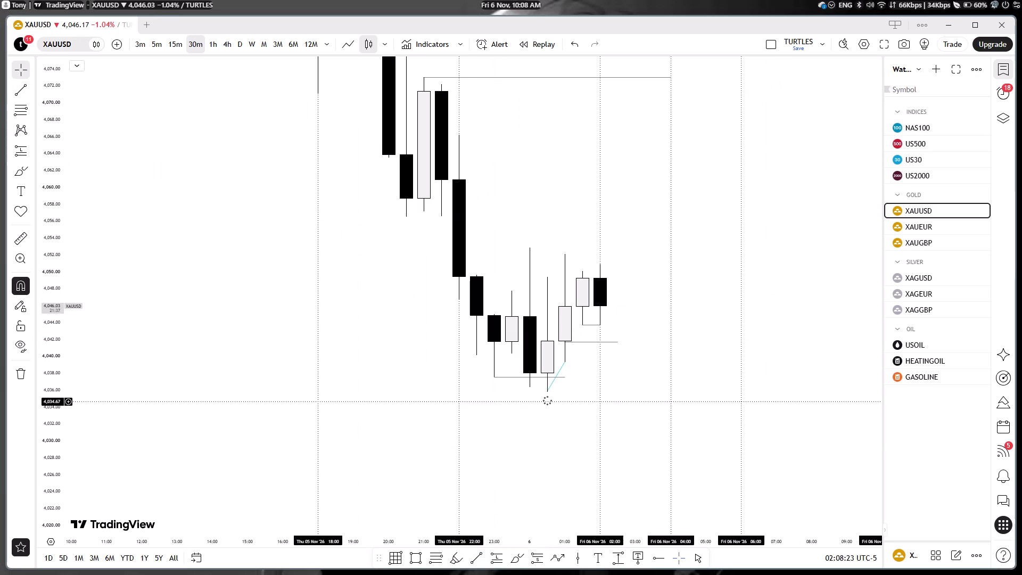
On the XAGUSD 5-minute chart, shorten the grey line at 51.427 so it ends just after the latest candle.
{"action": "left_click", "coordinate": [925, 285]}
{"action": "left_click", "coordinate": [158, 53]}
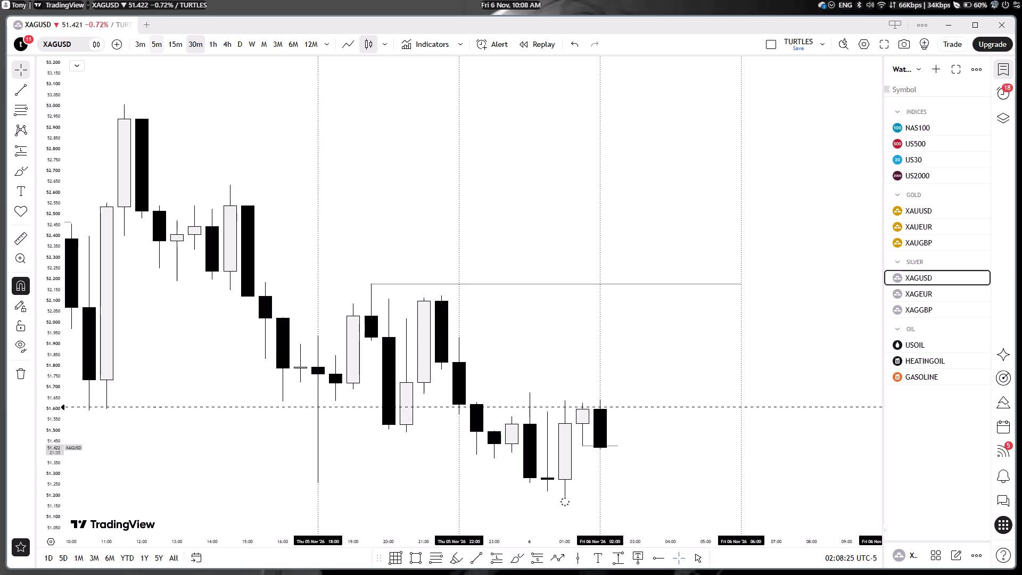
{"action": "scroll", "coordinate": [481, 378], "scroll_direction": "down", "scroll_amount": 8}
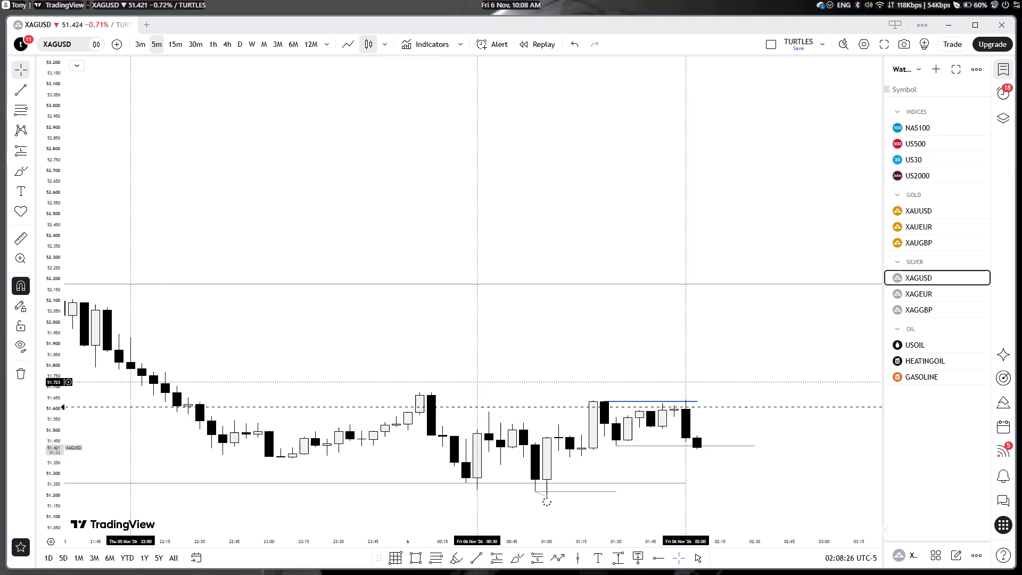
{"action": "left_click_drag", "start_coordinate": [48, 507], "coordinate": [57, 290]}
{"action": "left_click_drag", "start_coordinate": [533, 420], "coordinate": [57, 289]}
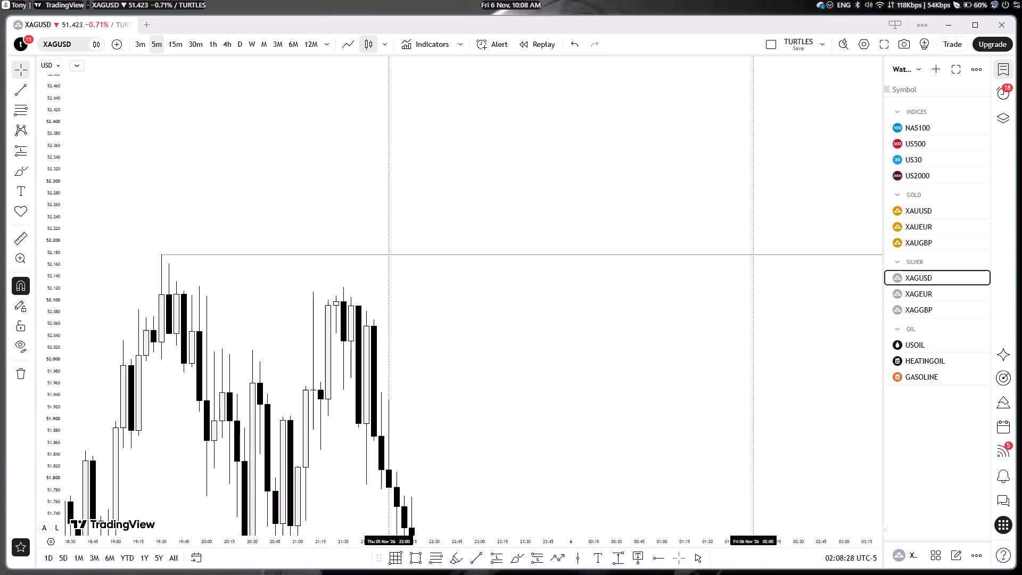
{"action": "left_click_drag", "start_coordinate": [57, 289], "coordinate": [506, 108]}
{"action": "left_click_drag", "start_coordinate": [613, 370], "coordinate": [515, 377]}
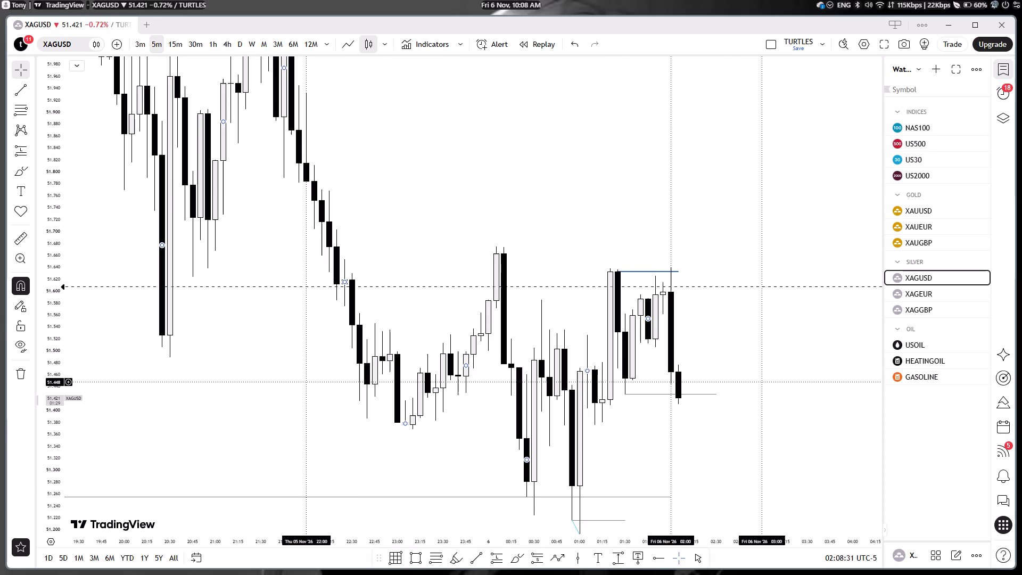
{"action": "left_click_drag", "start_coordinate": [718, 396], "coordinate": [686, 398]}
{"action": "left_click", "coordinate": [717, 408]}
{"action": "left_click", "coordinate": [725, 420]}
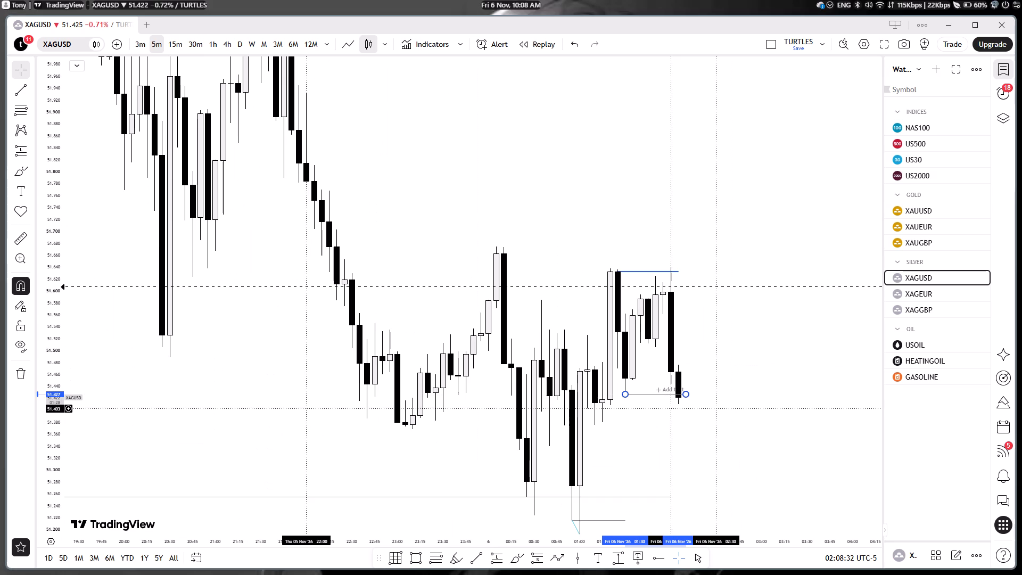
Move the blue XAGUSD line's start to the 01:55 candle at about 51.598 and extend its end level to 02:40.
{"action": "scroll", "coordinate": [390, 119], "scroll_direction": "down", "scroll_amount": 4}
{"action": "left_click_drag", "start_coordinate": [479, 132], "coordinate": [367, 292]}
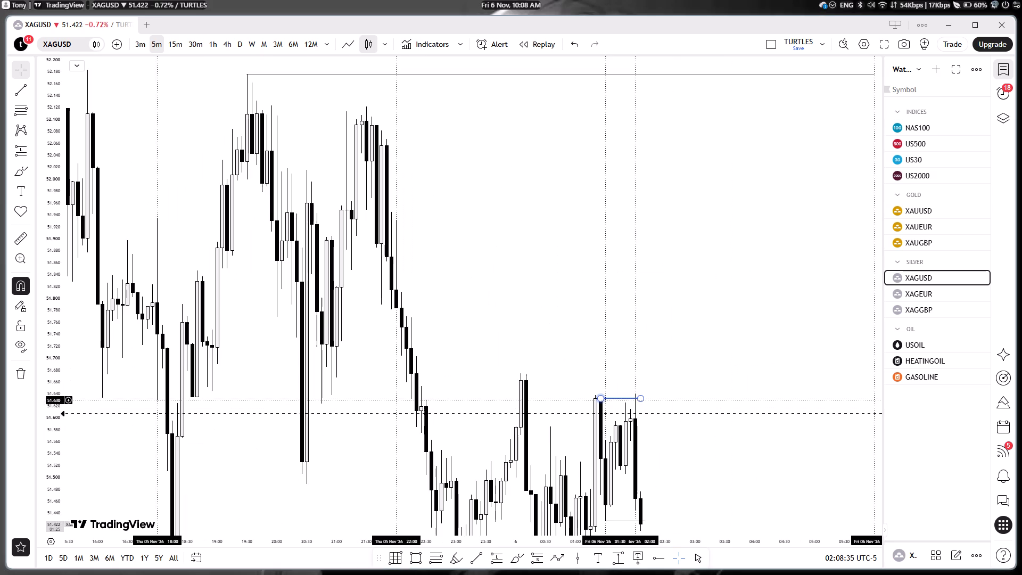
{"action": "left_click_drag", "start_coordinate": [601, 399], "coordinate": [627, 414]}
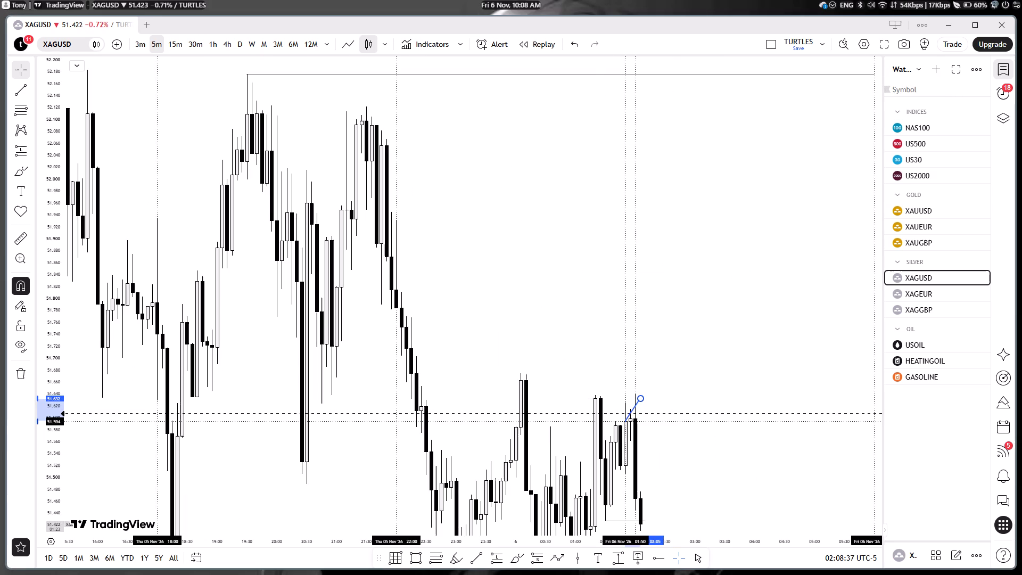
{"action": "left_click_drag", "start_coordinate": [627, 414], "coordinate": [629, 415]}
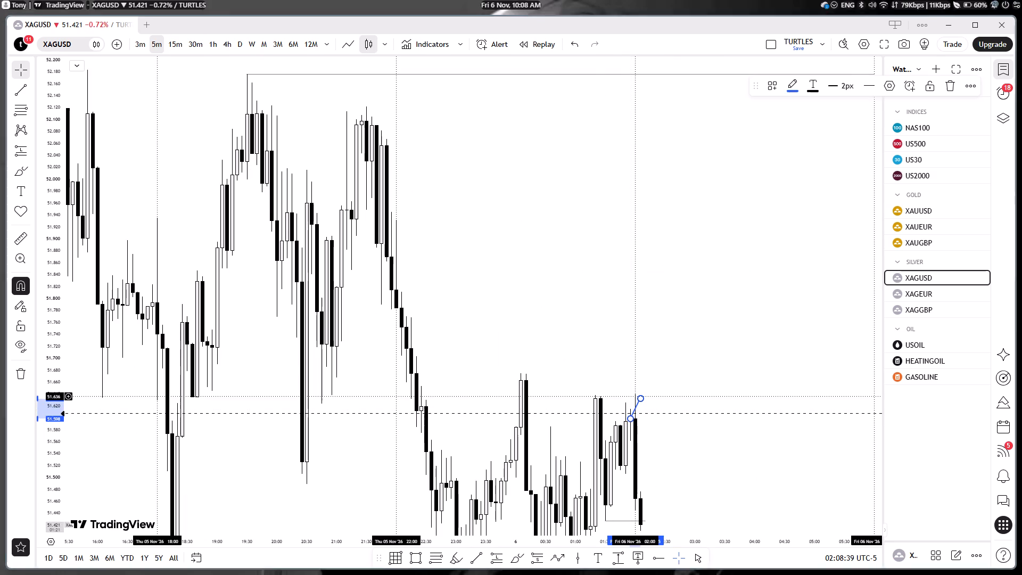
{"action": "left_click_drag", "start_coordinate": [640, 395], "coordinate": [674, 426]}
{"action": "left_click", "coordinate": [678, 446]}
{"action": "left_click", "coordinate": [680, 465]}
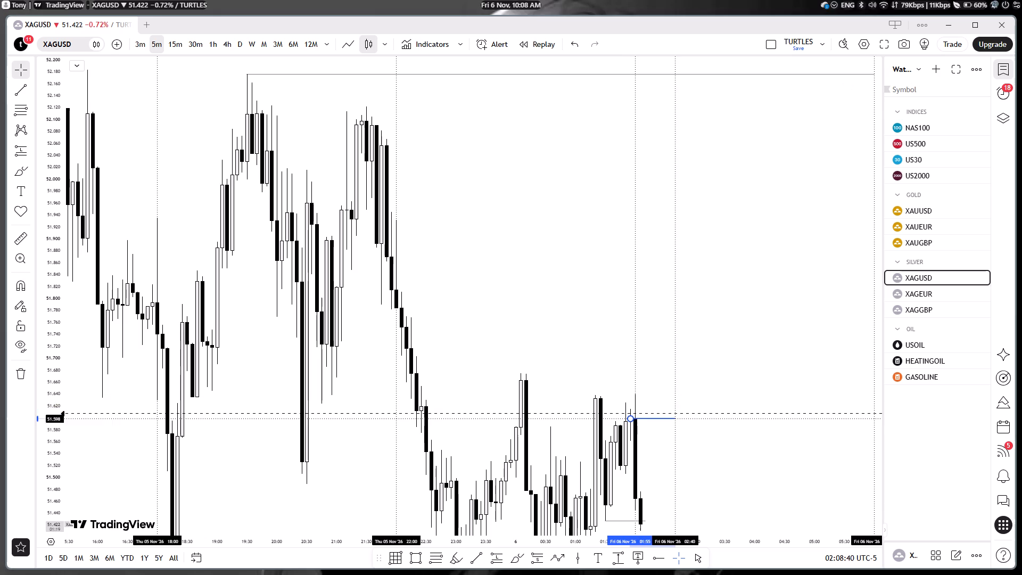
Examine the XAGUSD 5-minute price action around the marked highs, lows and the blue line.
{"action": "left_click_drag", "start_coordinate": [61, 116], "coordinate": [66, 398]}
{"action": "scroll", "coordinate": [397, 249], "scroll_direction": "down", "scroll_amount": 2}
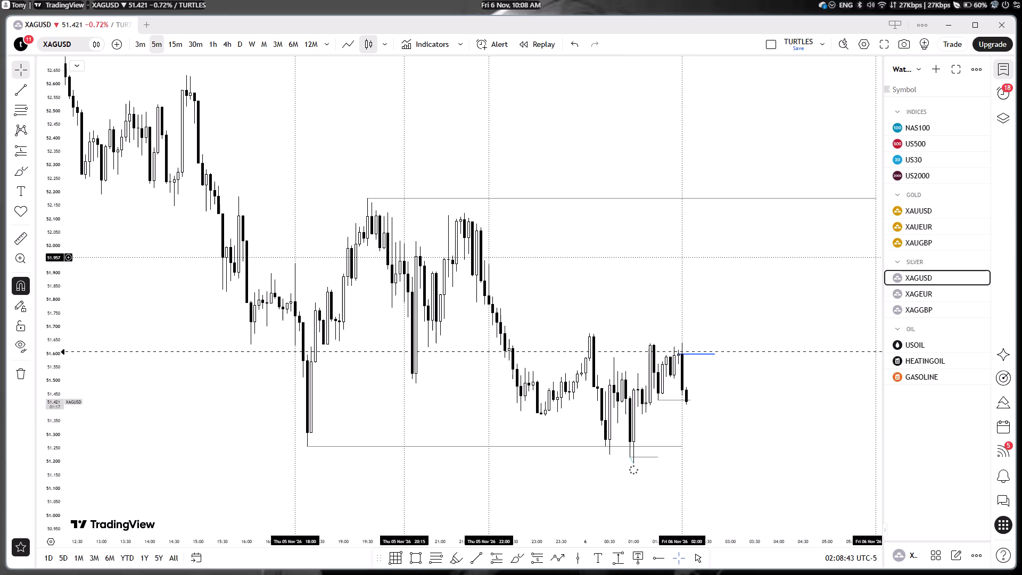
{"action": "left_click_drag", "start_coordinate": [718, 433], "coordinate": [634, 426]}
{"action": "left_click_drag", "start_coordinate": [686, 410], "coordinate": [661, 413]}
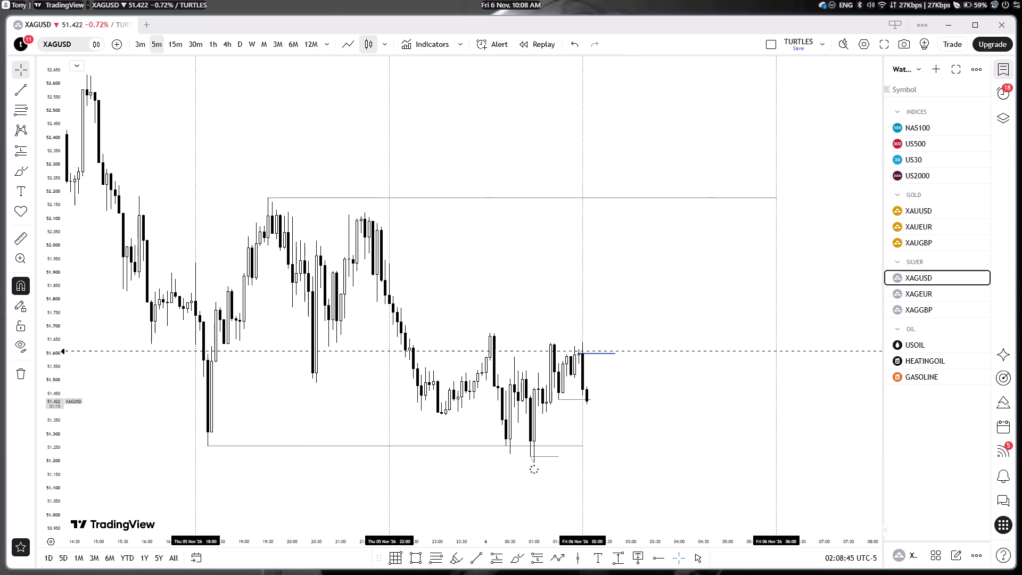
{"action": "left_click_drag", "start_coordinate": [47, 464], "coordinate": [85, 347]}
{"action": "left_click_drag", "start_coordinate": [413, 289], "coordinate": [438, 238]}
{"action": "scroll", "coordinate": [451, 239], "scroll_direction": "up", "scroll_amount": 4}
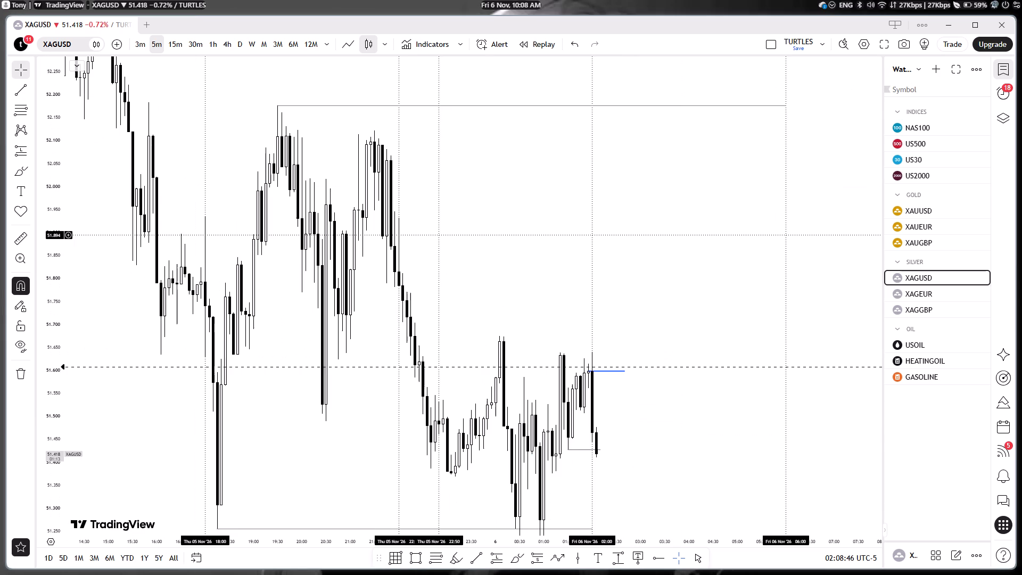
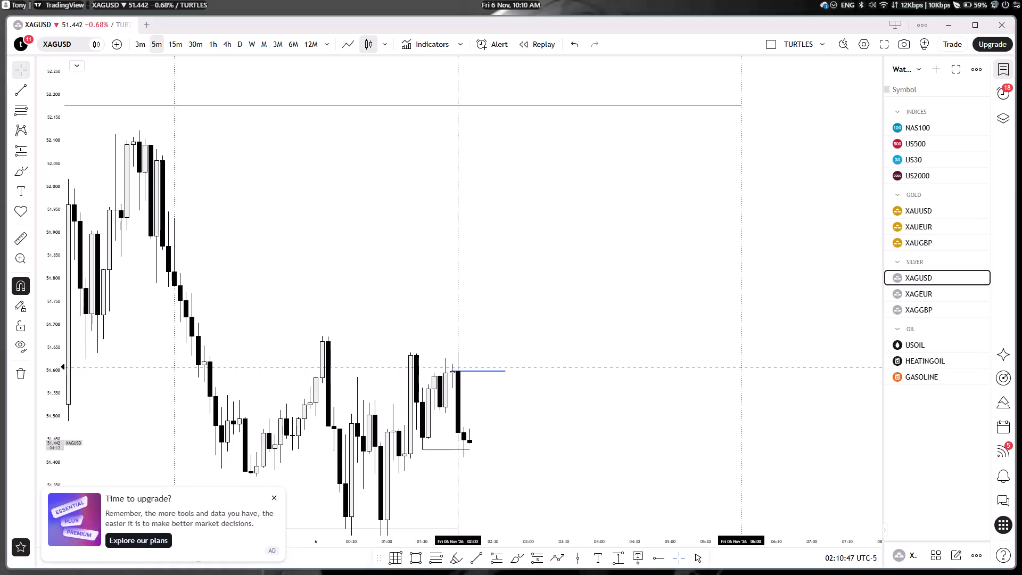
Examine NAS100 on the 4-hour and 1-hour charts around the recent sell-off, its rebound and the marked levels.
{"action": "left_click", "coordinate": [275, 496]}
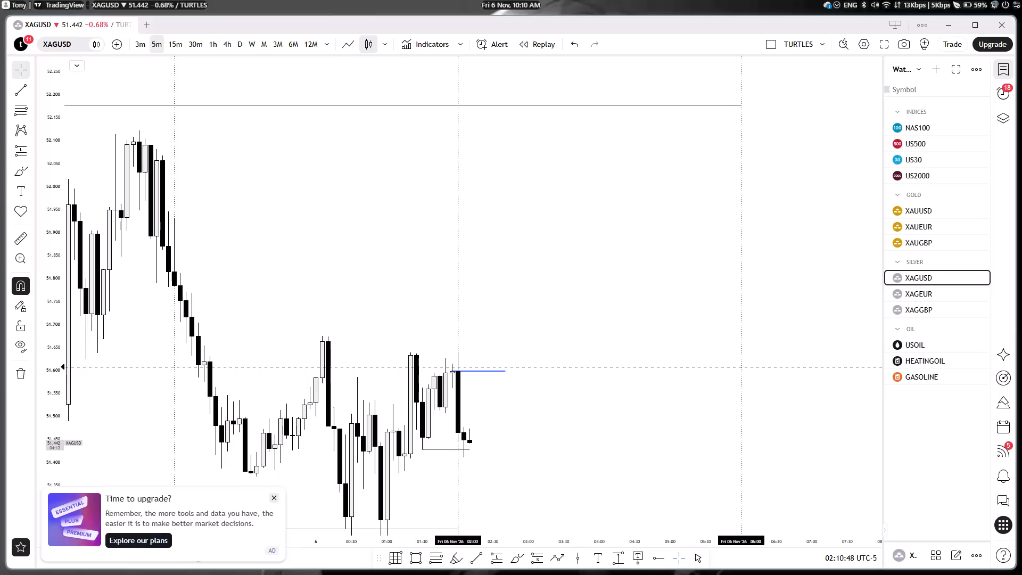
{"action": "left_click", "coordinate": [233, 42]}
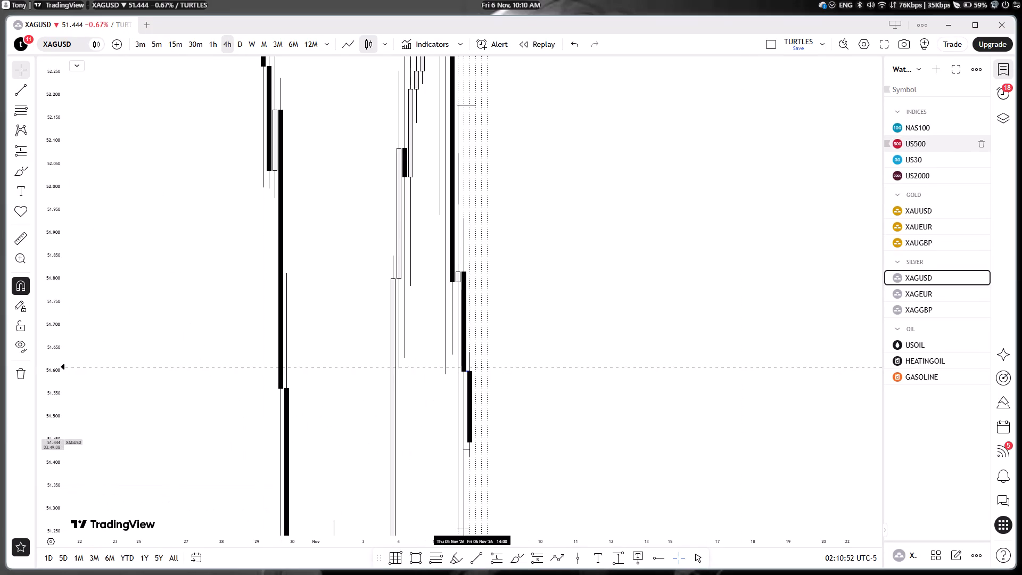
{"action": "left_click_drag", "start_coordinate": [920, 136], "coordinate": [920, 131]}
{"action": "left_click", "coordinate": [920, 131]}
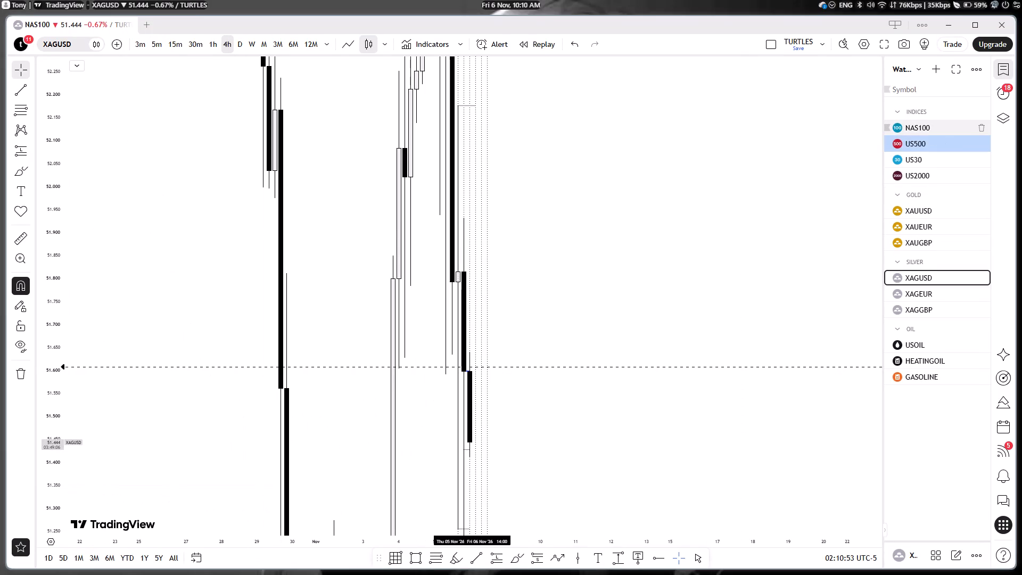
{"action": "scroll", "coordinate": [236, 270], "scroll_direction": "right", "scroll_amount": 2}
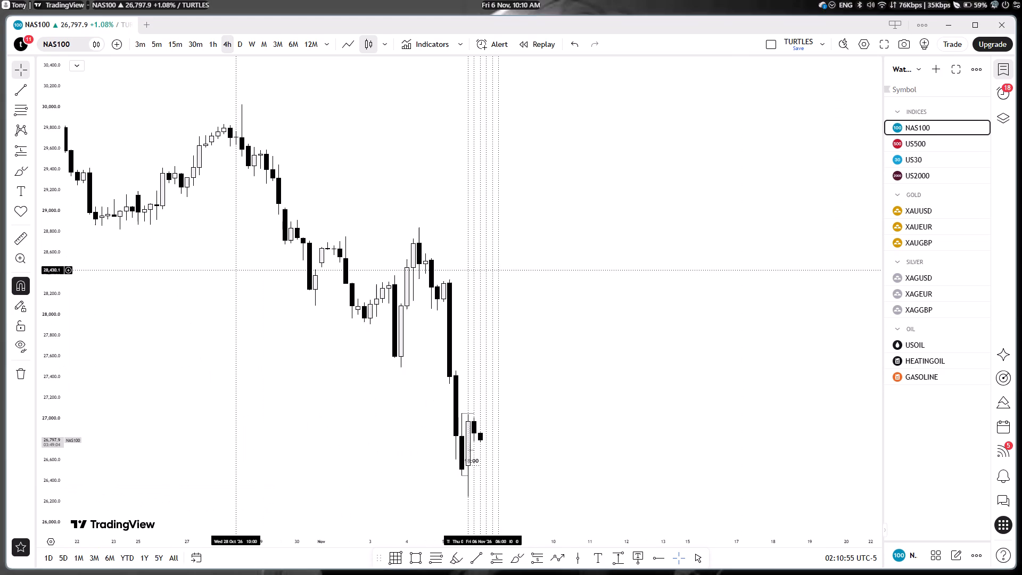
{"action": "scroll", "coordinate": [236, 270], "scroll_direction": "right", "scroll_amount": 1}
{"action": "left_click", "coordinate": [216, 40]}
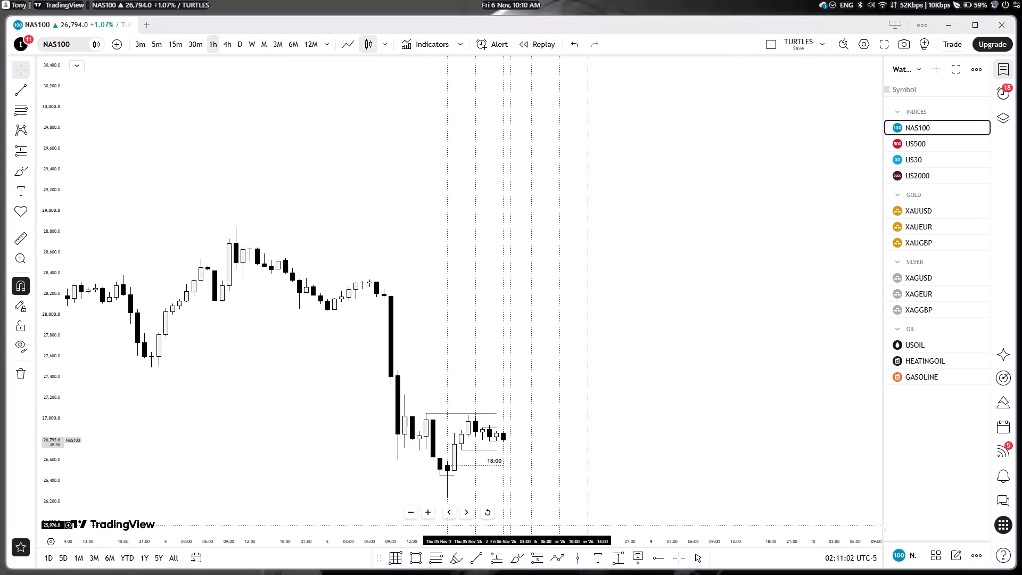
{"action": "left_click_drag", "start_coordinate": [48, 470], "coordinate": [15, 221]}
{"action": "left_click_drag", "start_coordinate": [307, 400], "coordinate": [229, 317]}
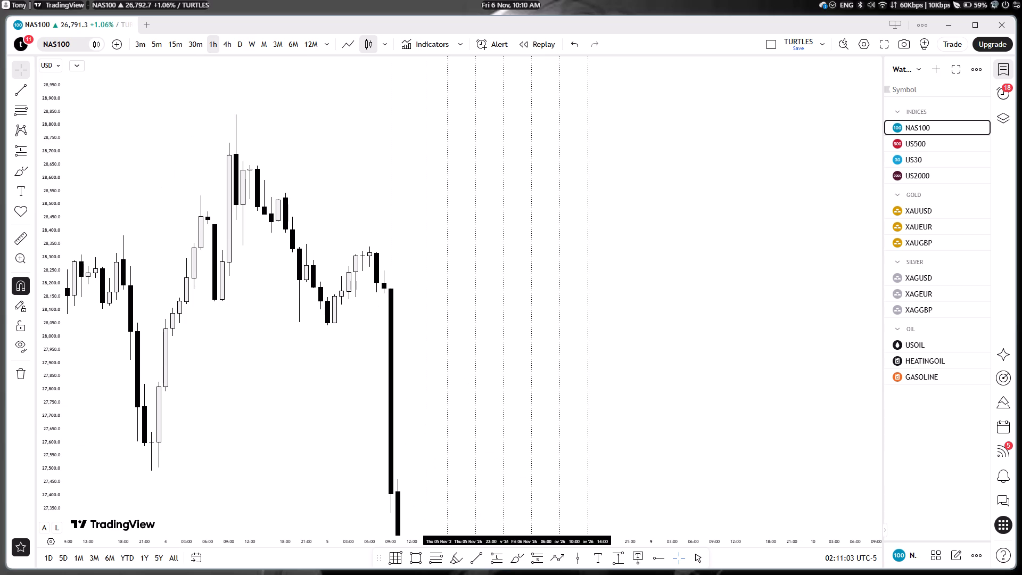
{"action": "left_click_drag", "start_coordinate": [229, 317], "coordinate": [308, 140]}
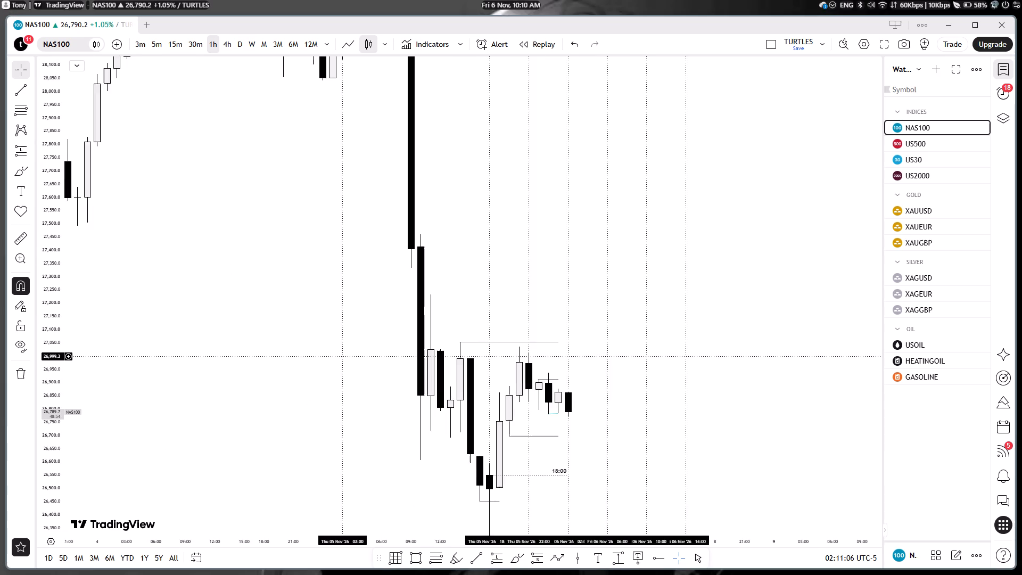
{"action": "left_click_drag", "start_coordinate": [439, 390], "coordinate": [282, 360]}
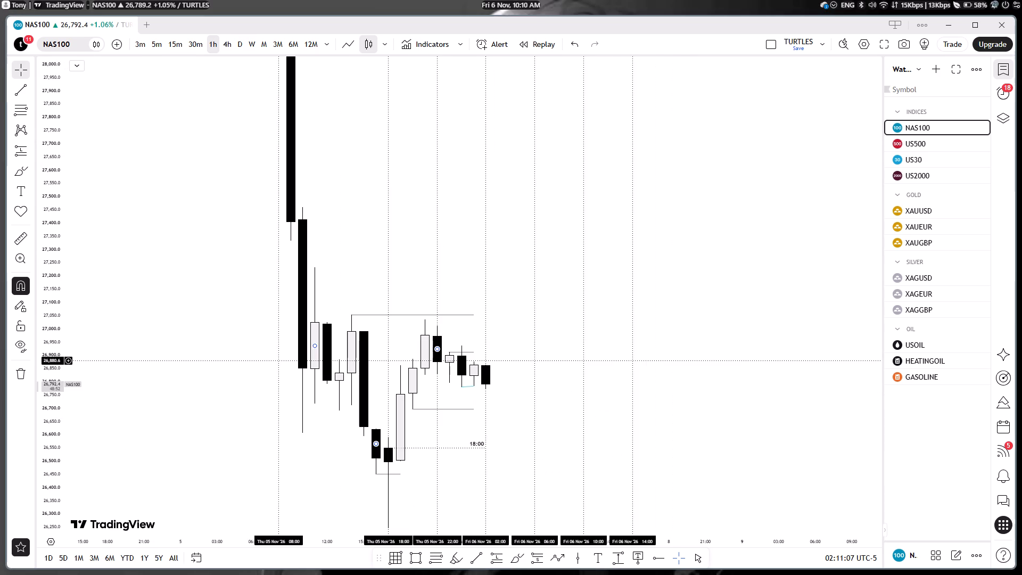
{"action": "left_click_drag", "start_coordinate": [516, 442], "coordinate": [555, 340]}
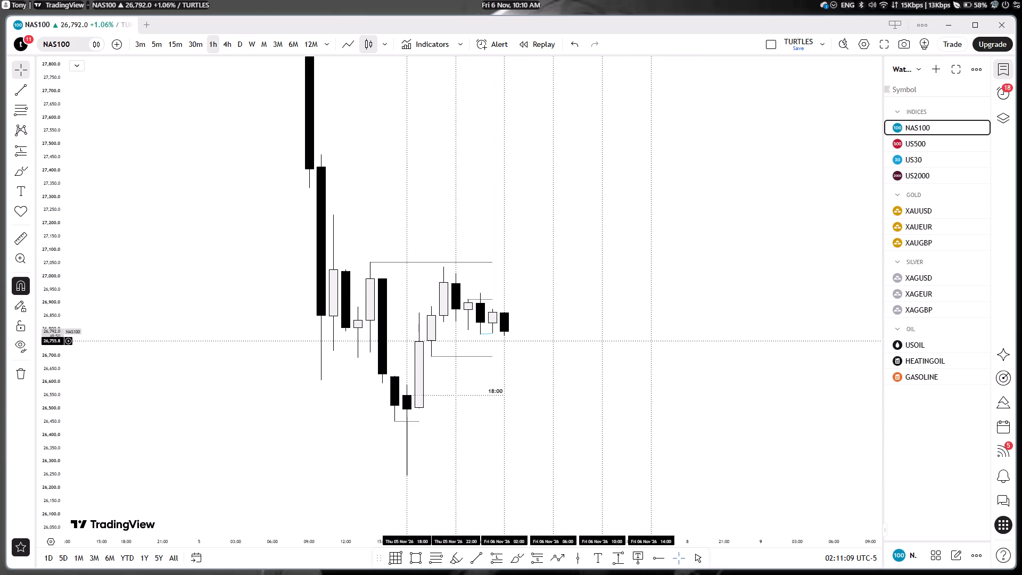
{"action": "double_click", "coordinate": [536, 382]}
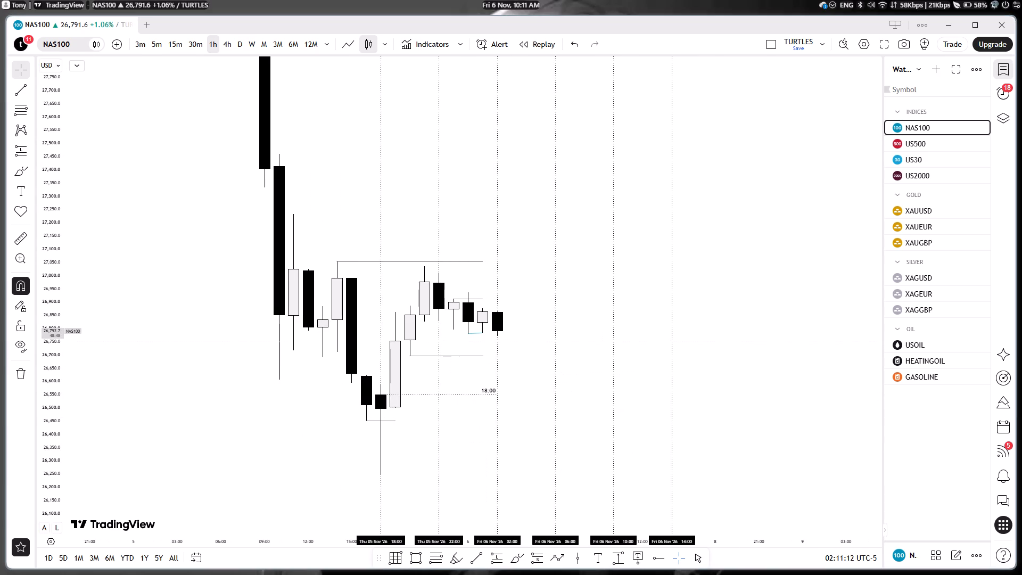
{"action": "left_click_drag", "start_coordinate": [67, 458], "coordinate": [36, 426]}
{"action": "left_click_drag", "start_coordinate": [44, 439], "coordinate": [44, 437]}
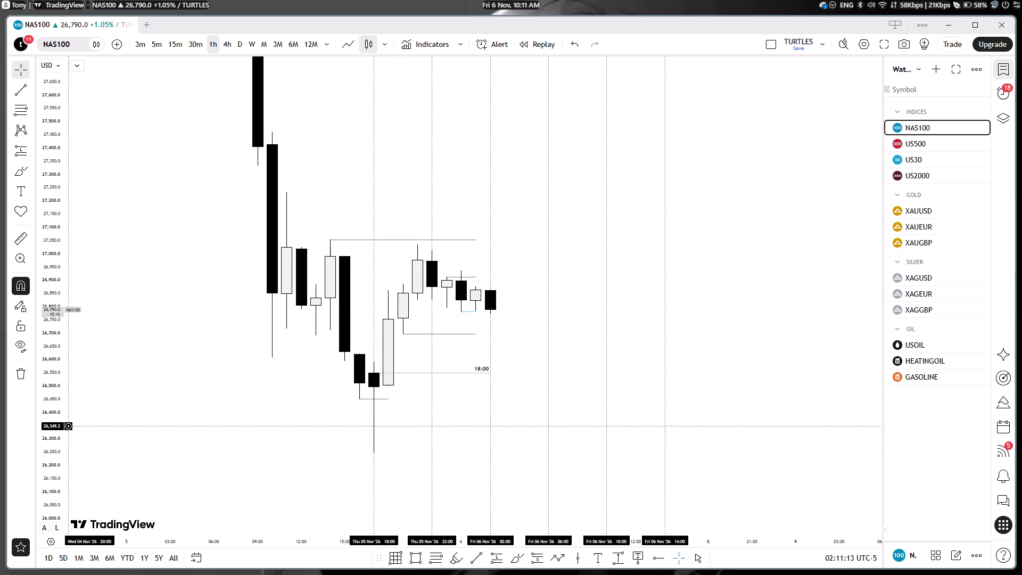
{"action": "left_click_drag", "start_coordinate": [44, 437], "coordinate": [31, 371]}
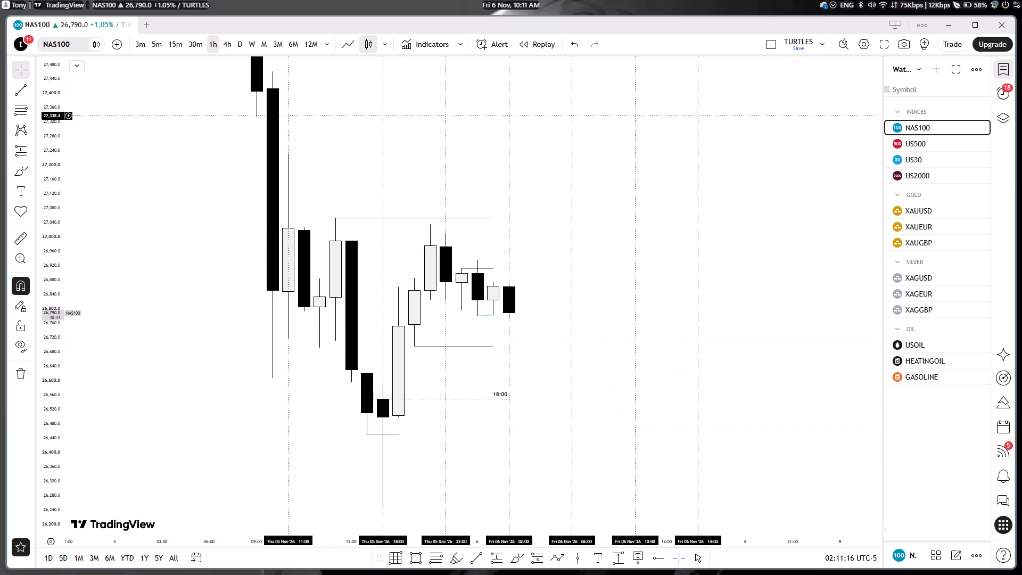
On the NAS100 30-minute chart, move the start of the teal low line near 26,780 to the 00:30 candle.
{"action": "left_click", "coordinate": [191, 38]}
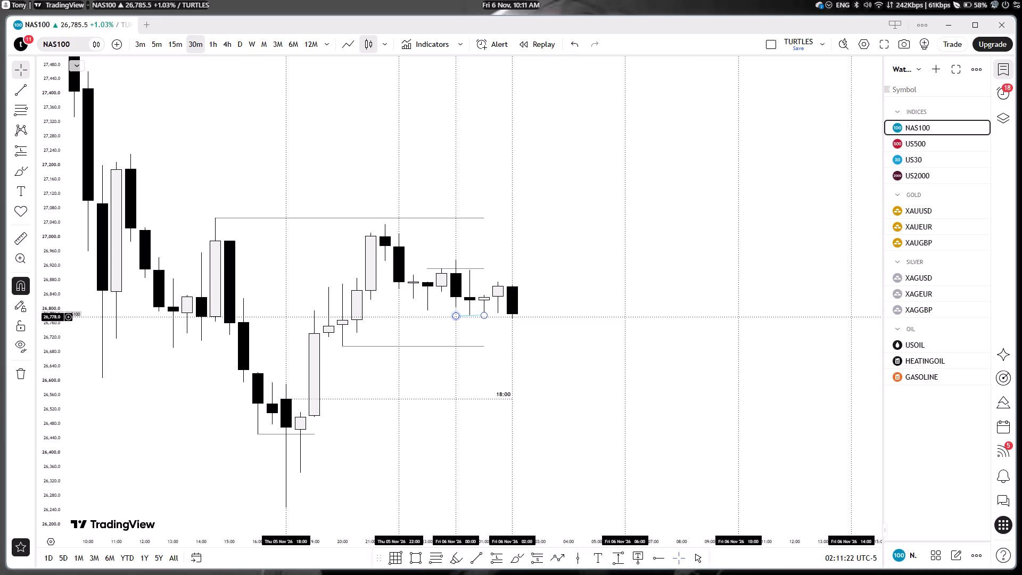
{"action": "left_click_drag", "start_coordinate": [456, 317], "coordinate": [468, 324]}
{"action": "left_click", "coordinate": [431, 334]}
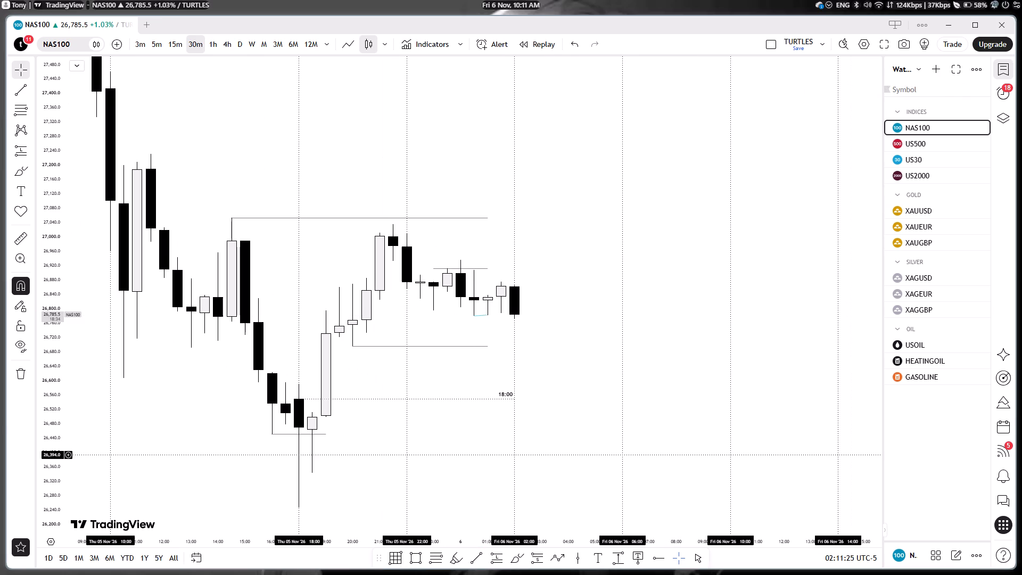
Shorten the grey NAS100 line at about 26,913 so it runs from the 23:30 candle to the 00:30 candle.
{"action": "left_click_drag", "start_coordinate": [50, 475], "coordinate": [22, 393]}
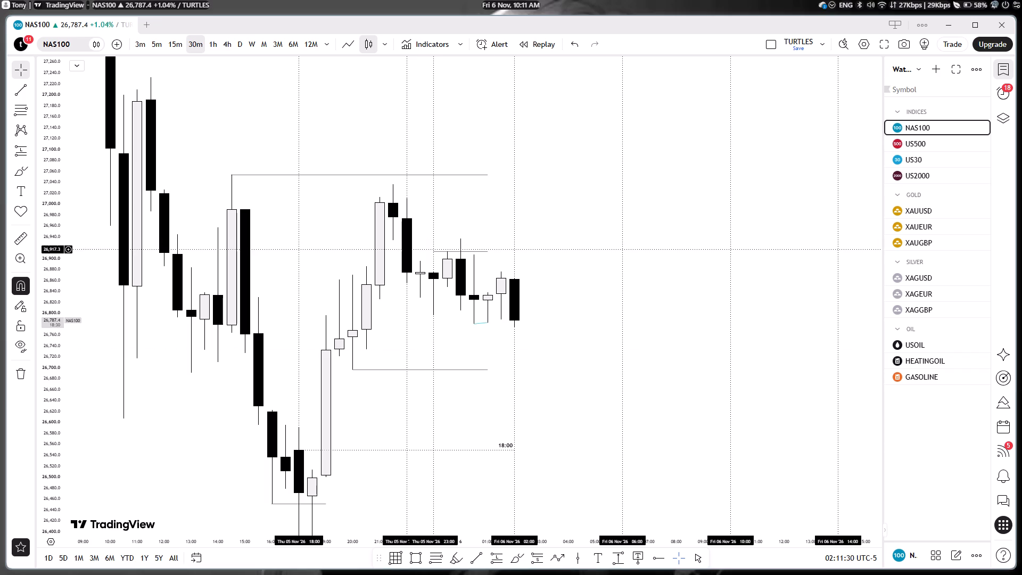
{"action": "left_click_drag", "start_coordinate": [432, 254], "coordinate": [444, 250]}
{"action": "left_click", "coordinate": [512, 260]}
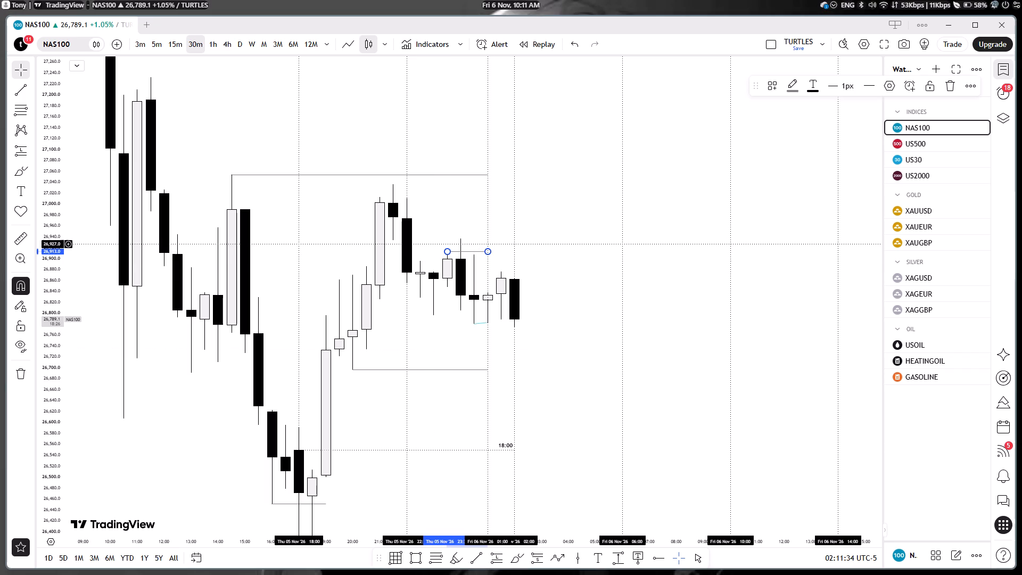
{"action": "left_click_drag", "start_coordinate": [489, 251], "coordinate": [477, 249]}
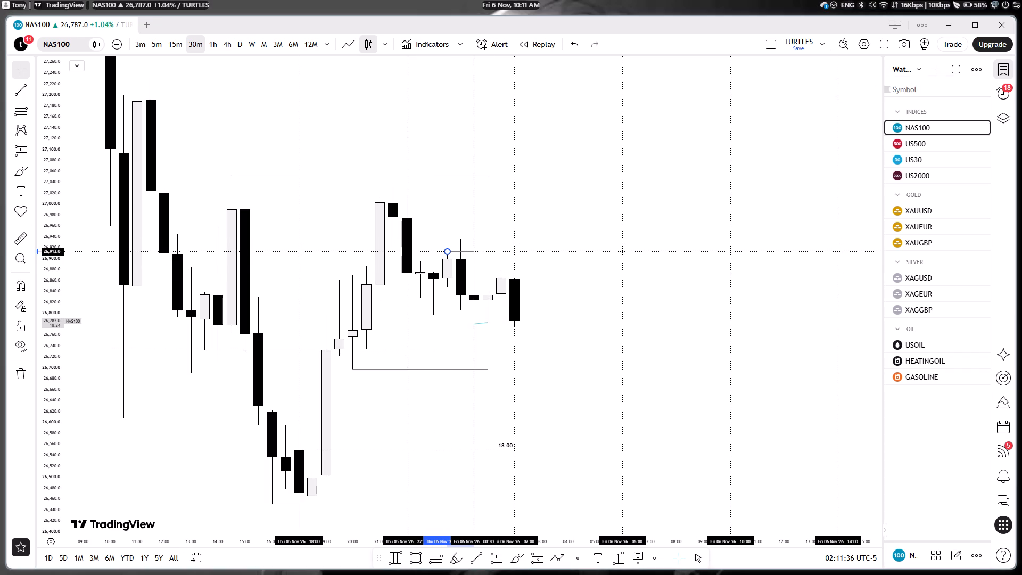
{"action": "left_click", "coordinate": [492, 262]}
{"action": "left_click", "coordinate": [505, 350]}
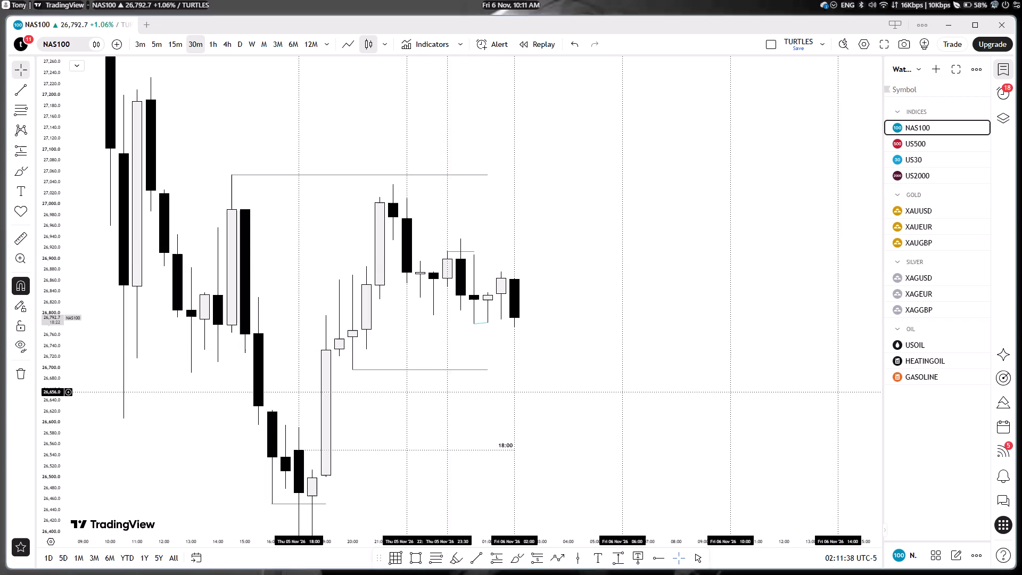
Draw a NAS100 trendline from the 02:00 candle's open at about 26,863 to 04:00 and apply the 2:00 template.
{"action": "left_click", "coordinate": [470, 552]}
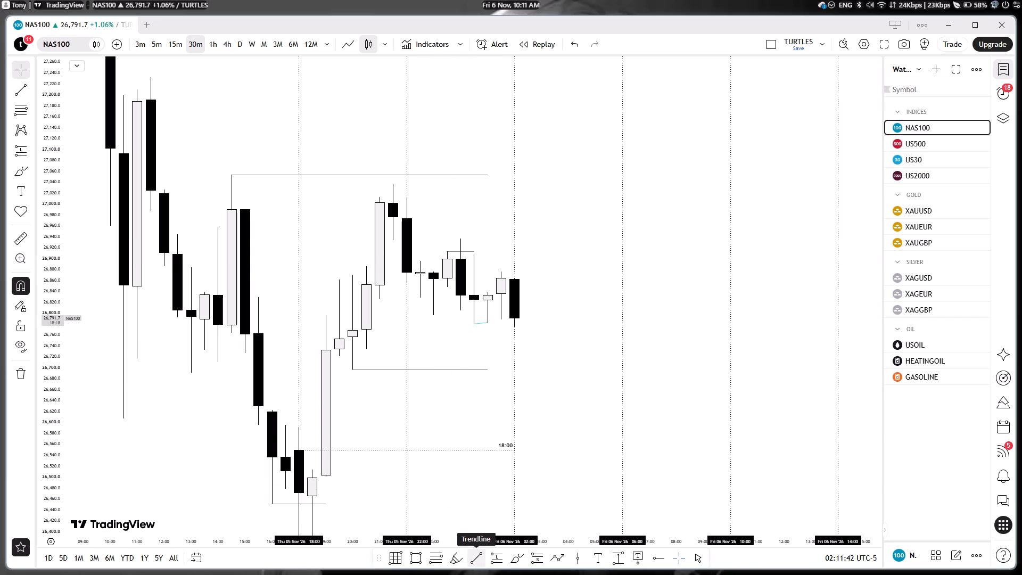
{"action": "left_click", "coordinate": [517, 287]}
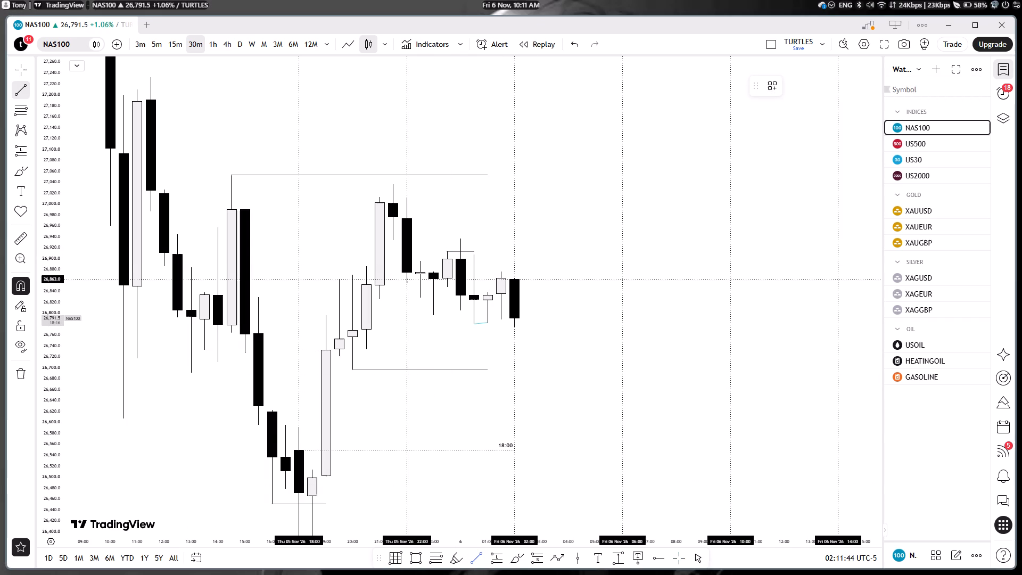
{"action": "left_click", "coordinate": [566, 283], "text": "shift"}
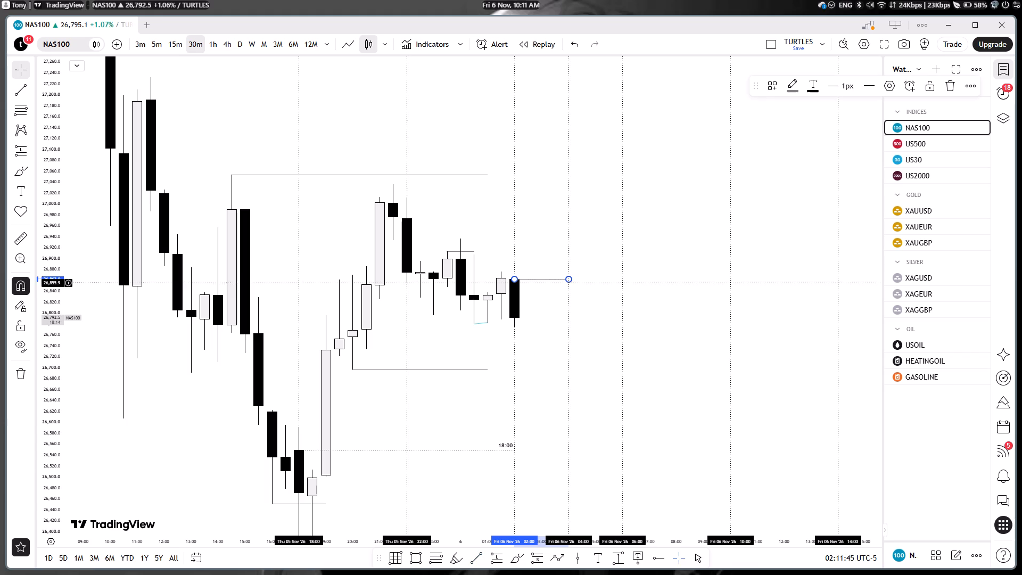
{"action": "left_click", "coordinate": [777, 92]}
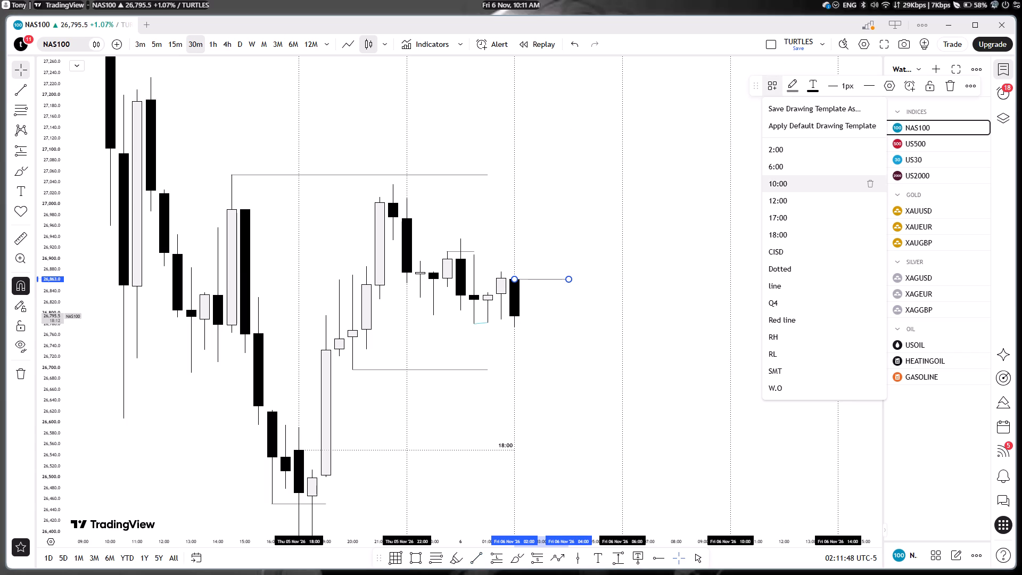
{"action": "left_click", "coordinate": [785, 154]}
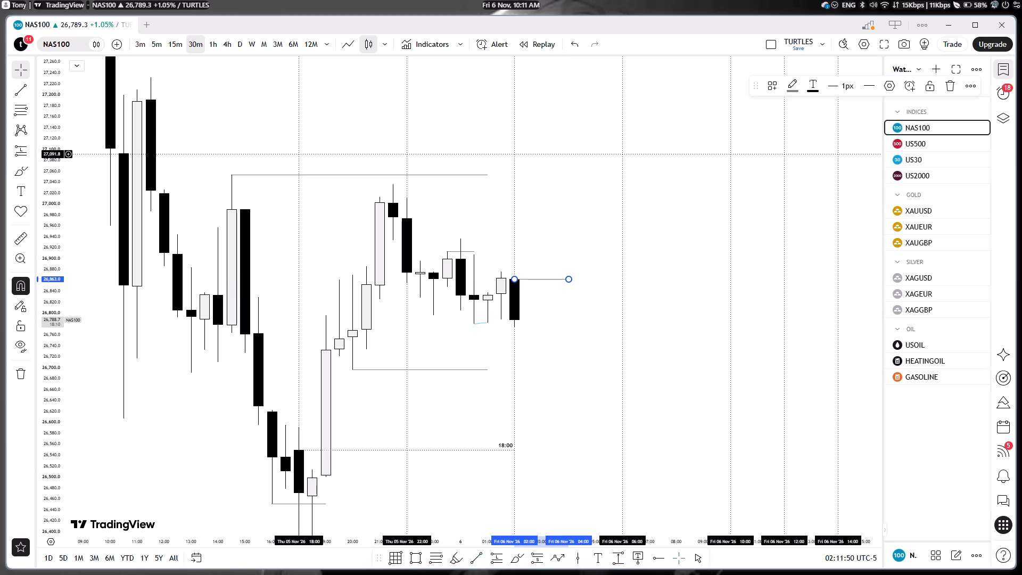
{"action": "left_click_drag", "start_coordinate": [564, 398], "coordinate": [561, 371]}
{"action": "double_click", "coordinate": [561, 389]}
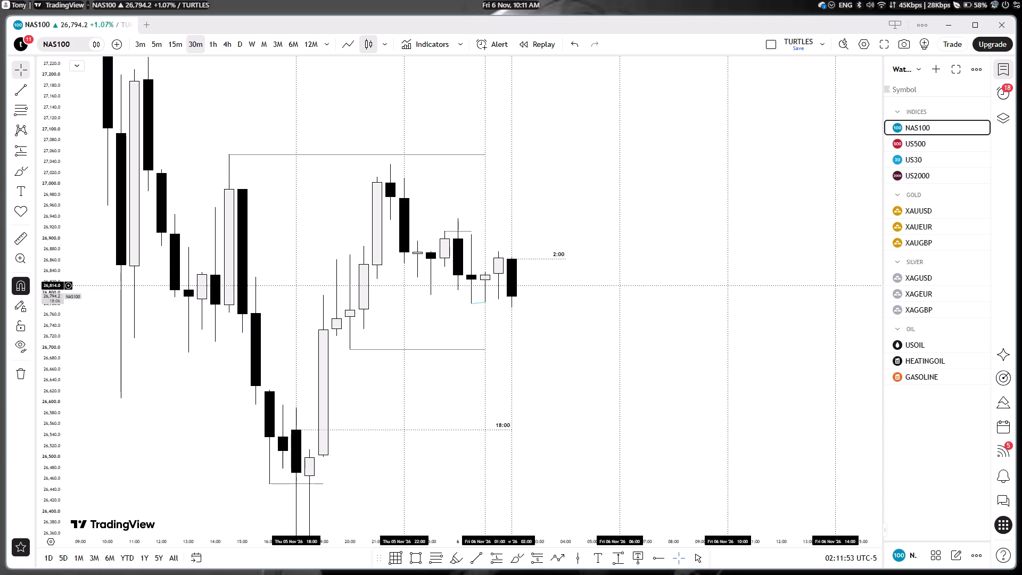
Compare NAS100 and US500 on the 4-hour chart, and examine NAS100's 30-minute swings before and after the sell-off.
{"action": "left_click_drag", "start_coordinate": [586, 387], "coordinate": [575, 382]}
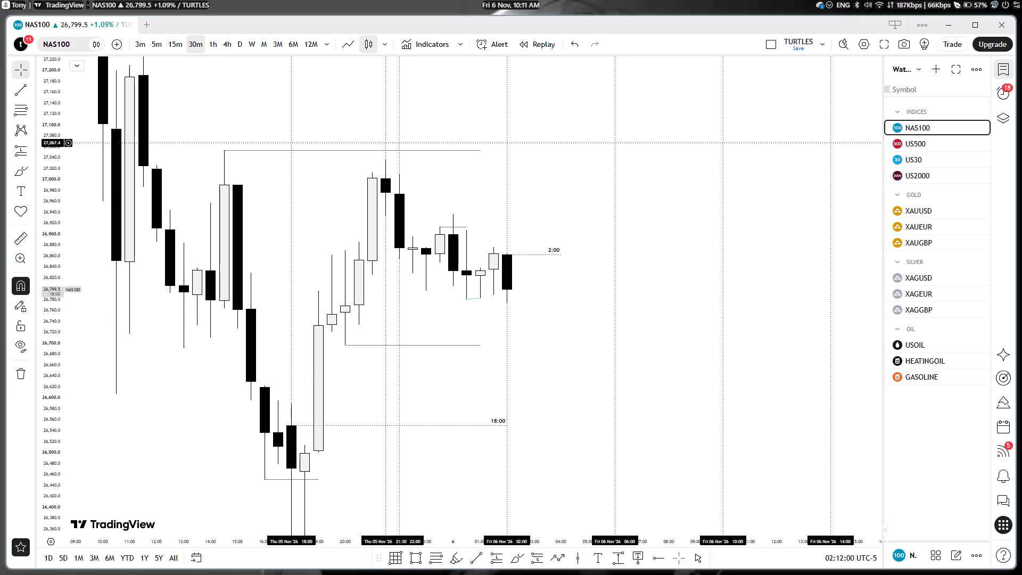
{"action": "left_click", "coordinate": [225, 40]}
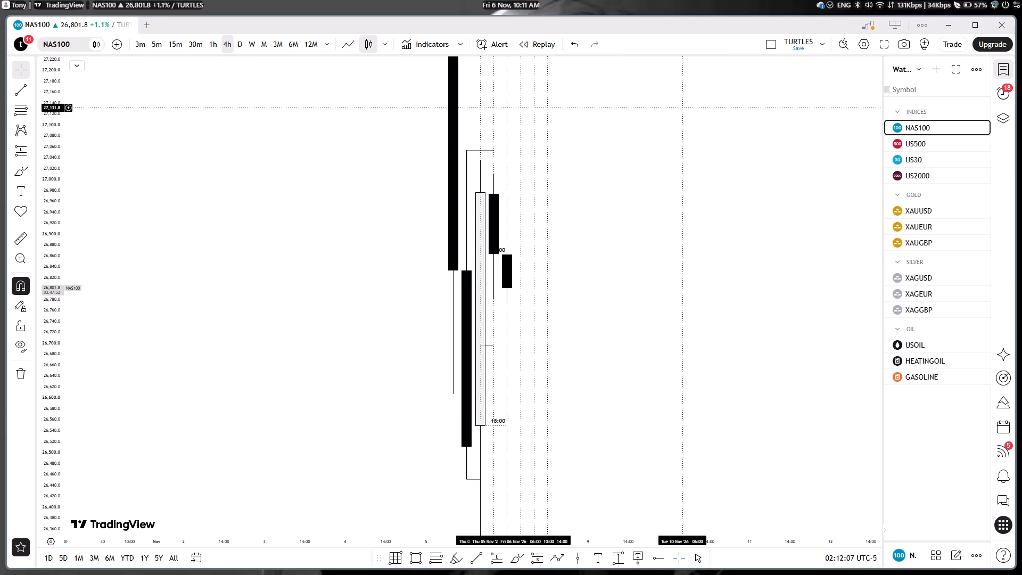
{"action": "left_click", "coordinate": [930, 138]}
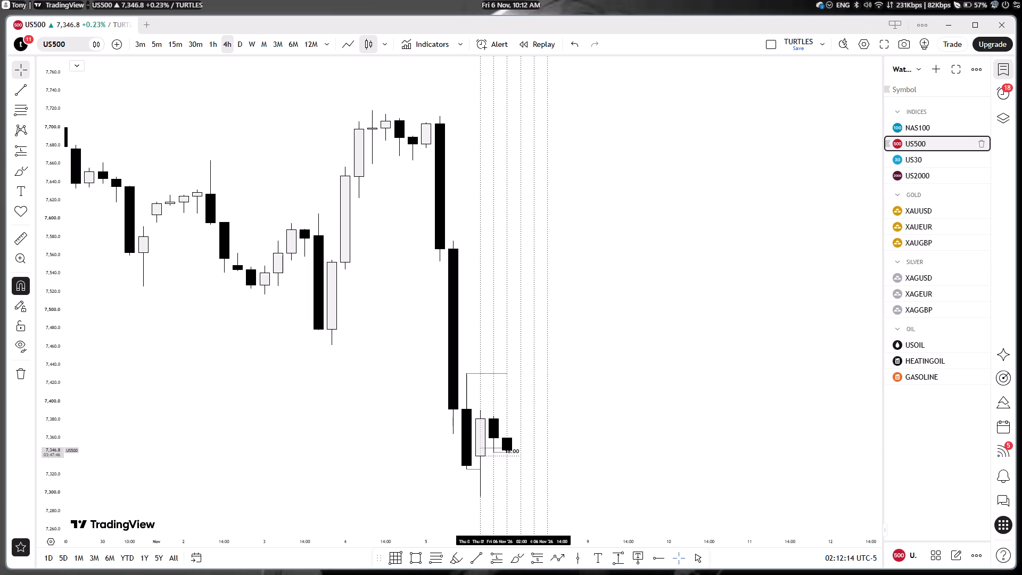
{"action": "left_click", "coordinate": [936, 126]}
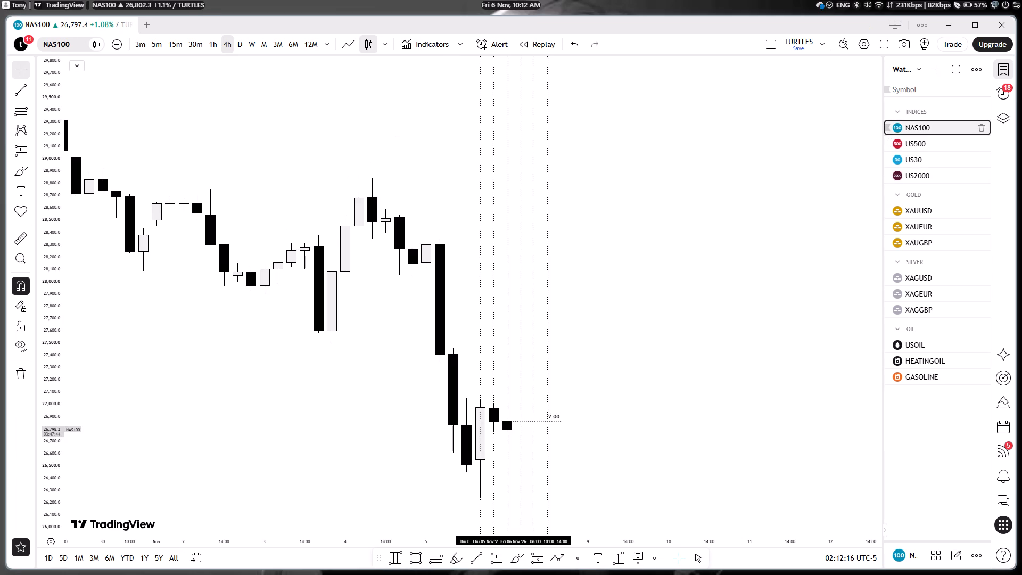
{"action": "left_click", "coordinate": [200, 46]}
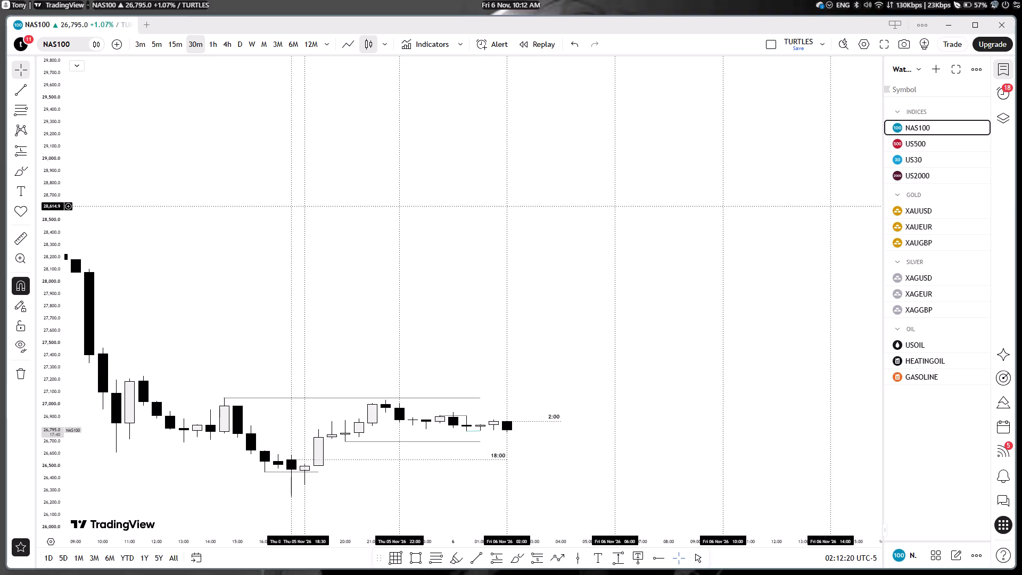
{"action": "left_click", "coordinate": [488, 510]}
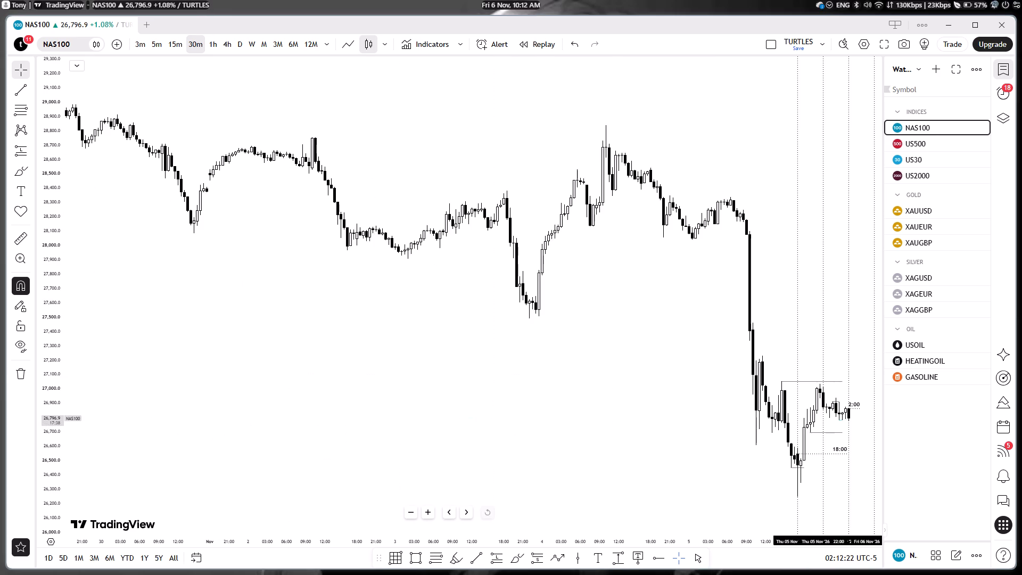
{"action": "left_click_drag", "start_coordinate": [60, 454], "coordinate": [56, 386]}
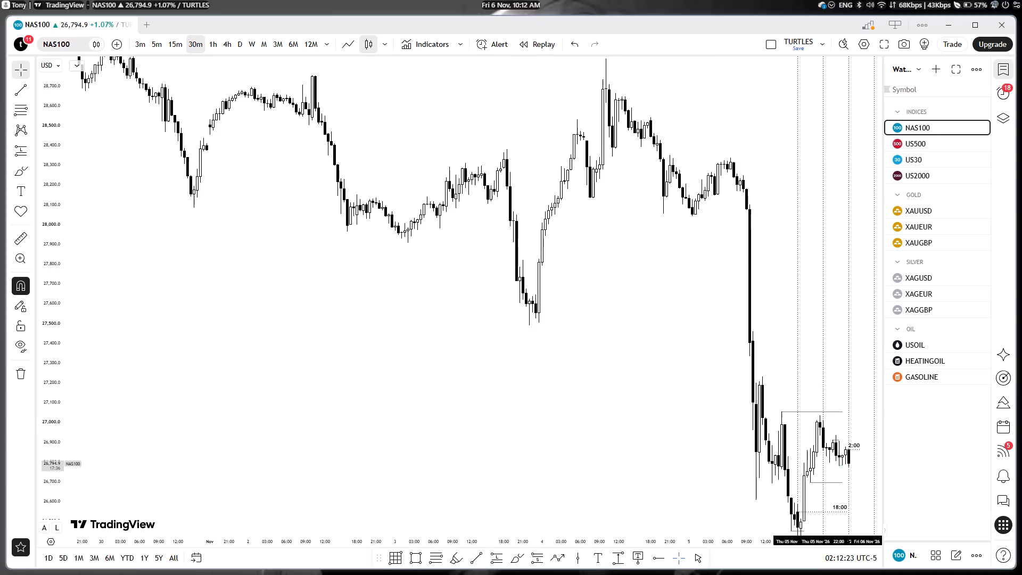
{"action": "scroll", "coordinate": [355, 401], "scroll_direction": "left", "scroll_amount": 1}
{"action": "left_click_drag", "start_coordinate": [593, 440], "coordinate": [293, 401]}
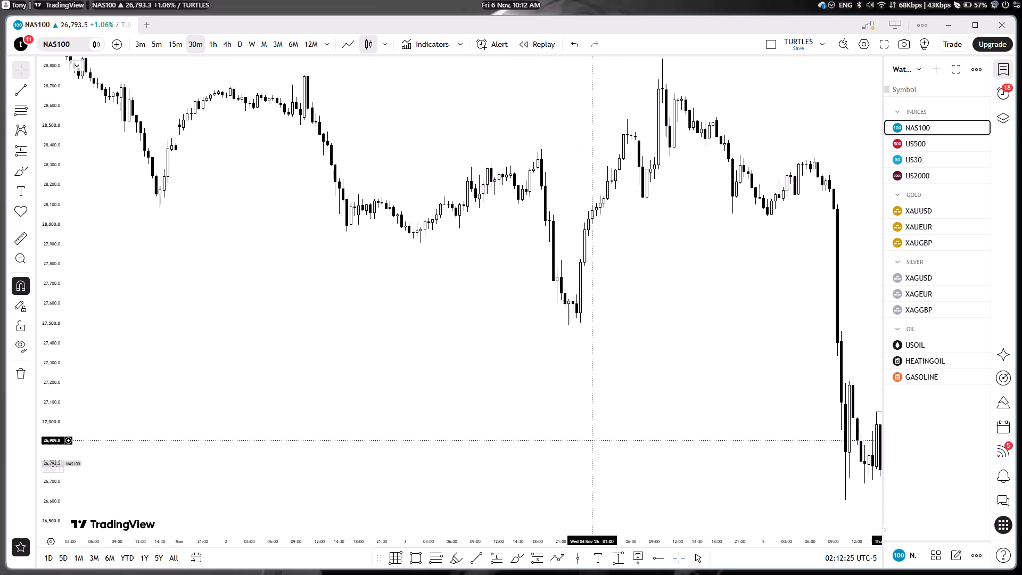
{"action": "left_click", "coordinate": [488, 516]}
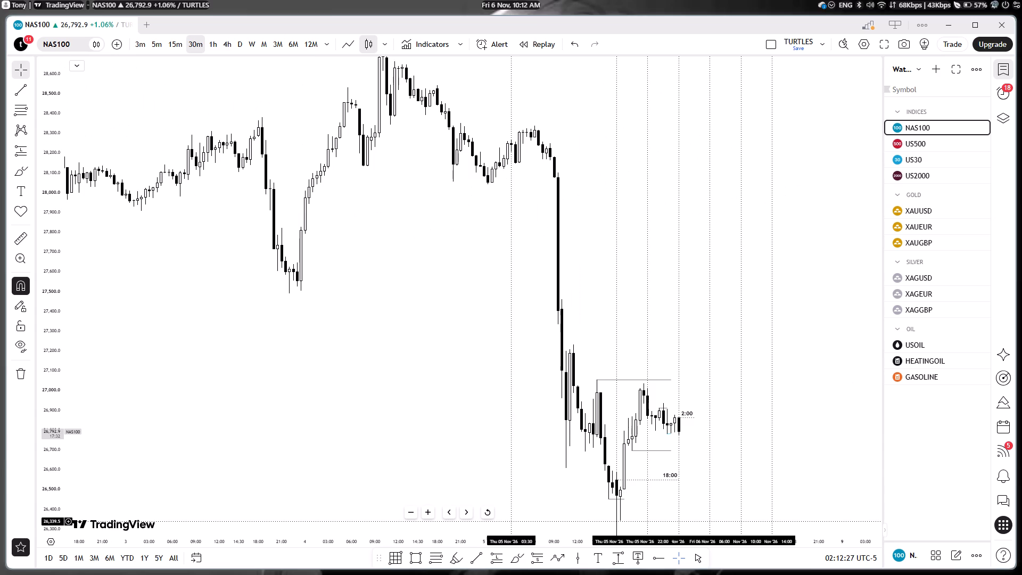
{"action": "left_click_drag", "start_coordinate": [522, 437], "coordinate": [245, 357]}
{"action": "left_click_drag", "start_coordinate": [329, 361], "coordinate": [225, 251]}
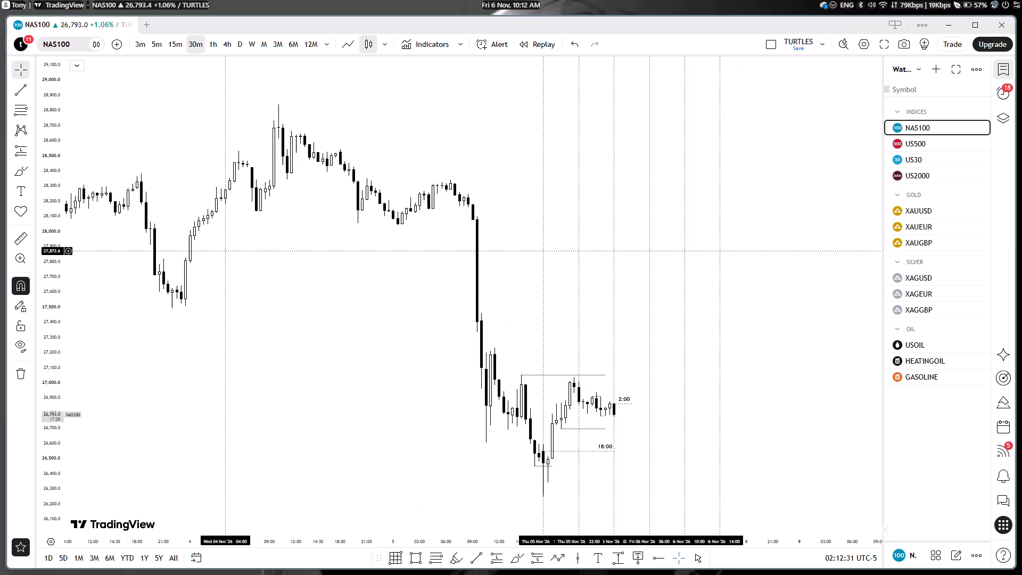
{"action": "left_click_drag", "start_coordinate": [405, 366], "coordinate": [207, 269]}
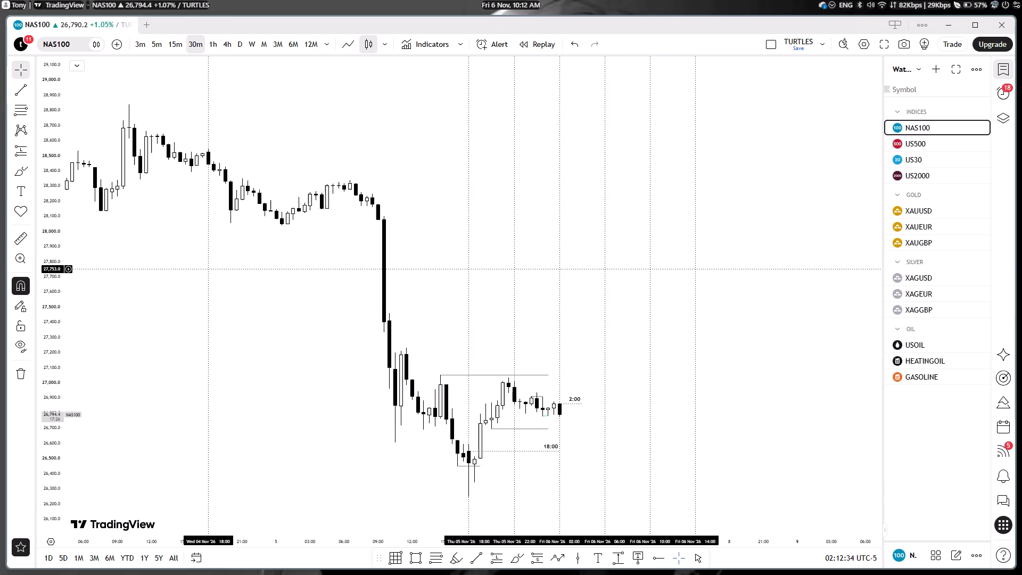
Examine NAS100's 30-minute price action closely from the sell-off through the 18:00 low to the 2:00 line and latest candle.
{"action": "left_click_drag", "start_coordinate": [393, 419], "coordinate": [264, 304]}
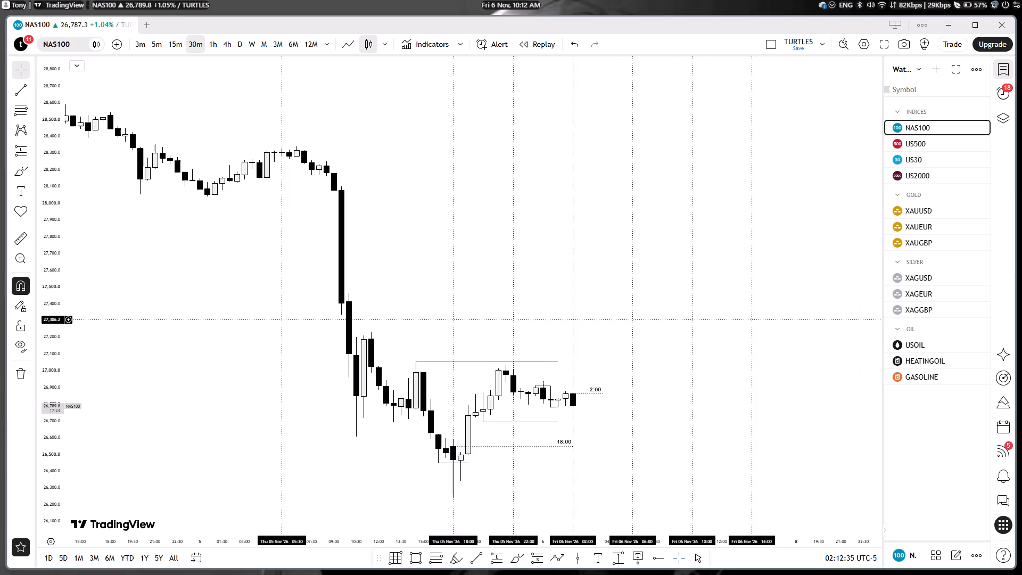
{"action": "left_click_drag", "start_coordinate": [322, 374], "coordinate": [240, 204]}
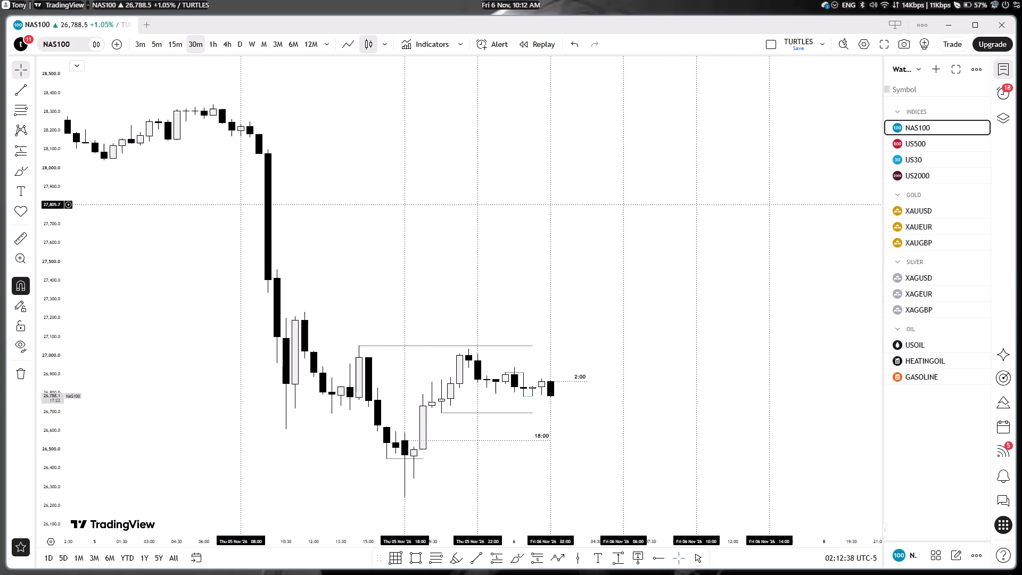
{"action": "scroll", "coordinate": [257, 359], "scroll_direction": "left", "scroll_amount": 1}
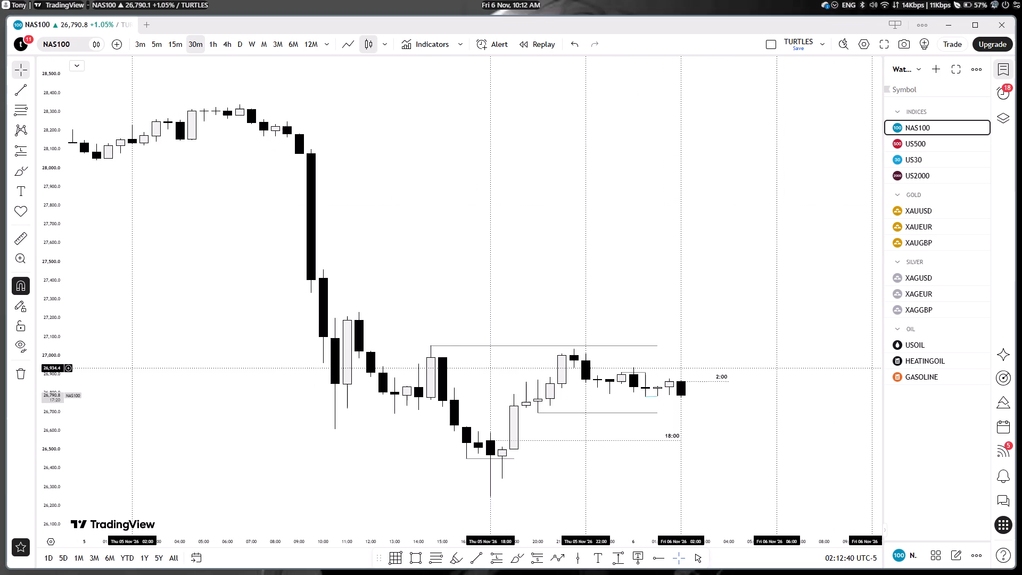
{"action": "left_click_drag", "start_coordinate": [360, 432], "coordinate": [219, 271]}
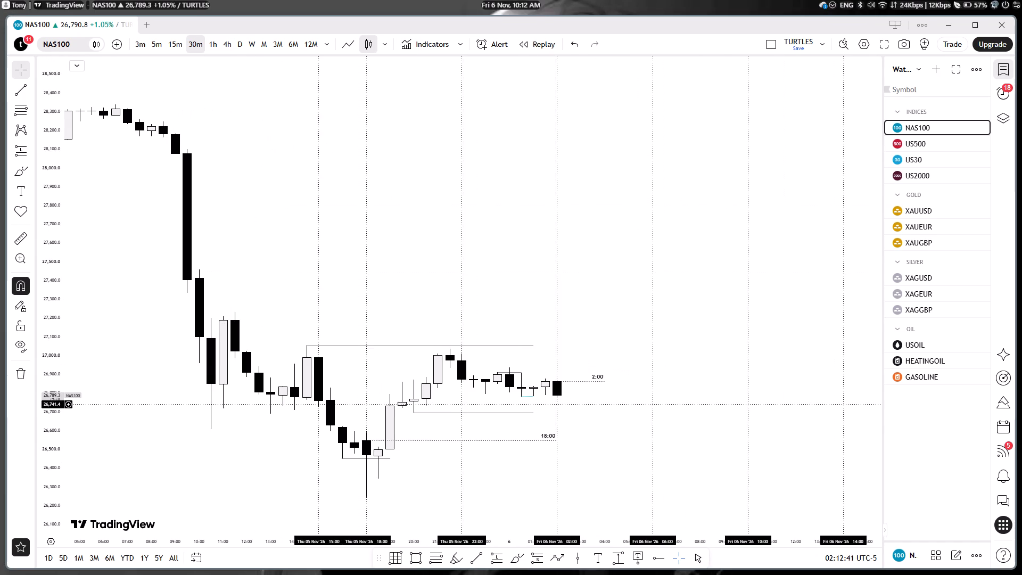
{"action": "left_click_drag", "start_coordinate": [322, 468], "coordinate": [303, 295]}
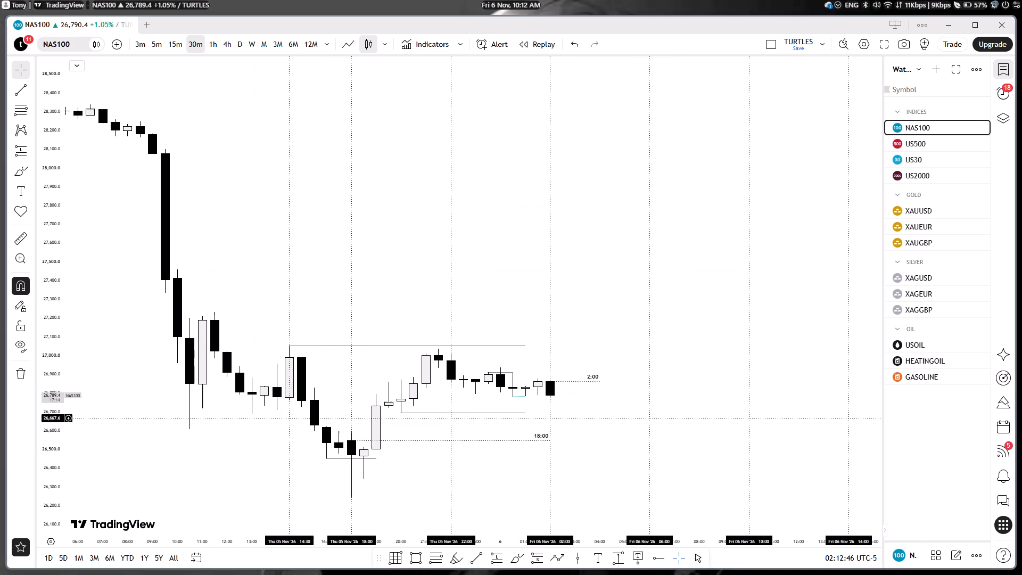
{"action": "left_click_drag", "start_coordinate": [49, 484], "coordinate": [42, 450]}
{"action": "left_click_drag", "start_coordinate": [127, 488], "coordinate": [125, 389]}
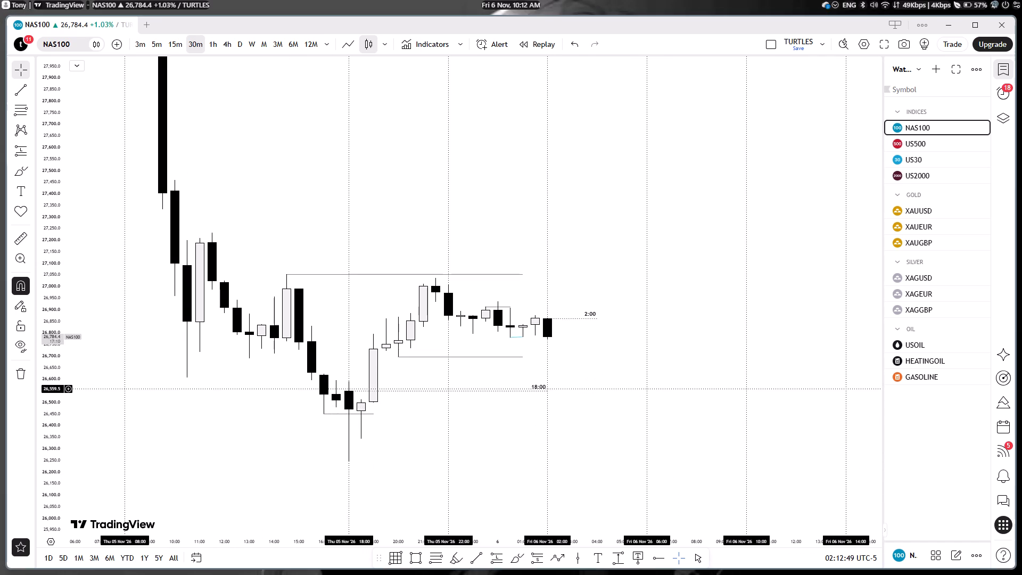
{"action": "double_click", "coordinate": [218, 388]}
{"action": "left_click_drag", "start_coordinate": [43, 417], "coordinate": [53, 453]}
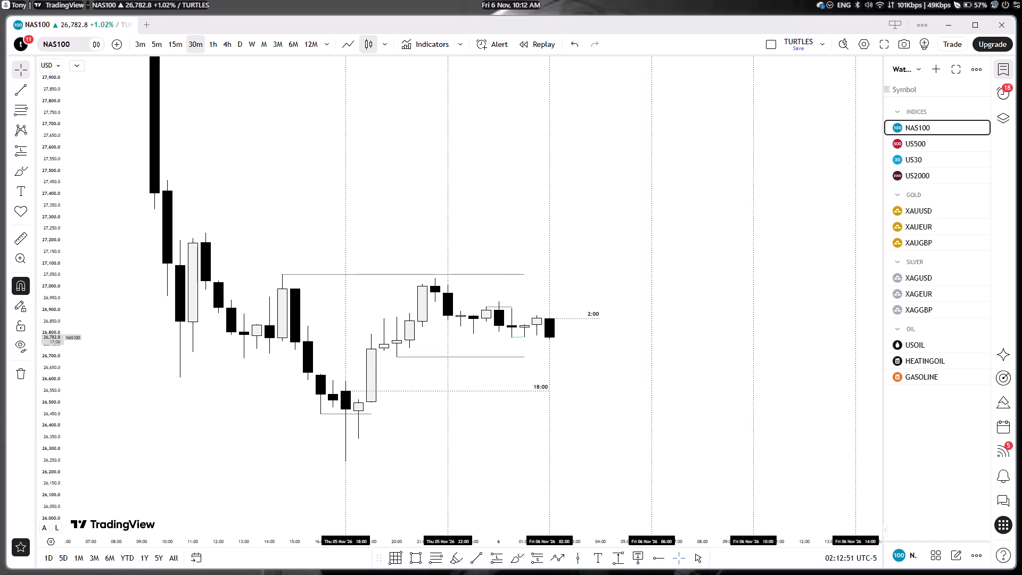
{"action": "left_click_drag", "start_coordinate": [53, 453], "coordinate": [18, 334]}
{"action": "left_click_drag", "start_coordinate": [157, 413], "coordinate": [169, 361]}
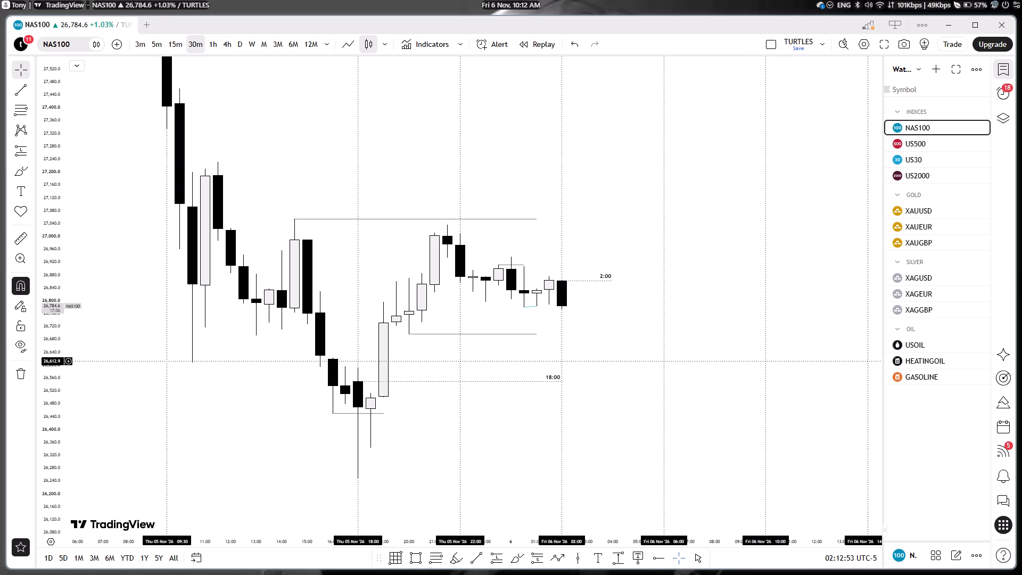
{"action": "left_click", "coordinate": [182, 361]}
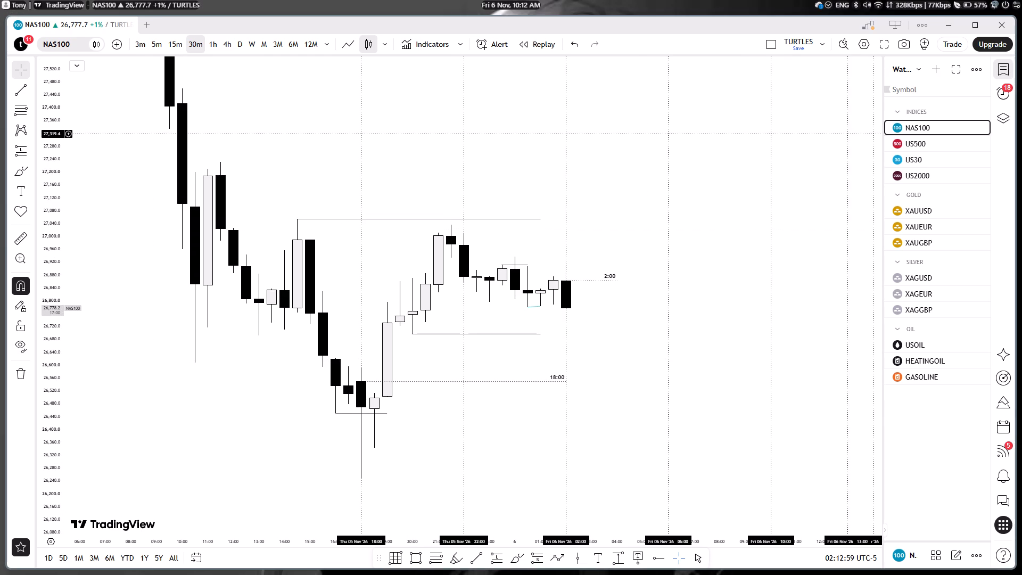
Minimize TradingView, search the installed applications for "kuro" and launch the Kuro app.
{"action": "left_click", "coordinate": [960, 19]}
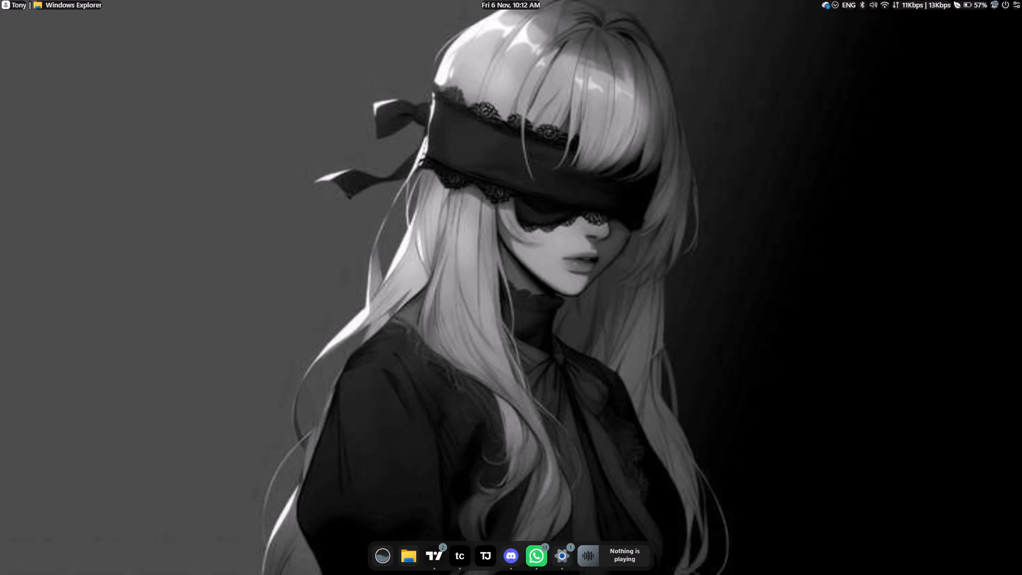
{"action": "left_click", "coordinate": [381, 550]}
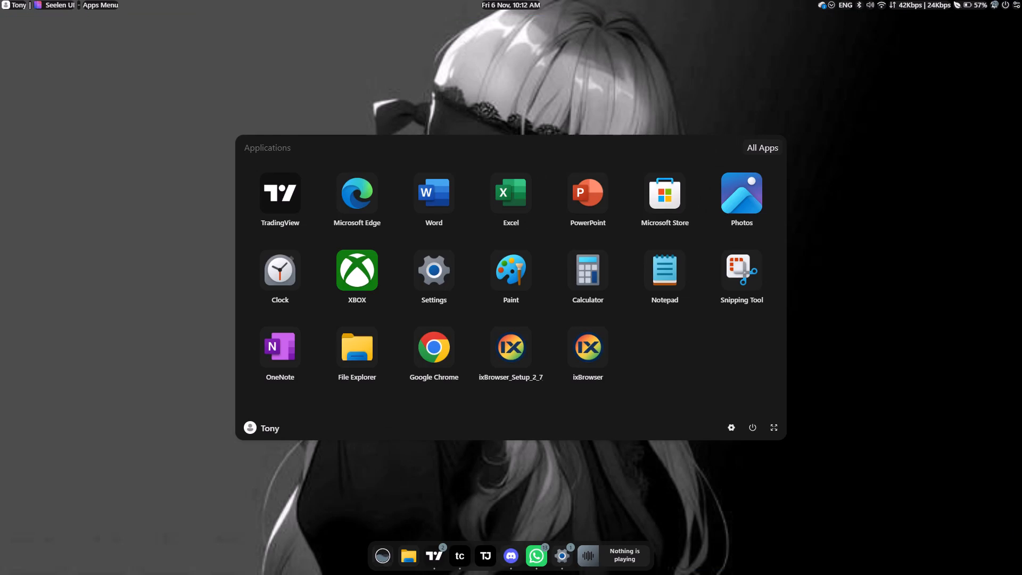
{"action": "type", "text": "kuro"}
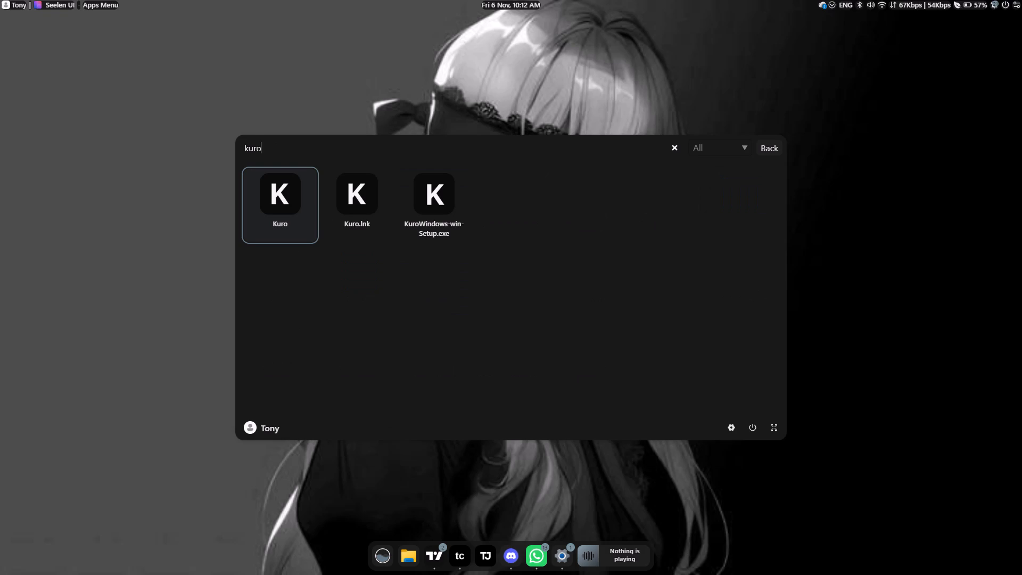
{"action": "left_click", "coordinate": [277, 188]}
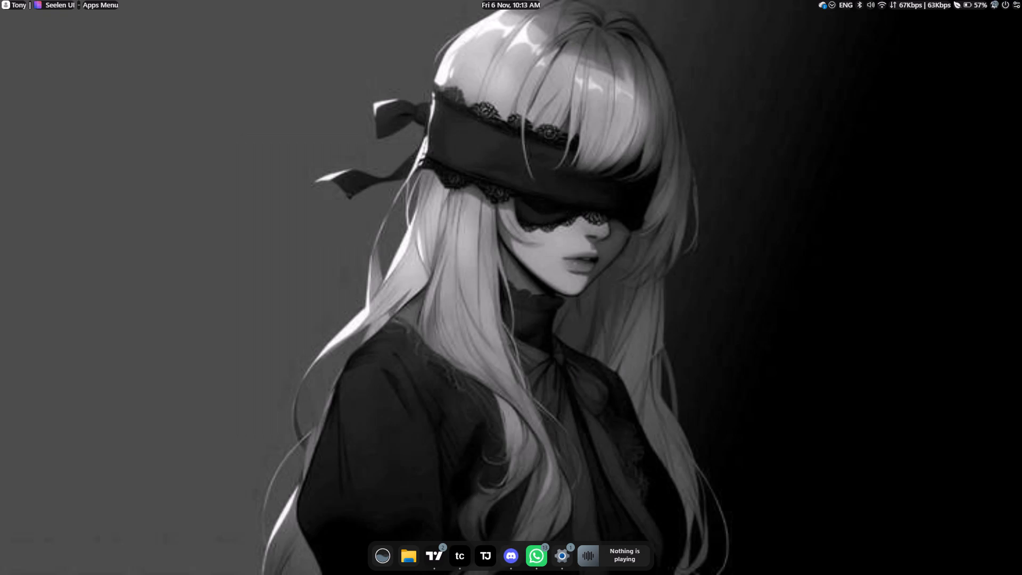
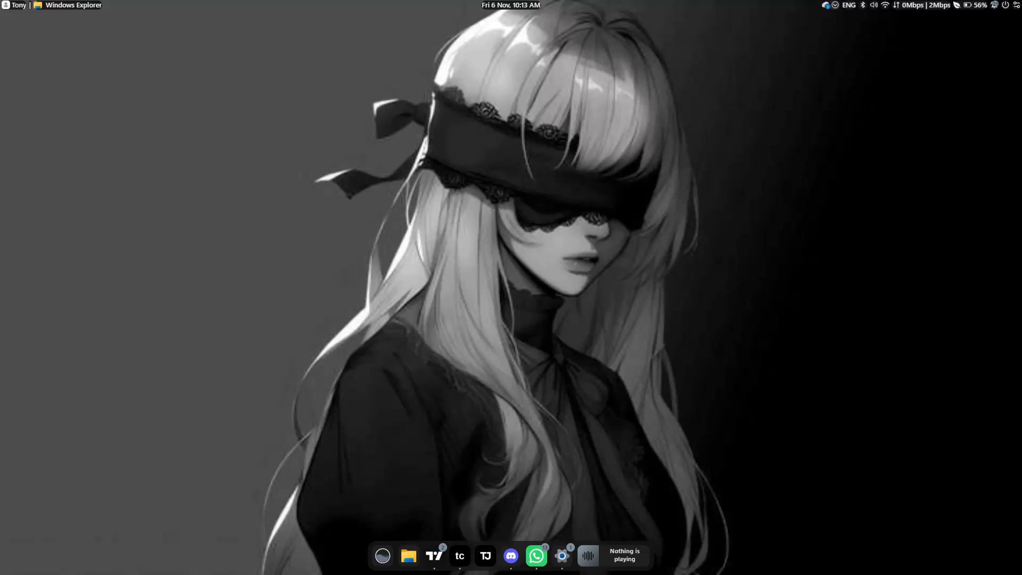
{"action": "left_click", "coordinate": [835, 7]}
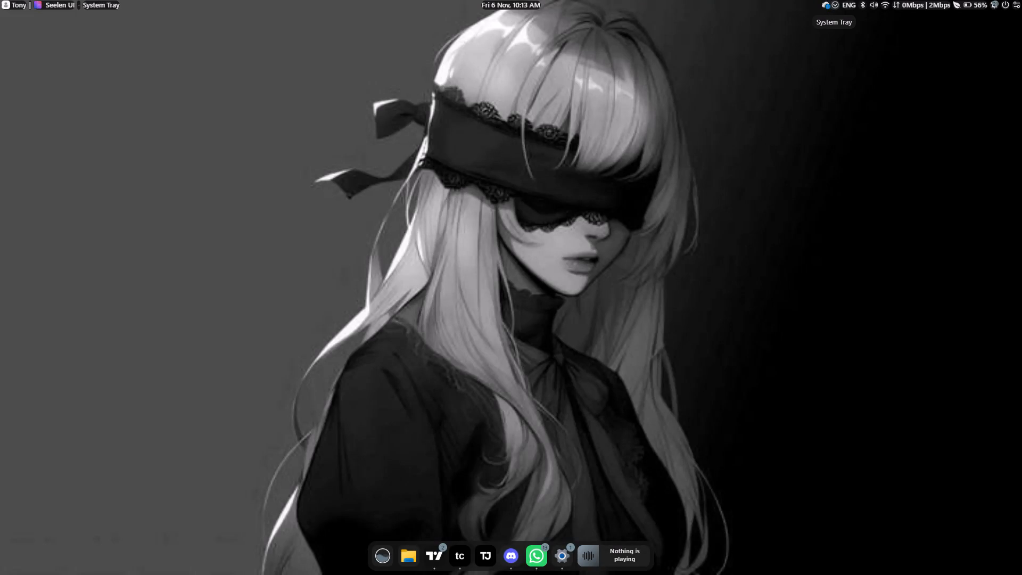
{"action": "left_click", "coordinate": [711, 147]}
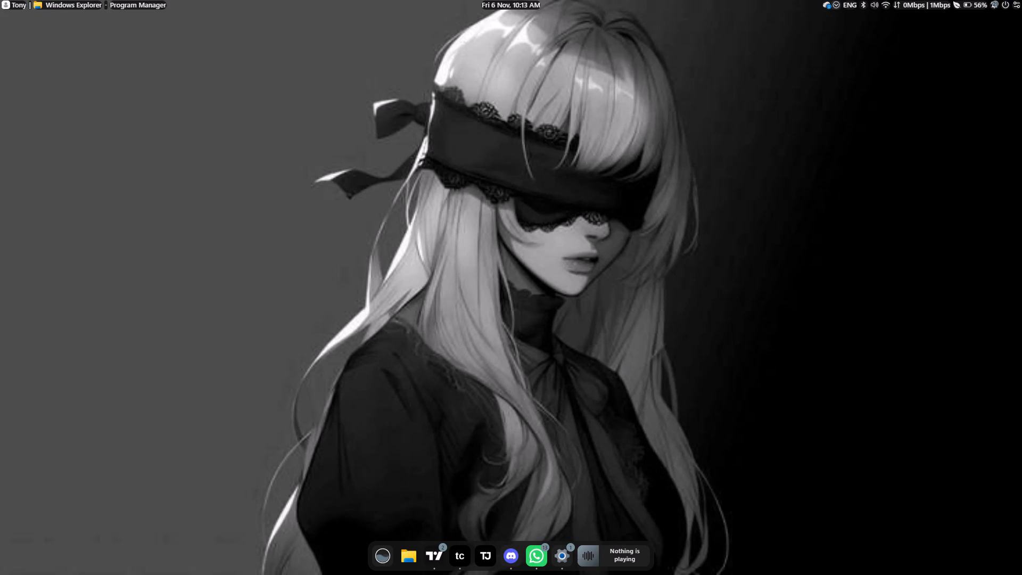
Switch to TradingView and show the XAUUSD chart on the 5-minute timeframe.
{"action": "left_click", "coordinate": [431, 563]}
{"action": "left_click", "coordinate": [636, 398]}
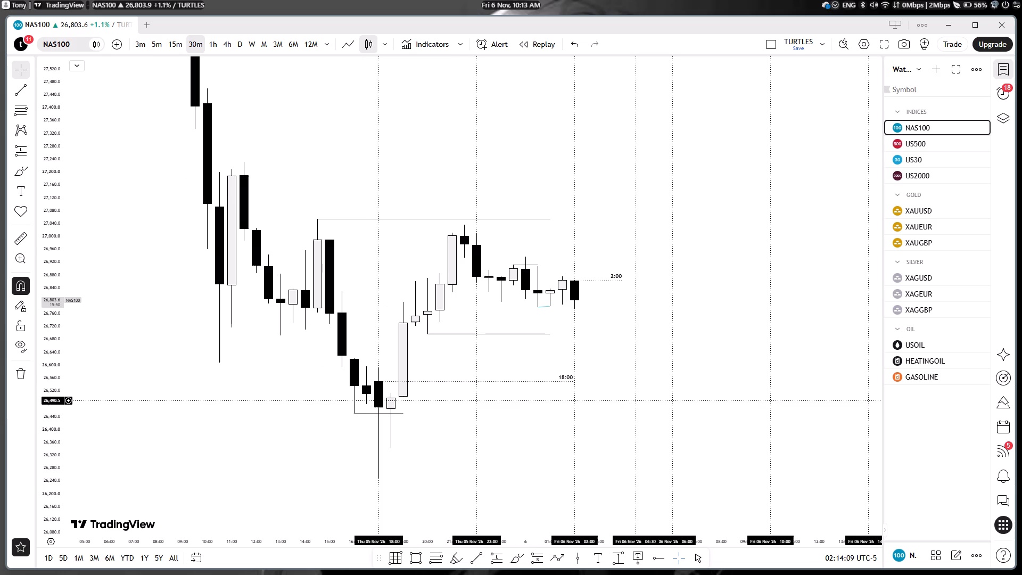
{"action": "left_click", "coordinate": [928, 210]}
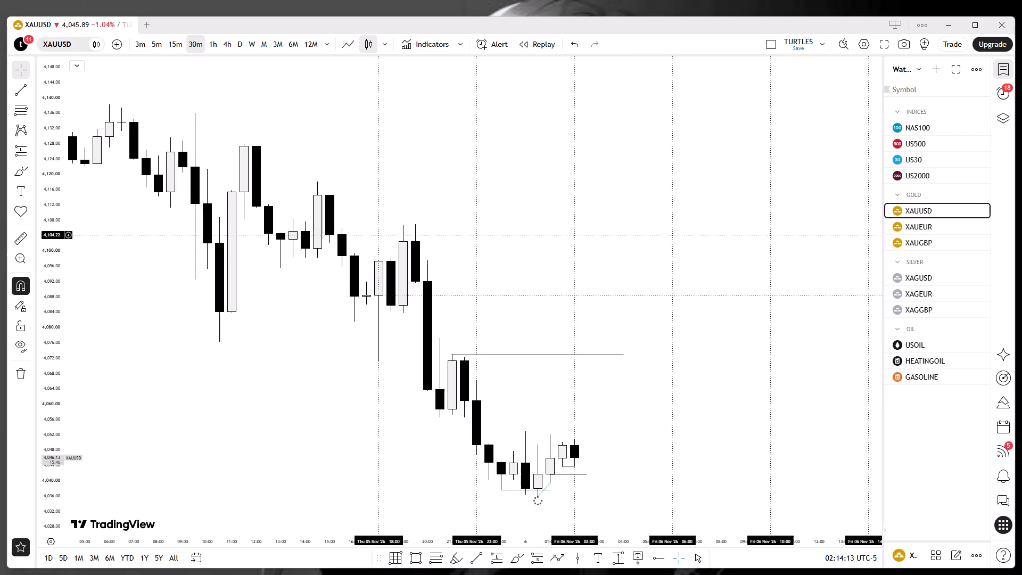
{"action": "left_click", "coordinate": [156, 48]}
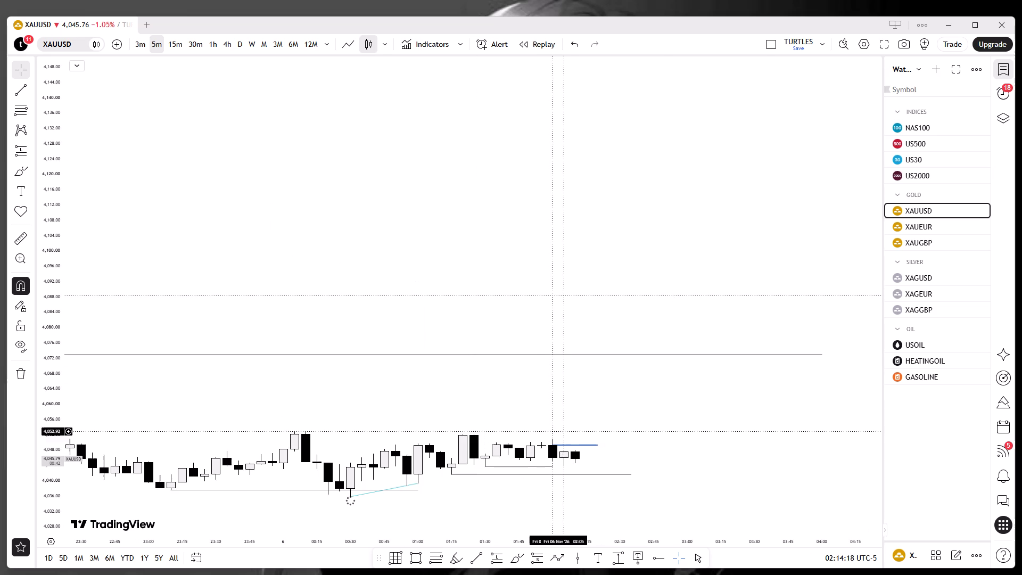
Extend the short horizontal line under the 01:30 low so its later end reaches about 02:15.
{"action": "left_click_drag", "start_coordinate": [54, 466], "coordinate": [37, 212]}
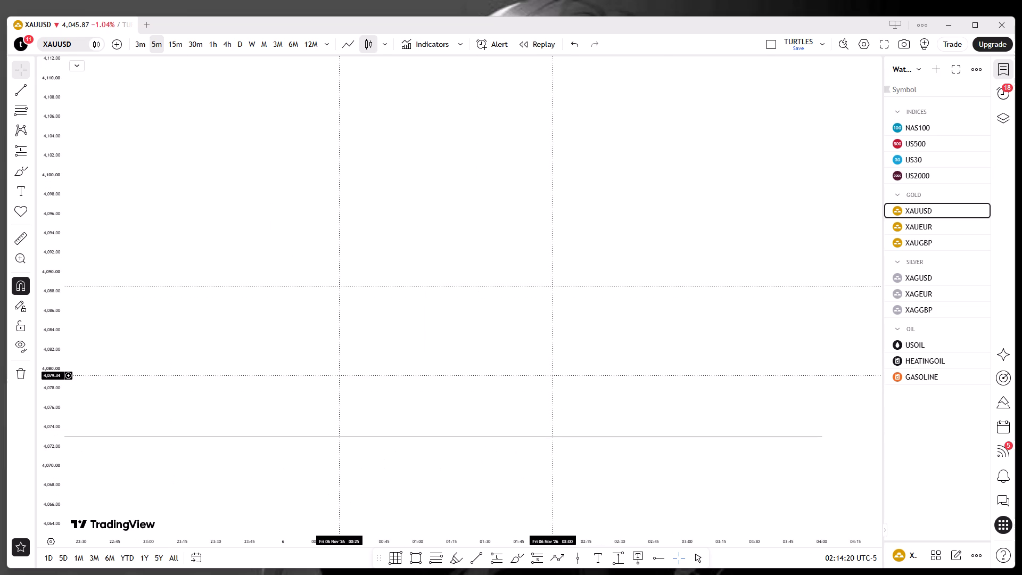
{"action": "left_click_drag", "start_coordinate": [388, 474], "coordinate": [385, 173]}
{"action": "left_click_drag", "start_coordinate": [400, 225], "coordinate": [425, 100]}
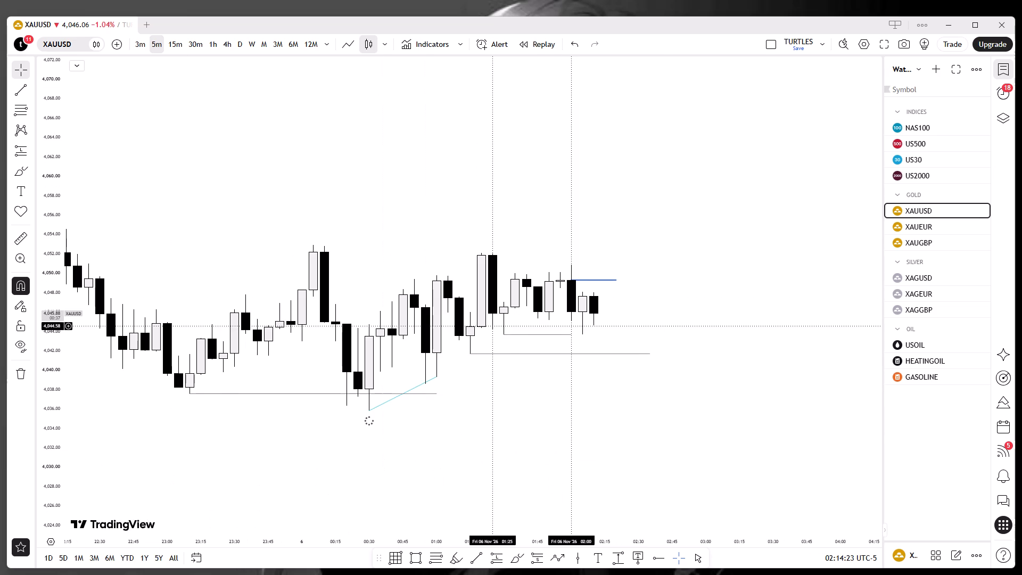
{"action": "left_click_drag", "start_coordinate": [50, 438], "coordinate": [13, 302]}
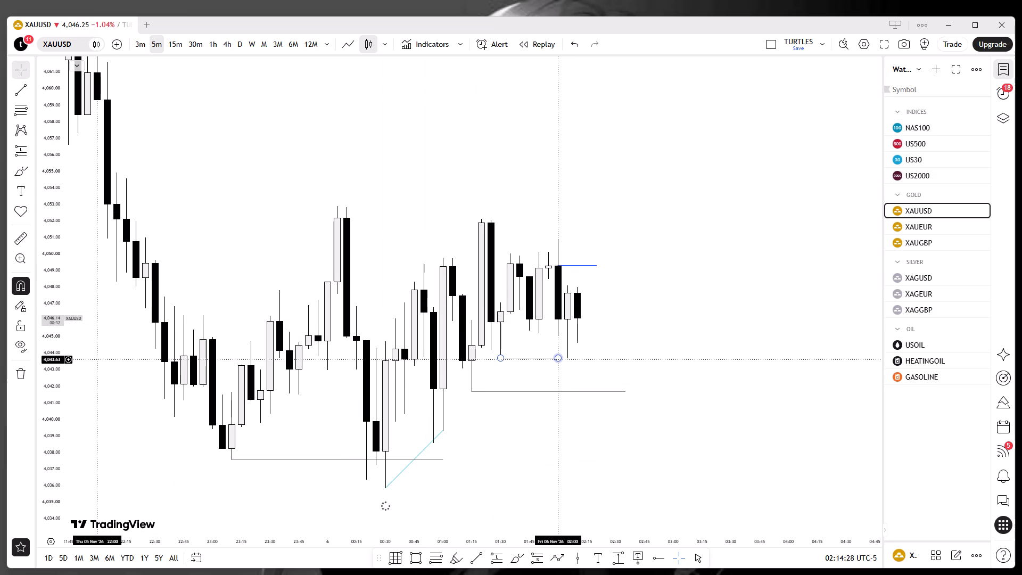
{"action": "left_click_drag", "start_coordinate": [558, 359], "coordinate": [584, 356]}
{"action": "left_click", "coordinate": [588, 365]}
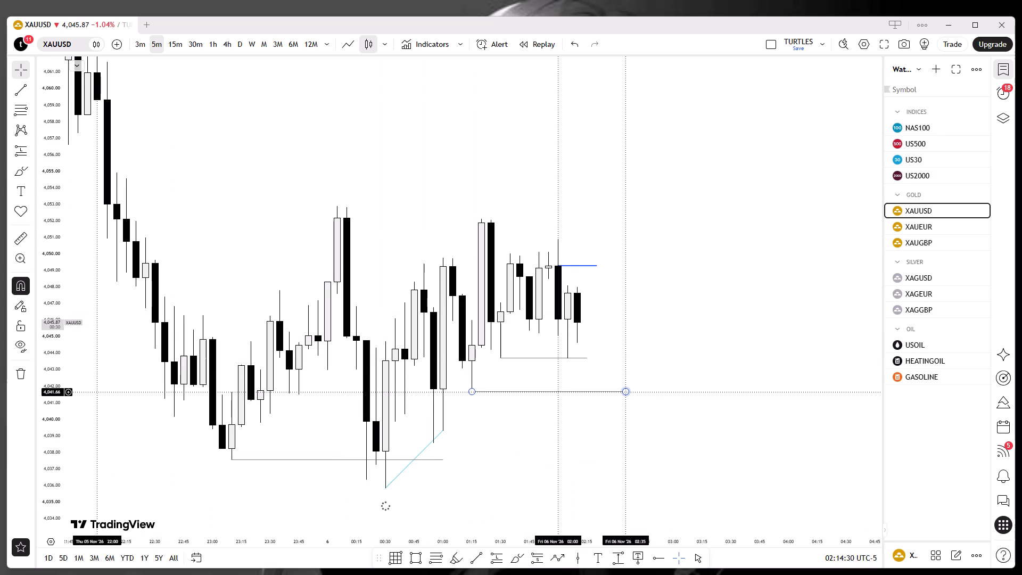
Delete the horizontal line at about 4,041.7 running from 01:15 to 02:35.
{"action": "left_click", "coordinate": [628, 392]}
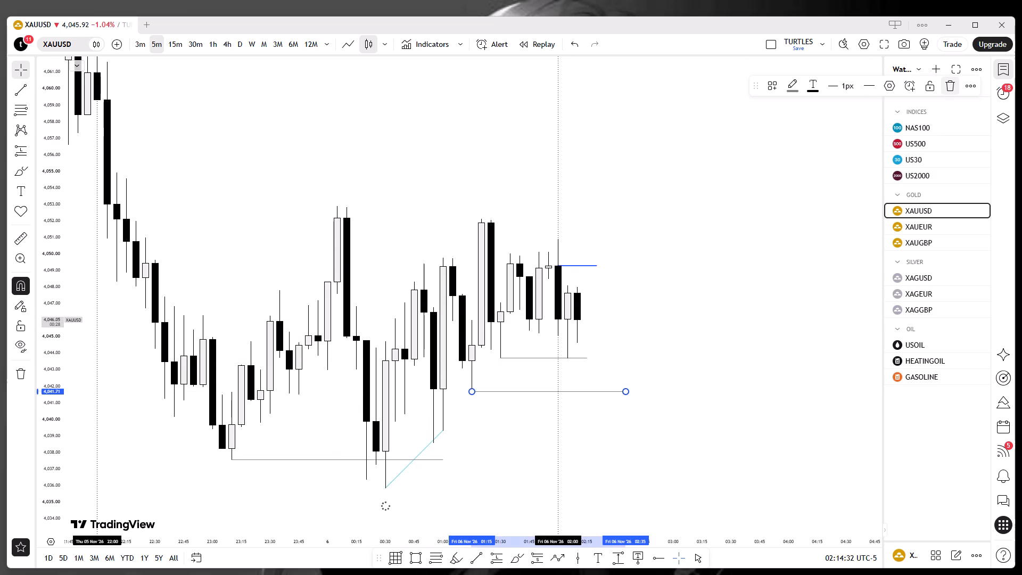
{"action": "left_click", "coordinate": [945, 77]}
Examine the XAUUSD 5-minute price action from the decline around 22:00 through the latest candles.
{"action": "left_click_drag", "start_coordinate": [696, 313], "coordinate": [698, 308]}
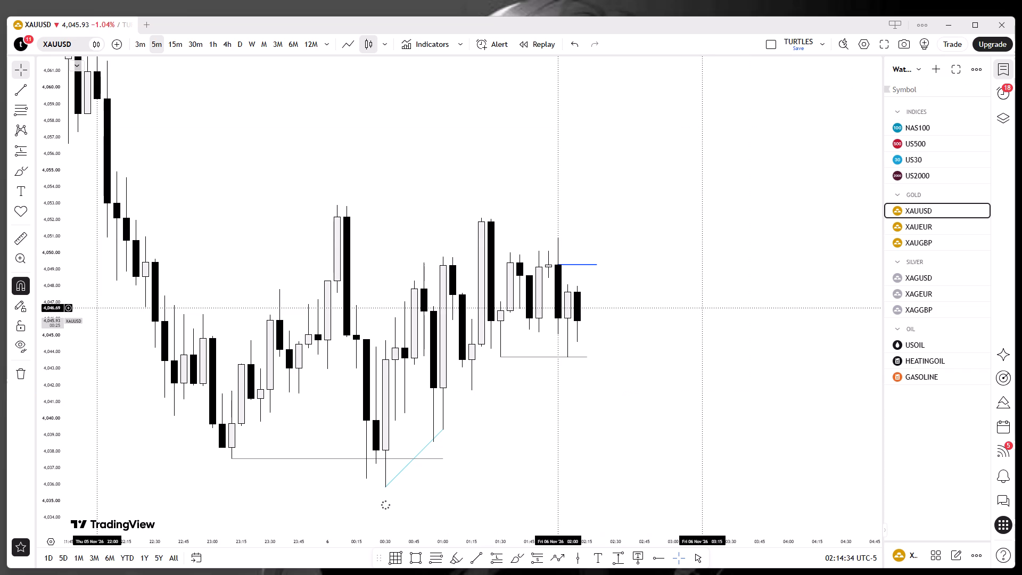
{"action": "left_click_drag", "start_coordinate": [681, 340], "coordinate": [738, 425]}
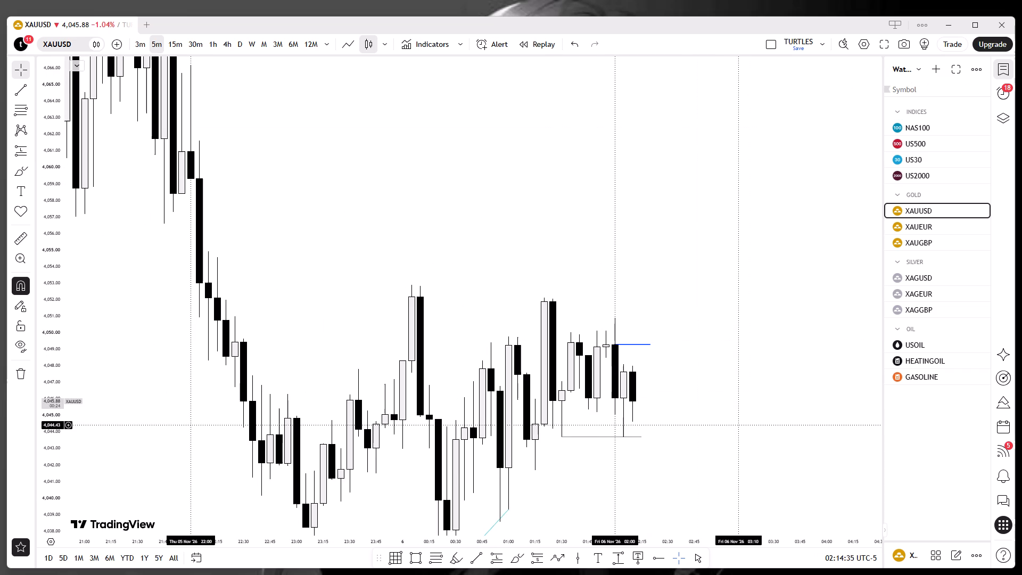
{"action": "left_click_drag", "start_coordinate": [54, 117], "coordinate": [123, 263]}
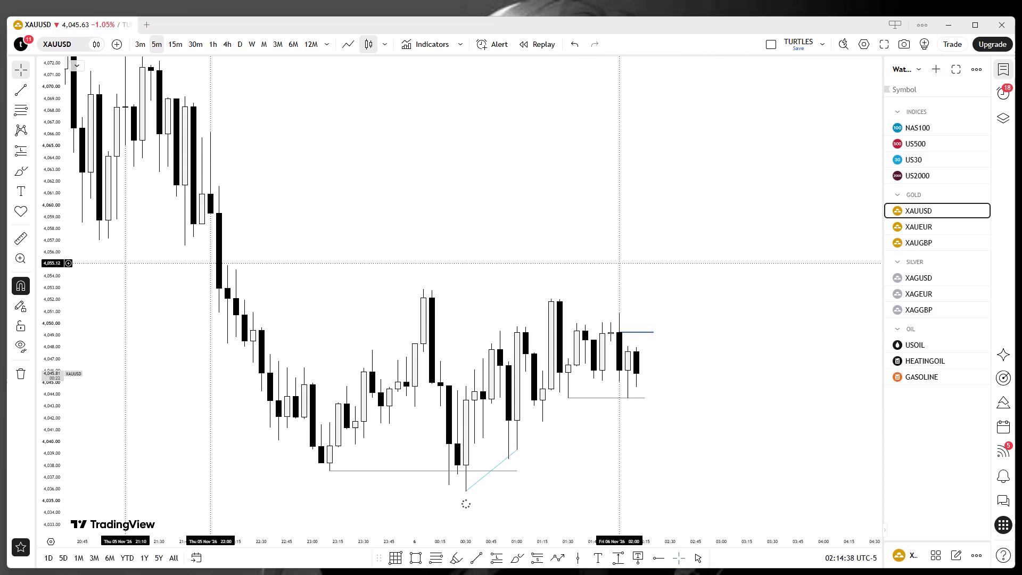
{"action": "left_click_drag", "start_coordinate": [52, 211], "coordinate": [52, 211]}
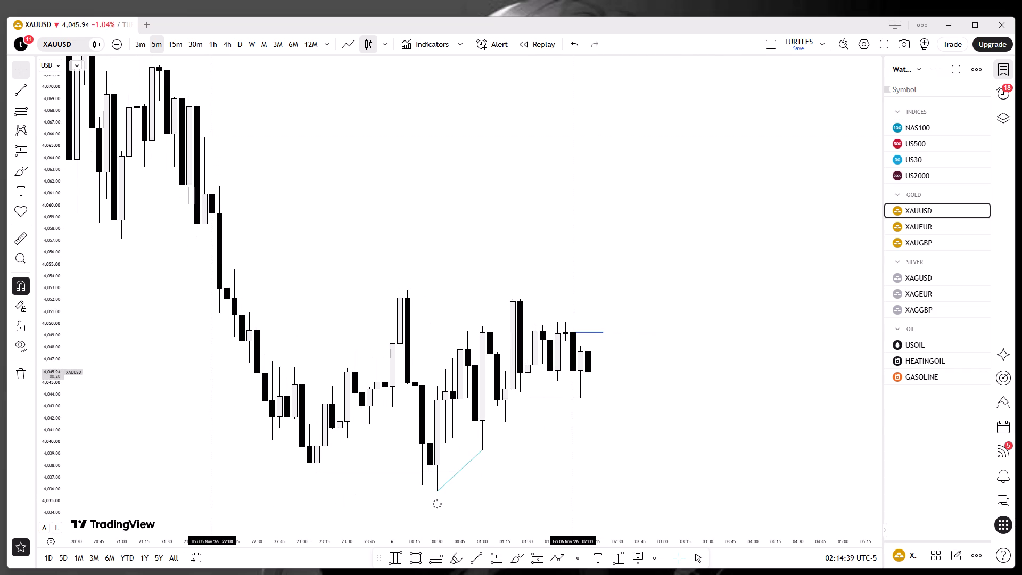
{"action": "left_click_drag", "start_coordinate": [52, 211], "coordinate": [72, 307]}
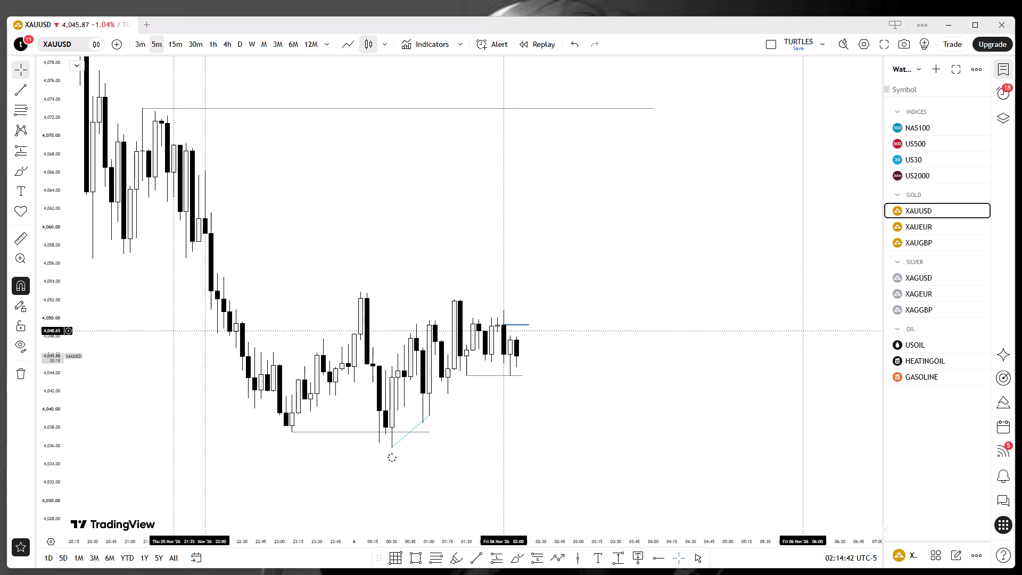
{"action": "left_click_drag", "start_coordinate": [478, 474], "coordinate": [566, 400]}
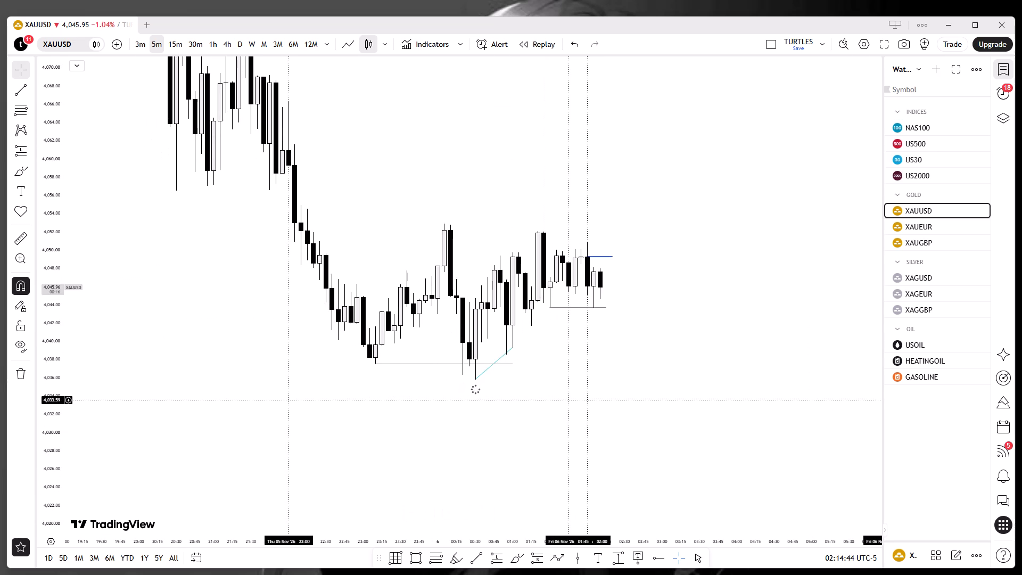
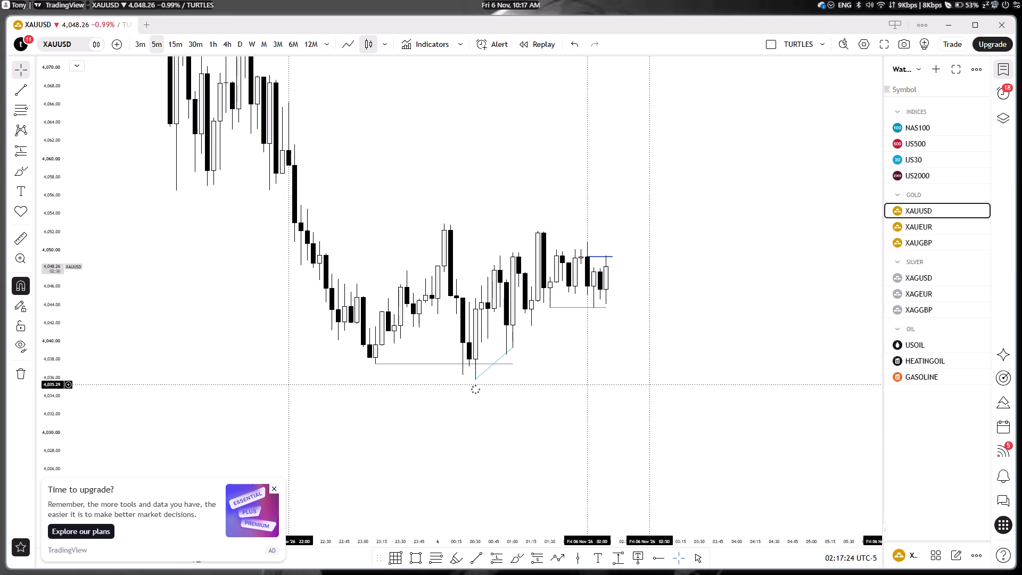
Dismiss the upgrade advertisement covering the XAUUSD chart.
{"action": "left_click", "coordinate": [274, 486]}
{"action": "left_click_drag", "start_coordinate": [753, 426], "coordinate": [718, 424]}
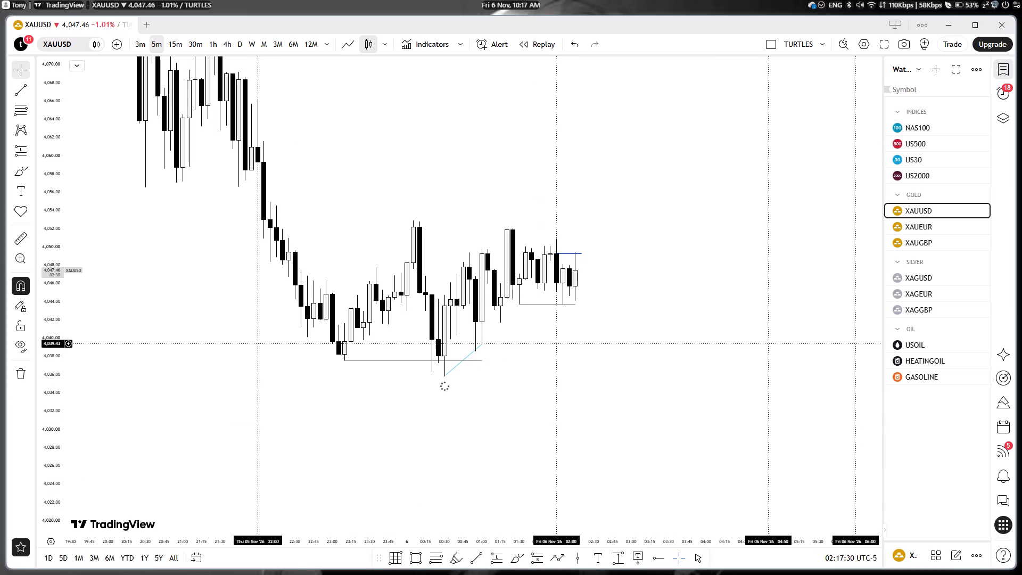
Minimize TradingView, search the installed applications for "forex" and launch Forex Factory.
{"action": "left_click", "coordinate": [944, 27]}
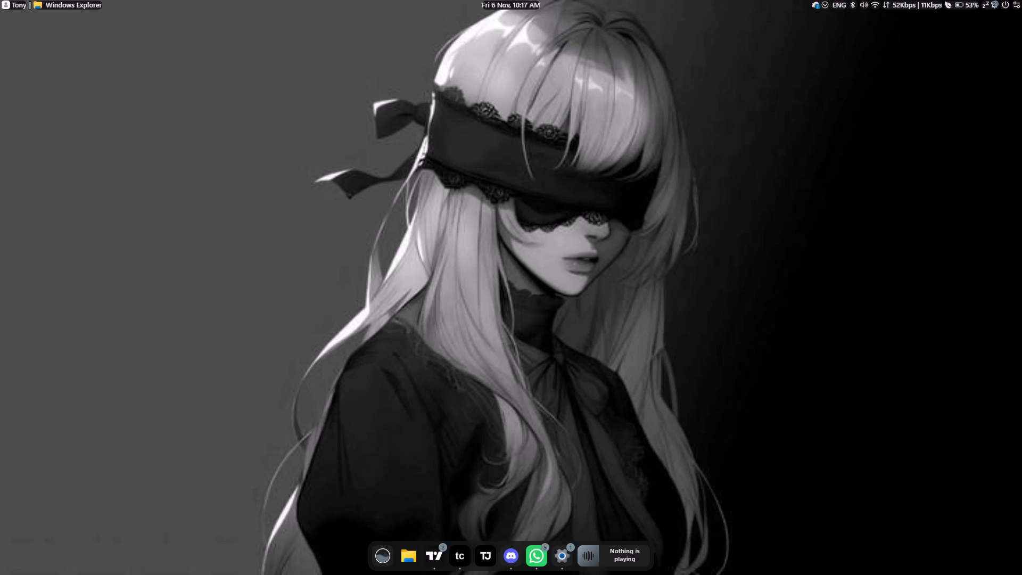
{"action": "left_click", "coordinate": [386, 557]}
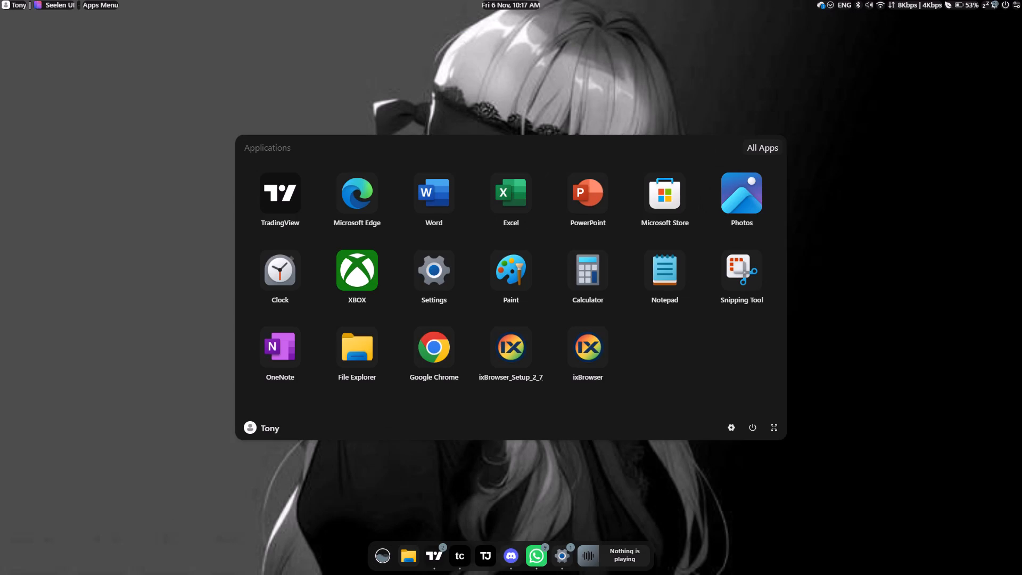
{"action": "type", "text": "for"}
{"action": "type", "text": "ex"}
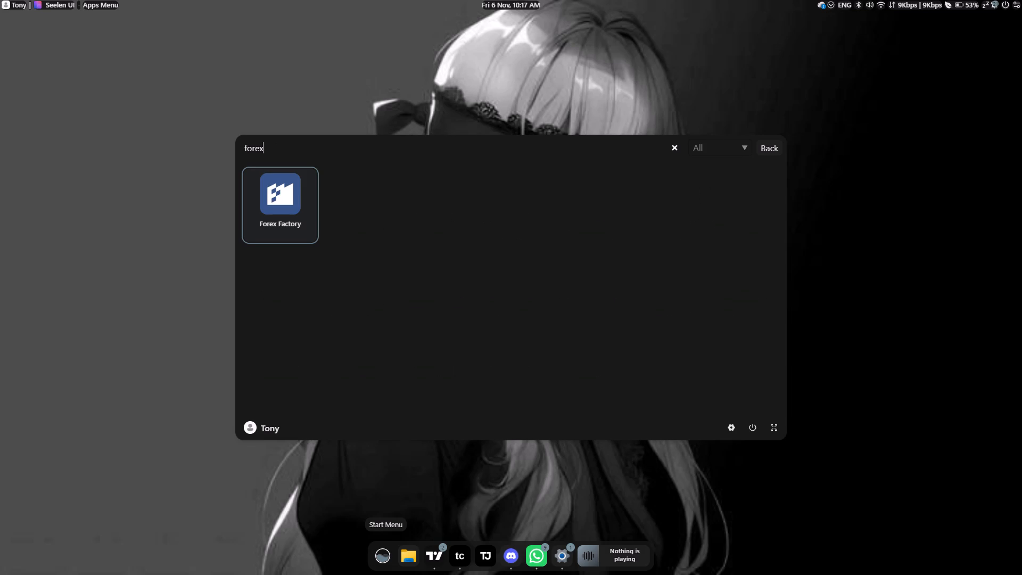
{"action": "left_click", "coordinate": [272, 211]}
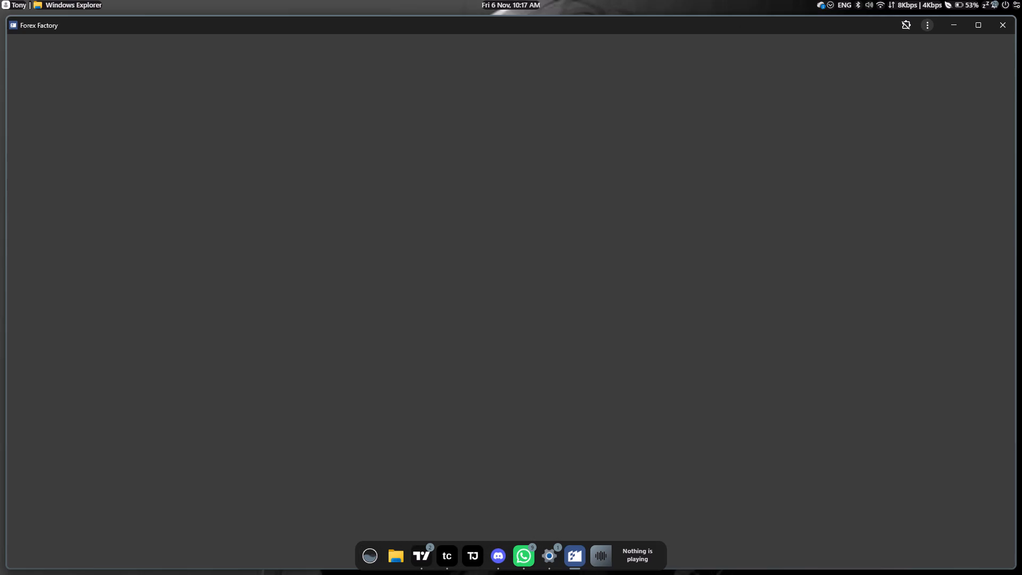
Pin the Forex Factory app to the dock.
{"action": "right_click", "coordinate": [571, 552]}
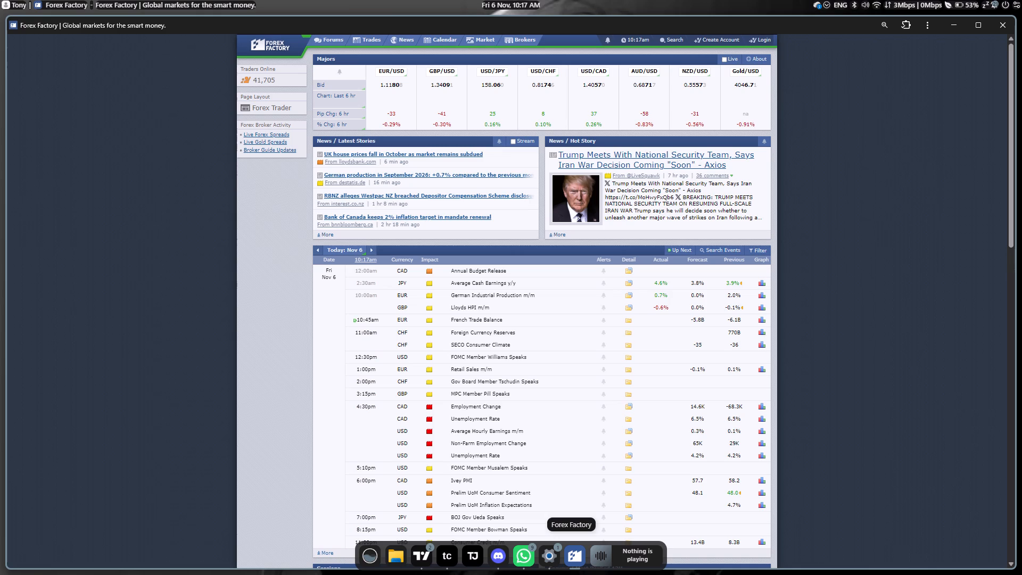
{"action": "right_click", "coordinate": [571, 552]}
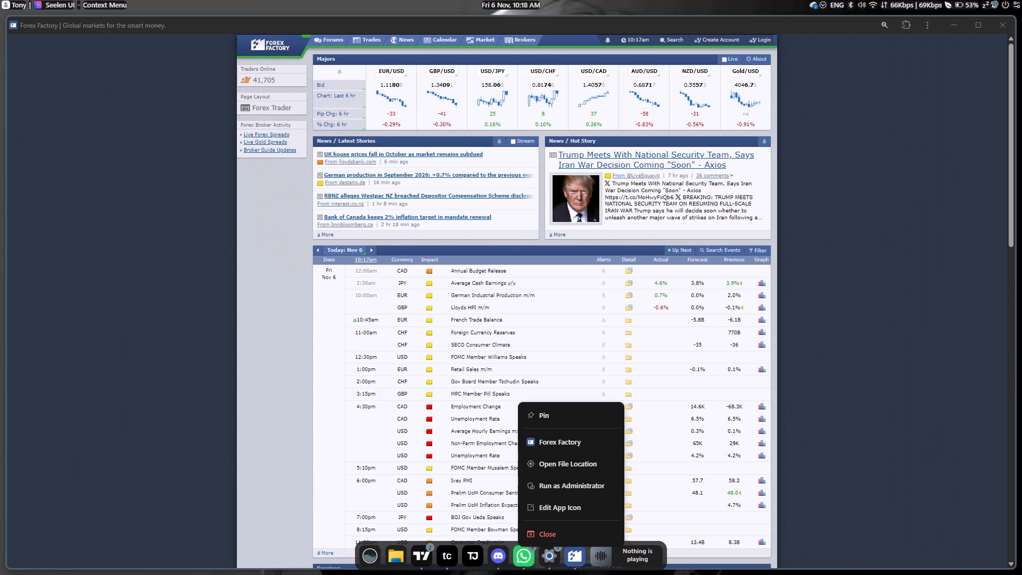
{"action": "left_click", "coordinate": [552, 418]}
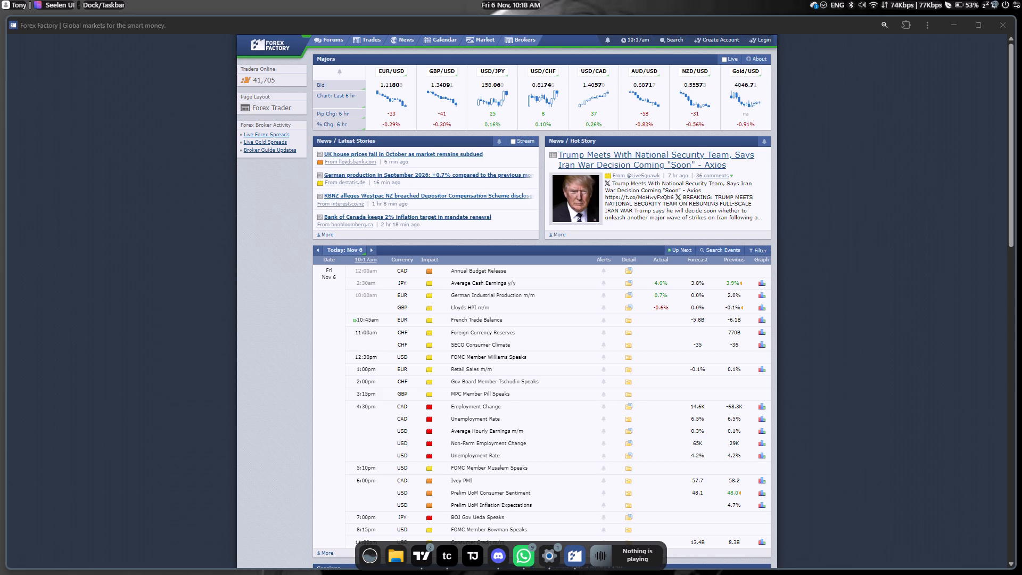
Open Forex Factory's Calendar and look through the economic events listed for Nov 6.
{"action": "left_click", "coordinate": [441, 35]}
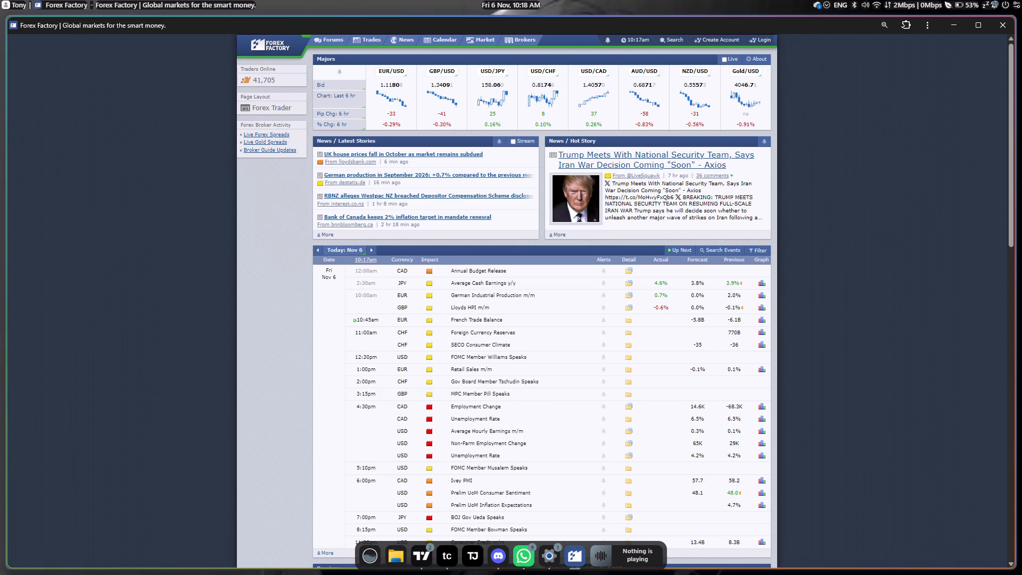
{"action": "left_click", "coordinate": [439, 41]}
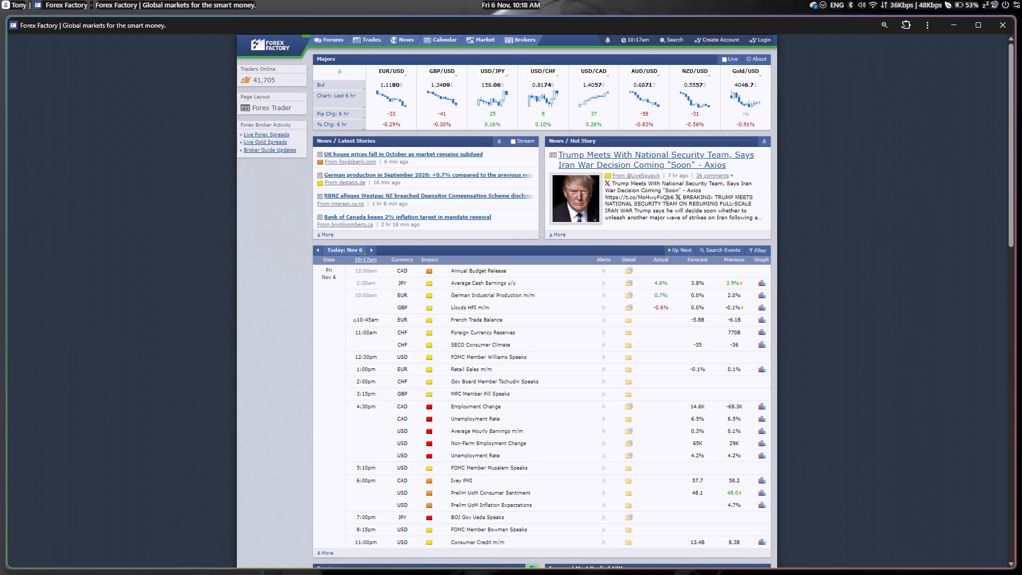
{"action": "scroll", "coordinate": [451, 247], "scroll_direction": "down", "scroll_amount": 2}
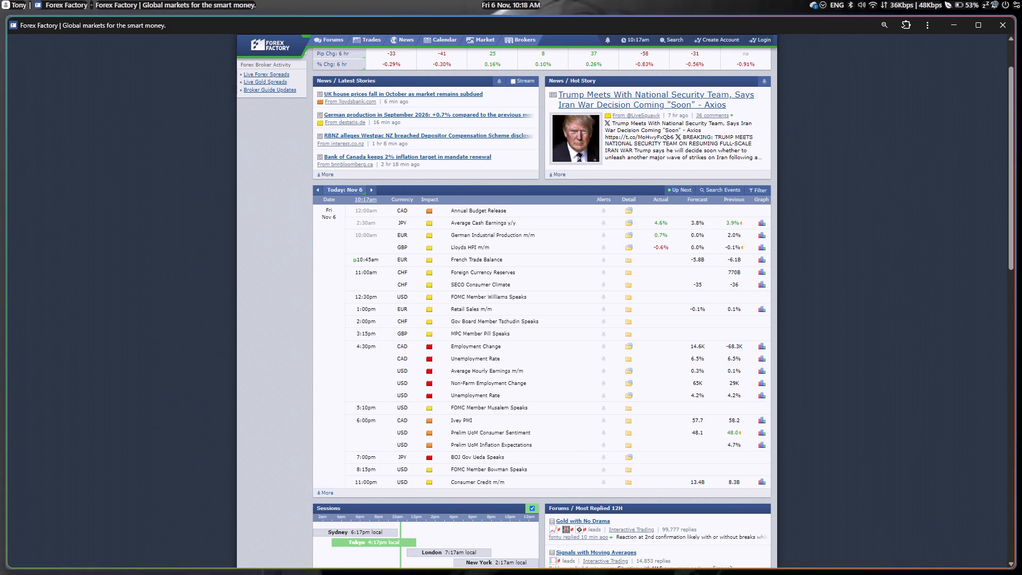
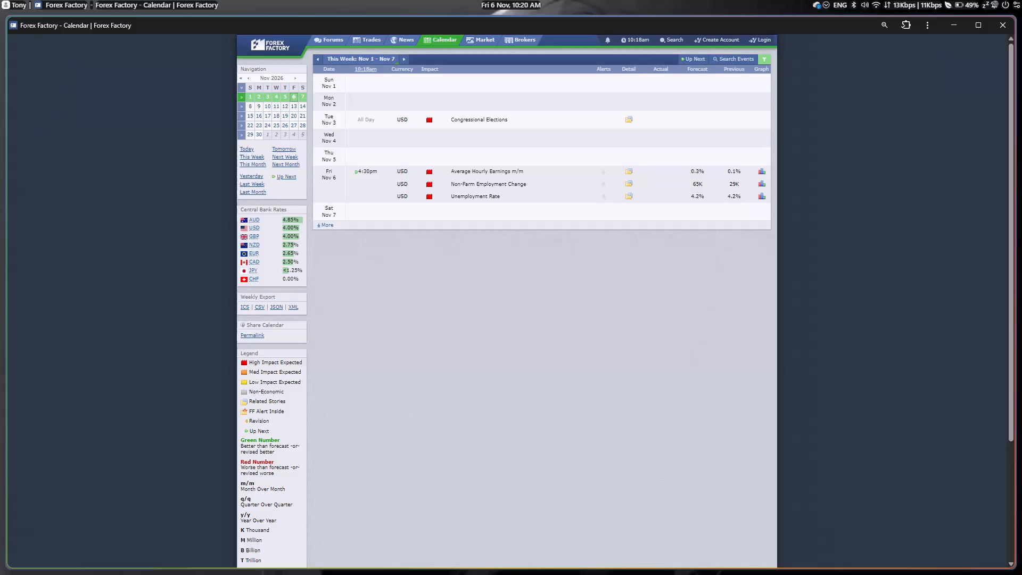
Minimize Forex Factory and move its dock icon between the TJ and Discord icons.
{"action": "left_click", "coordinate": [958, 24]}
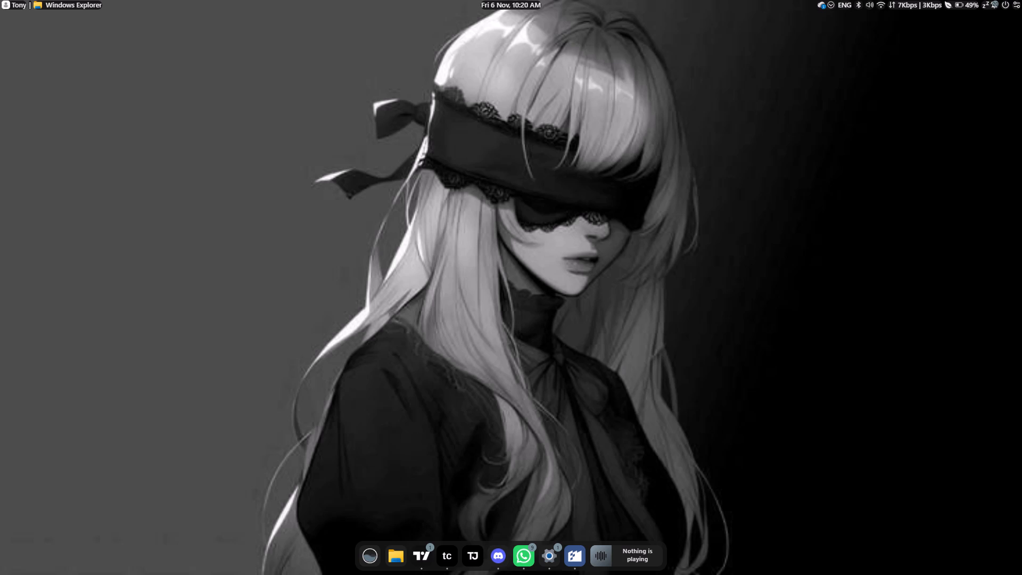
{"action": "left_click_drag", "start_coordinate": [581, 558], "coordinate": [498, 557]}
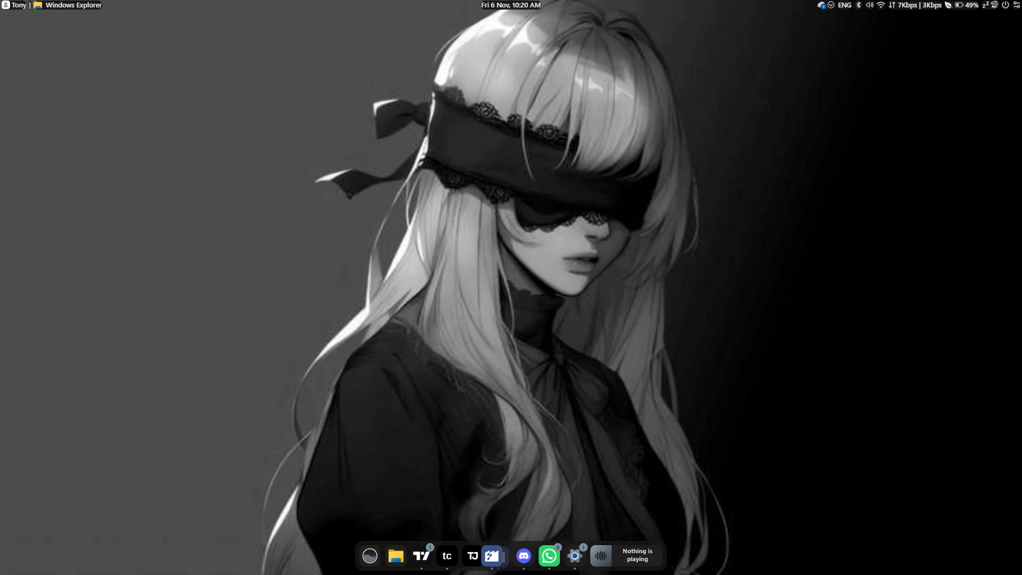
{"action": "left_click_drag", "start_coordinate": [498, 557], "coordinate": [501, 556]}
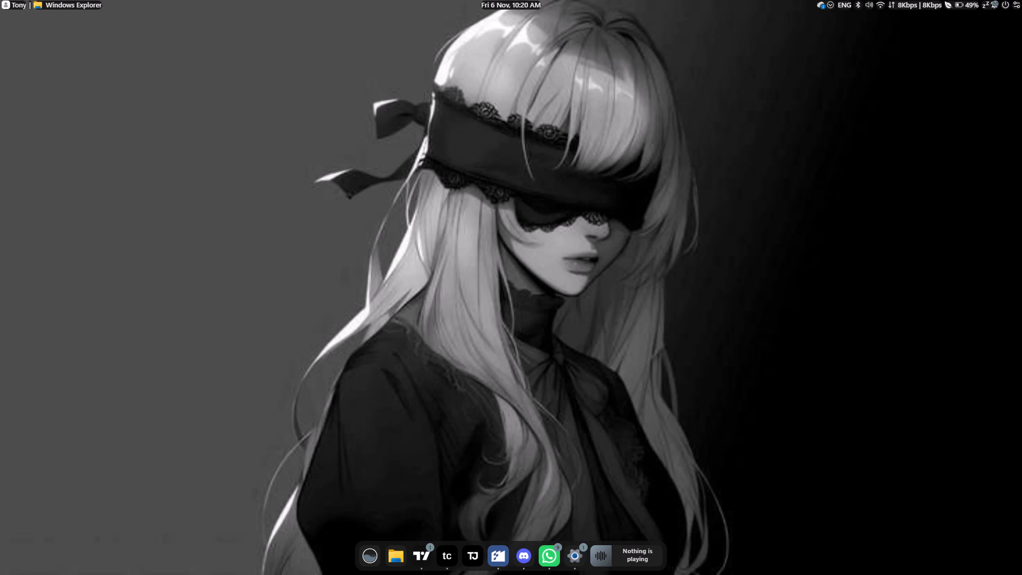
Switch to TradingView, examine XAUUSD on the 5-minute and 4-hour timeframes, and compare it with the 4-hour XAGUSD chart.
{"action": "left_click", "coordinate": [424, 555]}
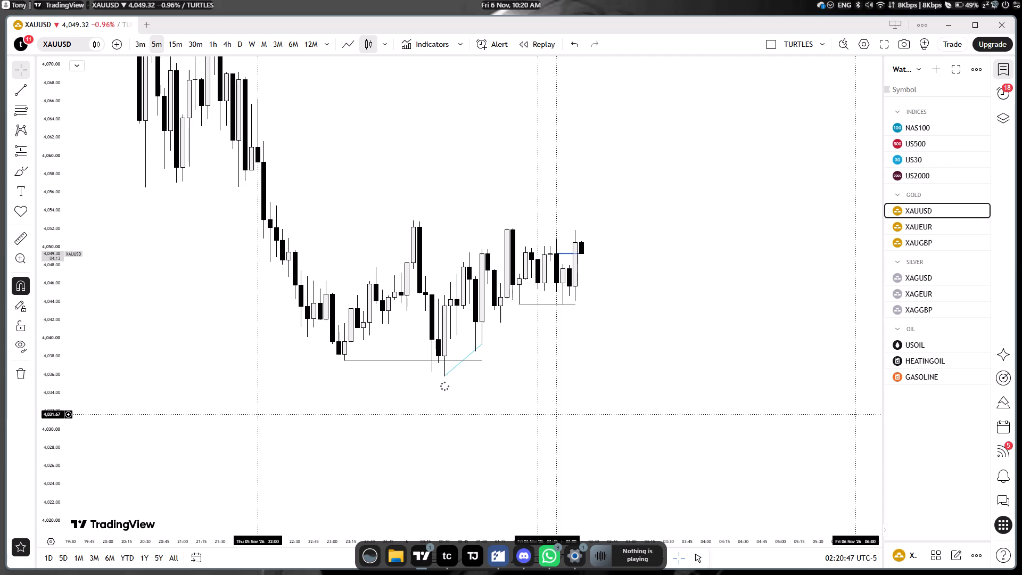
{"action": "left_click_drag", "start_coordinate": [627, 308], "coordinate": [597, 410]}
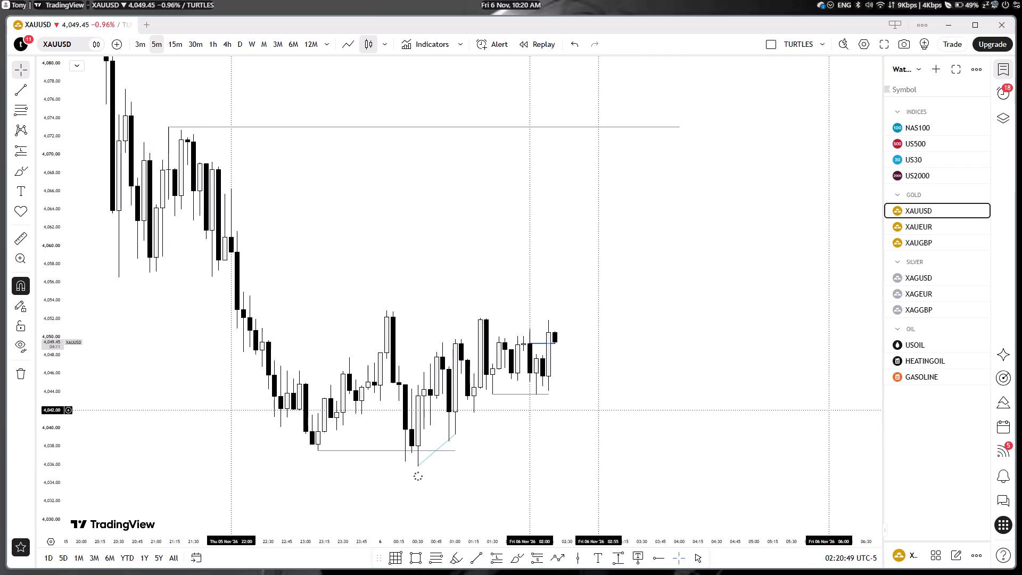
{"action": "left_click_drag", "start_coordinate": [613, 392], "coordinate": [596, 391]}
{"action": "left_click_drag", "start_coordinate": [608, 388], "coordinate": [599, 389]}
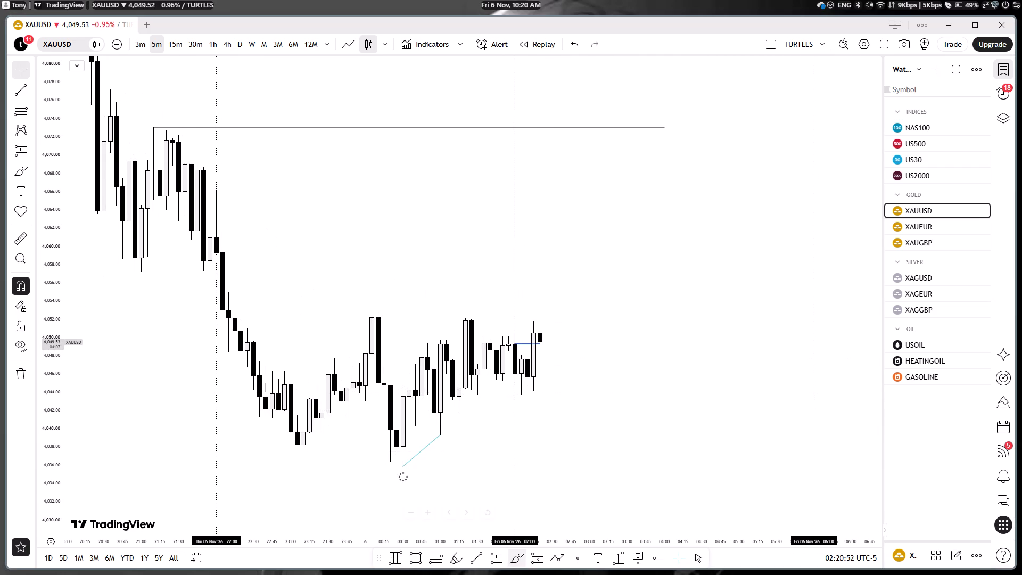
{"action": "left_click", "coordinate": [227, 44]}
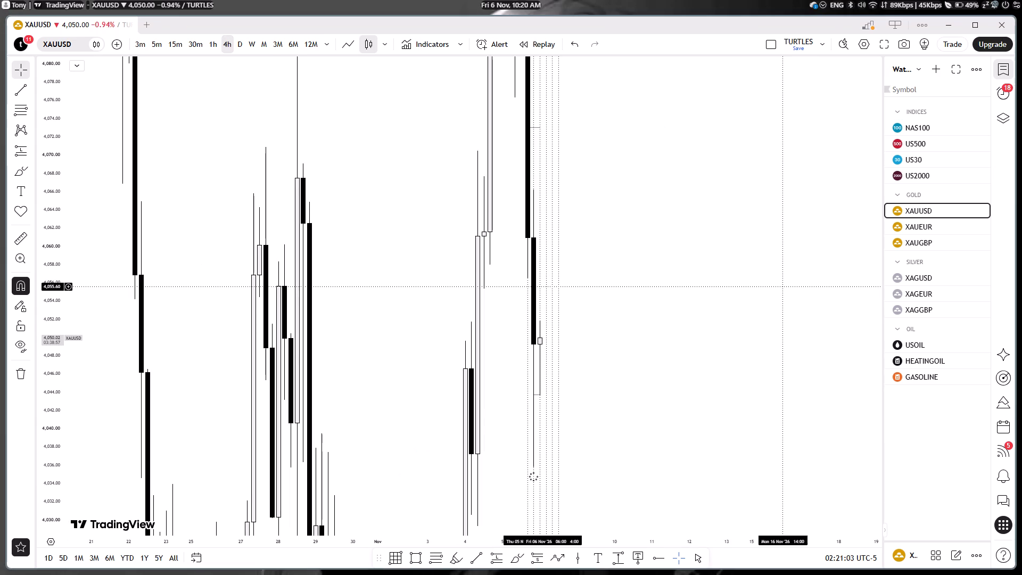
{"action": "left_click", "coordinate": [911, 280]}
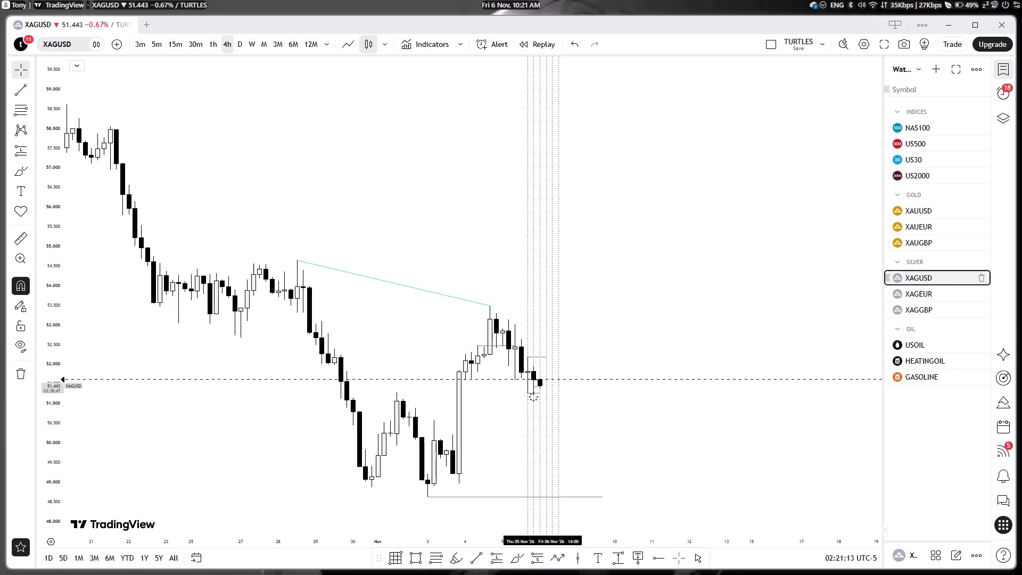
{"action": "left_click", "coordinate": [916, 209]}
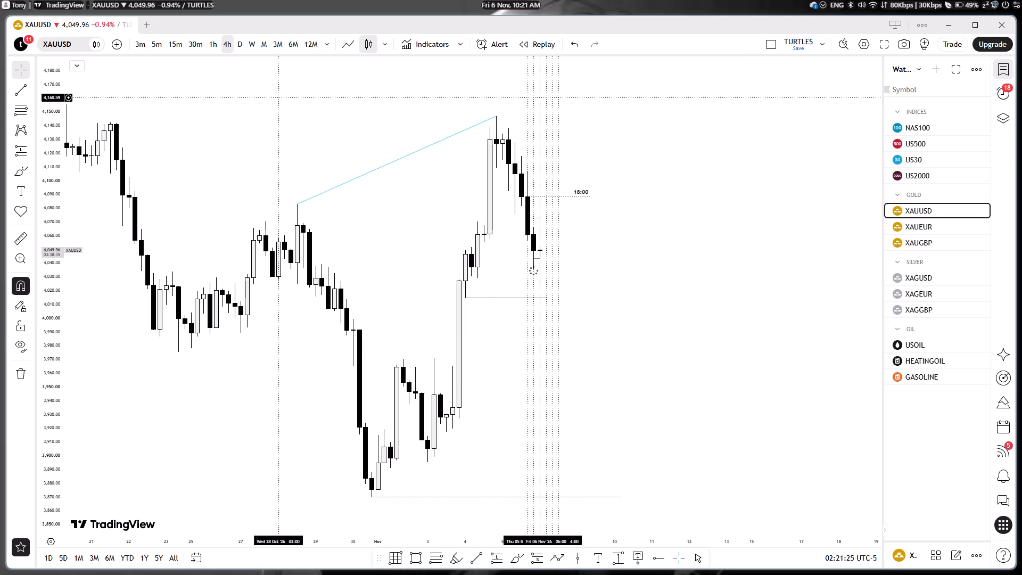
Set XAUUSD to the 5-minute timeframe and rescale the chart to examine the latest candles and the marked support line.
{"action": "left_click", "coordinate": [159, 44]}
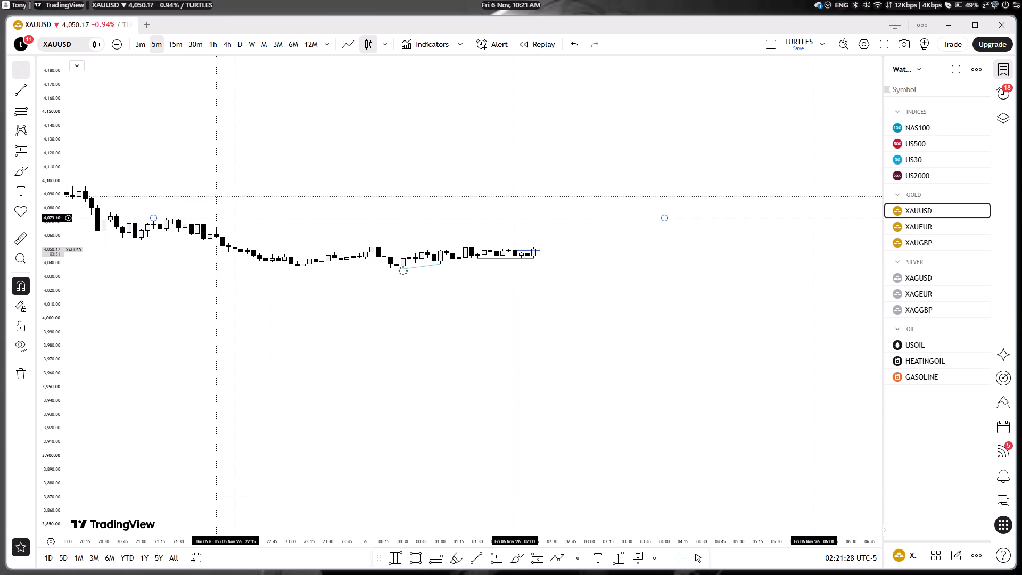
{"action": "left_click_drag", "start_coordinate": [62, 461], "coordinate": [31, 184]}
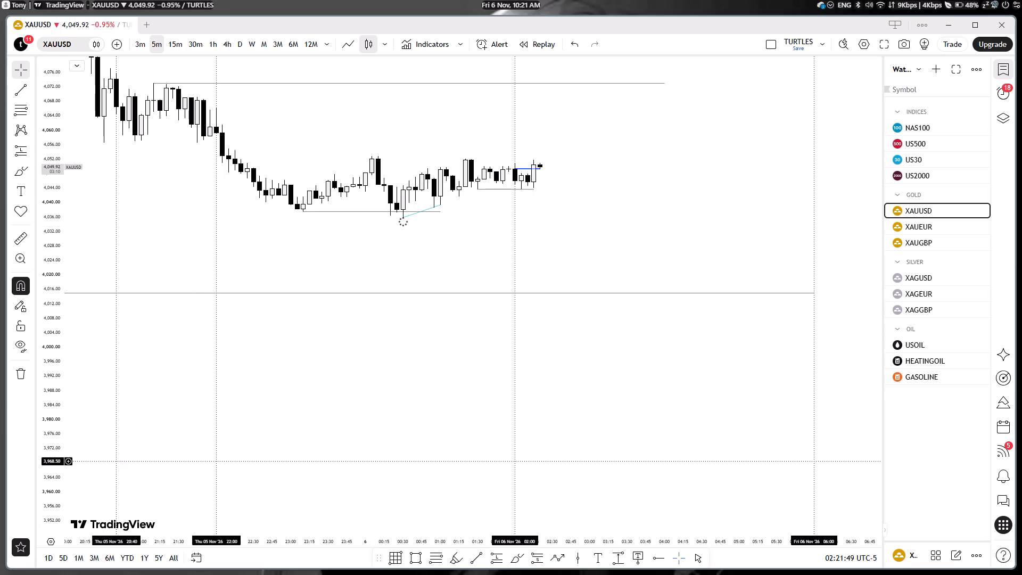
{"action": "left_click_drag", "start_coordinate": [56, 458], "coordinate": [22, 275]}
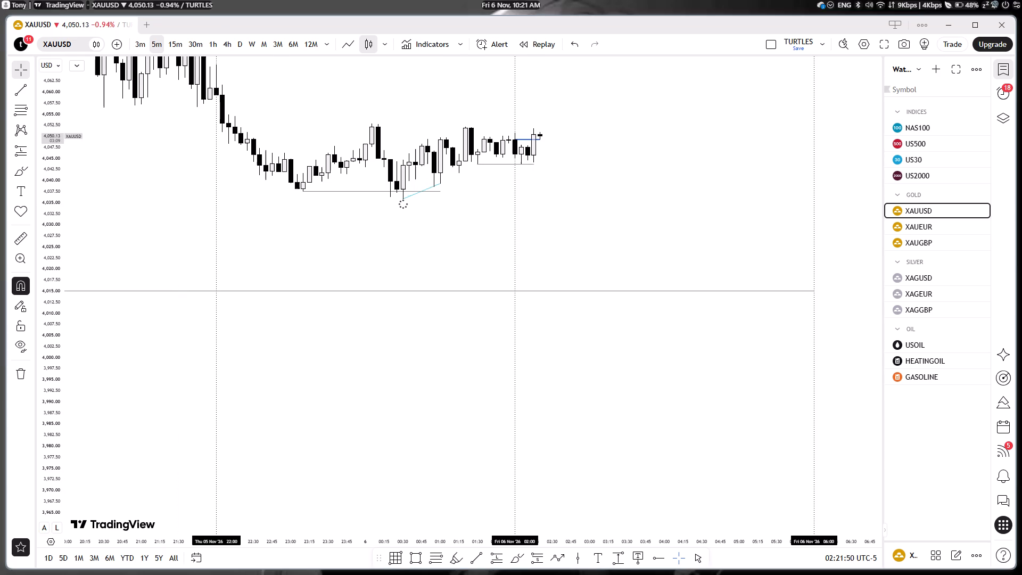
{"action": "left_click_drag", "start_coordinate": [281, 183], "coordinate": [287, 338]}
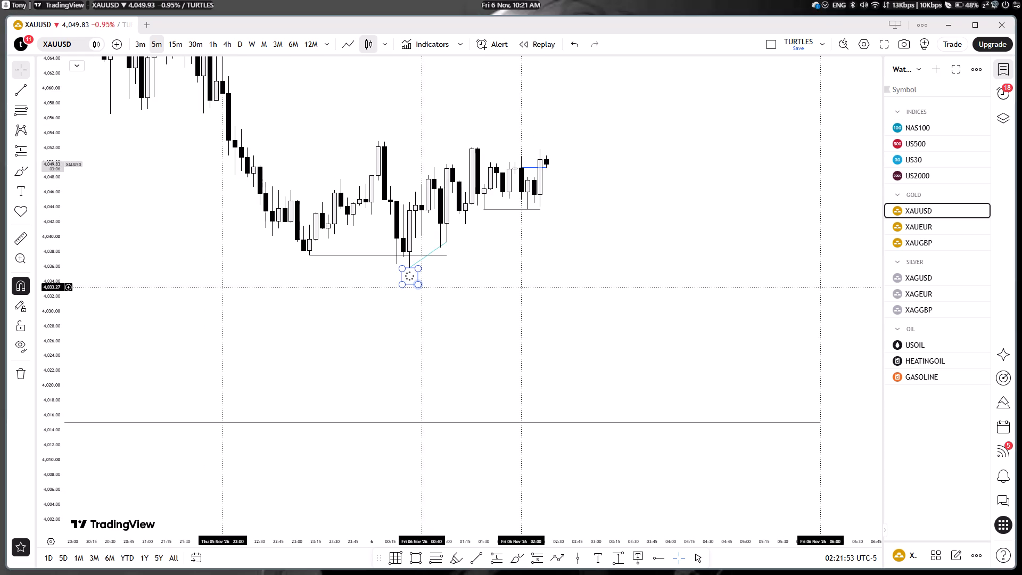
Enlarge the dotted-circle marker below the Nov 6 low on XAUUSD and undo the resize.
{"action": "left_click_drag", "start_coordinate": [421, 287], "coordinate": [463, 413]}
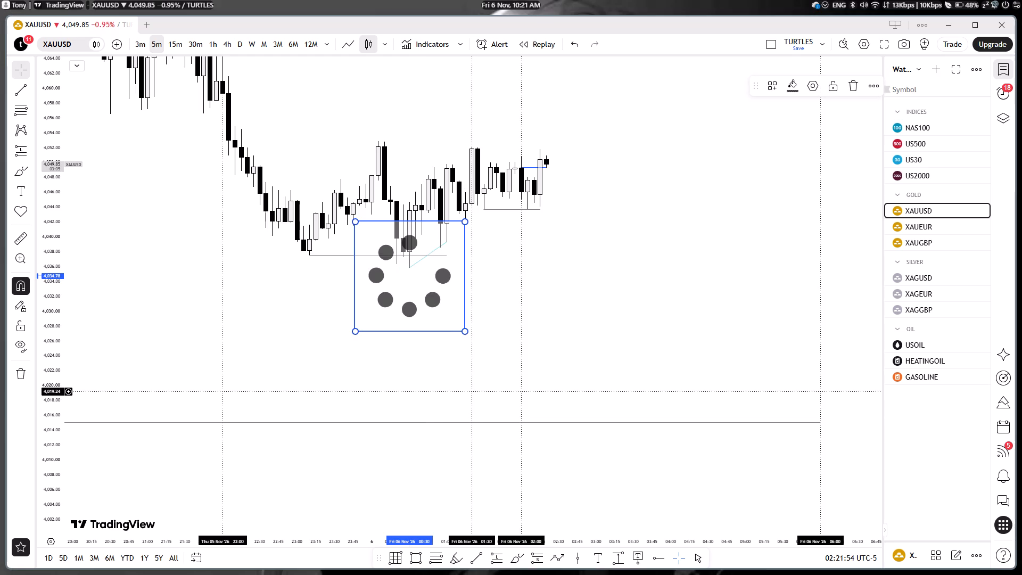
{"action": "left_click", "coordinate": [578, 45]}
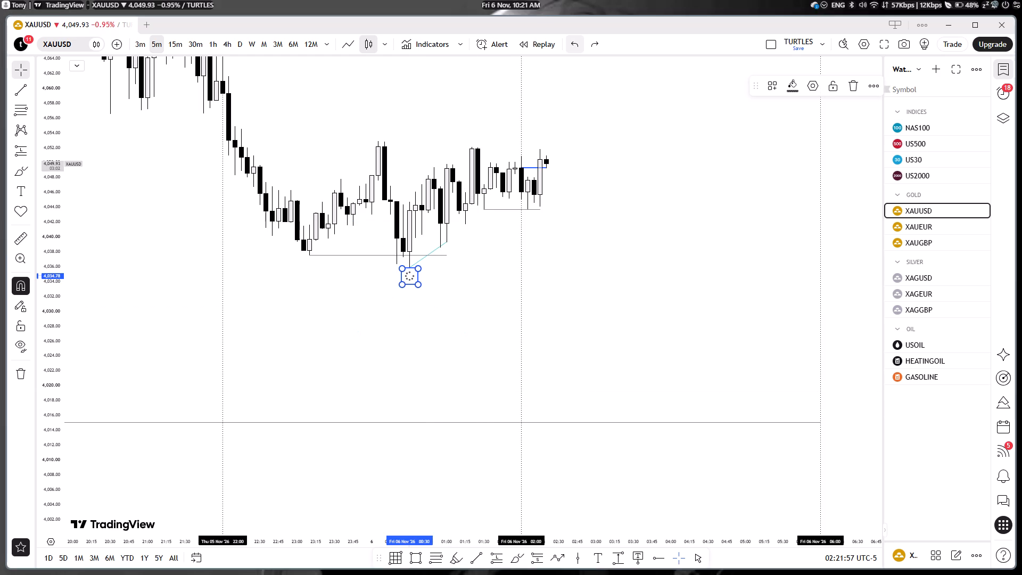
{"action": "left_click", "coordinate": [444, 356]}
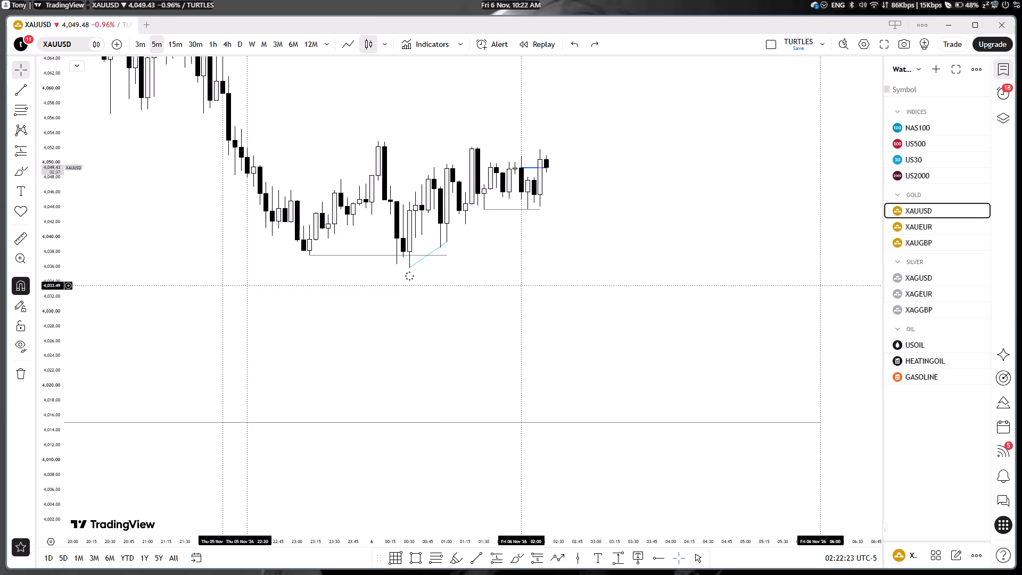
Examine XAUUSD on the 4-hour and 1-hour timeframes, focusing on the decline into Nov 6 and the marked levels.
{"action": "left_click", "coordinate": [221, 42]}
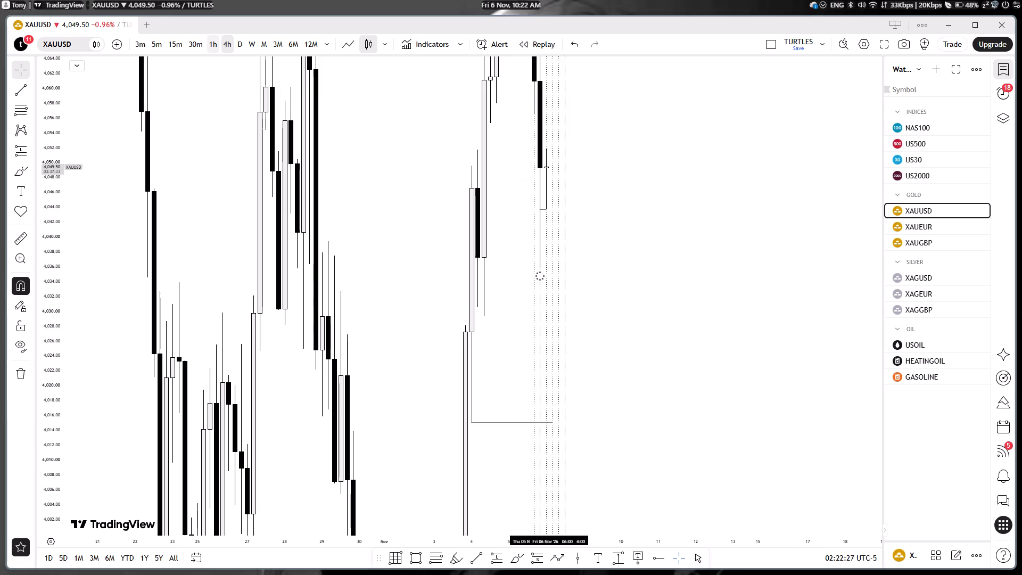
{"action": "left_click", "coordinate": [210, 44]}
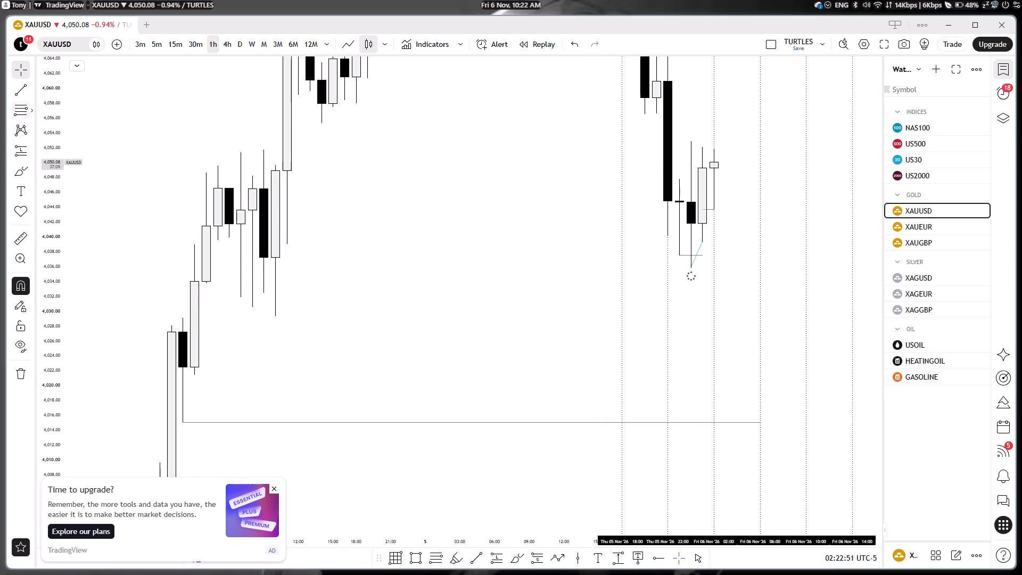
{"action": "left_click_drag", "start_coordinate": [42, 110], "coordinate": [134, 330]}
{"action": "left_click_drag", "start_coordinate": [641, 261], "coordinate": [478, 341]}
{"action": "left_click_drag", "start_coordinate": [519, 320], "coordinate": [670, 223]}
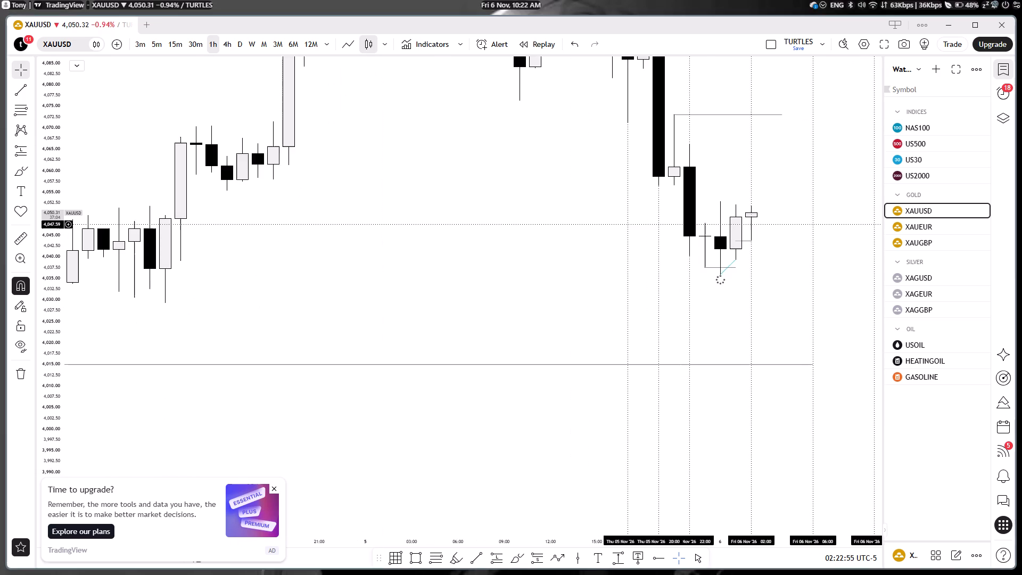
{"action": "left_click_drag", "start_coordinate": [670, 223], "coordinate": [491, 398]}
{"action": "left_click_drag", "start_coordinate": [620, 470], "coordinate": [630, 409]}
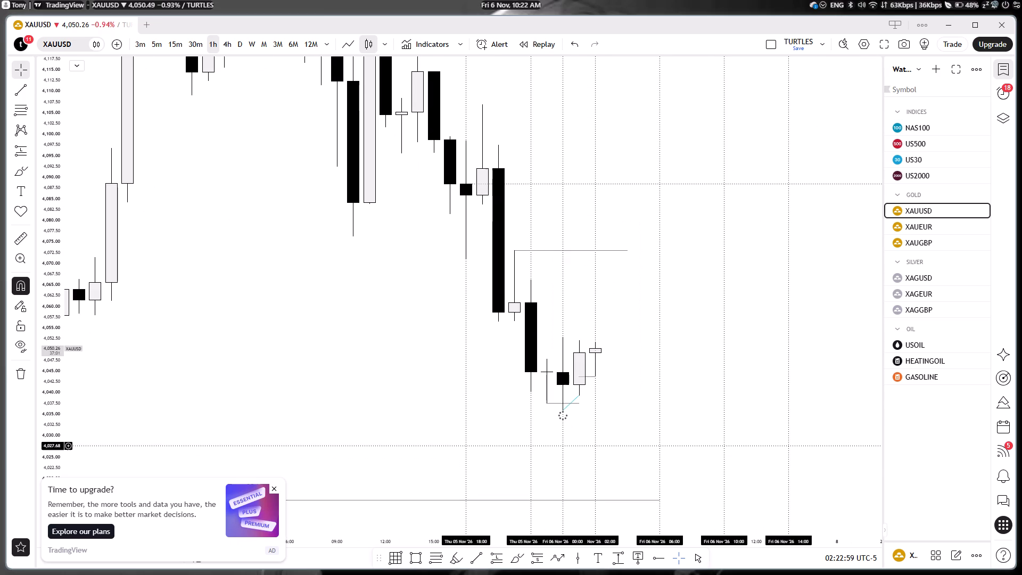
{"action": "left_click_drag", "start_coordinate": [622, 401], "coordinate": [615, 428], "text": "ctrl"}
{"action": "left_click", "coordinate": [622, 409]}
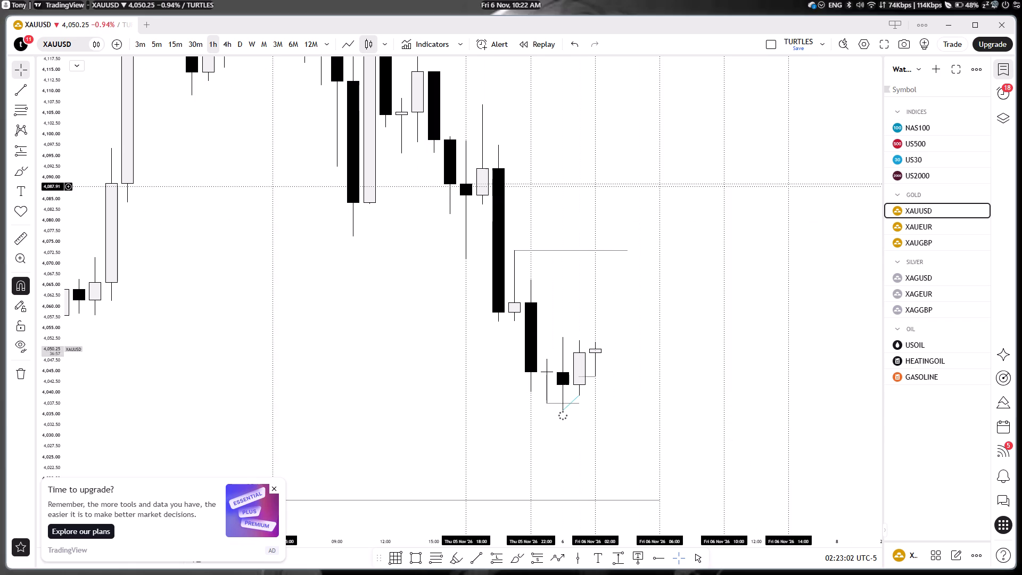
Return XAUUSD to the 5-minute timeframe, dismiss the upgrade advertisement and frame the Nov 6 candles.
{"action": "left_click", "coordinate": [159, 44]}
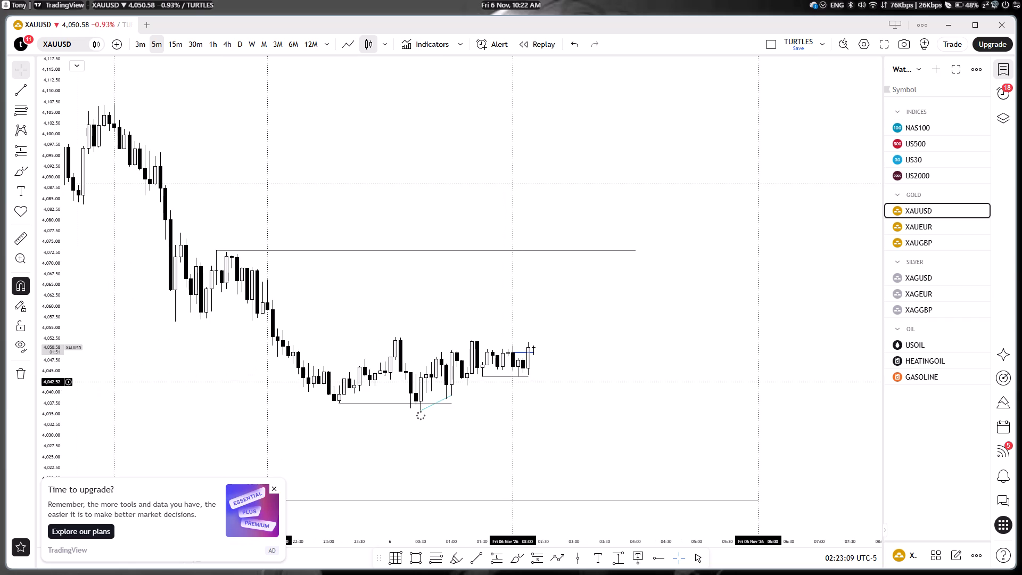
{"action": "left_click", "coordinate": [273, 487]}
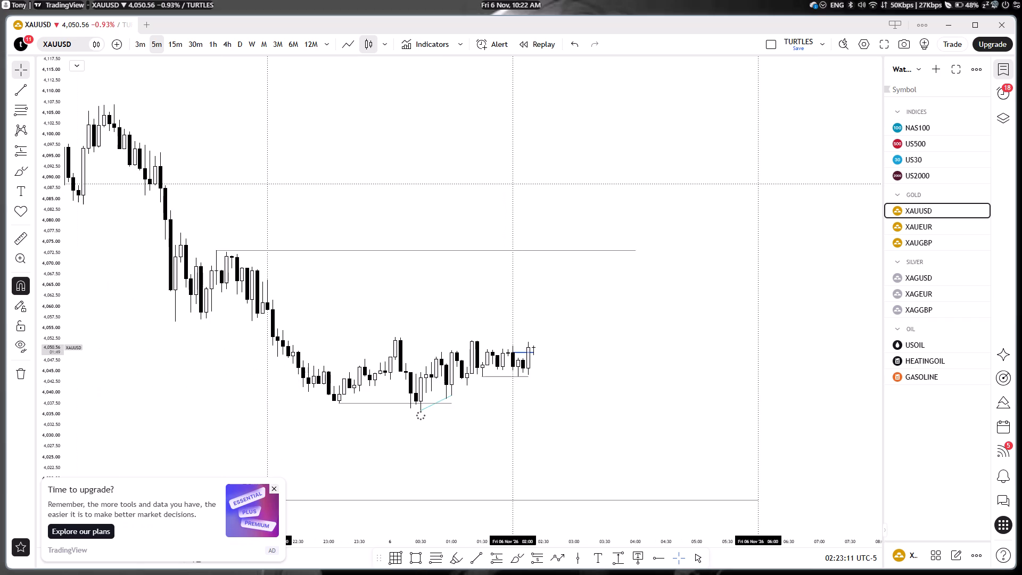
{"action": "left_click_drag", "start_coordinate": [53, 503], "coordinate": [2, 335]}
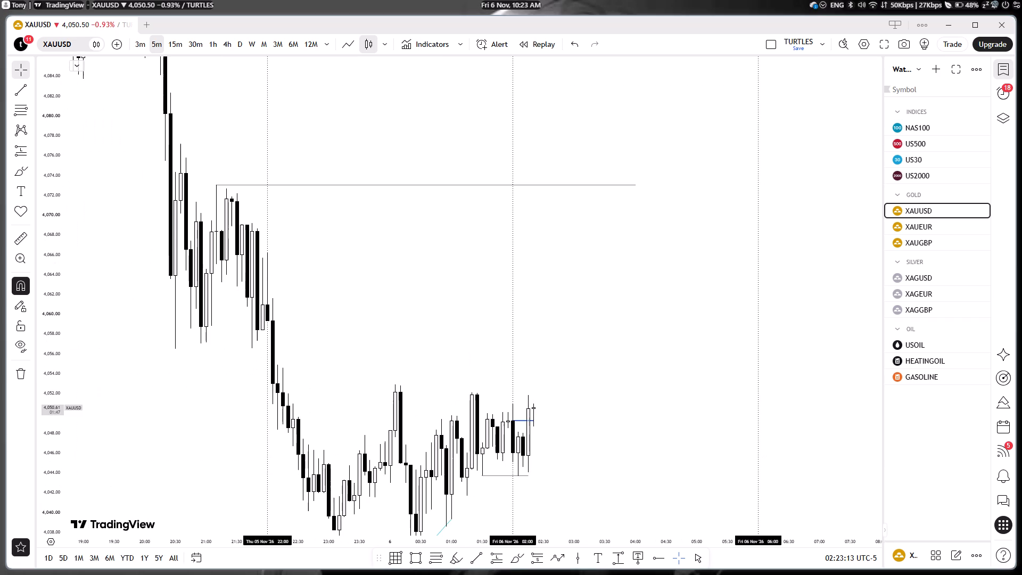
{"action": "left_click_drag", "start_coordinate": [677, 467], "coordinate": [682, 397]}
{"action": "left_click_drag", "start_coordinate": [674, 368], "coordinate": [615, 364]}
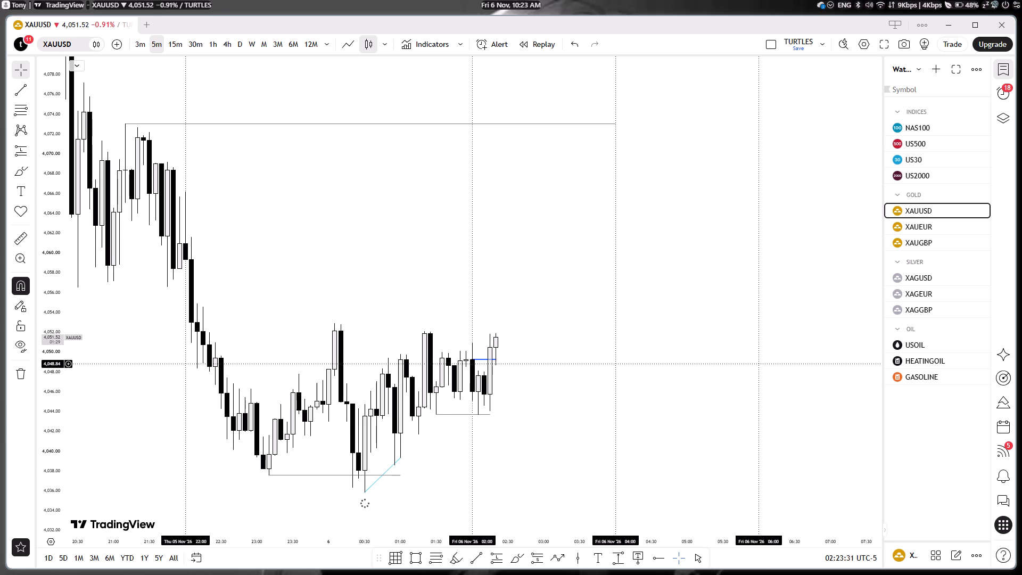
On the 5-minute XAGUSD chart, draw a shaded rectangle from about 51.56 to 51.48 at the 02:00 drop, extended to the latest candle.
{"action": "double_click", "coordinate": [936, 282]}
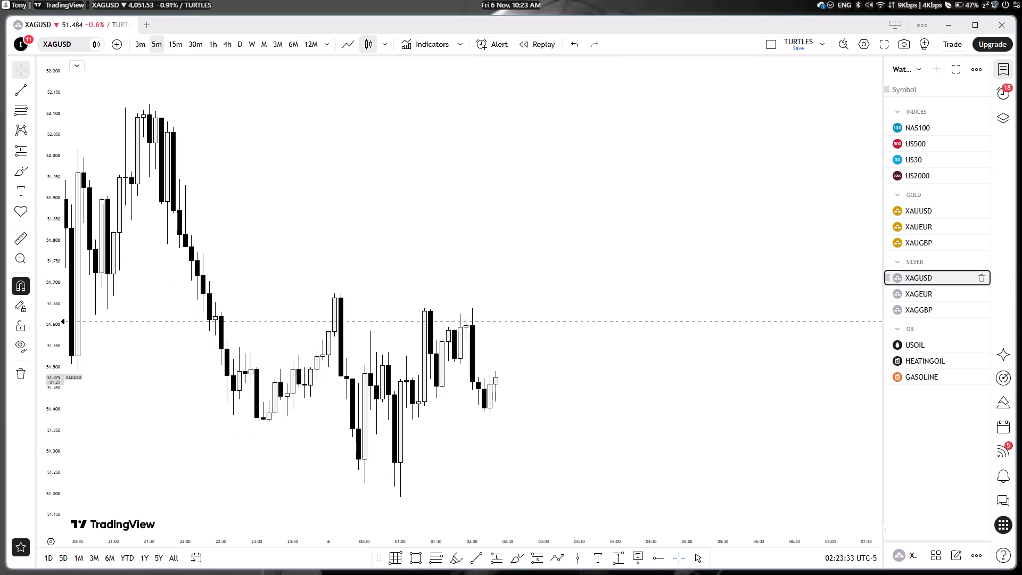
{"action": "left_click_drag", "start_coordinate": [616, 448], "coordinate": [609, 422]}
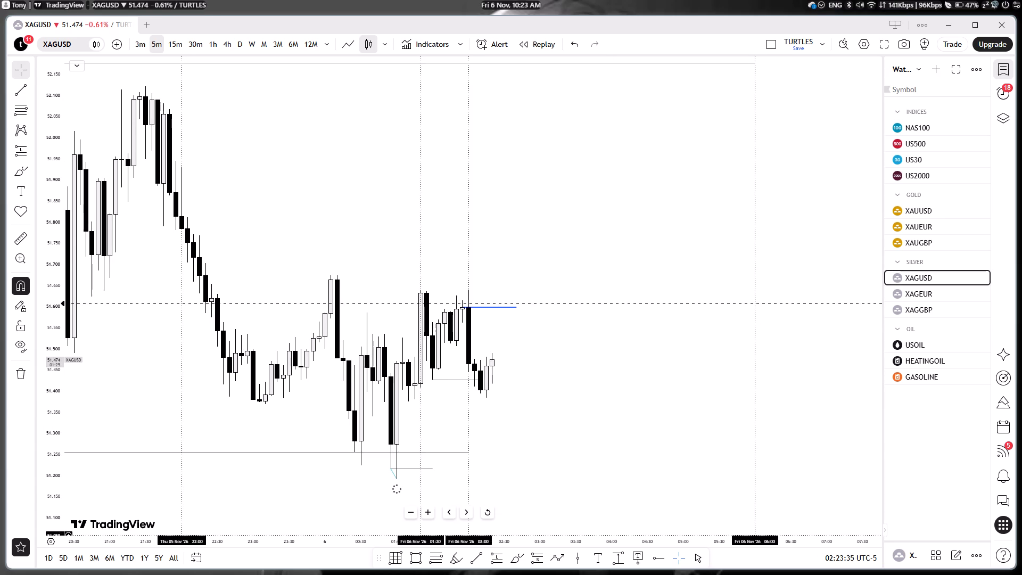
{"action": "left_click", "coordinate": [408, 566]}
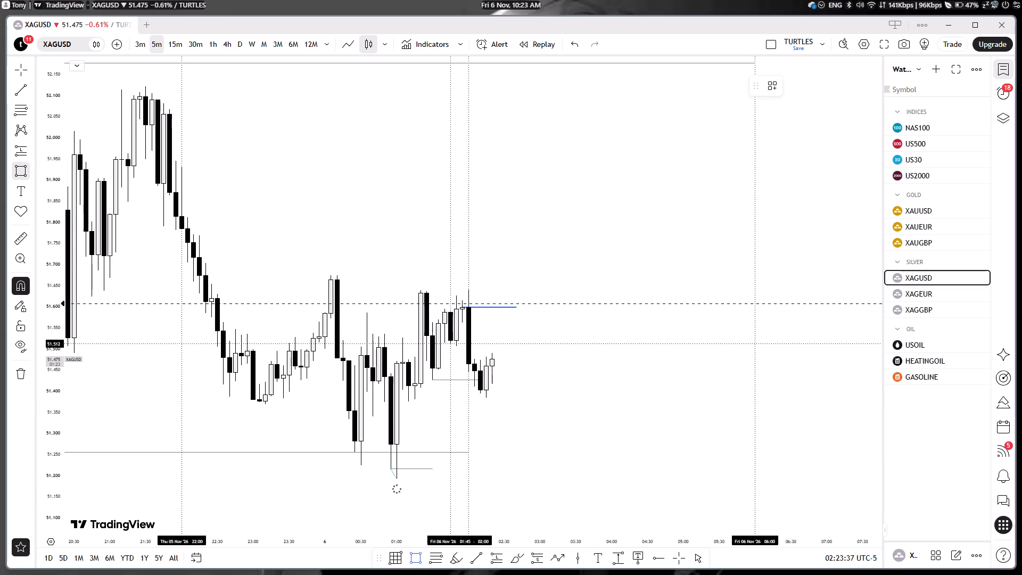
{"action": "left_click_drag", "start_coordinate": [460, 333], "coordinate": [475, 355]}
{"action": "left_click_drag", "start_coordinate": [475, 355], "coordinate": [475, 341]}
{"action": "left_click_drag", "start_coordinate": [475, 335], "coordinate": [479, 335]}
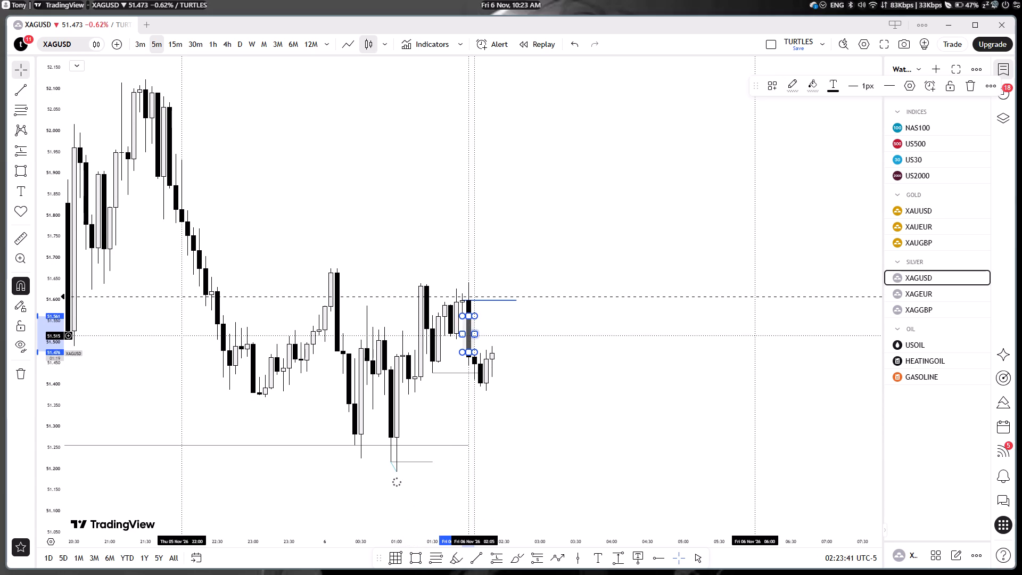
{"action": "left_click_drag", "start_coordinate": [479, 335], "coordinate": [497, 335]}
{"action": "left_click", "coordinate": [548, 352]}
Examine XAGUSD on the 5-minute and 30-minute timeframes and compare it with the 30-minute XAUUSD chart.
{"action": "left_click_drag", "start_coordinate": [594, 363], "coordinate": [672, 379]}
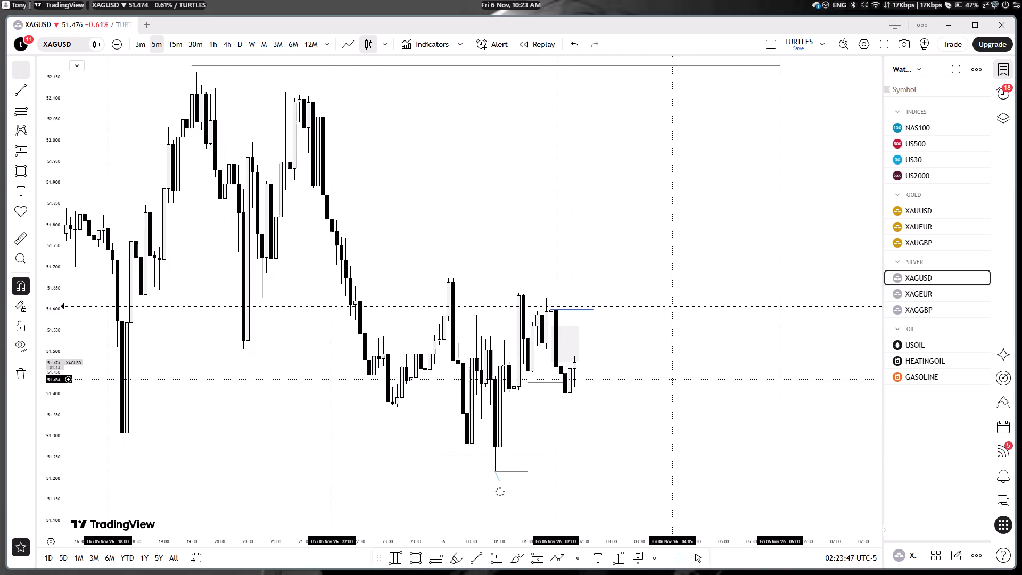
{"action": "left_click_drag", "start_coordinate": [660, 342], "coordinate": [642, 360]}
{"action": "left_click_drag", "start_coordinate": [651, 350], "coordinate": [650, 350]}
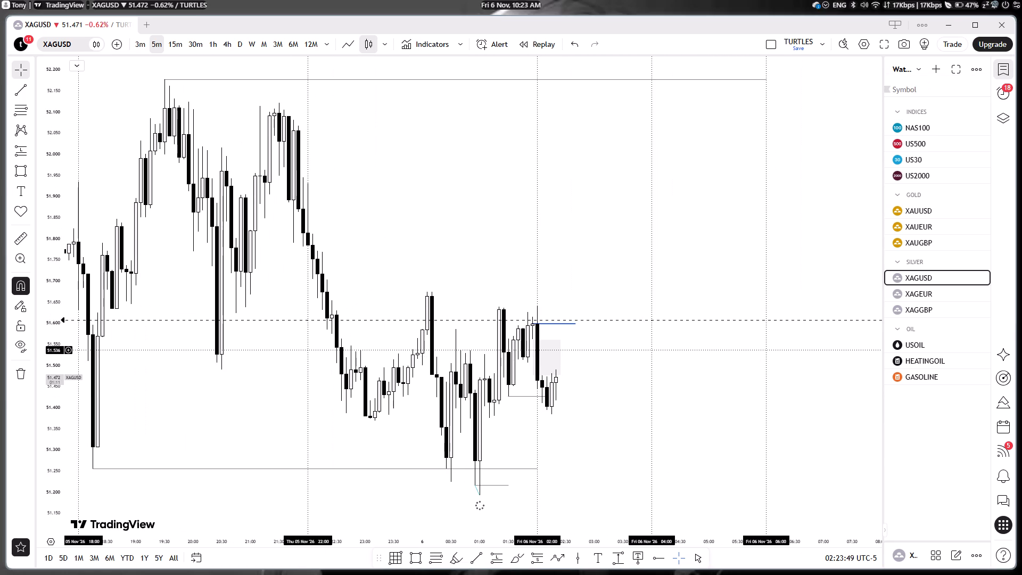
{"action": "left_click_drag", "start_coordinate": [650, 350], "coordinate": [634, 368]}
{"action": "left_click_drag", "start_coordinate": [625, 381], "coordinate": [633, 360]}
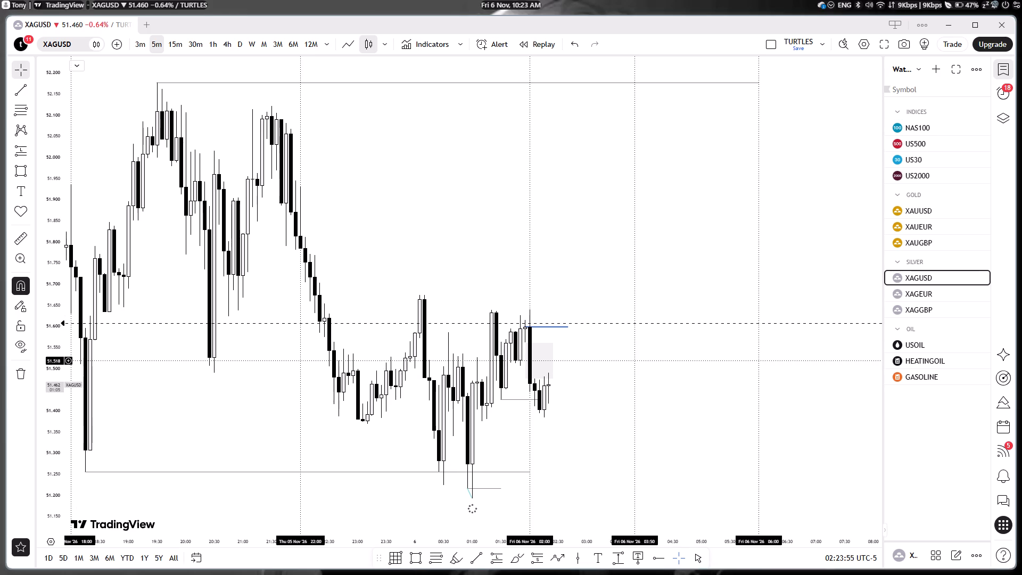
{"action": "left_click", "coordinate": [199, 45]}
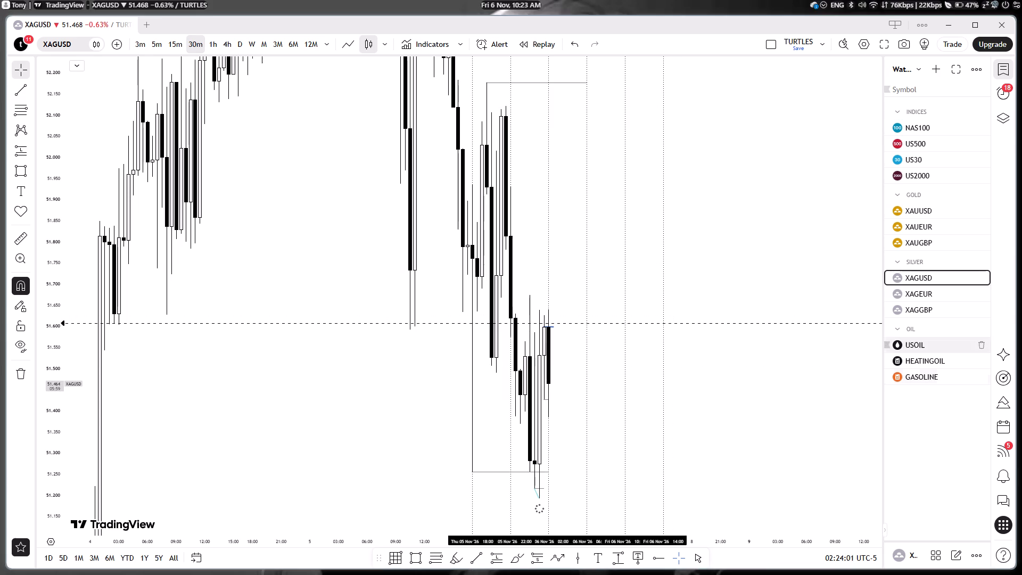
{"action": "left_click", "coordinate": [918, 216]}
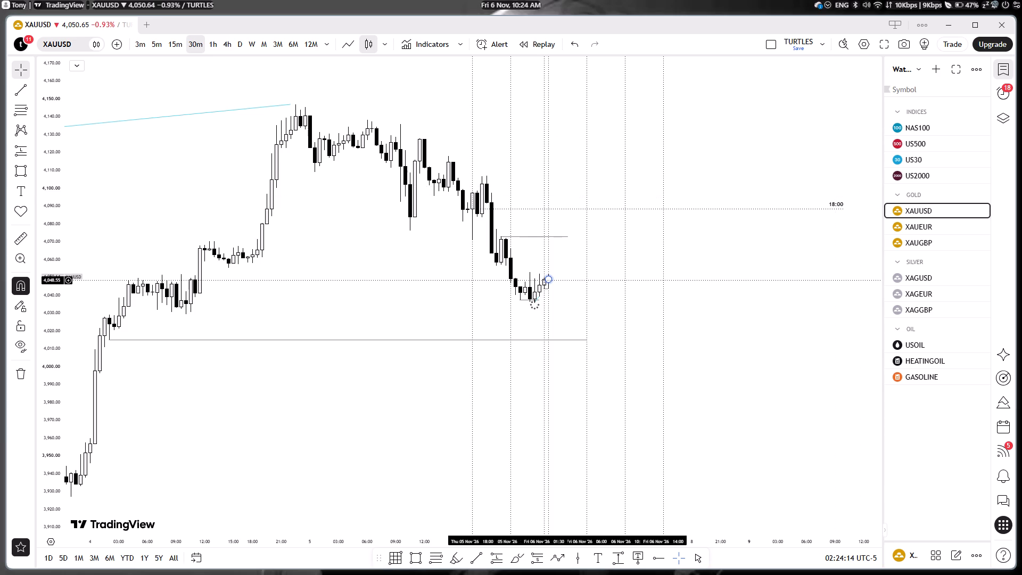
{"action": "left_click_drag", "start_coordinate": [53, 402], "coordinate": [36, 176]}
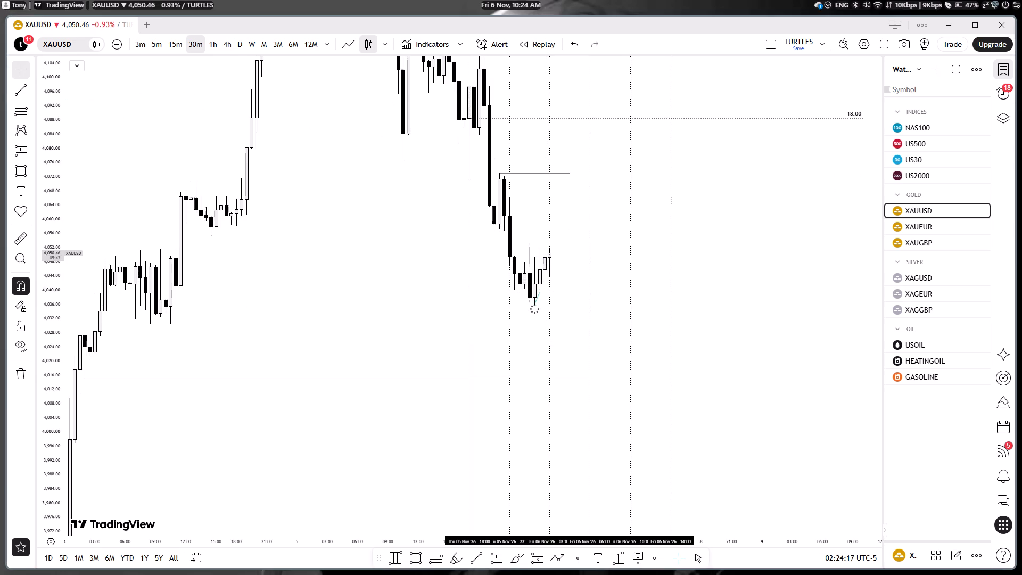
On the 30-minute XAUUSD chart, select the small markings around the Nov 6 low together and hide them.
{"action": "scroll", "coordinate": [444, 239], "scroll_direction": "left", "scroll_amount": 1}
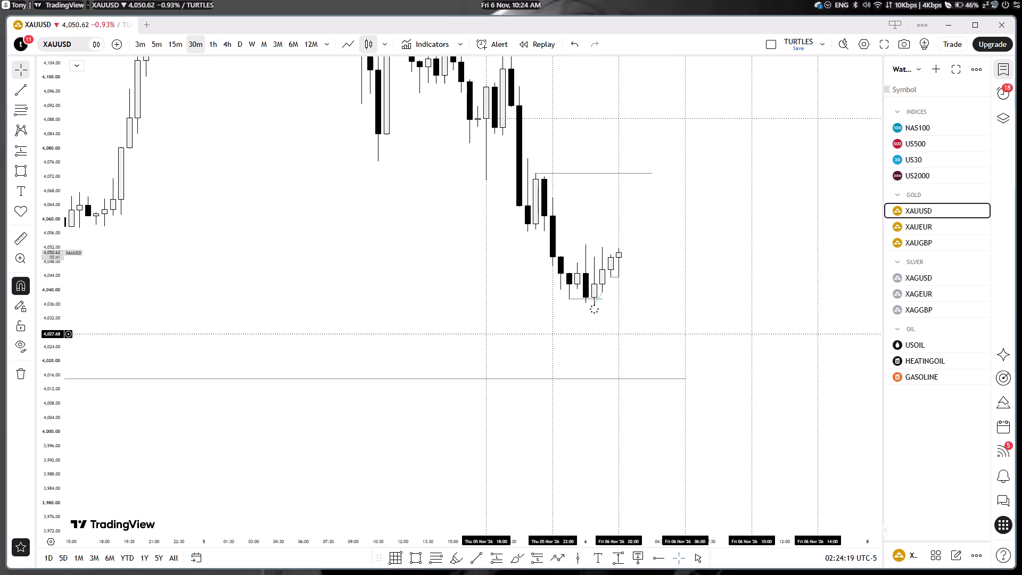
{"action": "left_click_drag", "start_coordinate": [597, 351], "coordinate": [563, 347]}
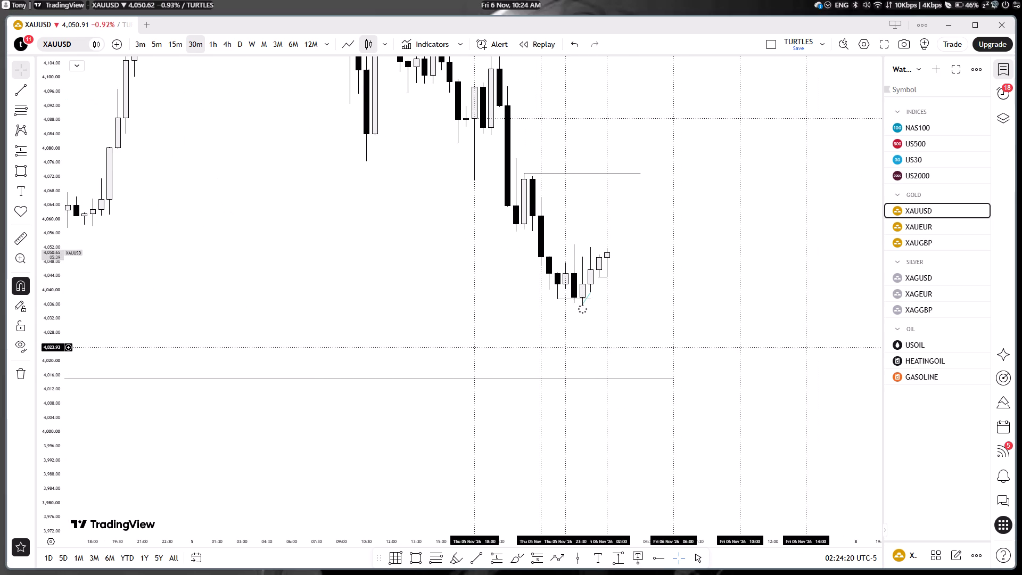
{"action": "left_click_drag", "start_coordinate": [518, 340], "coordinate": [626, 229], "text": "ctrl"}
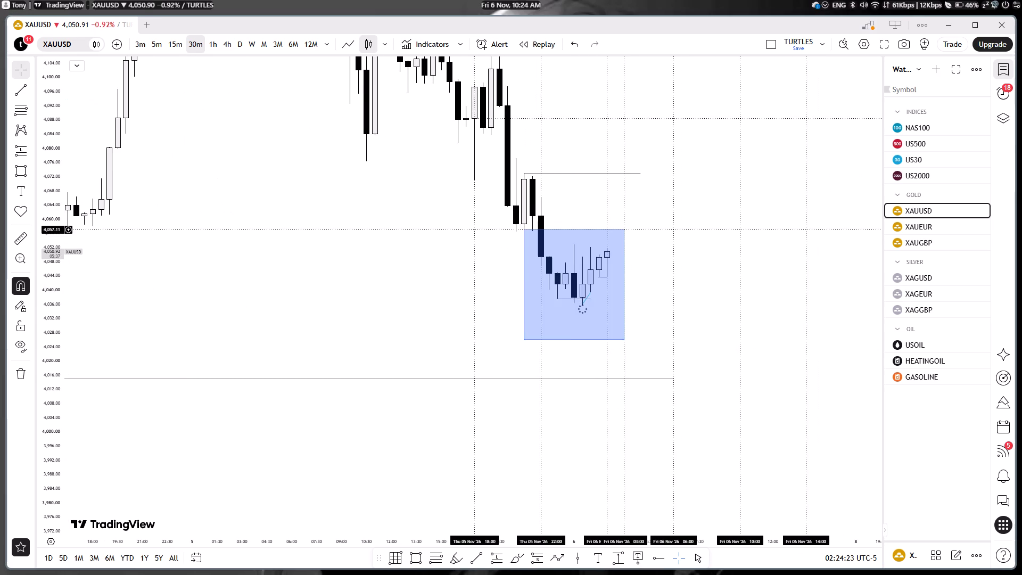
{"action": "left_click", "coordinate": [931, 84]}
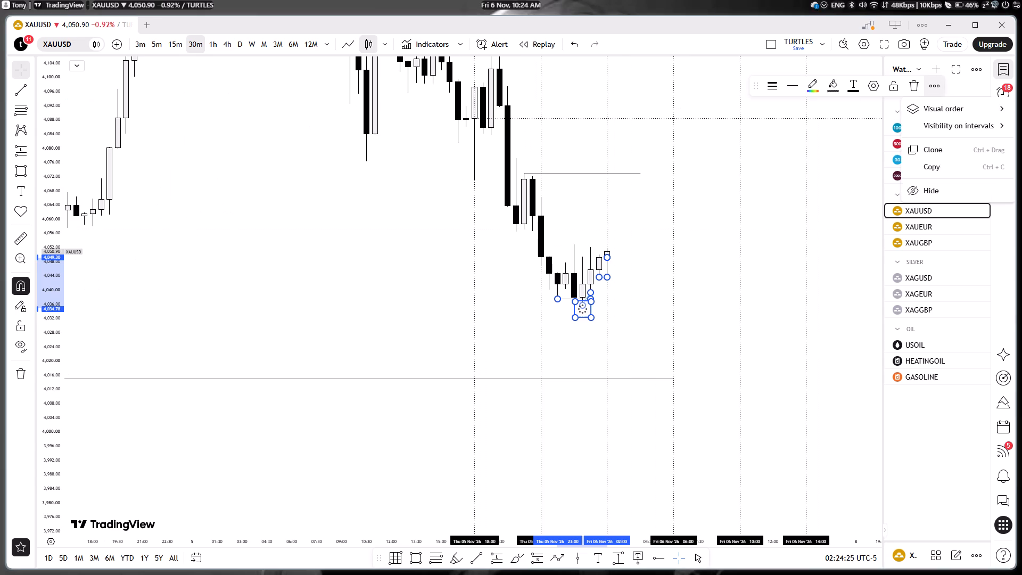
{"action": "left_click", "coordinate": [943, 186]}
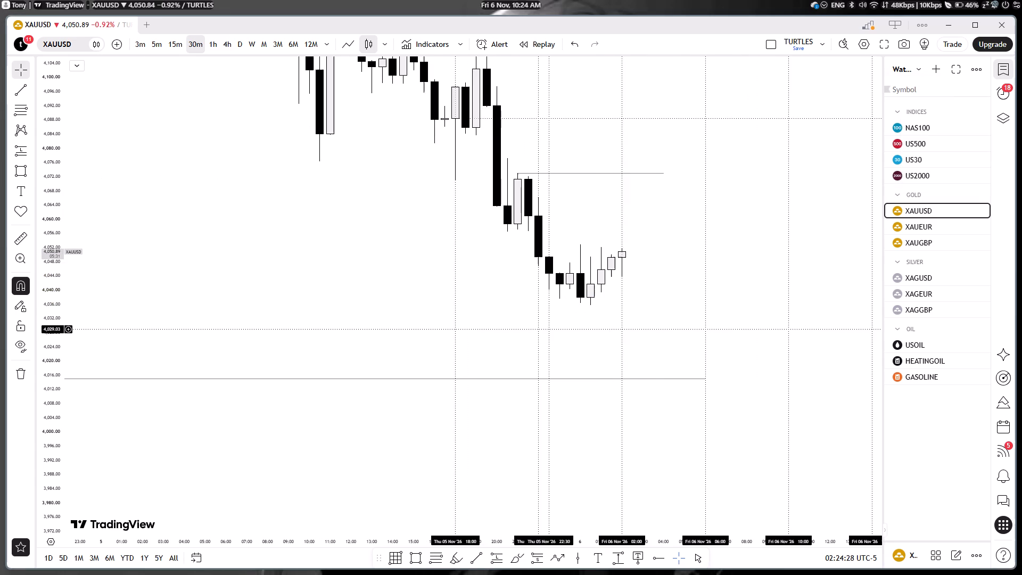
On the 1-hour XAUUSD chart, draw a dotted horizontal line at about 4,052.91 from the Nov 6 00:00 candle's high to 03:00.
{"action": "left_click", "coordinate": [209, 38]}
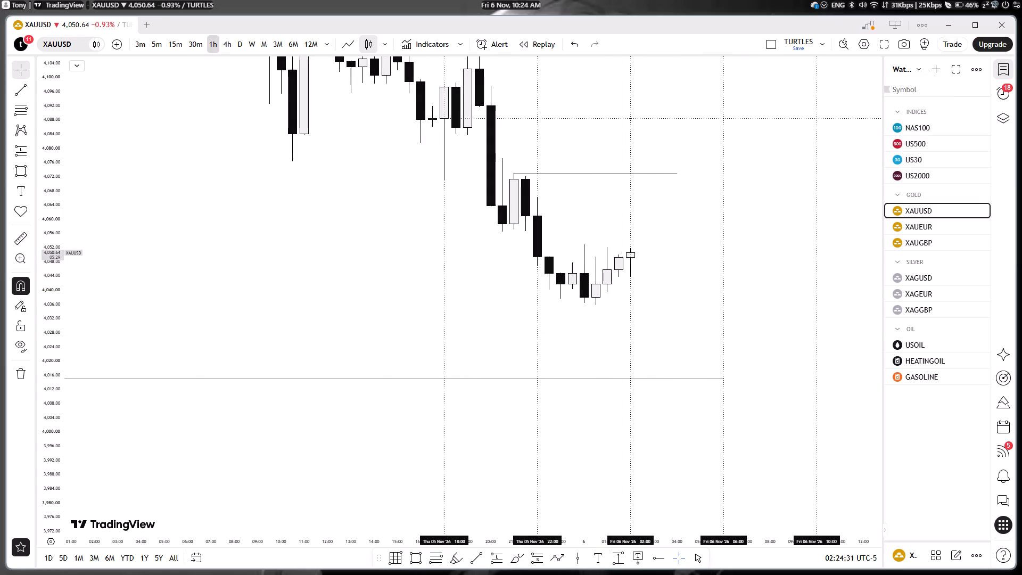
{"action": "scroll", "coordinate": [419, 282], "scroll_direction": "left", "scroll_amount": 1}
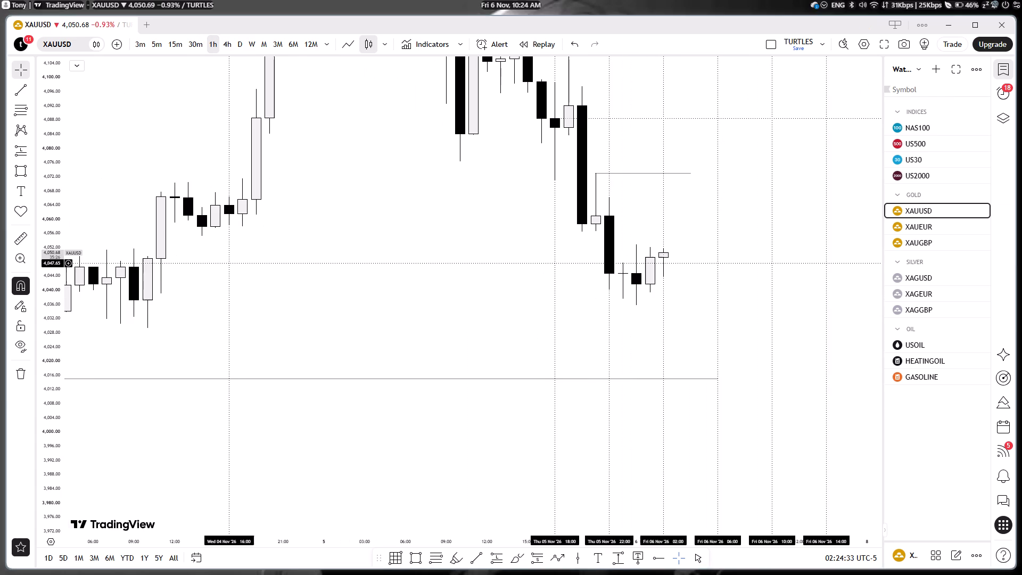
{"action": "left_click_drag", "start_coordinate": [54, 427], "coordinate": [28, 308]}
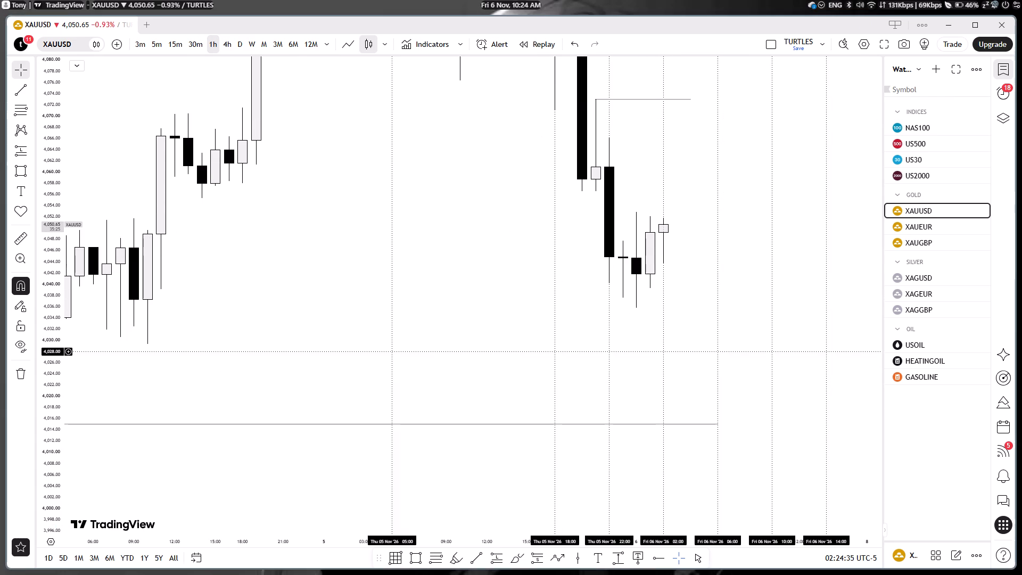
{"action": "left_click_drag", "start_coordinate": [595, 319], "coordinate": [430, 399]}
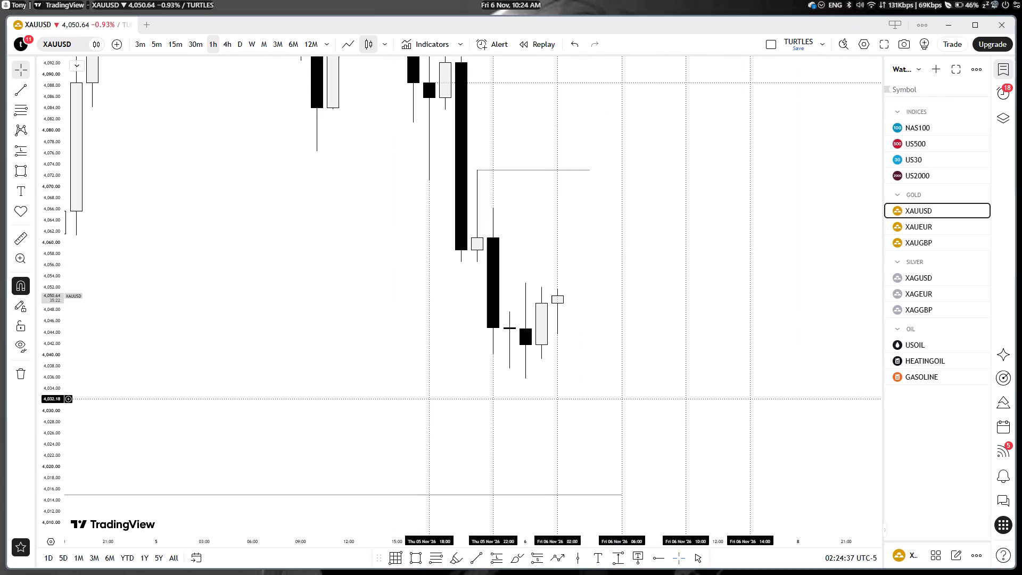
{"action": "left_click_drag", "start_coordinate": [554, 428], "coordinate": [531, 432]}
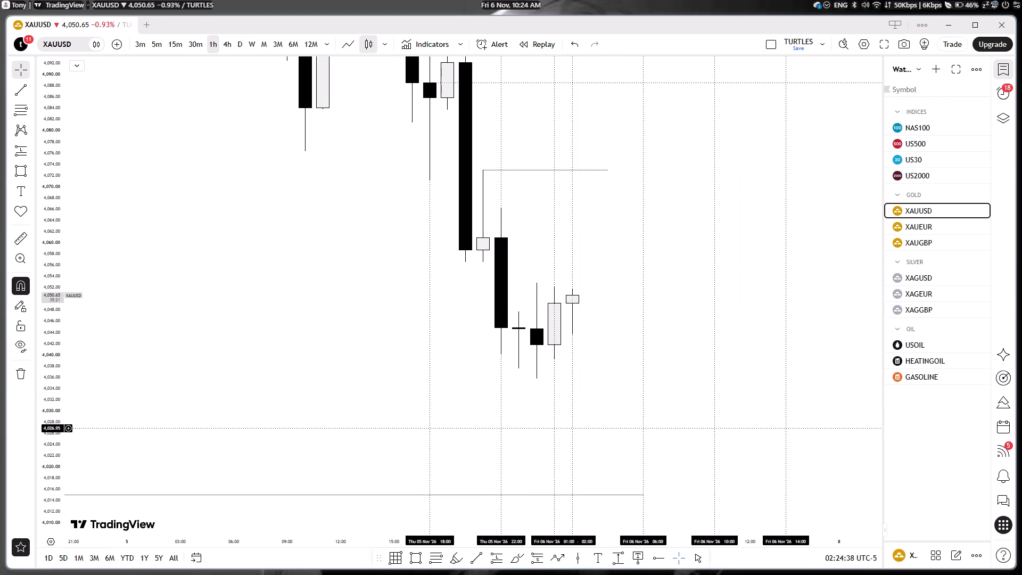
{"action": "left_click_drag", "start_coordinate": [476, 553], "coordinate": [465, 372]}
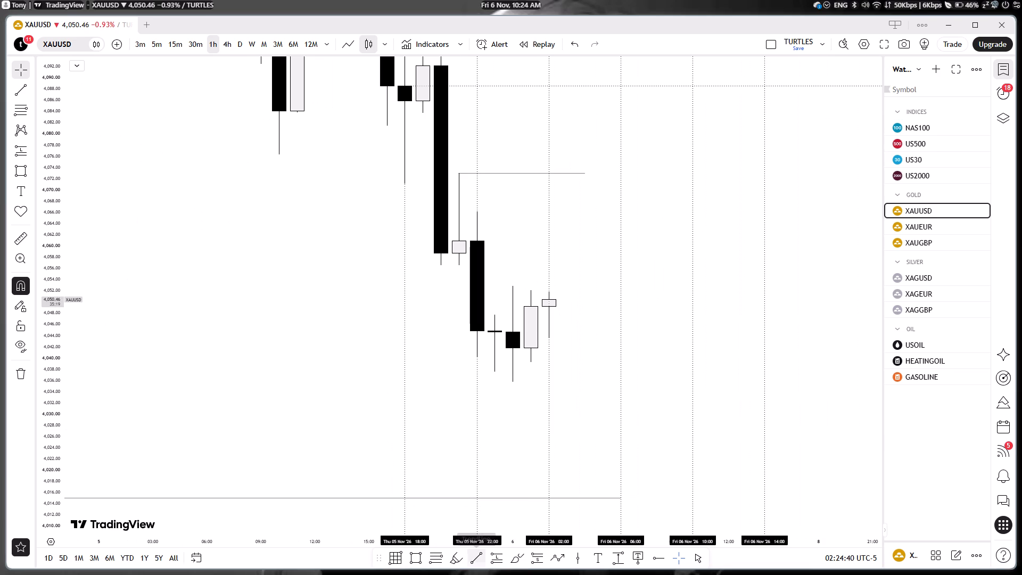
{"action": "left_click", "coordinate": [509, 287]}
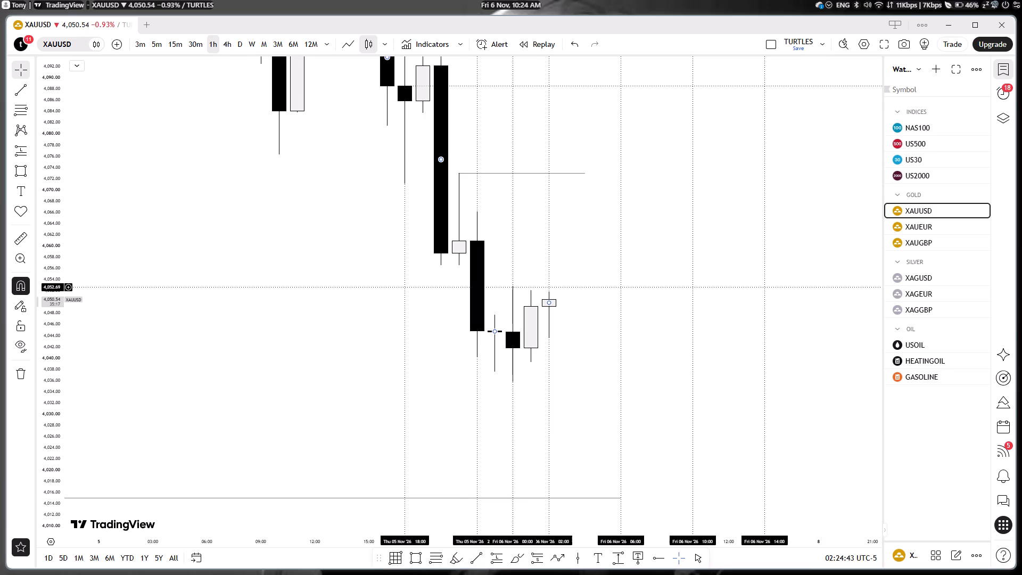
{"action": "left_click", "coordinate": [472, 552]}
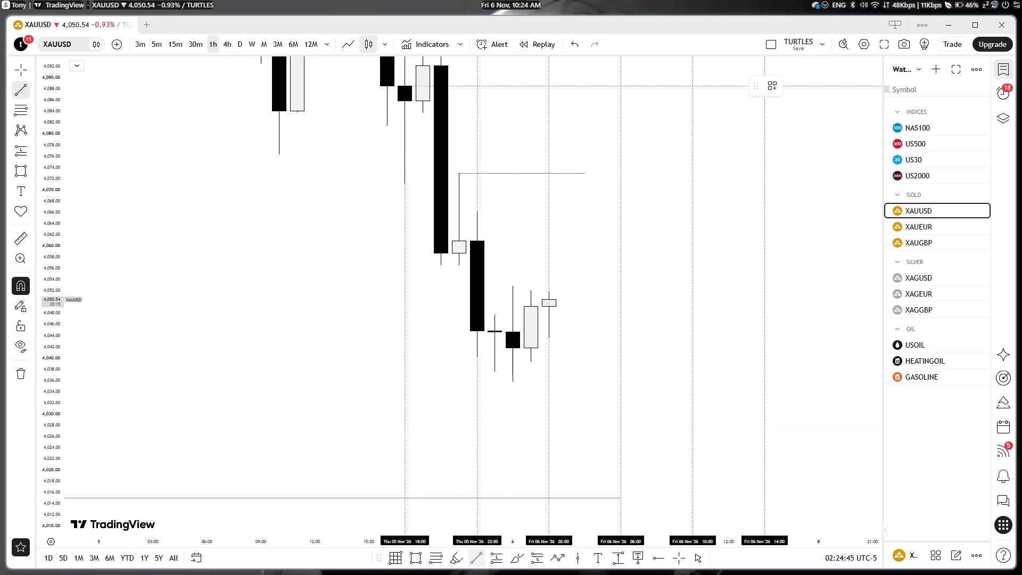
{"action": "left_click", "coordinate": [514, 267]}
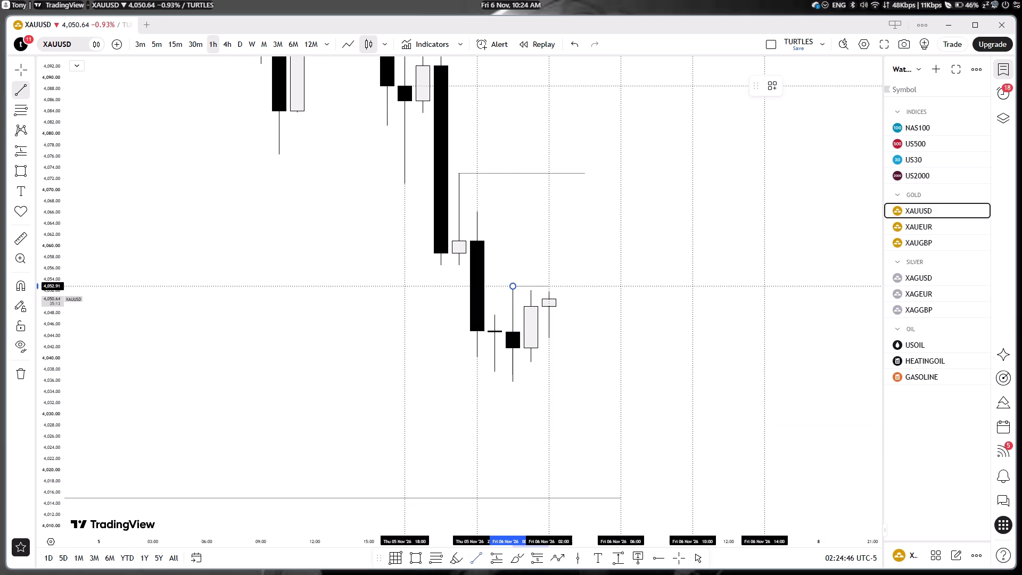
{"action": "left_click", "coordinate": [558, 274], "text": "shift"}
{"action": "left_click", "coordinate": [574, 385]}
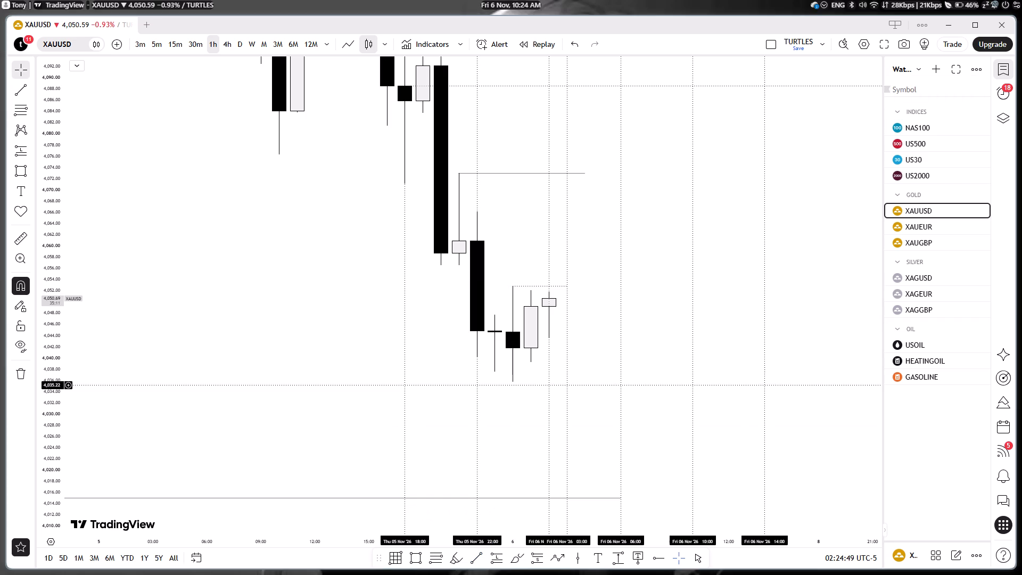
On the 4-hour chart, re-anchor the short solid level line to the Nov 5 22:00 candle's high at about 4,066.21, extending it to Nov 6 10:00.
{"action": "left_click_drag", "start_coordinate": [589, 406], "coordinate": [586, 390]}
{"action": "left_click_drag", "start_coordinate": [593, 402], "coordinate": [559, 426]}
{"action": "left_click", "coordinate": [559, 426]}
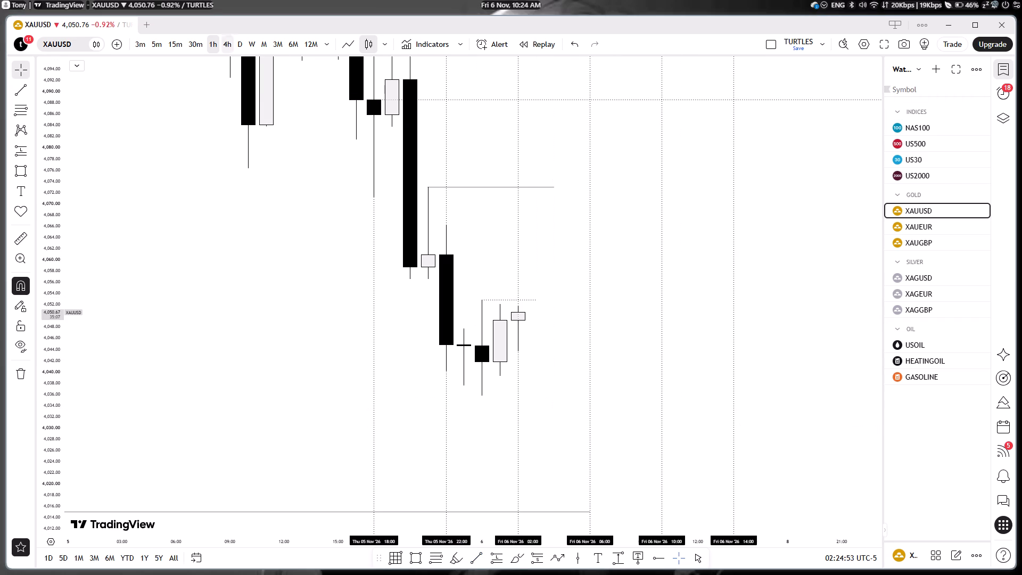
{"action": "left_click", "coordinate": [222, 45]}
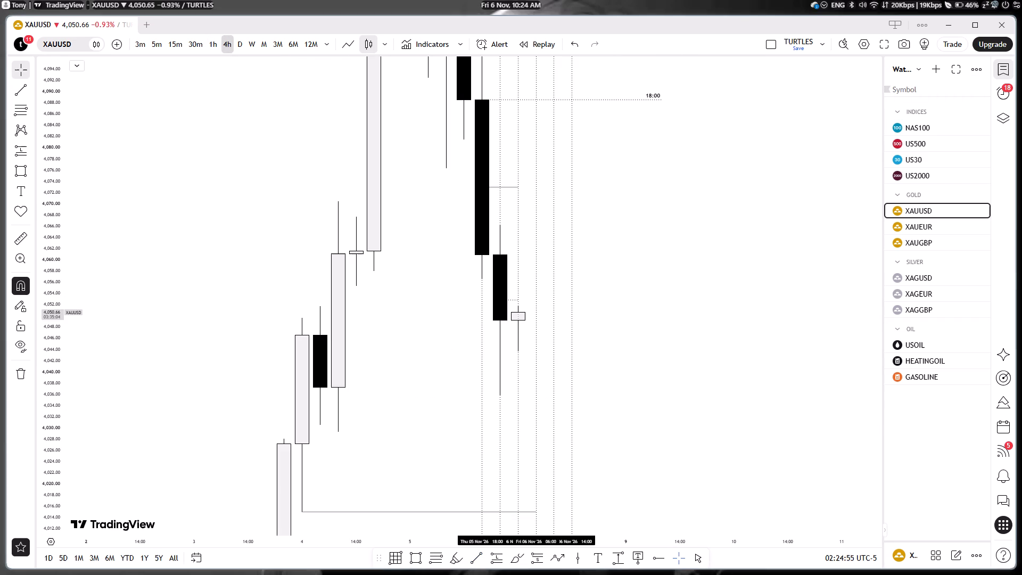
{"action": "scroll", "coordinate": [420, 248], "scroll_direction": "left", "scroll_amount": 1}
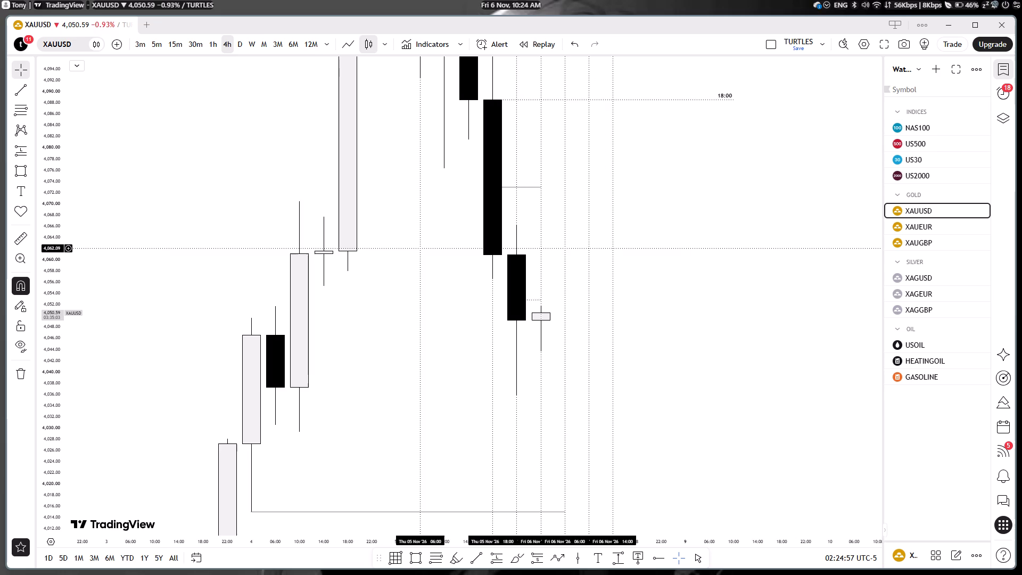
{"action": "scroll", "coordinate": [420, 248], "scroll_direction": "left", "scroll_amount": 1}
{"action": "left_click_drag", "start_coordinate": [467, 263], "coordinate": [386, 368]}
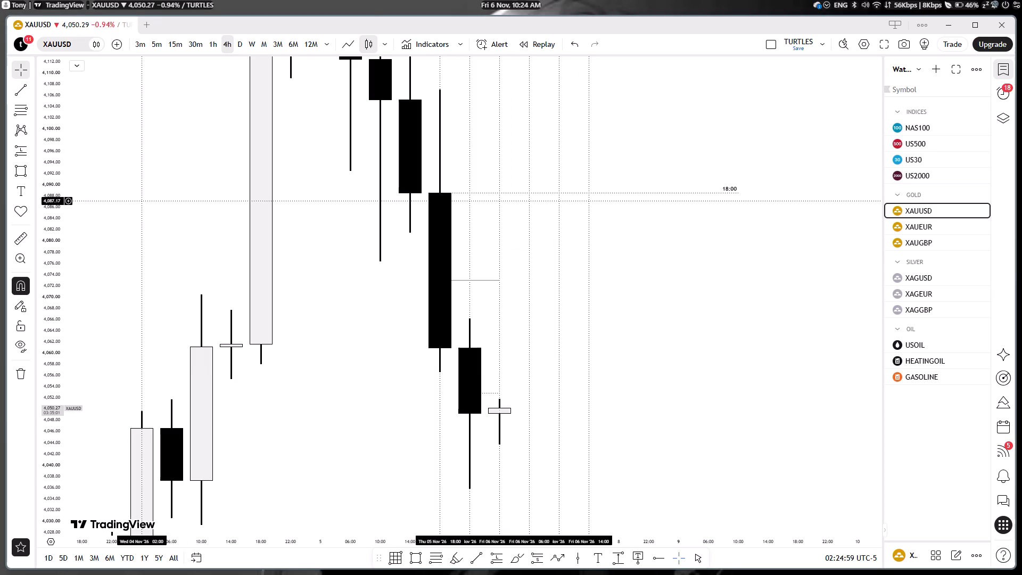
{"action": "left_click_drag", "start_coordinate": [27, 126], "coordinate": [102, 309]}
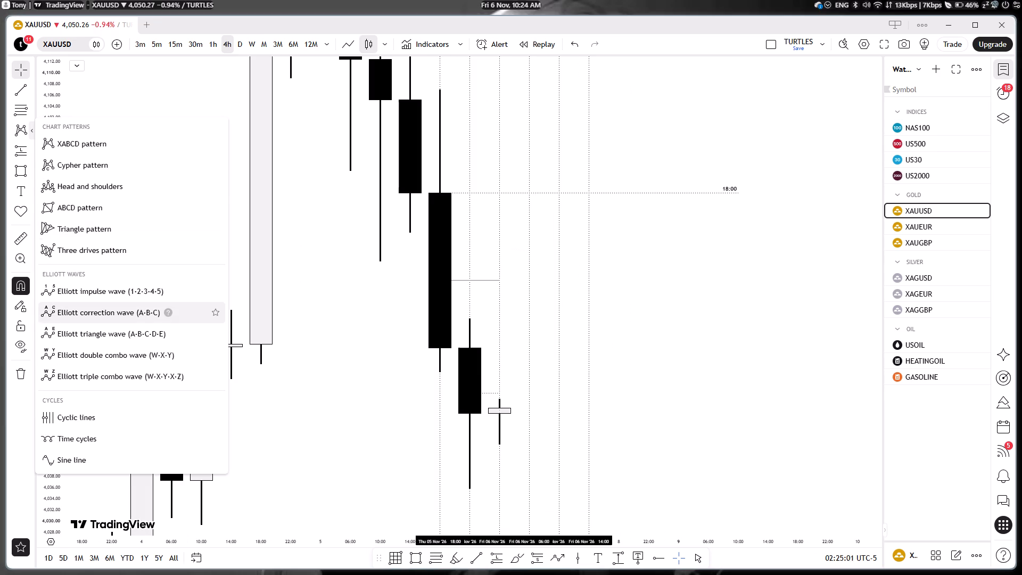
{"action": "left_click_drag", "start_coordinate": [55, 88], "coordinate": [87, 320]}
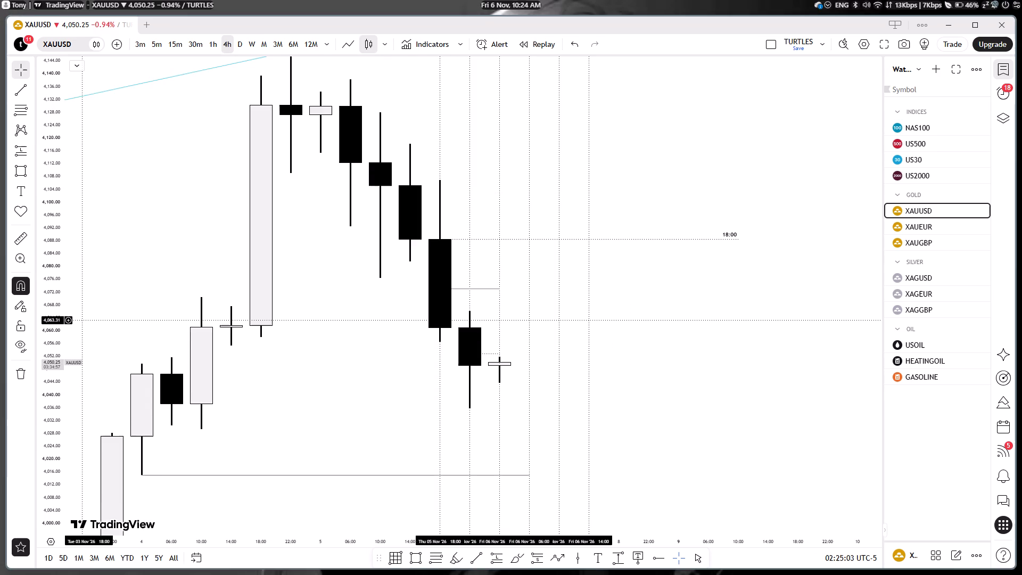
{"action": "left_click_drag", "start_coordinate": [352, 346], "coordinate": [333, 355]}
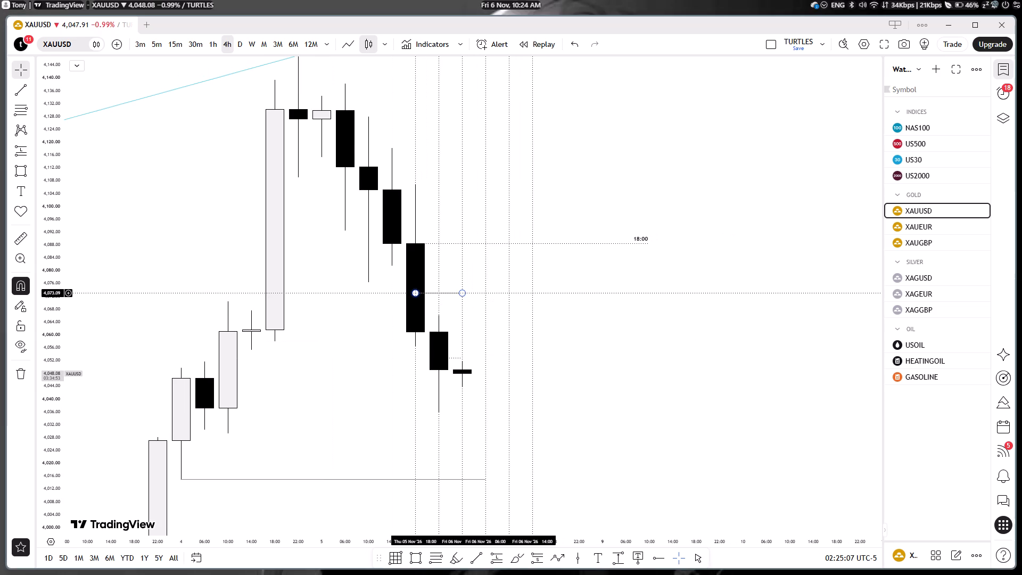
{"action": "left_click_drag", "start_coordinate": [416, 292], "coordinate": [439, 296]}
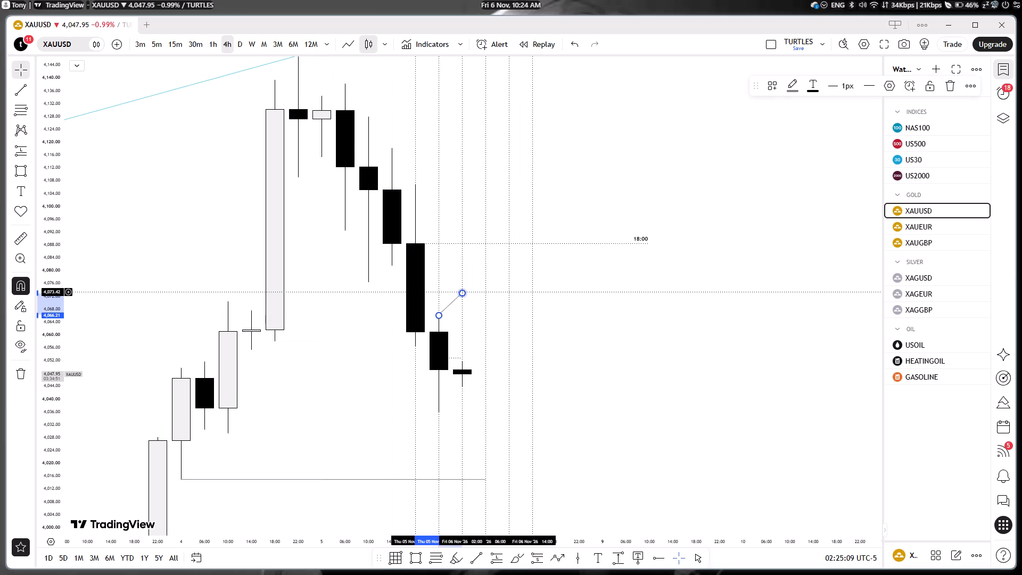
{"action": "left_click_drag", "start_coordinate": [461, 292], "coordinate": [510, 317]}
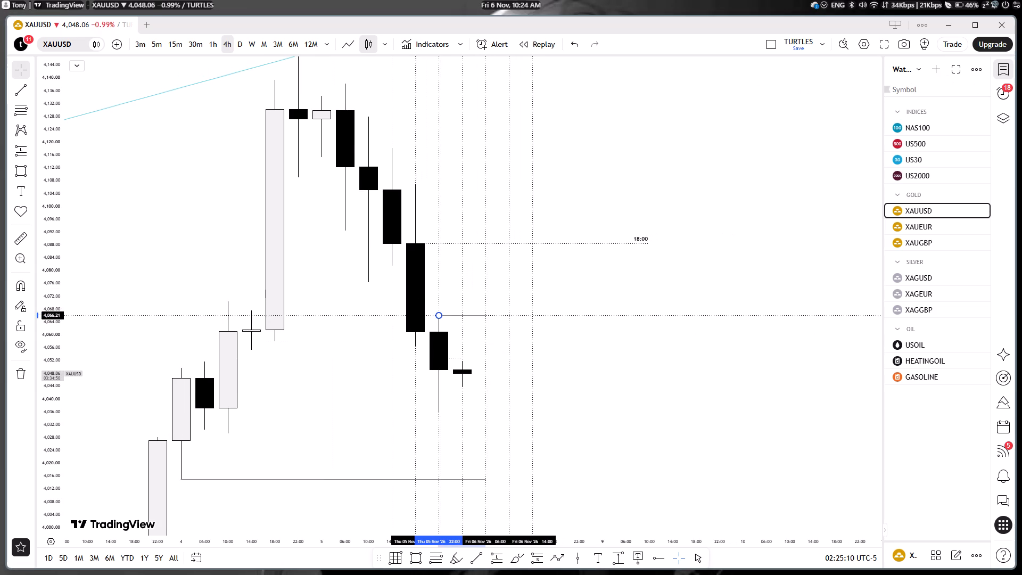
{"action": "left_click", "coordinate": [501, 387]}
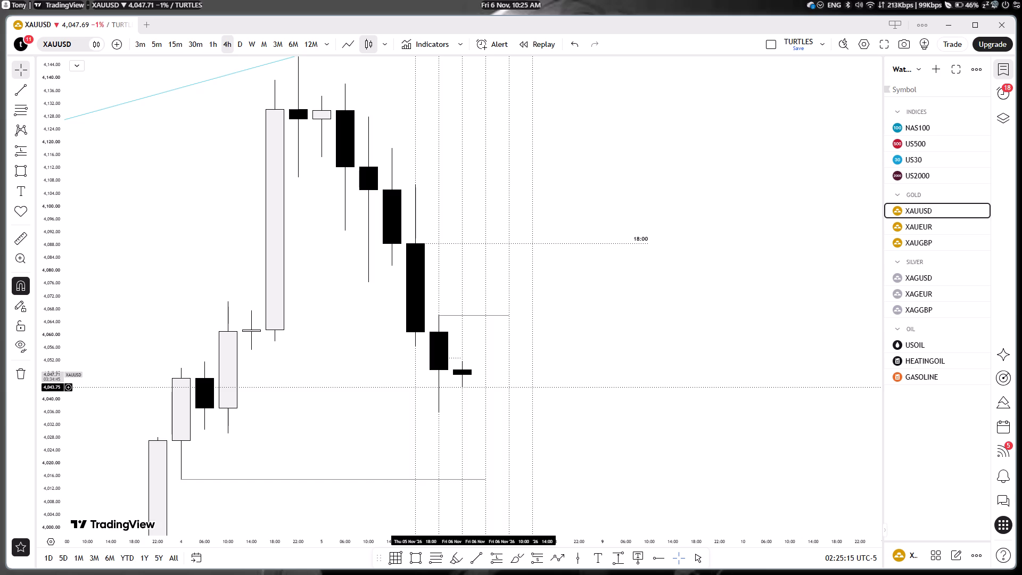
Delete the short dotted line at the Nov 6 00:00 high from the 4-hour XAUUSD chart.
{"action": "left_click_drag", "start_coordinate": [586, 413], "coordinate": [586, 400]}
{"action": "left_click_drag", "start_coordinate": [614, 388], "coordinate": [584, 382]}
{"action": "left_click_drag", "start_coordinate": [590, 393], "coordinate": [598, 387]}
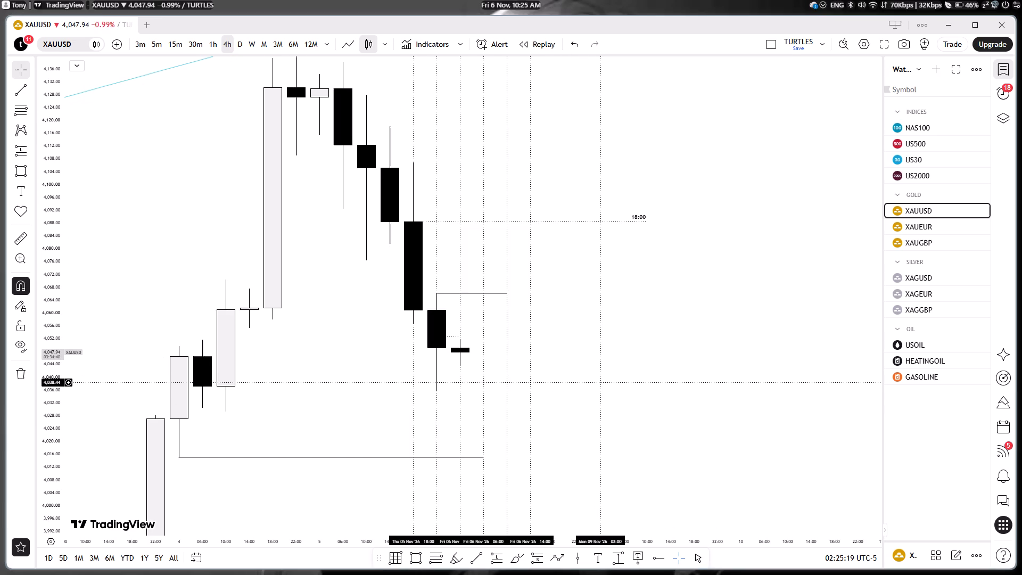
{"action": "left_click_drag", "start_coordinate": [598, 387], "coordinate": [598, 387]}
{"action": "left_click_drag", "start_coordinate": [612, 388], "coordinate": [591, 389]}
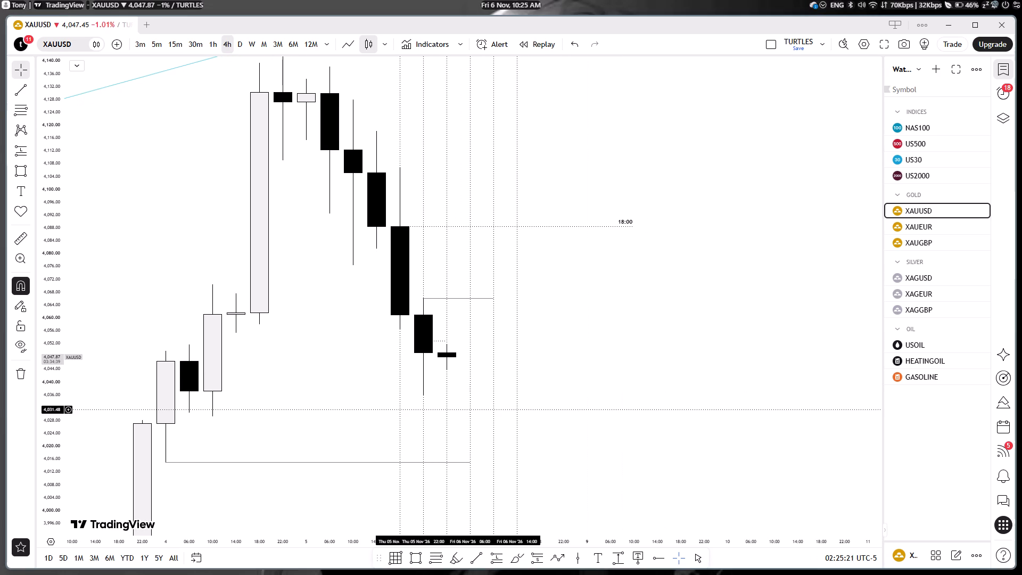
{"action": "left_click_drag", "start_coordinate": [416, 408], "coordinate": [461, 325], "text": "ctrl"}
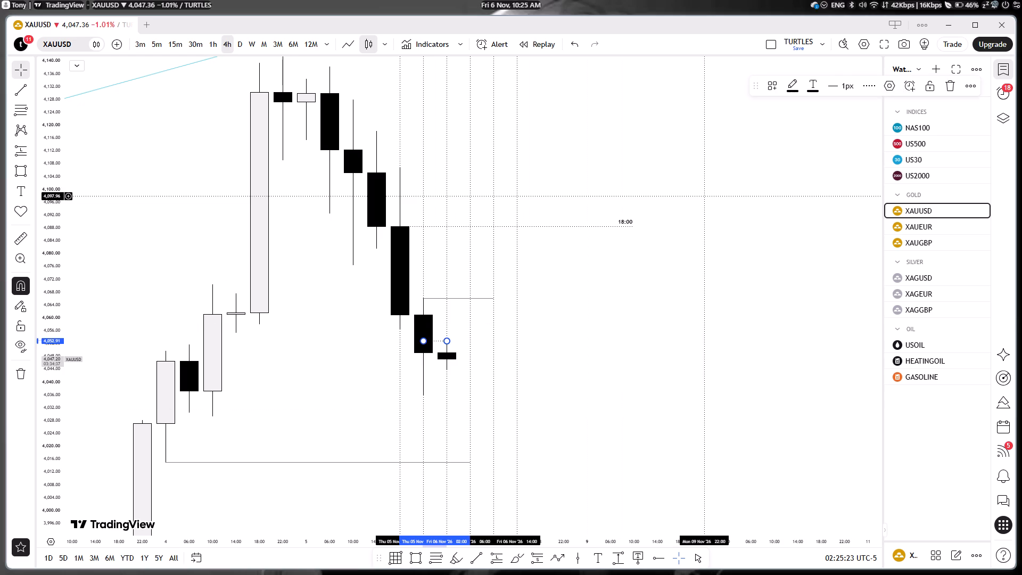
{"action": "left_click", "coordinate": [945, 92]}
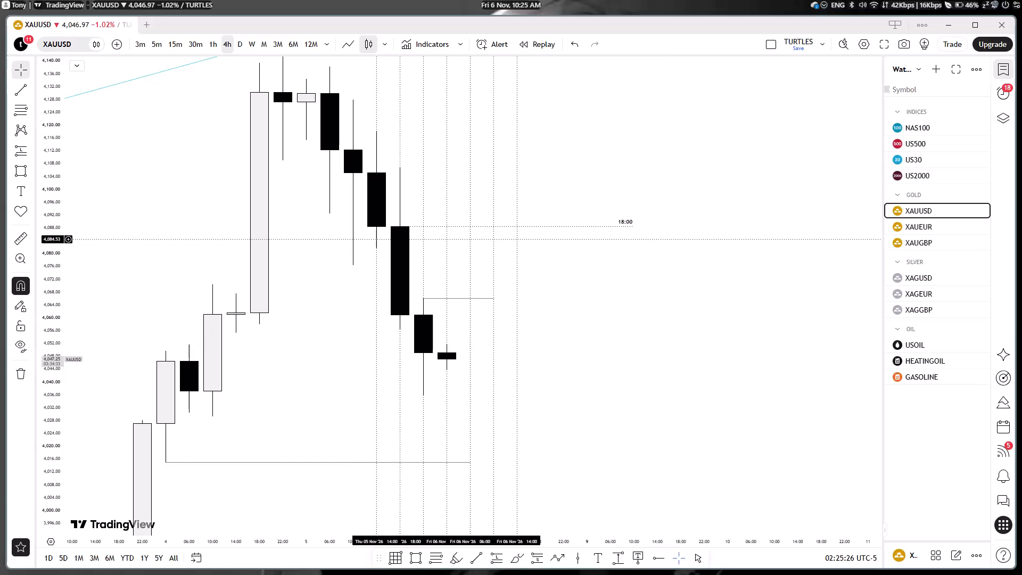
Draw a dotted horizontal line at about 4,035.83 from the Nov 5 22:00 candle's low to Nov 6 06:00.
{"action": "left_click", "coordinate": [469, 554]}
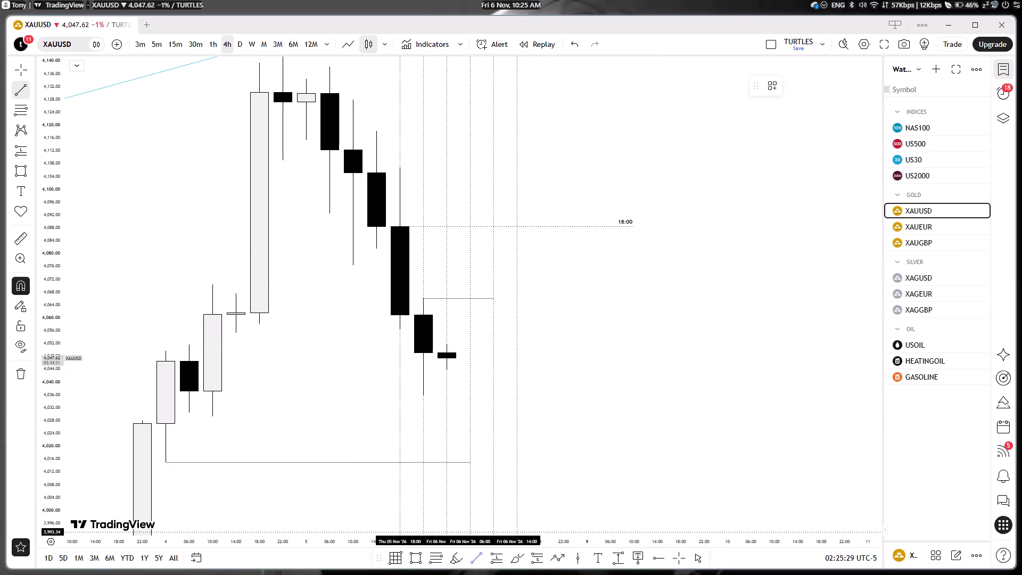
{"action": "left_click_drag", "start_coordinate": [418, 406], "coordinate": [440, 401]}
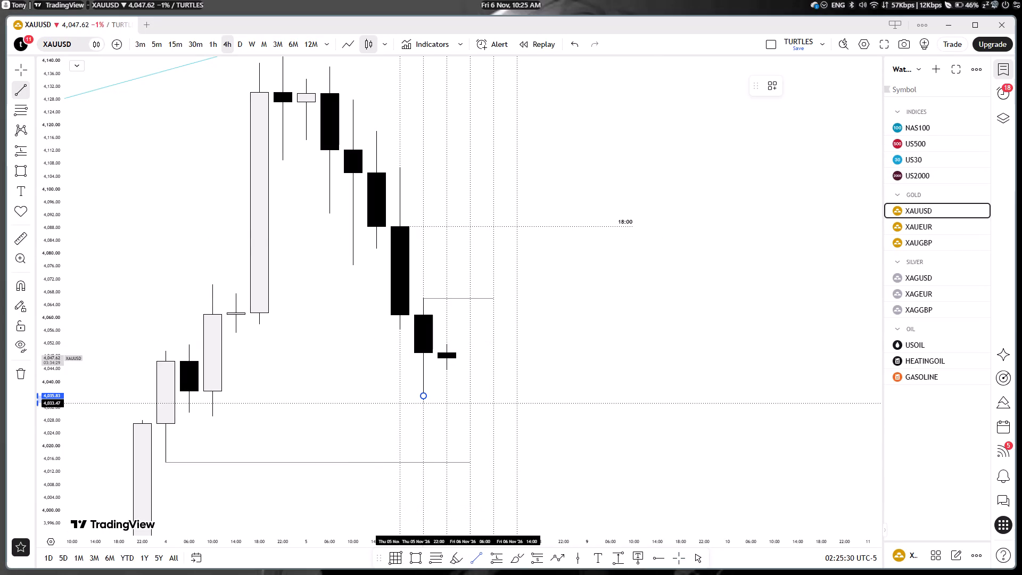
{"action": "left_click_drag", "start_coordinate": [440, 401], "coordinate": [465, 400]}
{"action": "left_click", "coordinate": [465, 400], "text": "shift"}
{"action": "left_click", "coordinate": [645, 384]}
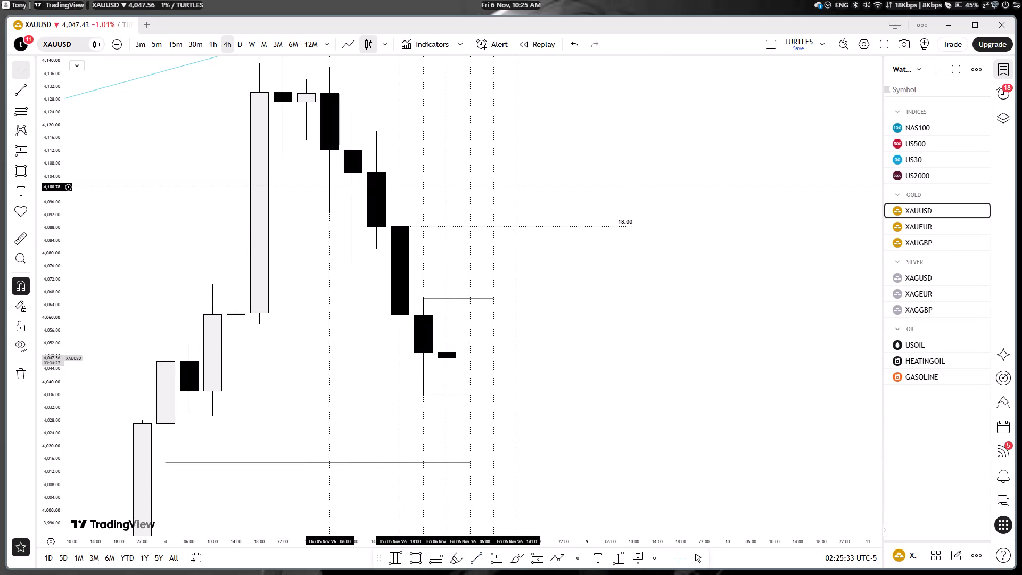
On the 30-minute XAUUSD chart, re-anchor the dotted low line to the Nov 6 00:30 candle's low and shorten it to end at 03:30.
{"action": "left_click", "coordinate": [198, 46]}
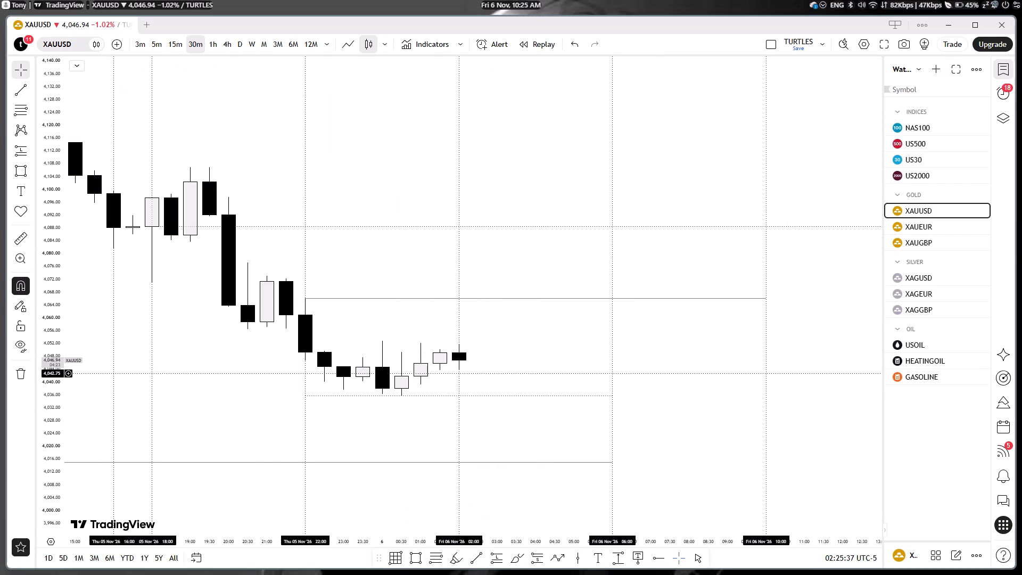
{"action": "left_click_drag", "start_coordinate": [56, 475], "coordinate": [0, 224]}
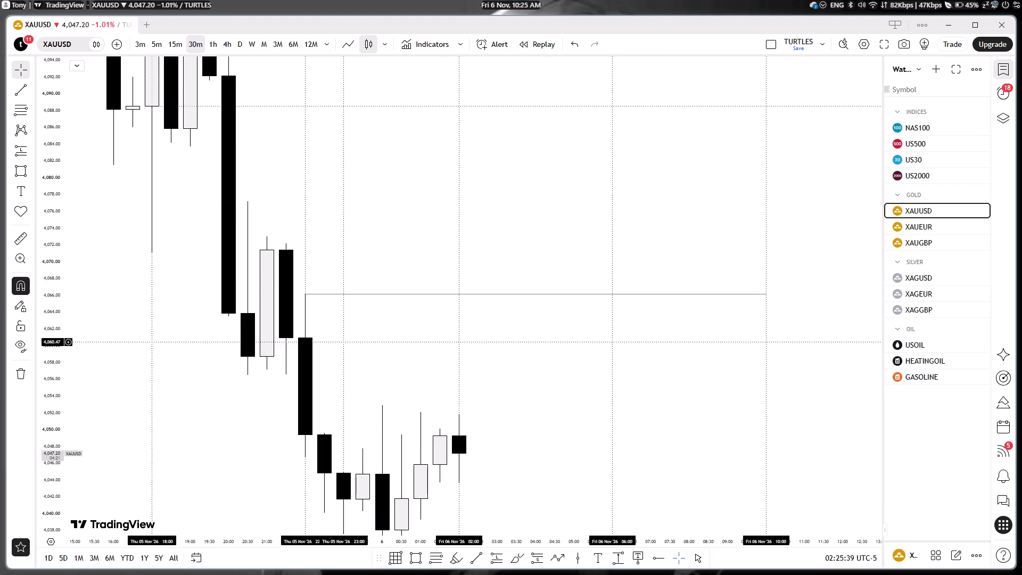
{"action": "left_click_drag", "start_coordinate": [373, 397], "coordinate": [331, 224]}
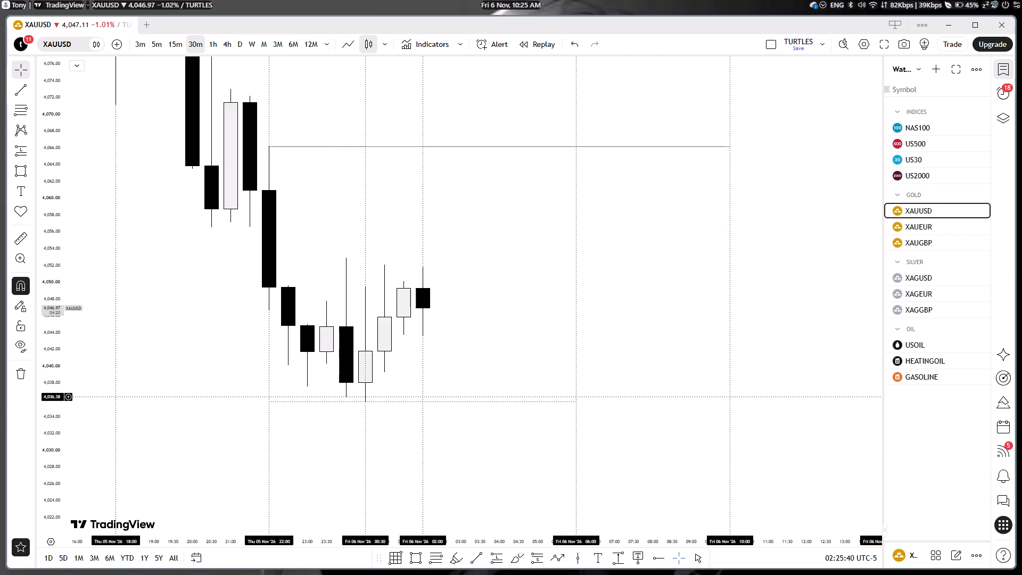
{"action": "left_click_drag", "start_coordinate": [268, 404], "coordinate": [360, 412]}
{"action": "left_click", "coordinate": [366, 434]}
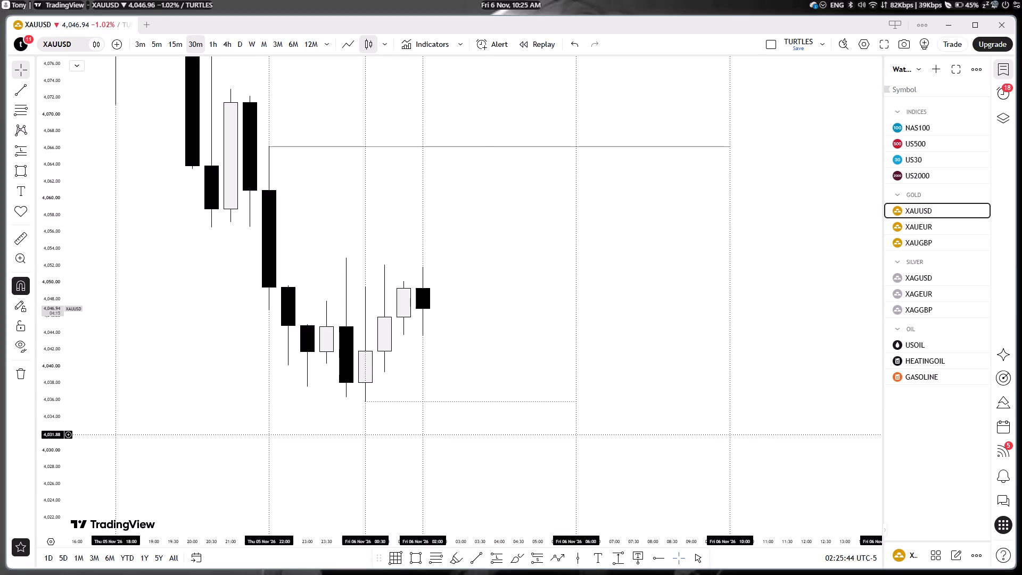
{"action": "double_click", "coordinate": [503, 452]}
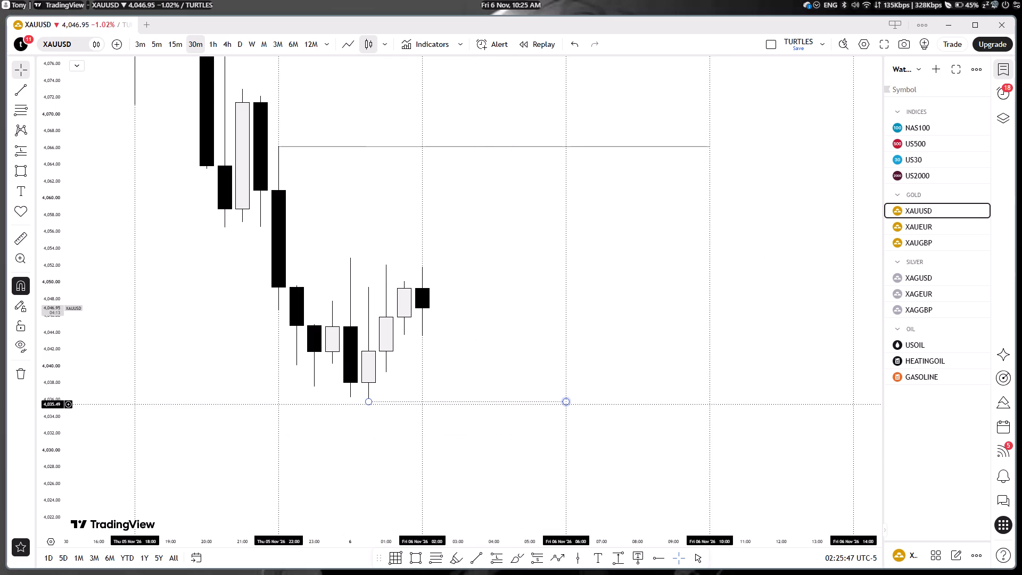
{"action": "left_click_drag", "start_coordinate": [564, 404], "coordinate": [471, 419]}
{"action": "left_click", "coordinate": [532, 451]}
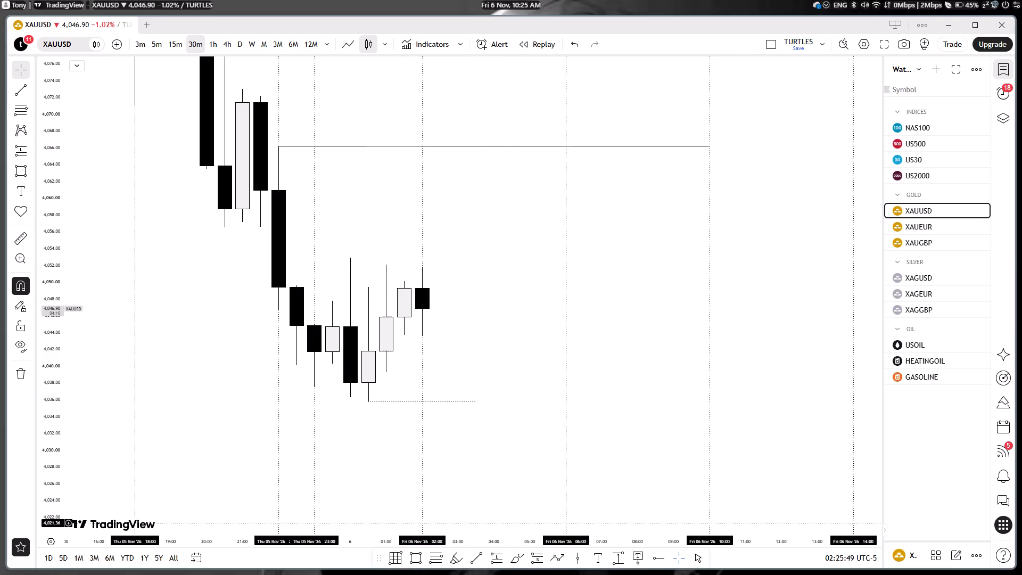
Draw a dotted horizontal trend line at about 4,050.13 from the Nov 6 01:30 candle's high to 02:30.
{"action": "left_click", "coordinate": [471, 565]}
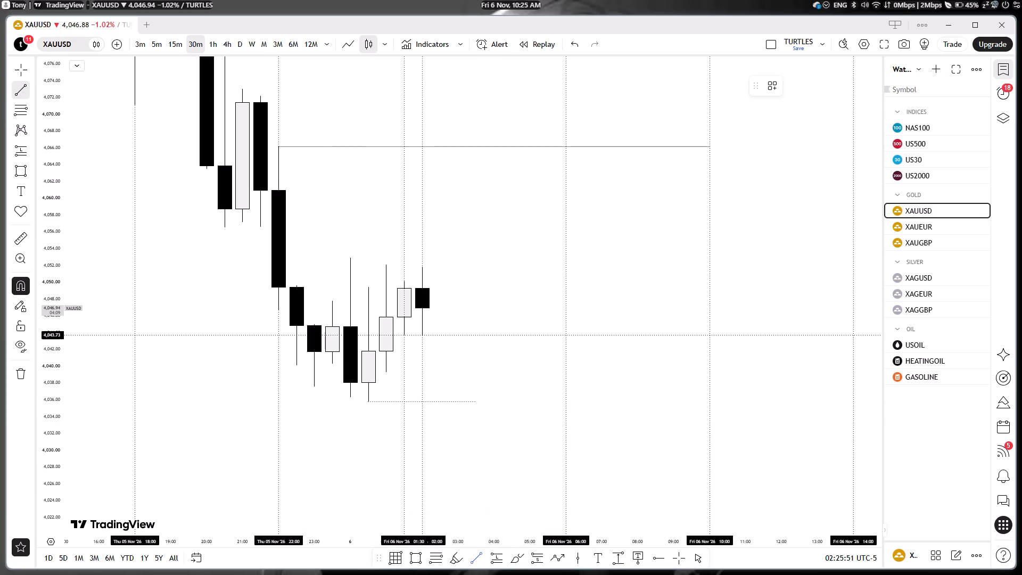
{"action": "left_click", "coordinate": [402, 283]}
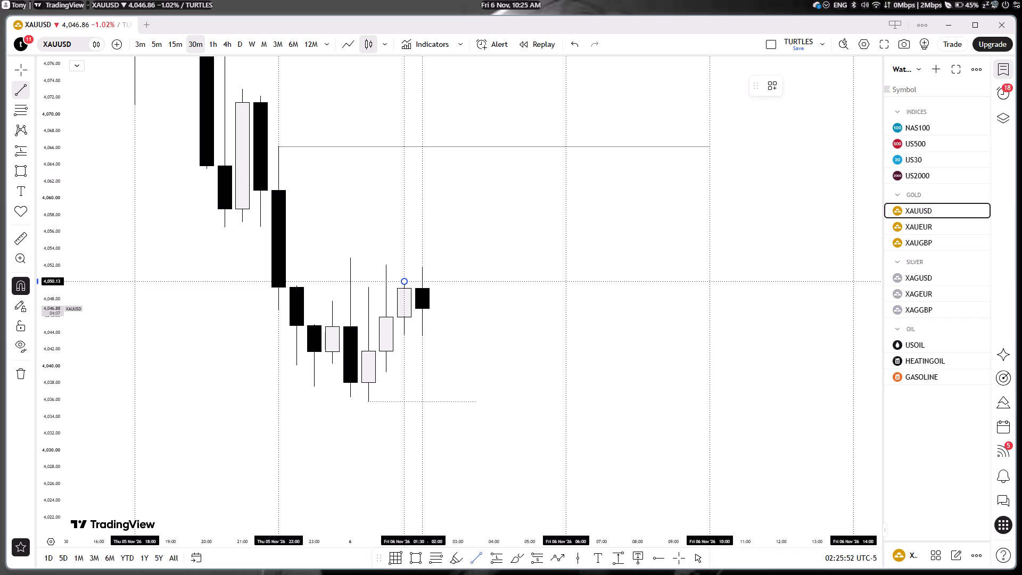
{"action": "left_click_drag", "start_coordinate": [431, 283], "coordinate": [461, 328], "text": "shift"}
{"action": "left_click", "coordinate": [461, 328]}
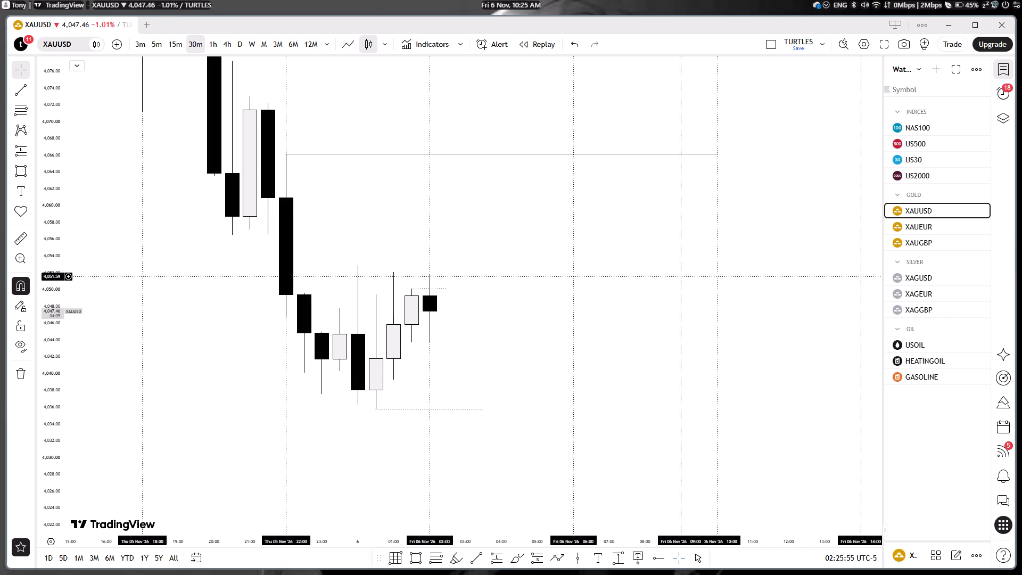
{"action": "left_click_drag", "start_coordinate": [641, 346], "coordinate": [631, 312]}
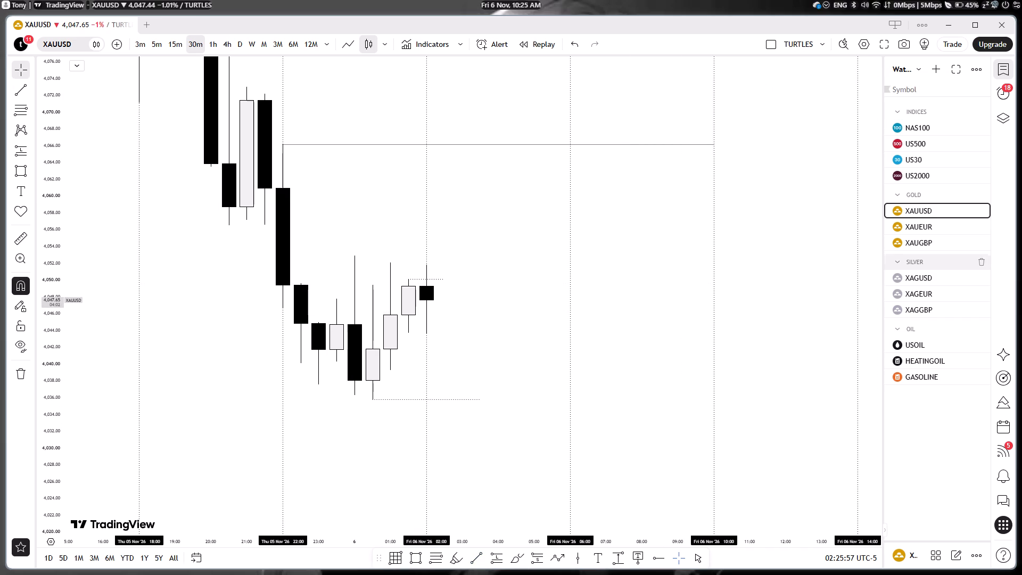
On the XAGUSD chart, select the old drawings around the Nov 6 lows and latest candles together and delete them.
{"action": "left_click", "coordinate": [924, 272]}
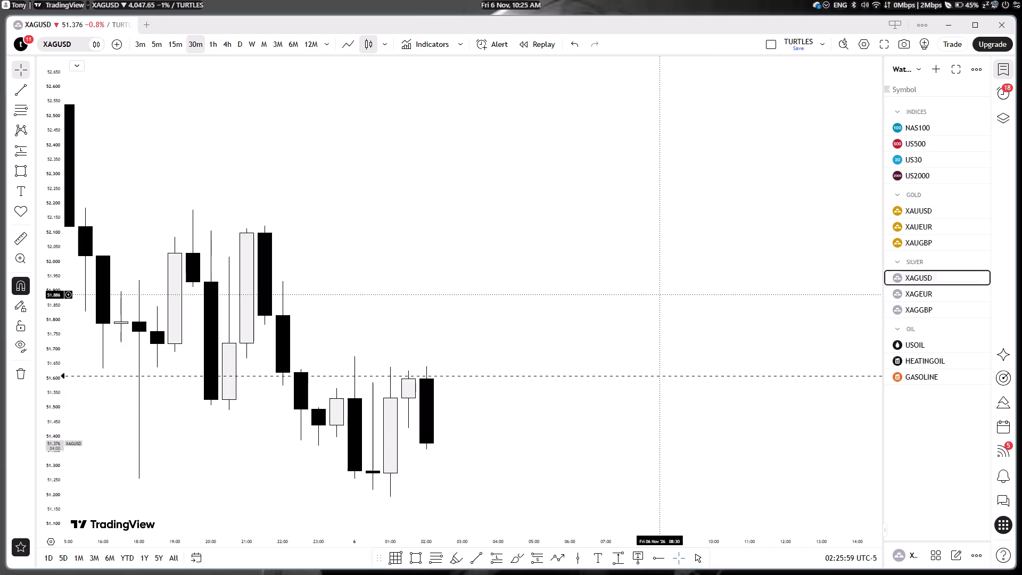
{"action": "left_click_drag", "start_coordinate": [521, 434], "coordinate": [534, 301]}
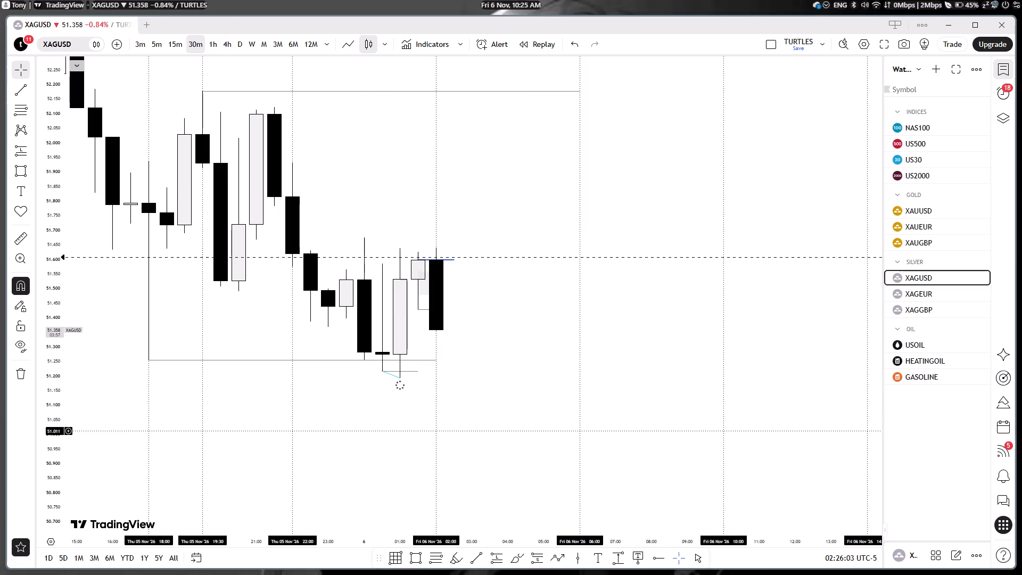
{"action": "left_click_drag", "start_coordinate": [347, 460], "coordinate": [461, 231], "text": "ctrl"}
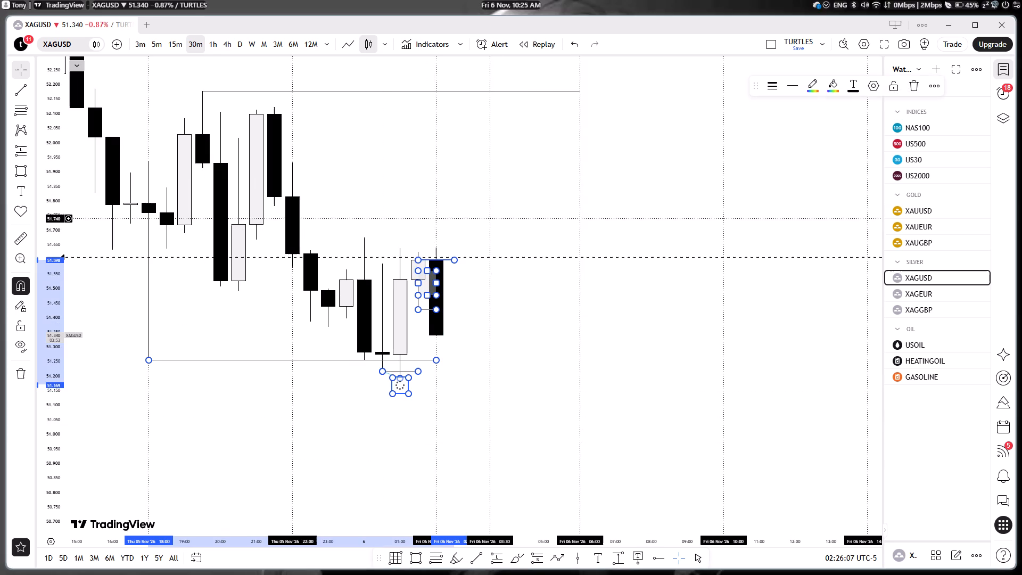
{"action": "left_click", "coordinate": [916, 89]}
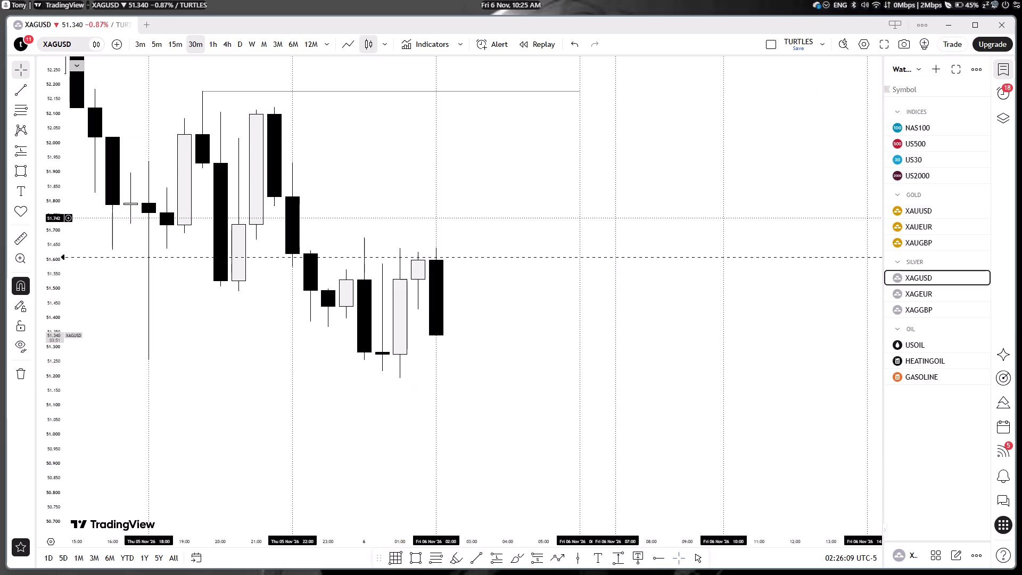
Delete the "XAGUSD Crossing 51.607" price alert from the chart.
{"action": "left_click", "coordinate": [510, 257]}
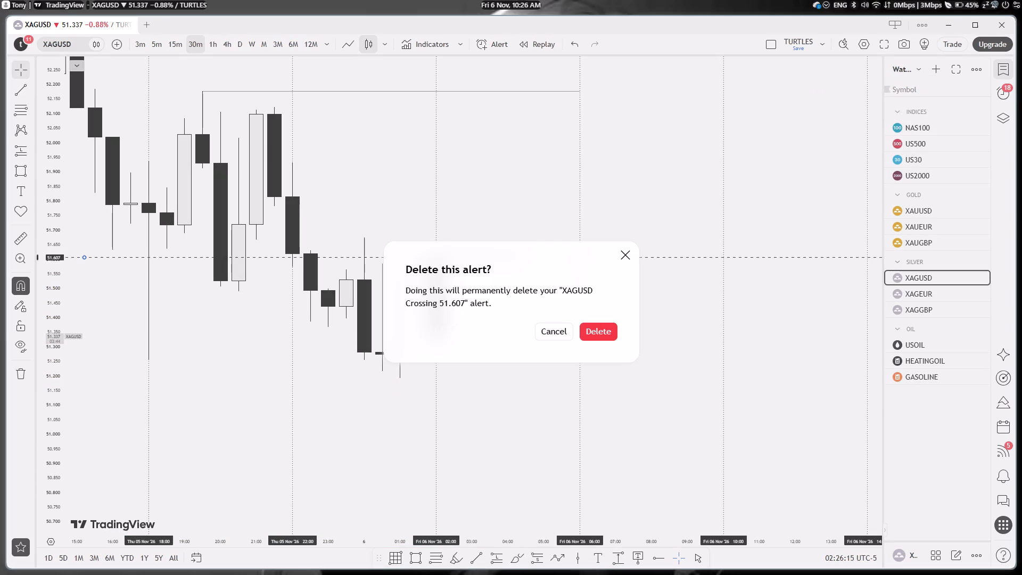
{"action": "left_click", "coordinate": [593, 329]}
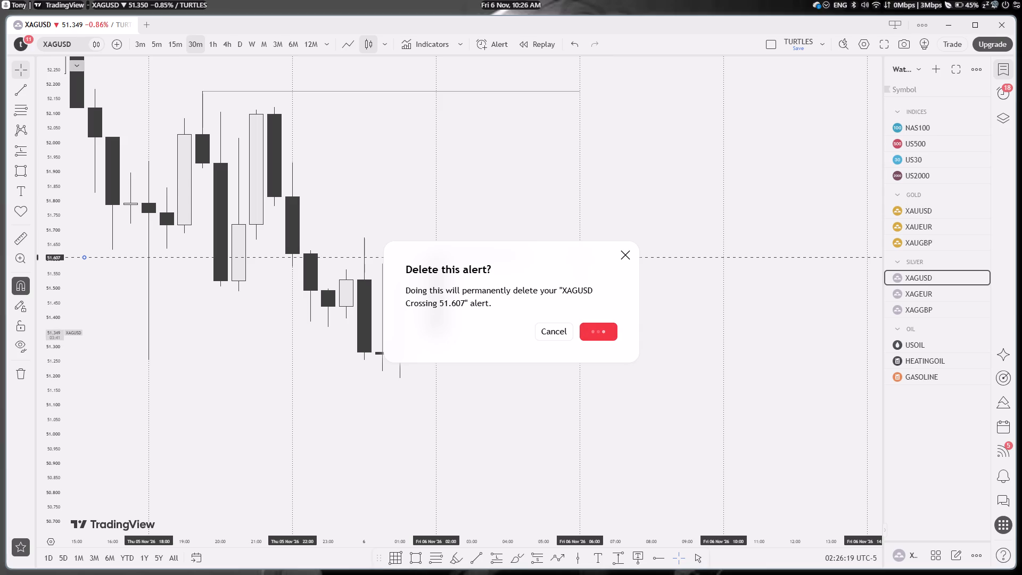
Draw a dotted horizontal trend line on XAGUSD at about 51.19 from the Nov 6 01:00 candle's low to 02:30.
{"action": "left_click_drag", "start_coordinate": [501, 431], "coordinate": [489, 416]}
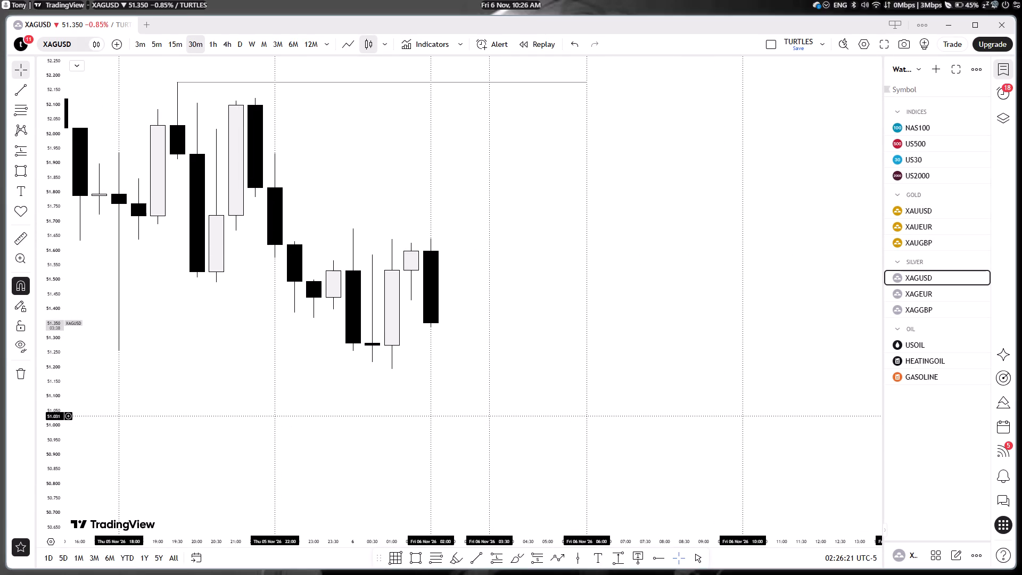
{"action": "left_click", "coordinate": [479, 561]}
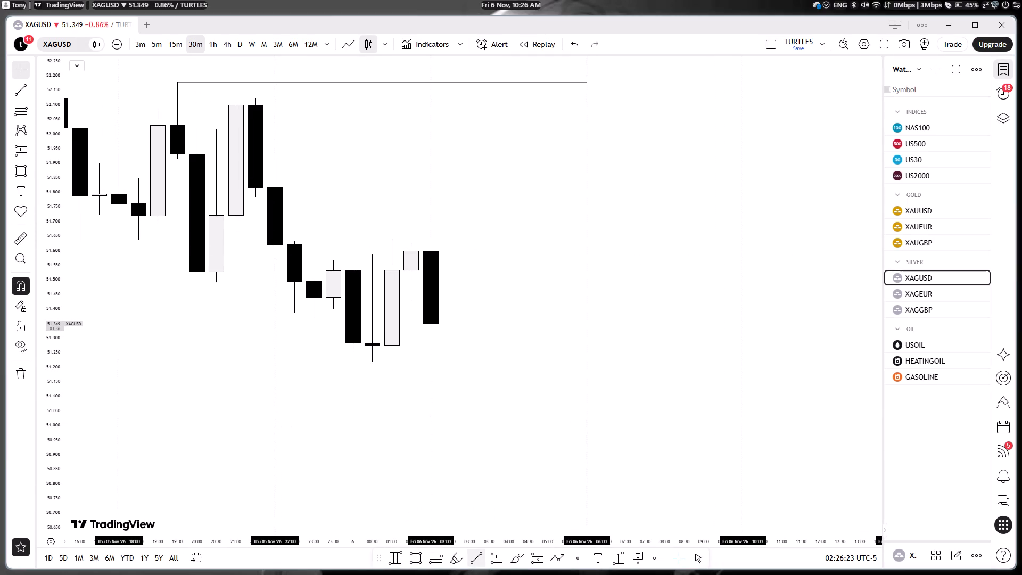
{"action": "left_click", "coordinate": [389, 385]}
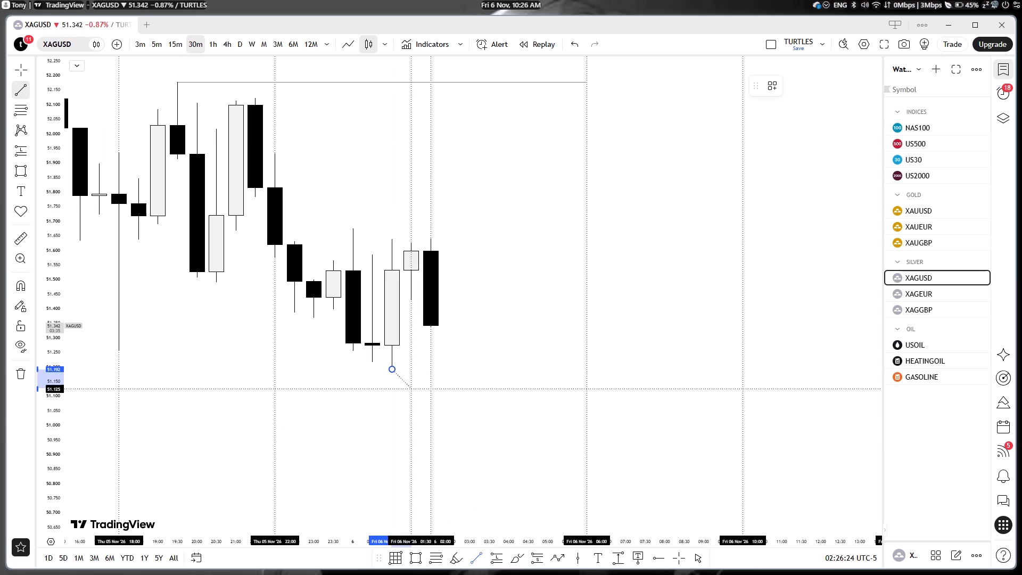
{"action": "left_click_drag", "start_coordinate": [453, 385], "coordinate": [495, 418], "text": "shift"}
{"action": "left_click", "coordinate": [495, 418]}
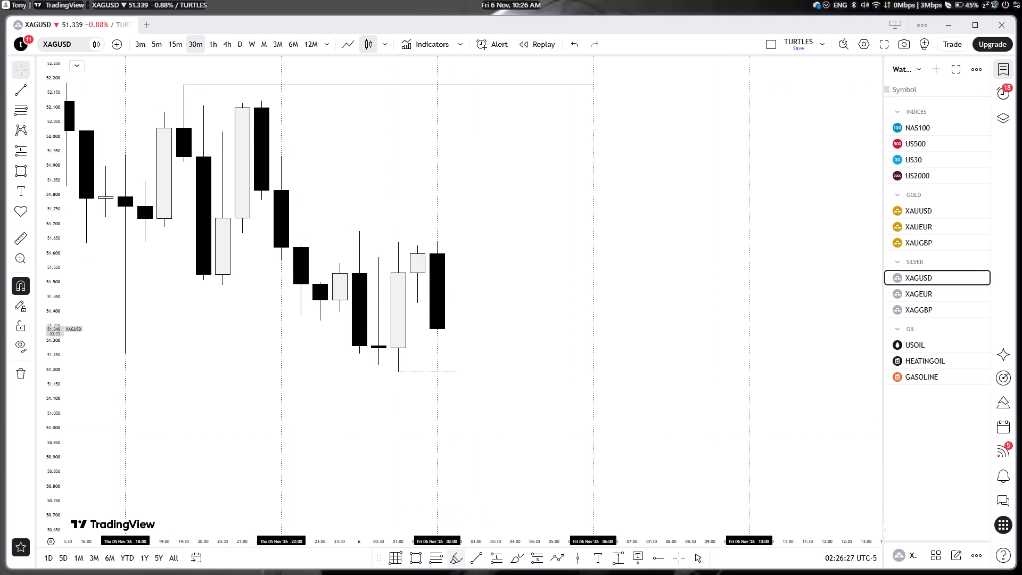
Draw a dotted trend line on XAGUSD joining the Nov 6 01:00 and 02:00 candle highs at about 51.639.
{"action": "left_click", "coordinate": [482, 556]}
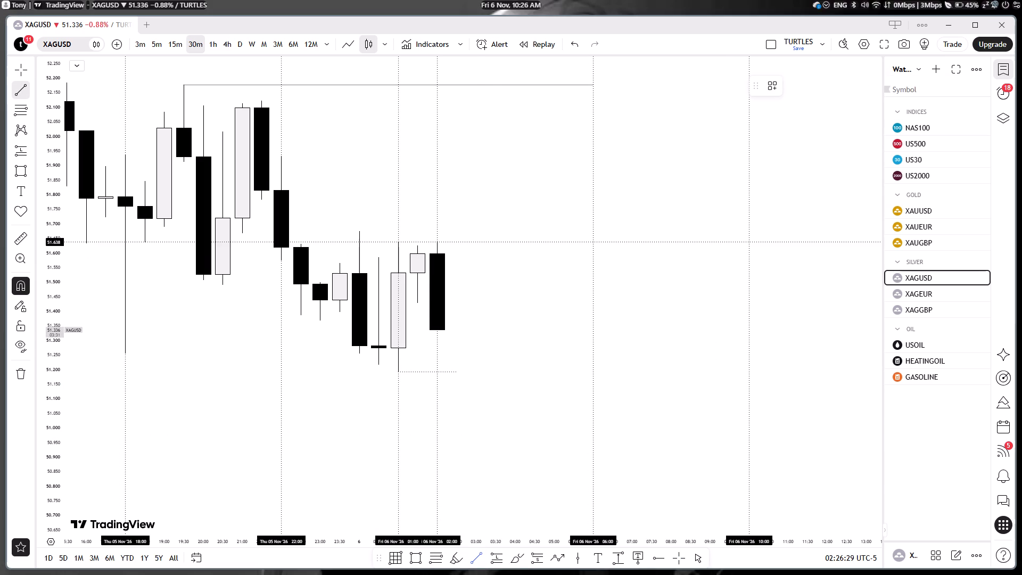
{"action": "left_click_drag", "start_coordinate": [399, 232], "coordinate": [443, 241]}
{"action": "left_click", "coordinate": [443, 241], "text": "shift"}
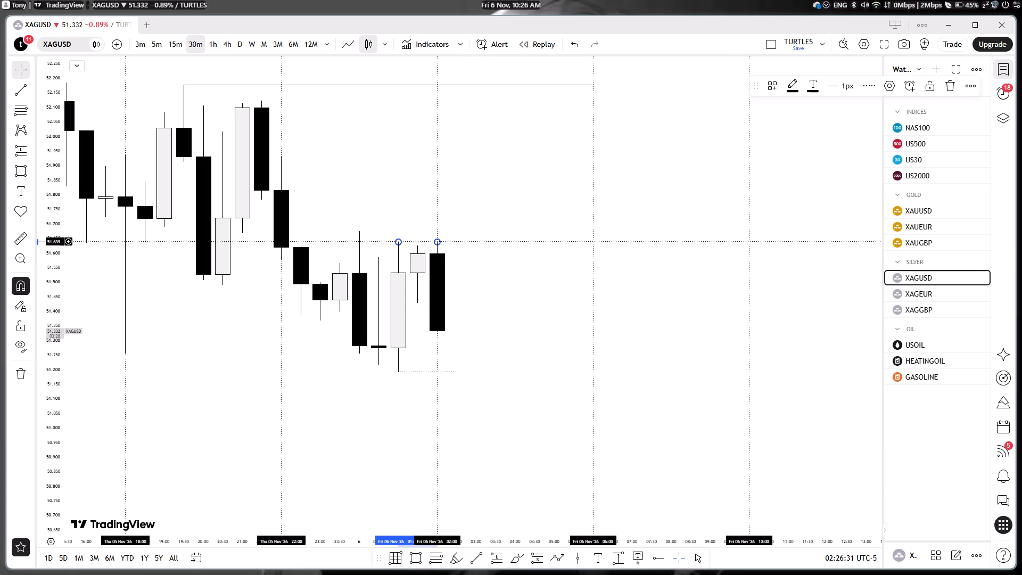
{"action": "left_click", "coordinate": [730, 207]}
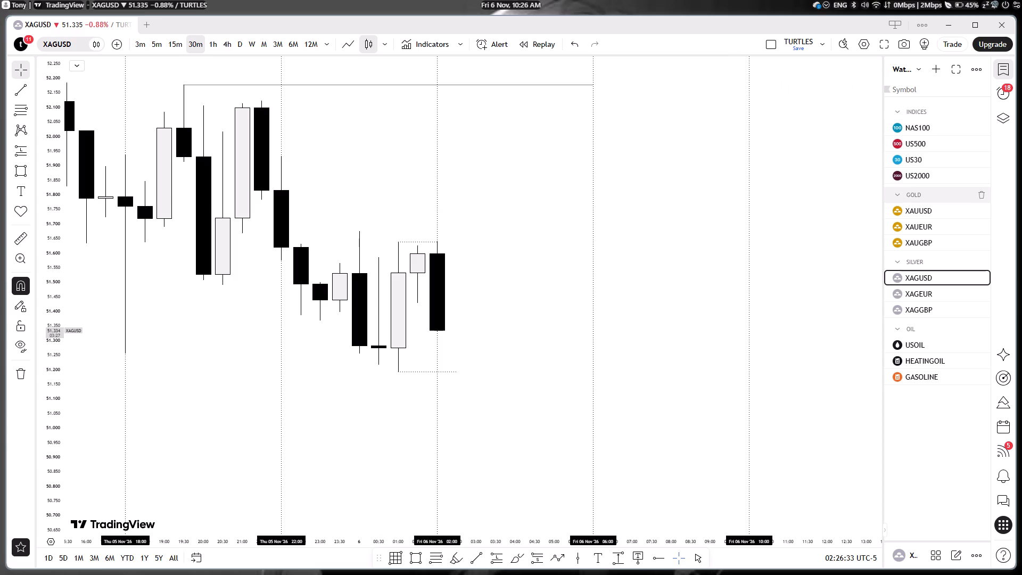
On the 30-minute XAUEUR chart, draw a dotted trend line joining the Nov 6 01:00 candle's high to the 02:00 candle's high.
{"action": "left_click", "coordinate": [917, 226]}
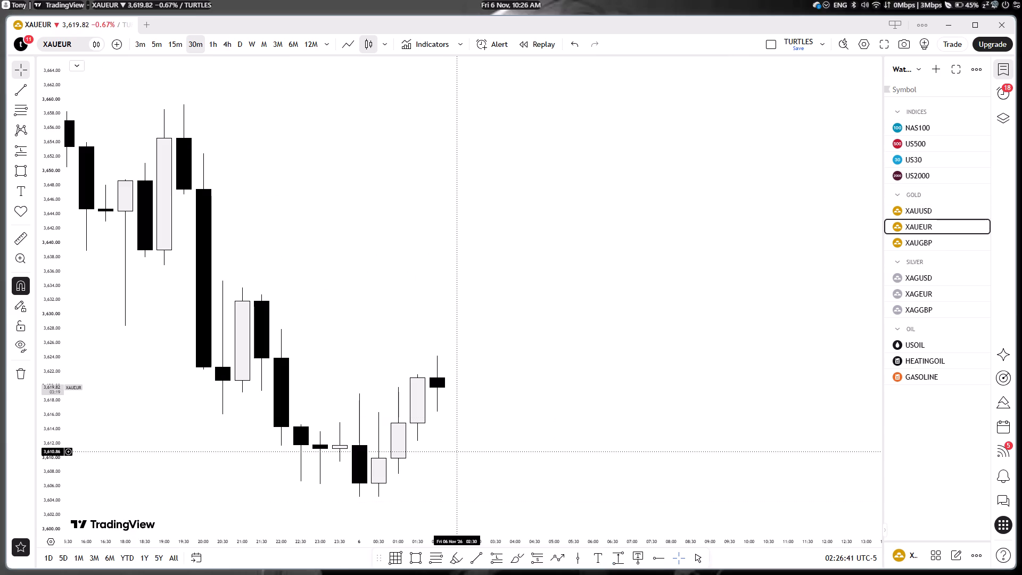
{"action": "left_click", "coordinate": [480, 551]}
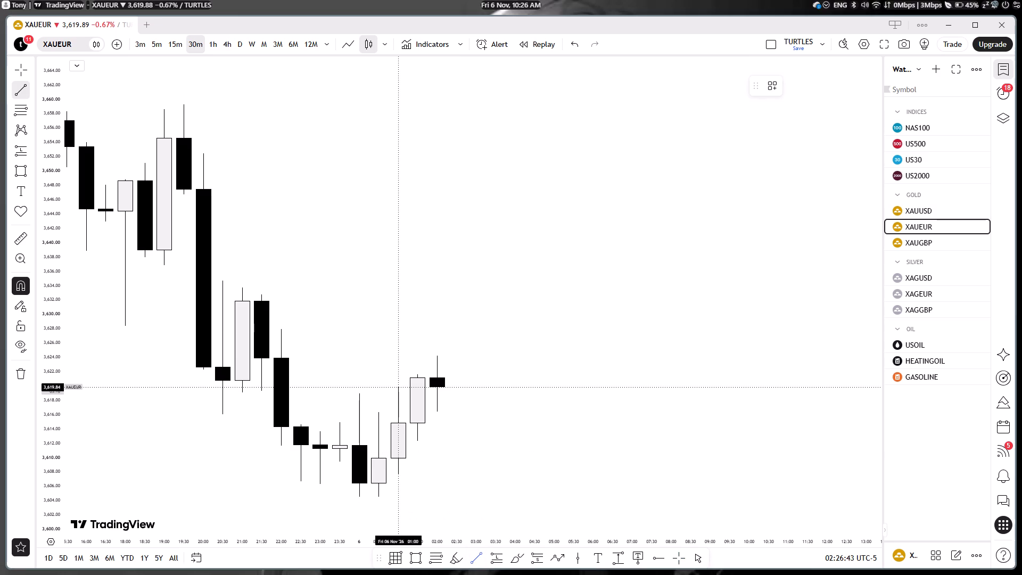
{"action": "left_click_drag", "start_coordinate": [398, 368], "coordinate": [443, 344]}
{"action": "left_click", "coordinate": [443, 344]}
{"action": "left_click", "coordinate": [578, 291]}
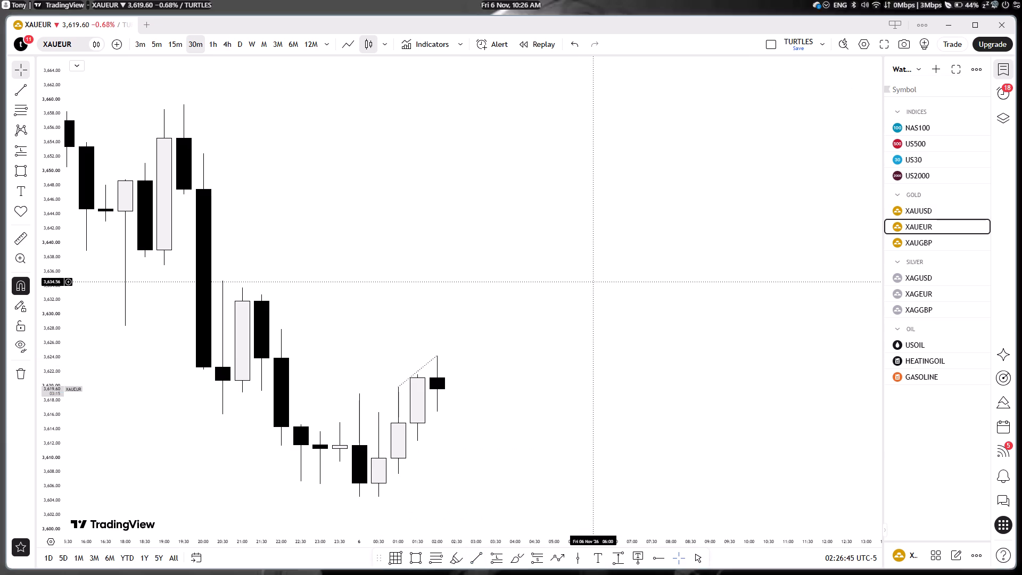
Open the XAUGBP chart.
{"action": "left_click", "coordinate": [922, 233]}
{"action": "left_click", "coordinate": [922, 239]}
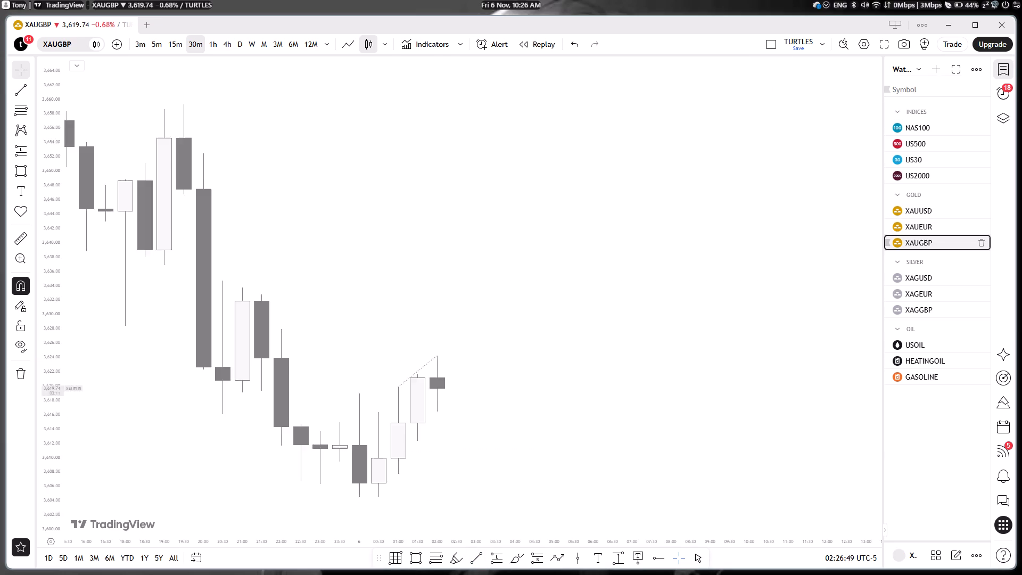
On XAUUSD, draw a trend line from the Nov 6 01:00 high at 4,052.13 to the 02:00 high at 4,051.88 and apply the SMT template.
{"action": "left_click", "coordinate": [939, 207]}
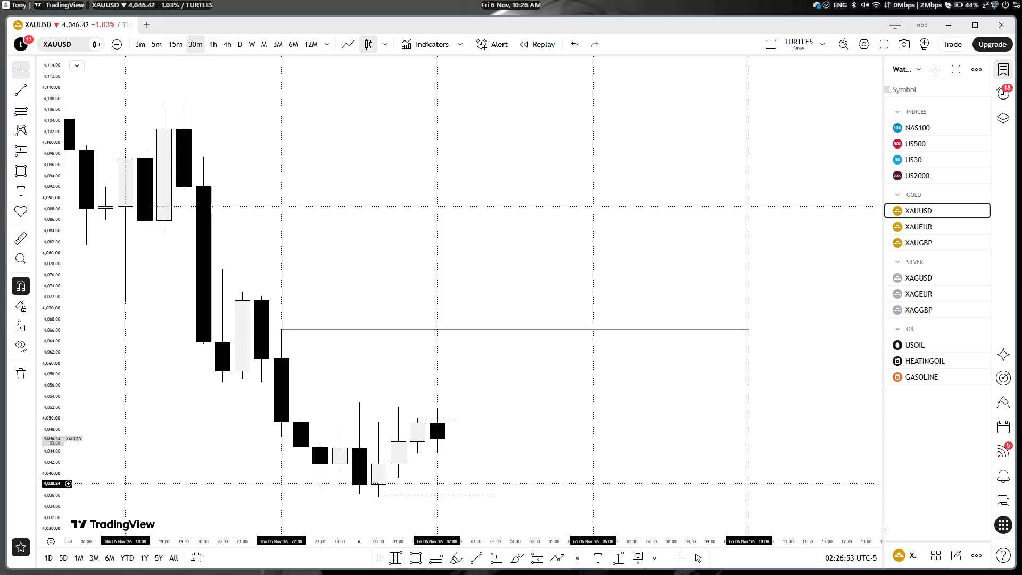
{"action": "left_click", "coordinate": [481, 556]}
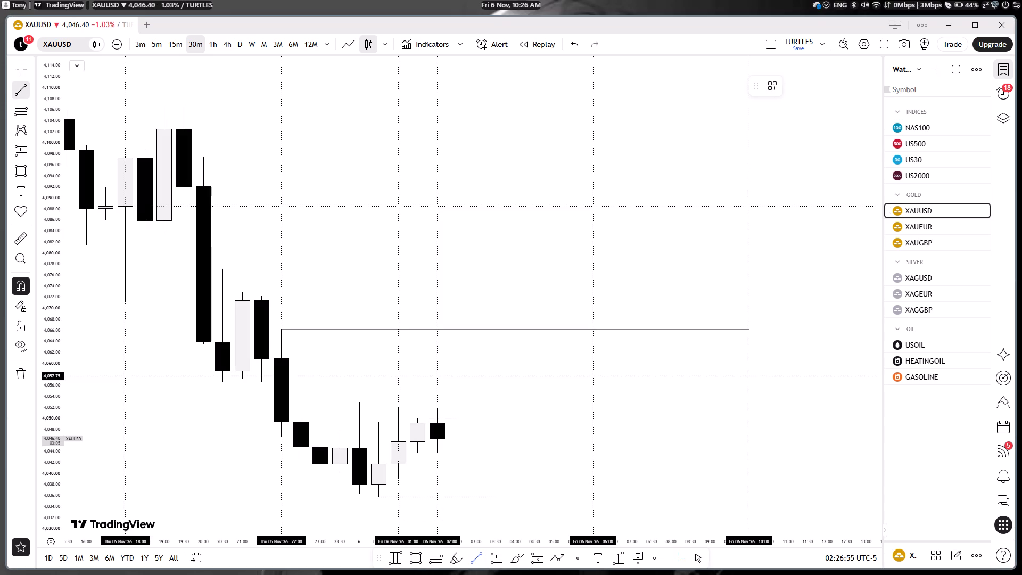
{"action": "left_click_drag", "start_coordinate": [400, 391], "coordinate": [450, 399]}
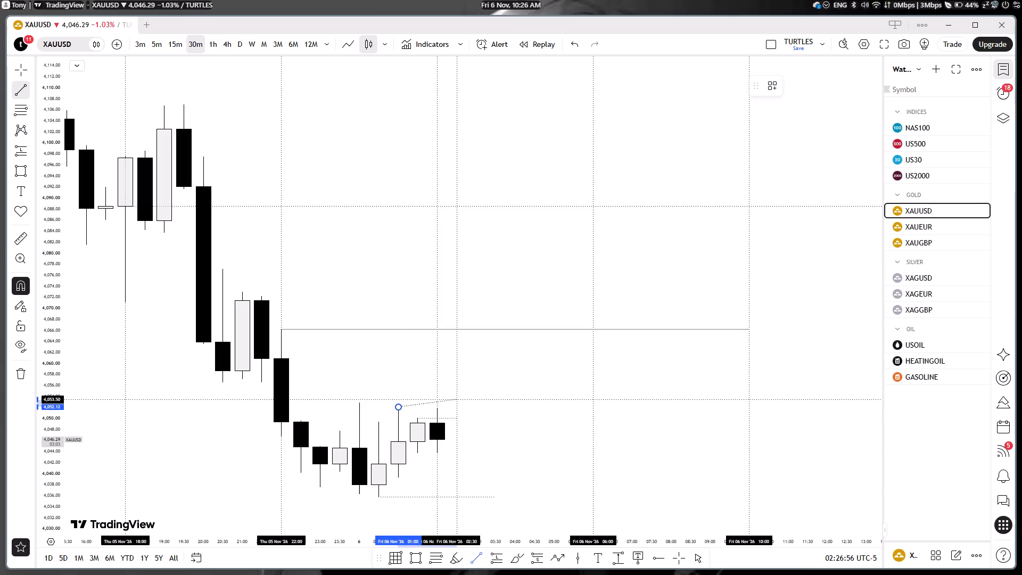
{"action": "left_click", "coordinate": [434, 401]}
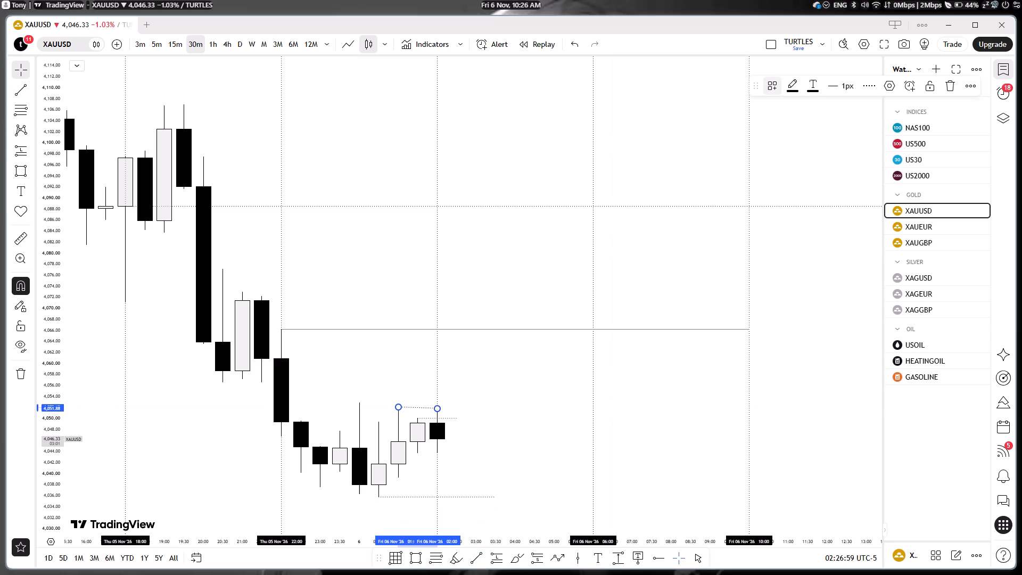
{"action": "left_click", "coordinate": [765, 89]}
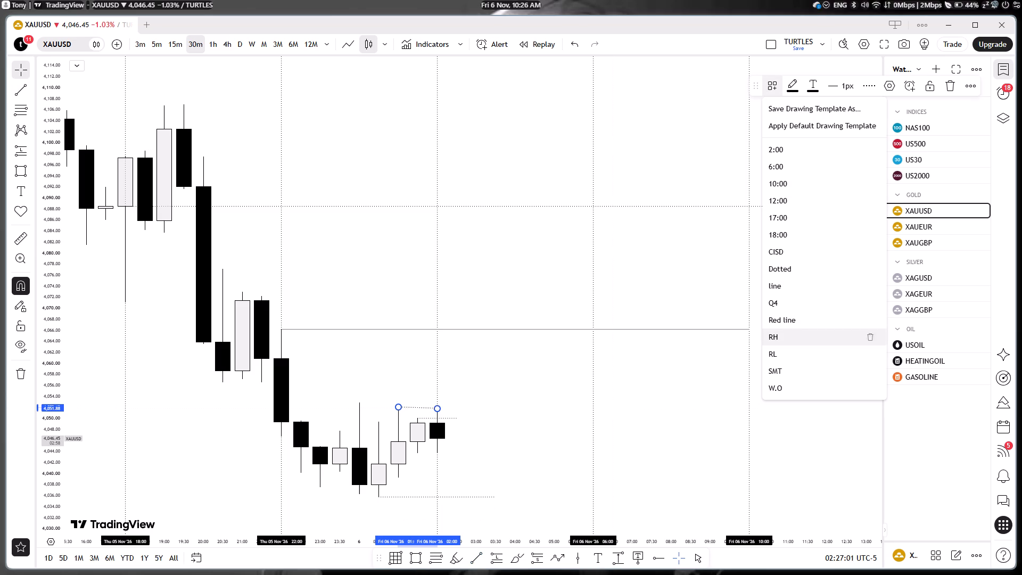
{"action": "left_click", "coordinate": [775, 368]}
On the 15-minute XAUUSD chart, move the SMT line's ends onto the Nov 6 01:15 high at 4,052.13 and the 02:15 high.
{"action": "left_click_drag", "start_coordinate": [515, 461], "coordinate": [505, 292]}
{"action": "left_click_drag", "start_coordinate": [54, 504], "coordinate": [22, 395]}
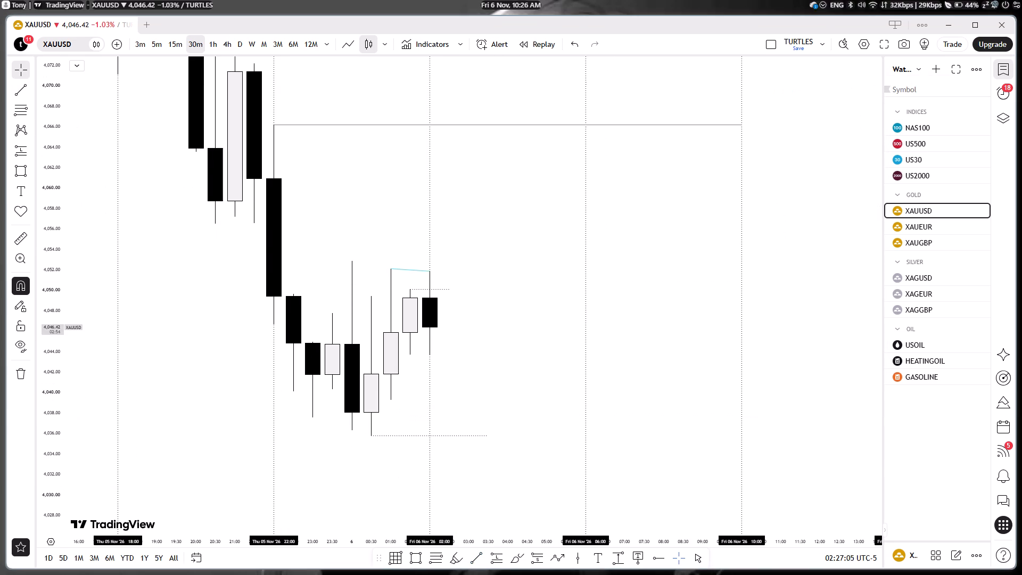
{"action": "left_click_drag", "start_coordinate": [511, 375], "coordinate": [438, 375]}
{"action": "left_click_drag", "start_coordinate": [482, 363], "coordinate": [455, 360]}
{"action": "left_click_drag", "start_coordinate": [459, 332], "coordinate": [451, 334]}
{"action": "left_click", "coordinate": [168, 53]}
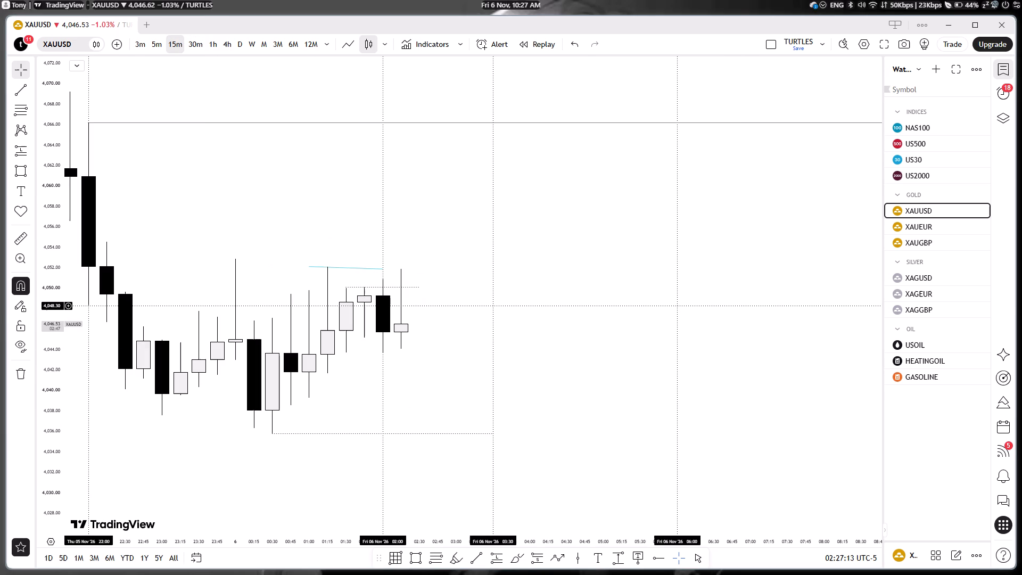
{"action": "left_click_drag", "start_coordinate": [308, 266], "coordinate": [319, 251]}
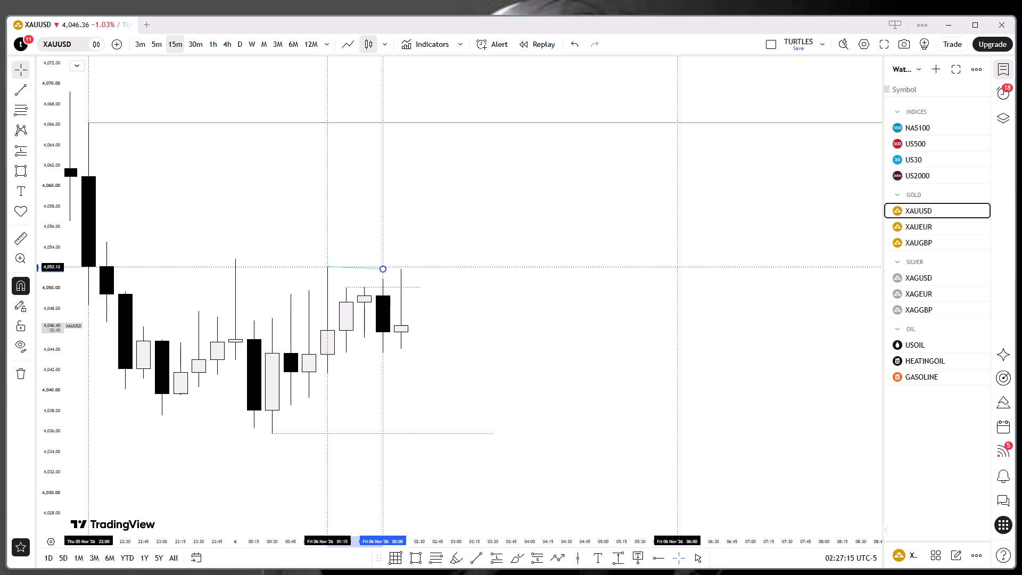
{"action": "left_click_drag", "start_coordinate": [319, 251], "coordinate": [323, 253]}
{"action": "left_click_drag", "start_coordinate": [383, 269], "coordinate": [409, 256]}
{"action": "left_click", "coordinate": [574, 333]}
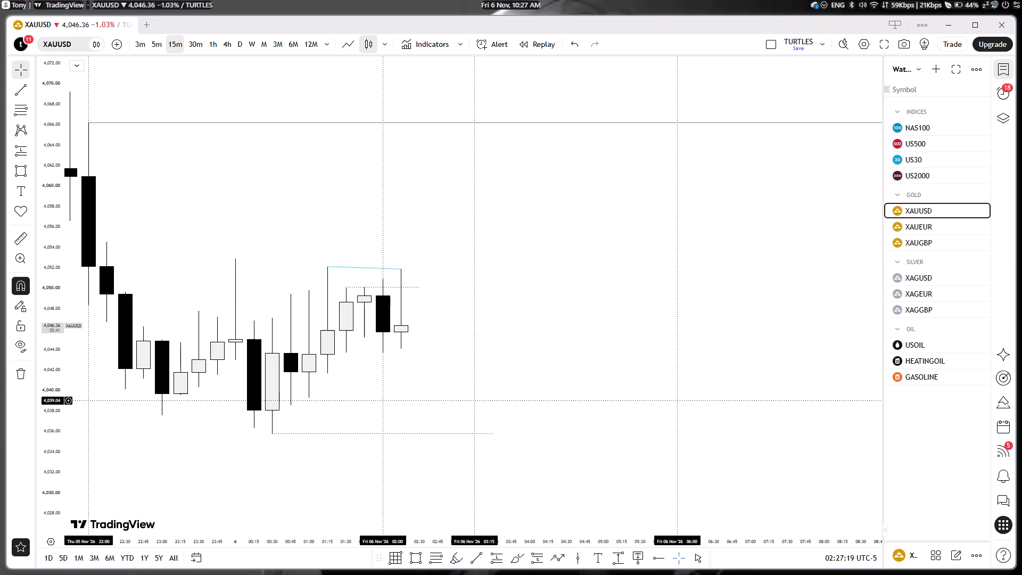
Compare the Nov 6 highs on 15-minute XAUUSD, XAUEUR, XAUGBP and XAGUSD, and examine XAGUSD on the 5-minute and 3-minute timeframes.
{"action": "left_click_drag", "start_coordinate": [58, 469], "coordinate": [36, 390]}
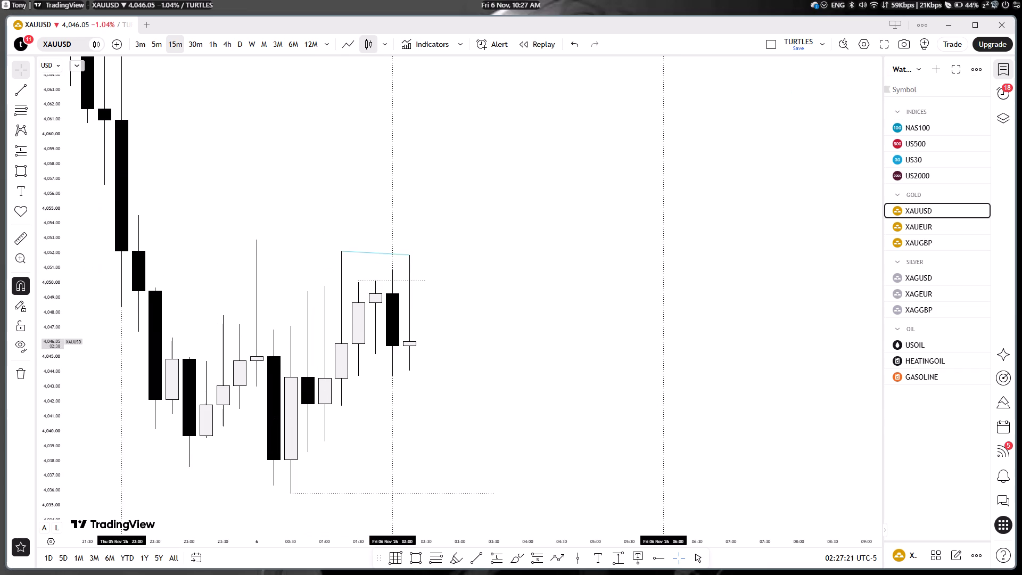
{"action": "left_click_drag", "start_coordinate": [496, 404], "coordinate": [491, 358]}
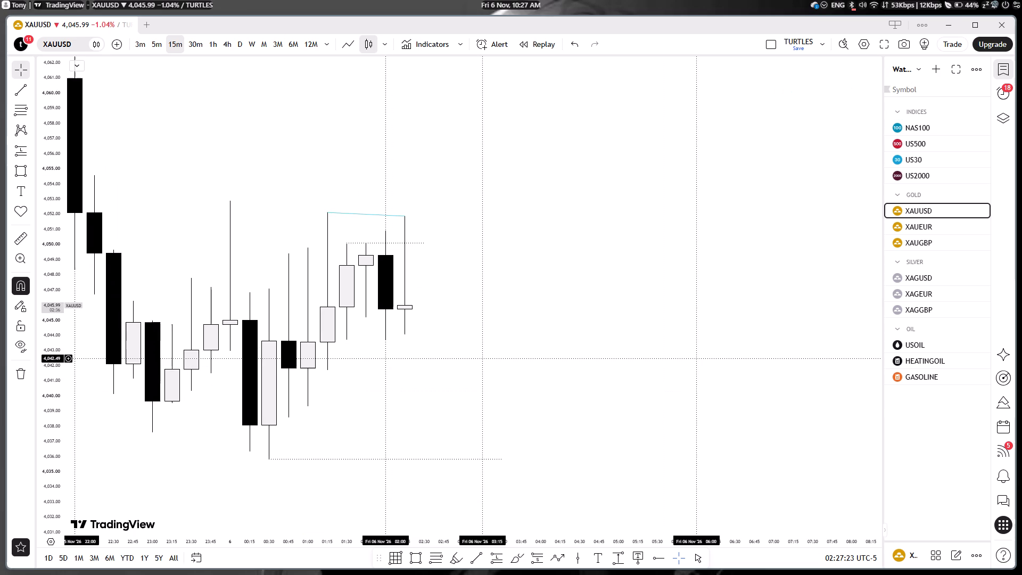
{"action": "left_click_drag", "start_coordinate": [466, 358], "coordinate": [462, 349]}
{"action": "left_click_drag", "start_coordinate": [461, 364], "coordinate": [467, 351]}
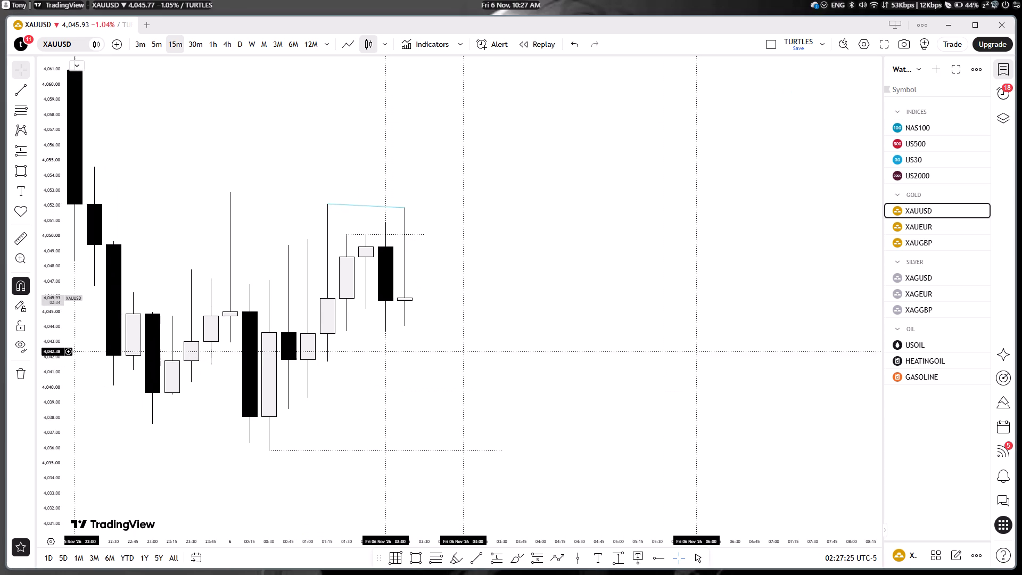
{"action": "left_click", "coordinate": [921, 225]}
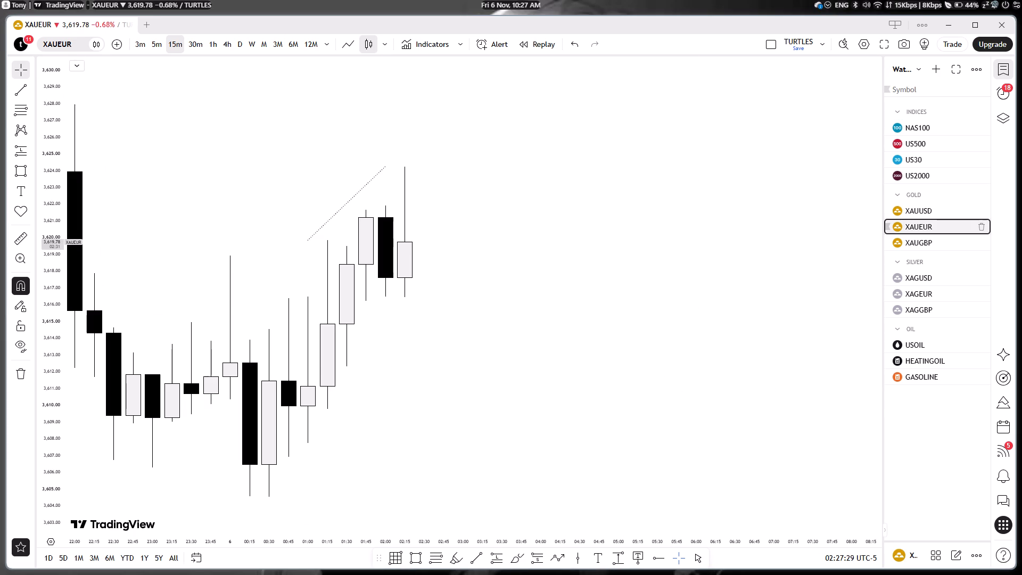
{"action": "left_click", "coordinate": [929, 245]}
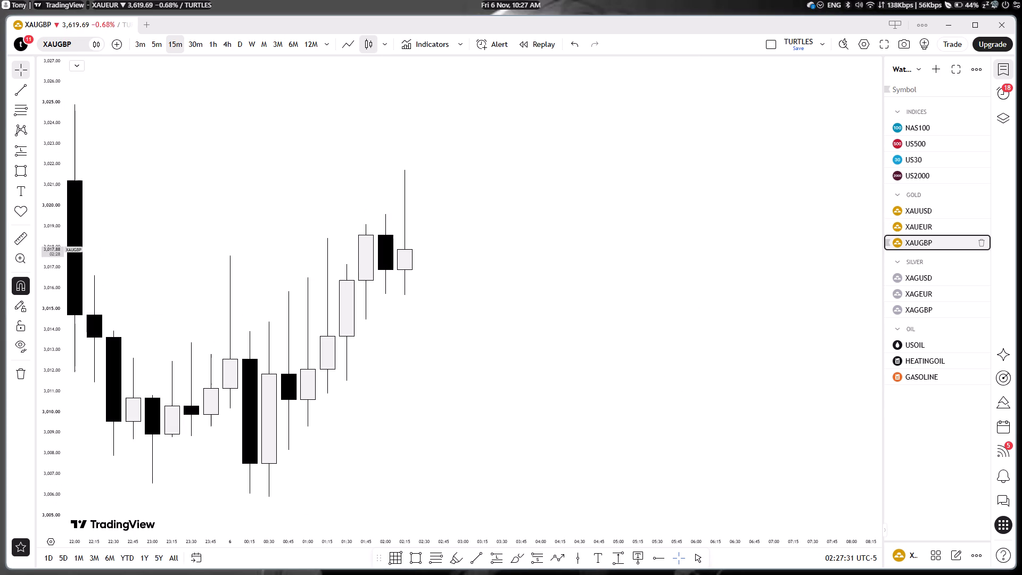
{"action": "left_click", "coordinate": [922, 274]}
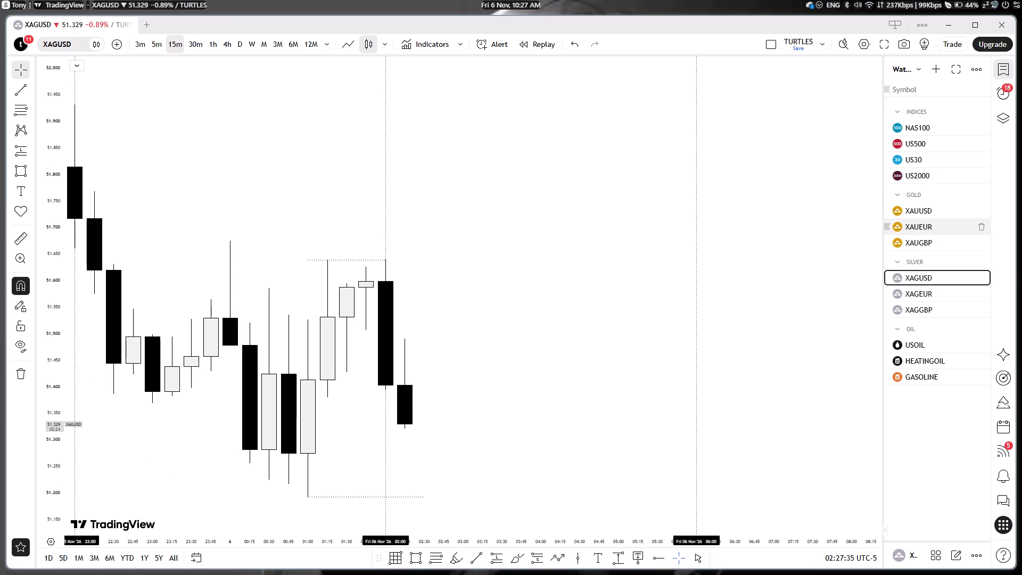
{"action": "left_click", "coordinate": [149, 39]}
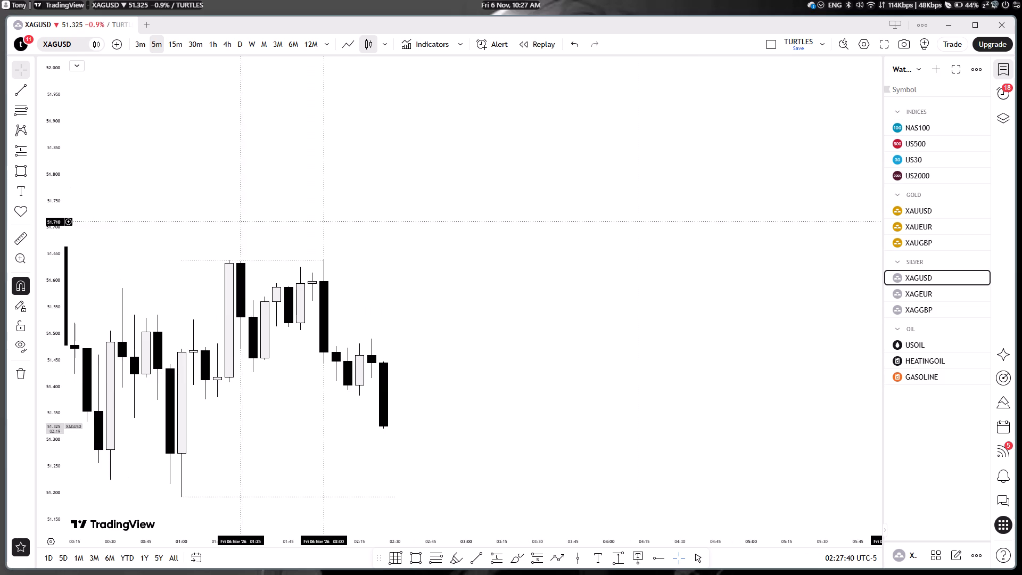
{"action": "left_click", "coordinate": [135, 51]}
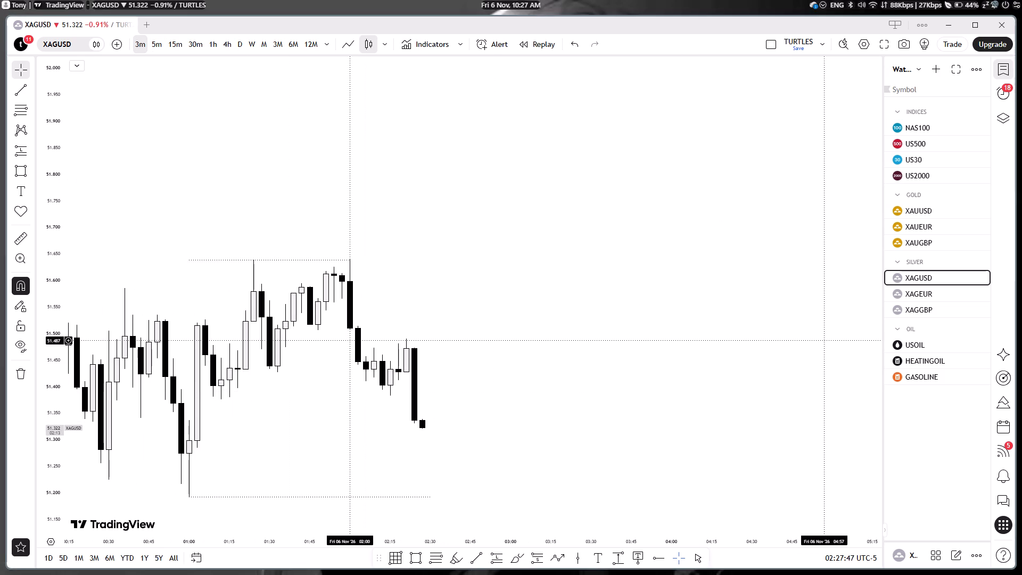
On the 3-minute XAUUSD chart, move the SMT line's ends onto the 01:24 high at 4,052.13 and the 02:21 candle's high.
{"action": "left_click", "coordinate": [927, 208]}
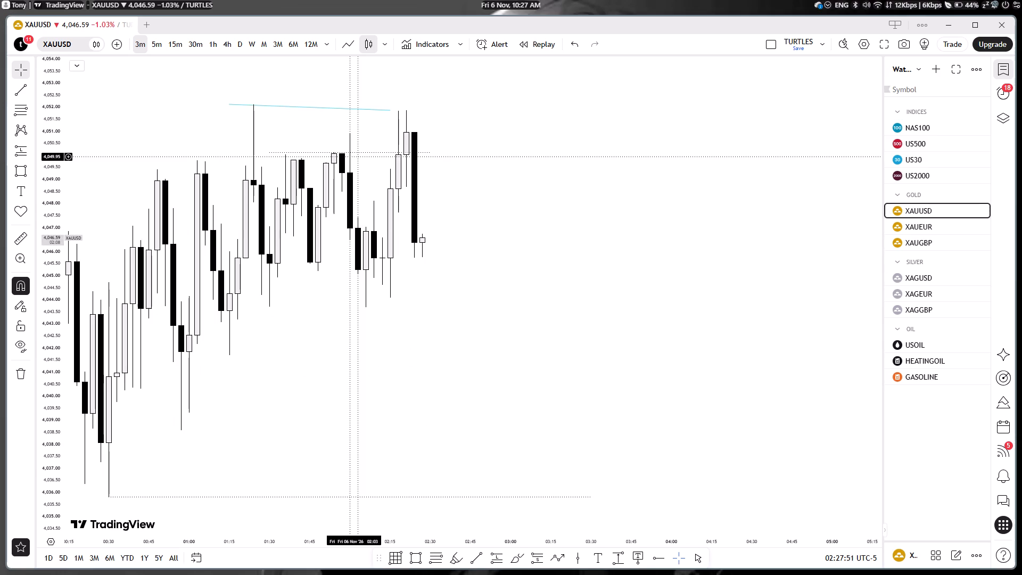
{"action": "left_click_drag", "start_coordinate": [233, 105], "coordinate": [253, 89]}
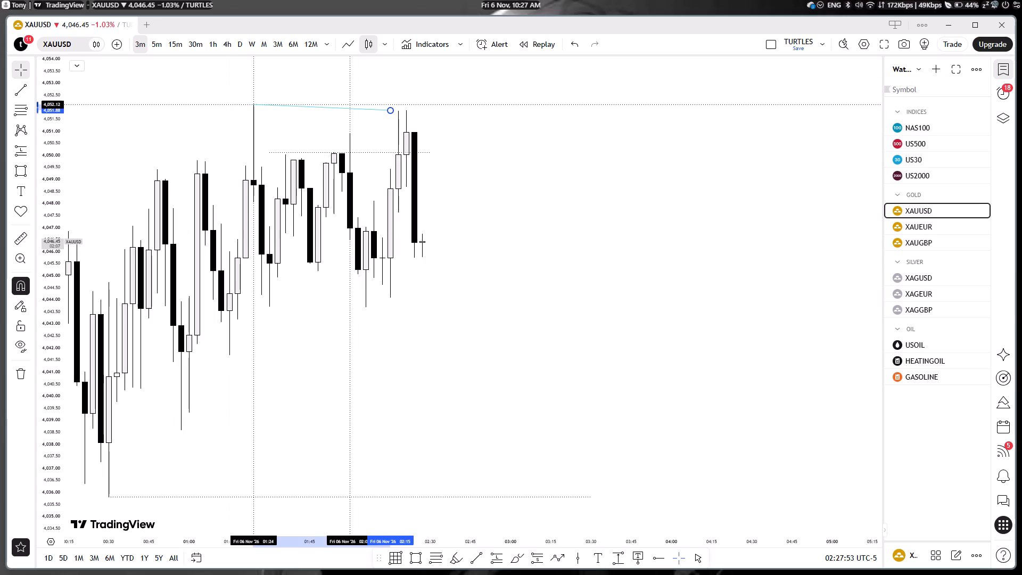
{"action": "left_click_drag", "start_coordinate": [253, 89], "coordinate": [253, 96]}
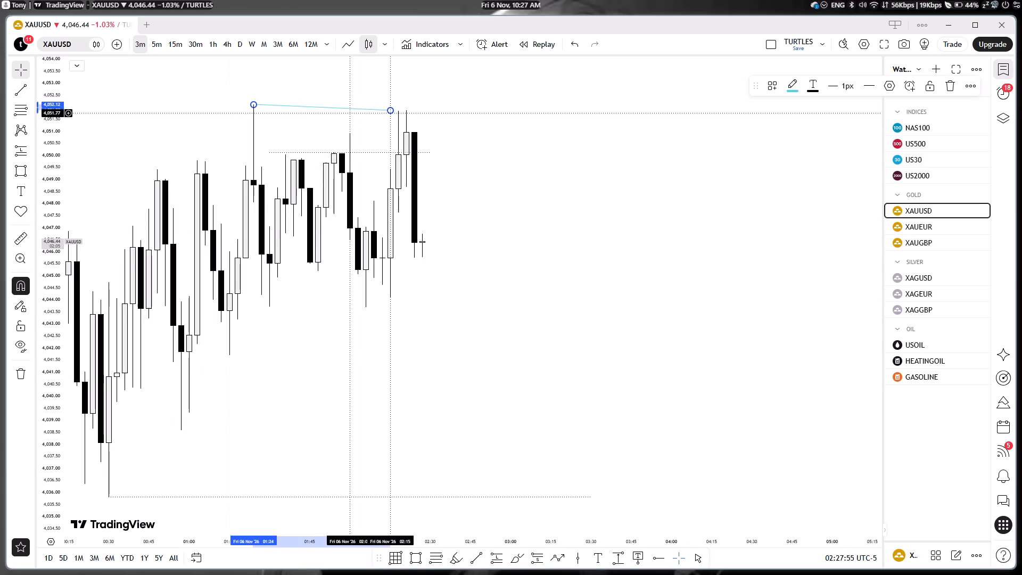
{"action": "left_click_drag", "start_coordinate": [392, 111], "coordinate": [405, 106]}
{"action": "left_click", "coordinate": [517, 219]}
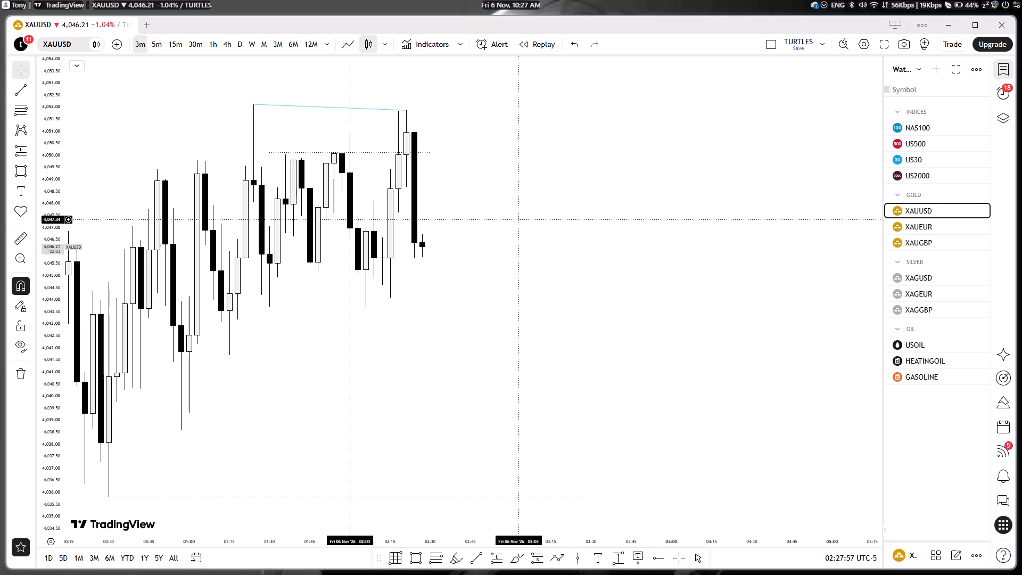
On the 15-minute XAUUSD chart, move the start of the upper dotted high line to the 01:45 candle's high at 4,050.13.
{"action": "left_click_drag", "start_coordinate": [523, 318], "coordinate": [542, 291]}
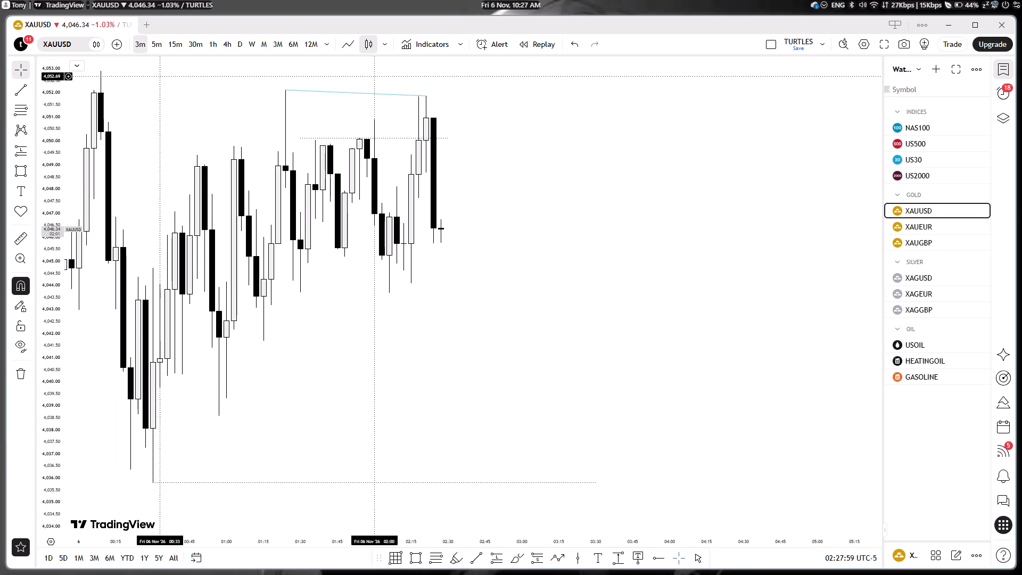
{"action": "left_click", "coordinate": [194, 38]}
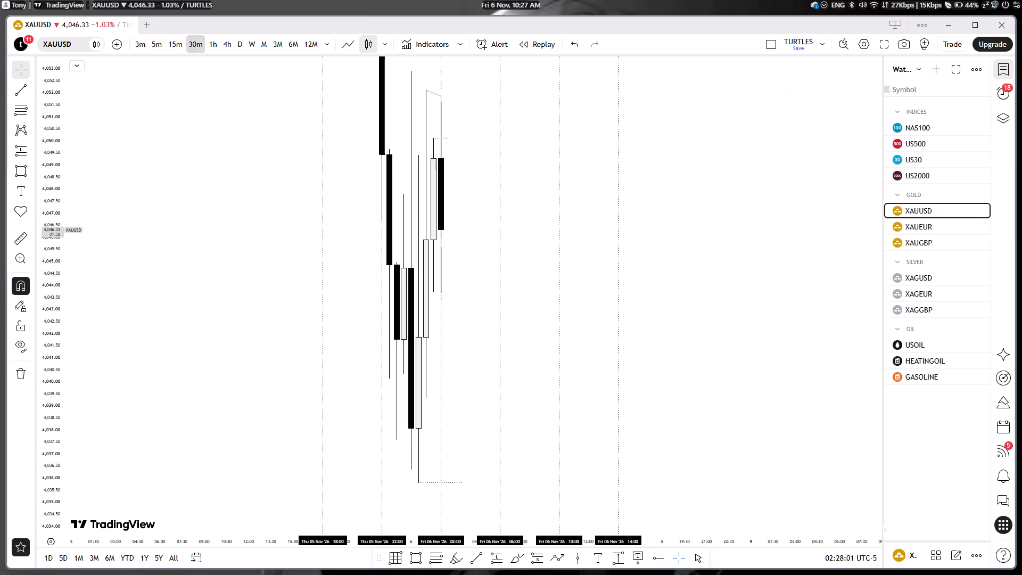
{"action": "left_click", "coordinate": [178, 45]}
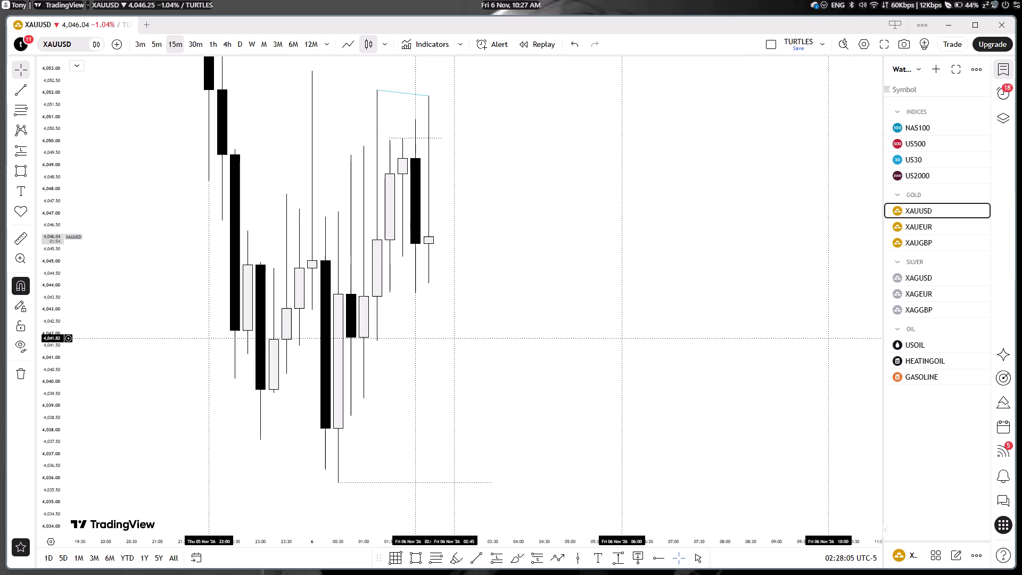
{"action": "left_click_drag", "start_coordinate": [391, 135], "coordinate": [404, 134]}
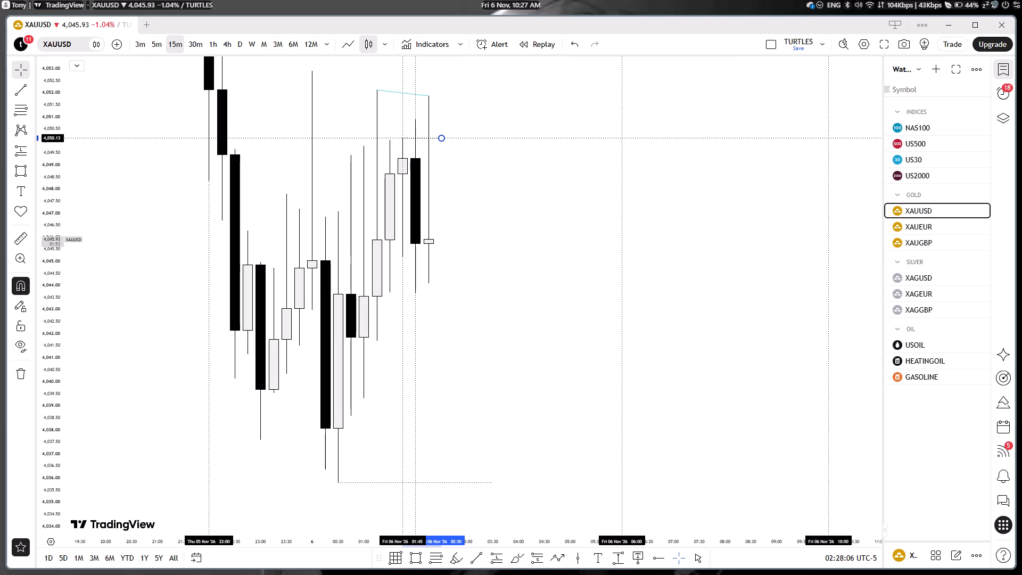
{"action": "left_click", "coordinate": [477, 154]}
{"action": "scroll", "coordinate": [477, 154], "scroll_direction": "left", "scroll_amount": 1}
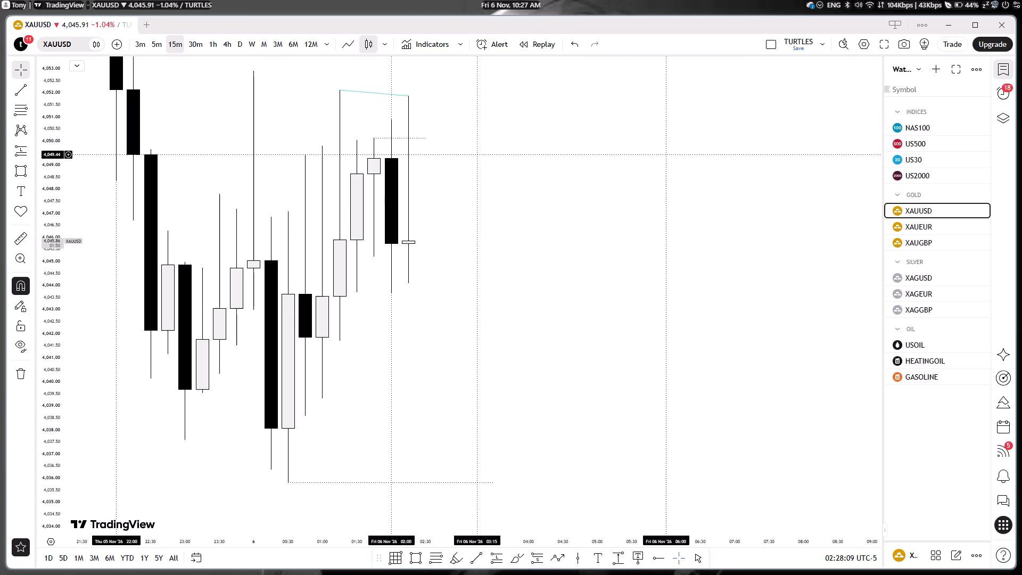
{"action": "left_click_drag", "start_coordinate": [439, 269], "coordinate": [446, 257]}
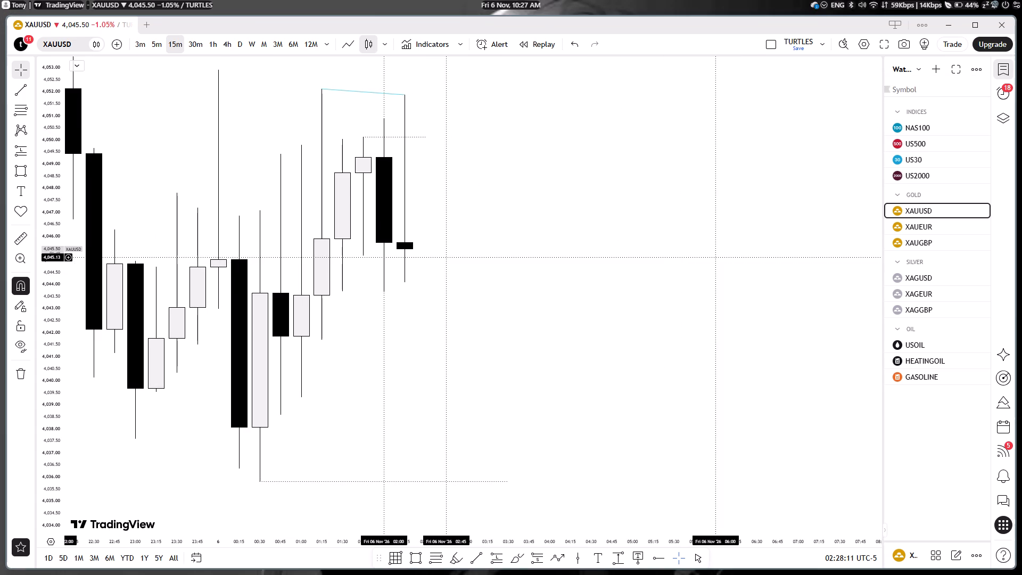
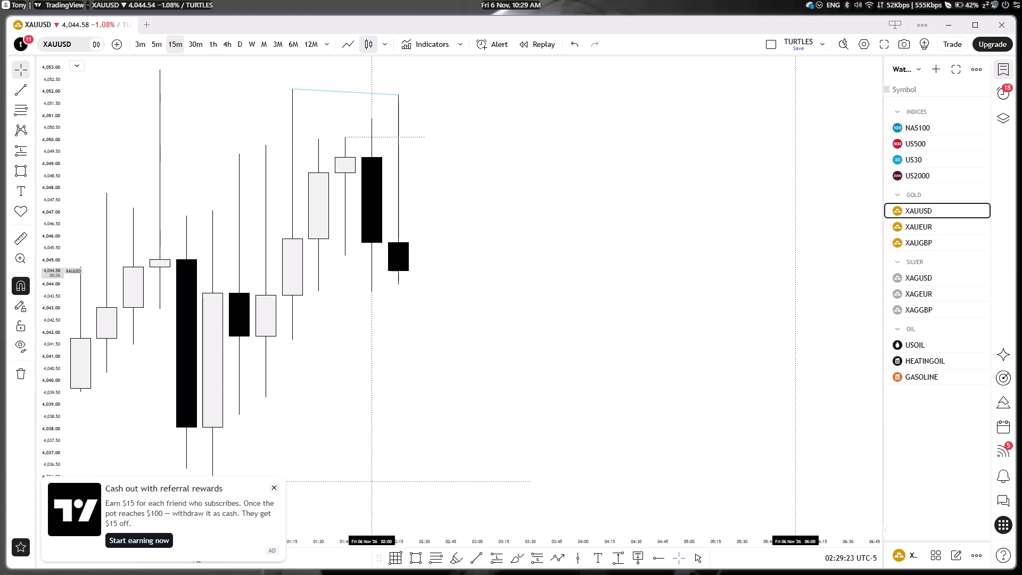
On the 3-minute XAUUSD chart, move the upper dotted line level onto the Nov 6 02:00 candle's high at 4,050.91, ending at 02:30.
{"action": "left_click", "coordinate": [276, 484]}
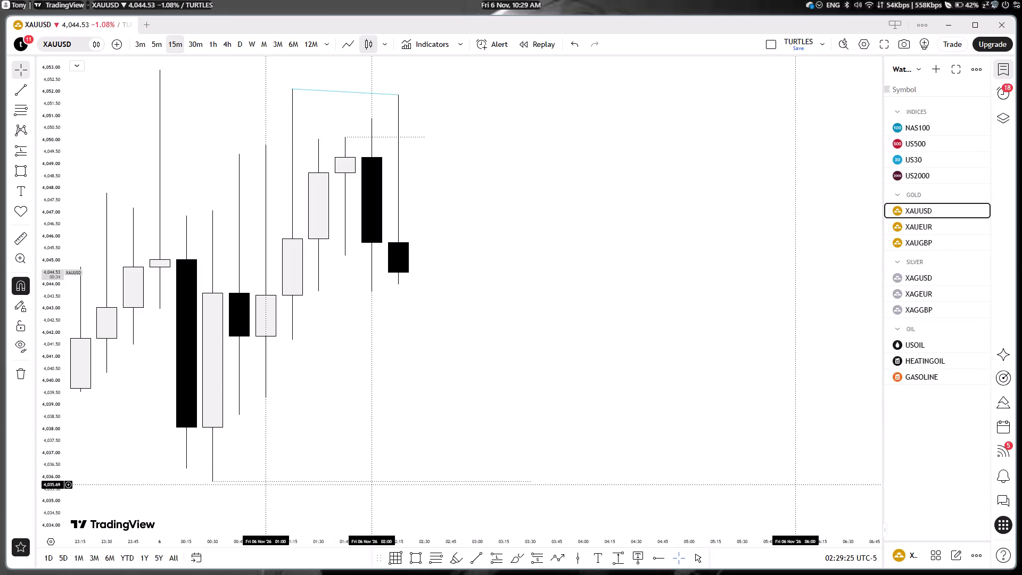
{"action": "left_click_drag", "start_coordinate": [417, 414], "coordinate": [428, 365]}
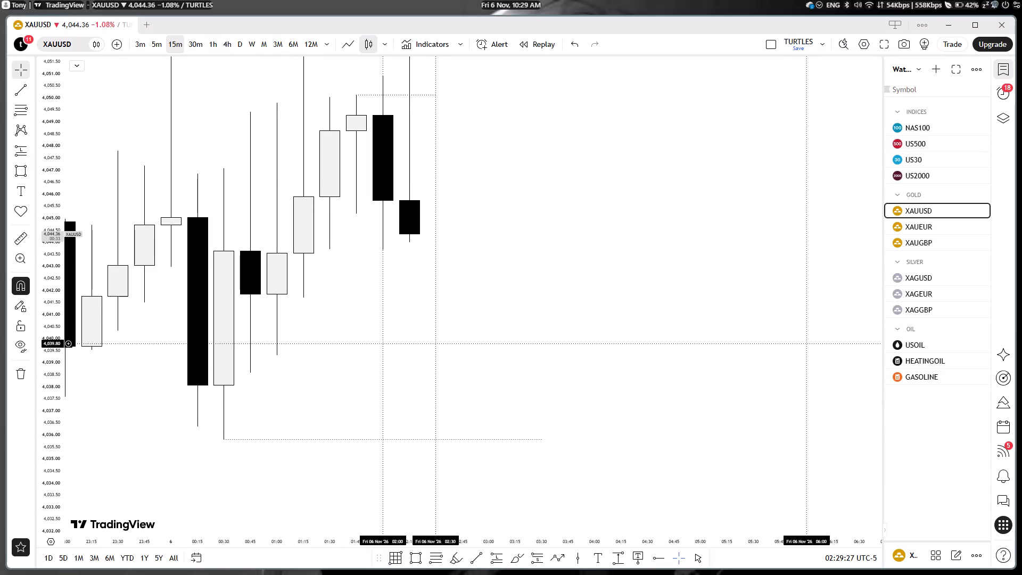
{"action": "left_click", "coordinate": [147, 47]}
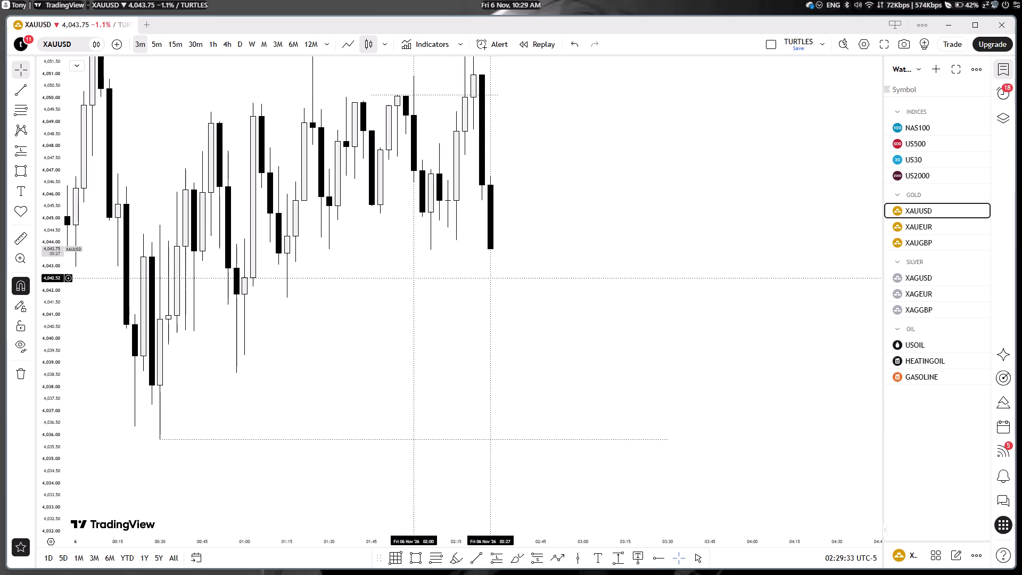
{"action": "left_click_drag", "start_coordinate": [477, 292], "coordinate": [502, 298]}
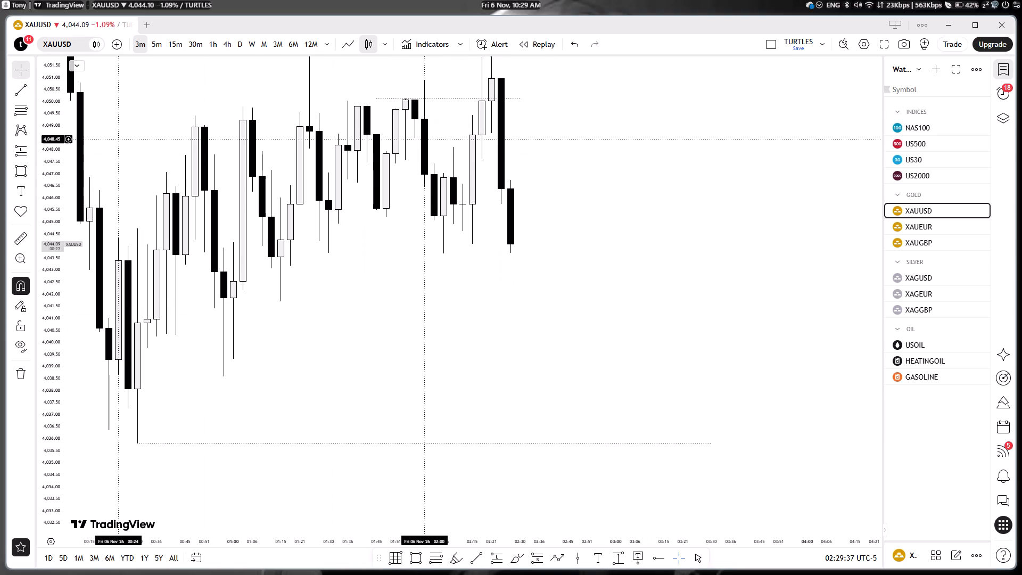
{"action": "left_click_drag", "start_coordinate": [43, 122], "coordinate": [105, 290]}
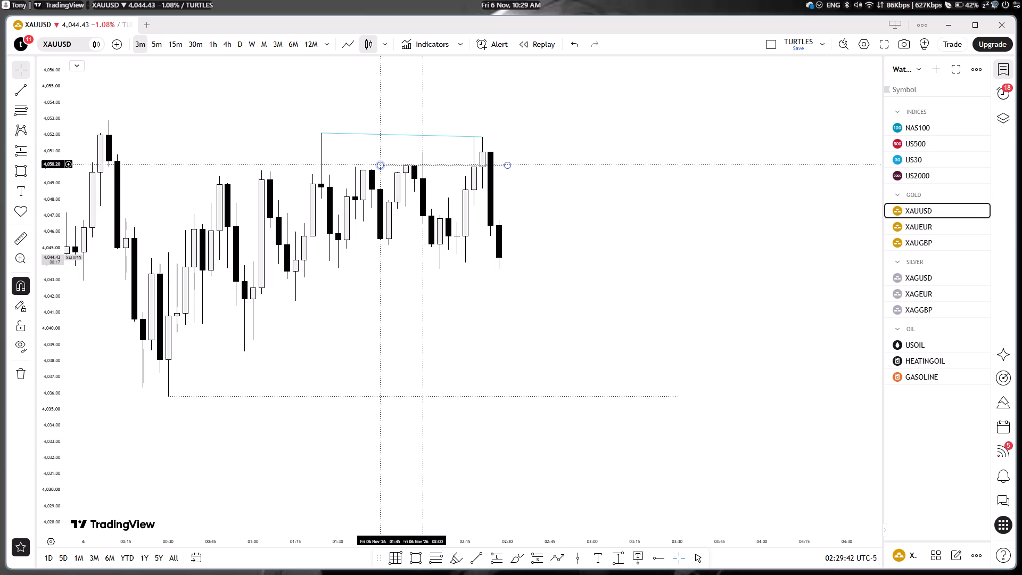
{"action": "left_click_drag", "start_coordinate": [378, 165], "coordinate": [394, 146]}
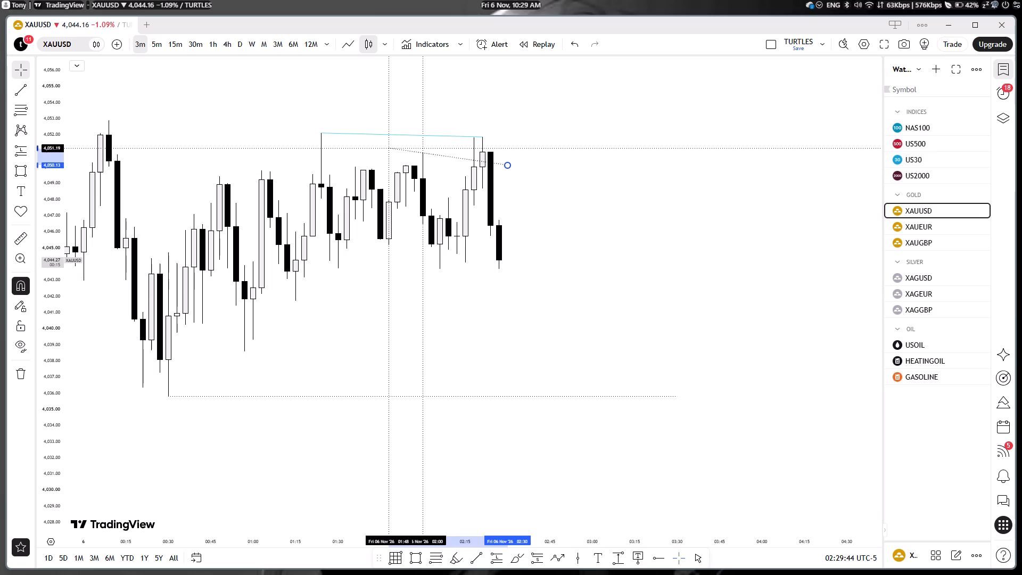
{"action": "left_click_drag", "start_coordinate": [394, 146], "coordinate": [421, 138]}
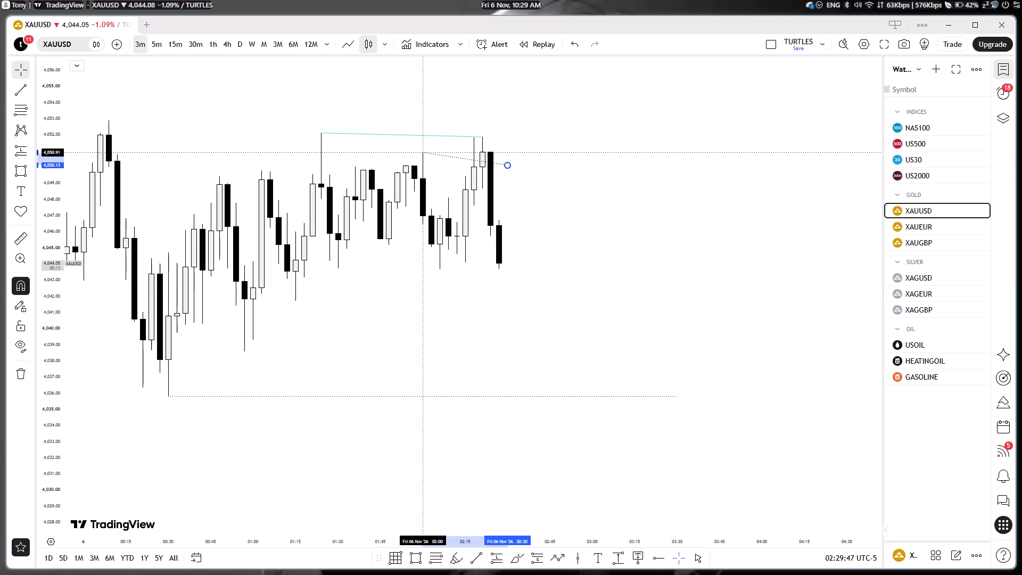
{"action": "left_click_drag", "start_coordinate": [509, 164], "coordinate": [511, 158]}
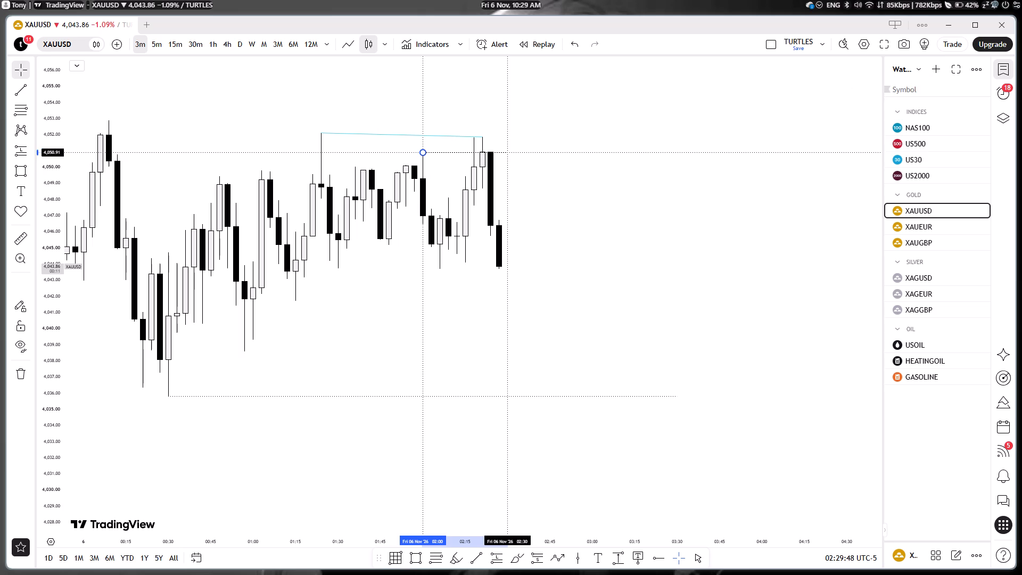
{"action": "left_click", "coordinate": [566, 222]}
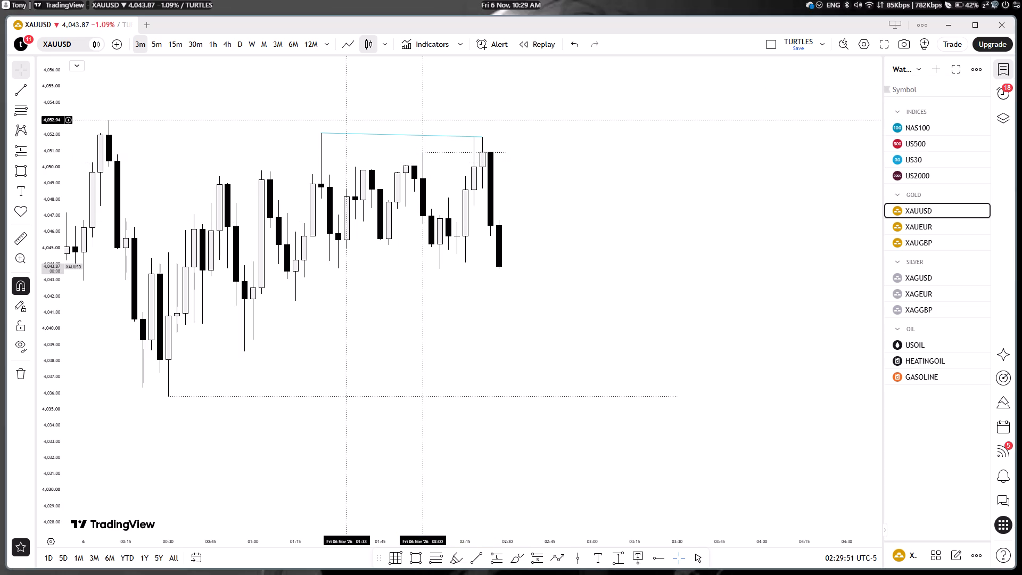
Apply the saved "line" drawing template to the dotted line at the 02:00 high.
{"action": "left_click", "coordinate": [502, 151]}
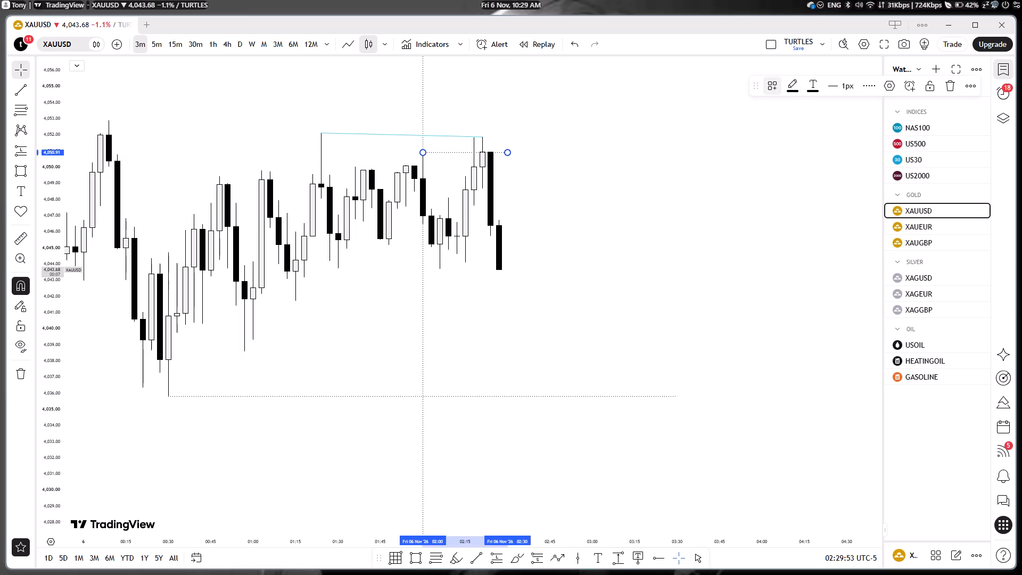
{"action": "left_click", "coordinate": [776, 86]}
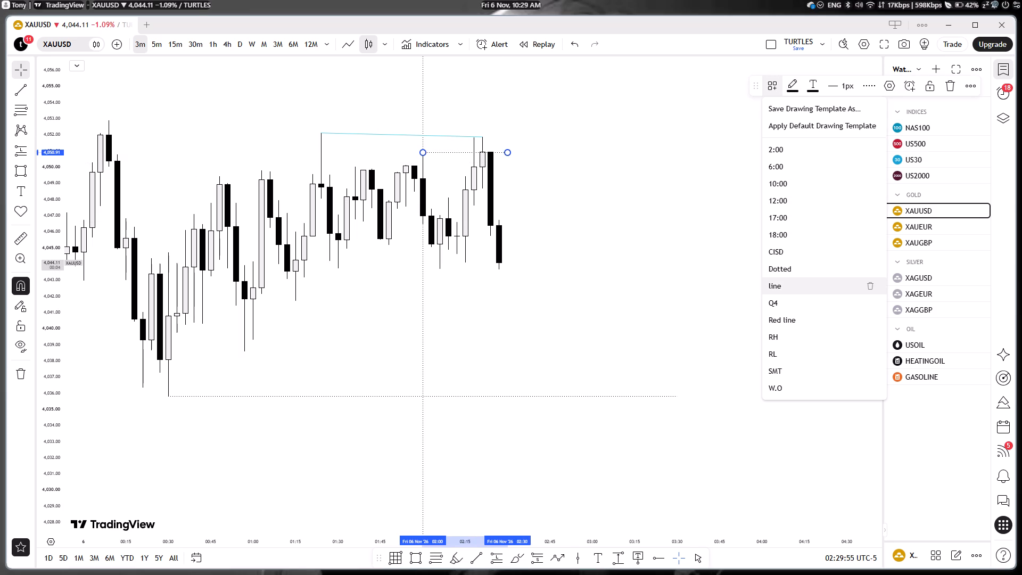
{"action": "left_click", "coordinate": [784, 284]}
{"action": "left_click", "coordinate": [600, 254]}
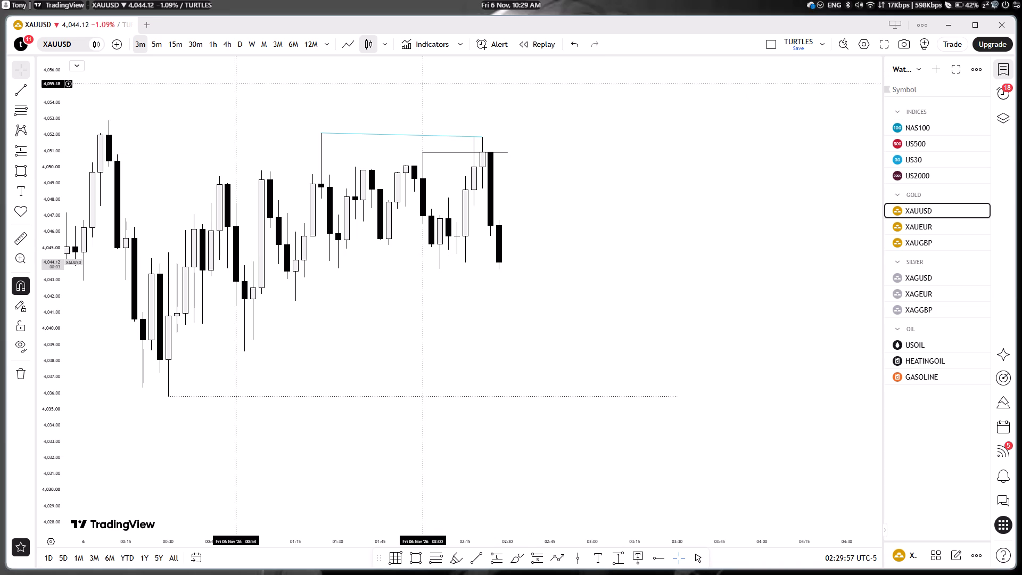
Examine the marked XAUUSD highs on the 5-minute timeframe.
{"action": "left_click", "coordinate": [160, 47]}
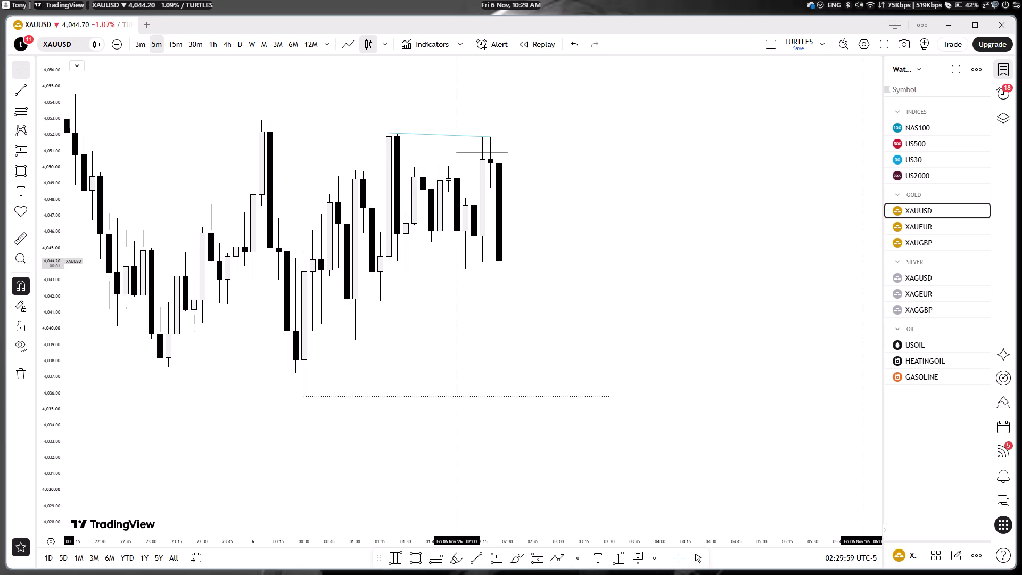
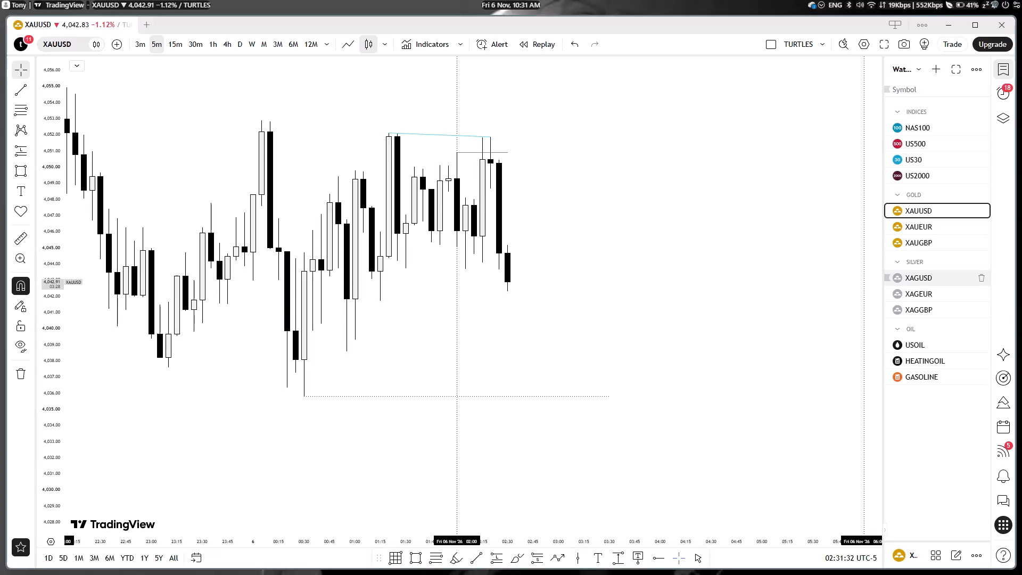
On the 5-minute XAGUSD chart, shorten the upper dotted line so it starts at the Nov 6 01:20 candle's high.
{"action": "left_click", "coordinate": [932, 276]}
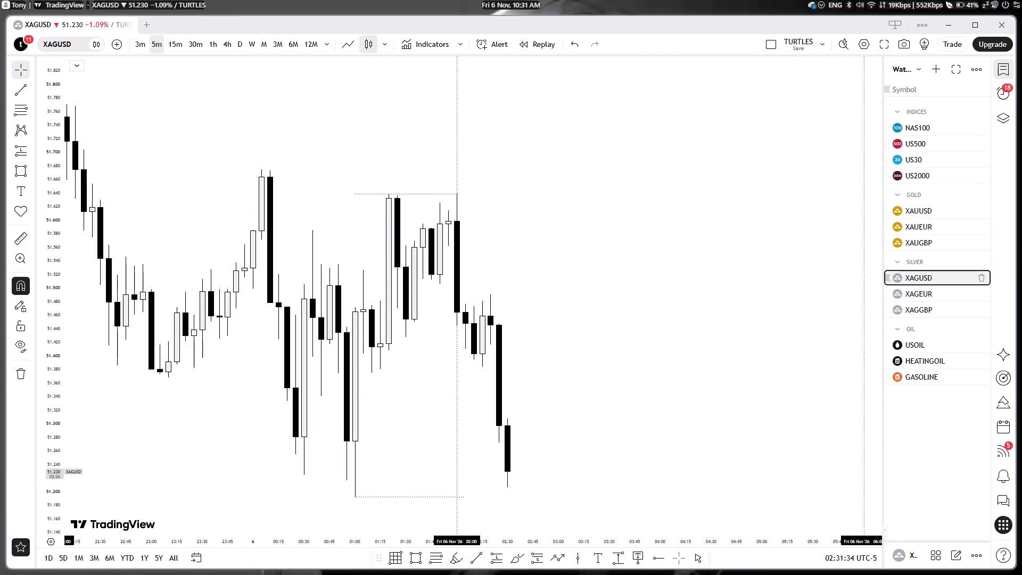
{"action": "left_click_drag", "start_coordinate": [739, 398], "coordinate": [734, 357]}
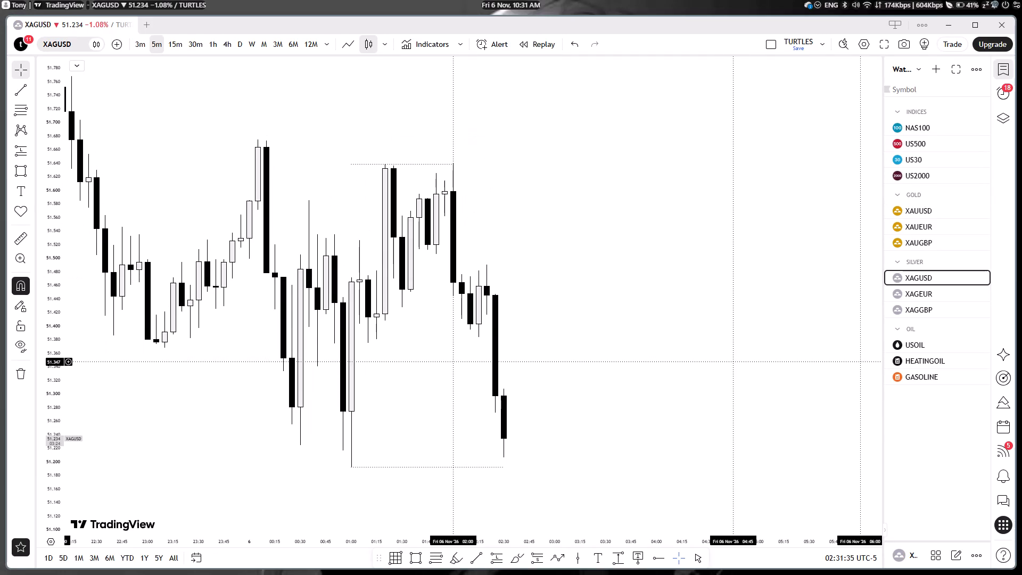
{"action": "left_click_drag", "start_coordinate": [351, 162], "coordinate": [384, 150]}
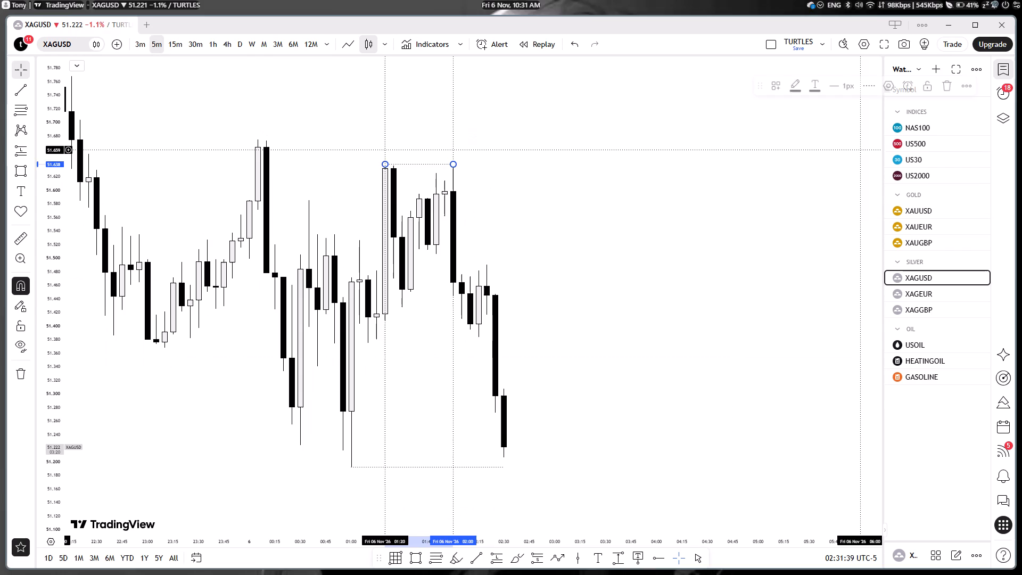
{"action": "left_click", "coordinate": [518, 238]}
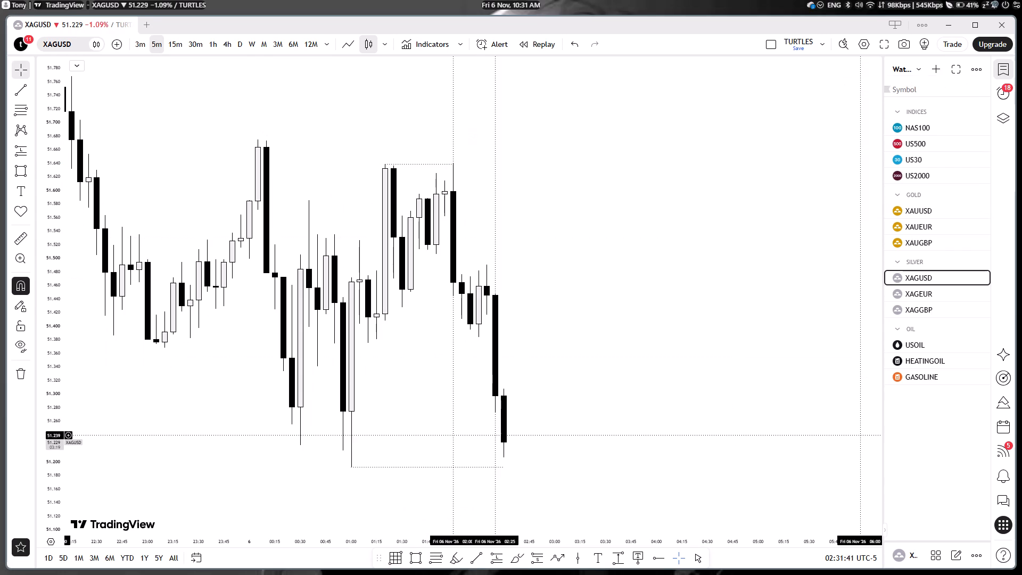
Draw a rectangle over the XAGUSD gap from the 01:55 candle's low near 51.56 to the 02:05 candle's high, extended to about 02:25.
{"action": "left_click", "coordinate": [420, 556]}
{"action": "left_click_drag", "start_coordinate": [443, 231], "coordinate": [465, 259]}
{"action": "left_click_drag", "start_coordinate": [465, 259], "coordinate": [463, 244]}
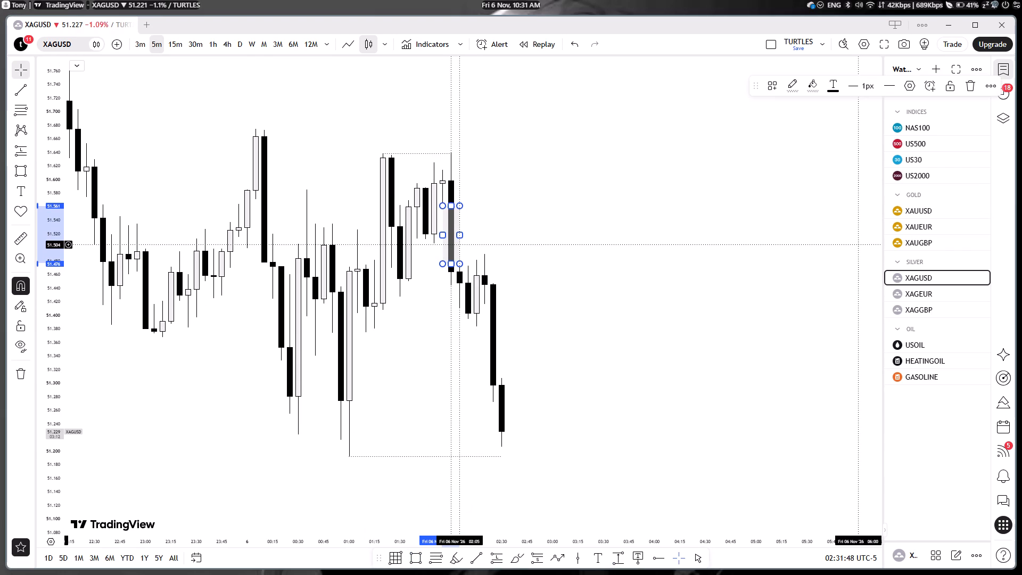
{"action": "left_click_drag", "start_coordinate": [457, 233], "coordinate": [495, 236]}
{"action": "left_click", "coordinate": [592, 283]}
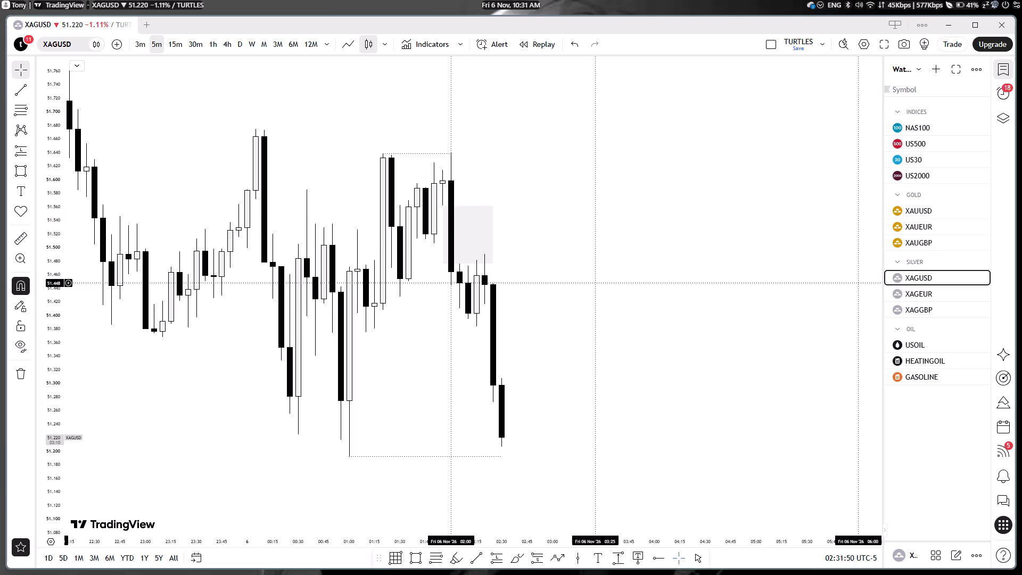
Compare XAGUSD with XAUUSD on the 5-minute timeframe, and examine XAUUSD's marked highs on the 1-hour and 30-minute timeframes.
{"action": "left_click_drag", "start_coordinate": [630, 384], "coordinate": [629, 373]}
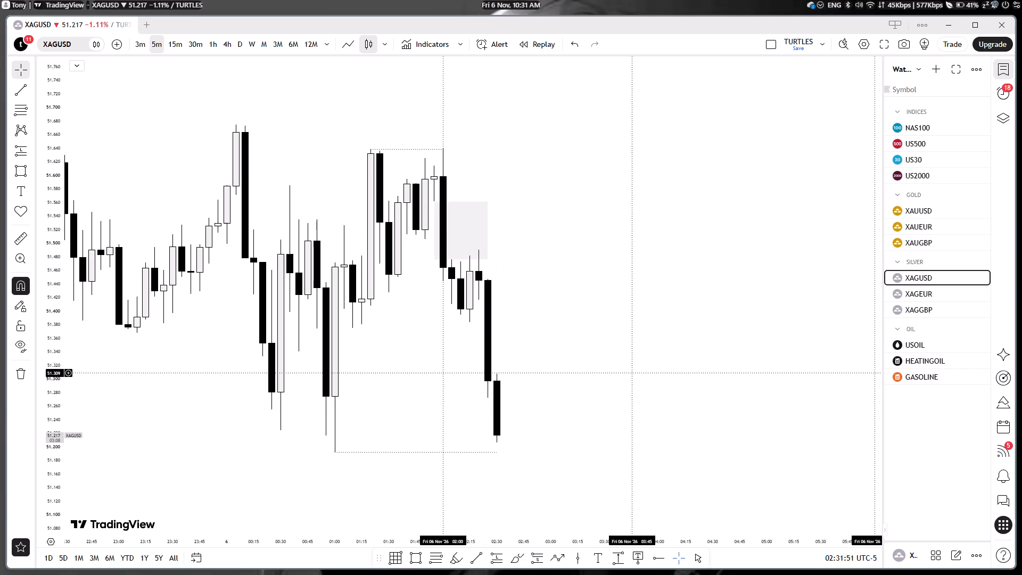
{"action": "left_click_drag", "start_coordinate": [685, 390], "coordinate": [658, 390]}
{"action": "left_click_drag", "start_coordinate": [658, 391], "coordinate": [676, 369]}
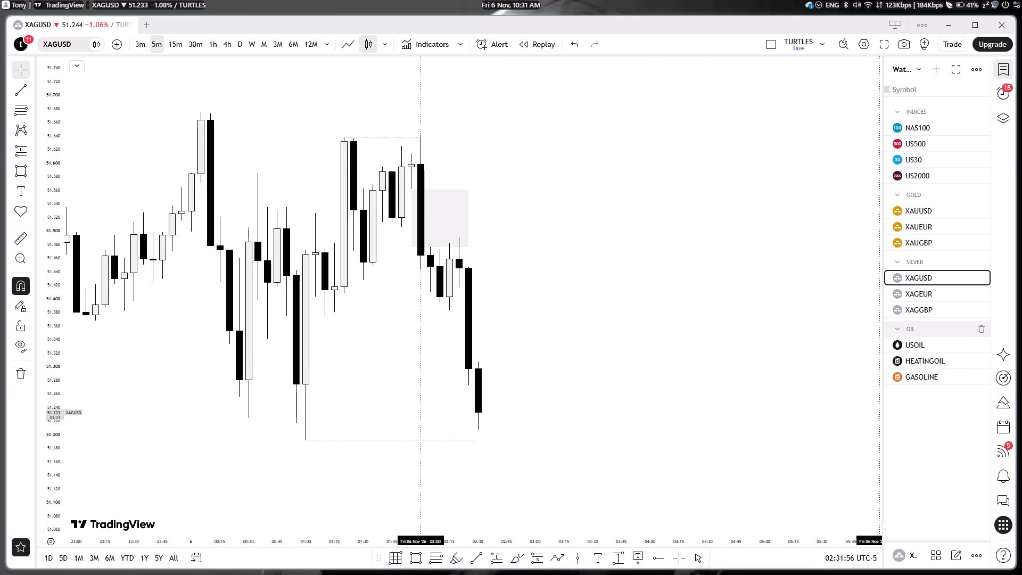
{"action": "left_click", "coordinate": [936, 211]}
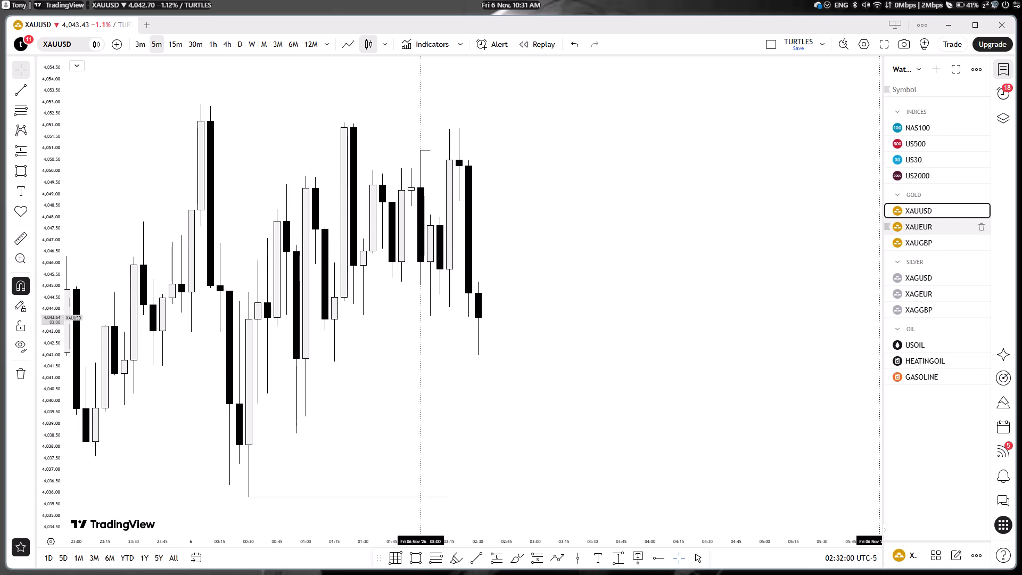
{"action": "left_click_drag", "start_coordinate": [743, 448], "coordinate": [744, 371]}
{"action": "left_click_drag", "start_coordinate": [705, 330], "coordinate": [758, 424]}
{"action": "left_click_drag", "start_coordinate": [724, 371], "coordinate": [776, 438]}
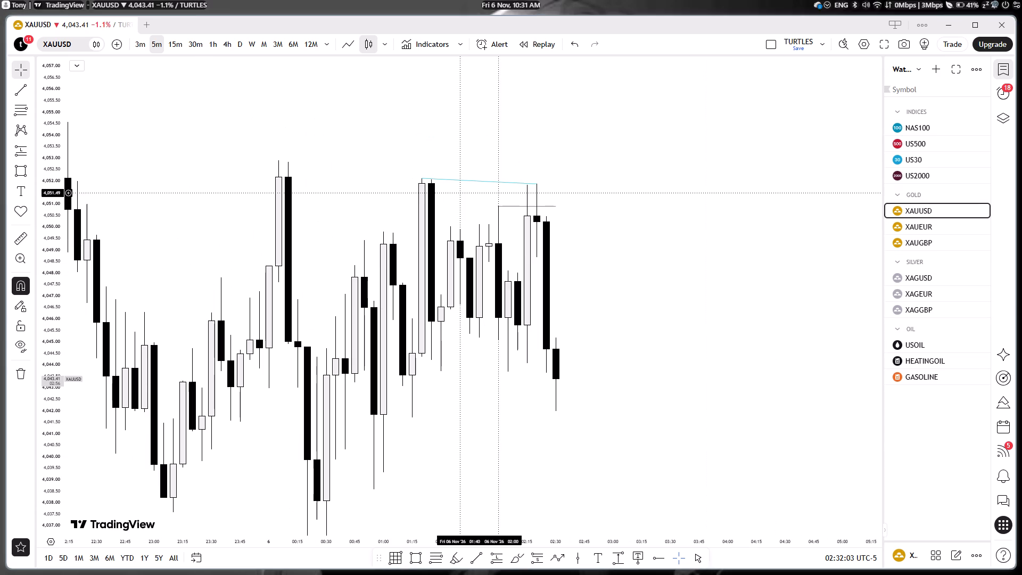
{"action": "left_click", "coordinate": [212, 40]}
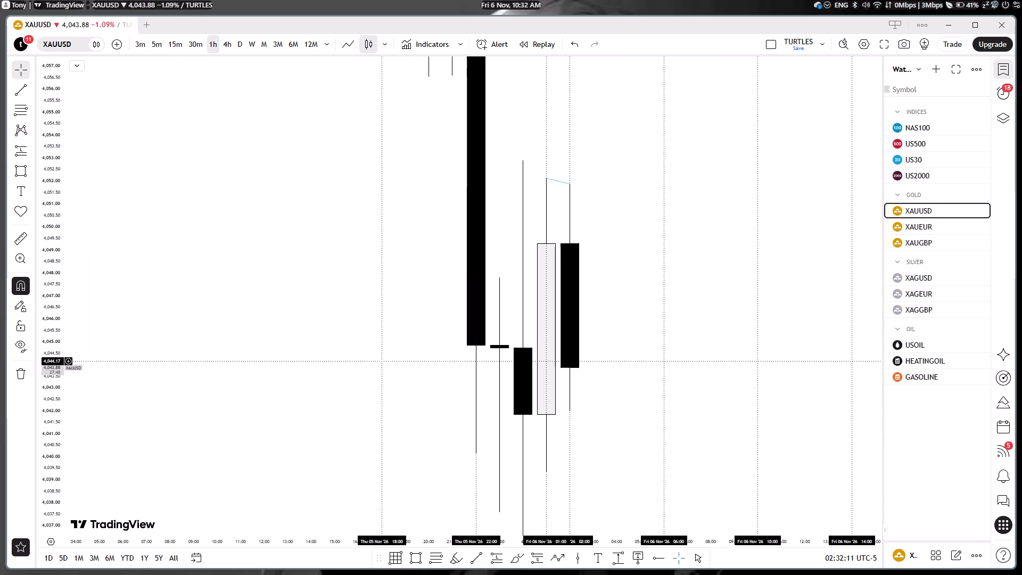
{"action": "left_click", "coordinate": [190, 54]}
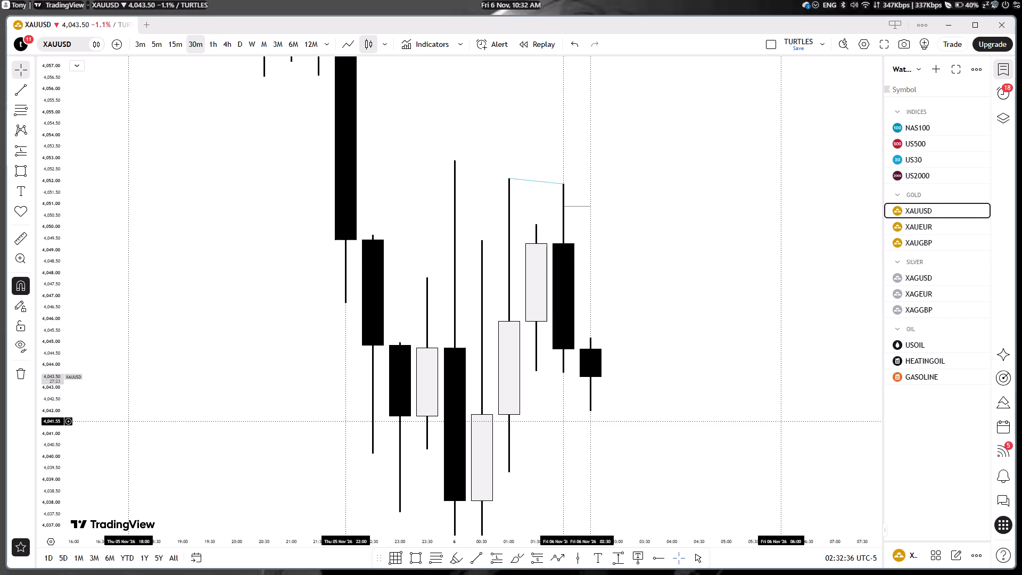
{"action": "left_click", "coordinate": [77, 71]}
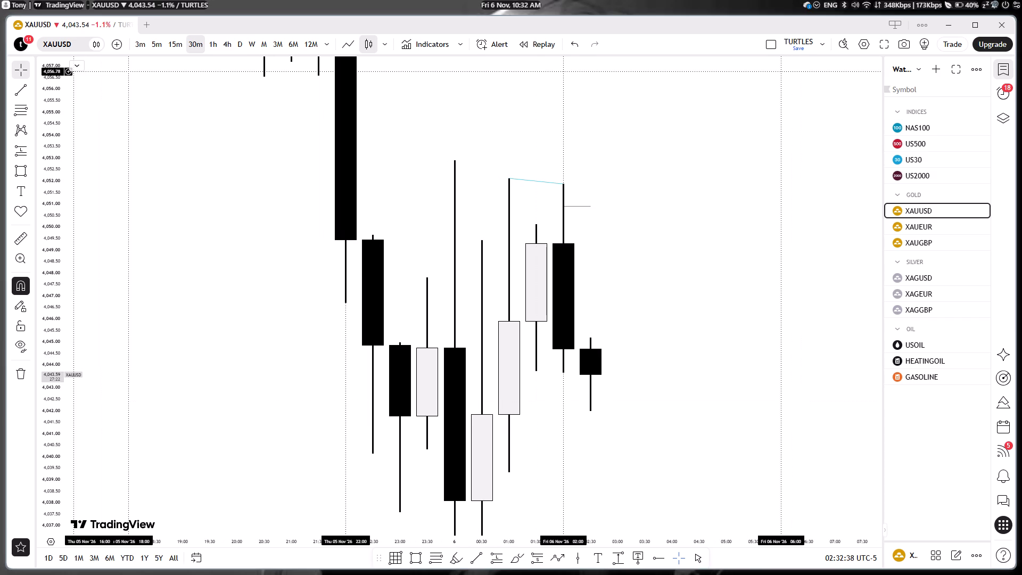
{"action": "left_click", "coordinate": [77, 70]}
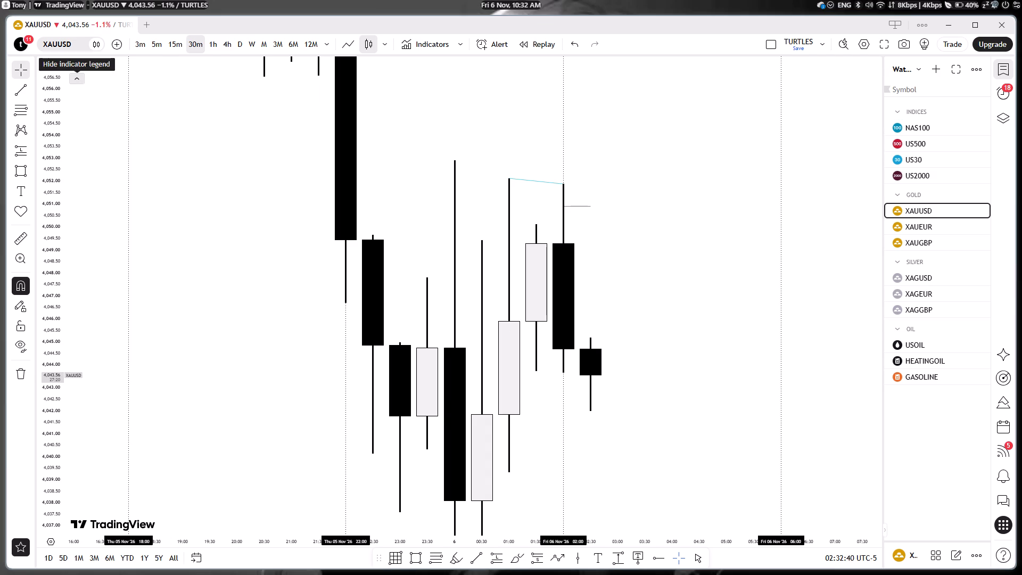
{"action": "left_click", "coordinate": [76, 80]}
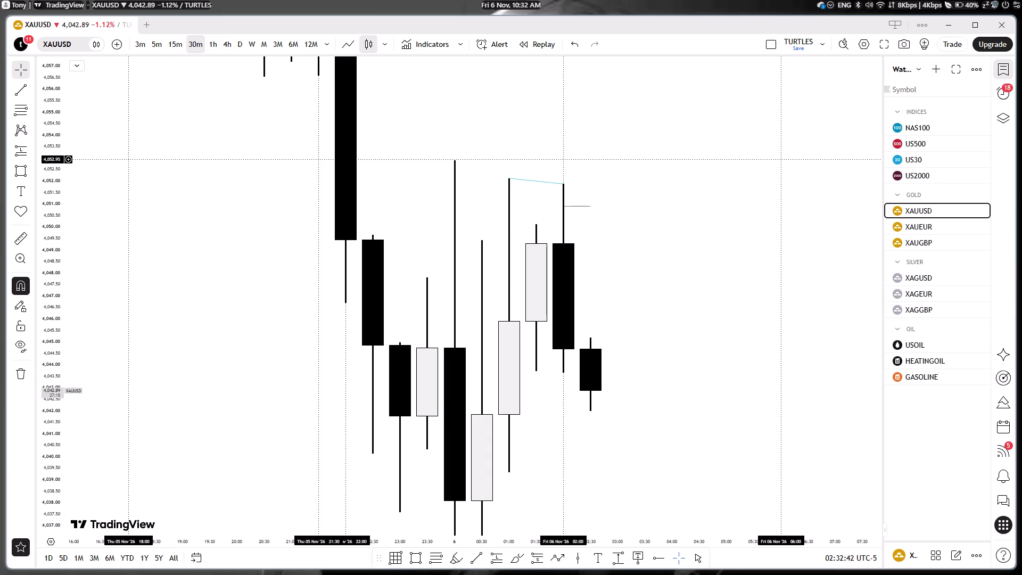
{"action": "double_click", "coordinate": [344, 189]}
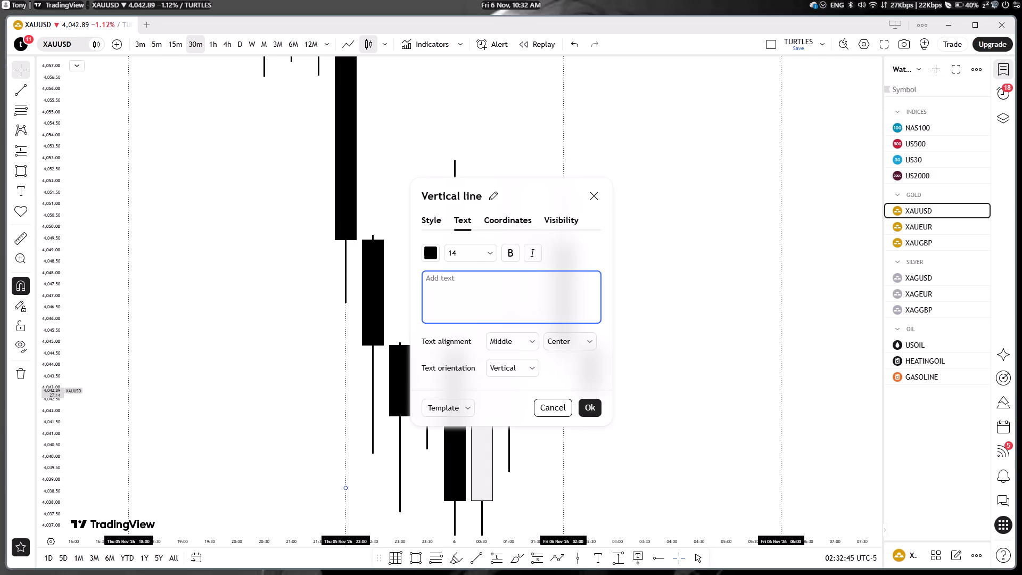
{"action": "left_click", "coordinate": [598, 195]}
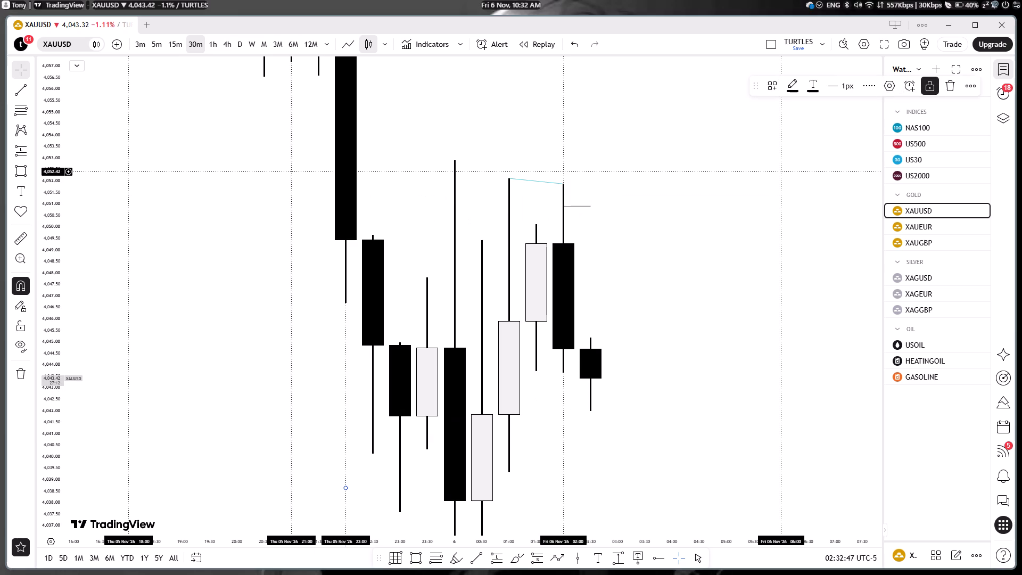
Turn off candle wicks in the chart's symbol settings.
{"action": "double_click", "coordinate": [343, 177]}
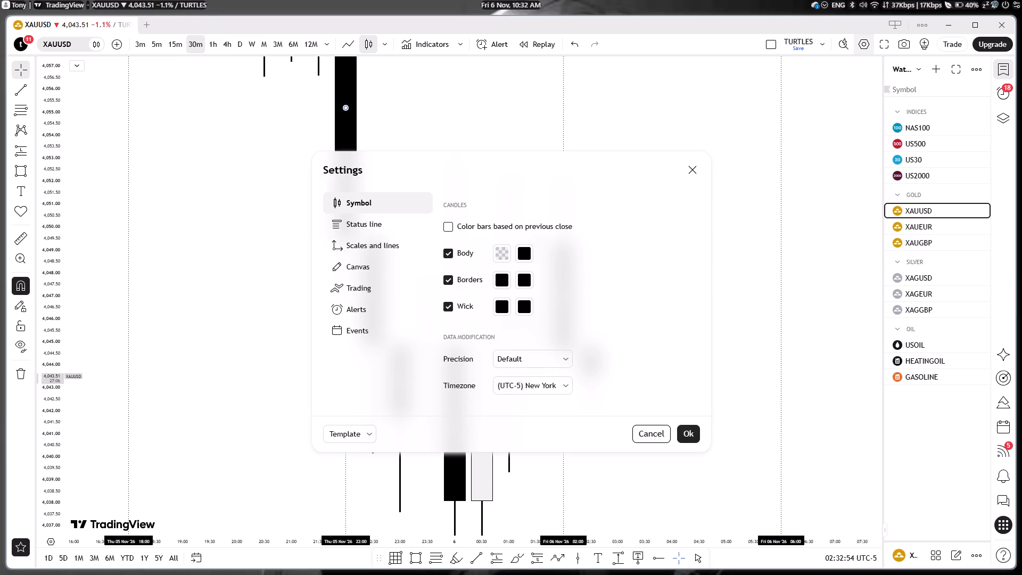
{"action": "left_click", "coordinate": [446, 302]}
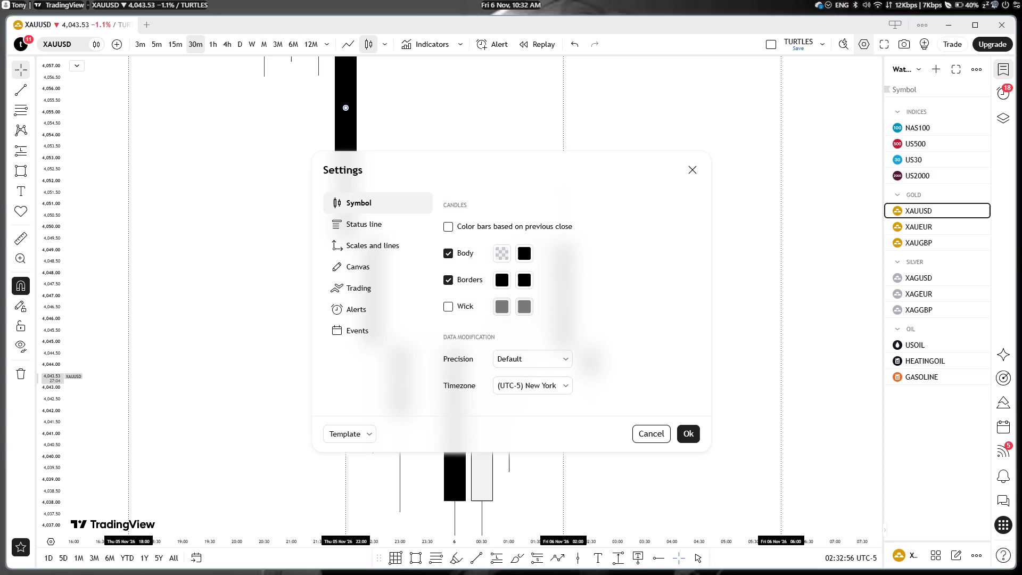
{"action": "left_click", "coordinate": [690, 431]}
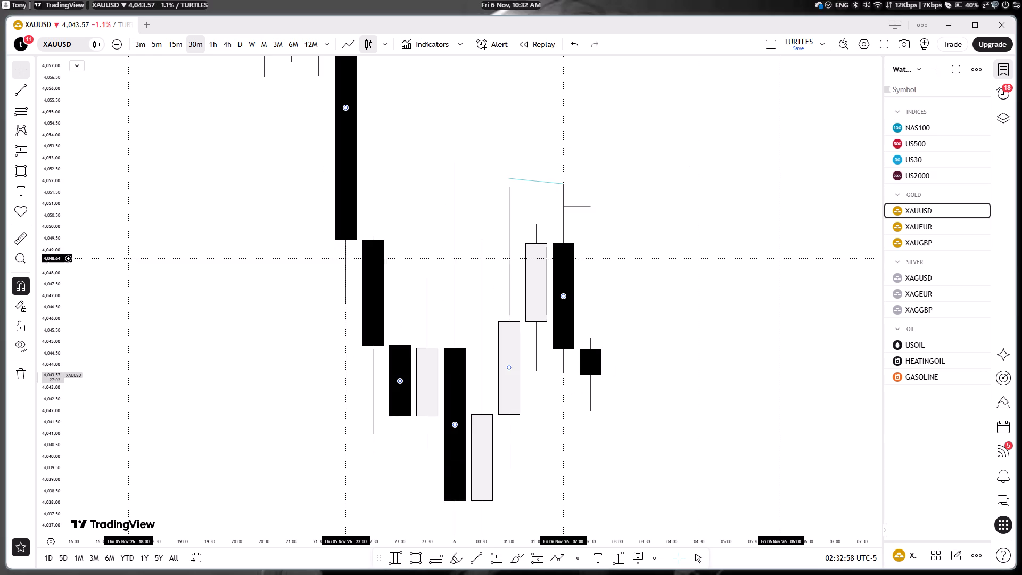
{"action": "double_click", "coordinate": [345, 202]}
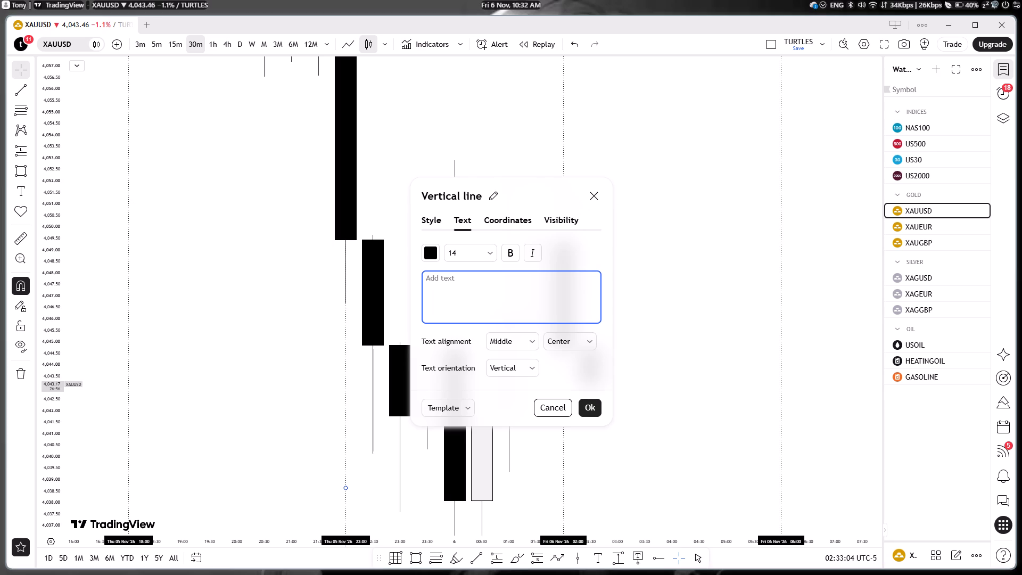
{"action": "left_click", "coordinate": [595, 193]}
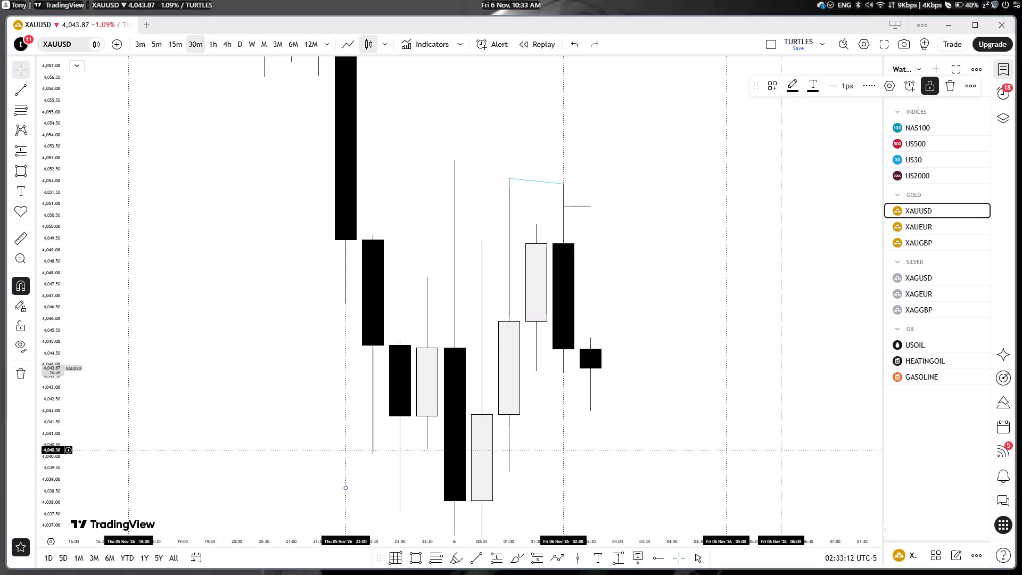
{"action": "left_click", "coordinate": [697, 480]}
On the 5-minute XAUUSD chart, draw a rectangle over the gap from 4,048.70 down to the 02:30 candle's high, spanning 02:20 to about 02:40.
{"action": "left_click_drag", "start_coordinate": [405, 392], "coordinate": [364, 288]}
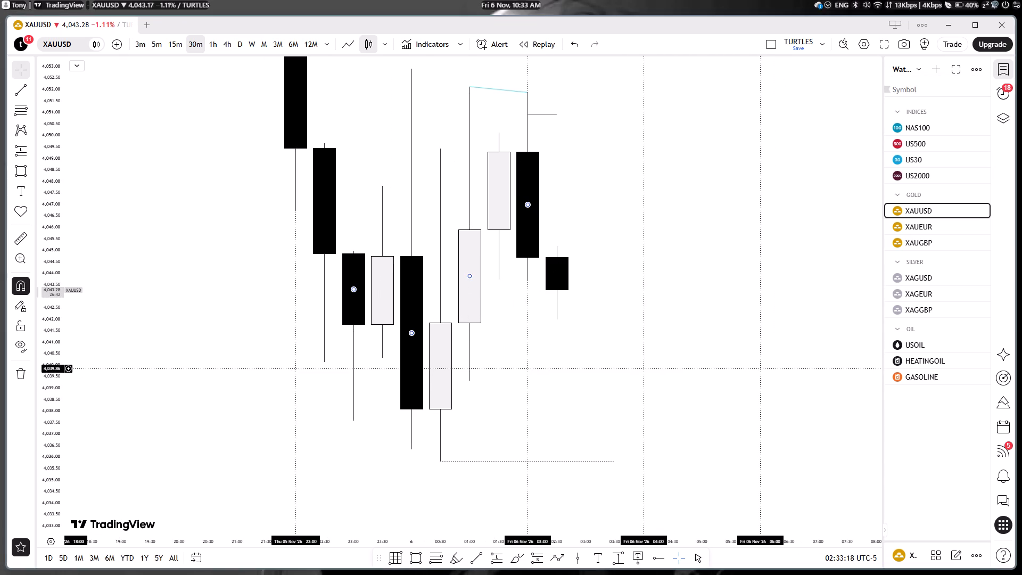
{"action": "left_click", "coordinate": [153, 38]}
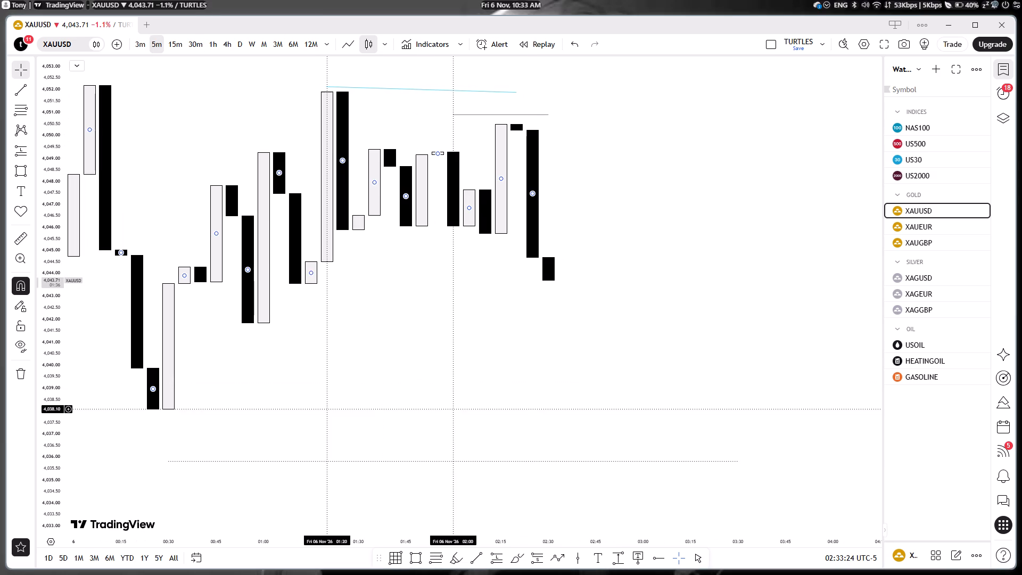
{"action": "left_click", "coordinate": [332, 409]}
{"action": "left_click_drag", "start_coordinate": [364, 352], "coordinate": [402, 377]}
{"action": "left_click_drag", "start_coordinate": [402, 365], "coordinate": [393, 365]}
{"action": "left_click", "coordinate": [415, 375]}
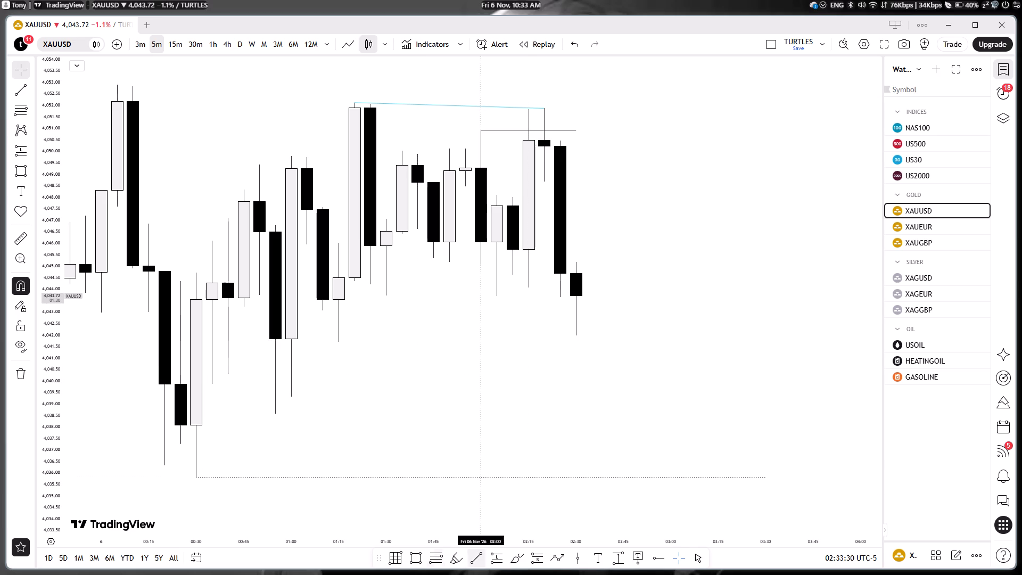
{"action": "left_click", "coordinate": [422, 556]}
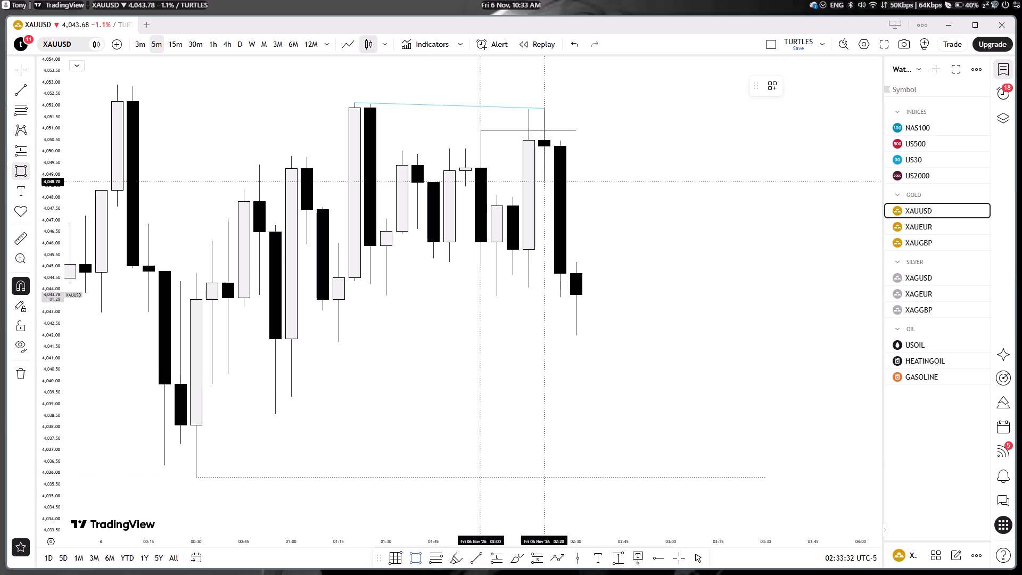
{"action": "left_click_drag", "start_coordinate": [545, 188], "coordinate": [582, 248]}
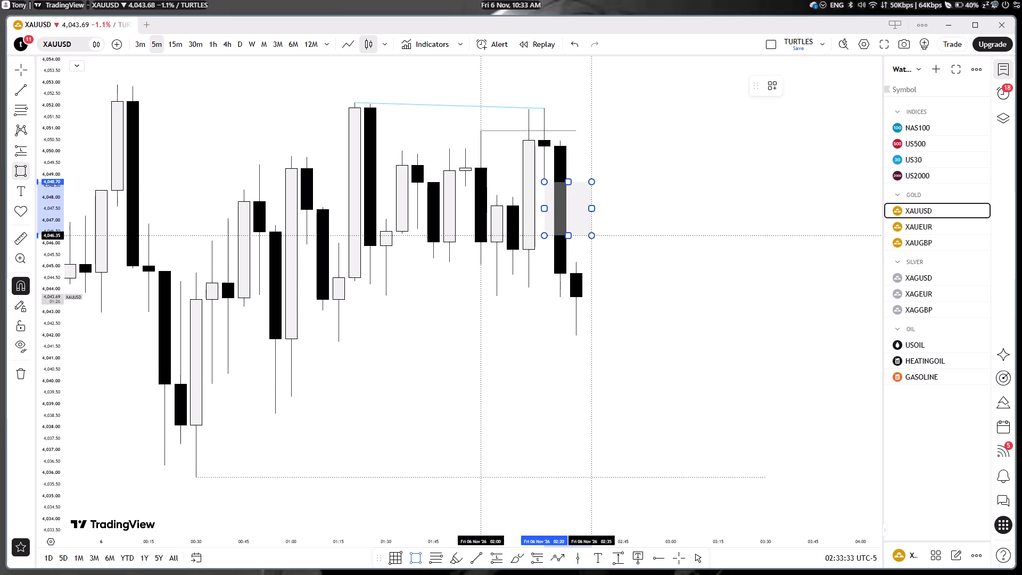
{"action": "left_click", "coordinate": [582, 248]}
{"action": "left_click_drag", "start_coordinate": [577, 224], "coordinate": [609, 223]}
{"action": "left_click", "coordinate": [685, 263]}
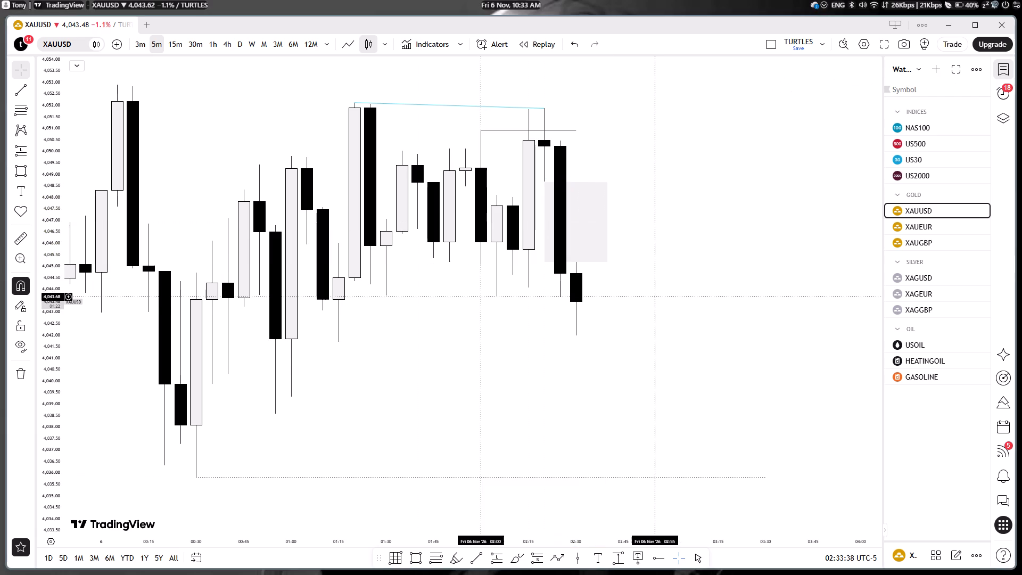
{"action": "left_click_drag", "start_coordinate": [651, 306], "coordinate": [646, 306]}
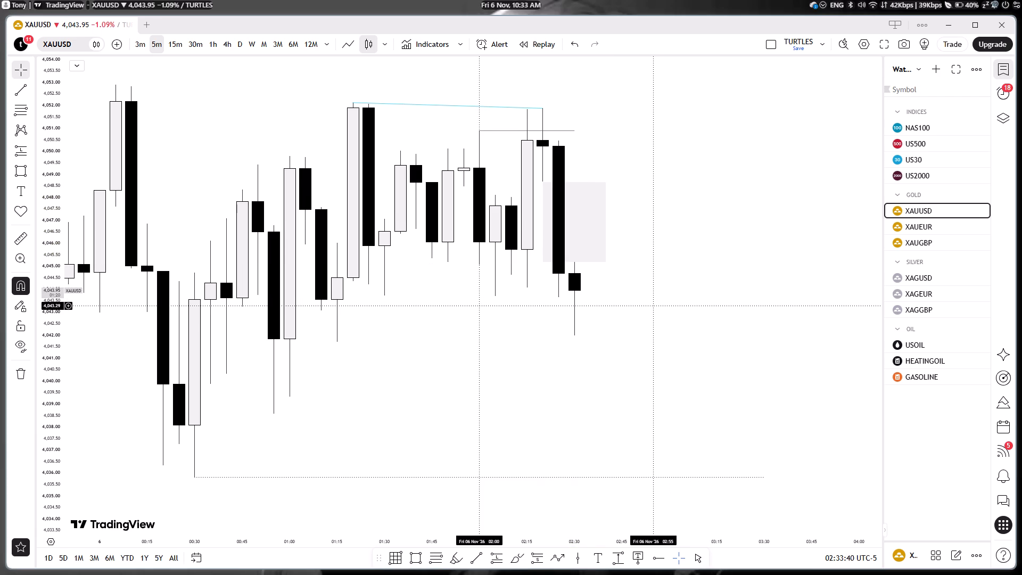
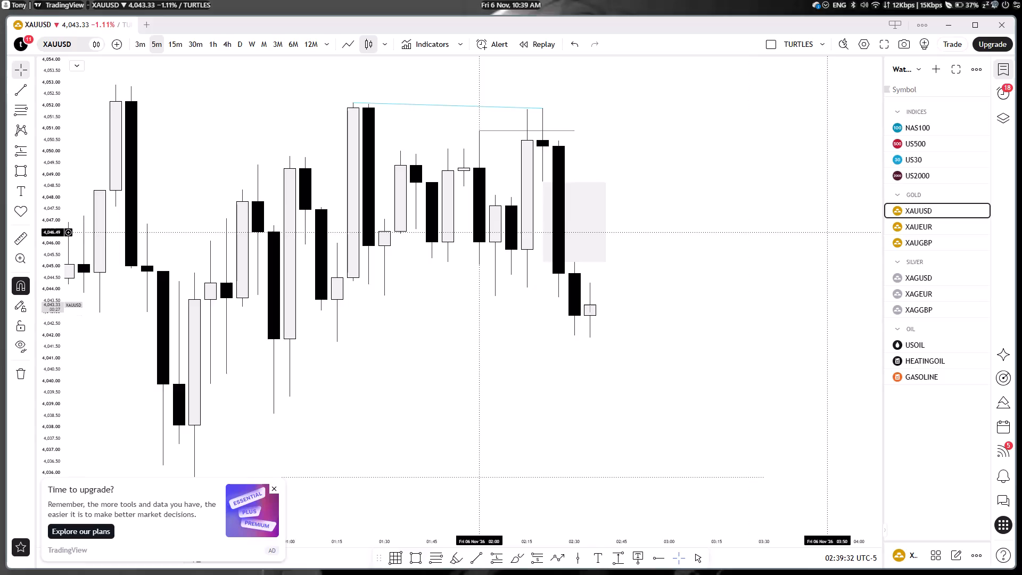
Compare the latest 5-minute candles on XAGUSD and XAUUSD against their marked gap zones and Nov 6 lows.
{"action": "left_click", "coordinate": [911, 282]}
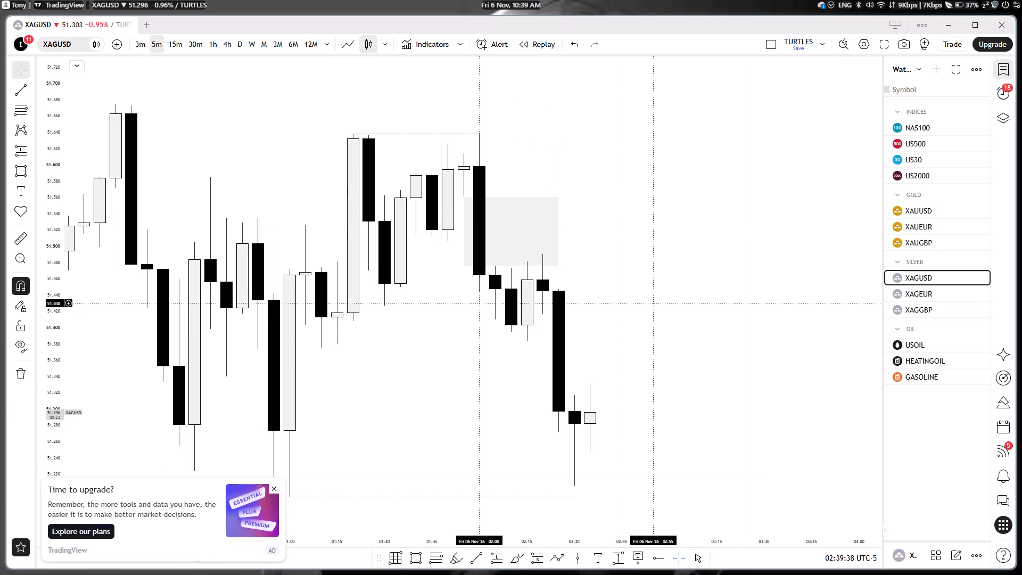
{"action": "left_click_drag", "start_coordinate": [665, 325], "coordinate": [621, 216]}
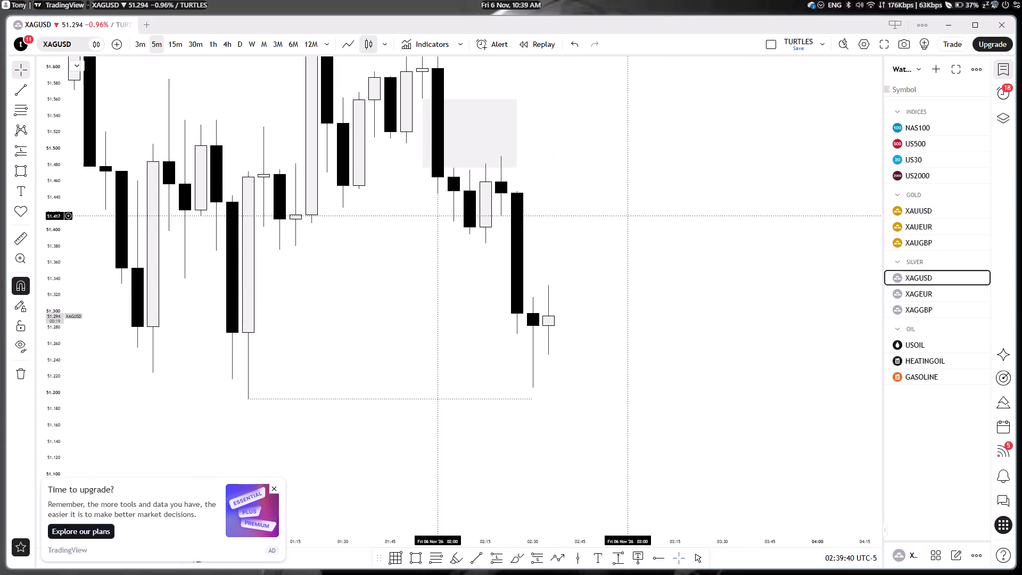
{"action": "left_click_drag", "start_coordinate": [621, 216], "coordinate": [692, 299]}
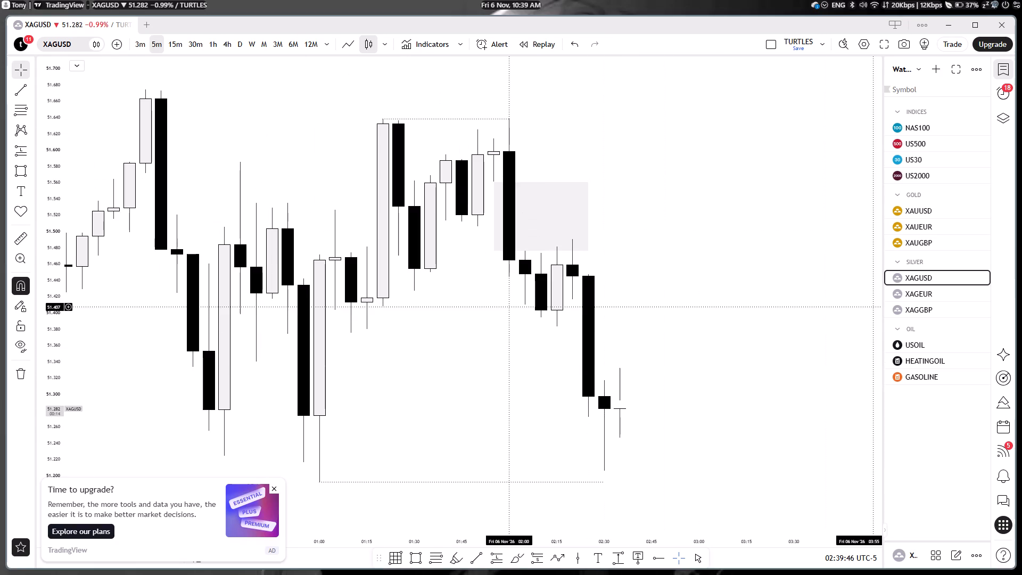
{"action": "left_click", "coordinate": [929, 208]}
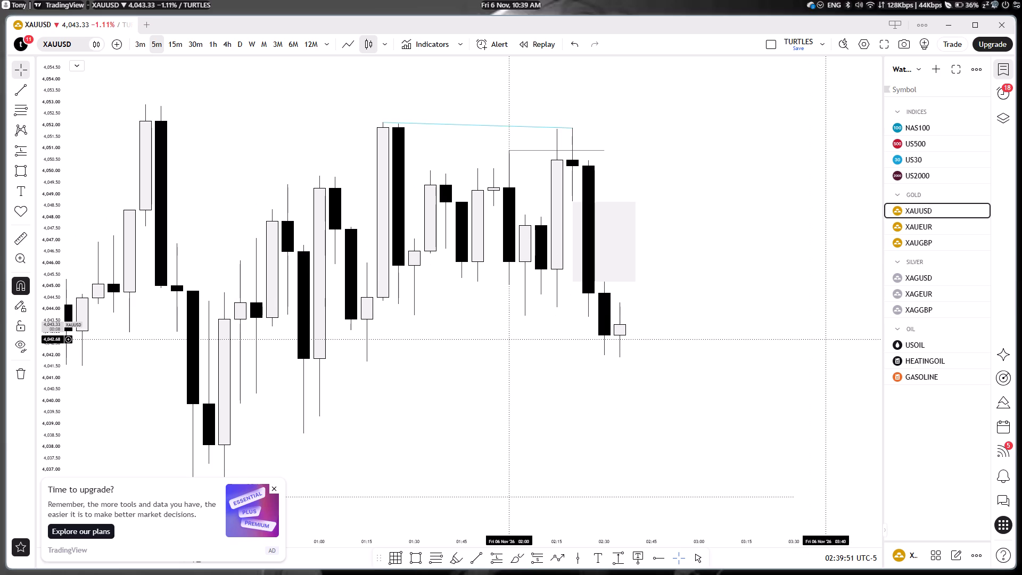
{"action": "left_click_drag", "start_coordinate": [744, 319], "coordinate": [767, 299]}
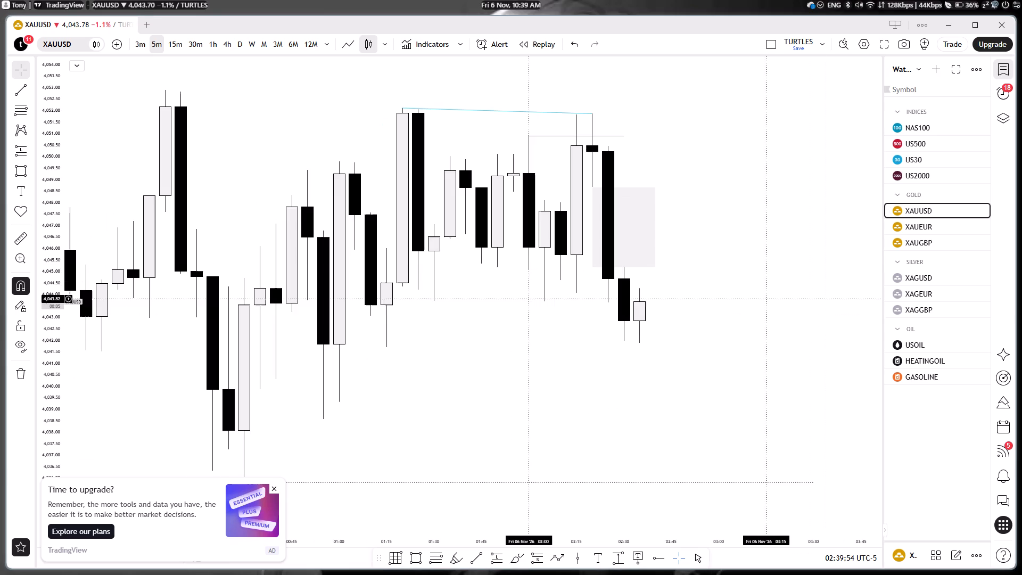
{"action": "left_click_drag", "start_coordinate": [761, 297], "coordinate": [771, 280]}
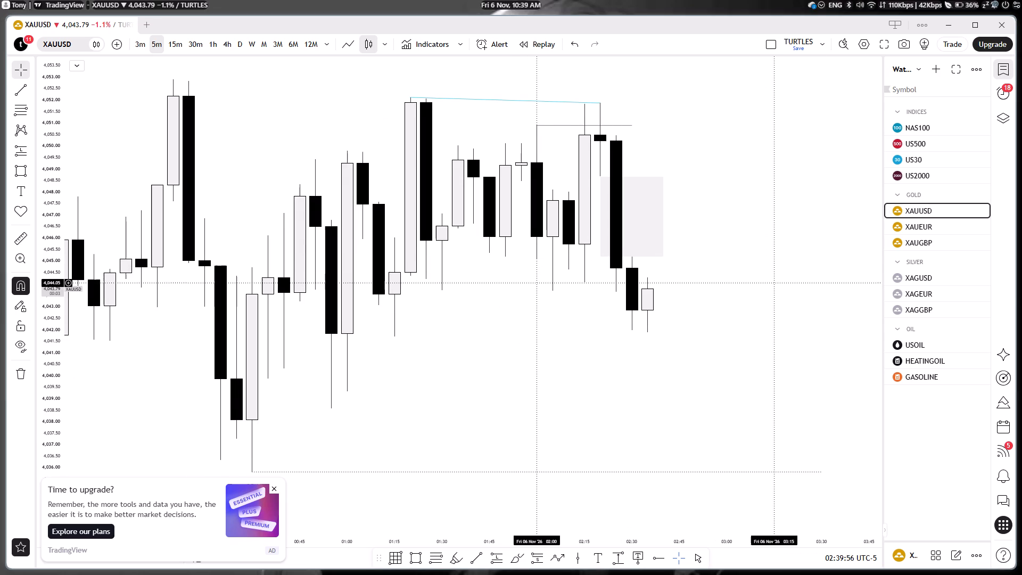
{"action": "left_click_drag", "start_coordinate": [771, 280], "coordinate": [779, 274]}
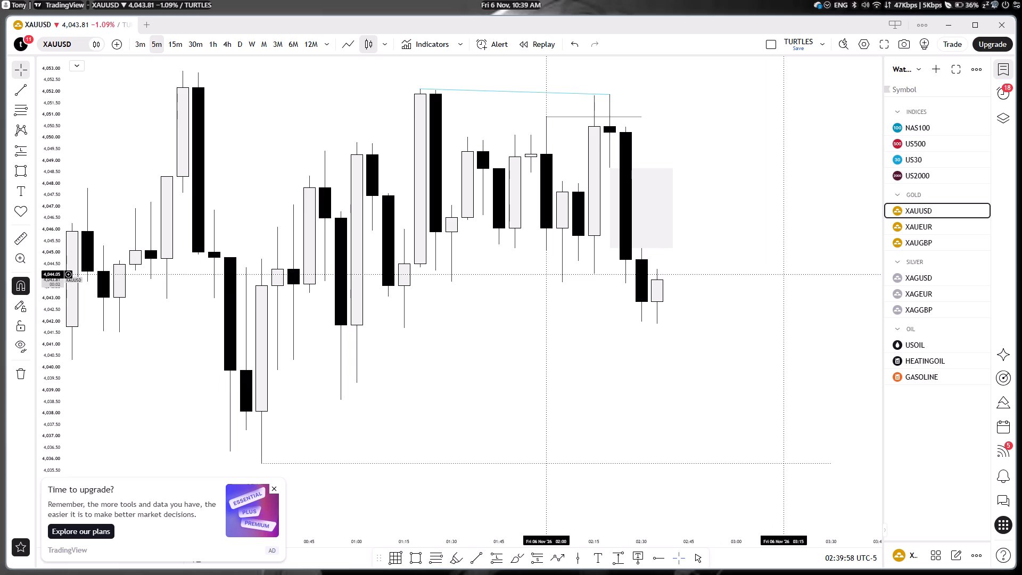
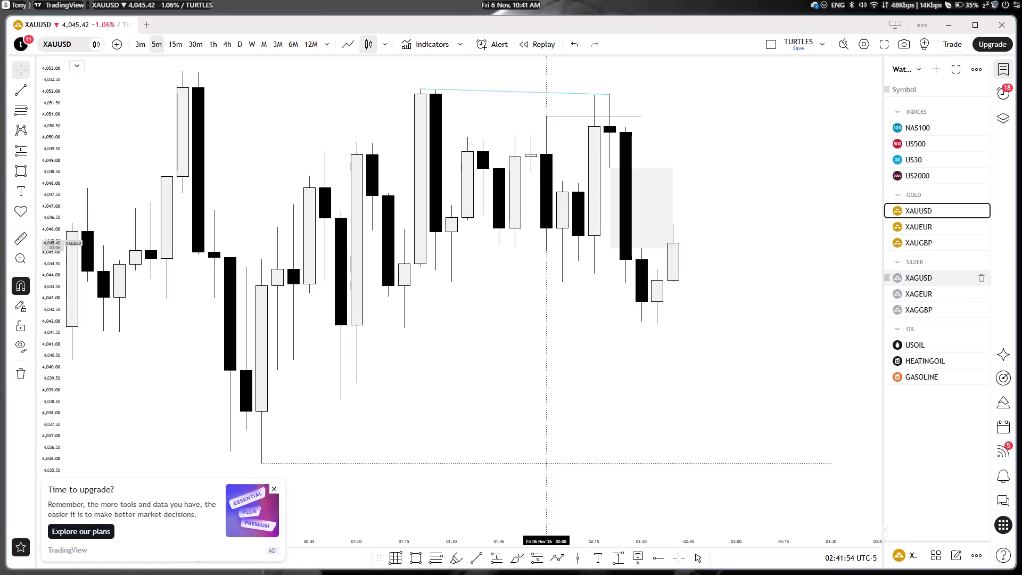
Examine the latest XAGUSD 5-minute candles against the marked gap zone and the dotted high and low levels.
{"action": "left_click", "coordinate": [935, 274]}
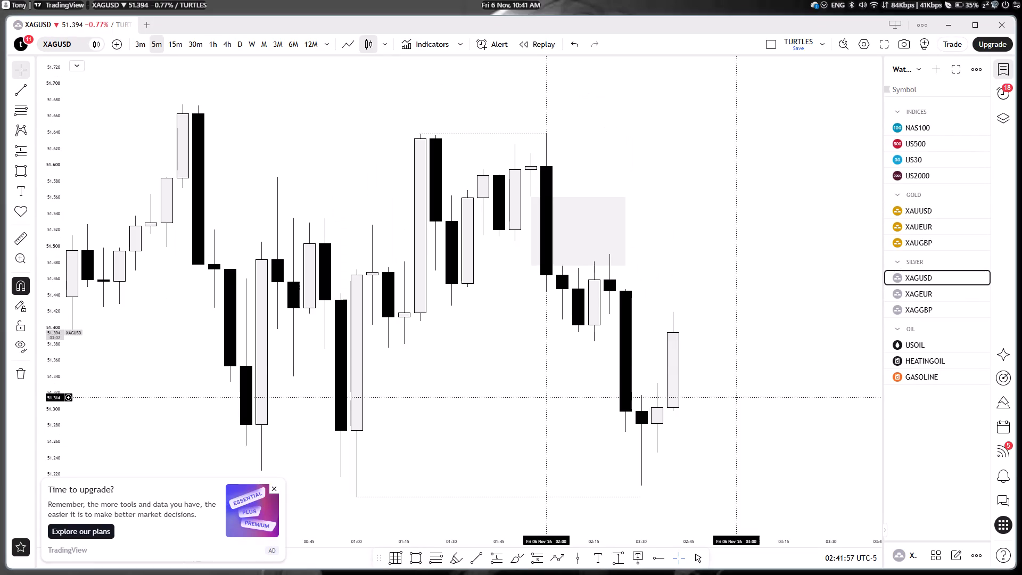
{"action": "scroll", "coordinate": [719, 366], "scroll_direction": "down", "scroll_amount": 1}
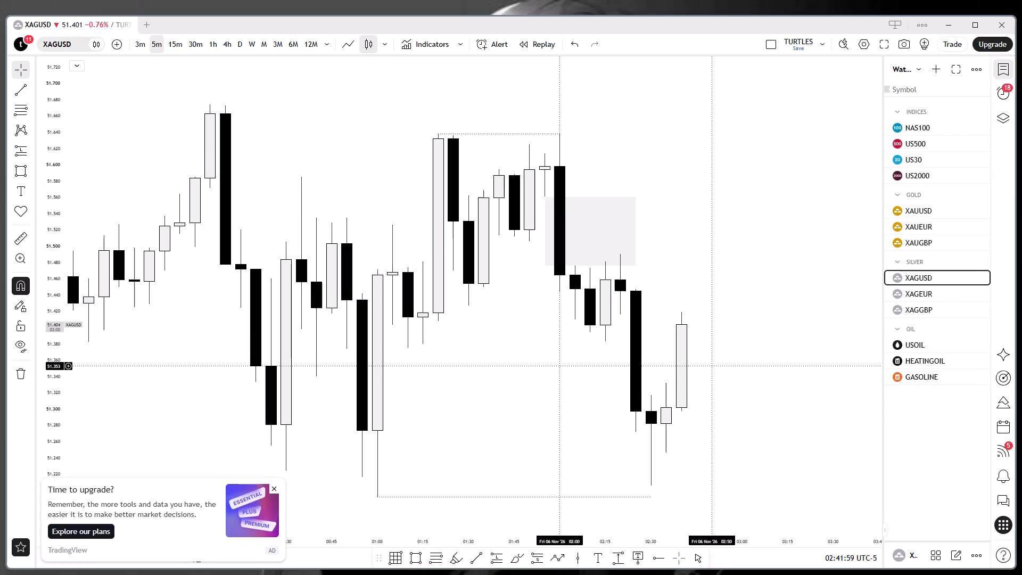
{"action": "scroll", "coordinate": [719, 366], "scroll_direction": "down", "scroll_amount": 1}
{"action": "left_click_drag", "start_coordinate": [574, 431], "coordinate": [568, 306]}
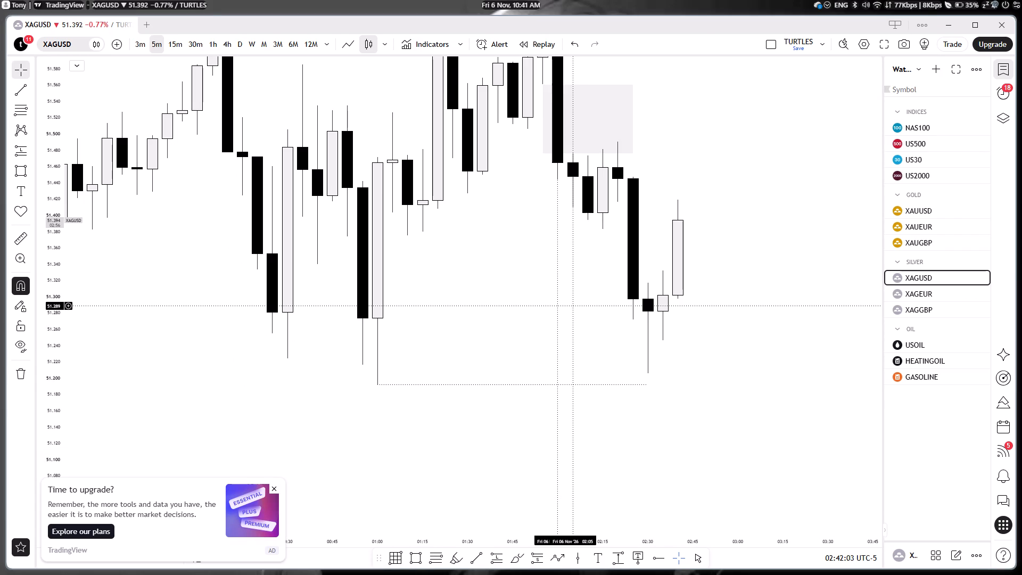
{"action": "left_click_drag", "start_coordinate": [568, 306], "coordinate": [562, 408]}
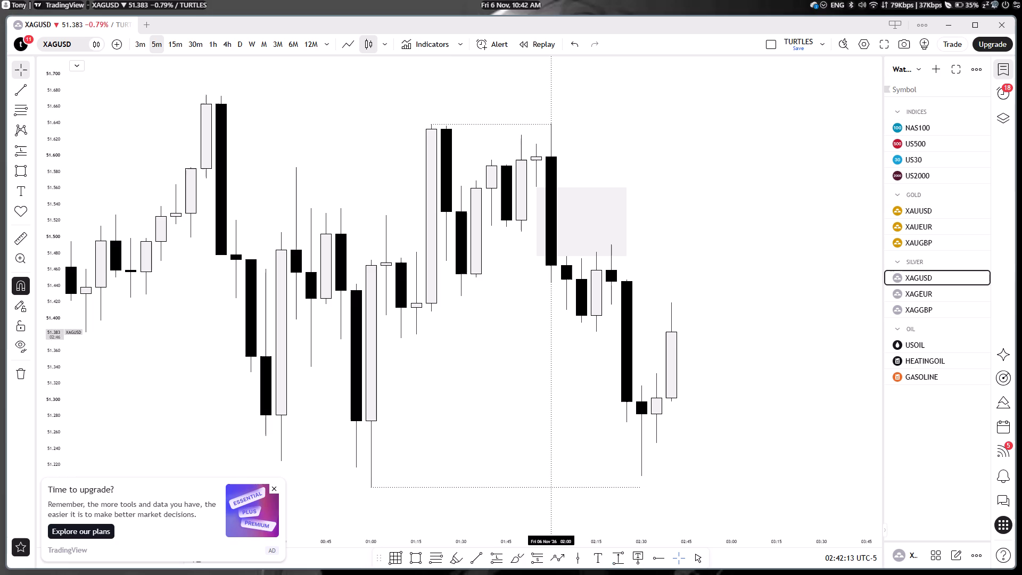
Start drawing a trend line on the XAGUSD 5-minute chart.
{"action": "left_click", "coordinate": [483, 560]}
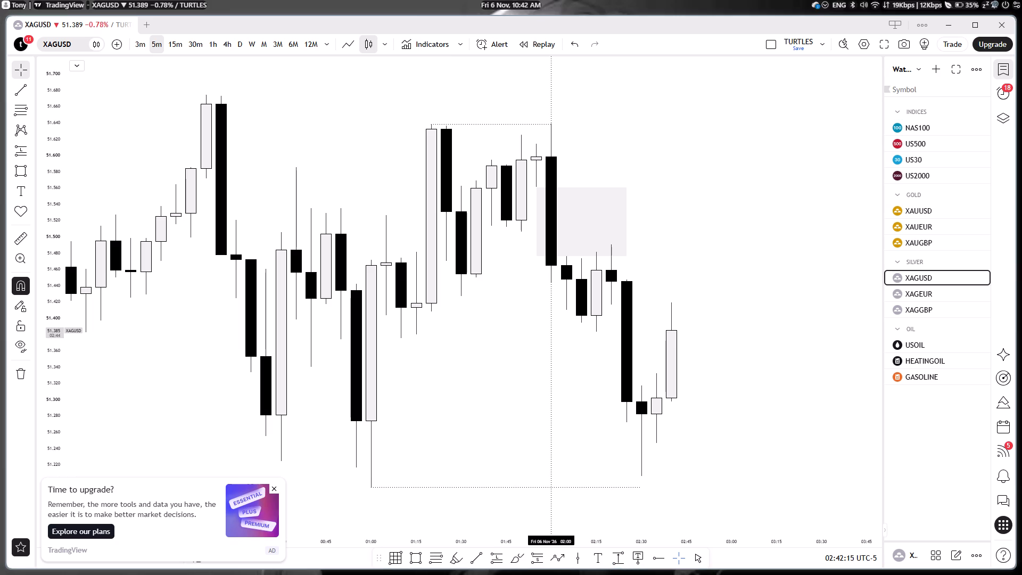
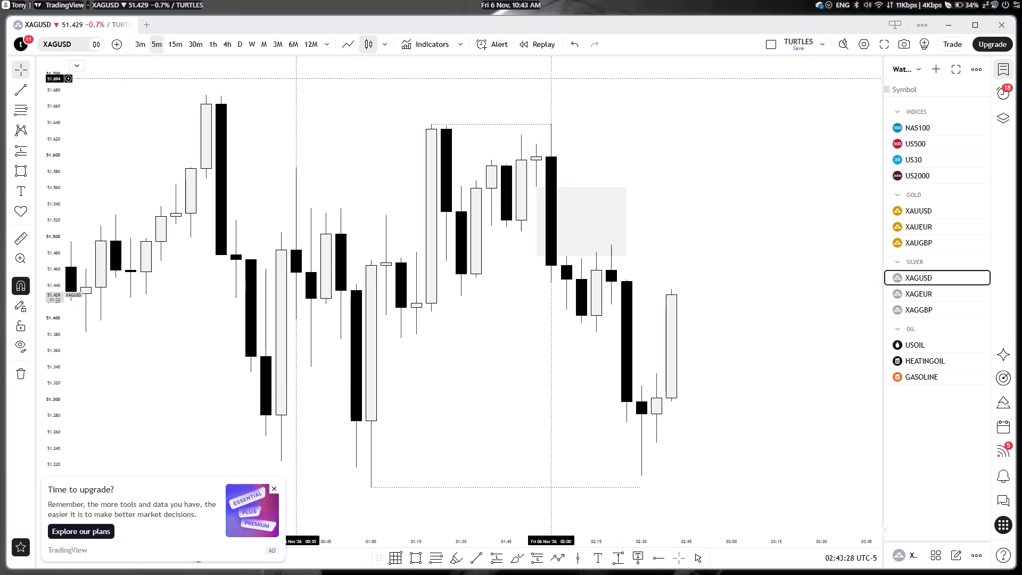
Compare the 30-minute charts of XAGUSD, XAUUSD, XAUEUR and XAUGBP, examining the latest candles against the marked highs and lows.
{"action": "left_click", "coordinate": [192, 42]}
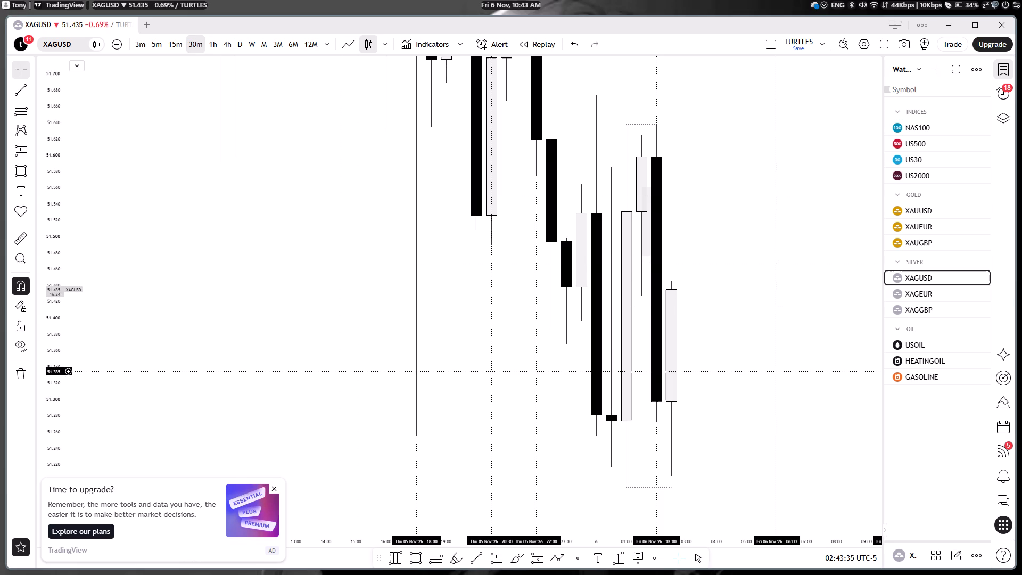
{"action": "left_click", "coordinate": [707, 375]}
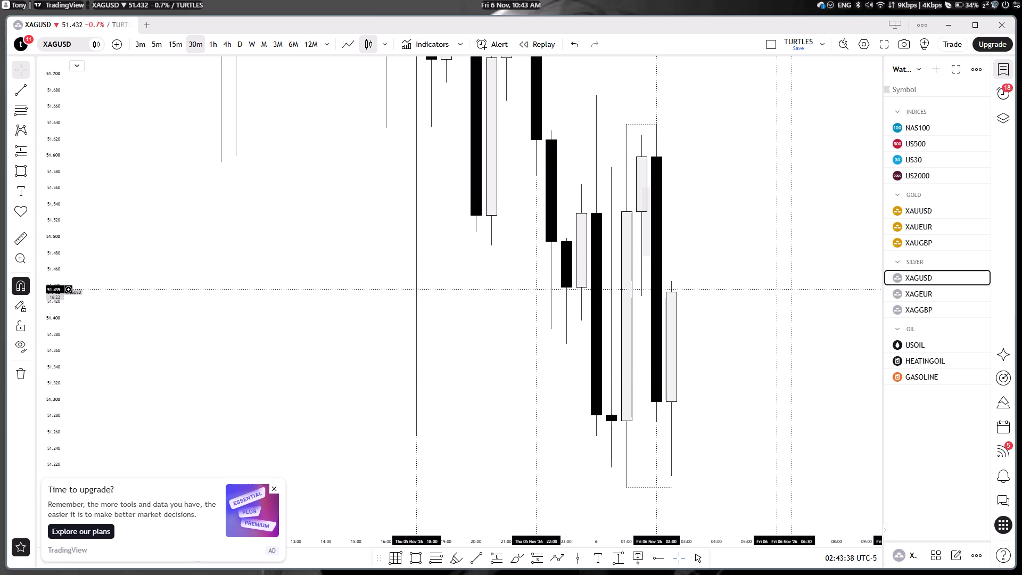
{"action": "left_click", "coordinate": [906, 210]}
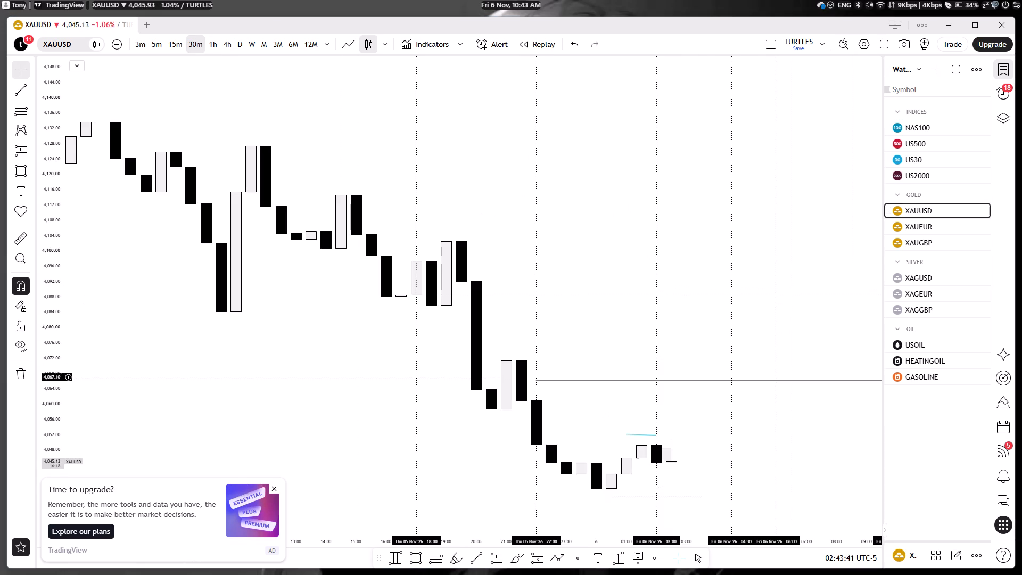
{"action": "left_click_drag", "start_coordinate": [711, 464], "coordinate": [679, 360]}
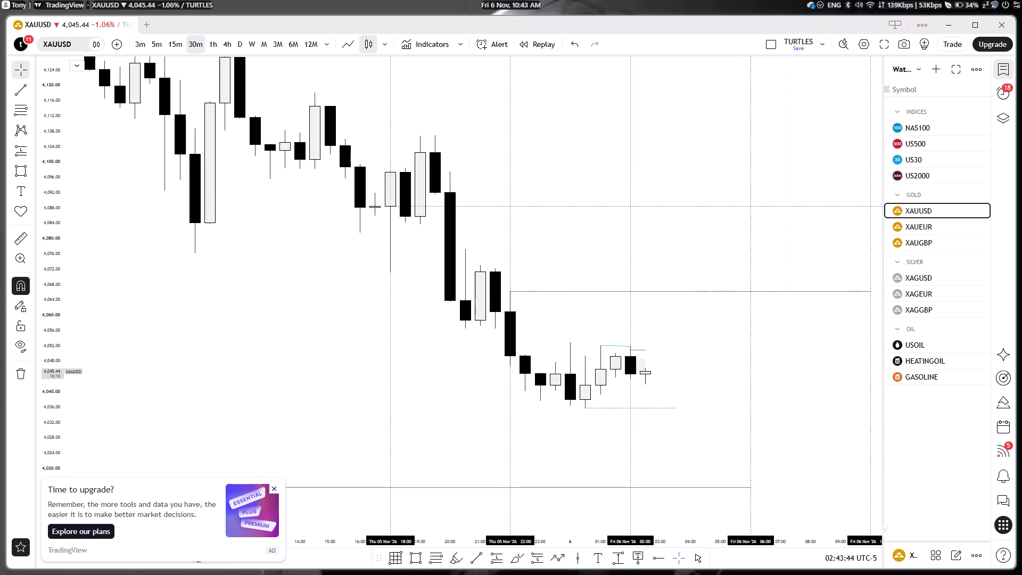
{"action": "left_click_drag", "start_coordinate": [61, 453], "coordinate": [52, 240]}
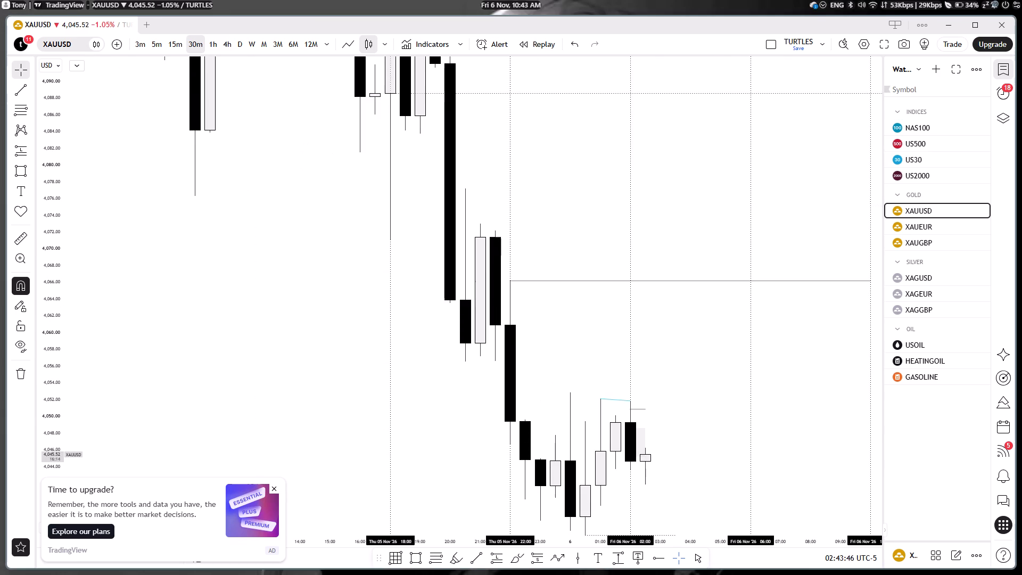
{"action": "left_click_drag", "start_coordinate": [270, 340], "coordinate": [248, 244]}
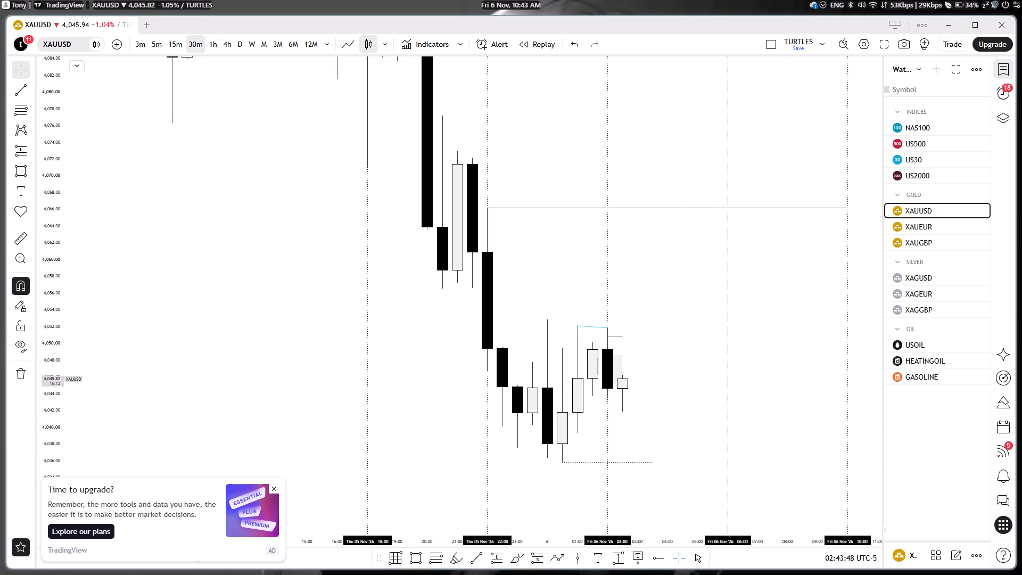
{"action": "left_click", "coordinate": [271, 488]}
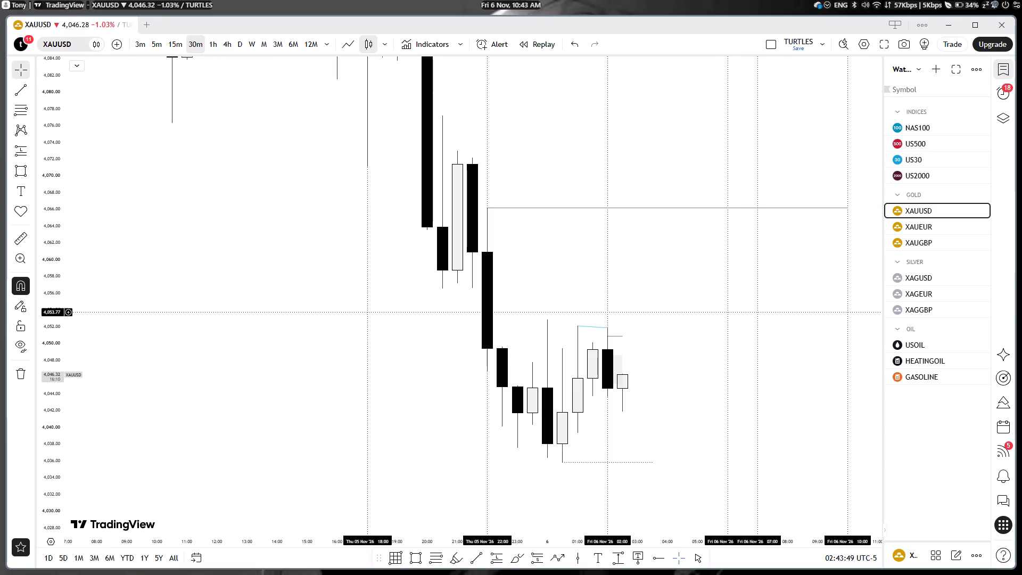
{"action": "left_click", "coordinate": [913, 229]}
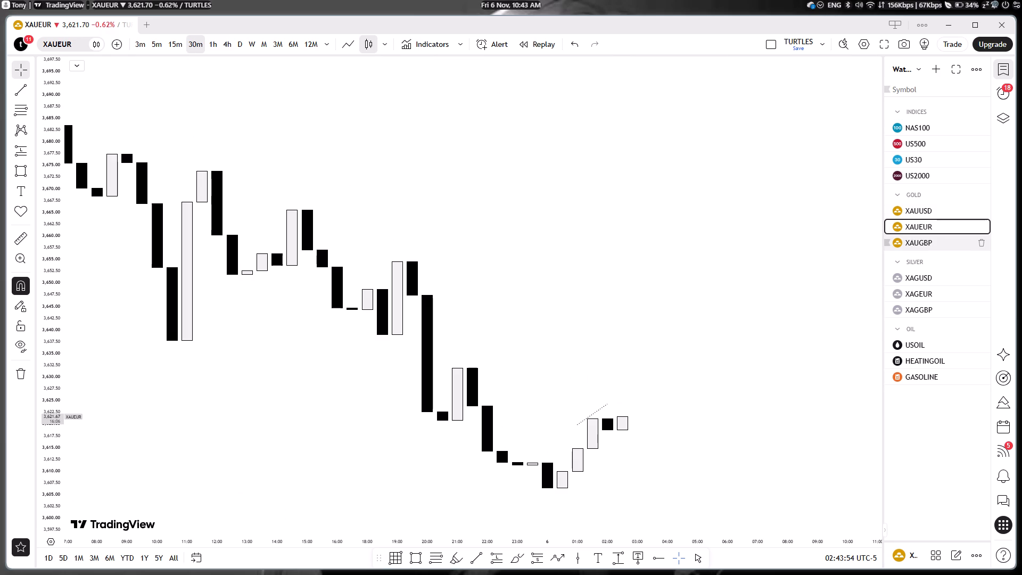
{"action": "left_click", "coordinate": [921, 243]}
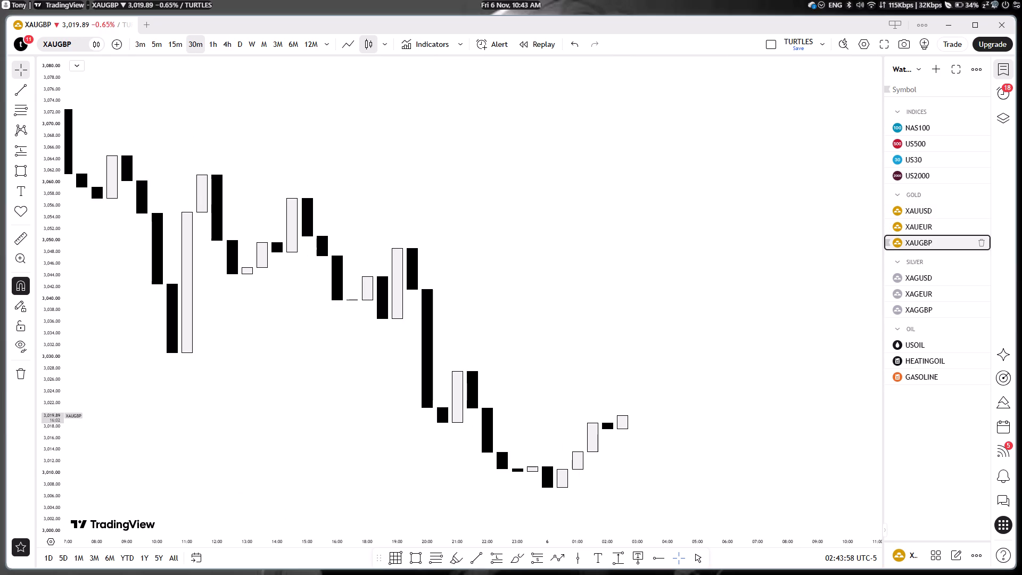
Compare XAUUSD, XAUEUR and XAUGBP on the 15-minute timeframe, examining recent candles around the XAUUSD divergence line, gap zone and dotted low.
{"action": "left_click", "coordinate": [920, 211]}
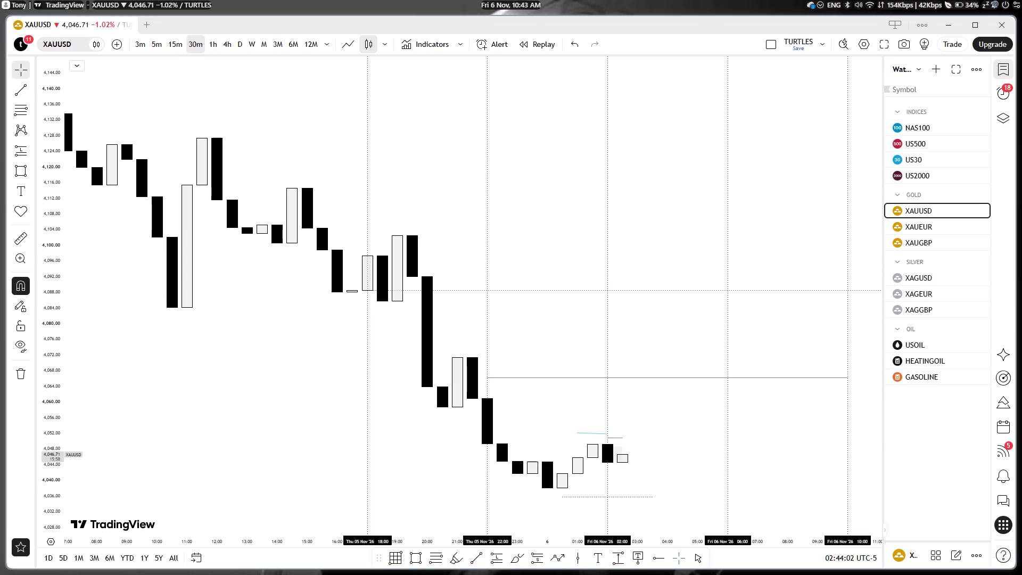
{"action": "left_click", "coordinate": [178, 46]}
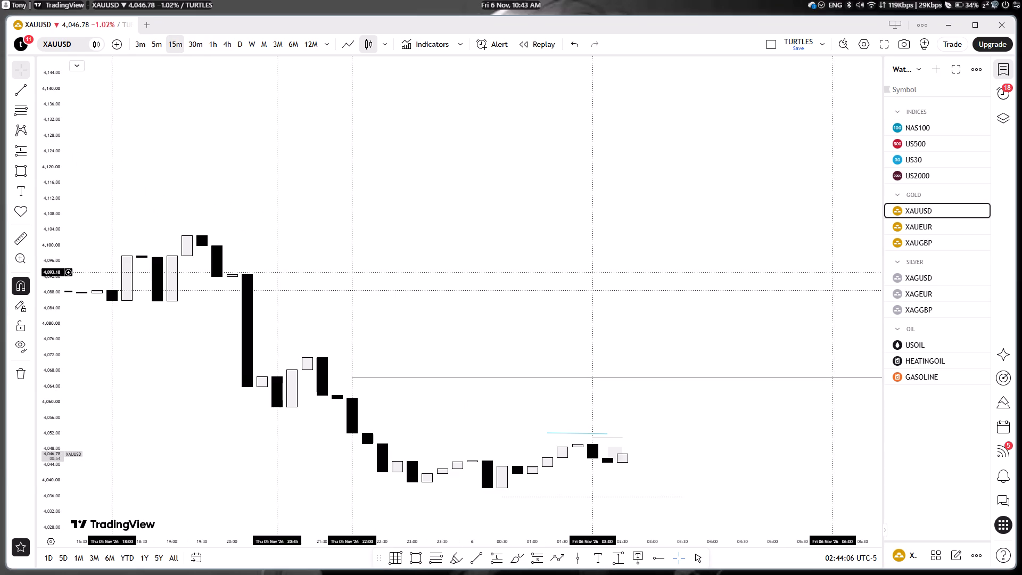
{"action": "left_click_drag", "start_coordinate": [44, 498], "coordinate": [1, 243]}
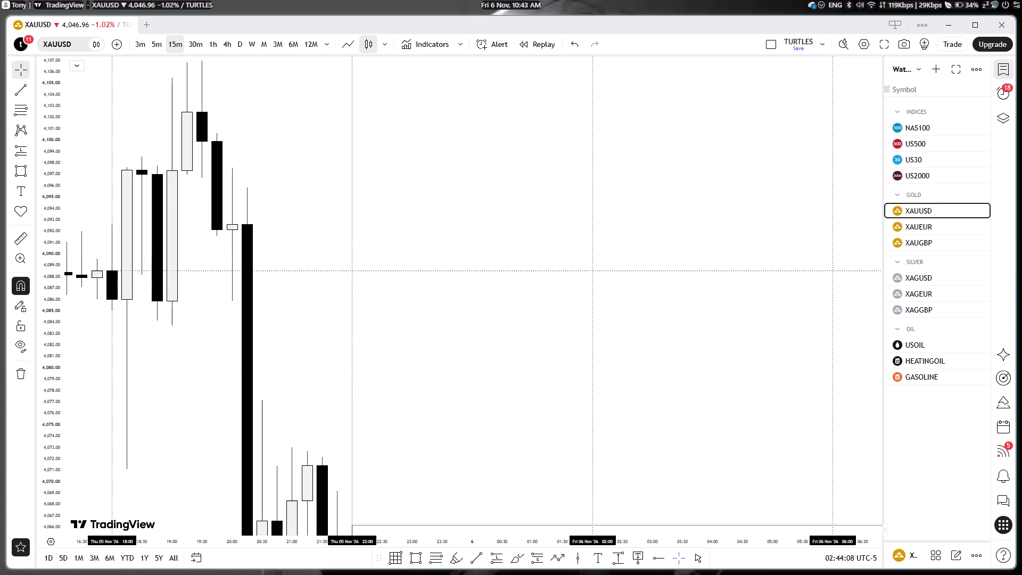
{"action": "left_click_drag", "start_coordinate": [254, 442], "coordinate": [166, 196]}
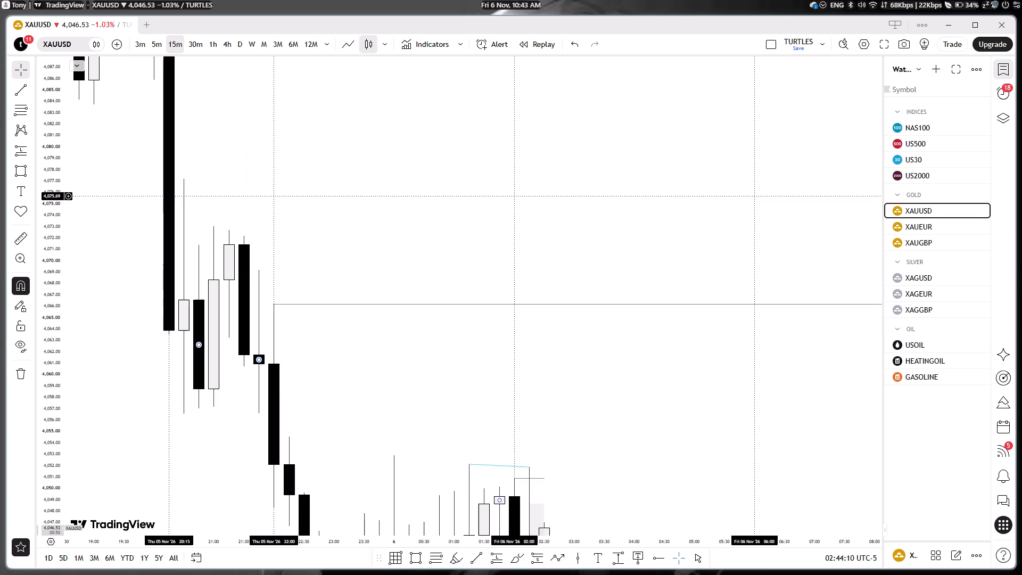
{"action": "left_click_drag", "start_coordinate": [311, 421], "coordinate": [234, 194]}
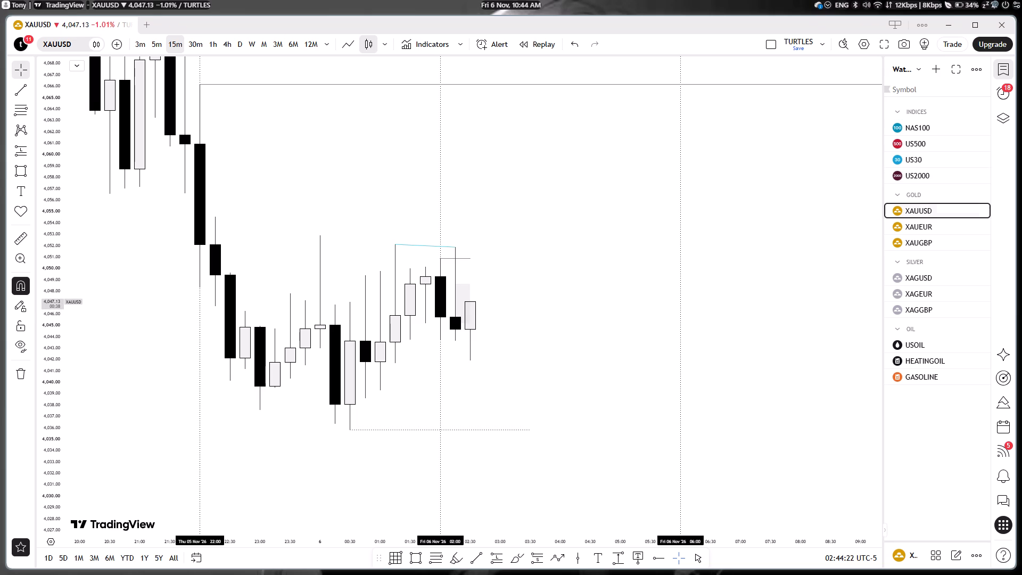
{"action": "left_click", "coordinate": [917, 234]}
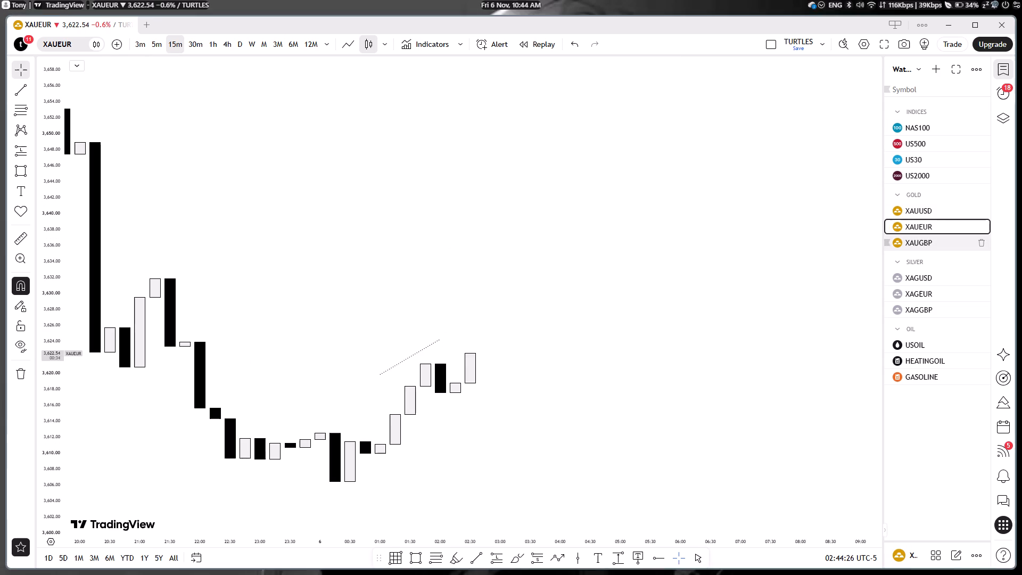
{"action": "left_click", "coordinate": [918, 242]}
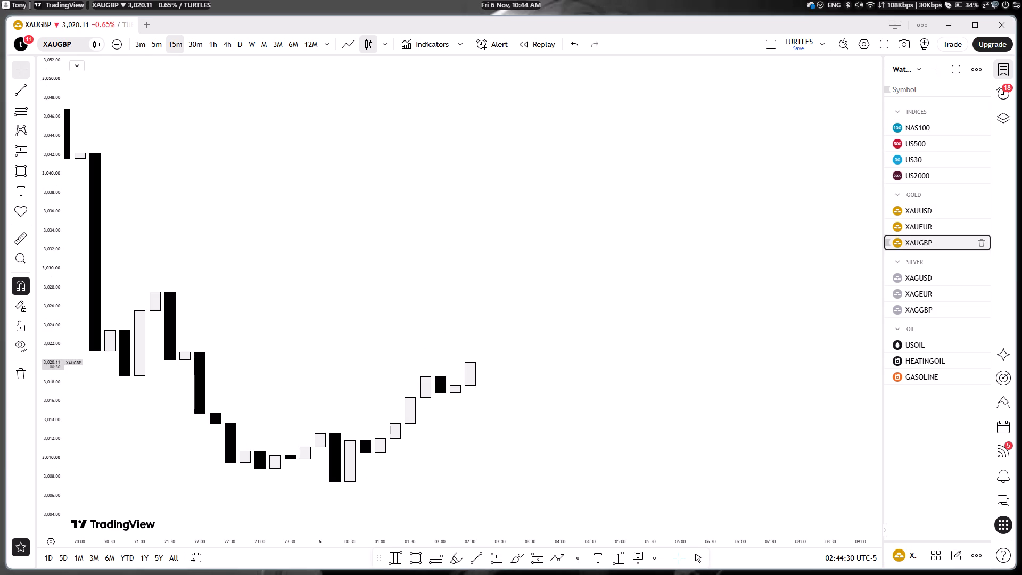
{"action": "left_click", "coordinate": [927, 208]}
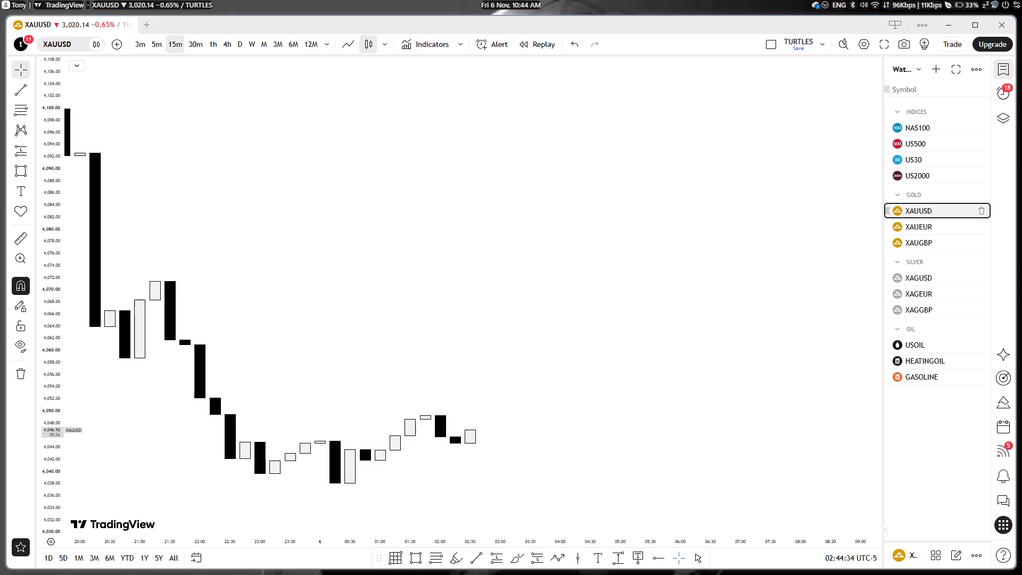
{"action": "left_click_drag", "start_coordinate": [572, 432], "coordinate": [586, 257]}
{"action": "left_click_drag", "start_coordinate": [529, 299], "coordinate": [568, 298]}
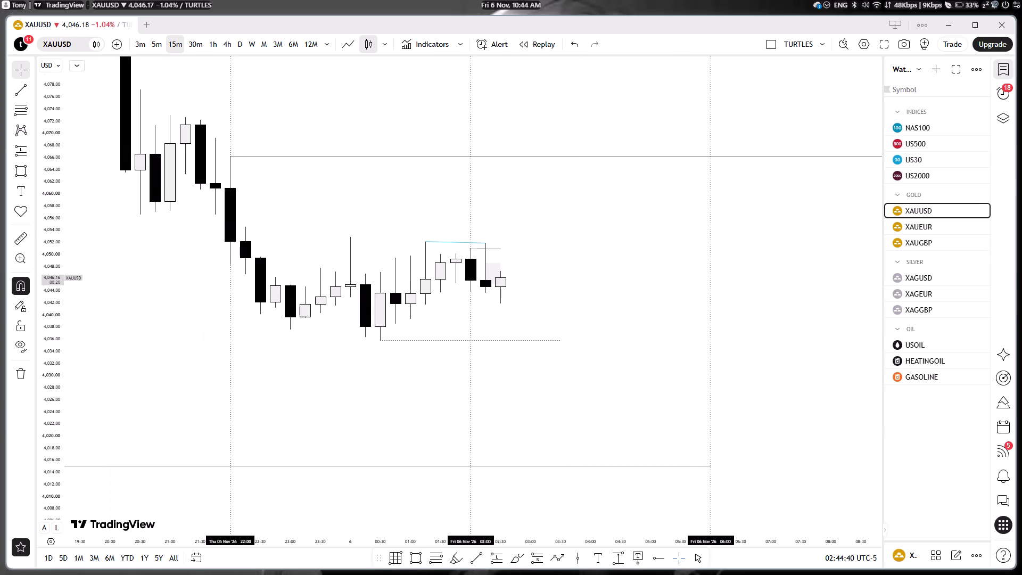
{"action": "left_click_drag", "start_coordinate": [46, 376], "coordinate": [35, 241]}
{"action": "left_click_drag", "start_coordinate": [44, 431], "coordinate": [50, 398]}
{"action": "left_click_drag", "start_coordinate": [147, 430], "coordinate": [237, 421]}
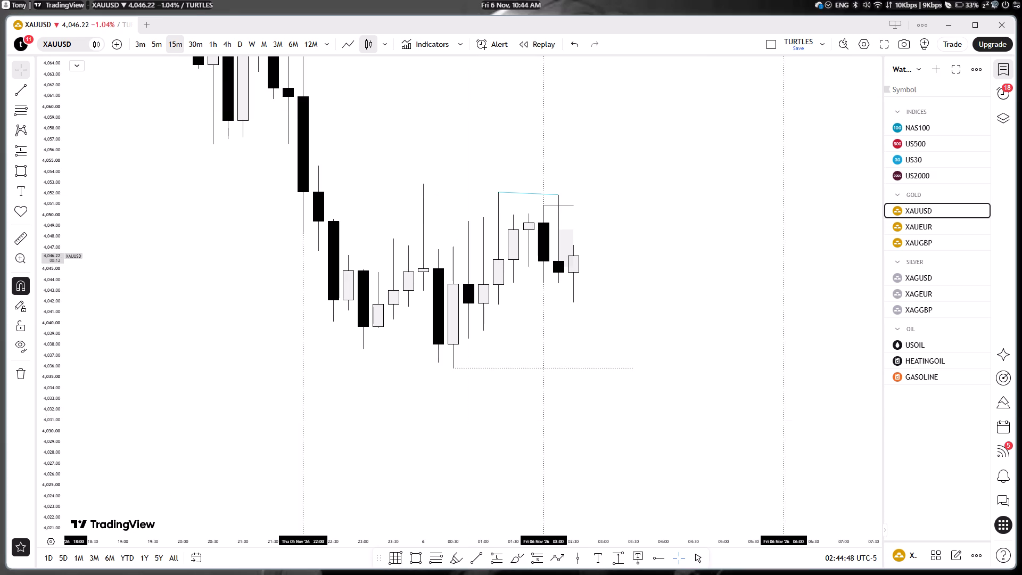
Minimize the TradingView window to reach the desktop.
{"action": "left_click", "coordinate": [949, 25]}
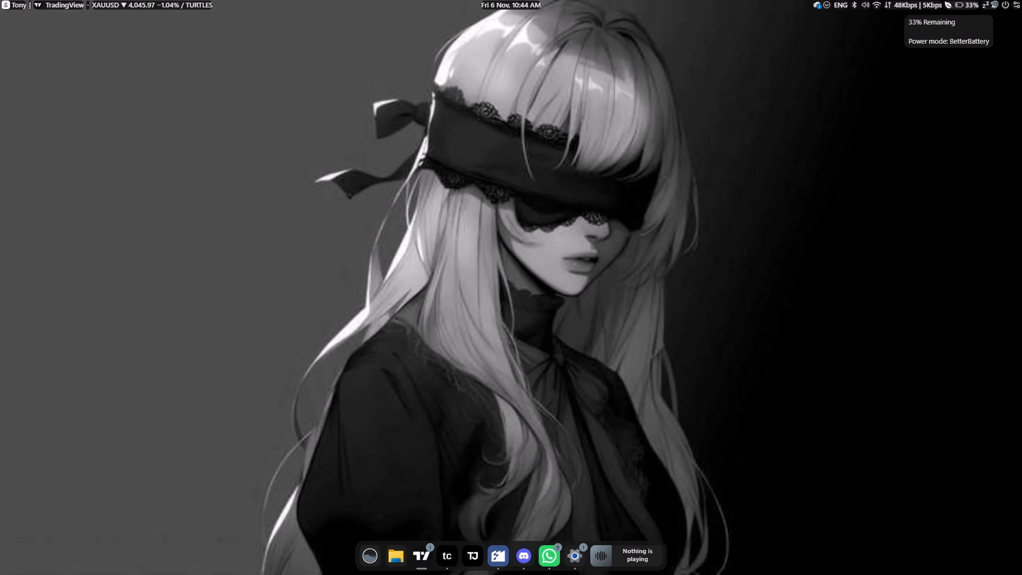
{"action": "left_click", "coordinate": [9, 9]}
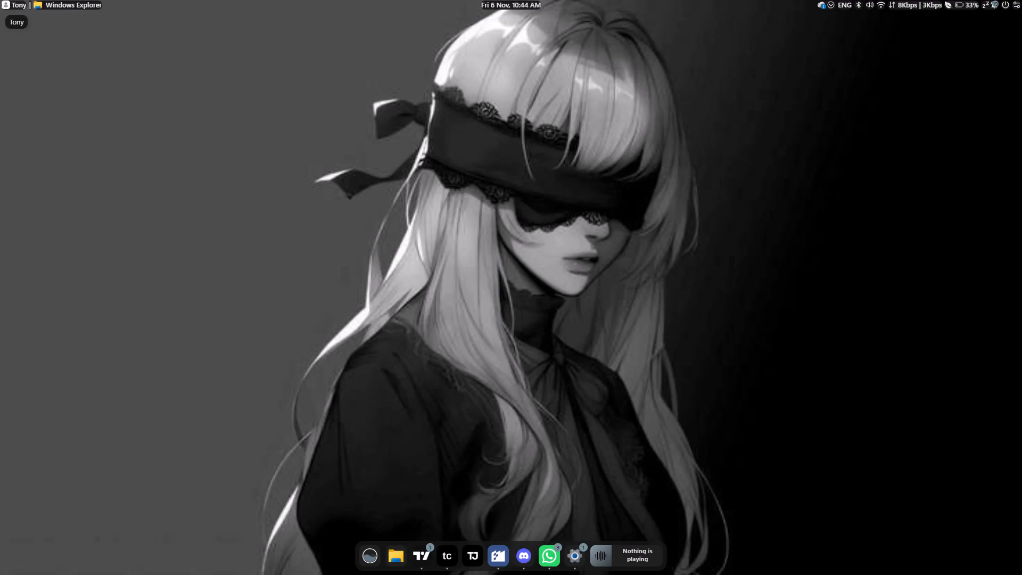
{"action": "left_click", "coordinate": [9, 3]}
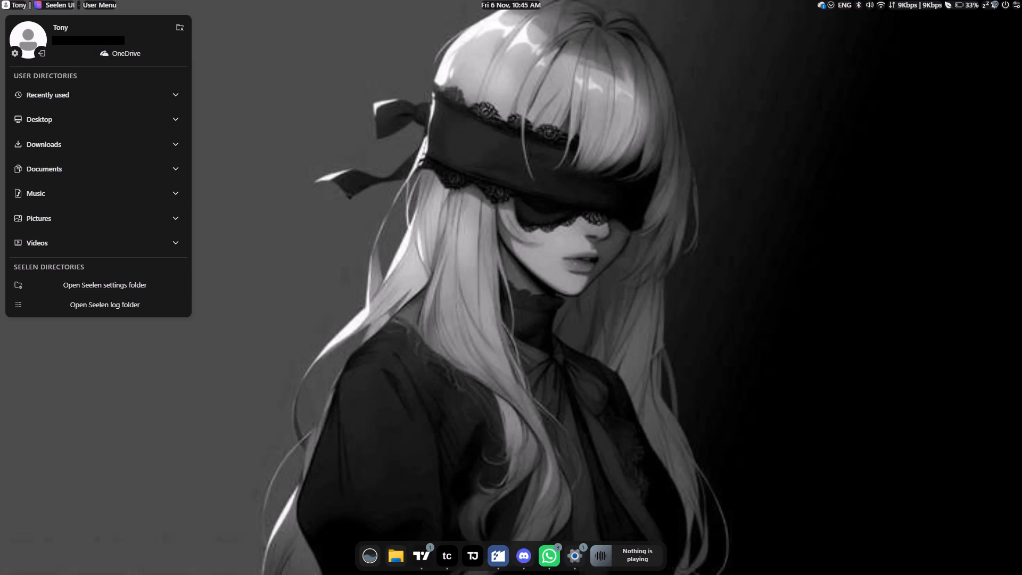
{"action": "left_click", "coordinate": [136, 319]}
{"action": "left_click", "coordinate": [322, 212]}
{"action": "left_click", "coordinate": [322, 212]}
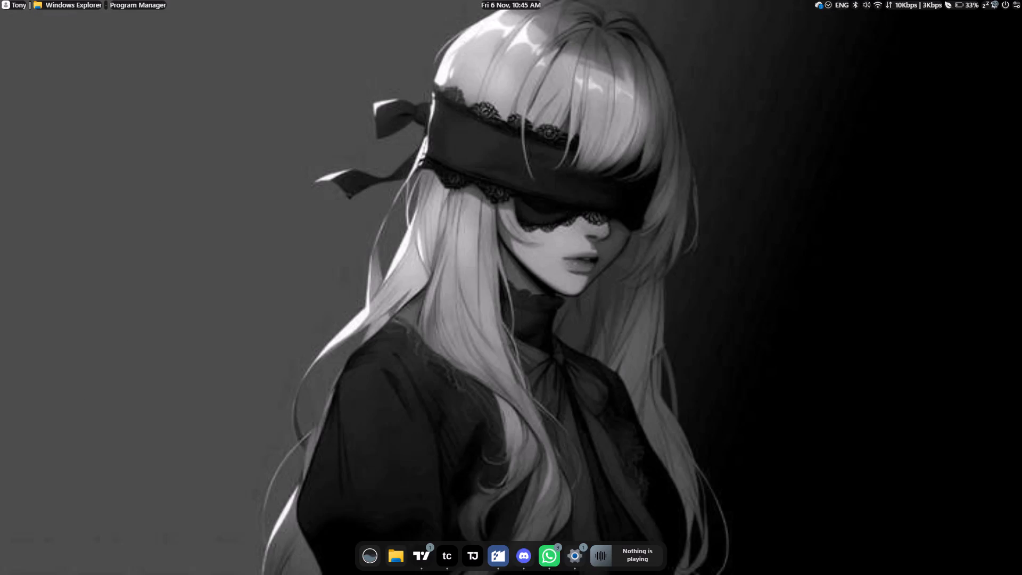
Search the installed applications for "liner" and launch the Liner music player.
{"action": "left_click", "coordinate": [365, 556]}
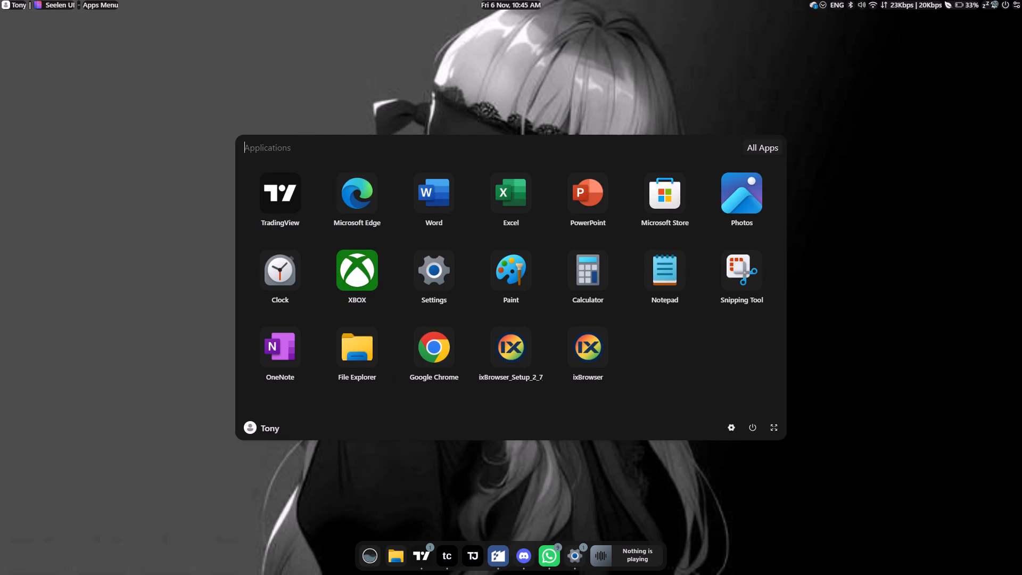
{"action": "type", "text": "liner"}
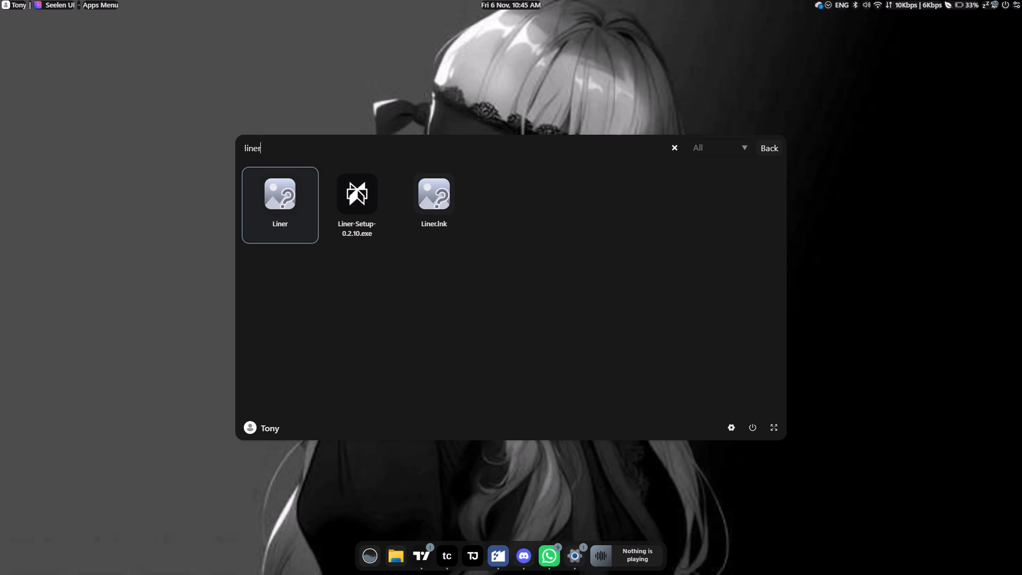
{"action": "left_click", "coordinate": [295, 207]}
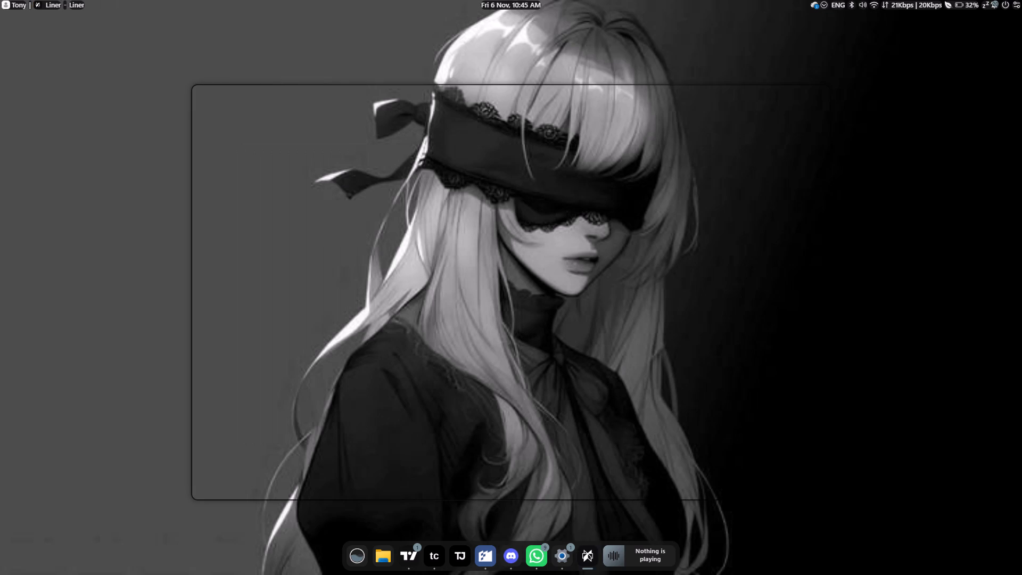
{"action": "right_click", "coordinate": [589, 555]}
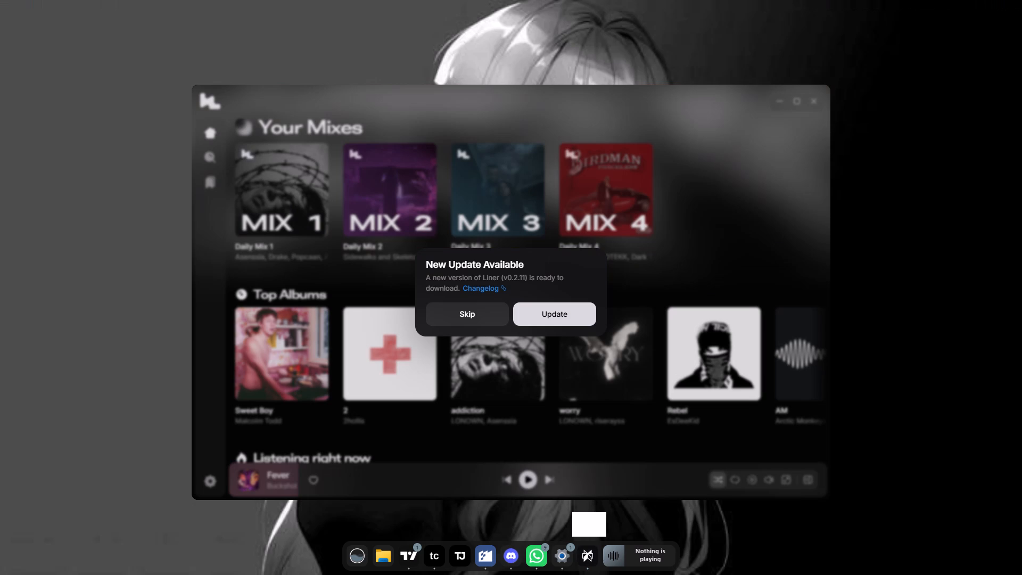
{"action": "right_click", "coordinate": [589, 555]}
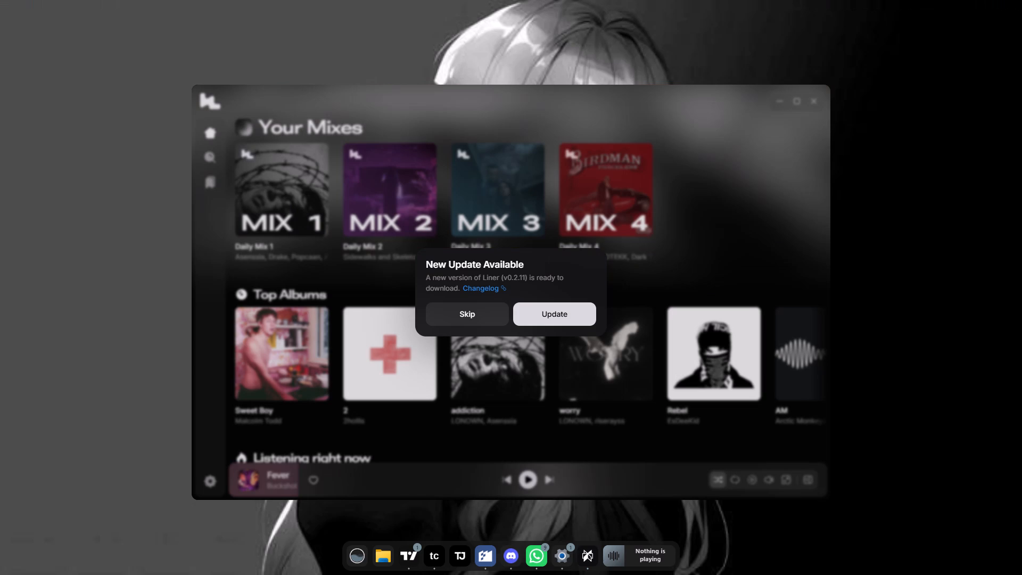
Accept the Liner update to v0.2.11.
{"action": "left_click", "coordinate": [546, 313]}
Open the context options for Liner's icon in the dock.
{"action": "right_click", "coordinate": [587, 552]}
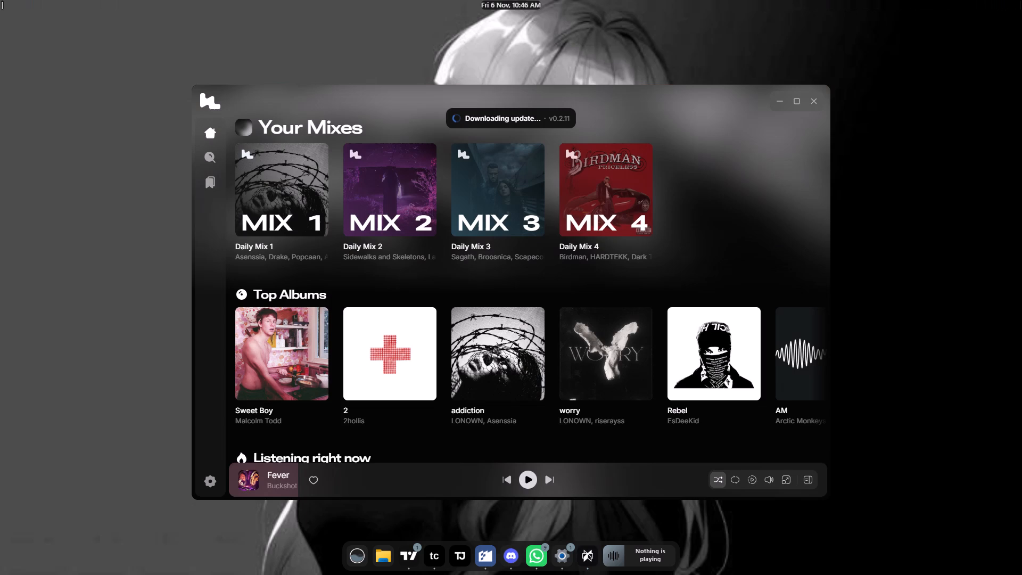
{"action": "right_click", "coordinate": [586, 556]}
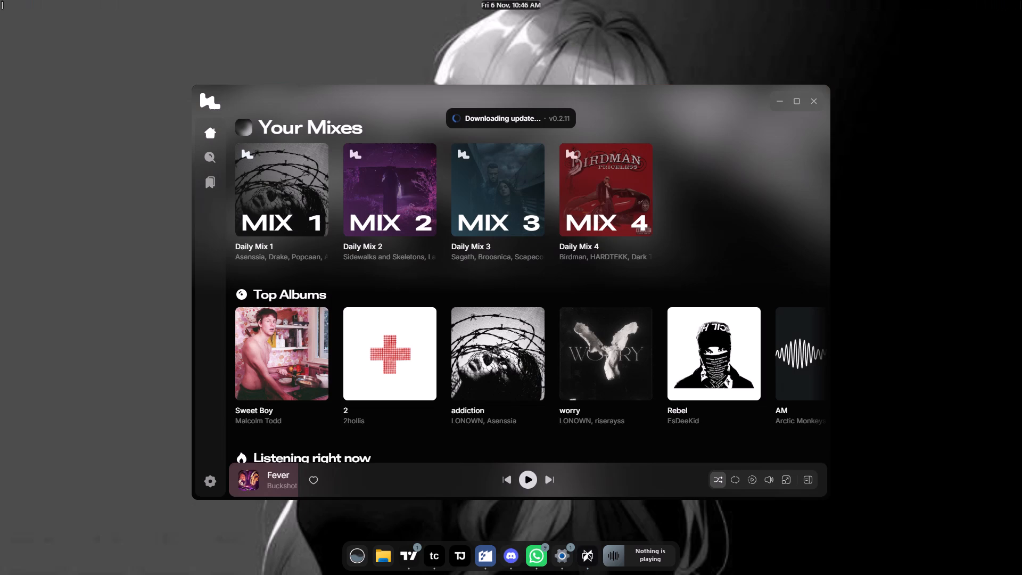
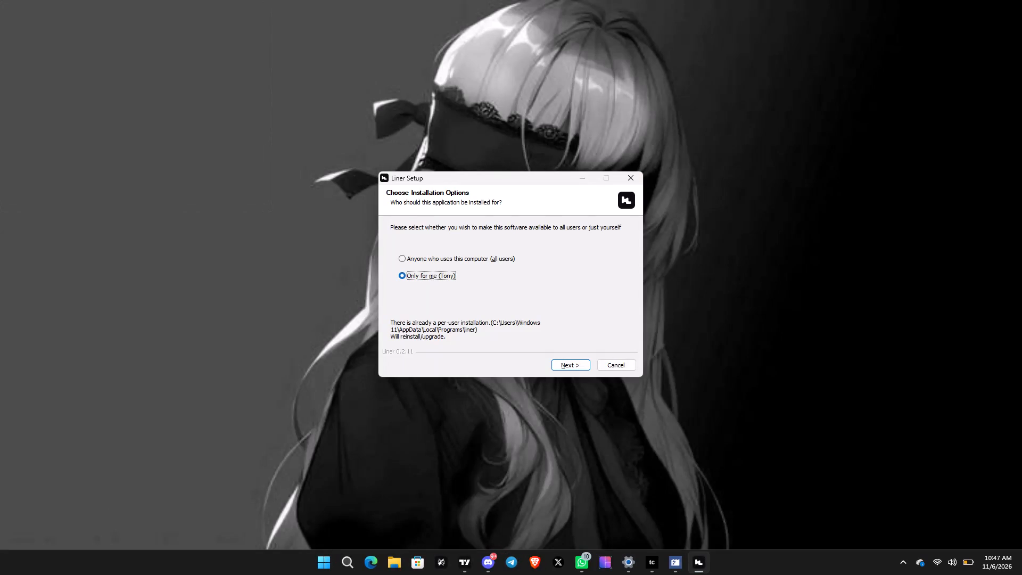
Start installing the Liner 0.2.11 upgrade for the current user only.
{"action": "left_click", "coordinate": [565, 366]}
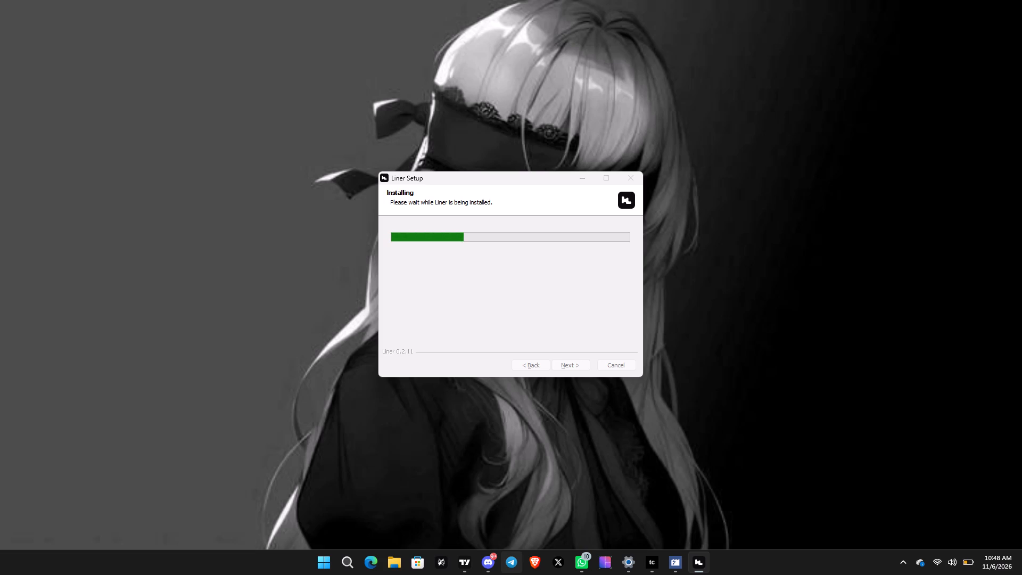
Bring up TradingView to check the XAUUSD 15-minute chart, and minimize it back to the Liner installer.
{"action": "left_click", "coordinate": [460, 564]}
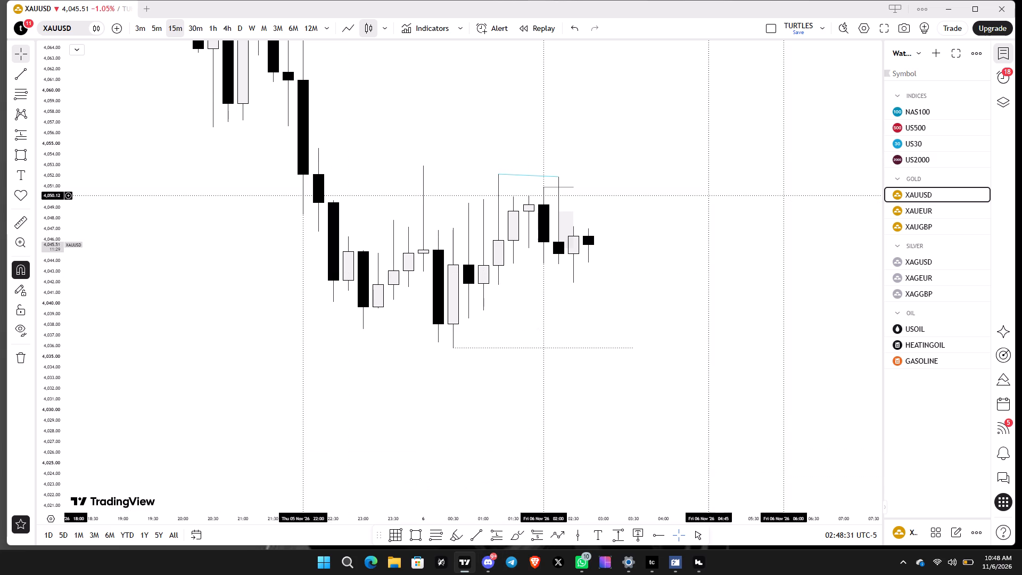
{"action": "left_click", "coordinate": [949, 13]}
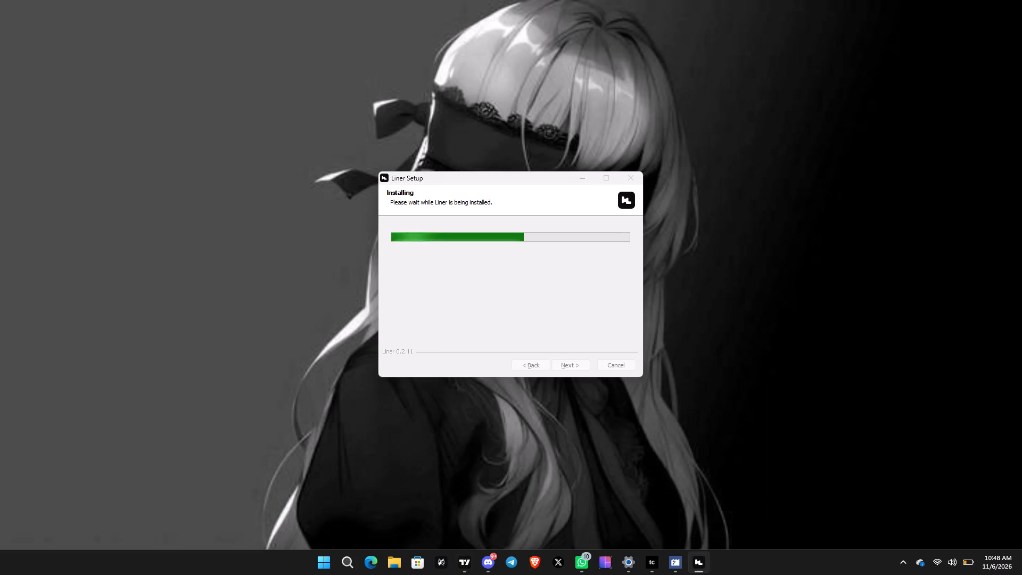
Launch the application with the purple icon pinned next to WhatsApp.
{"action": "left_click", "coordinate": [608, 558]}
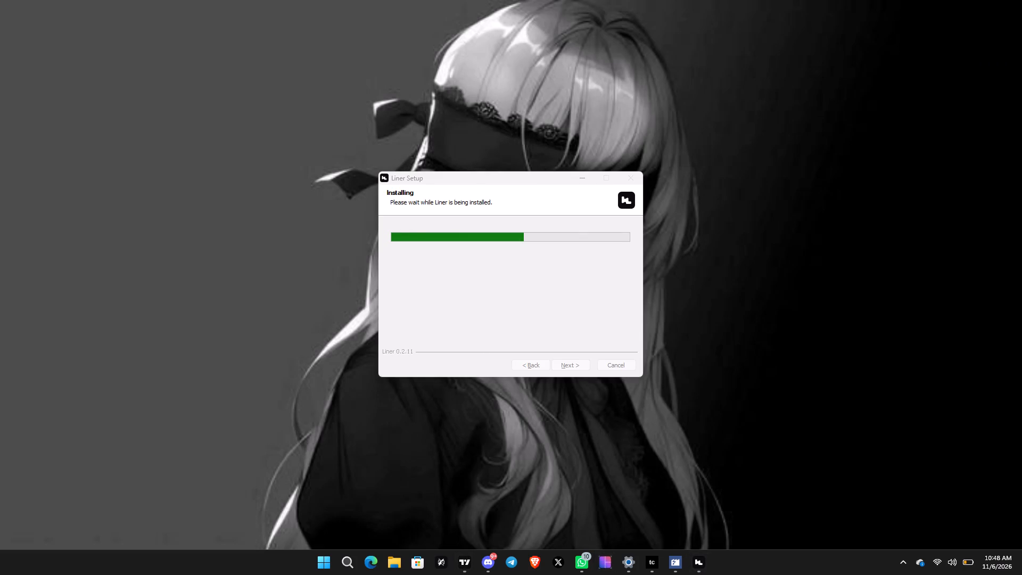
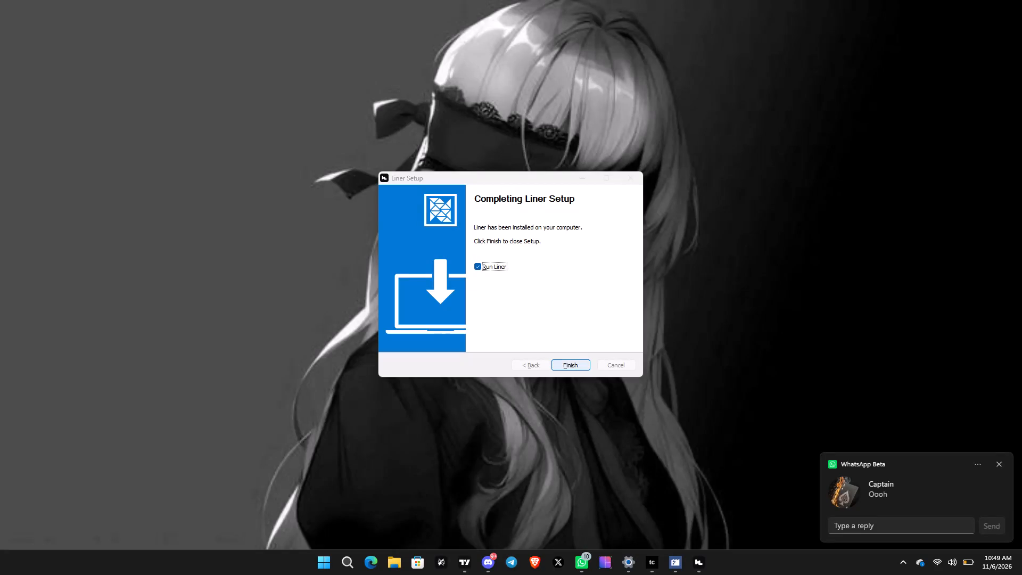
Finish the Liner setup with Run Liner enabled and bring the music player's home page to the front.
{"action": "left_click", "coordinate": [574, 364]}
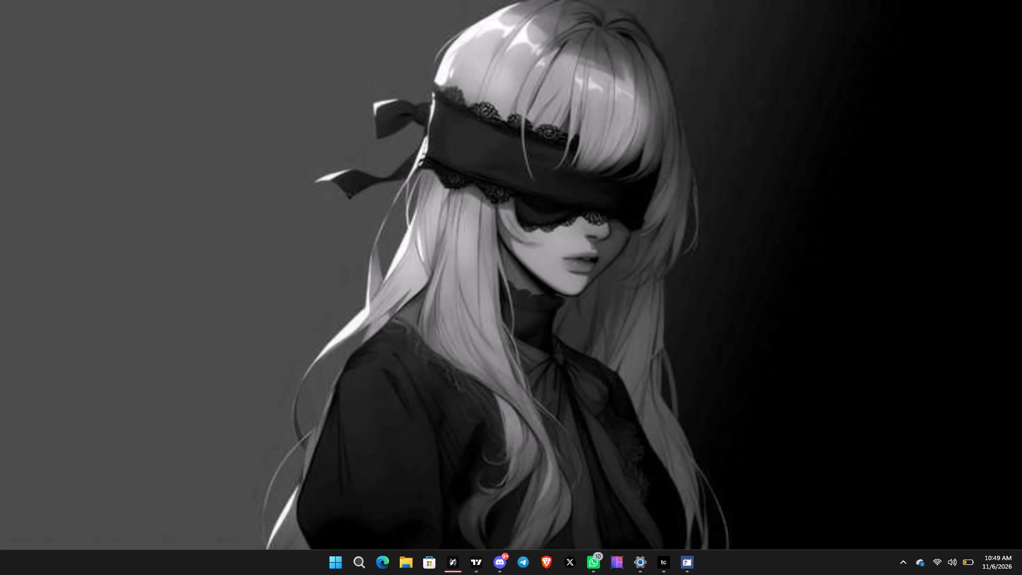
{"action": "left_click", "coordinate": [453, 563]}
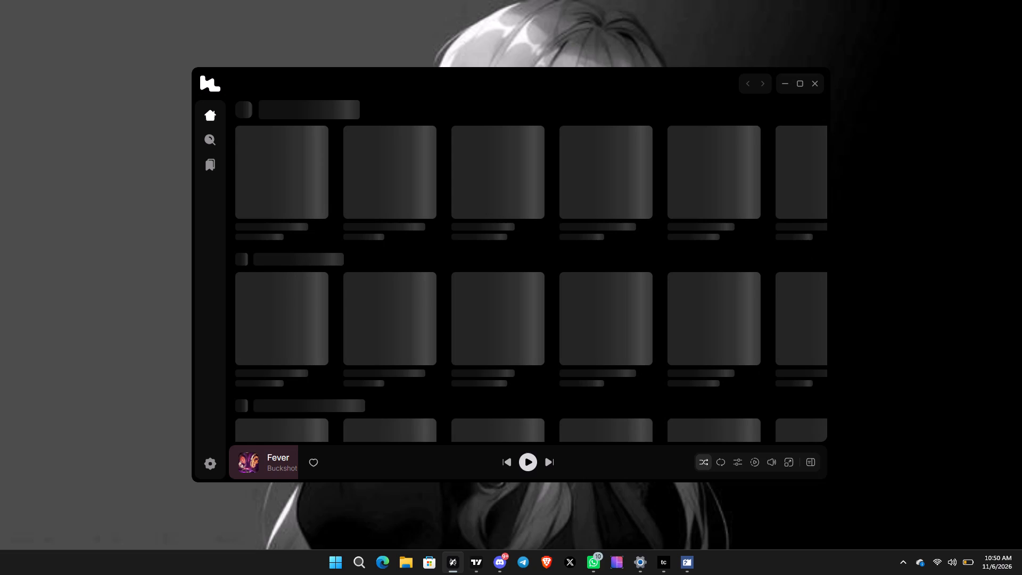
{"action": "left_click", "coordinate": [210, 133]}
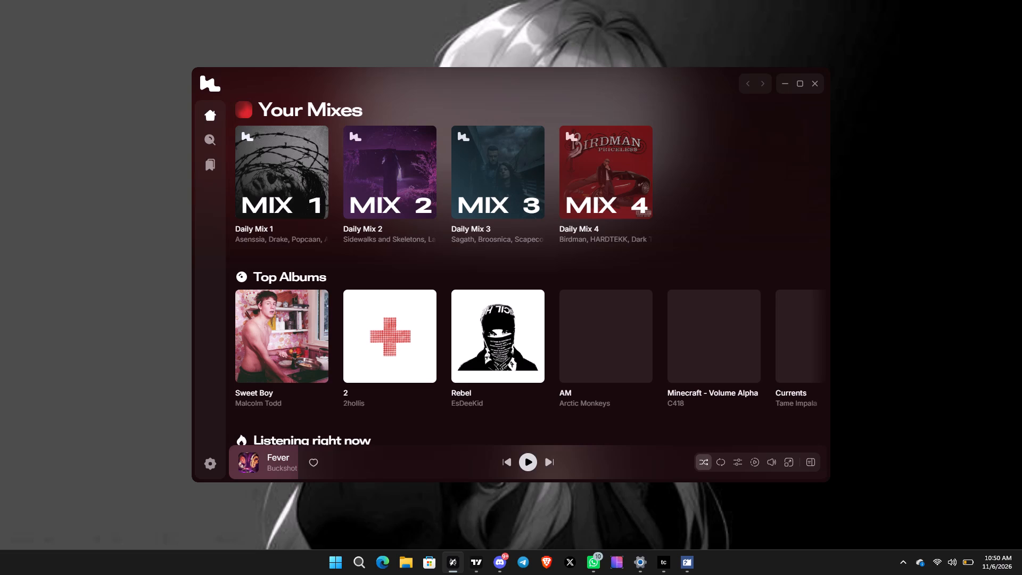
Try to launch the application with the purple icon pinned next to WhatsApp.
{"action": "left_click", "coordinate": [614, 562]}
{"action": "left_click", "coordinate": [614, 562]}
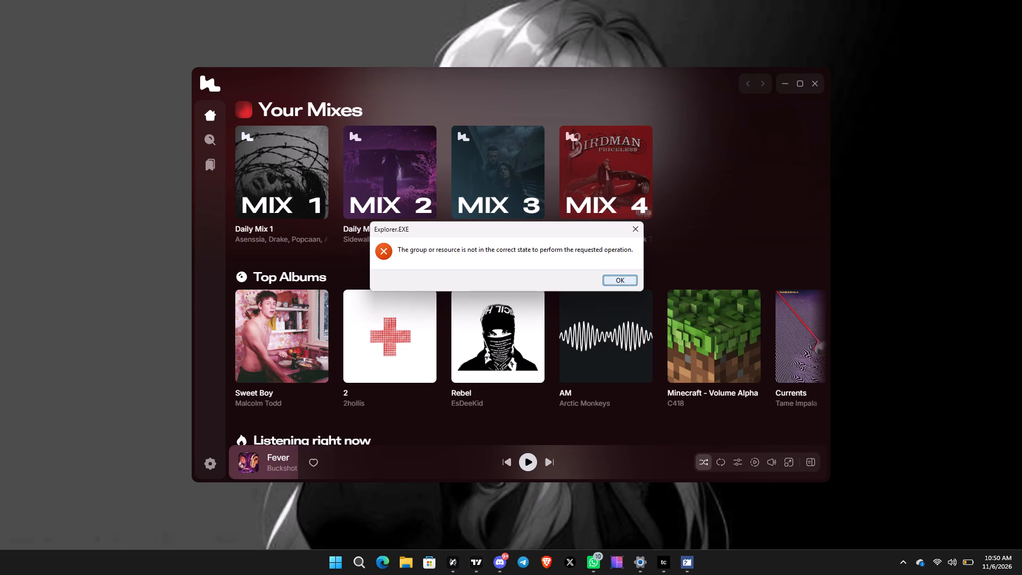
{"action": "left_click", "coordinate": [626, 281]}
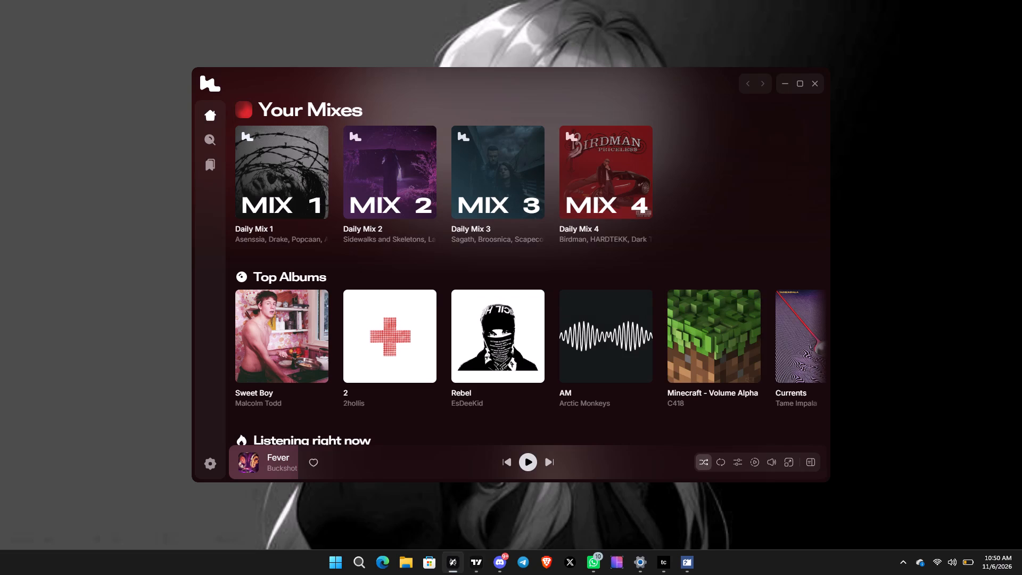
Switch to TradingView and examine the latest candles on the XAUUSD 15-minute chart.
{"action": "left_click", "coordinate": [477, 562]}
{"action": "left_click_drag", "start_coordinate": [620, 324], "coordinate": [597, 331]}
{"action": "left_click_drag", "start_coordinate": [621, 277], "coordinate": [594, 358]}
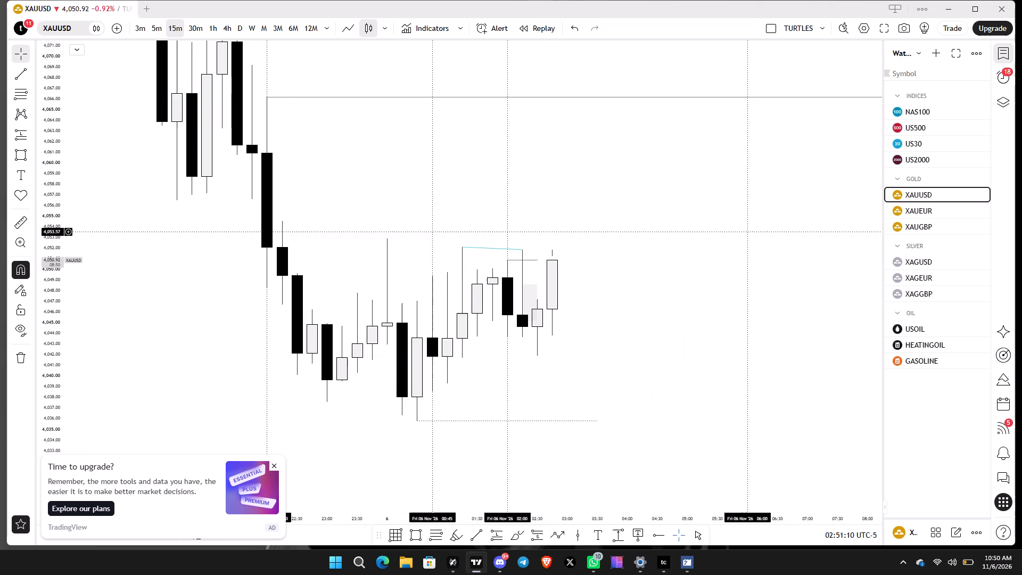
Change the XAUUSD chart to the 5-minute timeframe and examine the latest candles around the marked highs, lows and shaded zone.
{"action": "left_click", "coordinate": [157, 17]}
{"action": "left_click", "coordinate": [153, 25]}
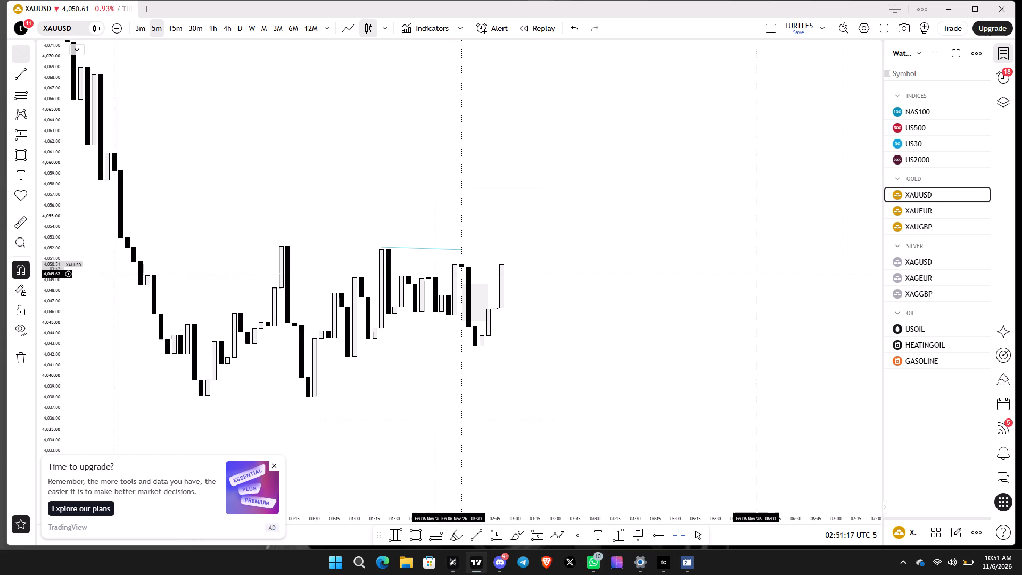
{"action": "left_click_drag", "start_coordinate": [608, 302], "coordinate": [606, 418]}
{"action": "left_click_drag", "start_coordinate": [551, 437], "coordinate": [556, 349]}
{"action": "left_click_drag", "start_coordinate": [551, 391], "coordinate": [540, 389]}
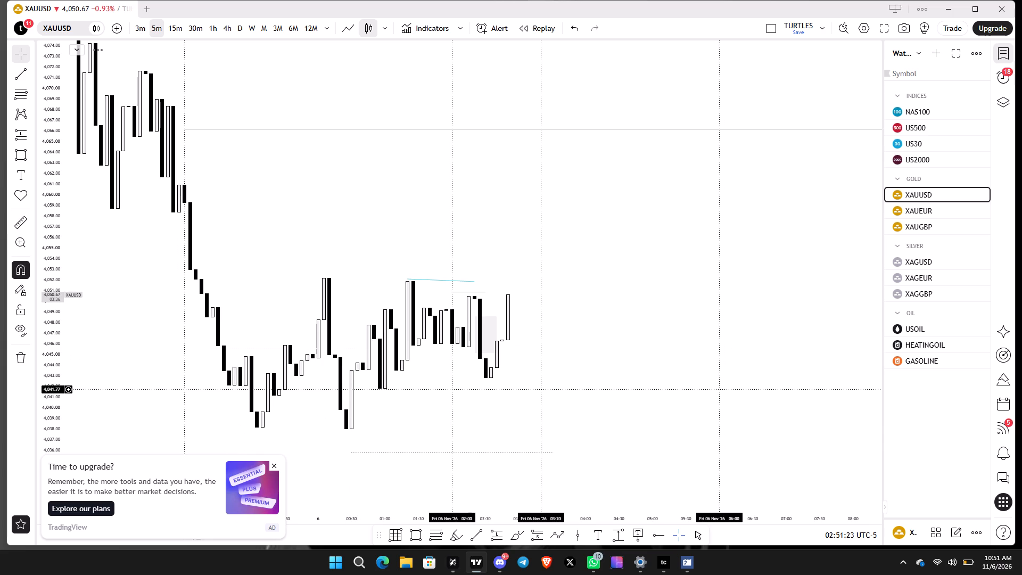
{"action": "left_click_drag", "start_coordinate": [539, 371], "coordinate": [516, 376]}
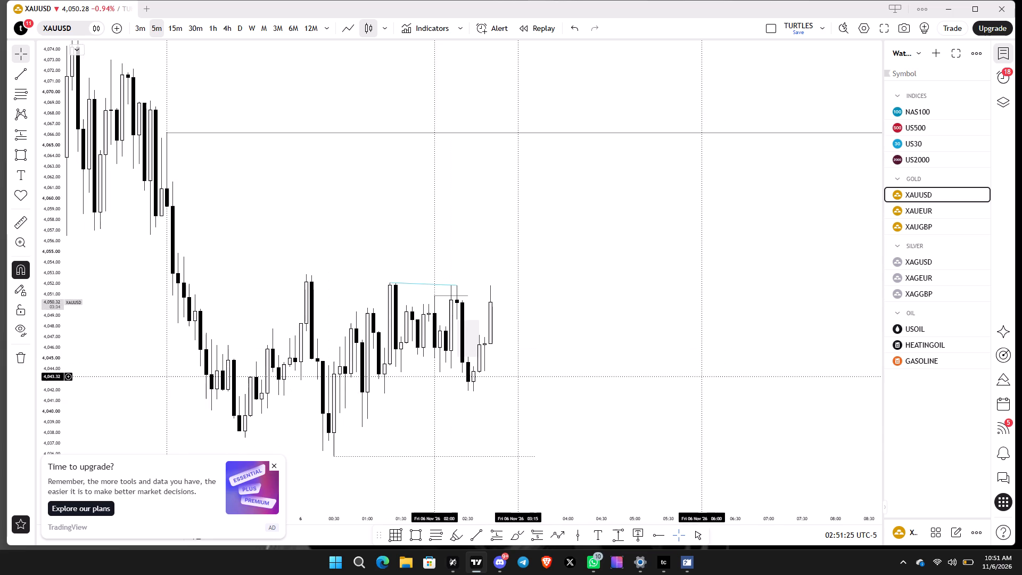
{"action": "left_click", "coordinate": [530, 333]}
{"action": "left_click_drag", "start_coordinate": [530, 333], "coordinate": [499, 349]}
{"action": "left_click_drag", "start_coordinate": [510, 359], "coordinate": [500, 358]}
{"action": "left_click_drag", "start_coordinate": [506, 360], "coordinate": [494, 363]}
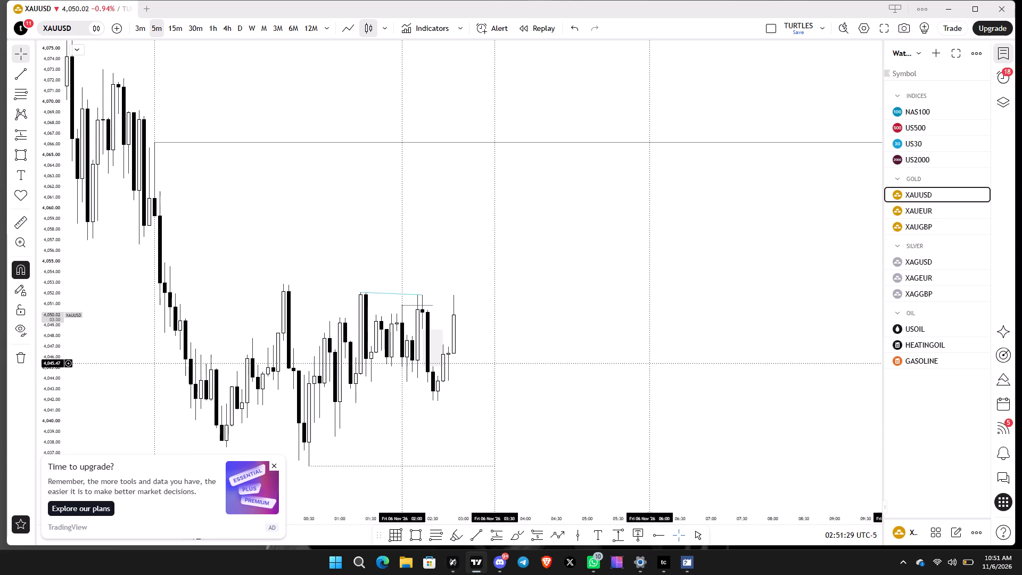
{"action": "left_click", "coordinate": [504, 355]}
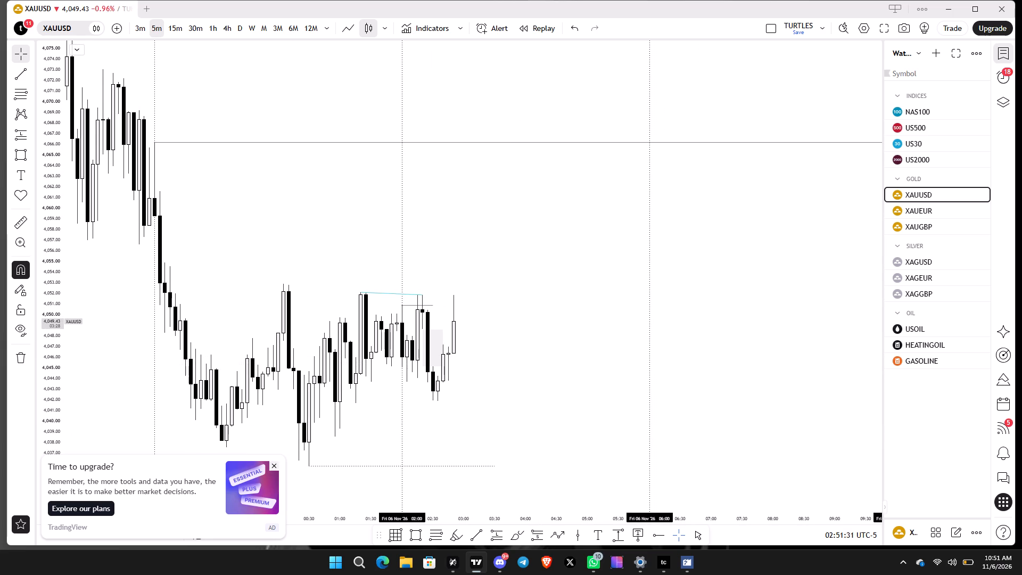
Dismiss the plan upgrade advert covering the chart.
{"action": "left_click", "coordinate": [271, 466]}
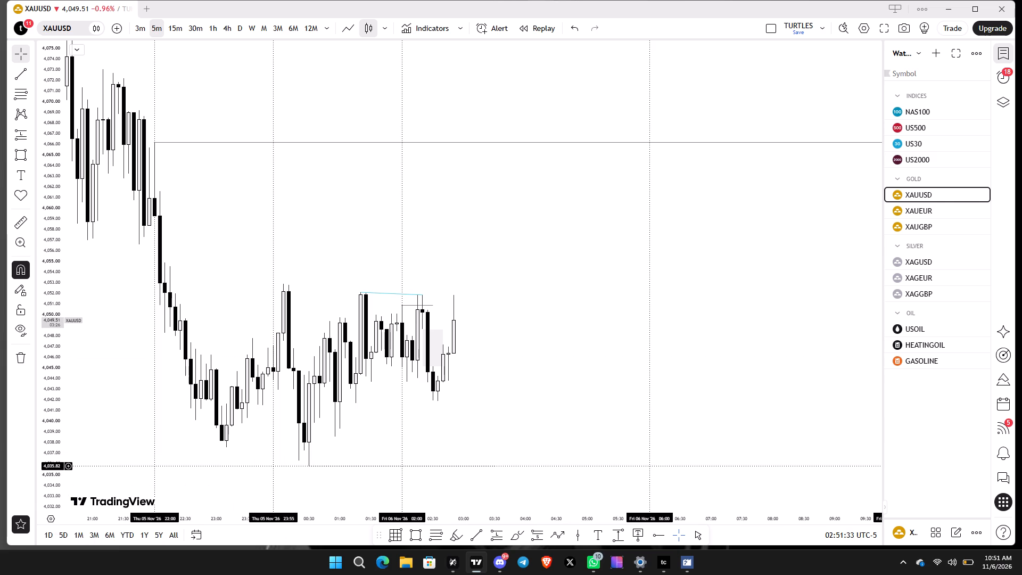
Open the XAGUSD 5-minute chart and examine silver's latest candles against its marked levels.
{"action": "left_click", "coordinate": [924, 261]}
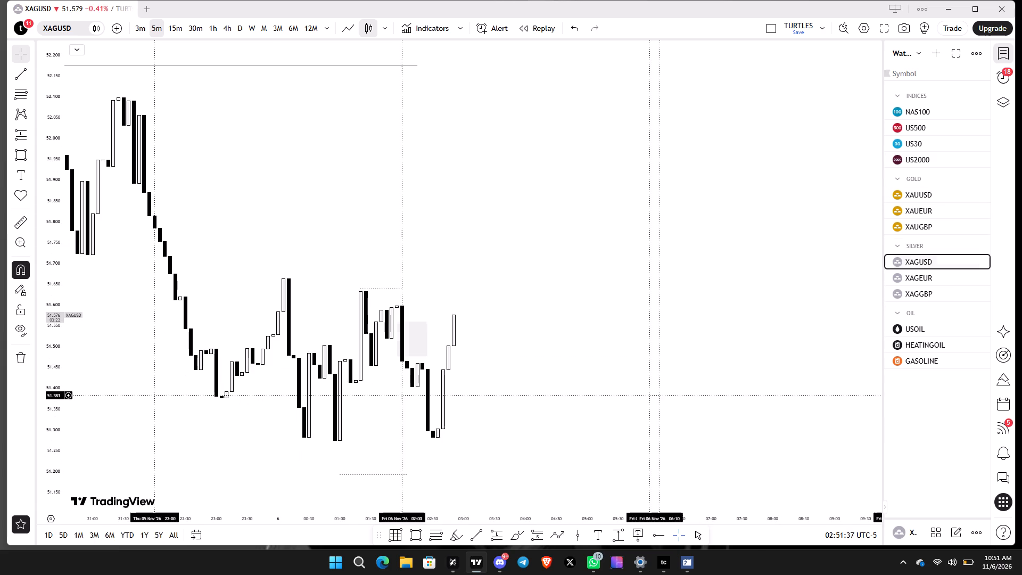
{"action": "left_click_drag", "start_coordinate": [552, 397], "coordinate": [588, 401]}
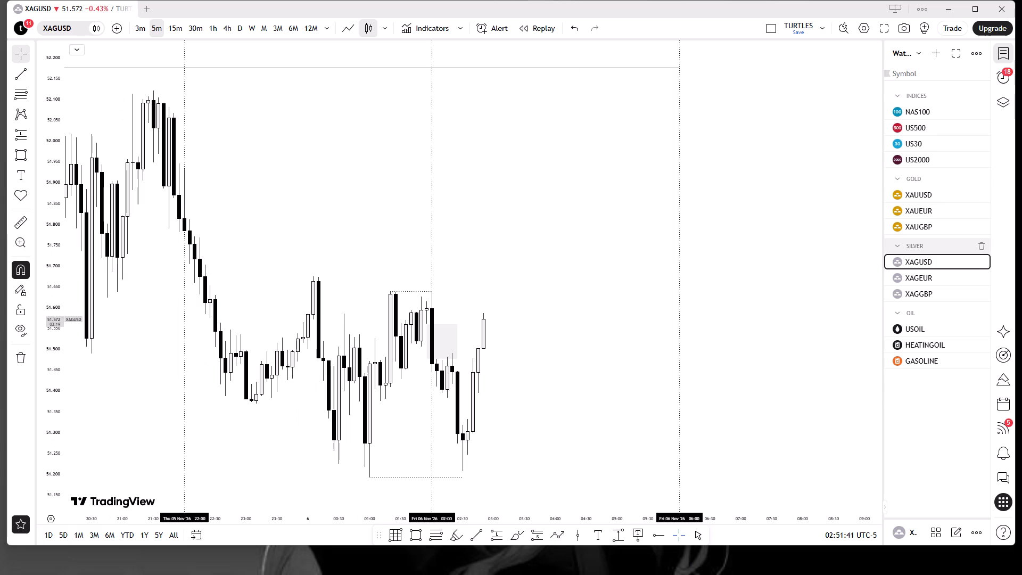
Return to the XAUUSD 5-minute chart, adjust its price scale and examine the latest candles near the blue line across the highs.
{"action": "left_click", "coordinate": [931, 194]}
{"action": "left_click_drag", "start_coordinate": [620, 320], "coordinate": [647, 324]}
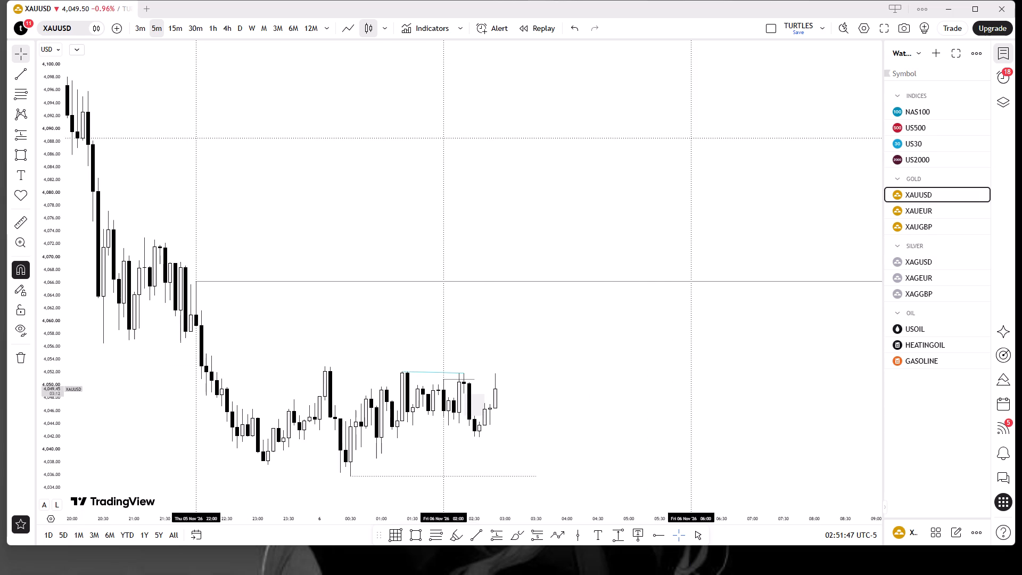
{"action": "left_click_drag", "start_coordinate": [57, 443], "coordinate": [50, 327]}
{"action": "left_click_drag", "start_coordinate": [513, 373], "coordinate": [472, 287]}
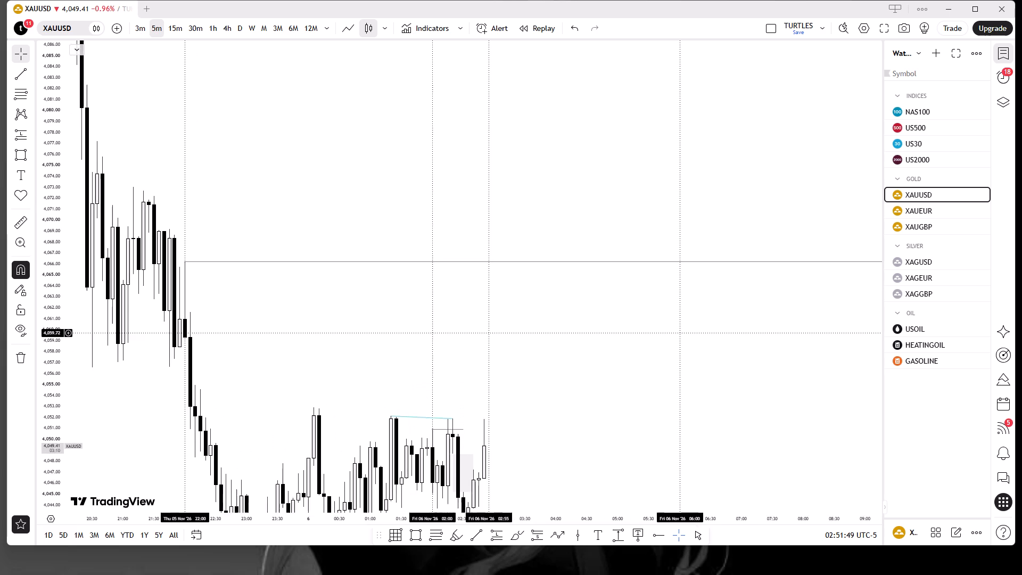
{"action": "left_click_drag", "start_coordinate": [472, 287], "coordinate": [468, 270]}
{"action": "left_click_drag", "start_coordinate": [546, 349], "coordinate": [587, 267]}
{"action": "left_click_drag", "start_coordinate": [589, 282], "coordinate": [562, 293]}
{"action": "left_click_drag", "start_coordinate": [556, 311], "coordinate": [546, 309]}
{"action": "left_click_drag", "start_coordinate": [533, 308], "coordinate": [524, 307]}
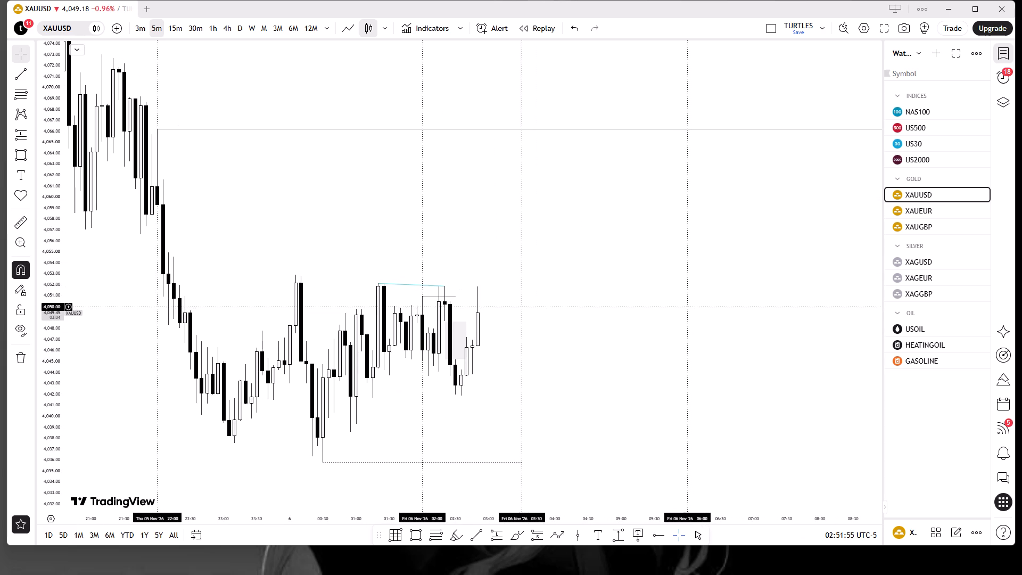
Change the XAUUSD chart to the 3-minute timeframe and examine the latest candles around the marked levels.
{"action": "left_click", "coordinate": [138, 27]}
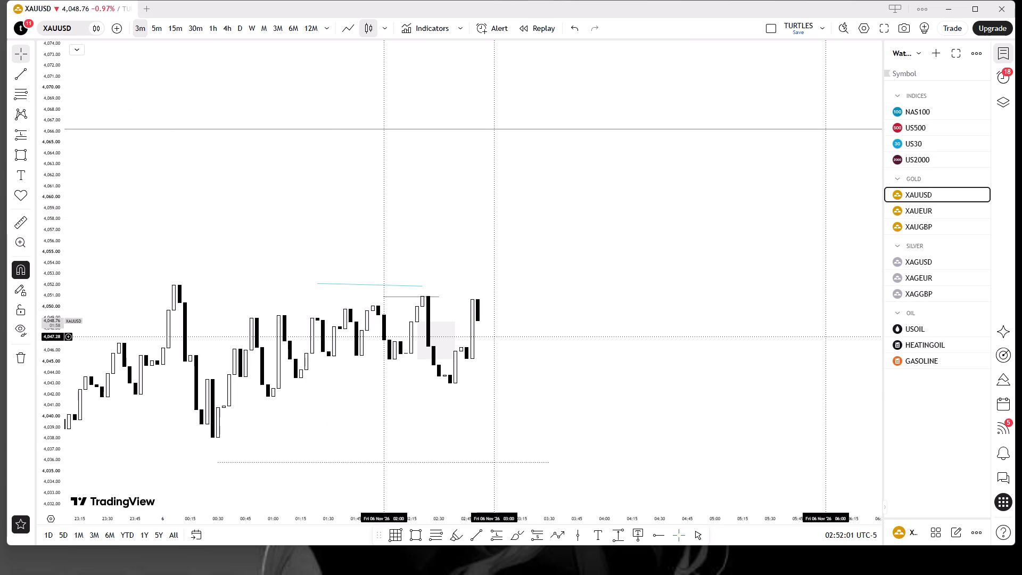
{"action": "left_click_drag", "start_coordinate": [513, 376], "coordinate": [499, 375]}
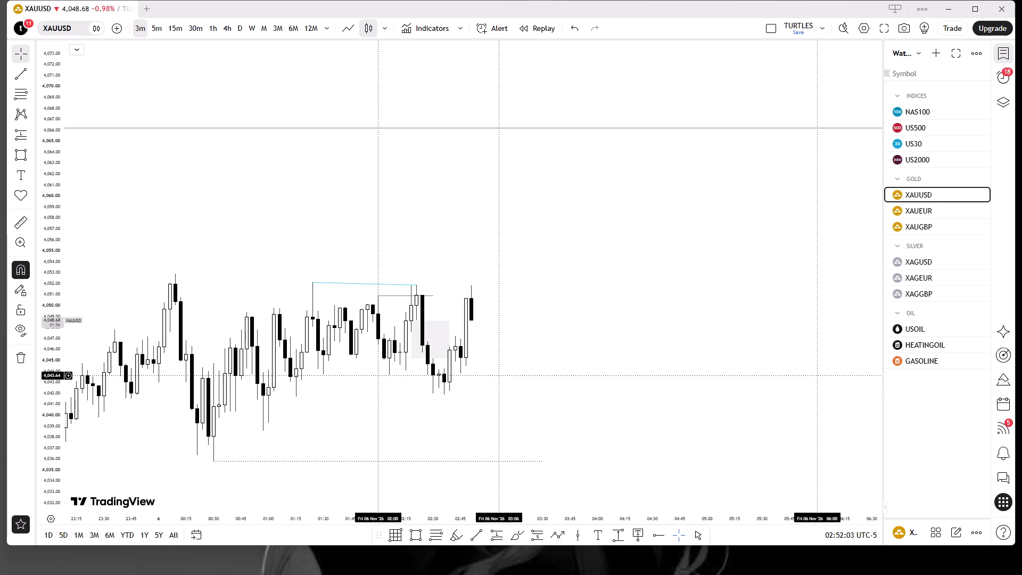
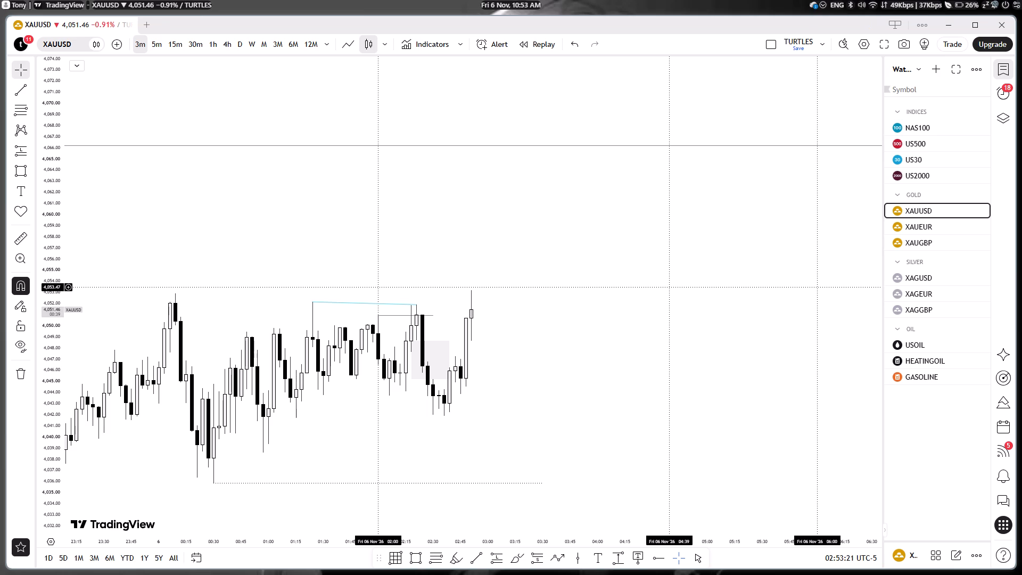
Minimise the TradingView window and close the Liner music player behind it.
{"action": "left_click", "coordinate": [948, 22]}
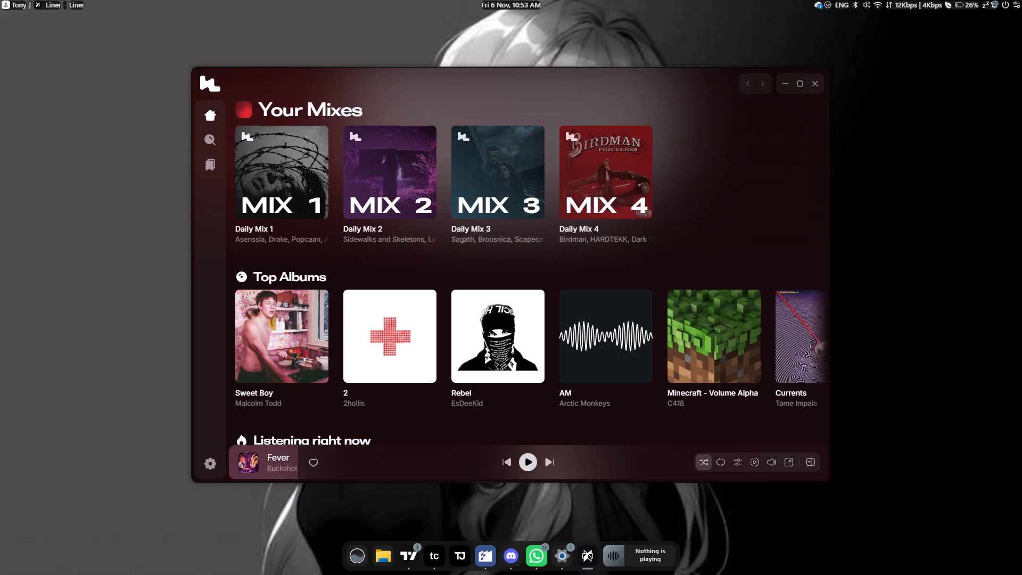
{"action": "left_click", "coordinate": [809, 78]}
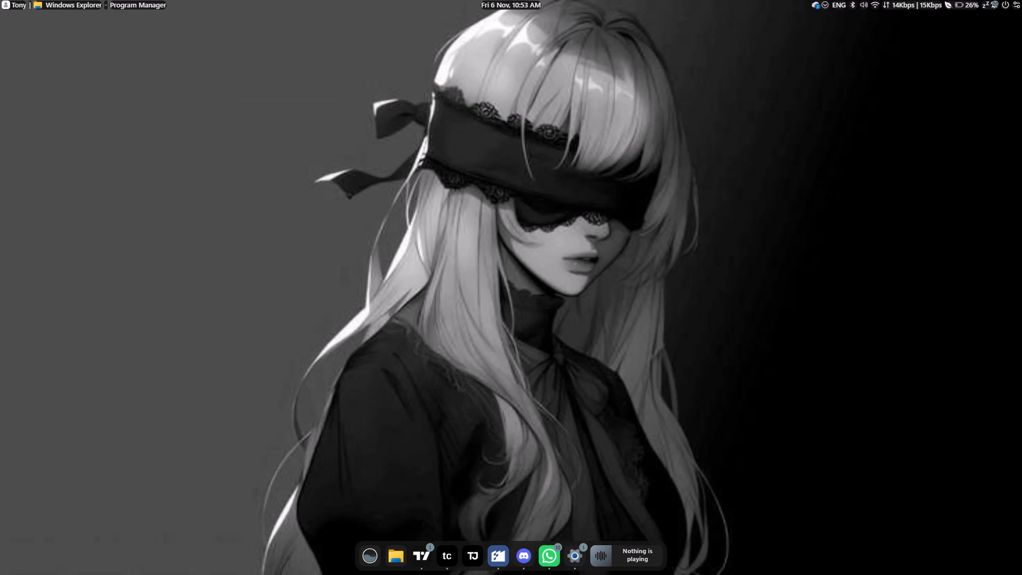
Bring up the open Windows Settings window and close it.
{"action": "left_click", "coordinate": [571, 555]}
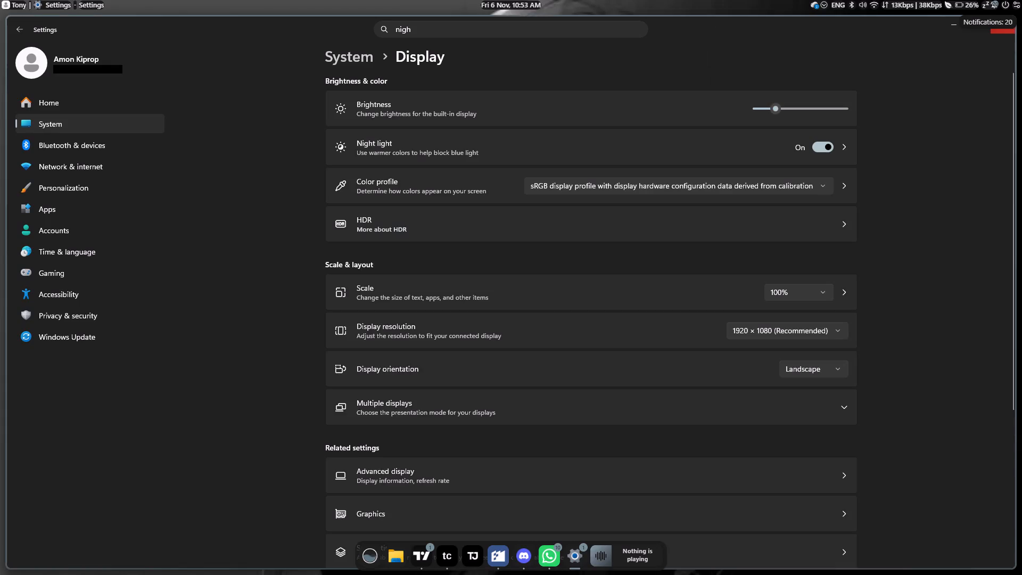
{"action": "left_click", "coordinate": [1001, 20]}
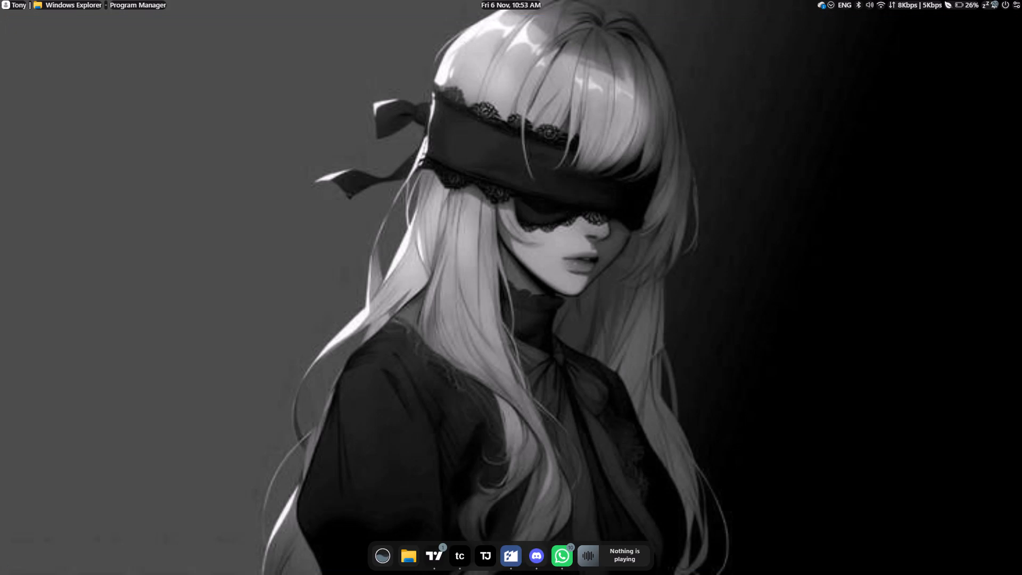
Switch back to TradingView and examine the XAUUSD 3-minute candles against the blue line, the horizontal level above and the dotted low.
{"action": "left_click", "coordinate": [437, 561]}
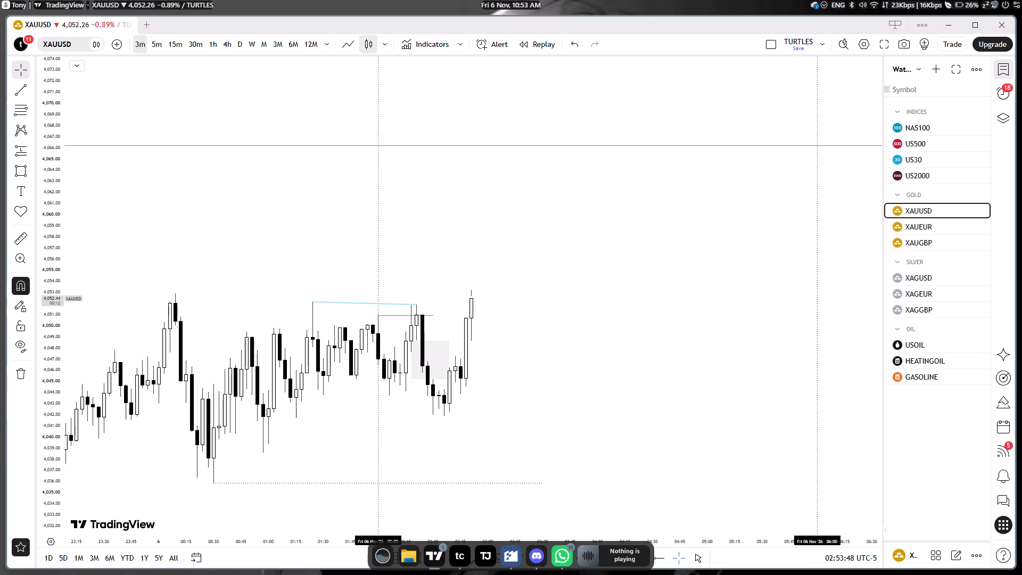
{"action": "left_click", "coordinate": [532, 399]}
{"action": "left_click_drag", "start_coordinate": [553, 351], "coordinate": [645, 310]}
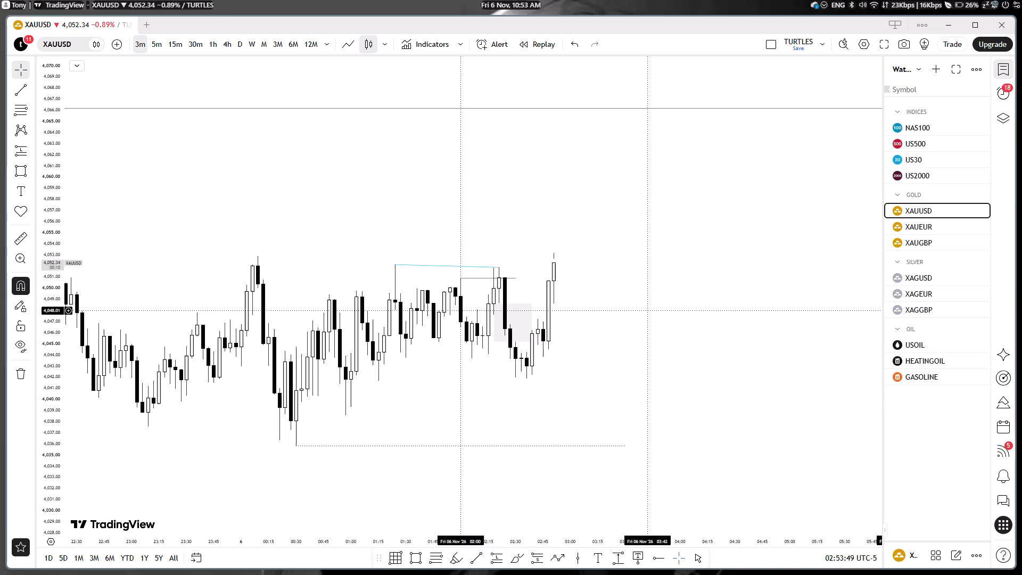
{"action": "left_click_drag", "start_coordinate": [659, 313], "coordinate": [660, 333]}
{"action": "left_click_drag", "start_coordinate": [661, 308], "coordinate": [729, 320]}
{"action": "left_click_drag", "start_coordinate": [683, 359], "coordinate": [694, 363]}
{"action": "left_click_drag", "start_coordinate": [690, 358], "coordinate": [704, 354]}
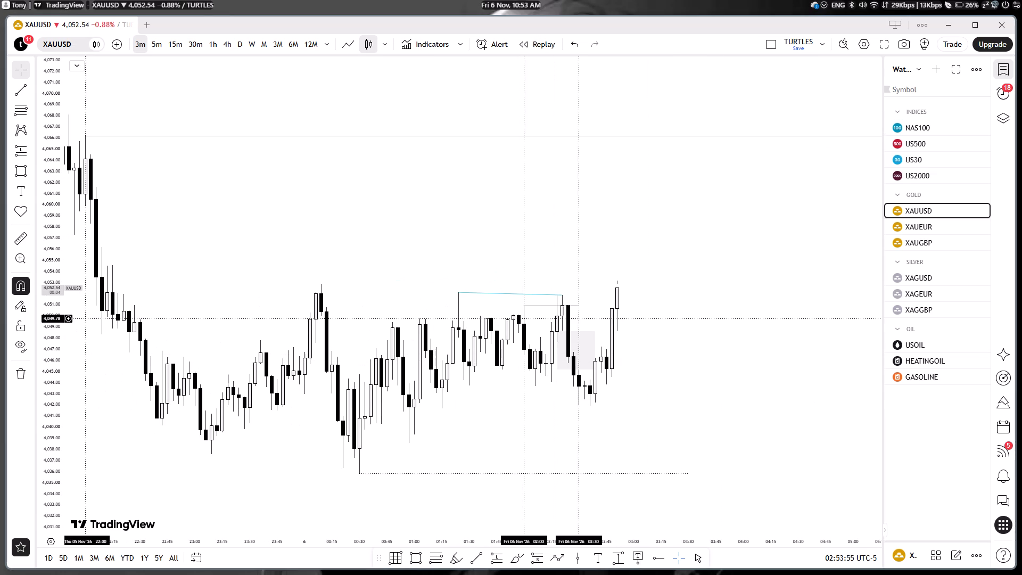
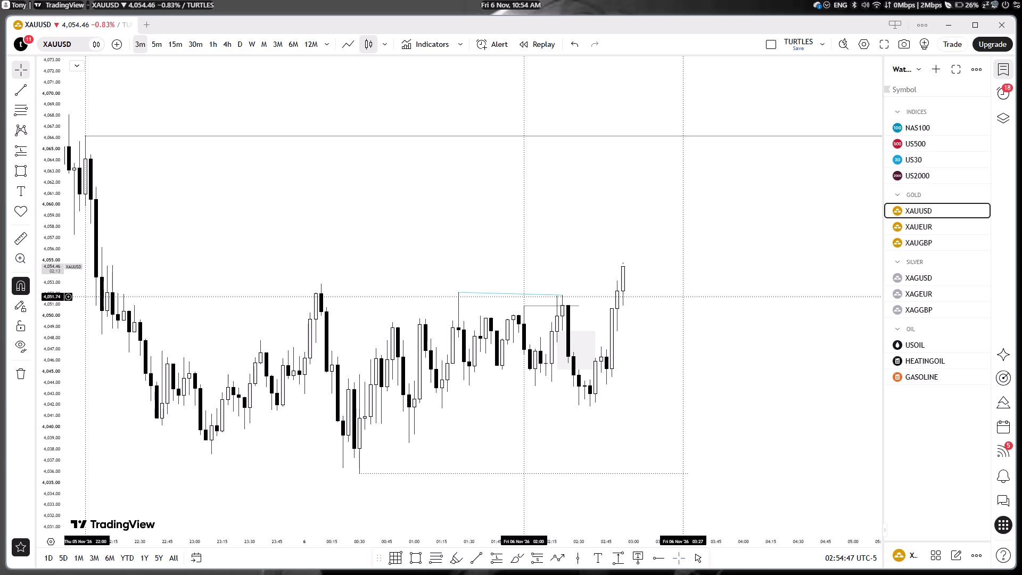
Examine the earlier XAUUSD 3-minute candles around the 5 Nov 22:00 vertical line and the horizontal level starting there.
{"action": "scroll", "coordinate": [683, 297], "scroll_direction": "right", "scroll_amount": 1}
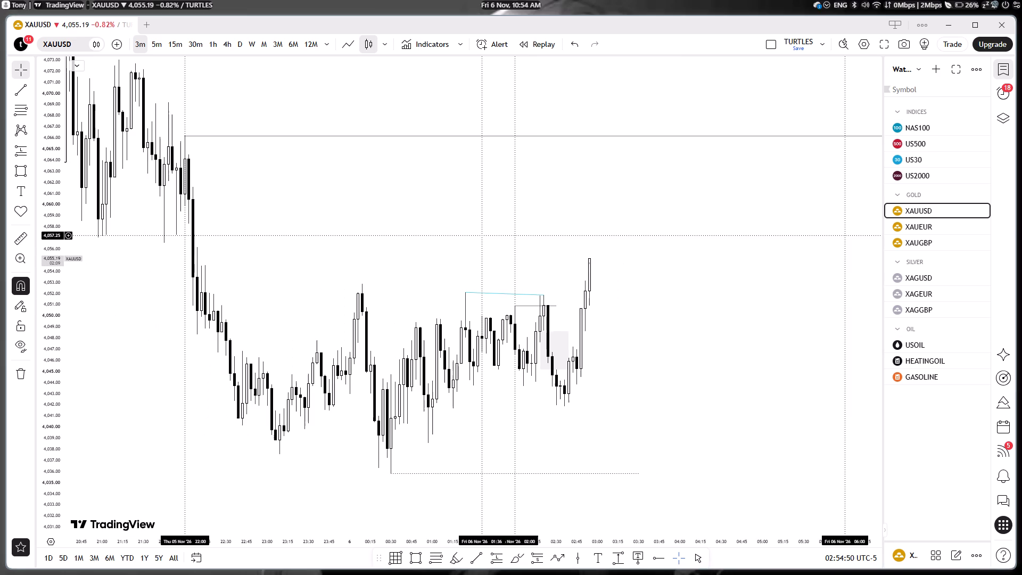
{"action": "left_click_drag", "start_coordinate": [385, 173], "coordinate": [510, 266]}
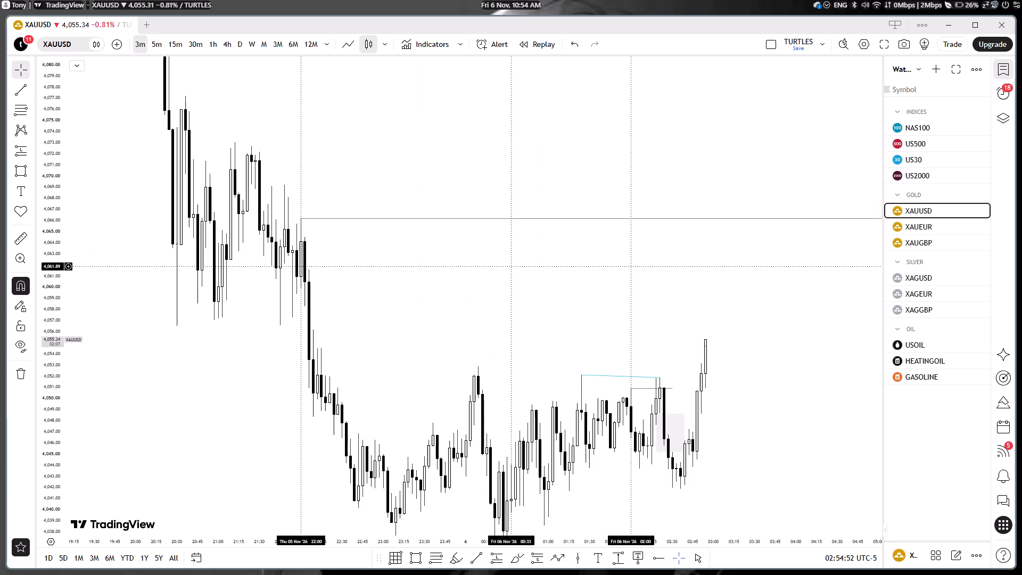
{"action": "left_click_drag", "start_coordinate": [510, 266], "coordinate": [501, 286]}
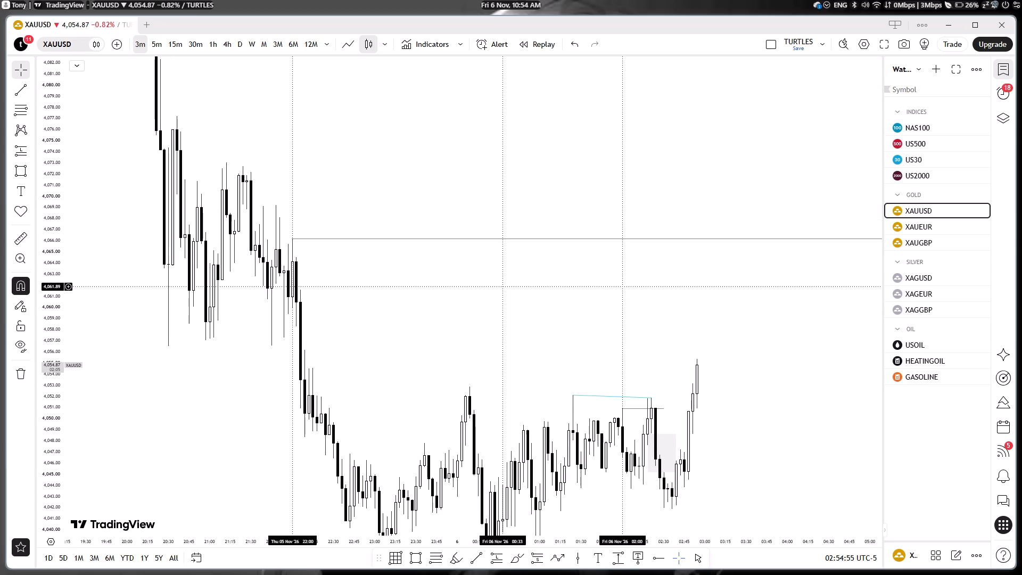
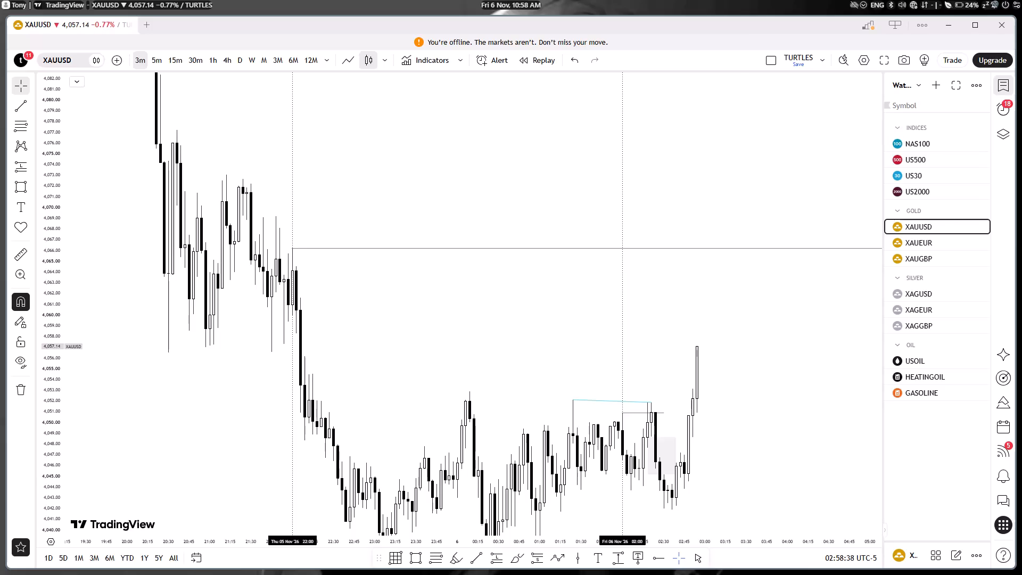
Refresh the available Wi-Fi networks, expand the Redmi 13C connection's options, and return to the XAUUSD chart.
{"action": "left_click", "coordinate": [911, 4]}
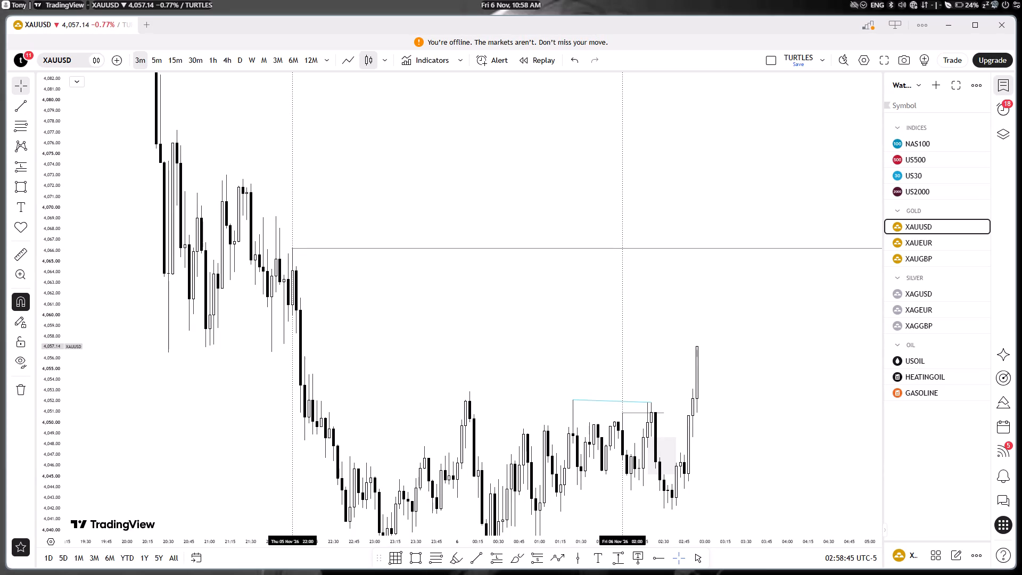
{"action": "left_click", "coordinate": [911, 4]}
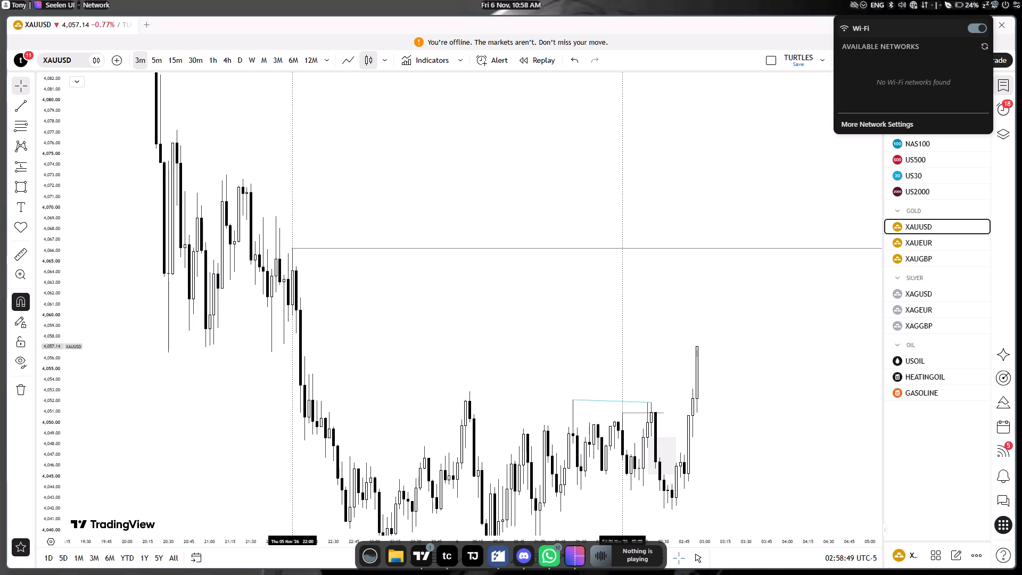
{"action": "left_click", "coordinate": [981, 46]}
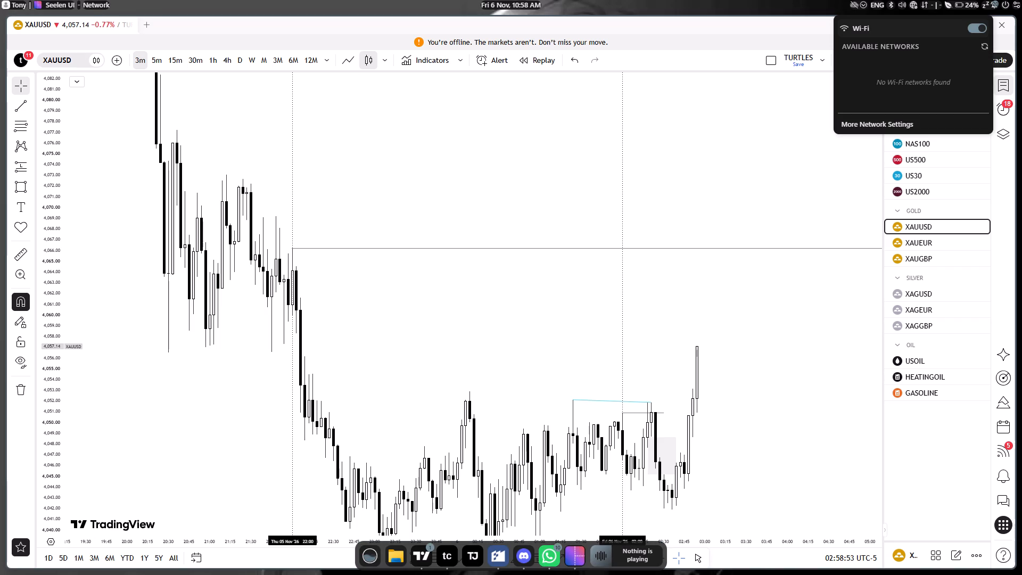
{"action": "left_click", "coordinate": [983, 45]}
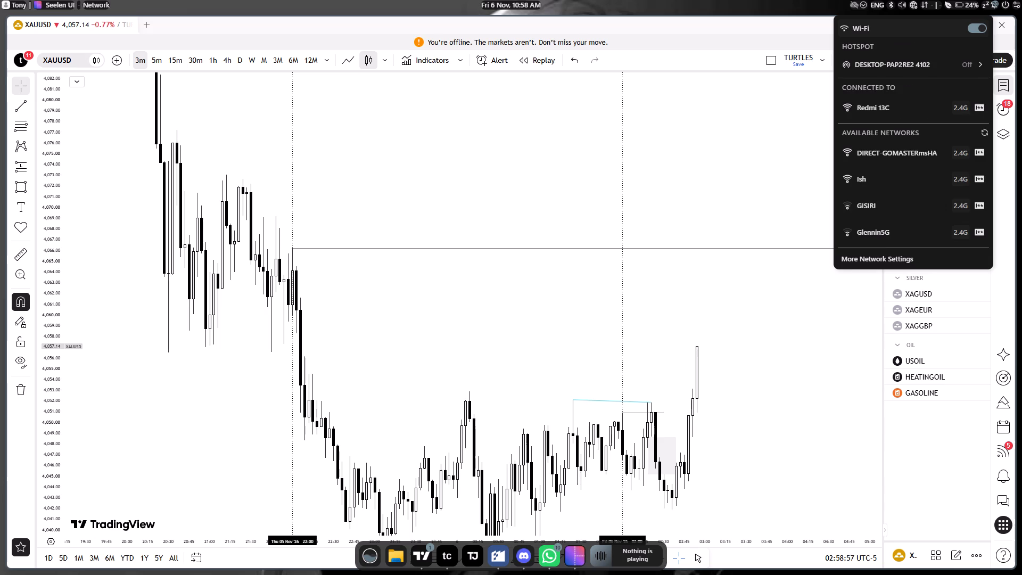
{"action": "left_click", "coordinate": [928, 106]}
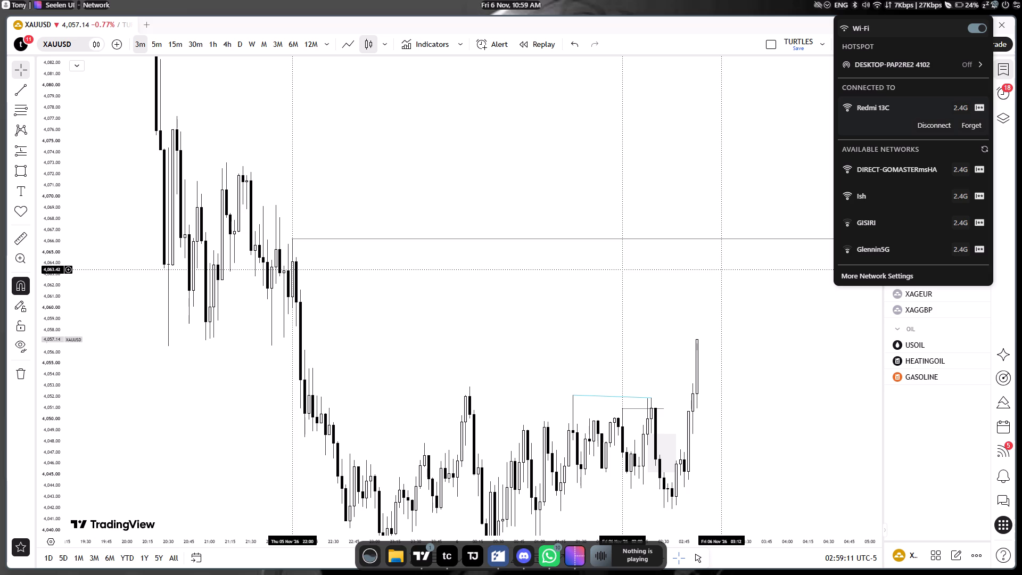
{"action": "left_click", "coordinate": [740, 275]}
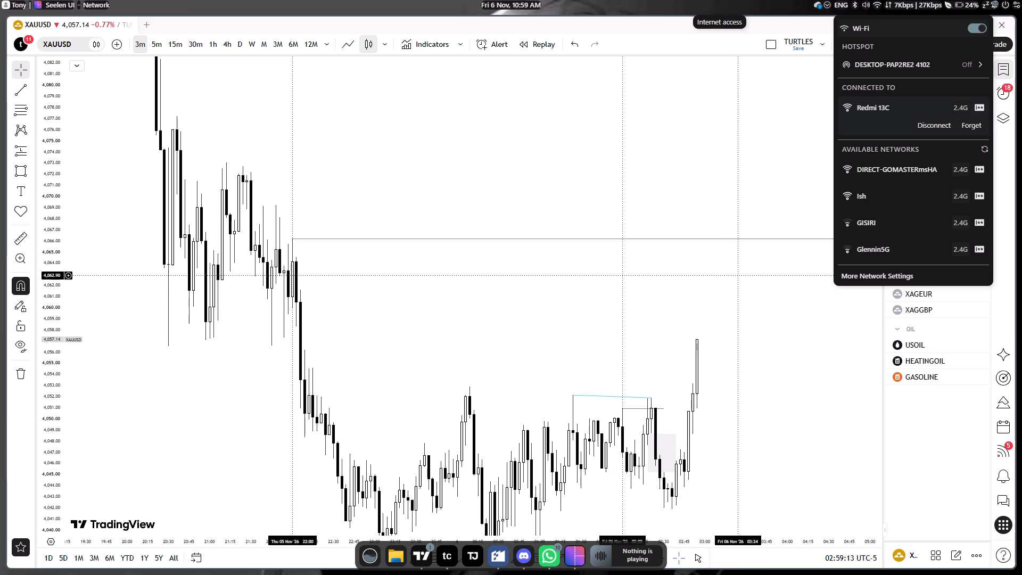
{"action": "left_click", "coordinate": [740, 275]}
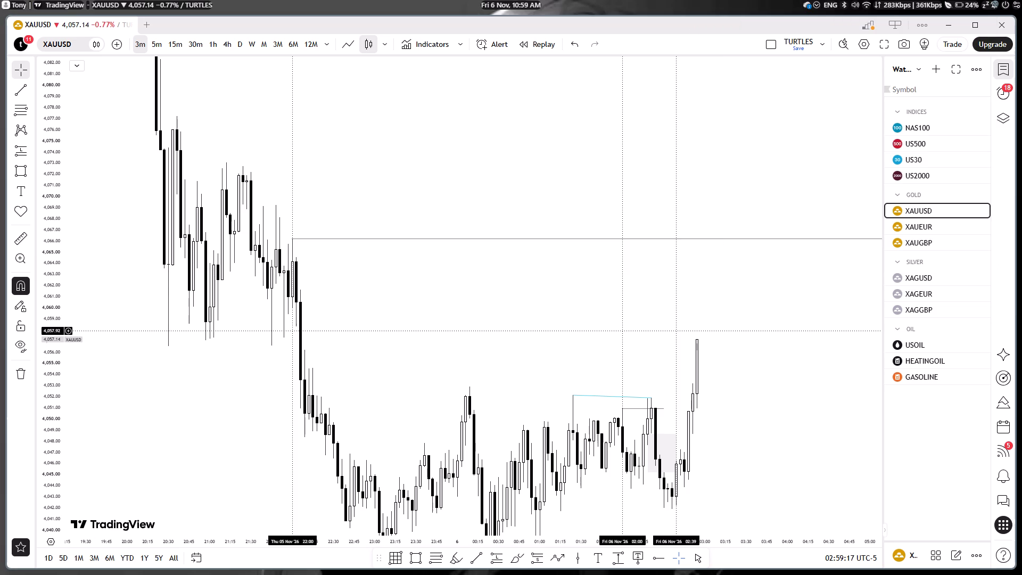
Examine the latest XAUUSD 3-minute candles against the blue line, the horizontal level above and the dotted low.
{"action": "left_click_drag", "start_coordinate": [731, 358], "coordinate": [655, 276]}
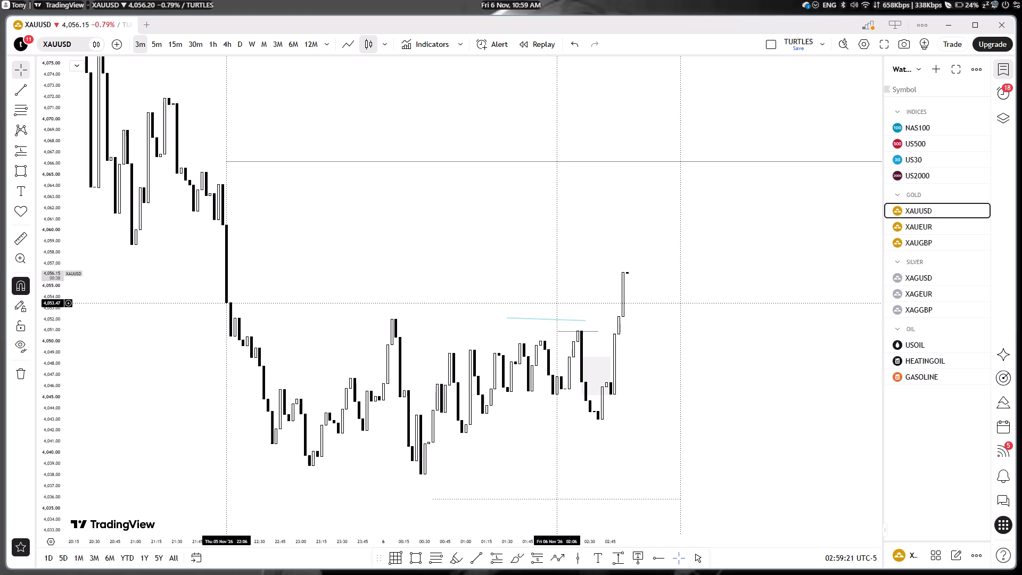
{"action": "left_click_drag", "start_coordinate": [719, 378], "coordinate": [688, 364]}
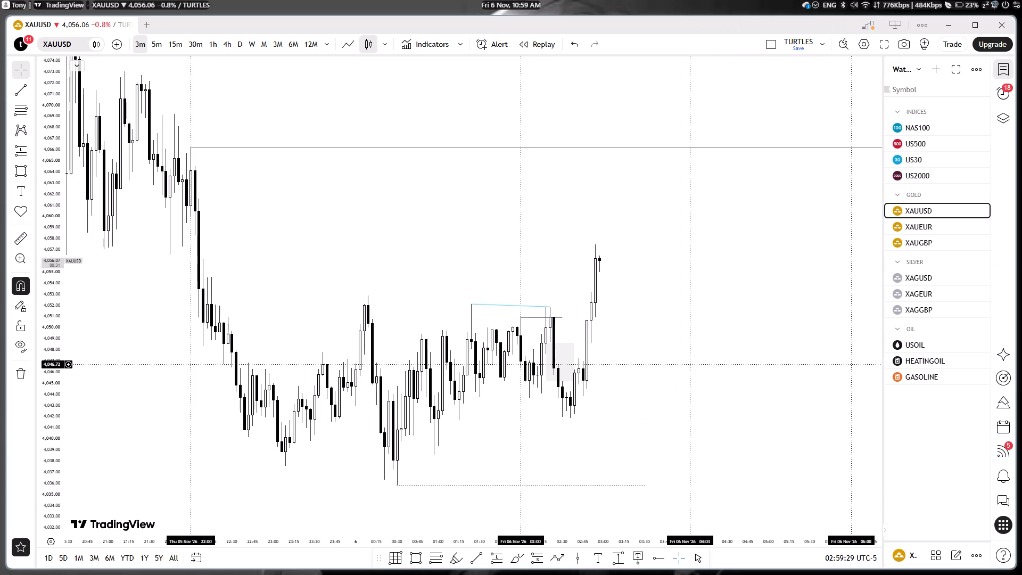
{"action": "left_click_drag", "start_coordinate": [682, 358], "coordinate": [673, 351]}
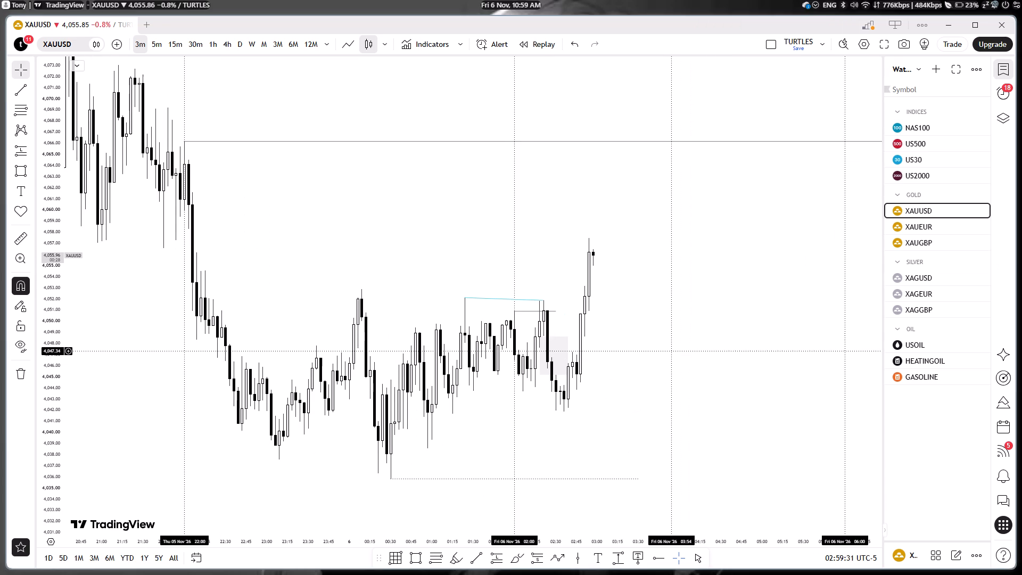
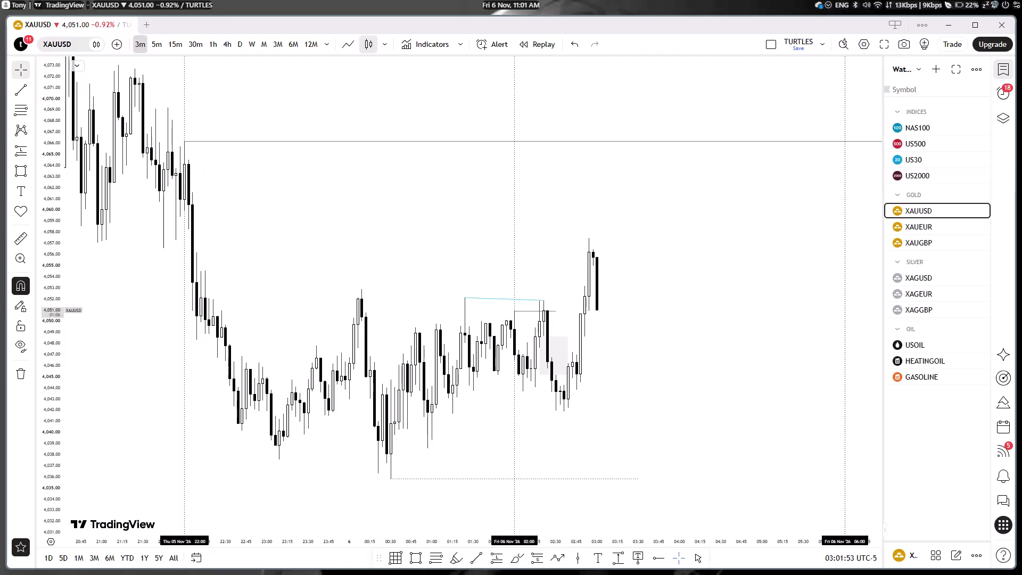
Switch the XAUUSD chart to the 5-minute timeframe and examine the price action around the marked levels.
{"action": "left_click", "coordinate": [151, 41]}
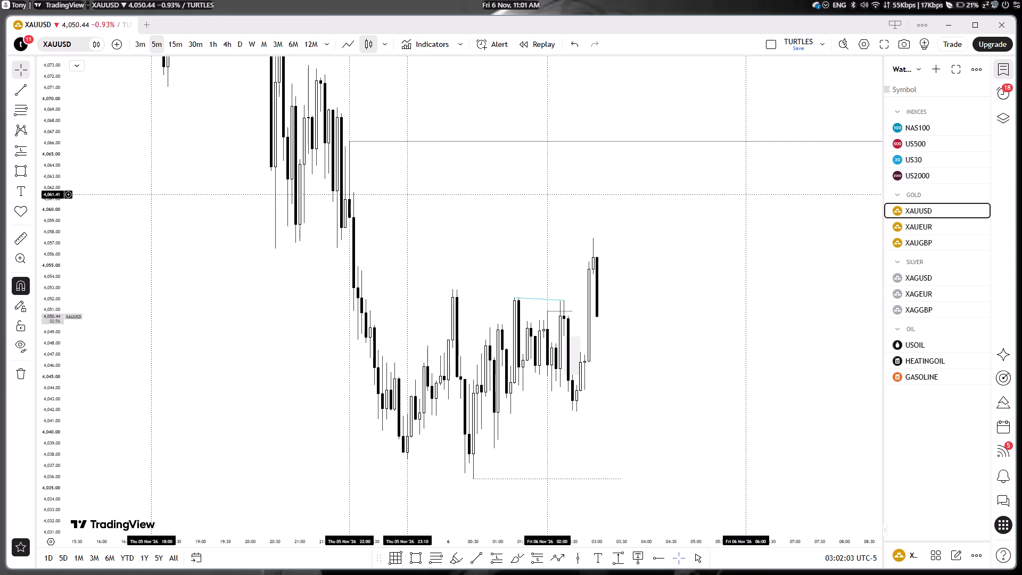
{"action": "left_click_drag", "start_coordinate": [420, 218], "coordinate": [439, 236]}
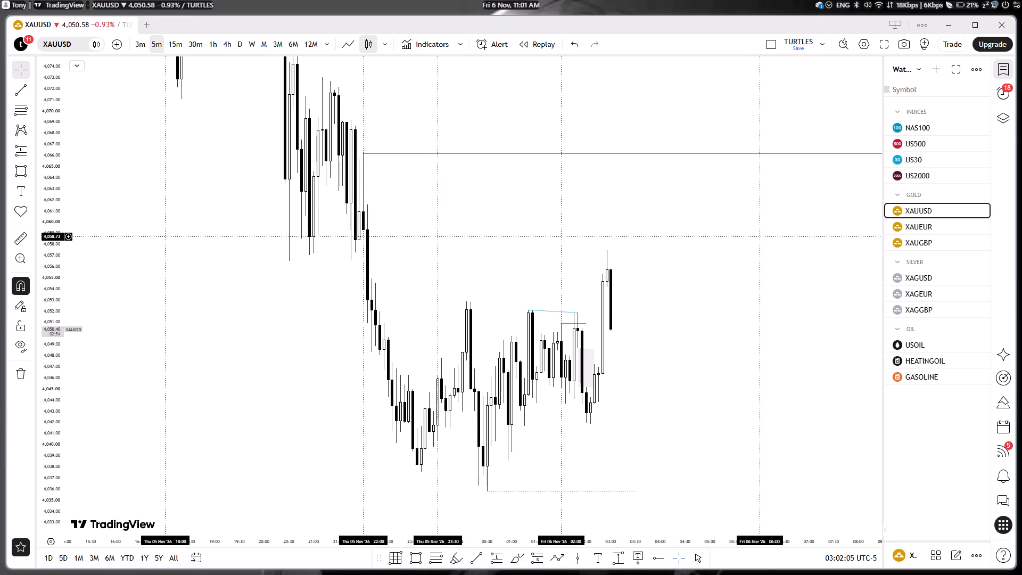
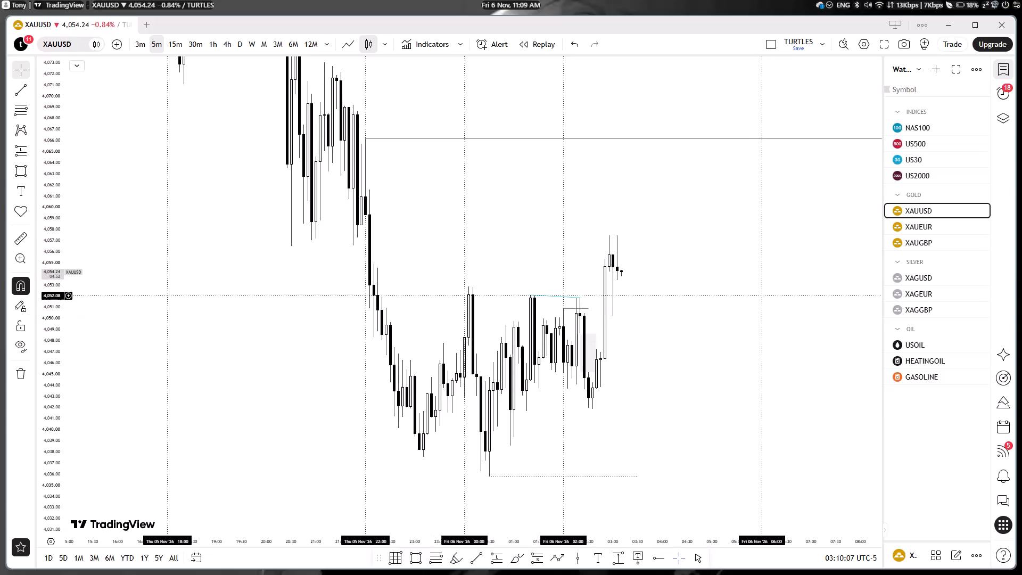
Delete the blue line, the short horizontal level, the grey box and the dotted low line from the XAUUSD 5-minute chart.
{"action": "scroll", "coordinate": [525, 234], "scroll_direction": "up", "scroll_amount": 2}
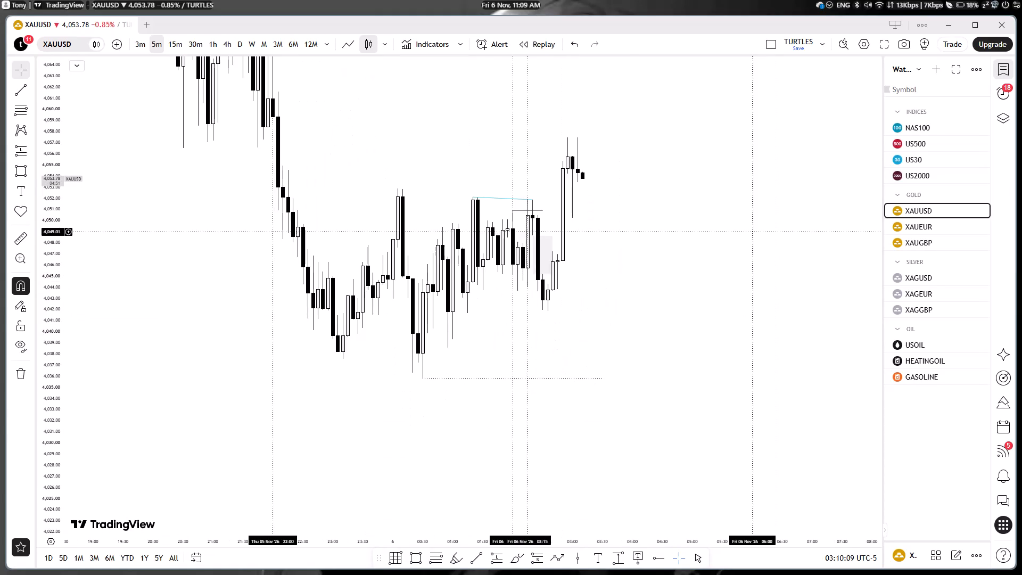
{"action": "left_click_drag", "start_coordinate": [619, 262], "coordinate": [633, 335]}
{"action": "left_click_drag", "start_coordinate": [389, 166], "coordinate": [680, 346], "text": "ctrl"}
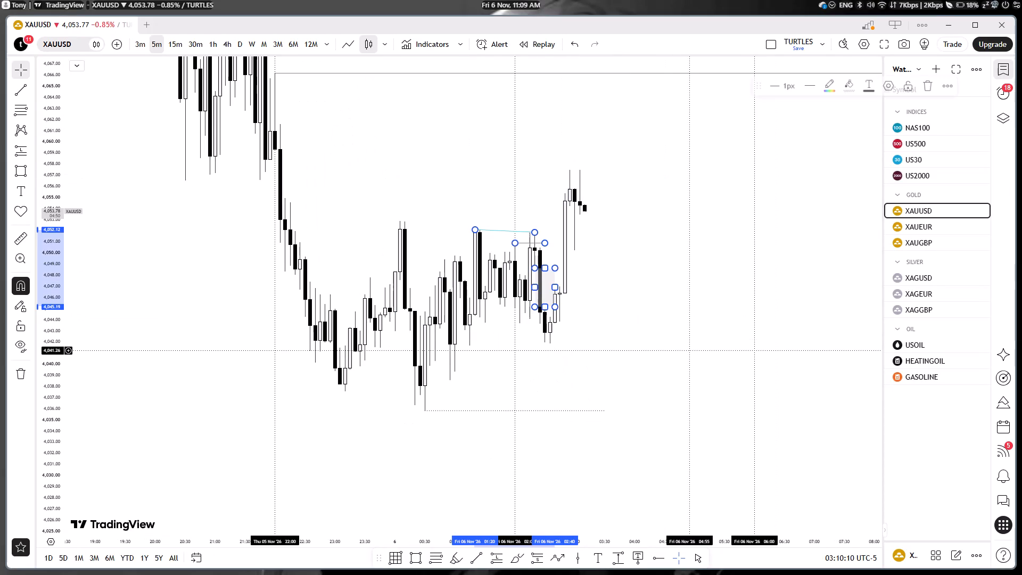
{"action": "left_click", "coordinate": [935, 88]}
{"action": "left_click_drag", "start_coordinate": [325, 180], "coordinate": [741, 574], "text": "ctrl"}
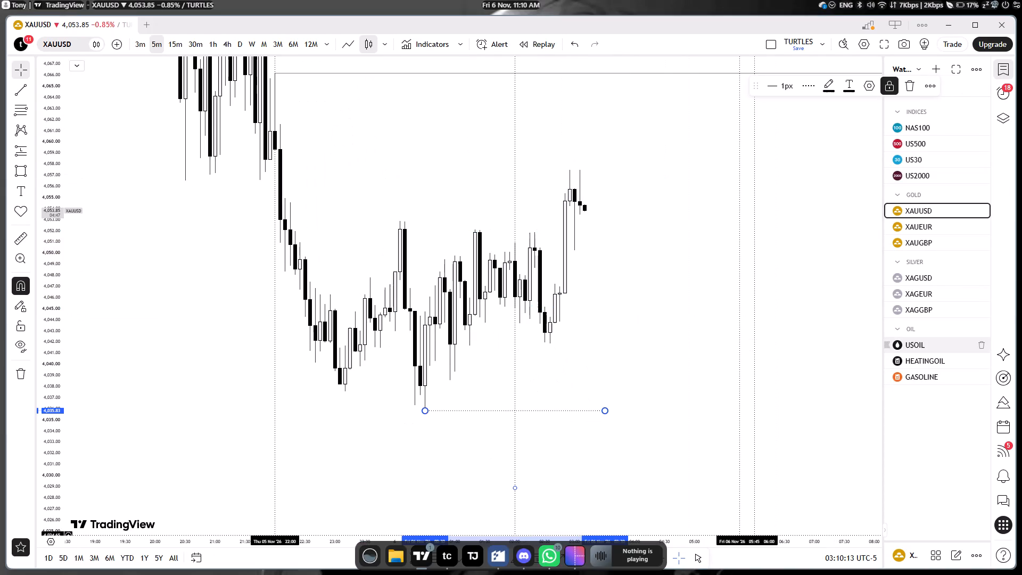
{"action": "left_click", "coordinate": [912, 87]}
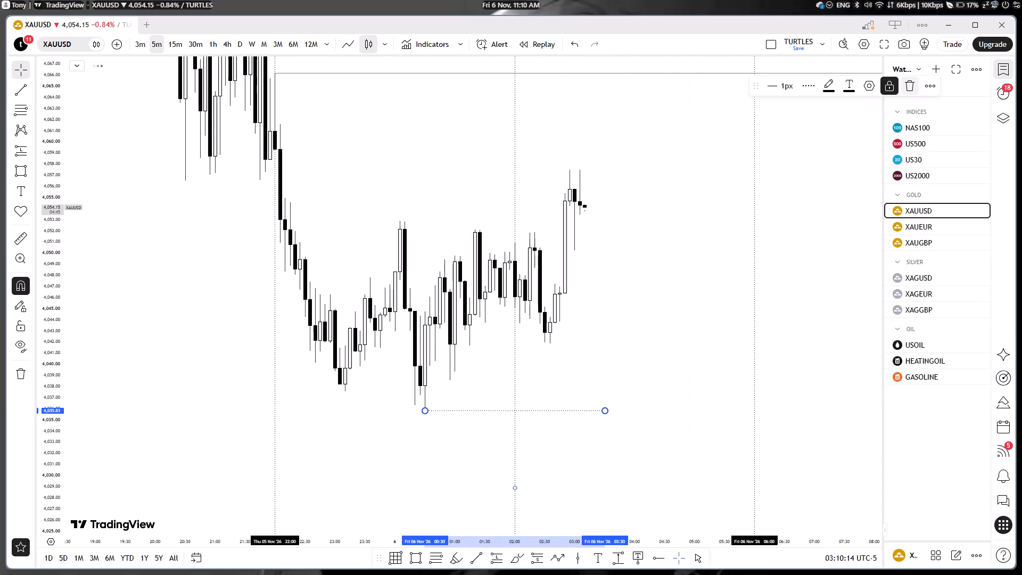
{"action": "left_click", "coordinate": [642, 346]}
{"action": "left_click_drag", "start_coordinate": [627, 420], "coordinate": [627, 425]}
{"action": "left_click_drag", "start_coordinate": [626, 377], "coordinate": [624, 407]}
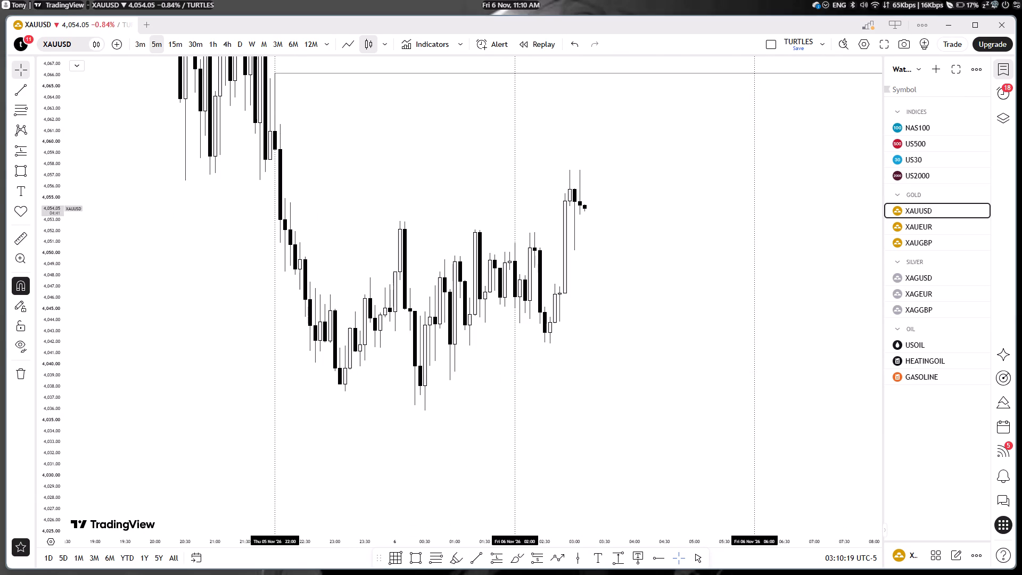
Refresh the list of available Wi-Fi networks, connect to the saved Turtles network and return to the TradingView chart.
{"action": "left_click", "coordinate": [876, 1]}
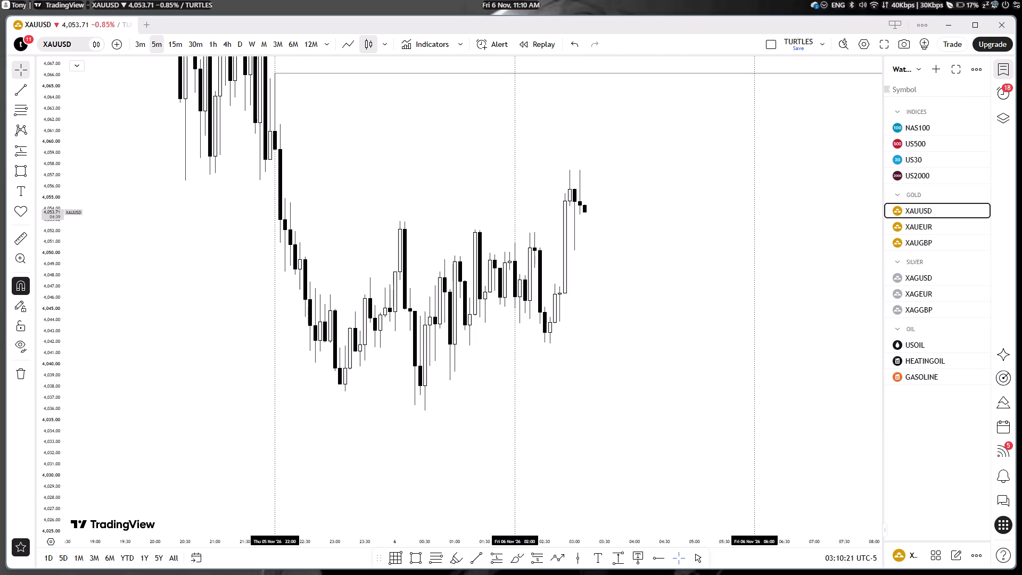
{"action": "left_click", "coordinate": [875, 3]}
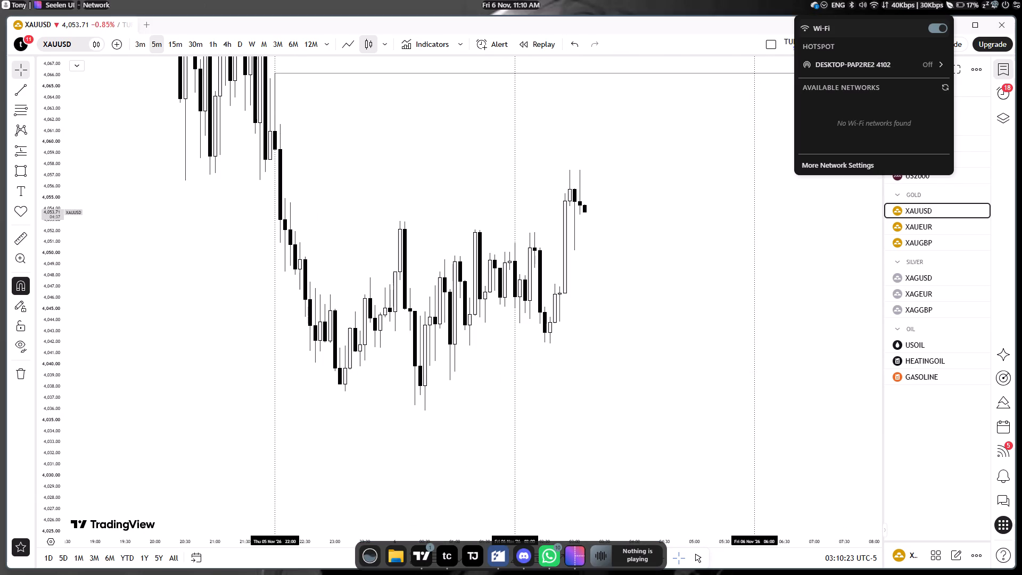
{"action": "left_click", "coordinate": [945, 85]}
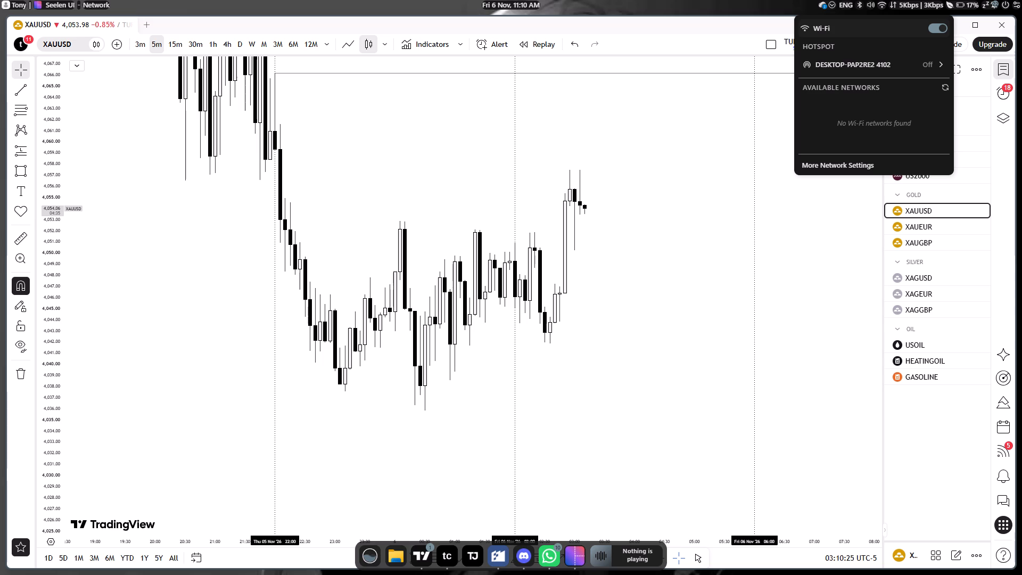
{"action": "left_click", "coordinate": [861, 179]}
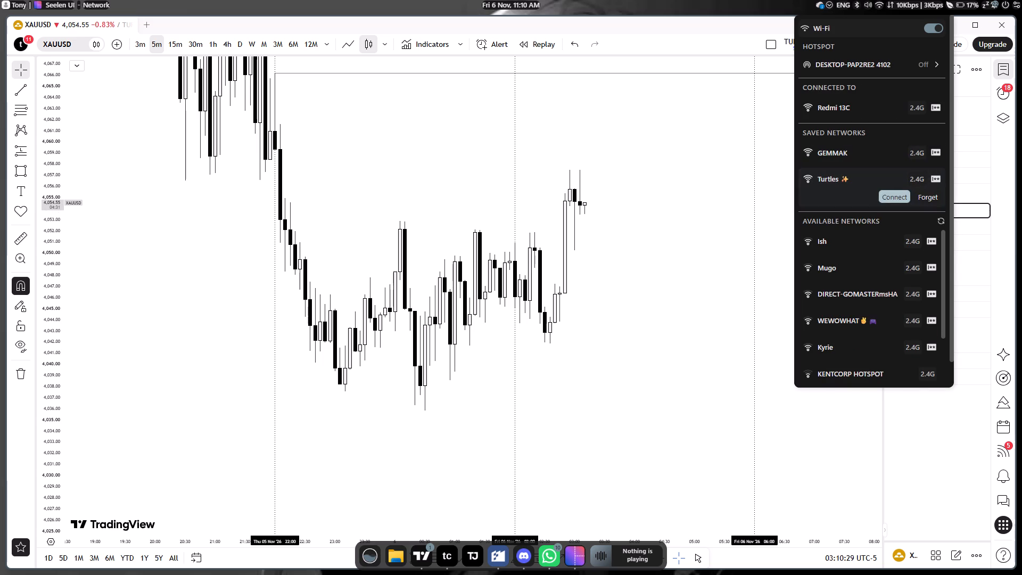
{"action": "left_click", "coordinate": [901, 198]}
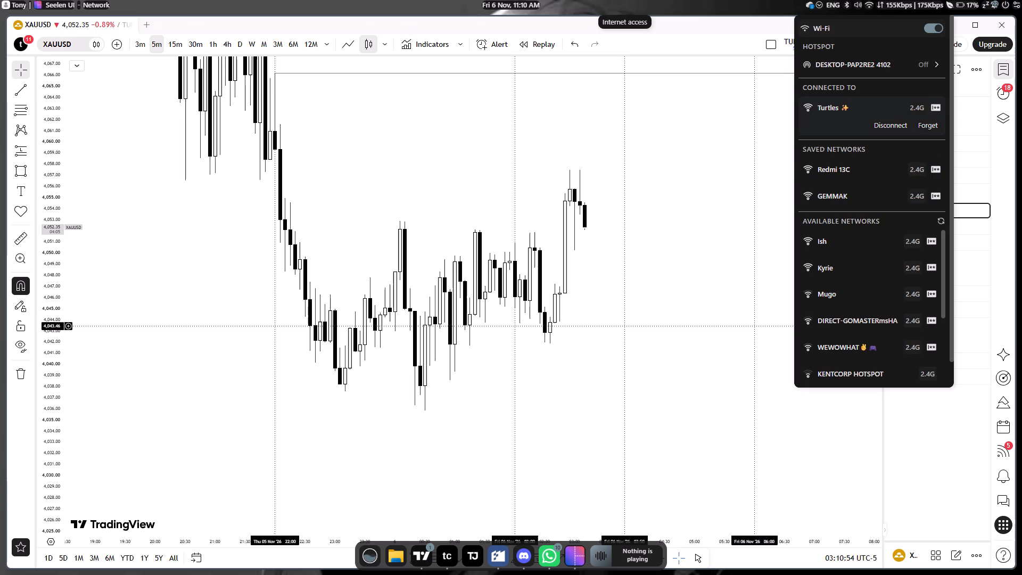
{"action": "left_click", "coordinate": [632, 264]}
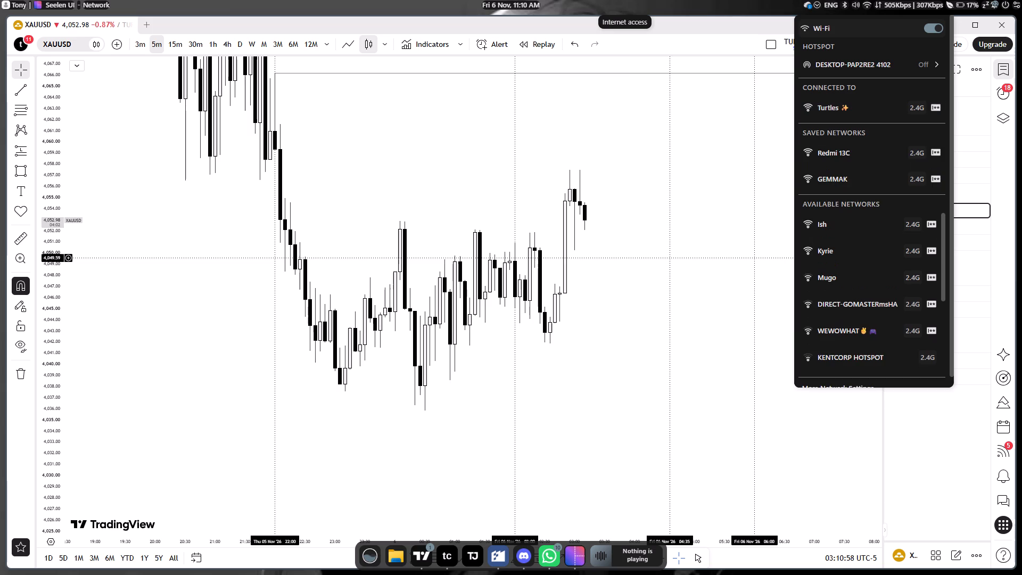
{"action": "left_click", "coordinate": [707, 251]}
{"action": "left_click_drag", "start_coordinate": [623, 303], "coordinate": [644, 324]}
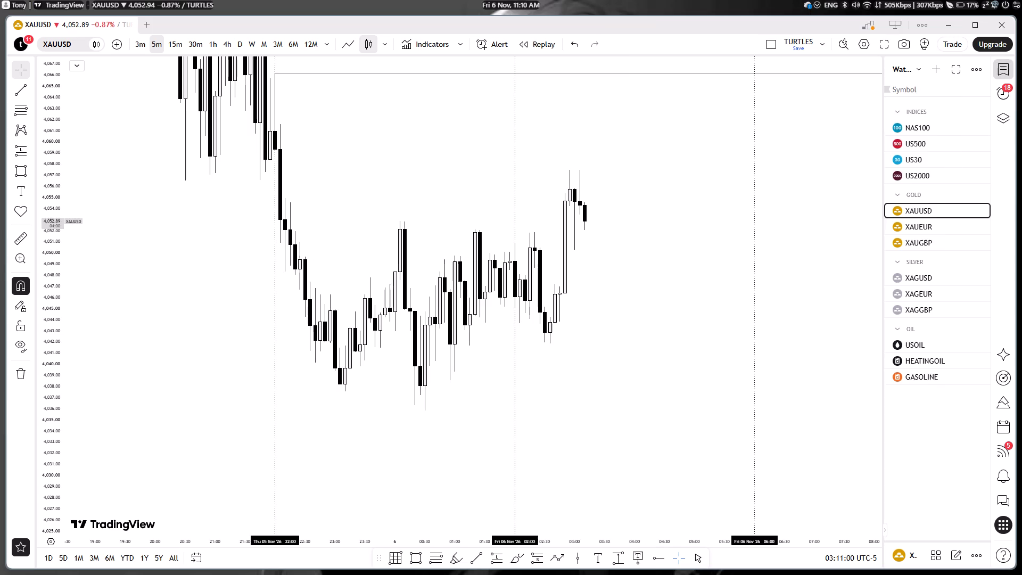
Switch the chart to XAGUSD and examine its recent 5-minute candles.
{"action": "left_click", "coordinate": [930, 274]}
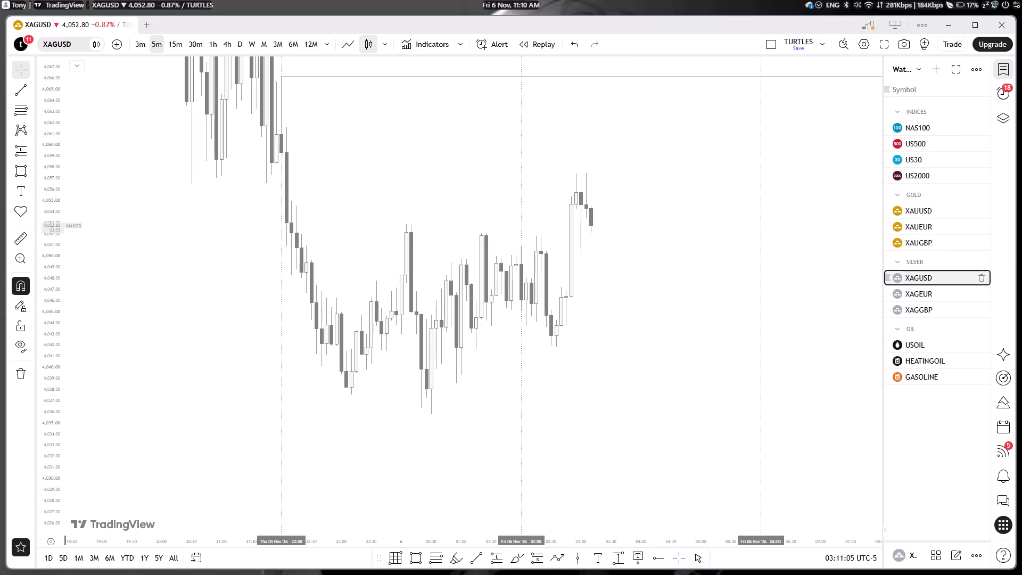
{"action": "left_click_drag", "start_coordinate": [592, 389], "coordinate": [593, 349]}
{"action": "left_click_drag", "start_coordinate": [607, 375], "coordinate": [612, 364]}
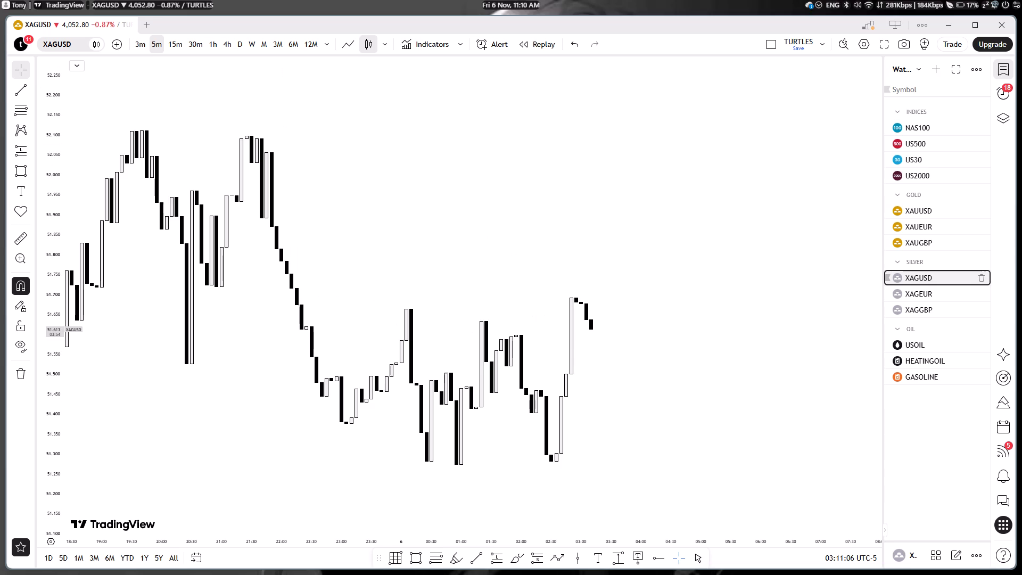
{"action": "left_click_drag", "start_coordinate": [419, 488], "coordinate": [767, 103], "text": "ctrl"}
{"action": "left_click", "coordinate": [609, 303]}
{"action": "left_click_drag", "start_coordinate": [607, 364], "coordinate": [454, 481]}
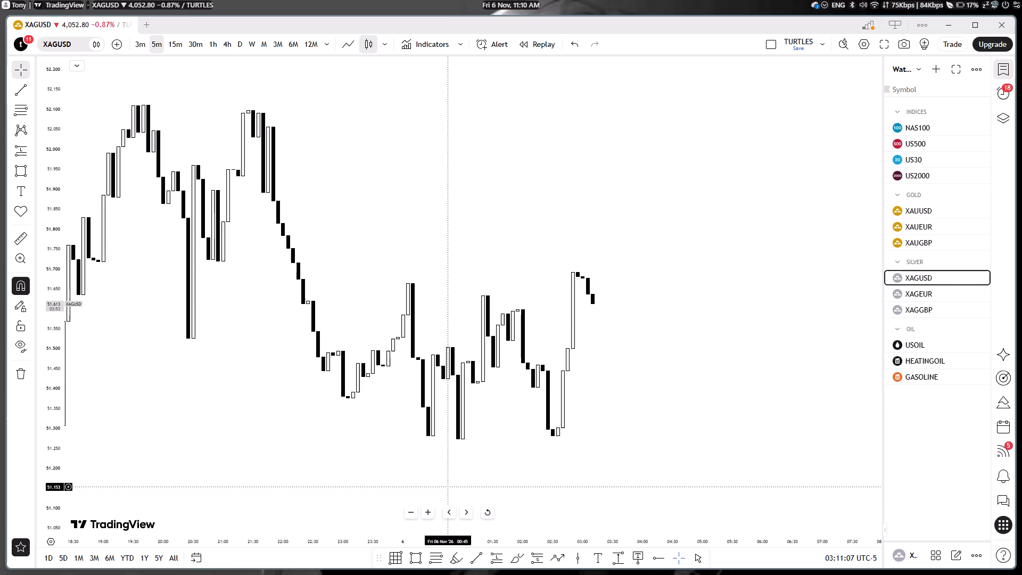
{"action": "left_click_drag", "start_coordinate": [454, 481], "coordinate": [598, 346]}
{"action": "left_click_drag", "start_coordinate": [598, 346], "coordinate": [585, 368]}
{"action": "left_click_drag", "start_coordinate": [582, 354], "coordinate": [565, 345]}
{"action": "left_click_drag", "start_coordinate": [584, 365], "coordinate": [582, 355]}
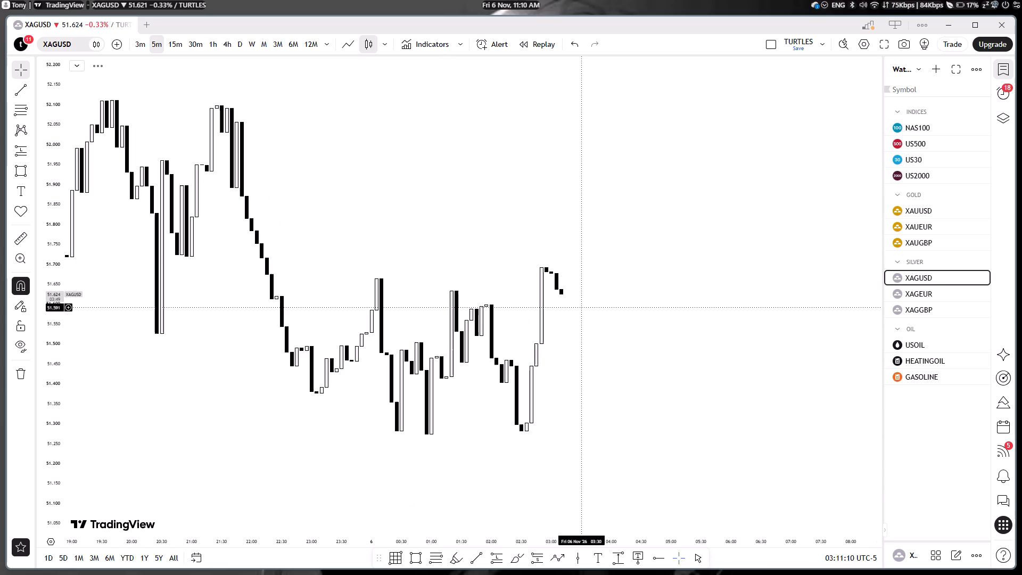
Delete the short horizontal level, the grey box and the dotted low line around the 6 Nov 02:00 line on XAGUSD.
{"action": "left_click", "coordinate": [545, 374]}
{"action": "left_click_drag", "start_coordinate": [368, 473], "coordinate": [681, 254]}
{"action": "left_click", "coordinate": [926, 84]}
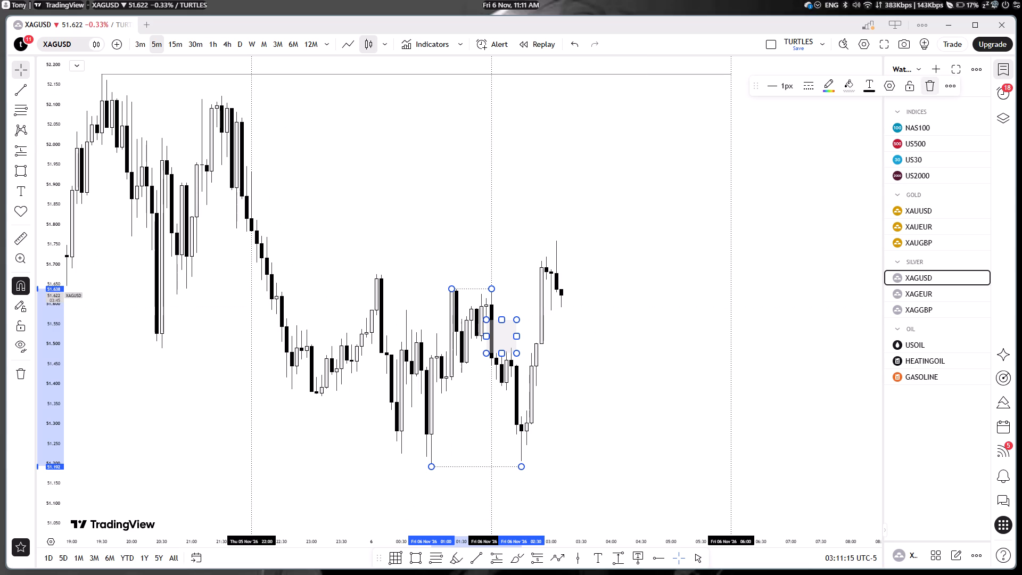
{"action": "left_click_drag", "start_coordinate": [764, 220], "coordinate": [762, 225]}
Start a trend line near the recent candles on the XAGUSD 5-minute chart.
{"action": "left_click_drag", "start_coordinate": [531, 430], "coordinate": [576, 400]}
{"action": "scroll", "coordinate": [574, 399], "scroll_direction": "up", "scroll_amount": 1}
{"action": "left_click_drag", "start_coordinate": [576, 371], "coordinate": [587, 402]}
{"action": "scroll", "coordinate": [580, 375], "scroll_direction": "down", "scroll_amount": 3}
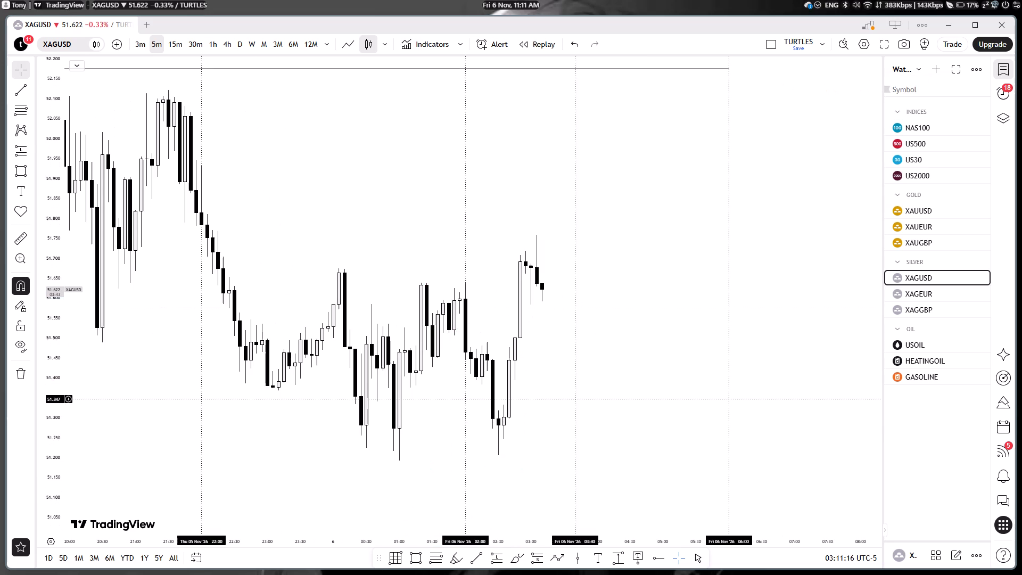
{"action": "scroll", "coordinate": [580, 375], "scroll_direction": "up", "scroll_amount": 2}
{"action": "left_click", "coordinate": [479, 561]}
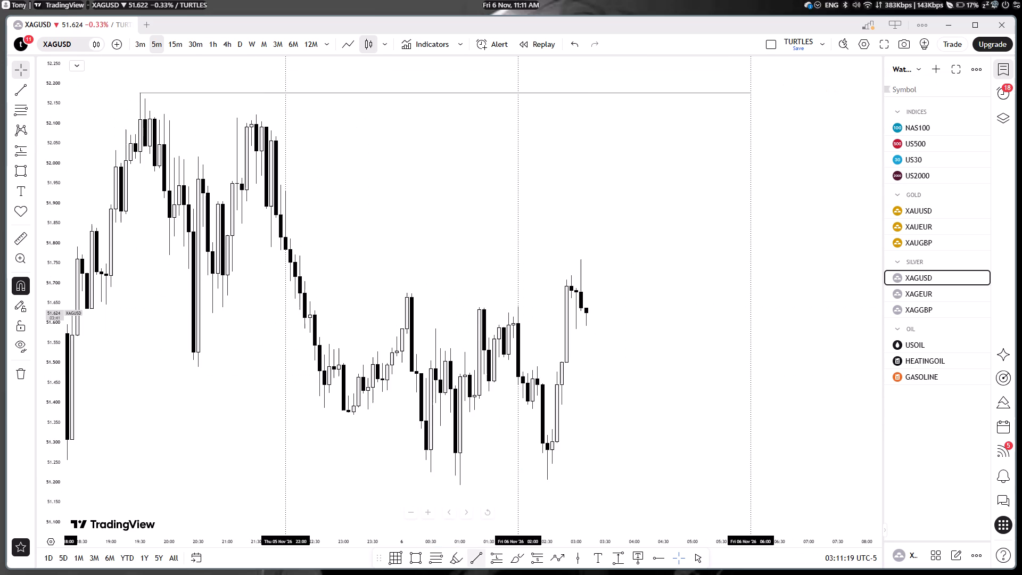
Draw a short horizontal trend line with the CISD template at about 51.691 from the latest swing on the 5-minute XAGUSD chart.
{"action": "left_click", "coordinate": [776, 81]}
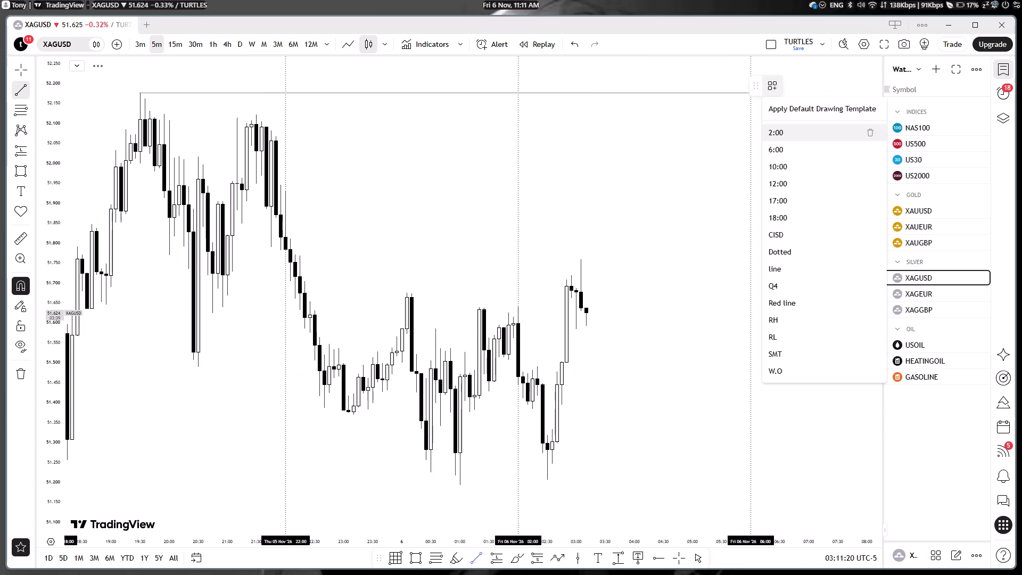
{"action": "left_click", "coordinate": [778, 232]}
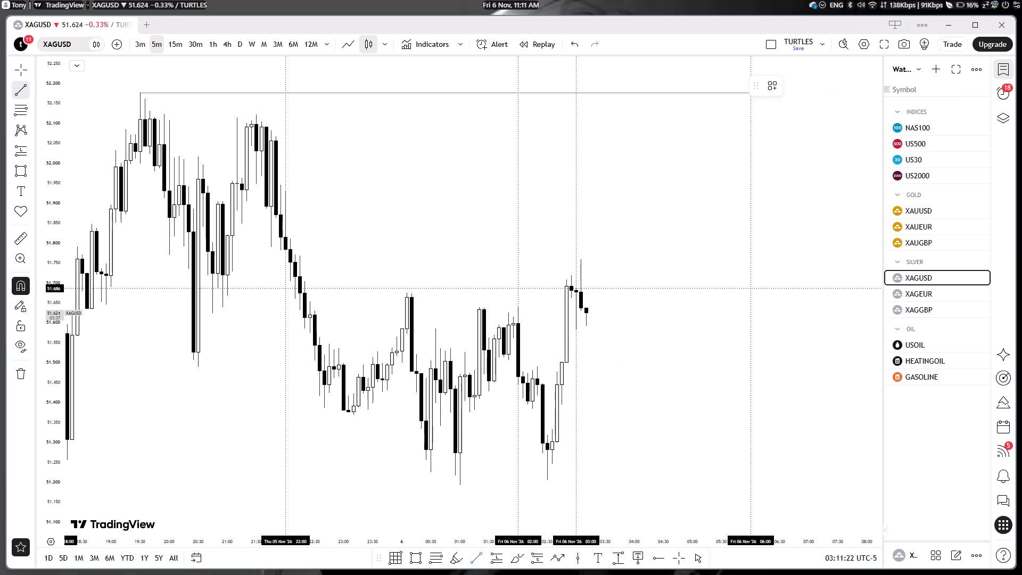
{"action": "left_click", "coordinate": [571, 283]}
{"action": "left_click", "coordinate": [609, 284], "text": "shift"}
{"action": "left_click", "coordinate": [614, 313]}
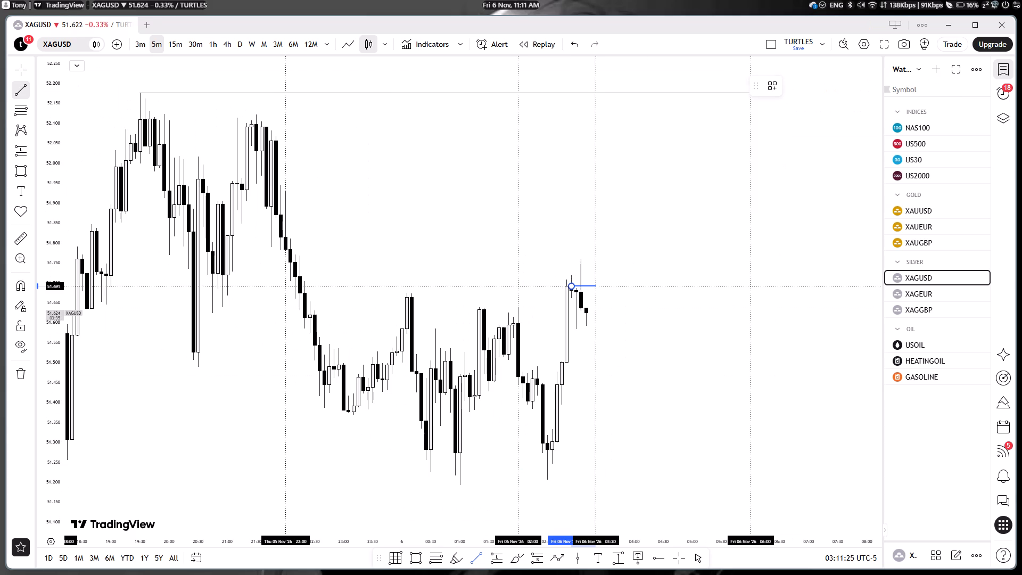
Examine the 1-hour price action around the marked levels, first on XAGUSD and then on XAUUSD.
{"action": "left_click", "coordinate": [211, 46]}
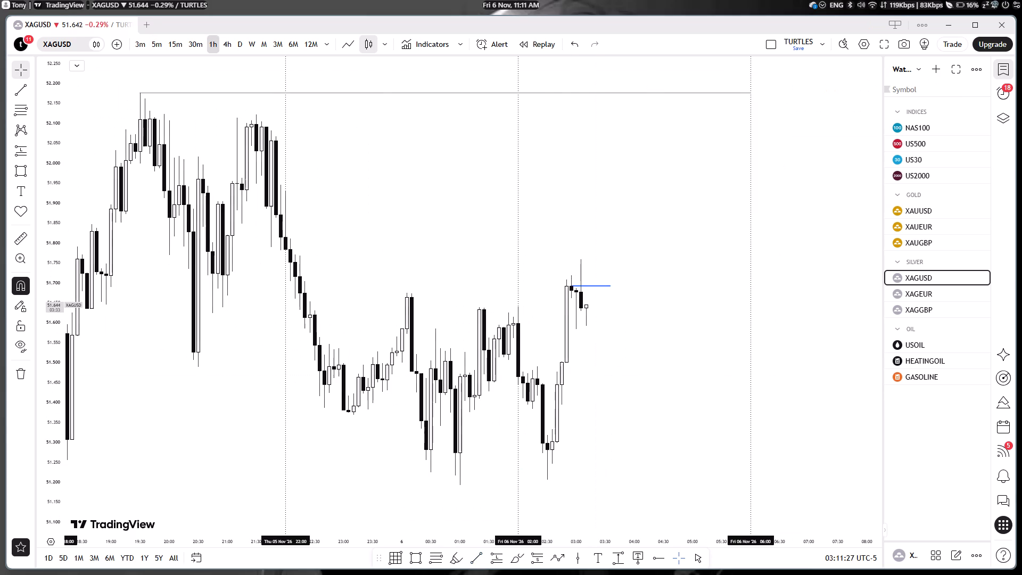
{"action": "scroll", "coordinate": [634, 360], "scroll_direction": "up", "scroll_amount": 7}
{"action": "left_click_drag", "start_coordinate": [451, 388], "coordinate": [556, 387]}
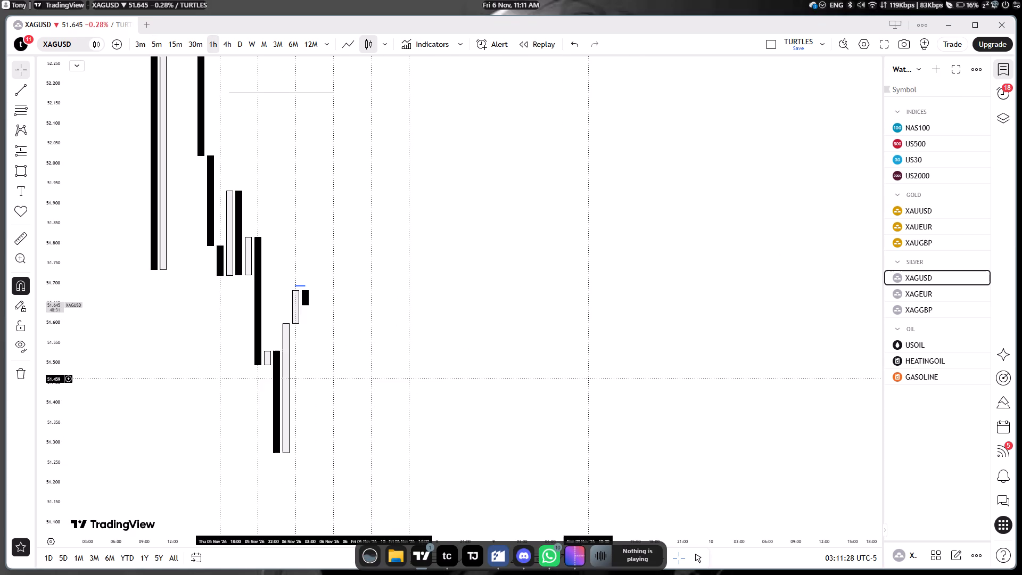
{"action": "left_click_drag", "start_coordinate": [556, 387], "coordinate": [747, 392]}
{"action": "scroll", "coordinate": [738, 395], "scroll_direction": "up", "scroll_amount": 3}
{"action": "left_click_drag", "start_coordinate": [648, 397], "coordinate": [657, 395]}
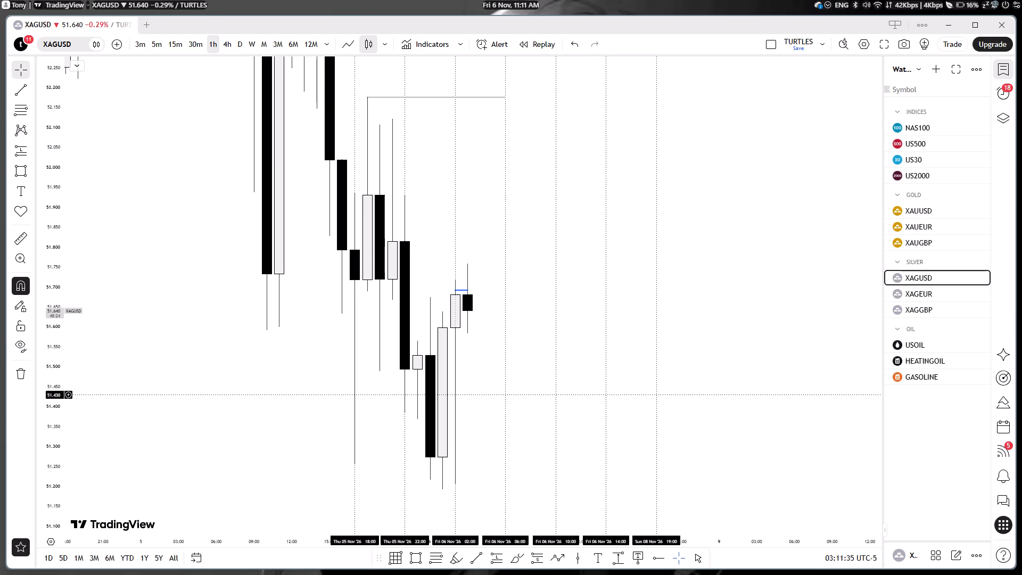
{"action": "left_click", "coordinate": [926, 211]}
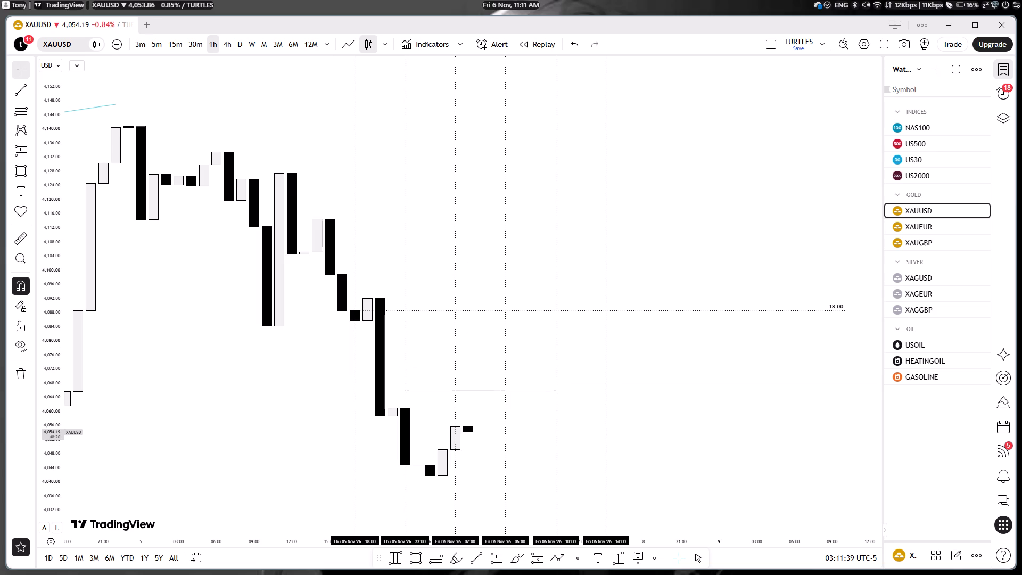
{"action": "left_click_drag", "start_coordinate": [46, 486], "coordinate": [87, 377]}
{"action": "left_click_drag", "start_coordinate": [290, 464], "coordinate": [345, 302]}
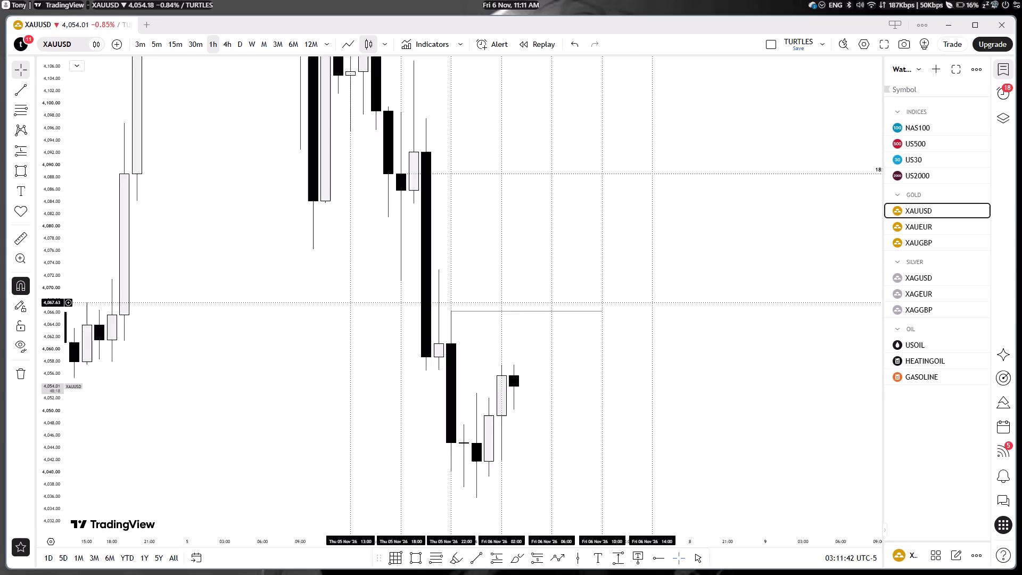
{"action": "scroll", "coordinate": [345, 302], "scroll_direction": "up", "scroll_amount": 1}
{"action": "left_click_drag", "start_coordinate": [361, 410], "coordinate": [362, 391]}
{"action": "left_click_drag", "start_coordinate": [361, 401], "coordinate": [342, 417]}
{"action": "left_click_drag", "start_coordinate": [356, 402], "coordinate": [352, 414]}
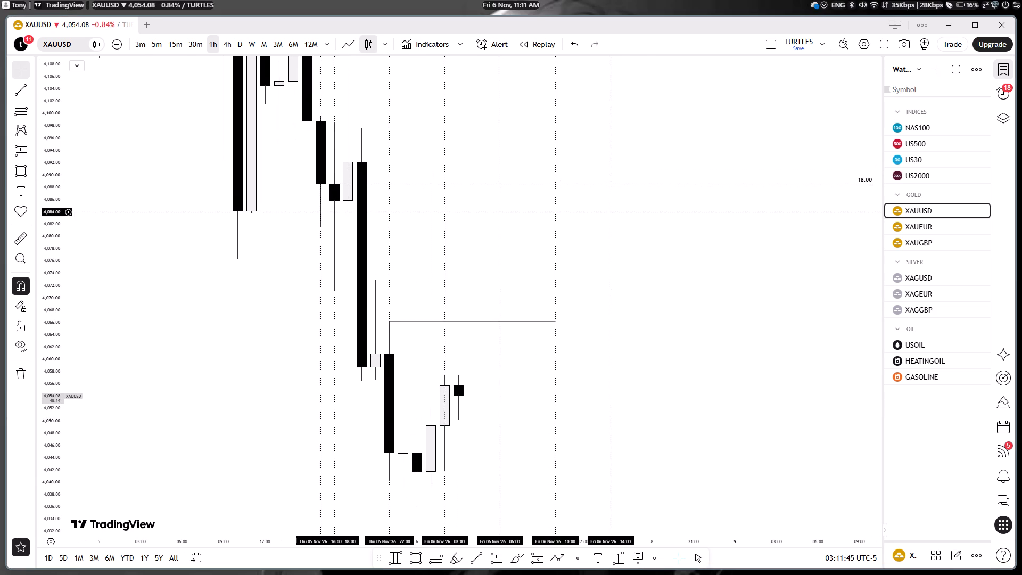
On the 5-minute XAUUSD chart, draw a short horizontal trend line at about 4,055.75 from the 03:00 candle to about 03:20.
{"action": "left_click", "coordinate": [160, 41]}
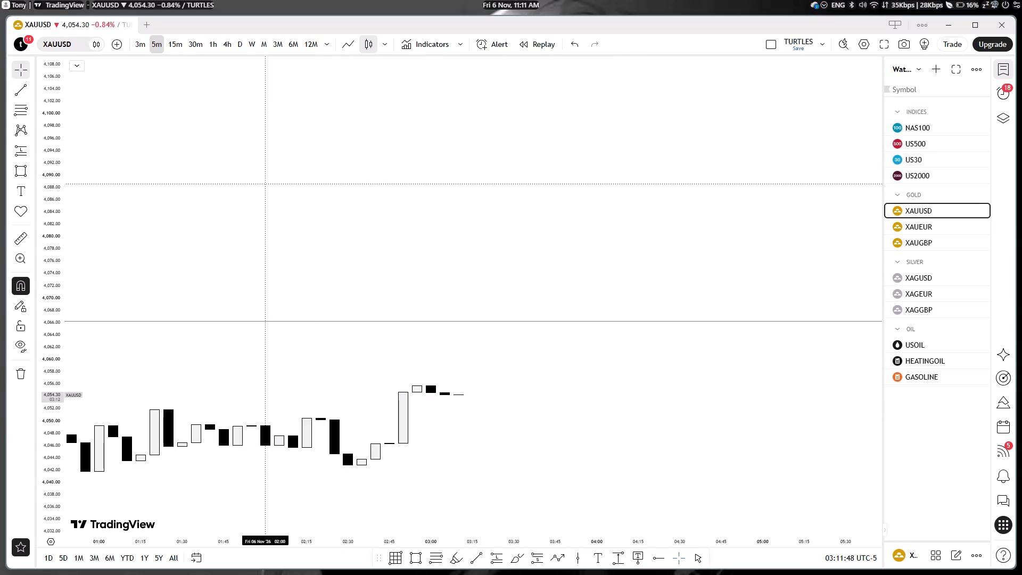
{"action": "scroll", "coordinate": [333, 237], "scroll_direction": "down", "scroll_amount": 8}
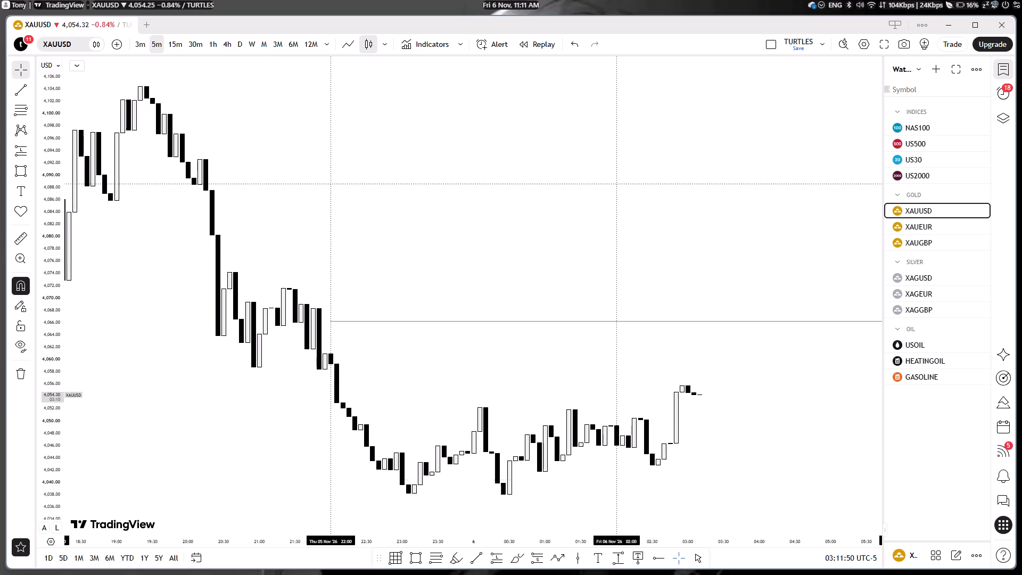
{"action": "left_click_drag", "start_coordinate": [48, 489], "coordinate": [55, 395]}
{"action": "scroll", "coordinate": [217, 408], "scroll_direction": "down", "scroll_amount": 1}
{"action": "left_click_drag", "start_coordinate": [320, 447], "coordinate": [229, 307]}
{"action": "left_click_drag", "start_coordinate": [251, 286], "coordinate": [215, 313]}
{"action": "left_click_drag", "start_coordinate": [237, 310], "coordinate": [219, 313]}
{"action": "scroll", "coordinate": [527, 392], "scroll_direction": "up", "scroll_amount": 1}
{"action": "left_click", "coordinate": [618, 416]}
{"action": "left_click_drag", "start_coordinate": [619, 416], "coordinate": [592, 409]}
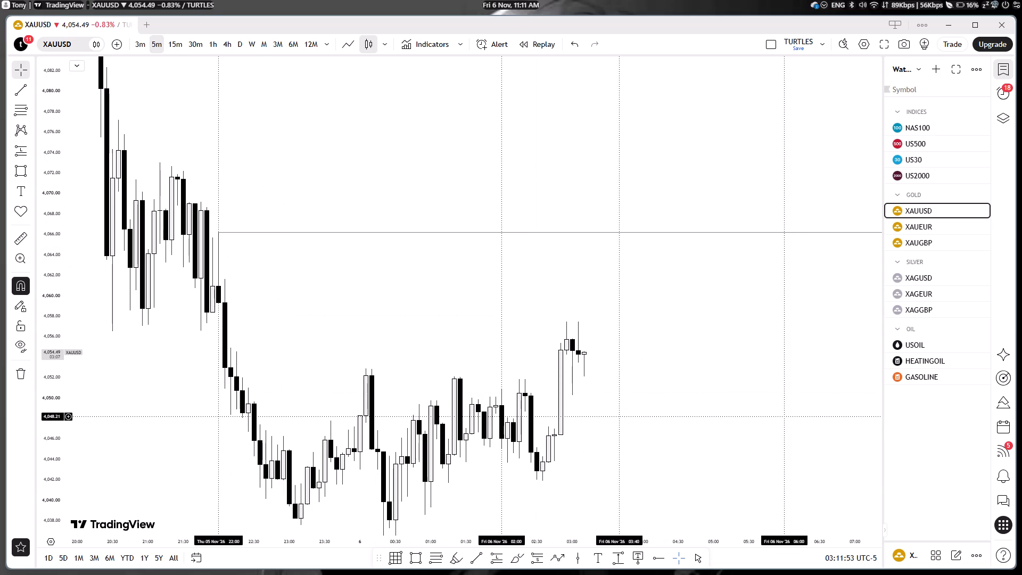
{"action": "left_click", "coordinate": [468, 555]}
{"action": "left_click", "coordinate": [548, 335]}
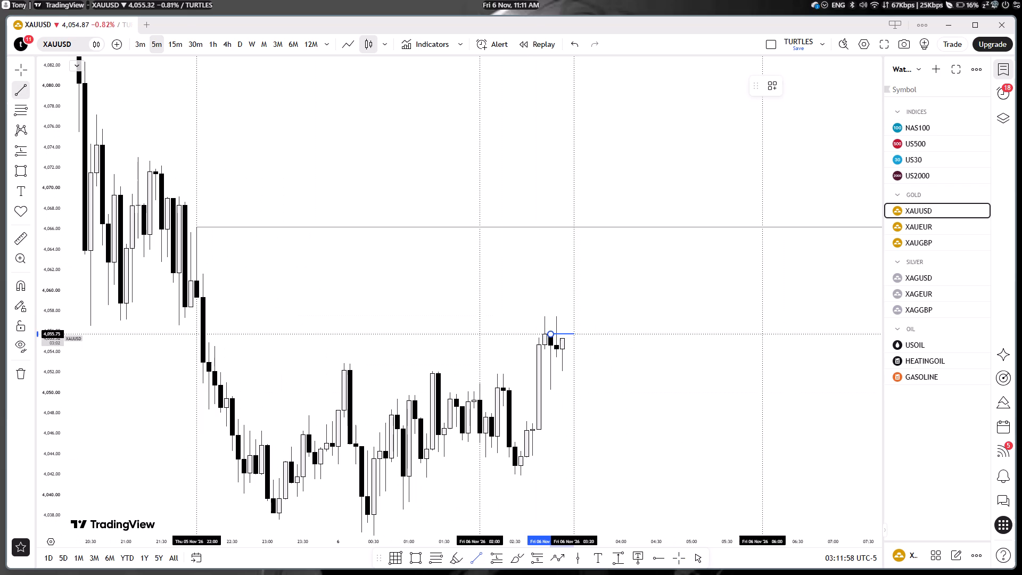
{"action": "left_click", "coordinate": [571, 335], "text": "shift"}
{"action": "left_click", "coordinate": [584, 356]}
{"action": "left_click", "coordinate": [592, 389]}
On the 30-minute NAS100 chart, extend the horizontal low line just below 26,700 to 03:30 on 6 November.
{"action": "left_click", "coordinate": [938, 117]}
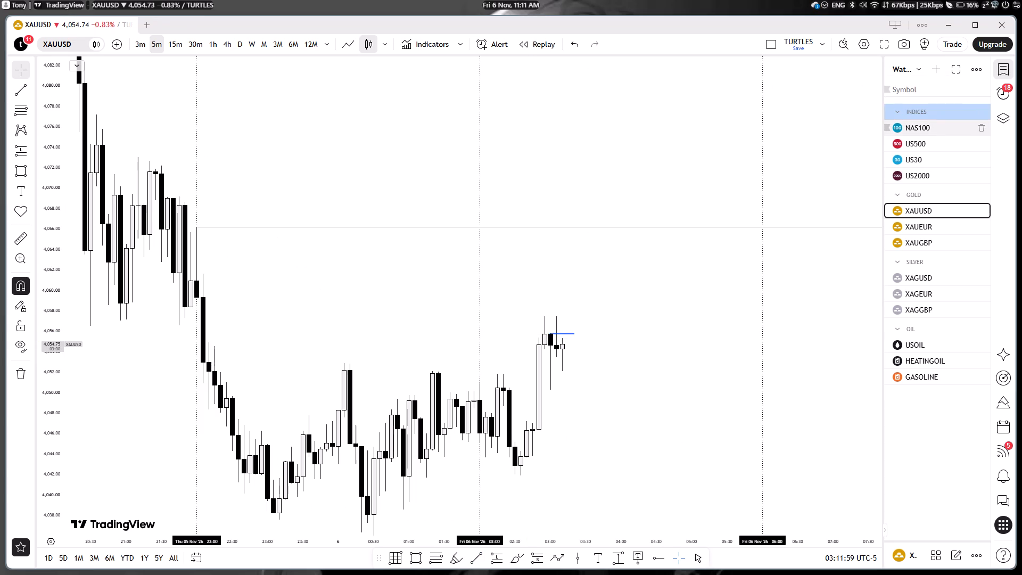
{"action": "left_click", "coordinate": [936, 120]}
{"action": "left_click", "coordinate": [200, 42]}
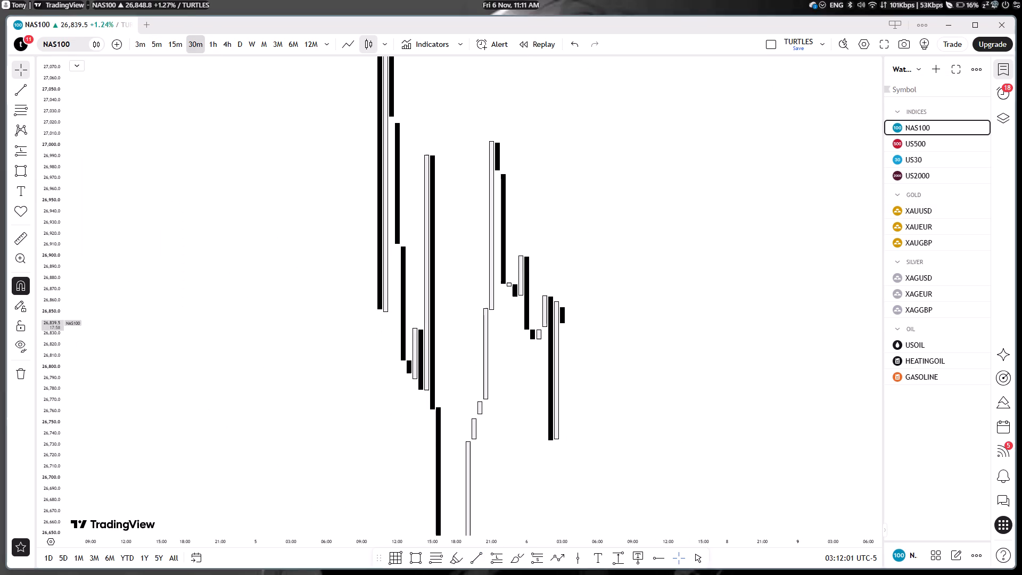
{"action": "scroll", "coordinate": [515, 371], "scroll_direction": "up", "scroll_amount": 5}
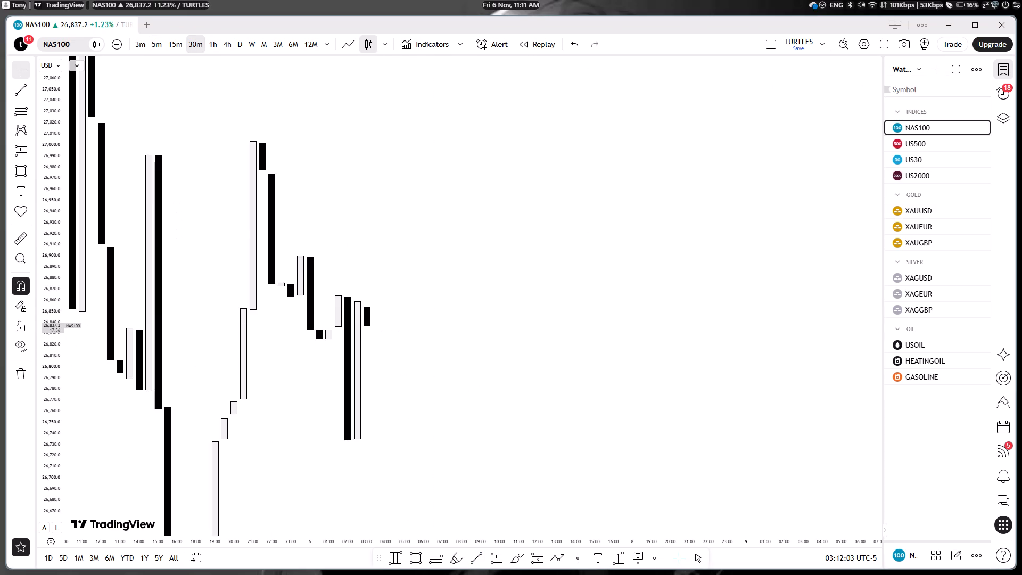
{"action": "left_click_drag", "start_coordinate": [59, 110], "coordinate": [87, 413]}
{"action": "scroll", "coordinate": [294, 384], "scroll_direction": "down", "scroll_amount": 2}
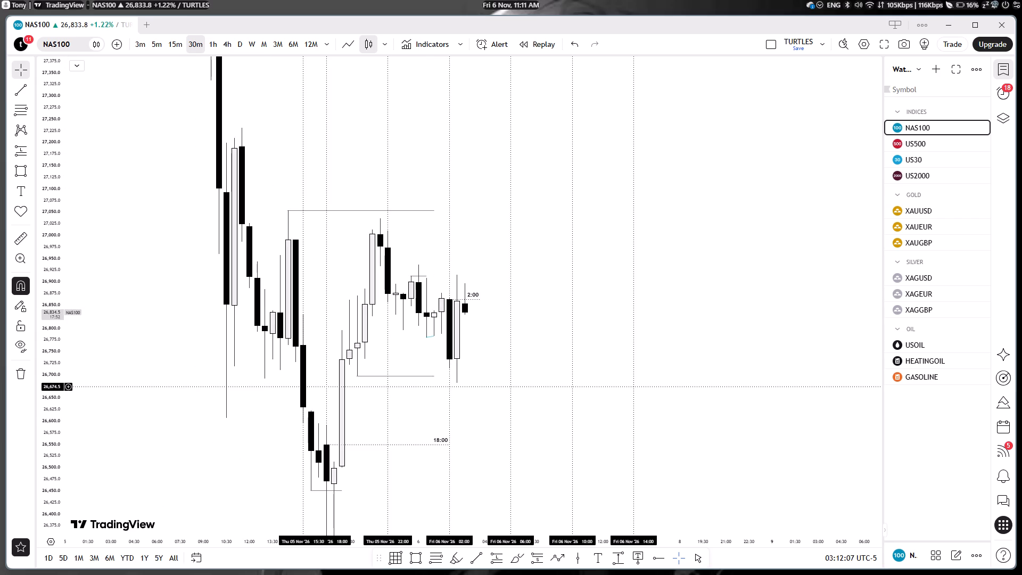
{"action": "left_click_drag", "start_coordinate": [436, 377], "coordinate": [437, 377]}
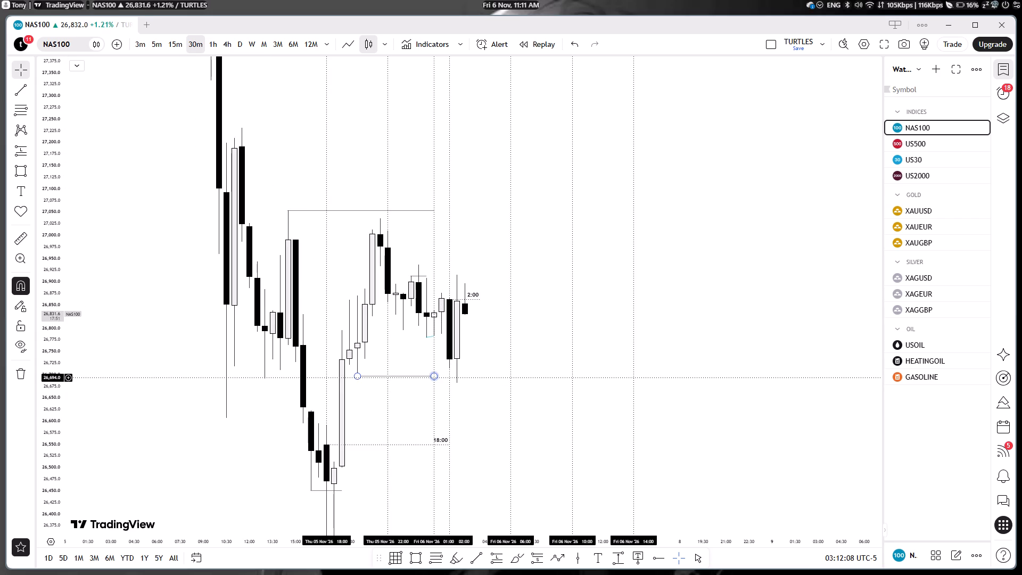
{"action": "left_click_drag", "start_coordinate": [437, 377], "coordinate": [469, 382]}
{"action": "left_click", "coordinate": [473, 402]}
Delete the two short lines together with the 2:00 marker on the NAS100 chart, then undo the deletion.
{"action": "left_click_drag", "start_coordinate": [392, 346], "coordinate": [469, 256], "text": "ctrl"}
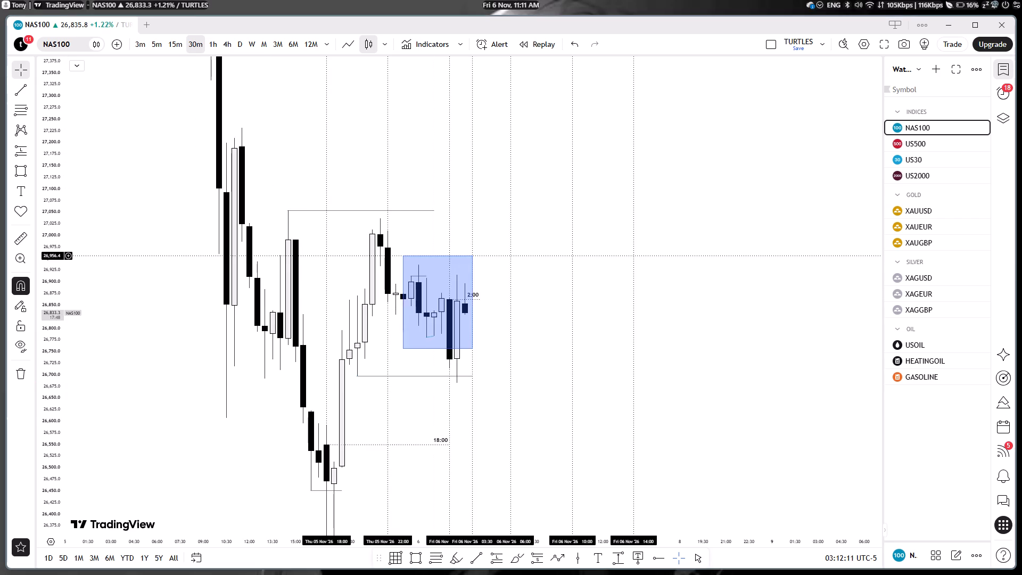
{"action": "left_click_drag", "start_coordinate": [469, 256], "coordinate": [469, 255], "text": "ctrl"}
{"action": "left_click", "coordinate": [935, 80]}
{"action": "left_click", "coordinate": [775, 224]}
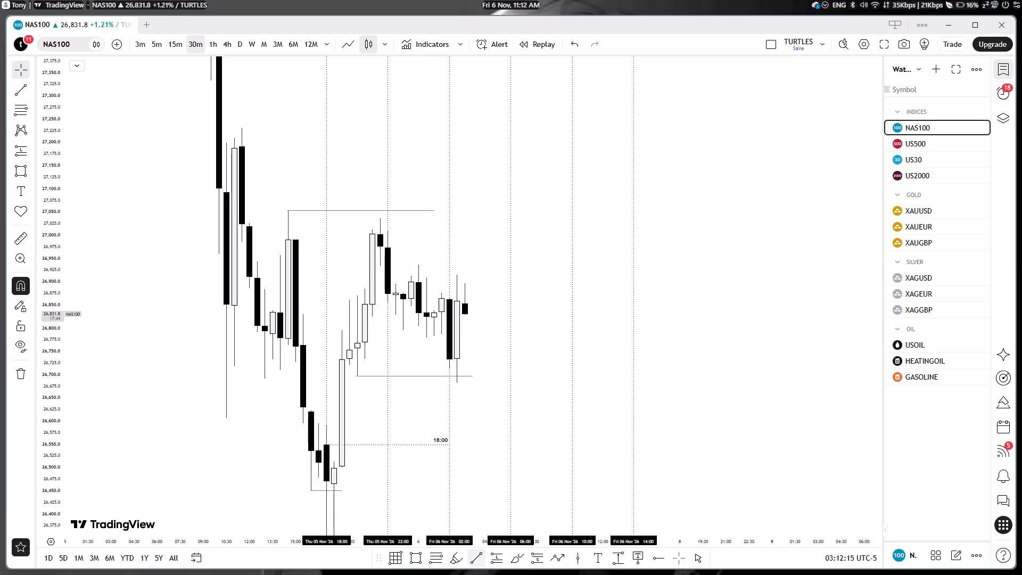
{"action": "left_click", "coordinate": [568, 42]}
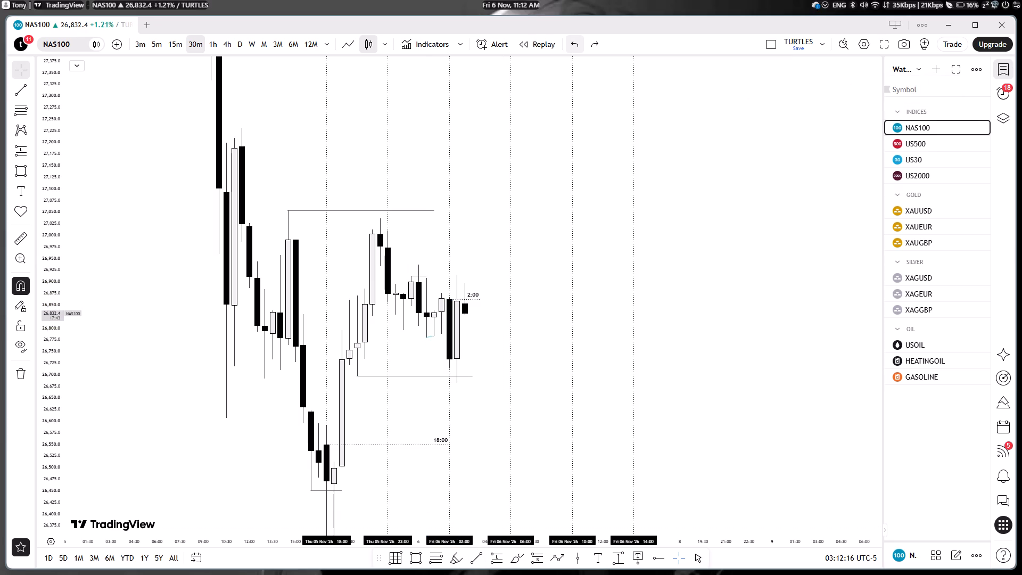
Delete only the two short lines at 26,913.0 and about 26,780 on NAS100, leaving out the 2:00 marker.
{"action": "left_click_drag", "start_coordinate": [443, 357], "coordinate": [406, 264], "text": "ctrl"}
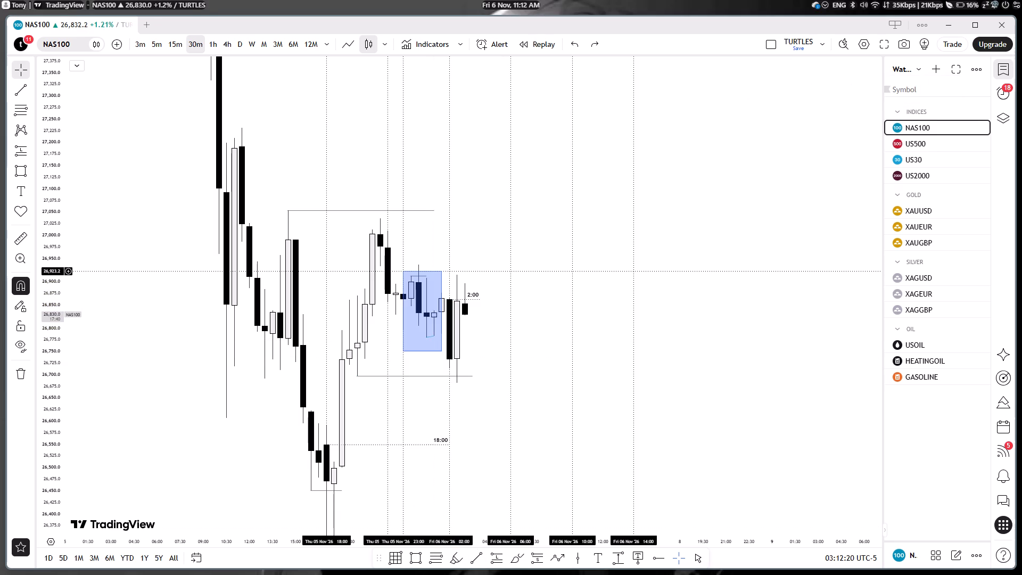
{"action": "left_click_drag", "start_coordinate": [406, 264], "coordinate": [407, 254], "text": "ctrl"}
{"action": "left_click", "coordinate": [926, 84]}
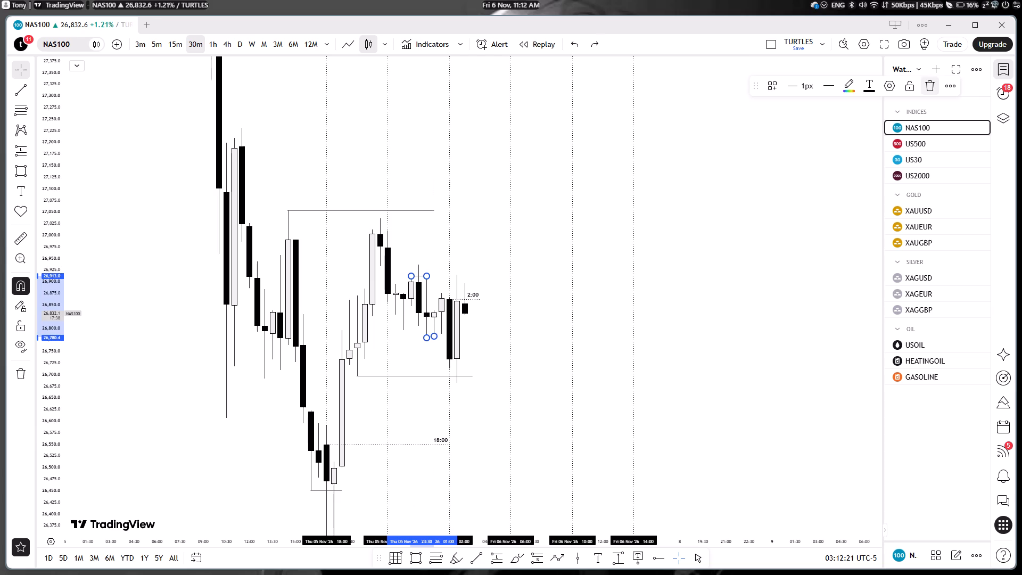
{"action": "left_click", "coordinate": [796, 180]}
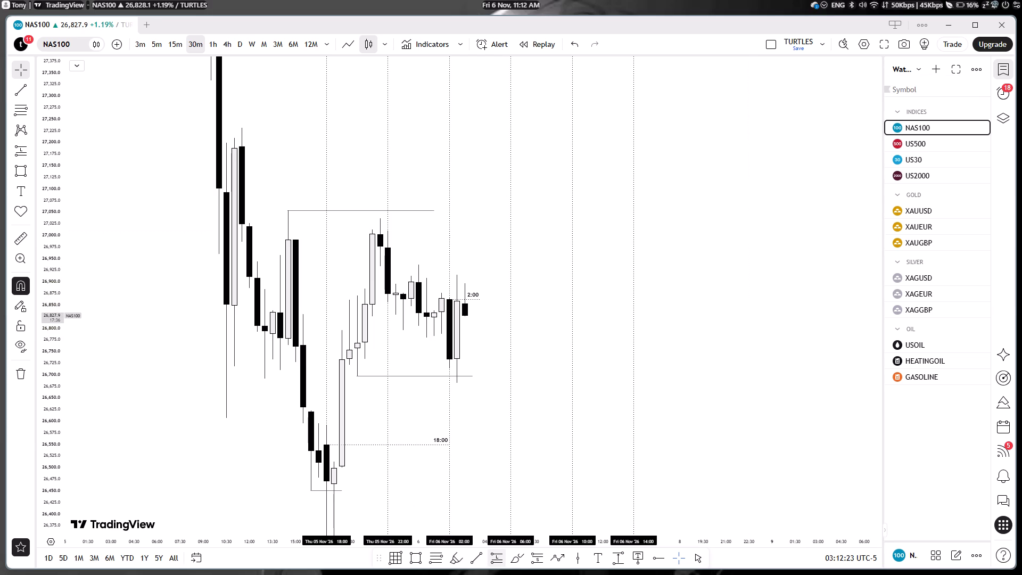
Draw a trend line with the "line" template at about 26,713.8 under the 02:00 NAS100 candle, ending at 03:00.
{"action": "left_click", "coordinate": [477, 557]}
{"action": "left_click", "coordinate": [775, 86]}
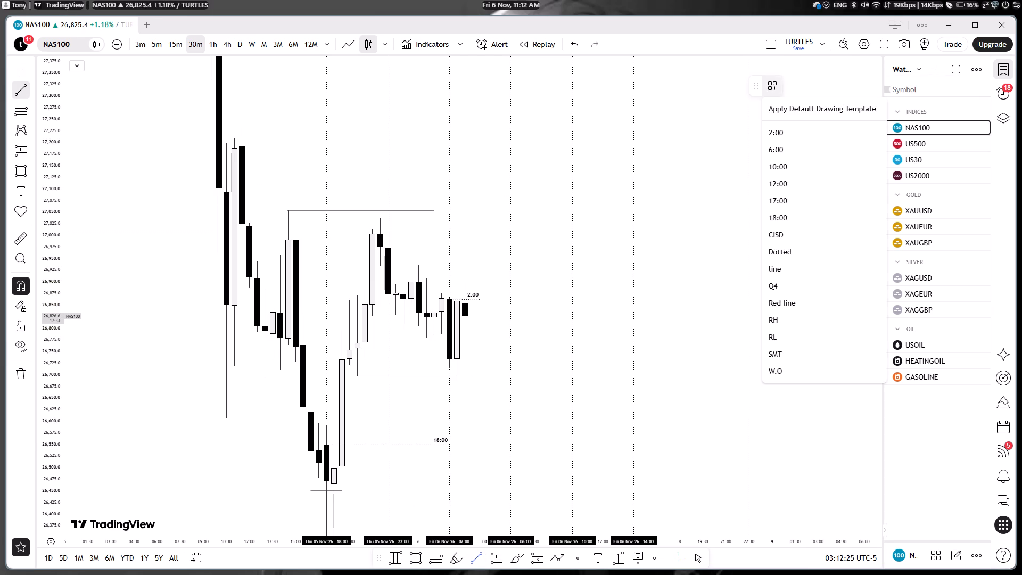
{"action": "left_click", "coordinate": [781, 267]}
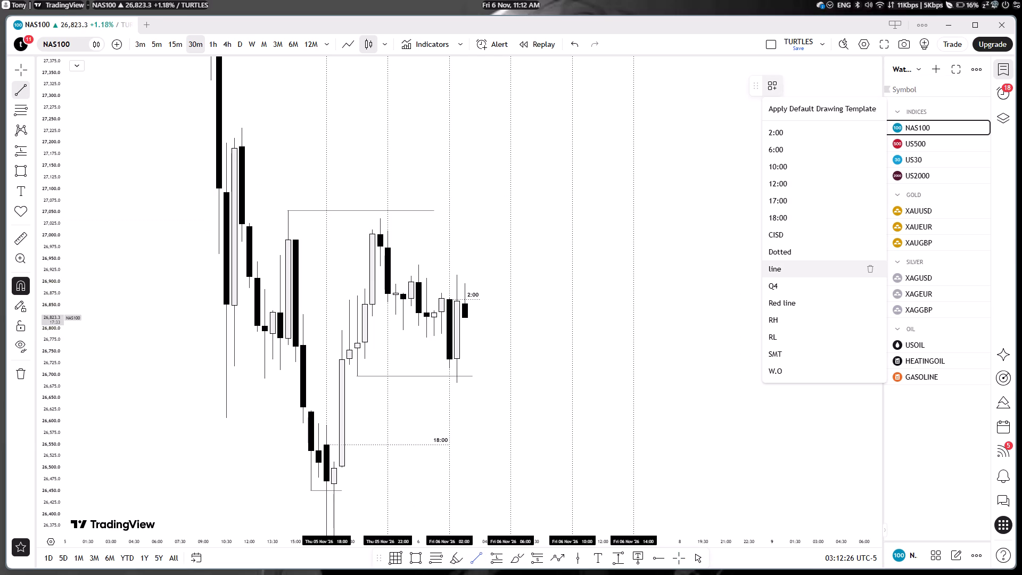
{"action": "left_click", "coordinate": [449, 373]}
{"action": "left_click", "coordinate": [465, 370], "text": "shift"}
{"action": "left_click", "coordinate": [475, 400]}
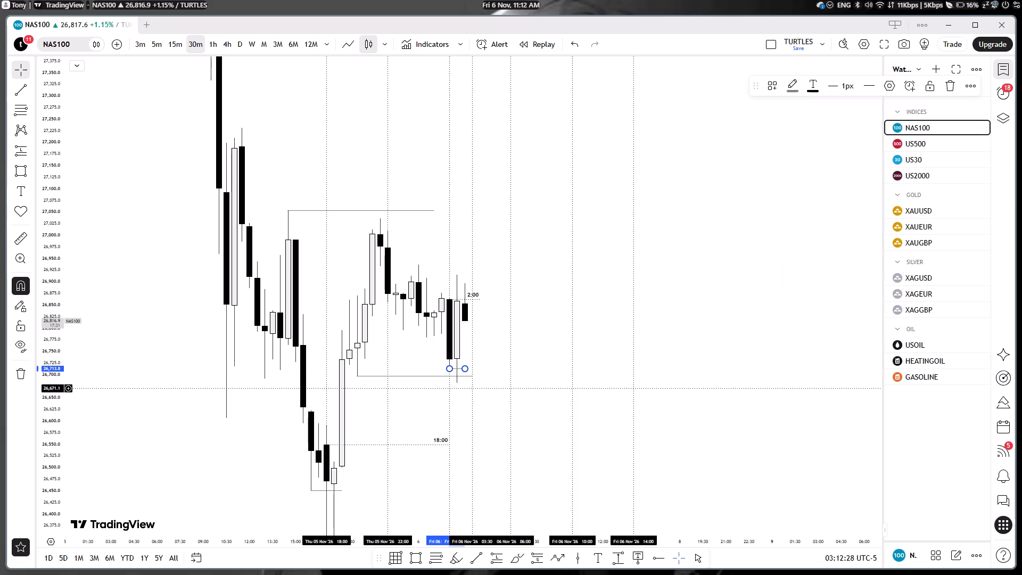
{"action": "left_click", "coordinate": [483, 440]}
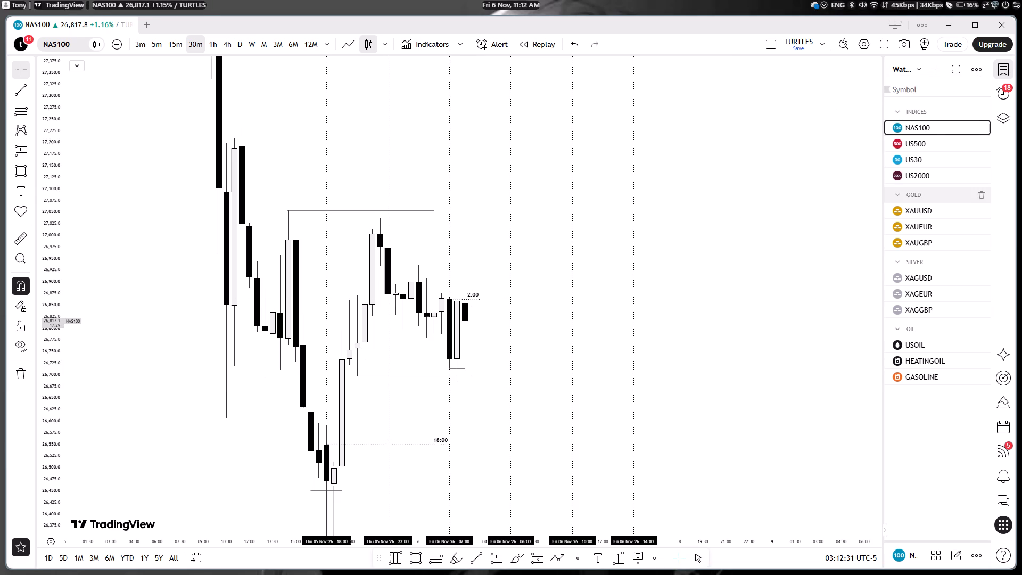
On the US500 chart, move the short low line to about 7,331.1 under the 02:00 candle, ending at 03:30.
{"action": "left_click", "coordinate": [942, 143]}
{"action": "left_click_drag", "start_coordinate": [629, 391], "coordinate": [639, 312]}
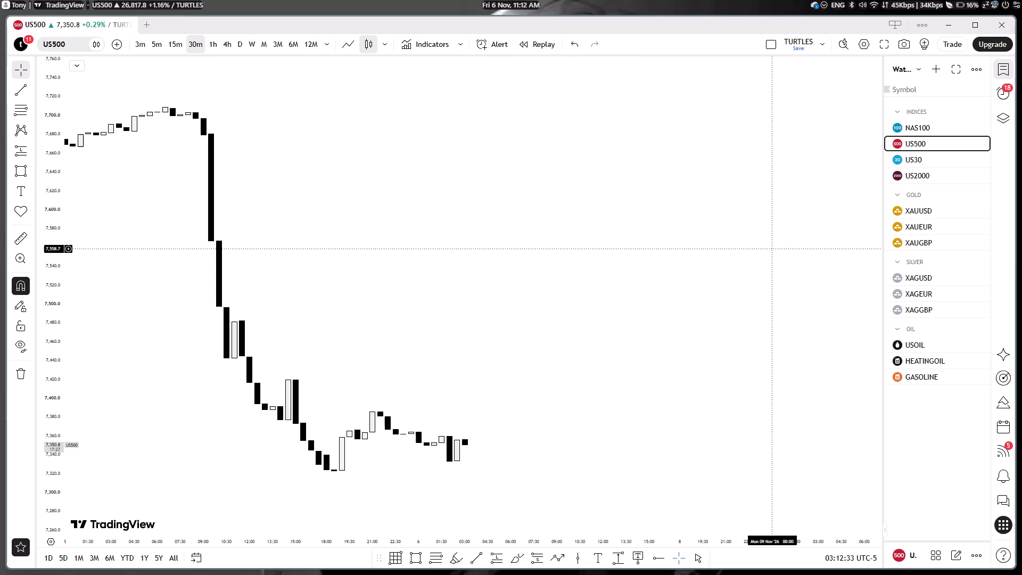
{"action": "left_click_drag", "start_coordinate": [46, 494], "coordinate": [57, 219]}
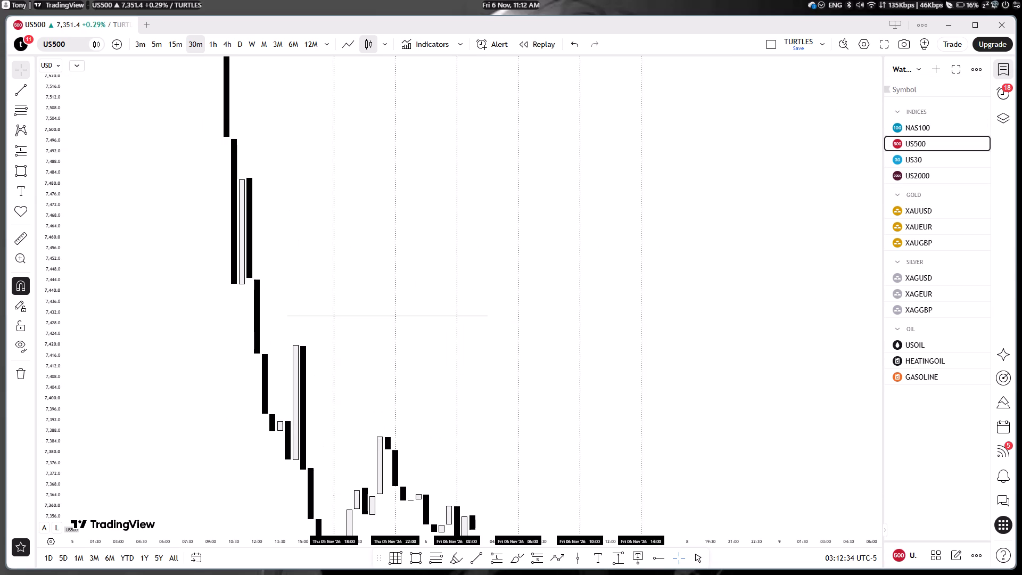
{"action": "left_click_drag", "start_coordinate": [350, 447], "coordinate": [376, 227]}
{"action": "left_click_drag", "start_coordinate": [376, 300], "coordinate": [382, 258]}
{"action": "left_click_drag", "start_coordinate": [411, 416], "coordinate": [407, 400]}
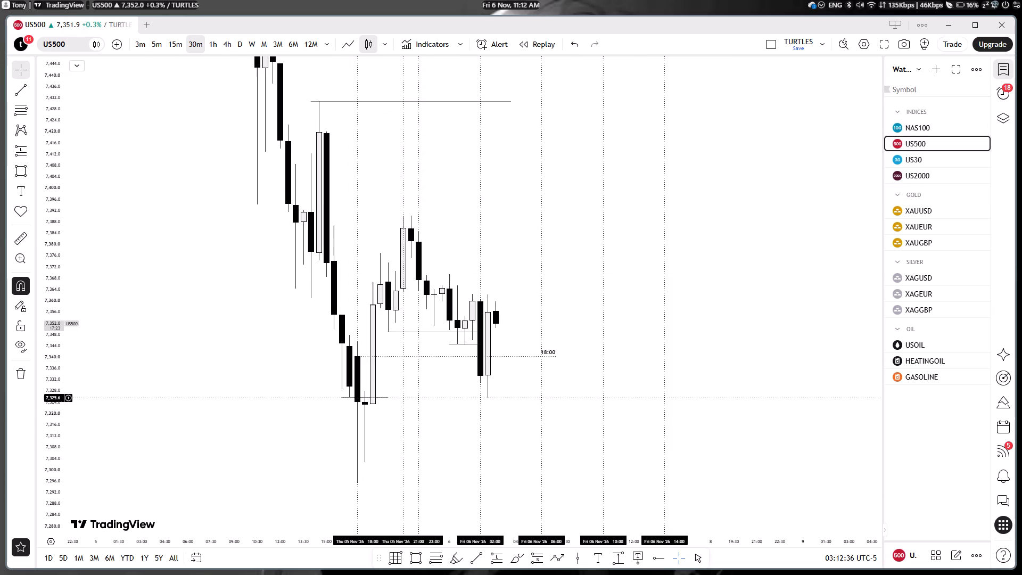
{"action": "left_click_drag", "start_coordinate": [452, 346], "coordinate": [476, 381]}
{"action": "left_click_drag", "start_coordinate": [478, 342], "coordinate": [504, 385]}
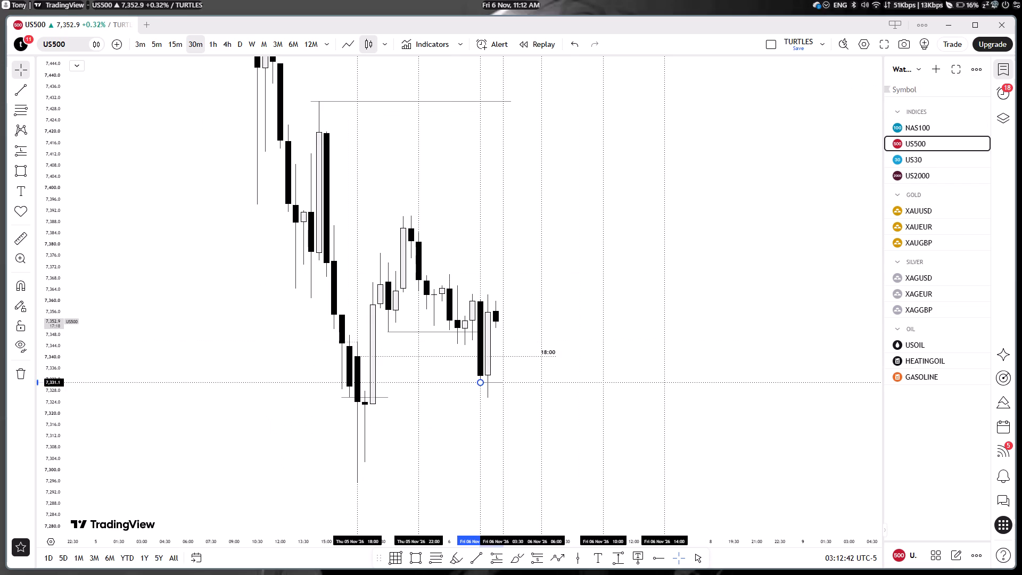
{"action": "left_click_drag", "start_coordinate": [504, 385], "coordinate": [504, 387]}
{"action": "left_click", "coordinate": [507, 404]}
{"action": "left_click", "coordinate": [507, 414]}
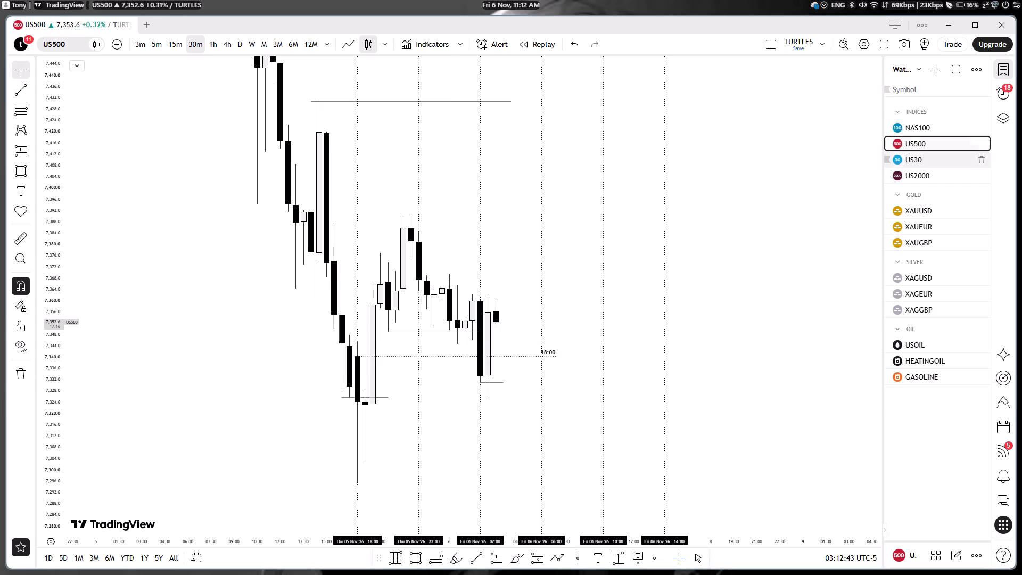
On the US30 30-minute chart, draw a short trend line at about 50,855.9 under the 02:00 candle, ending about 03:00.
{"action": "left_click", "coordinate": [922, 155]}
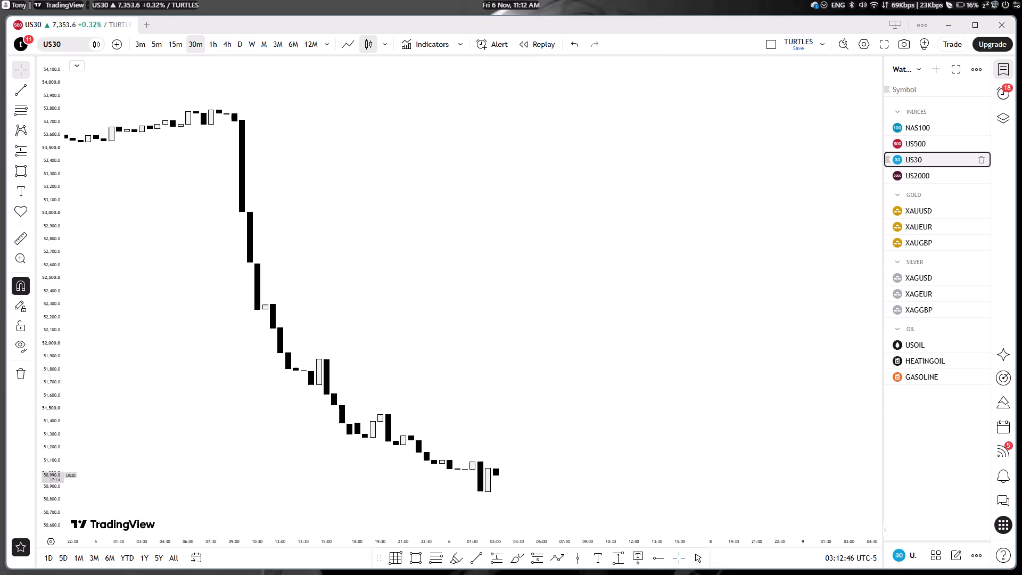
{"action": "left_click_drag", "start_coordinate": [589, 398], "coordinate": [593, 206]}
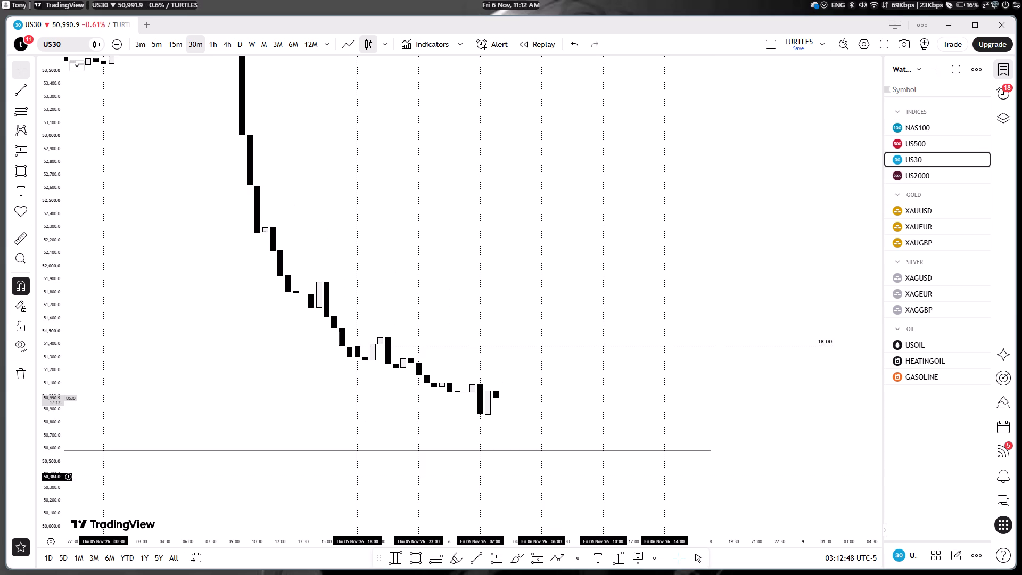
{"action": "left_click_drag", "start_coordinate": [57, 504], "coordinate": [80, 285]}
{"action": "left_click_drag", "start_coordinate": [301, 399], "coordinate": [323, 118]}
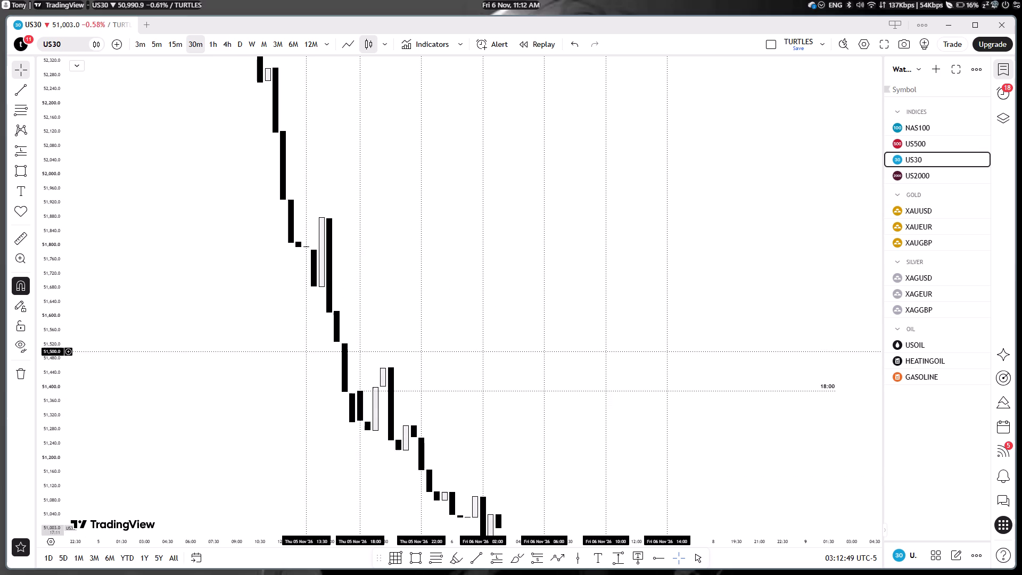
{"action": "scroll", "coordinate": [504, 307], "scroll_direction": "up", "scroll_amount": 2}
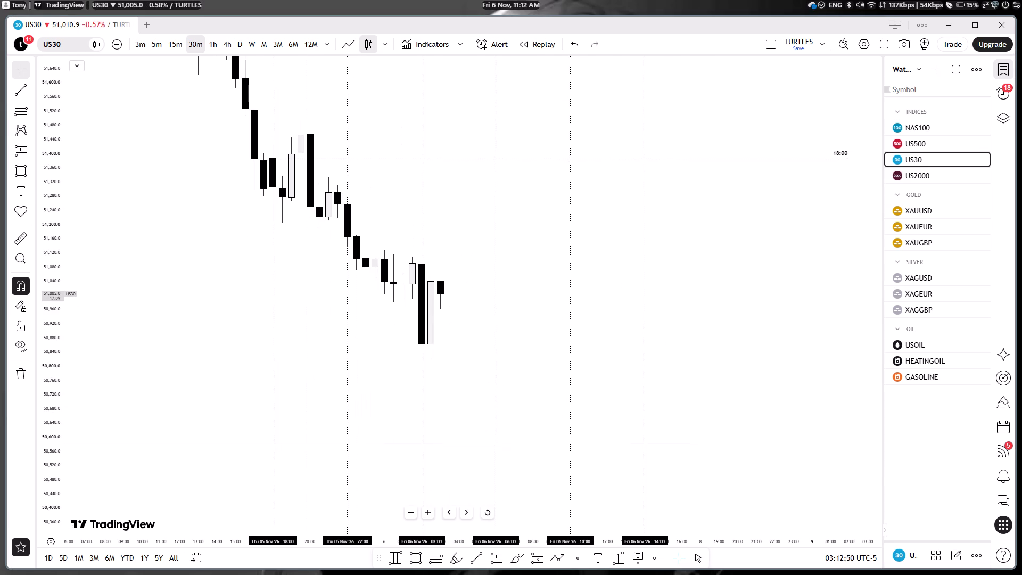
{"action": "left_click", "coordinate": [472, 557]}
{"action": "left_click", "coordinate": [423, 364]}
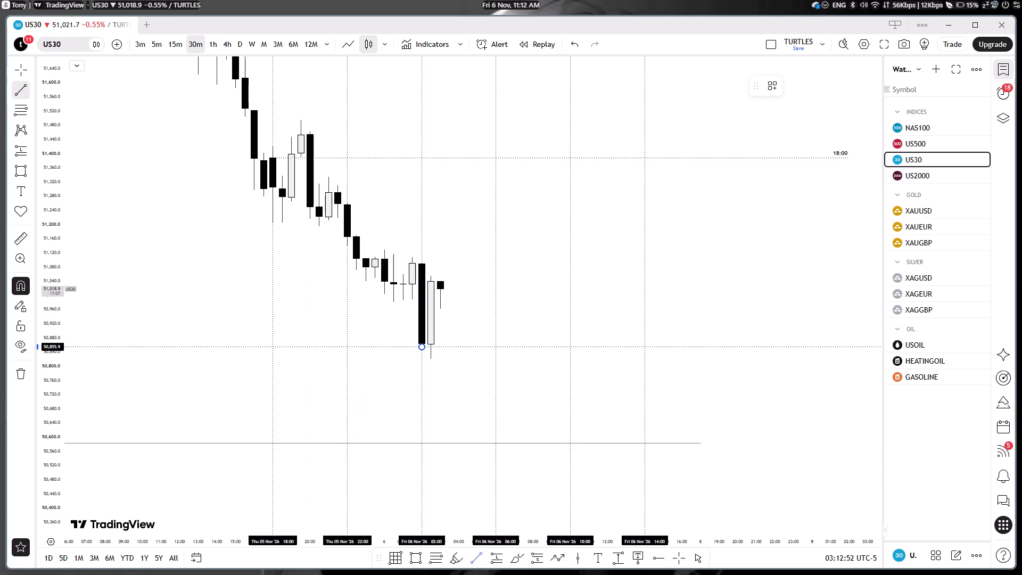
{"action": "left_click", "coordinate": [446, 356], "text": "shift"}
{"action": "left_click", "coordinate": [443, 367]}
On NAS100, draw a trend line from the 18:00 low at 26,247.5 to the 02:30 low at 26,682.8 and apply the light-blue line template.
{"action": "left_click", "coordinate": [916, 129]}
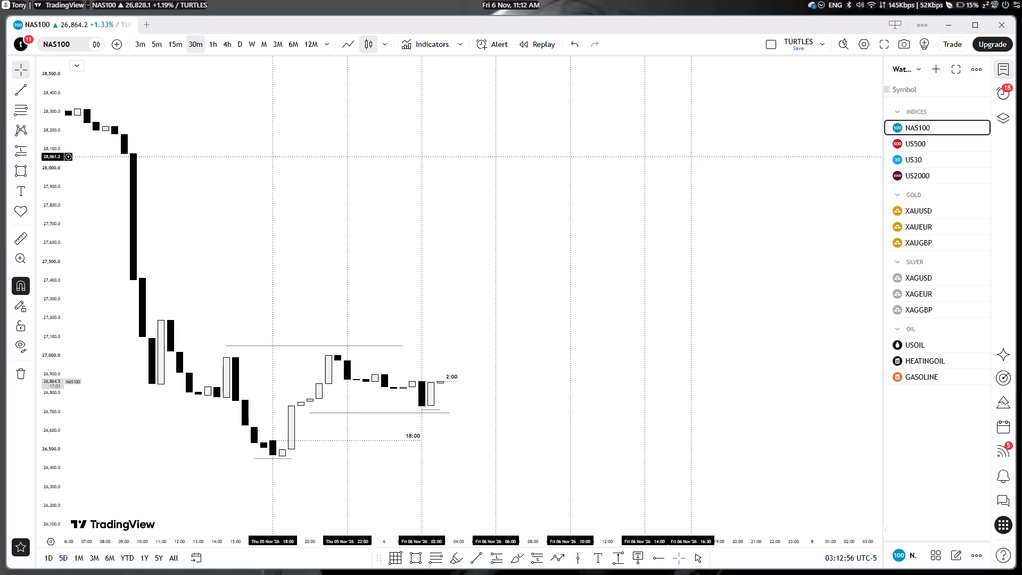
{"action": "left_click_drag", "start_coordinate": [54, 485], "coordinate": [65, 277]}
{"action": "left_click_drag", "start_coordinate": [622, 455], "coordinate": [623, 247]}
{"action": "left_click_drag", "start_coordinate": [624, 314], "coordinate": [642, 257]}
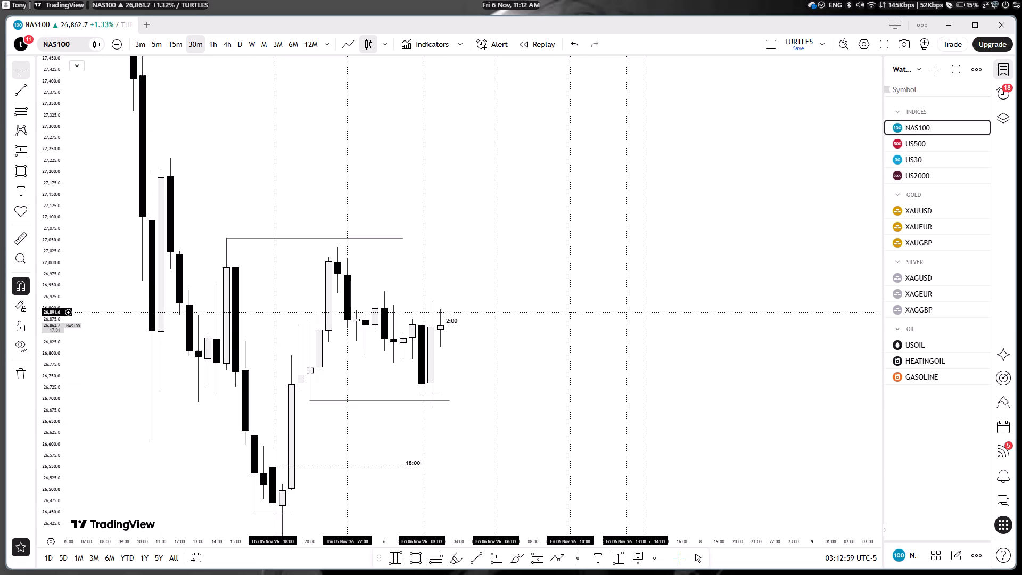
{"action": "left_click_drag", "start_coordinate": [618, 325], "coordinate": [641, 265]}
{"action": "left_click_drag", "start_coordinate": [472, 455], "coordinate": [471, 356]}
{"action": "left_click_drag", "start_coordinate": [501, 484], "coordinate": [496, 407]}
{"action": "left_click_drag", "start_coordinate": [482, 414], "coordinate": [506, 378]}
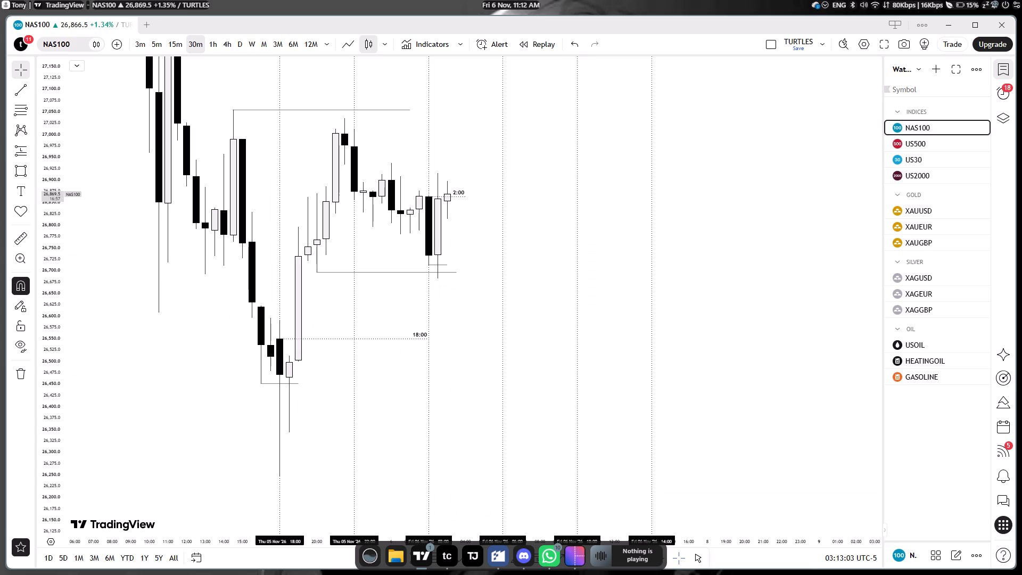
{"action": "left_click", "coordinate": [475, 558]}
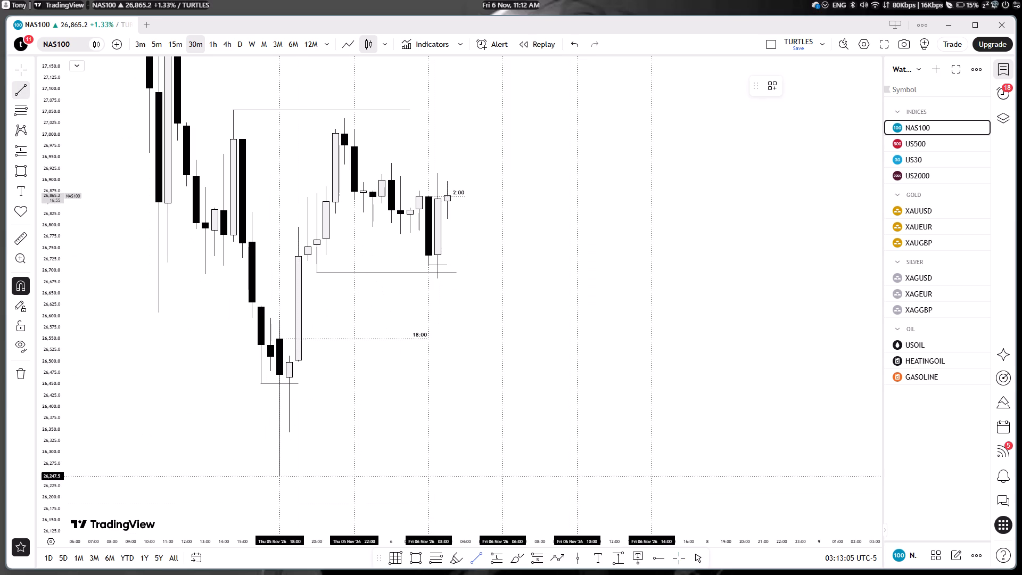
{"action": "left_click", "coordinate": [282, 481]}
{"action": "left_click", "coordinate": [438, 291]}
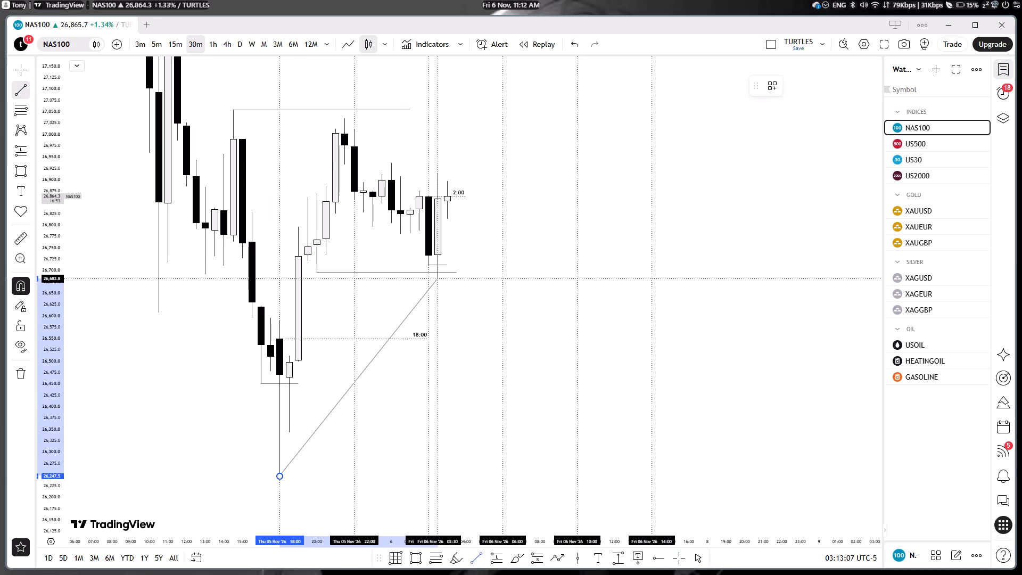
{"action": "left_click", "coordinate": [773, 85]}
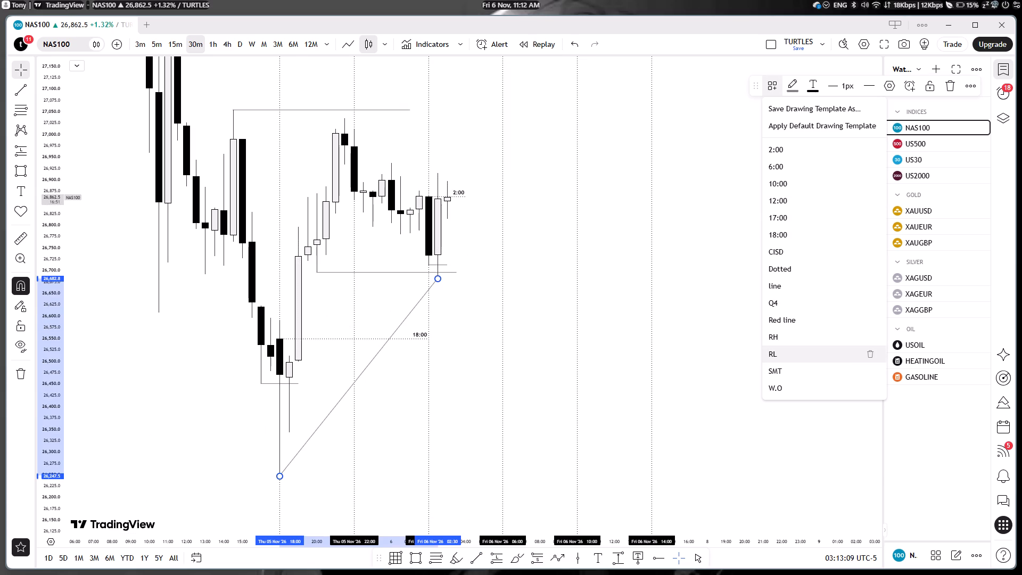
{"action": "left_click", "coordinate": [781, 364]}
{"action": "left_click", "coordinate": [764, 352]}
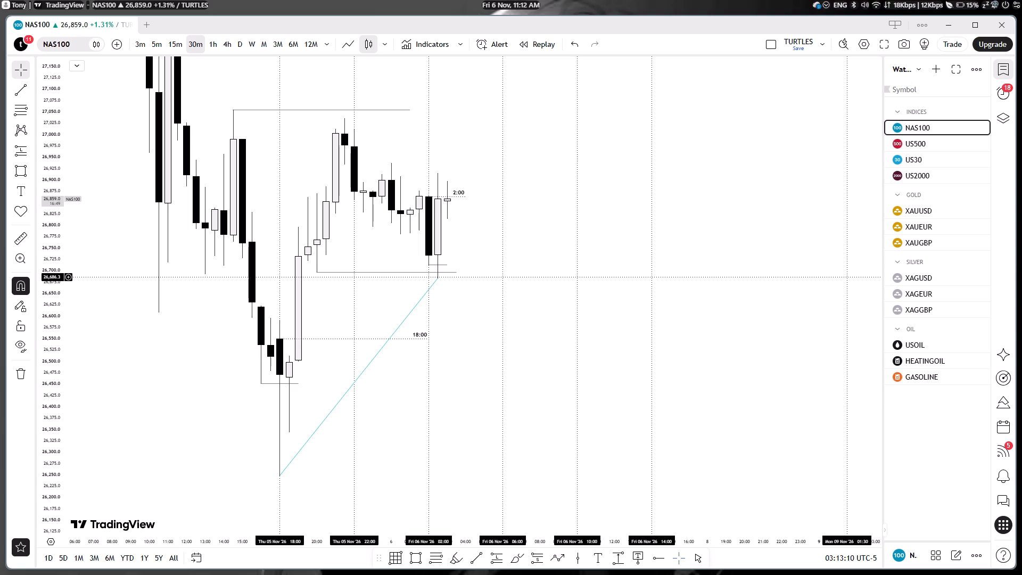
Compare recent lows and marked levels on the US30, US500 and NAS100 charts at the 4-hour timeframe.
{"action": "left_click", "coordinate": [229, 42]}
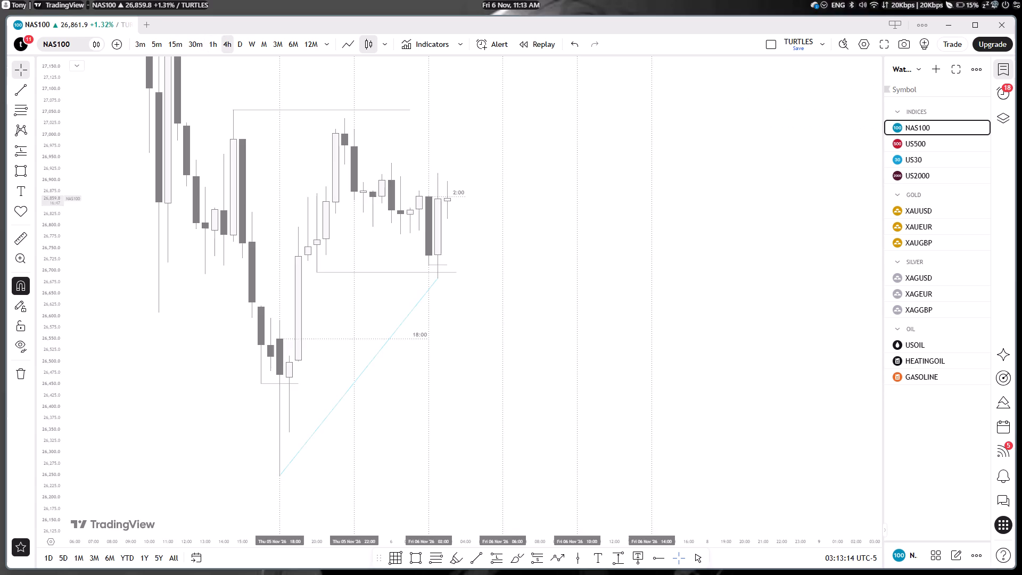
{"action": "left_click", "coordinate": [933, 159]}
{"action": "scroll", "coordinate": [598, 244], "scroll_direction": "up", "scroll_amount": 3}
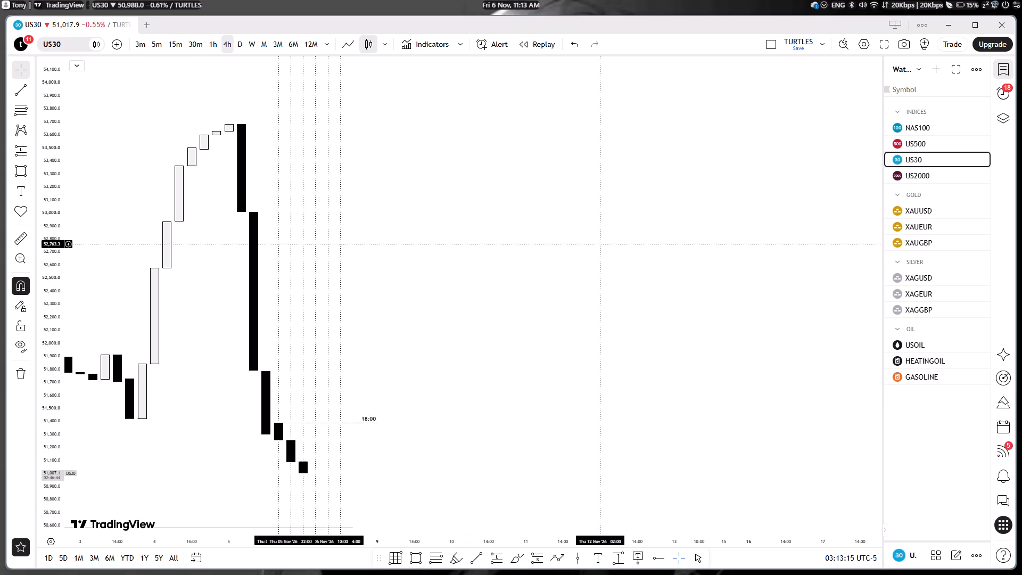
{"action": "left_click_drag", "start_coordinate": [611, 337], "coordinate": [772, 292]}
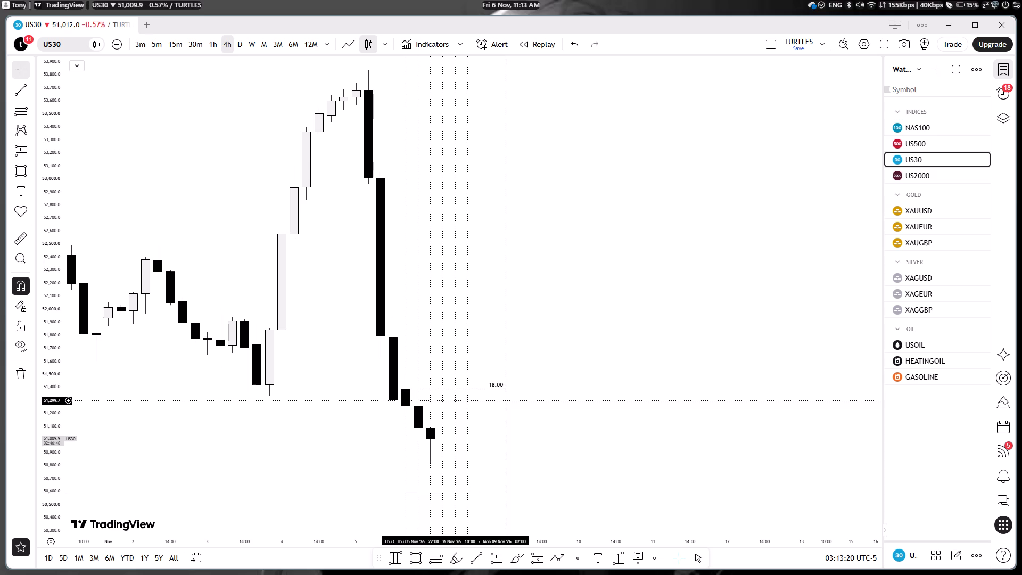
{"action": "left_click", "coordinate": [921, 144]}
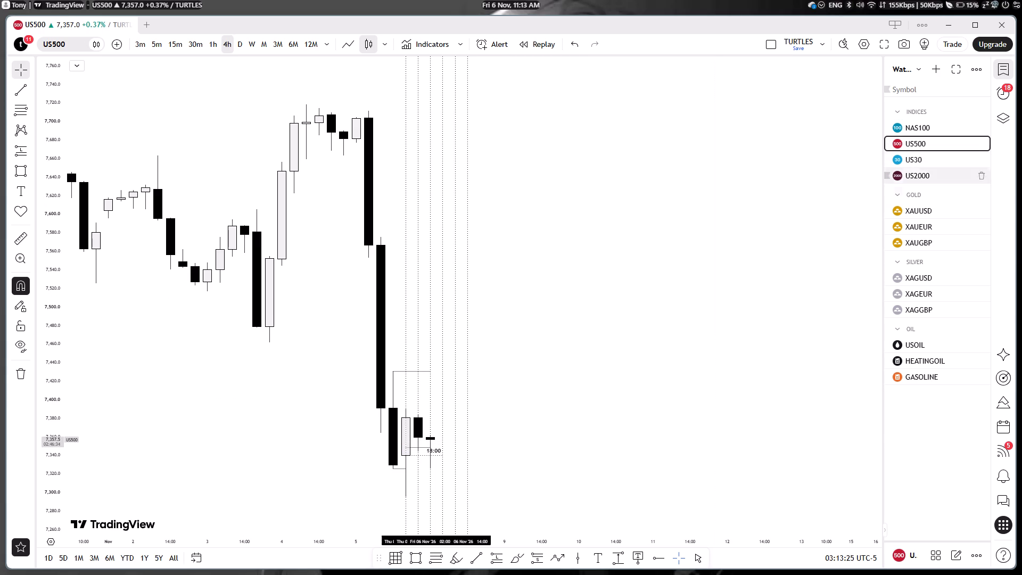
{"action": "left_click", "coordinate": [938, 129]}
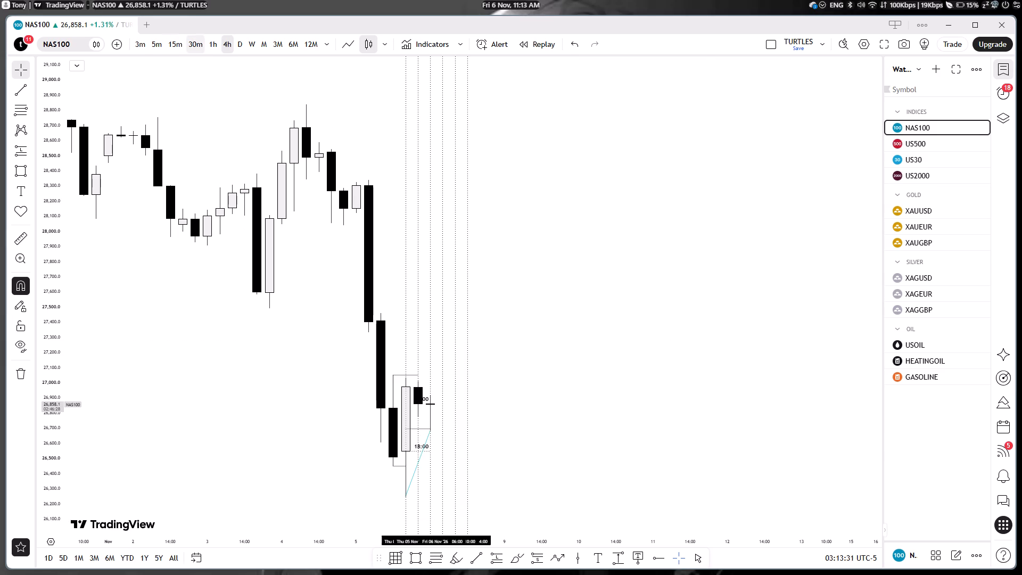
Compare price action around the marked levels on NAS100, US500 and US30 at the 1-hour timeframe, ending on NAS100.
{"action": "left_click", "coordinate": [215, 43]}
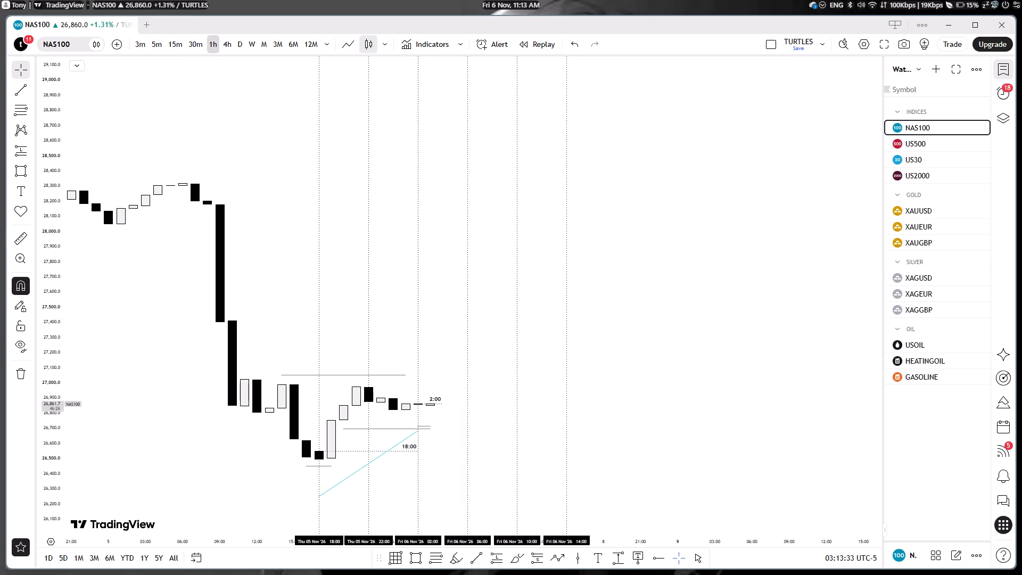
{"action": "scroll", "coordinate": [404, 230], "scroll_direction": "down", "scroll_amount": 5}
{"action": "left_click_drag", "start_coordinate": [53, 475], "coordinate": [43, 150]}
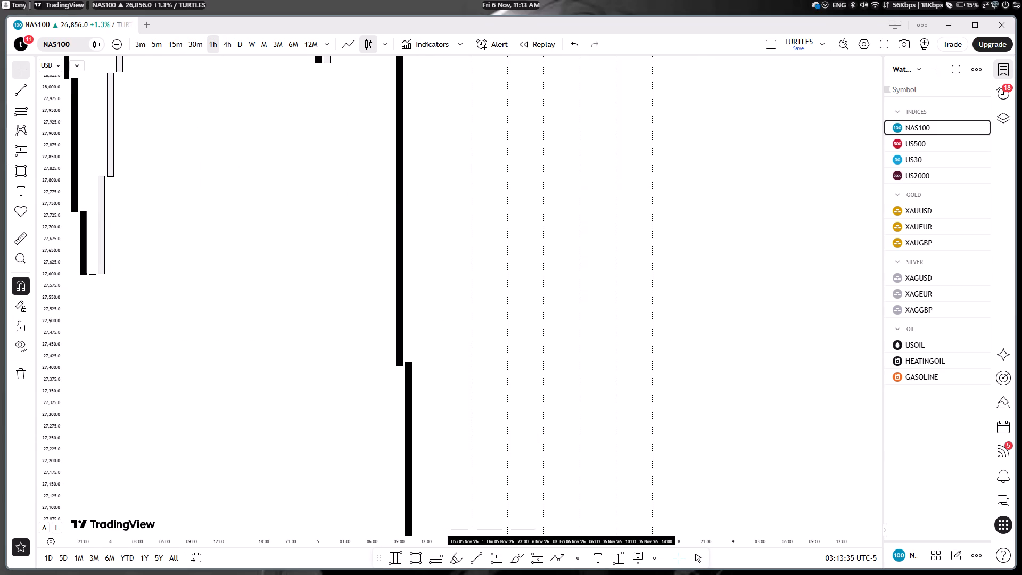
{"action": "left_click_drag", "start_coordinate": [267, 425], "coordinate": [323, 122]}
{"action": "scroll", "coordinate": [326, 121], "scroll_direction": "up", "scroll_amount": 3}
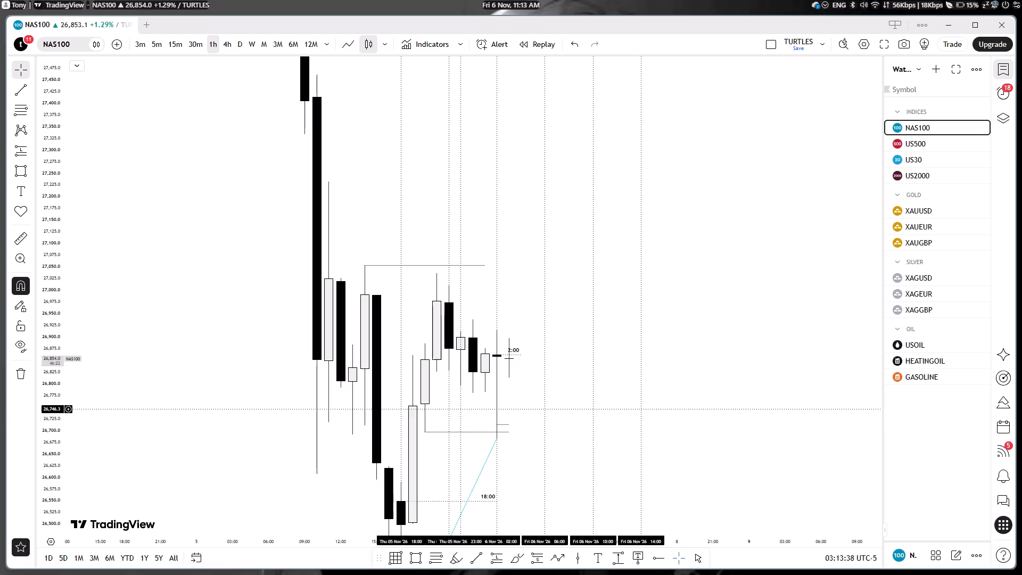
{"action": "left_click_drag", "start_coordinate": [462, 414], "coordinate": [473, 362]}
{"action": "scroll", "coordinate": [474, 368], "scroll_direction": "up", "scroll_amount": 2}
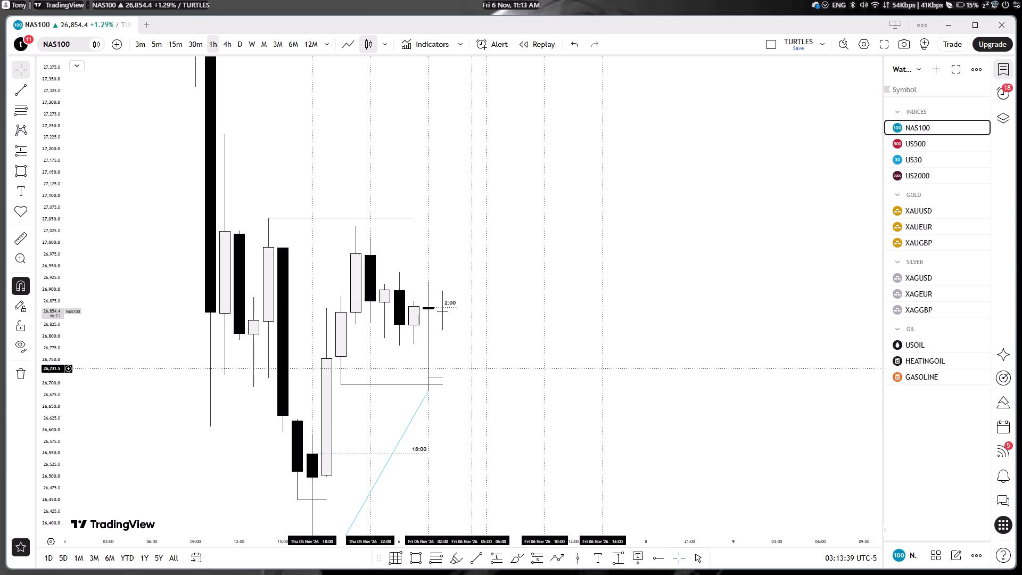
{"action": "left_click", "coordinate": [951, 145]}
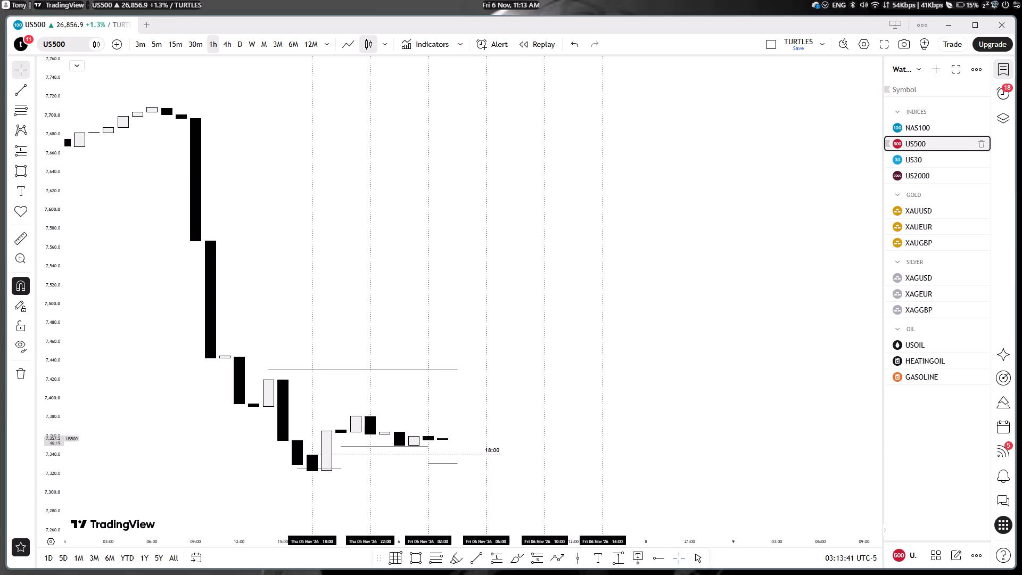
{"action": "left_click", "coordinate": [939, 164]}
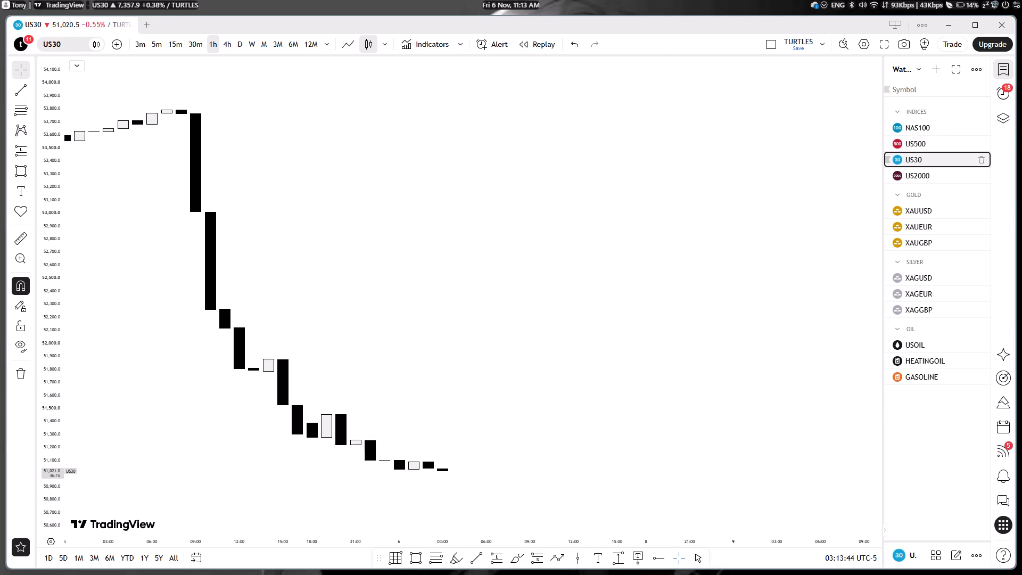
{"action": "left_click", "coordinate": [930, 128]}
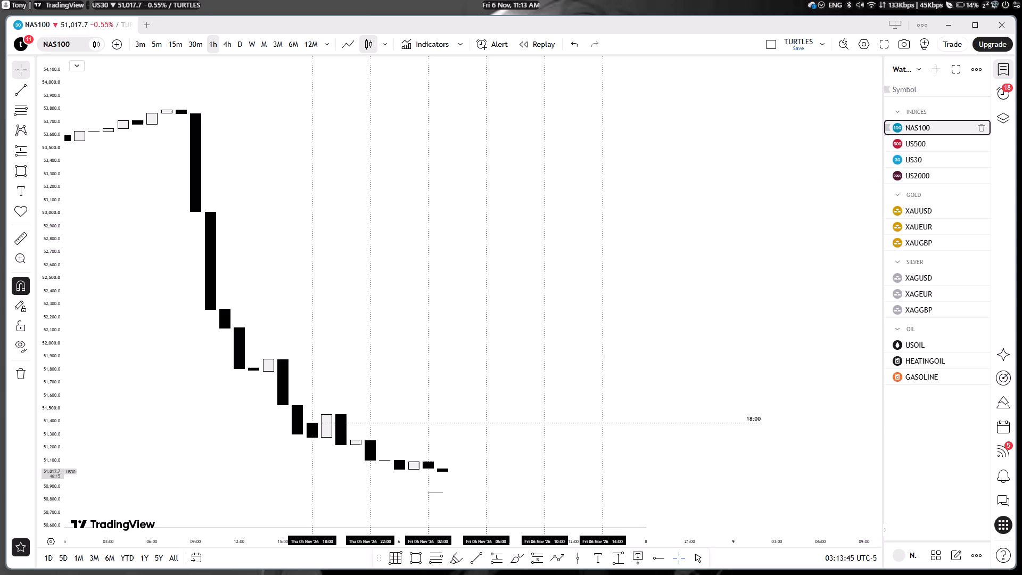
{"action": "left_click_drag", "start_coordinate": [54, 500], "coordinate": [84, 268]}
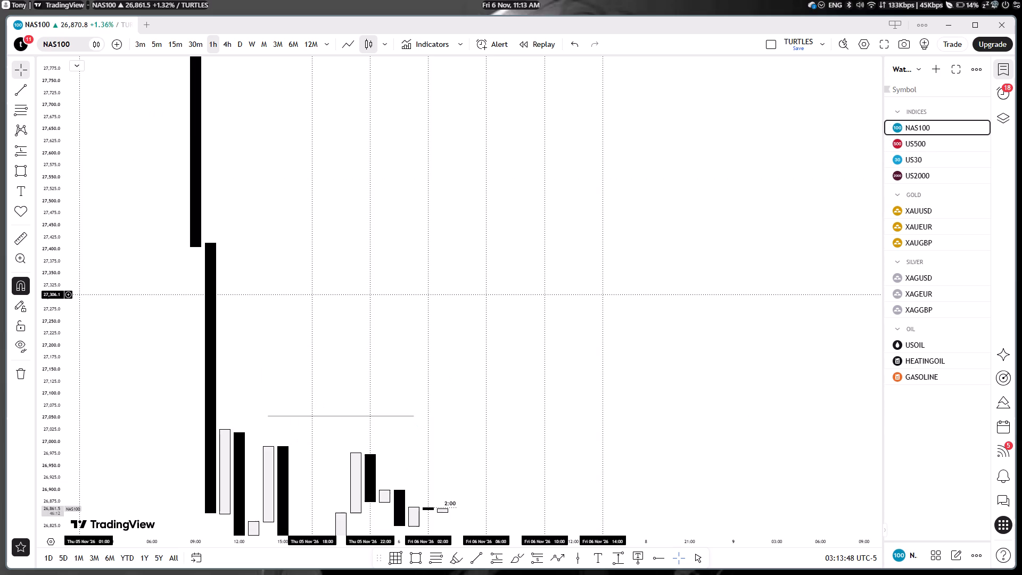
{"action": "left_click_drag", "start_coordinate": [199, 398], "coordinate": [241, 209]}
{"action": "left_click_drag", "start_coordinate": [247, 286], "coordinate": [273, 194]}
{"action": "left_click_drag", "start_coordinate": [281, 228], "coordinate": [311, 195]}
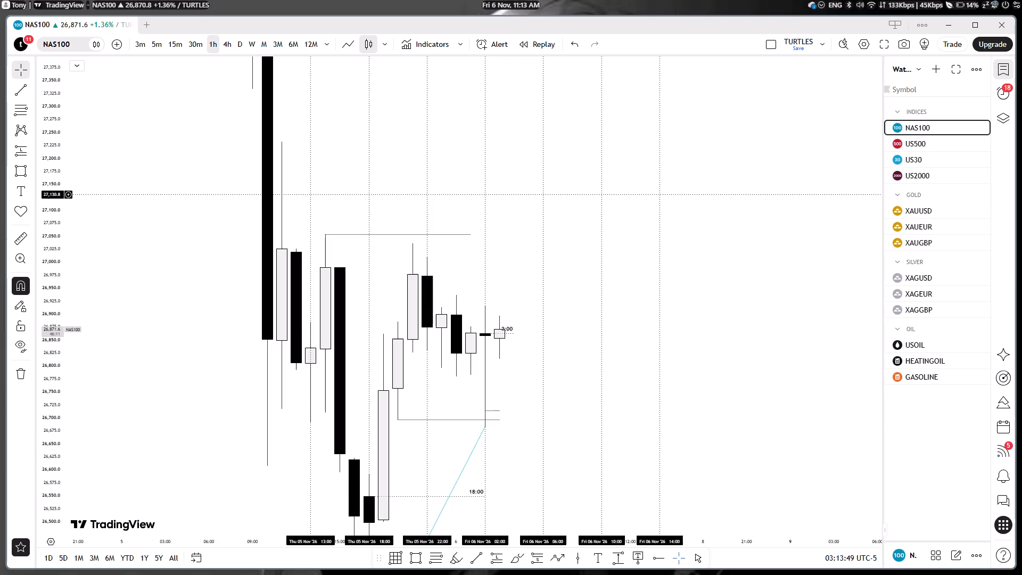
On the NAS100 5-minute chart, extend the upper horizontal line to about 03:35 and anchor its start to the high at about 14:50.
{"action": "left_click", "coordinate": [203, 45]}
{"action": "scroll", "coordinate": [282, 191], "scroll_direction": "down", "scroll_amount": 1}
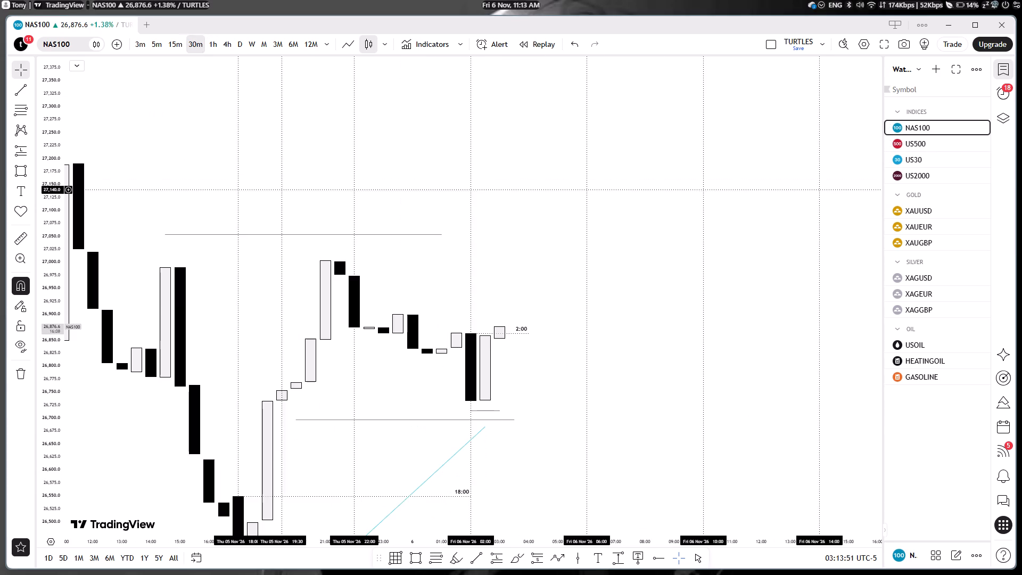
{"action": "scroll", "coordinate": [282, 191], "scroll_direction": "down", "scroll_amount": 2}
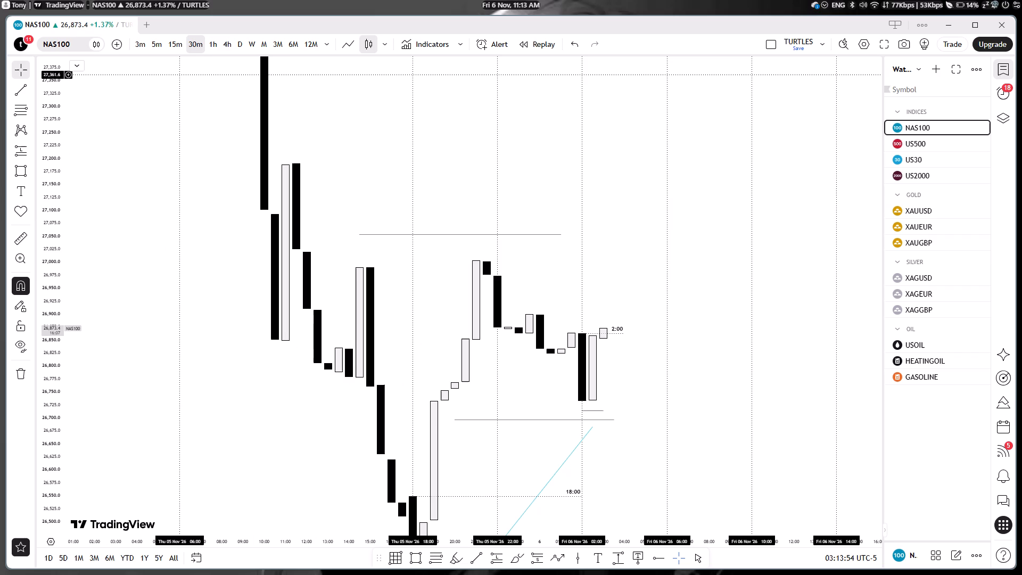
{"action": "left_click", "coordinate": [174, 41]}
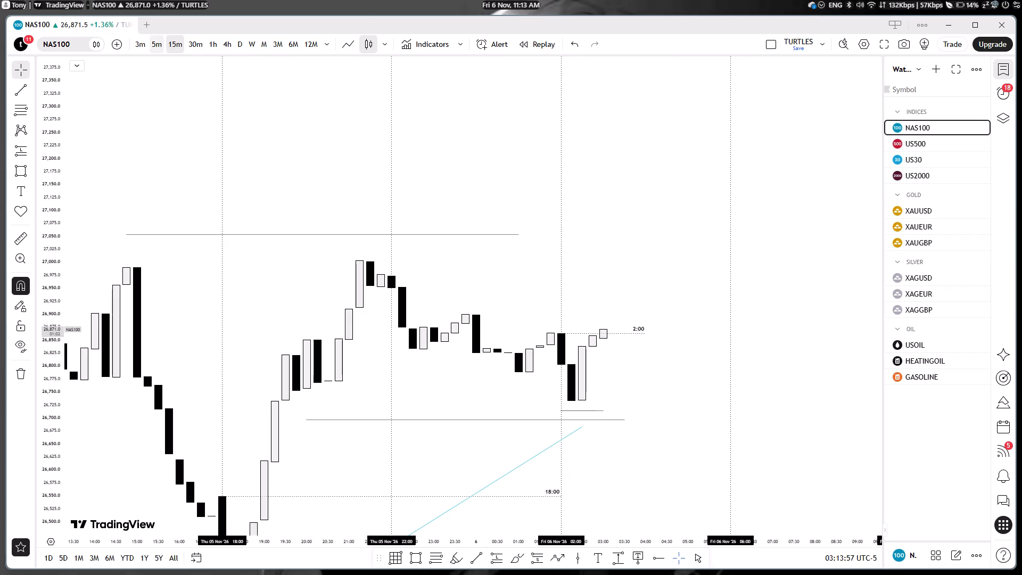
{"action": "left_click", "coordinate": [153, 46]}
{"action": "scroll", "coordinate": [291, 241], "scroll_direction": "down", "scroll_amount": 9}
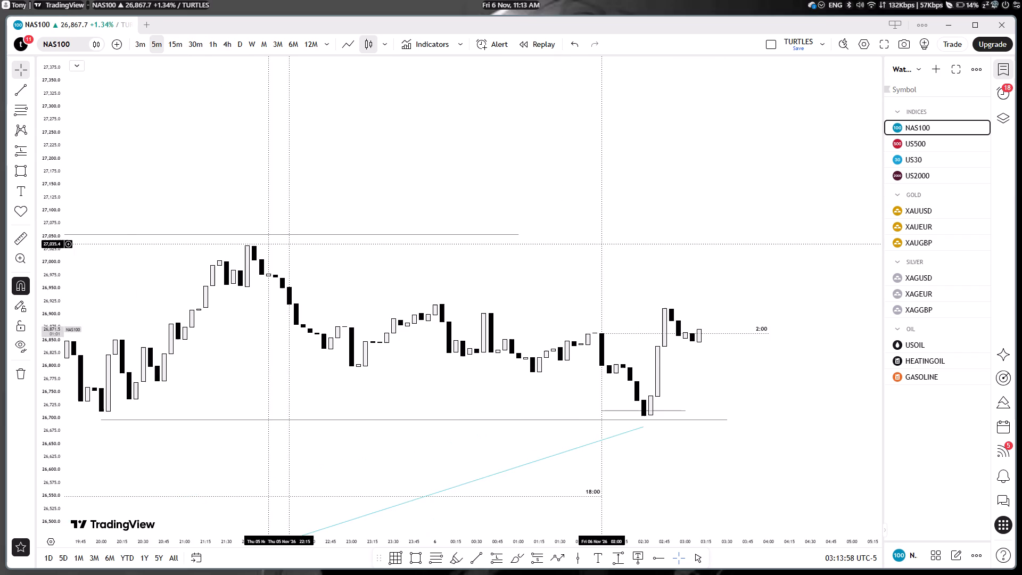
{"action": "left_click_drag", "start_coordinate": [51, 483], "coordinate": [59, 343]}
{"action": "left_click_drag", "start_coordinate": [334, 426], "coordinate": [341, 410]}
{"action": "left_click_drag", "start_coordinate": [331, 390], "coordinate": [321, 346]}
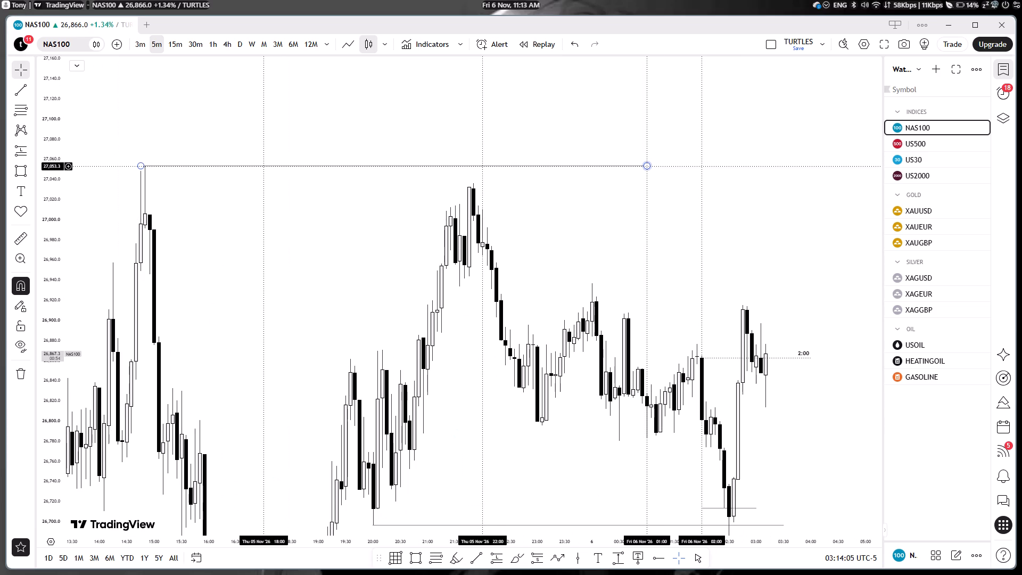
{"action": "left_click_drag", "start_coordinate": [649, 166], "coordinate": [786, 176]}
{"action": "left_click", "coordinate": [599, 260]}
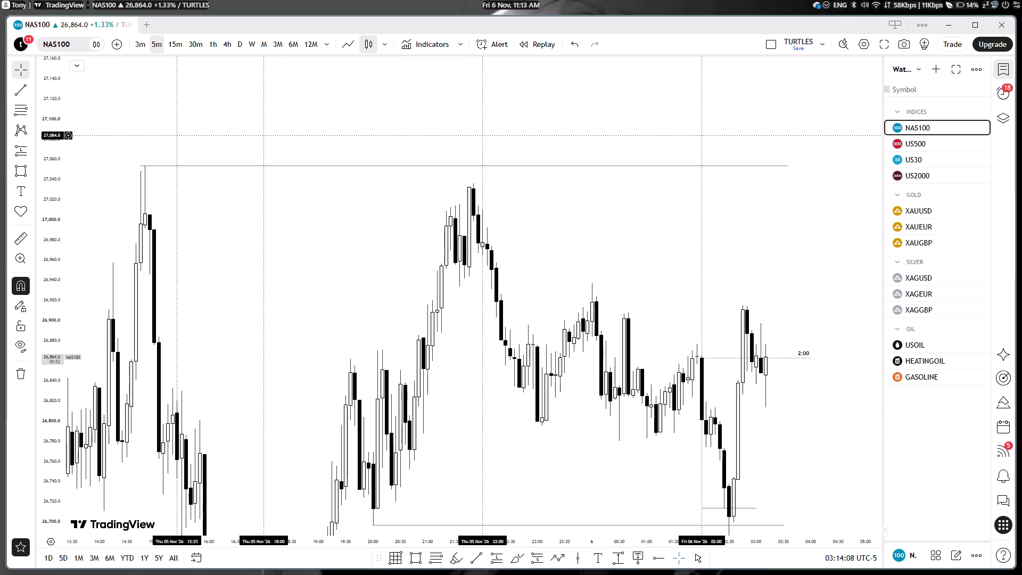
{"action": "left_click_drag", "start_coordinate": [139, 163], "coordinate": [143, 153]}
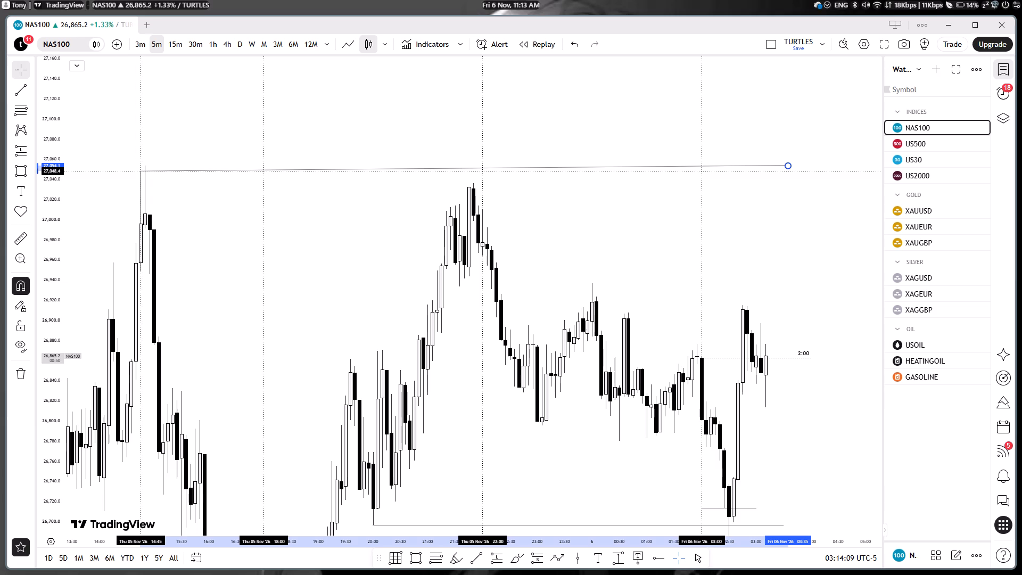
{"action": "left_click_drag", "start_coordinate": [143, 153], "coordinate": [144, 153]}
{"action": "left_click", "coordinate": [212, 238]}
Move the start of the short NAS100 low line at about 26,713 to the candle at about 02:25.
{"action": "left_click_drag", "start_coordinate": [581, 445], "coordinate": [527, 321]}
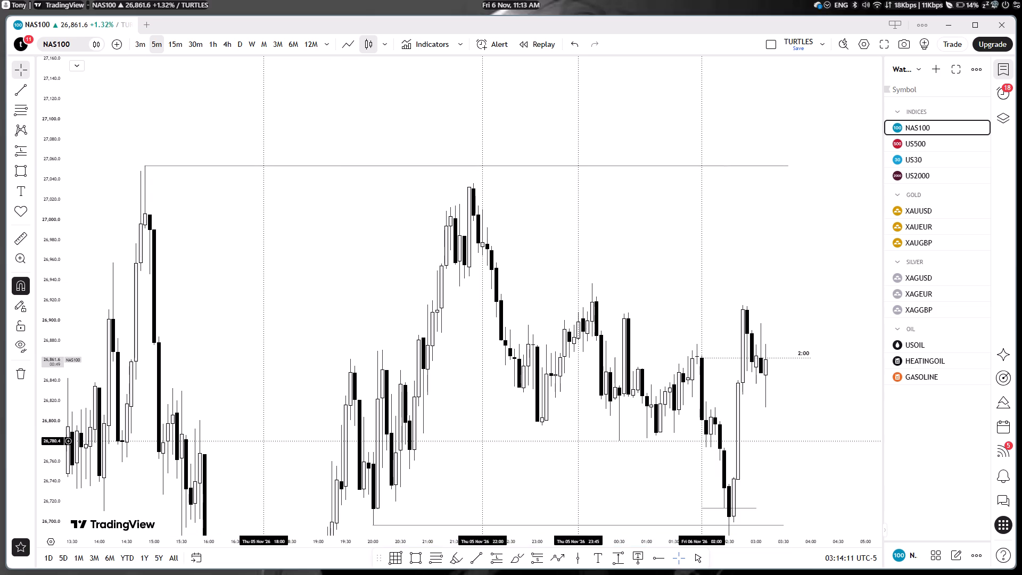
{"action": "left_click_drag", "start_coordinate": [654, 402], "coordinate": [679, 404]}
{"action": "left_click", "coordinate": [750, 367]}
{"action": "left_click_drag", "start_coordinate": [719, 335], "coordinate": [696, 442]}
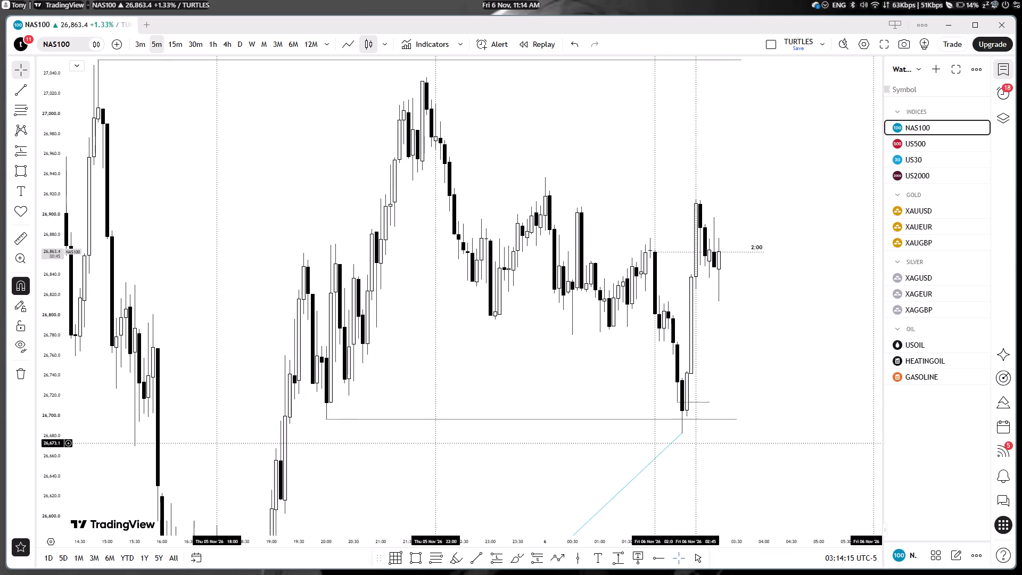
Draw a horizontal trend line at about 26,910.7 from 02:50 to 03:25 and apply the CISD template to it.
{"action": "scroll", "coordinate": [712, 409], "scroll_direction": "up", "scroll_amount": 1}
{"action": "scroll", "coordinate": [682, 326], "scroll_direction": "up", "scroll_amount": 2}
{"action": "left_click_drag", "start_coordinate": [682, 330], "coordinate": [698, 434]}
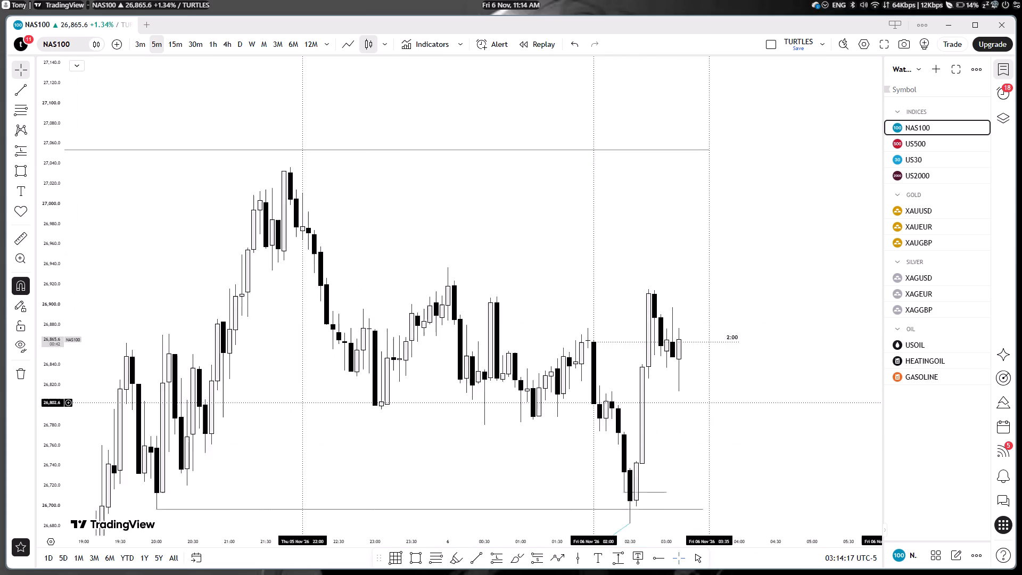
{"action": "scroll", "coordinate": [711, 402], "scroll_direction": "down", "scroll_amount": 1}
{"action": "scroll", "coordinate": [711, 401], "scroll_direction": "up", "scroll_amount": 1}
{"action": "left_click_drag", "start_coordinate": [682, 408], "coordinate": [667, 414]}
{"action": "left_click_drag", "start_coordinate": [670, 409], "coordinate": [644, 425]}
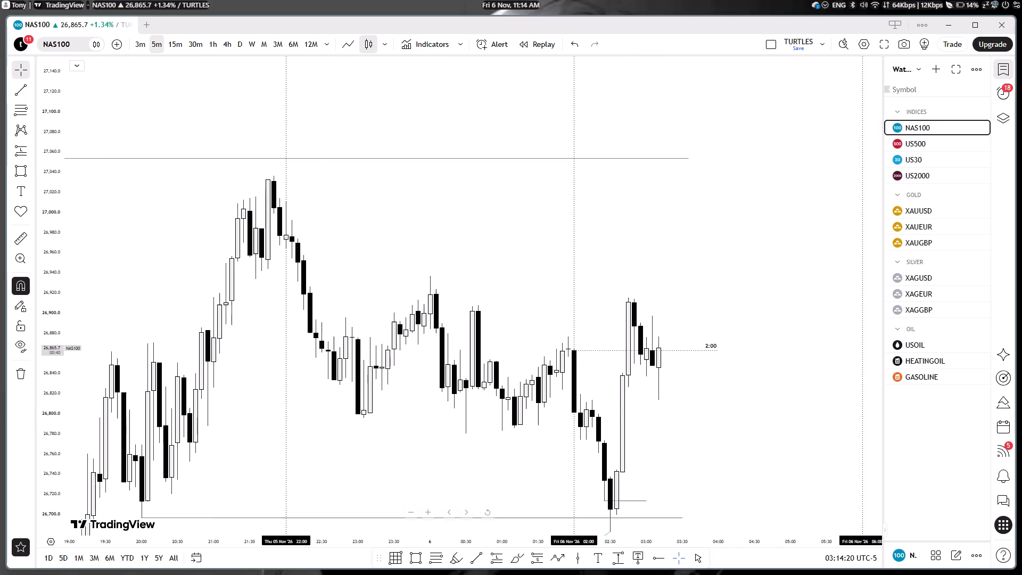
{"action": "left_click", "coordinate": [474, 561]}
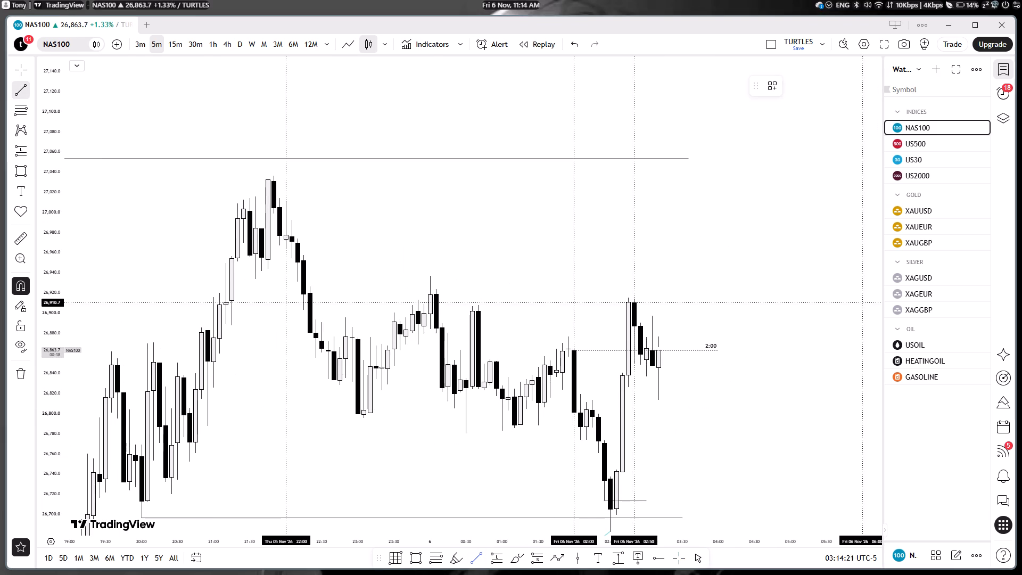
{"action": "left_click", "coordinate": [633, 306]}
{"action": "left_click", "coordinate": [679, 302], "text": "shift"}
{"action": "left_click", "coordinate": [769, 88]}
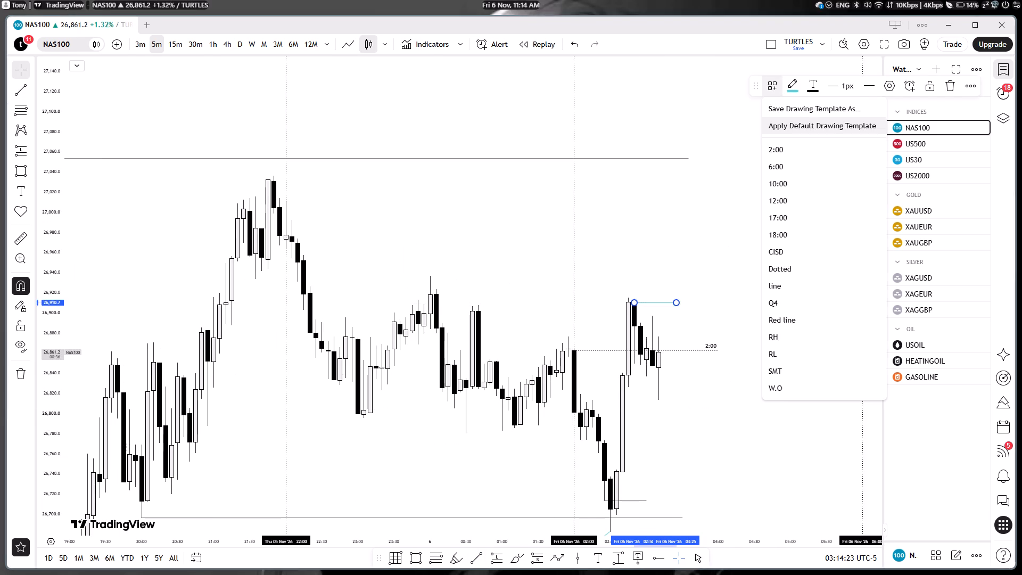
{"action": "left_click", "coordinate": [785, 248]}
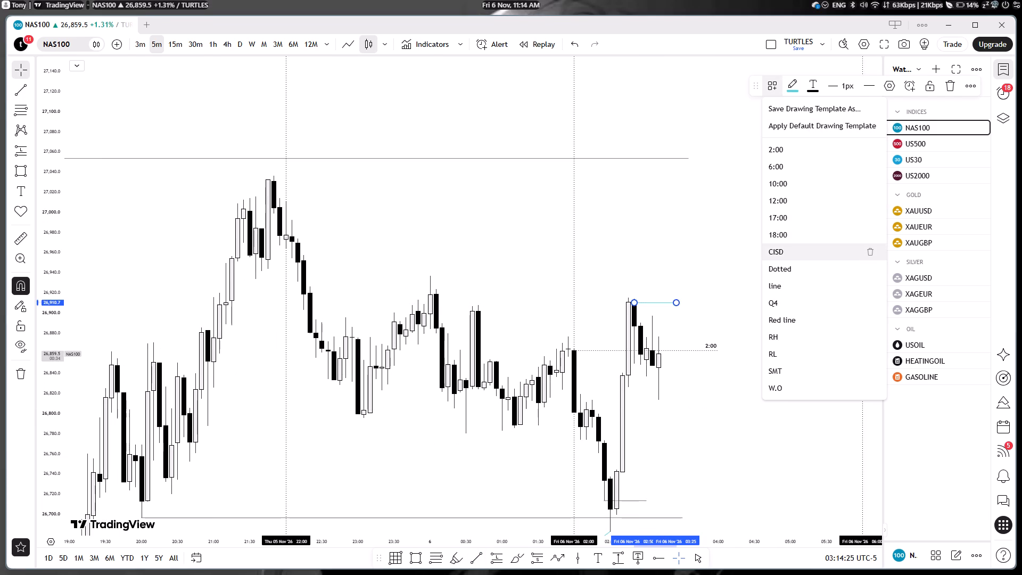
{"action": "left_click", "coordinate": [715, 300]}
Place a long position at 03:30 with entry about 26,911.1 and target about 27,054.9, narrowed to end at about 04:15.
{"action": "left_click_drag", "start_coordinate": [712, 276], "coordinate": [709, 303]}
{"action": "left_click_drag", "start_coordinate": [755, 308], "coordinate": [687, 315]}
{"action": "left_click_drag", "start_coordinate": [689, 315], "coordinate": [737, 300]}
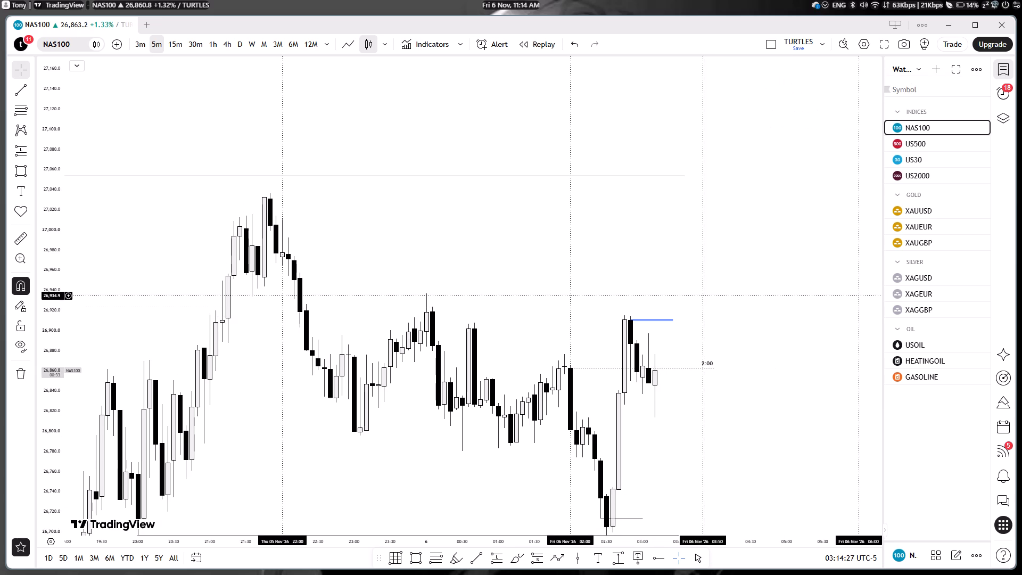
{"action": "left_click_drag", "start_coordinate": [737, 300], "coordinate": [669, 315]}
{"action": "left_click", "coordinate": [498, 555]}
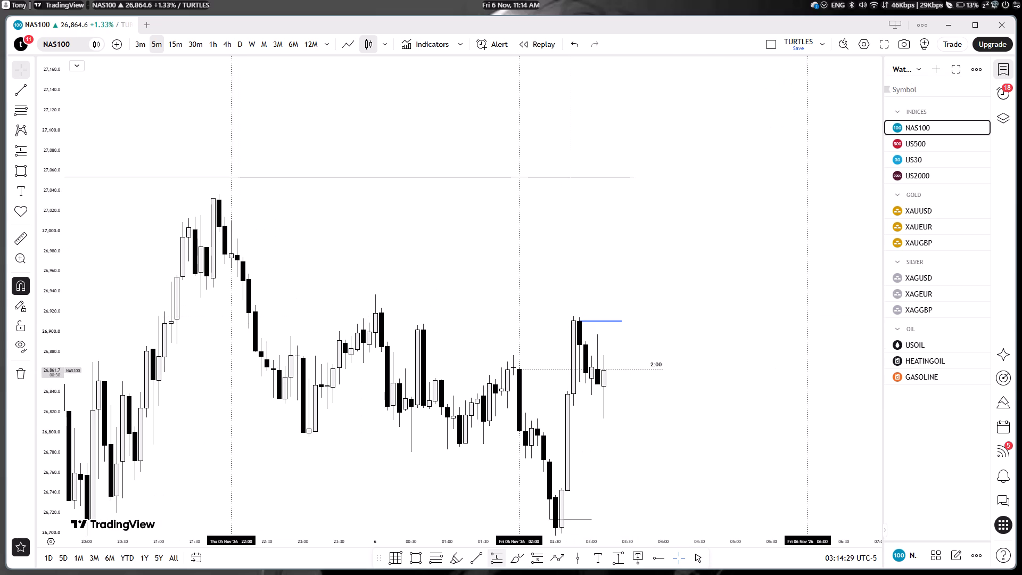
{"action": "left_click", "coordinate": [620, 321]}
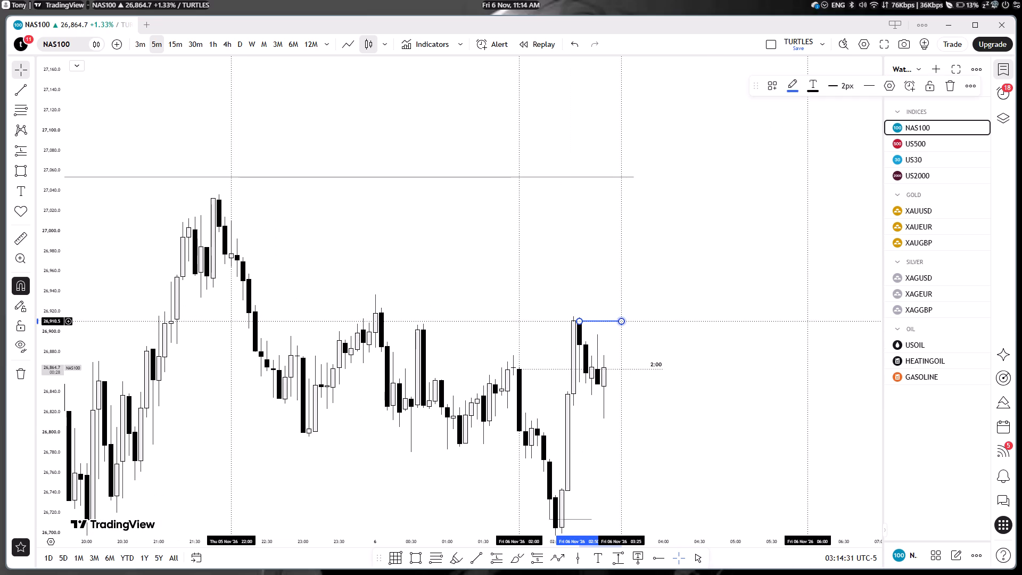
{"action": "left_click", "coordinate": [492, 562]}
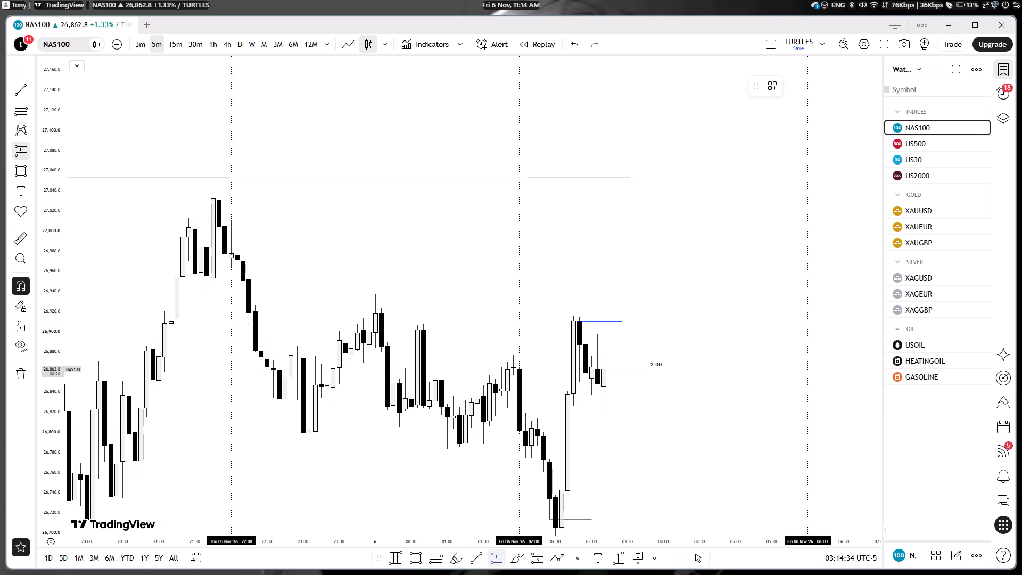
{"action": "left_click", "coordinate": [626, 321]}
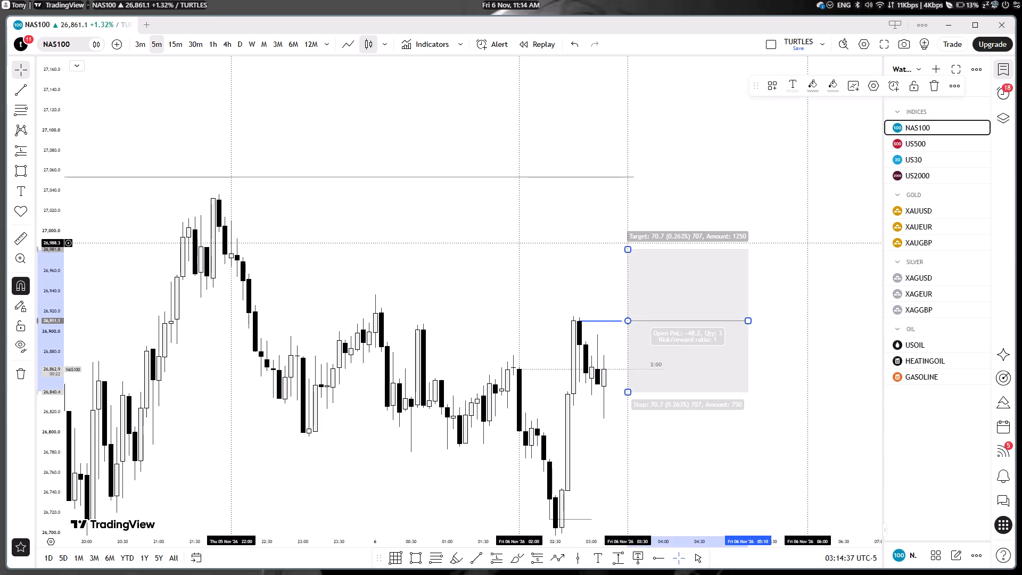
{"action": "left_click_drag", "start_coordinate": [624, 251], "coordinate": [641, 178]}
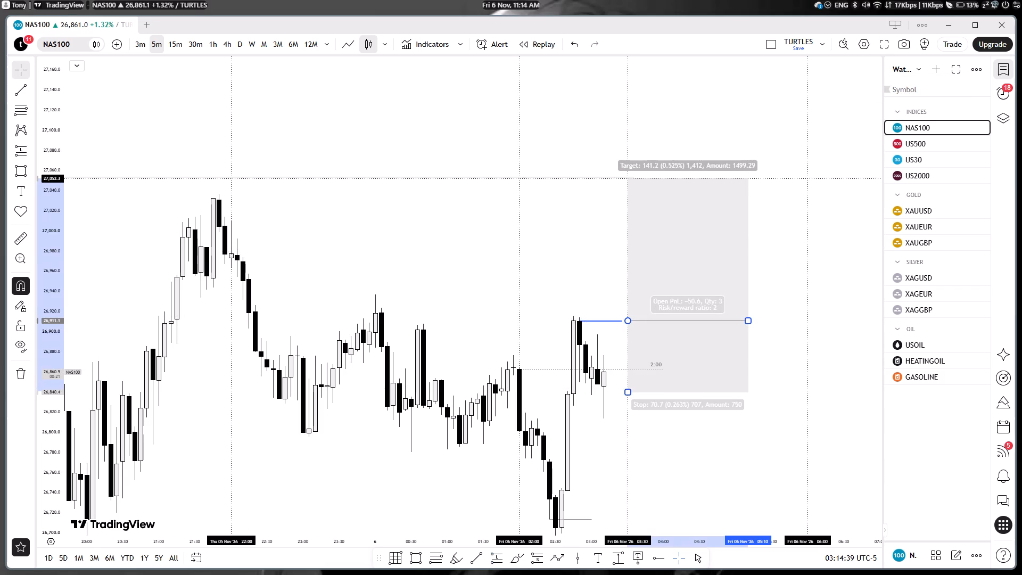
{"action": "left_click_drag", "start_coordinate": [641, 178], "coordinate": [644, 176]}
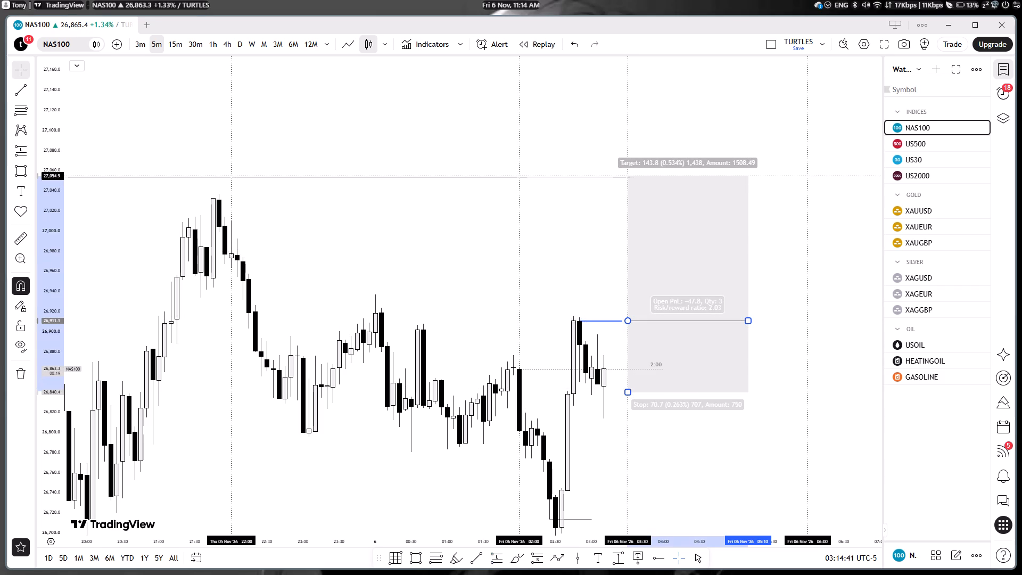
{"action": "left_click_drag", "start_coordinate": [750, 320], "coordinate": [682, 318]}
{"action": "left_click", "coordinate": [737, 313]}
Draw a thin dark horizontal line at about 26,826 from the 02:45 candle to about 03:20.
{"action": "scroll", "coordinate": [471, 215], "scroll_direction": "down", "scroll_amount": 3}
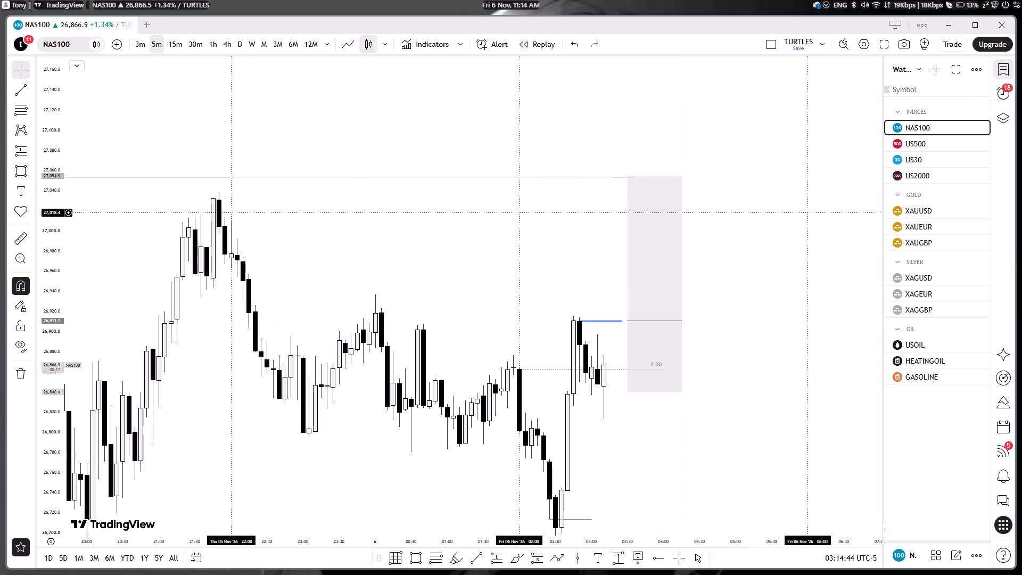
{"action": "scroll", "coordinate": [471, 215], "scroll_direction": "down", "scroll_amount": 6}
{"action": "scroll", "coordinate": [459, 210], "scroll_direction": "up", "scroll_amount": 5}
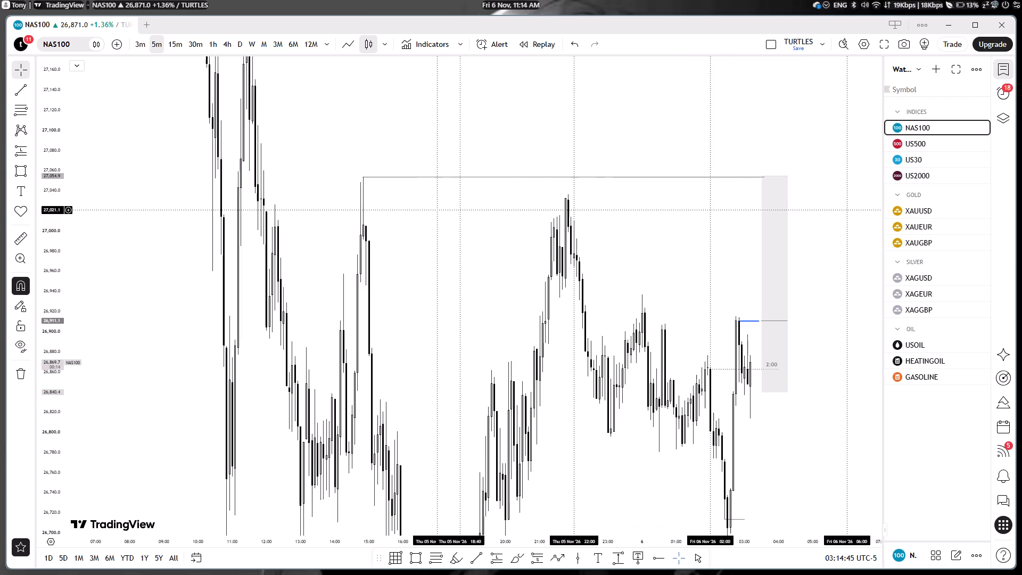
{"action": "scroll", "coordinate": [459, 210], "scroll_direction": "up", "scroll_amount": 3}
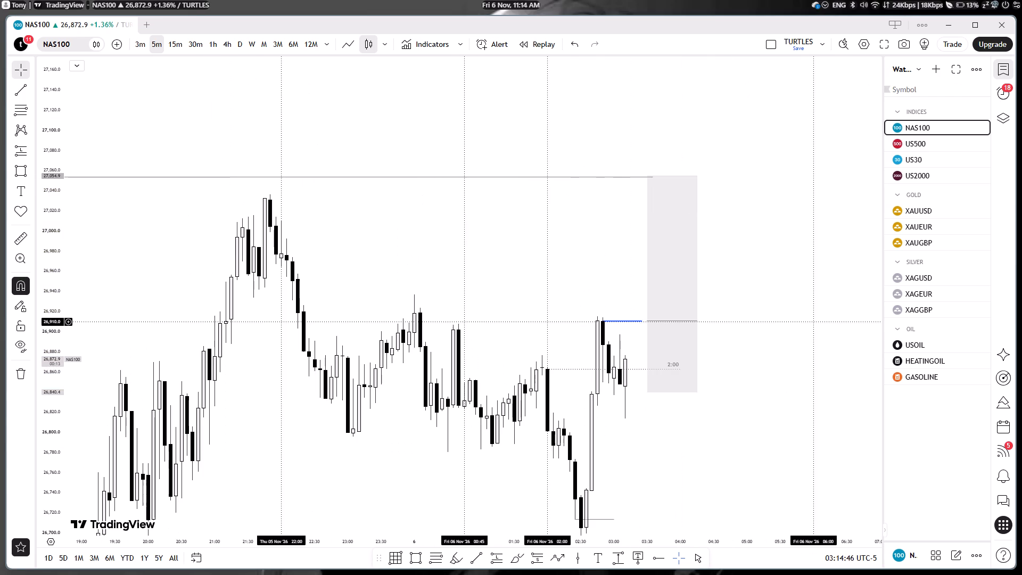
{"action": "left_click", "coordinate": [477, 561]}
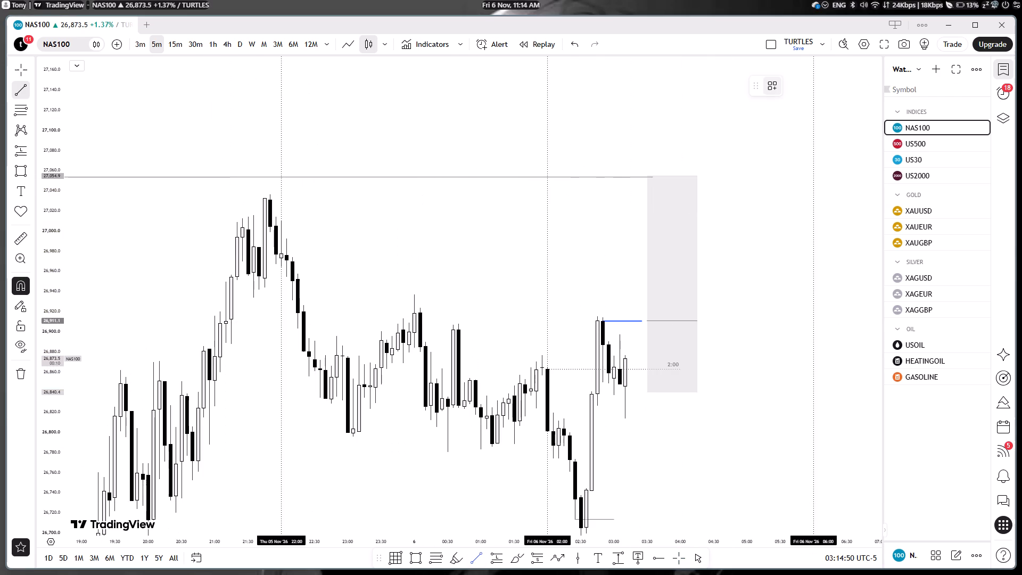
{"action": "left_click", "coordinate": [775, 91]}
{"action": "left_click", "coordinate": [781, 274]}
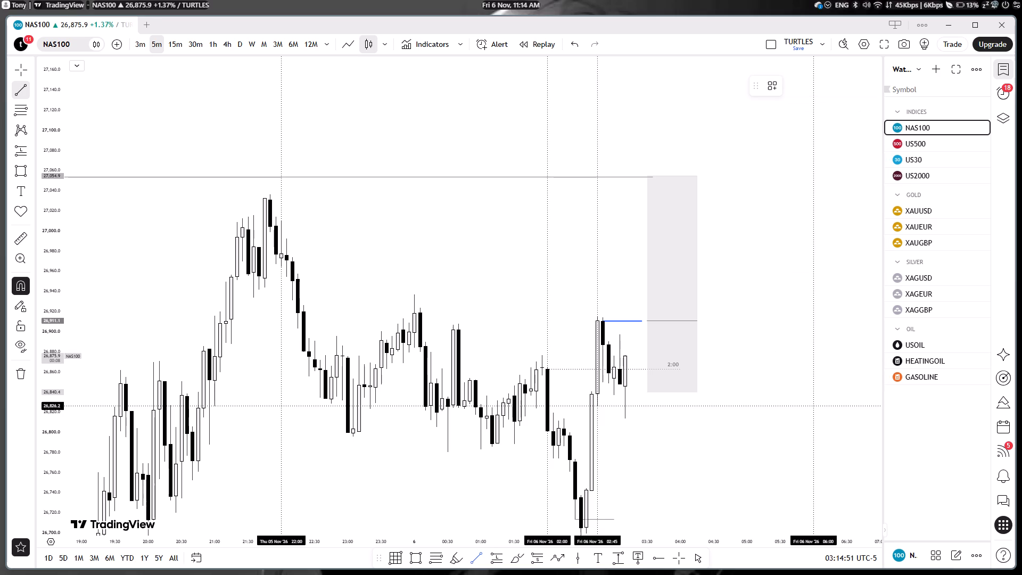
{"action": "left_click", "coordinate": [600, 409]}
{"action": "left_click", "coordinate": [634, 411], "text": "shift"}
{"action": "left_click", "coordinate": [641, 436]}
On the US30 5-minute chart, move the start of the short low line to the candle at about 02:25.
{"action": "left_click_drag", "start_coordinate": [521, 413], "coordinate": [546, 323]}
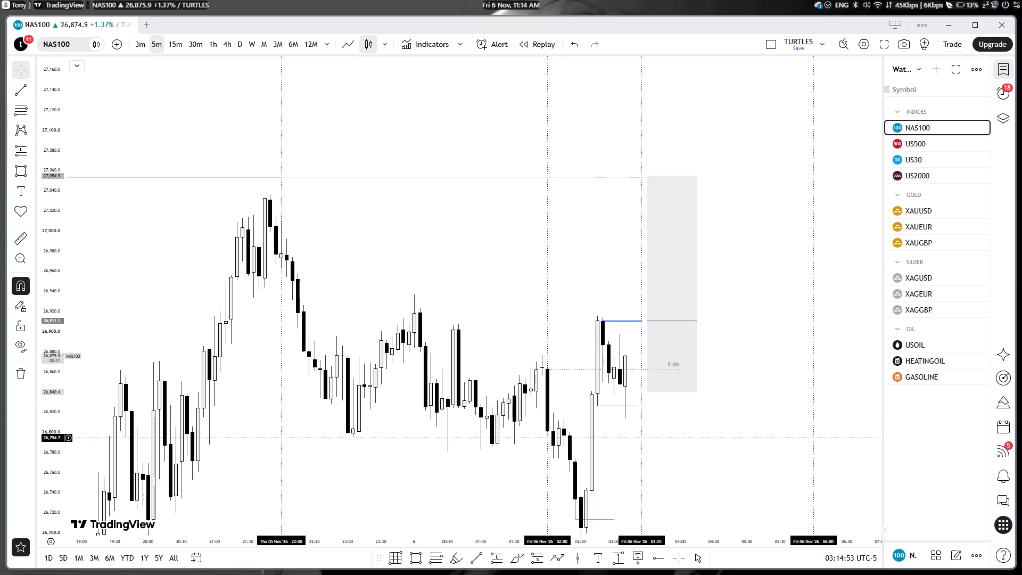
{"action": "scroll", "coordinate": [498, 333], "scroll_direction": "up", "scroll_amount": 1}
{"action": "left_click", "coordinate": [467, 376]}
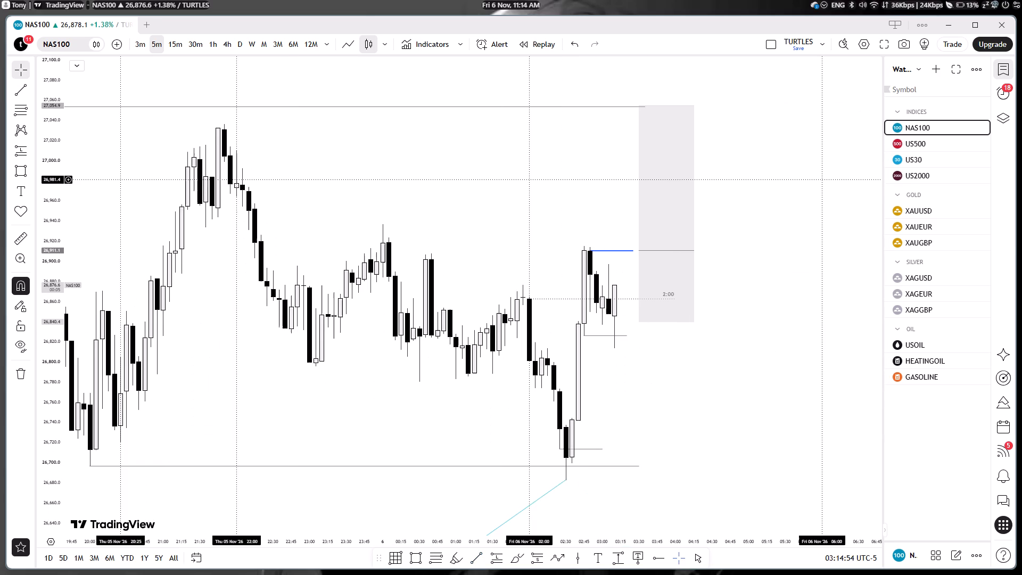
{"action": "left_click_drag", "start_coordinate": [55, 137], "coordinate": [39, 212]}
{"action": "scroll", "coordinate": [160, 333], "scroll_direction": "down", "scroll_amount": 7}
{"action": "scroll", "coordinate": [175, 343], "scroll_direction": "up", "scroll_amount": 3}
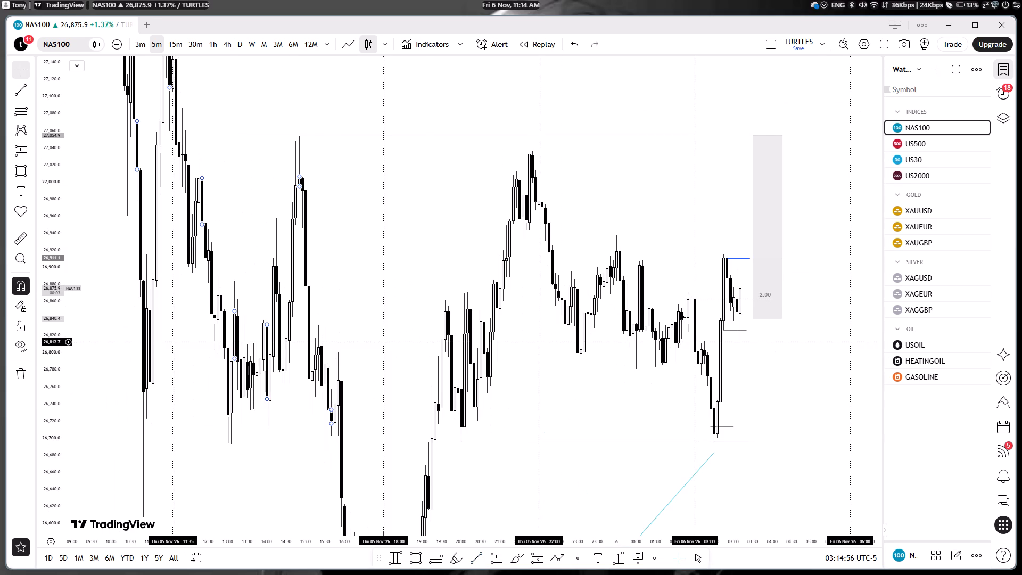
{"action": "left_click", "coordinate": [928, 154]}
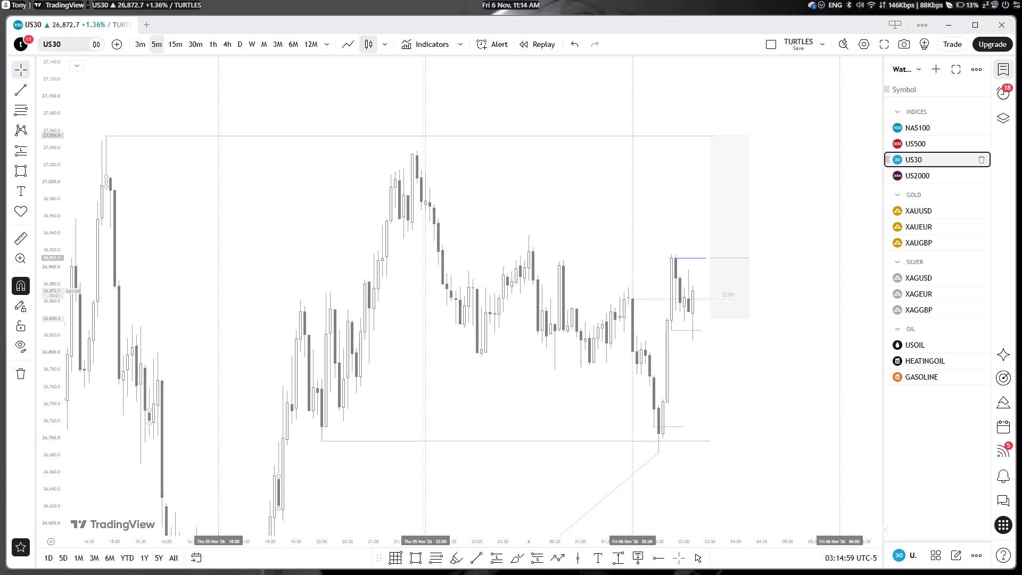
{"action": "scroll", "coordinate": [622, 303], "scroll_direction": "down", "scroll_amount": 4}
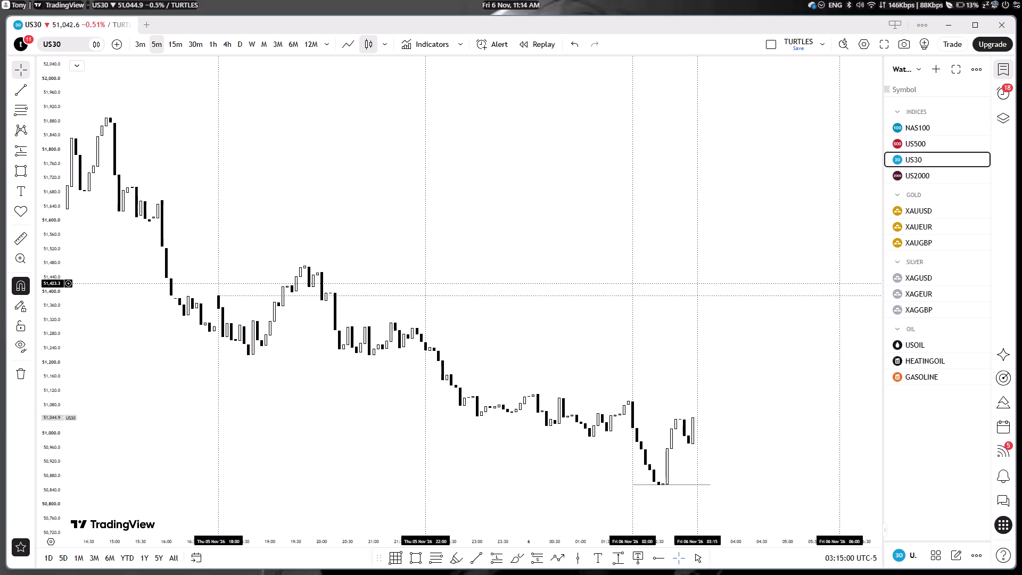
{"action": "scroll", "coordinate": [628, 298], "scroll_direction": "down", "scroll_amount": 1}
{"action": "left_click_drag", "start_coordinate": [566, 433], "coordinate": [420, 436]}
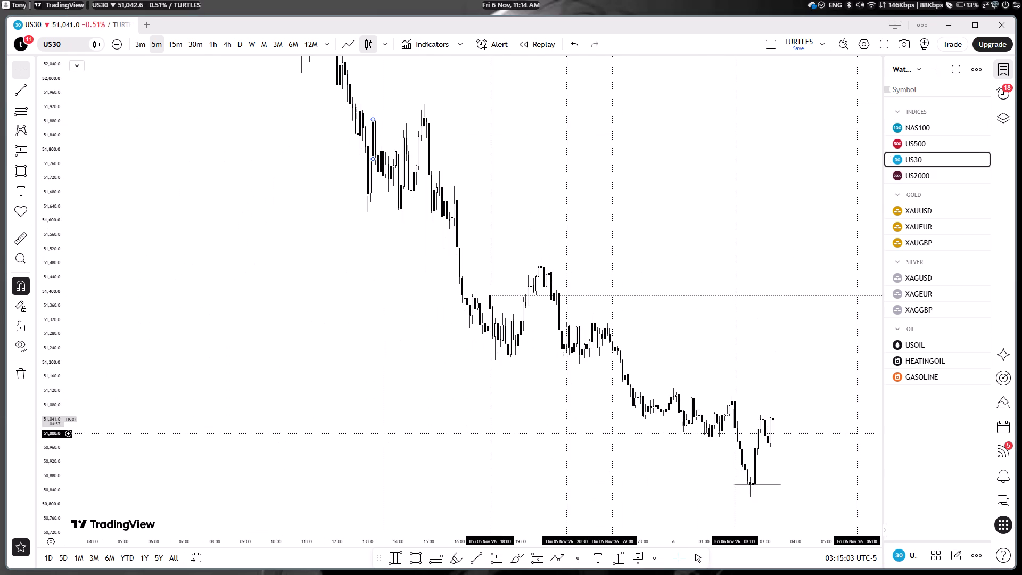
{"action": "scroll", "coordinate": [505, 440], "scroll_direction": "up", "scroll_amount": 2}
{"action": "left_click", "coordinate": [587, 446]}
{"action": "left_click", "coordinate": [613, 446]}
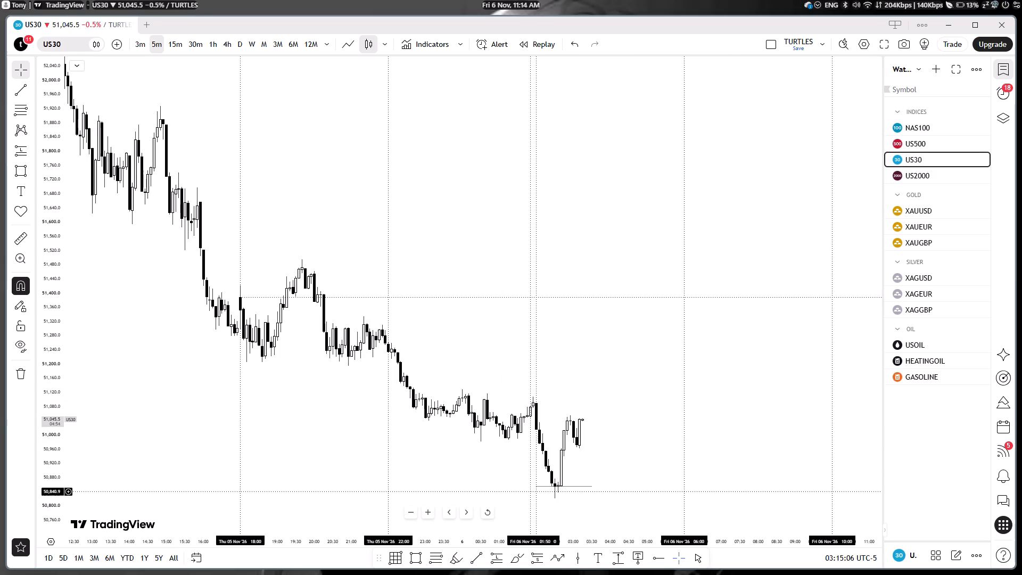
{"action": "left_click_drag", "start_coordinate": [537, 487], "coordinate": [553, 491]}
{"action": "double_click", "coordinate": [621, 450]}
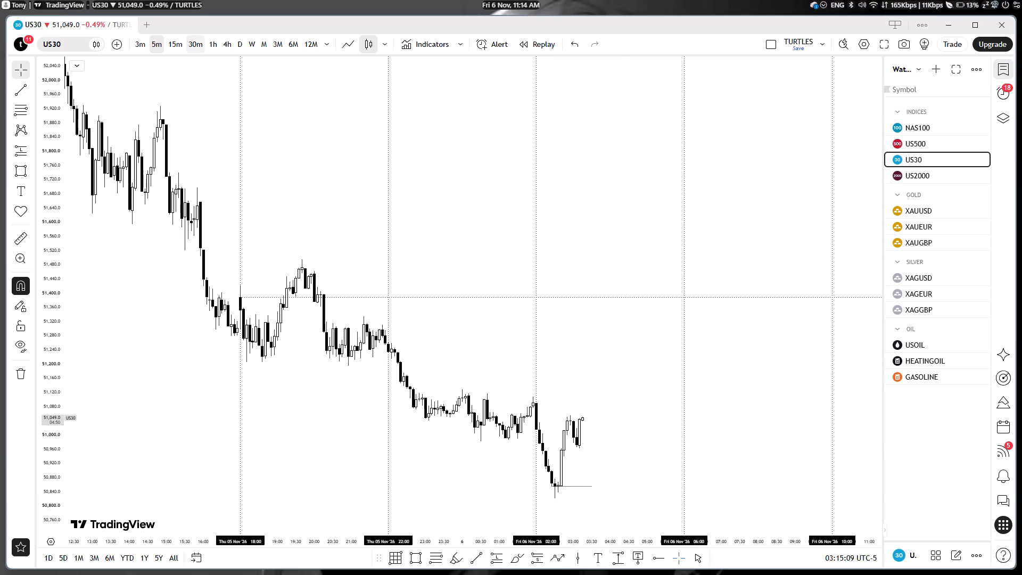
On the US30 4-hour chart, draw a short horizontal line at about 50,980 from the 22:00 candle's low to 06:00.
{"action": "left_click", "coordinate": [195, 43]}
{"action": "scroll", "coordinate": [423, 374], "scroll_direction": "up", "scroll_amount": 6}
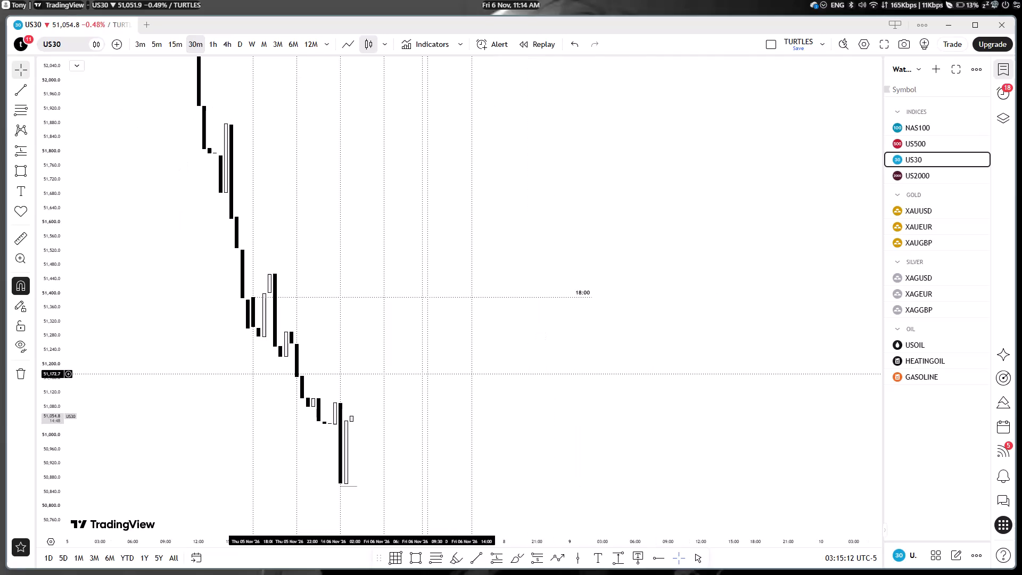
{"action": "left_click", "coordinate": [227, 45]}
{"action": "scroll", "coordinate": [522, 465], "scroll_direction": "up", "scroll_amount": 2}
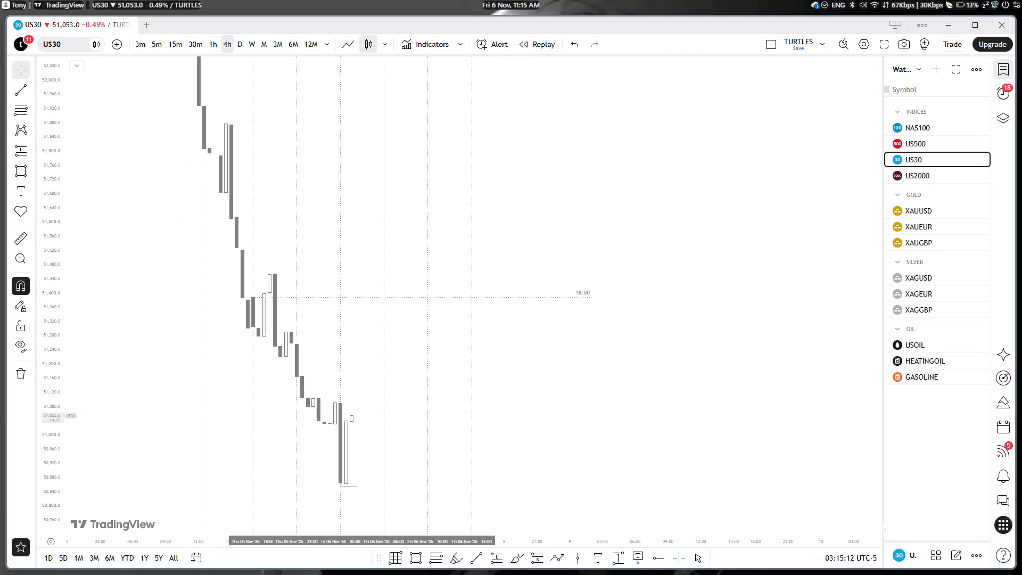
{"action": "scroll", "coordinate": [227, 62], "scroll_direction": "up", "scroll_amount": 3}
{"action": "left_click_drag", "start_coordinate": [461, 373], "coordinate": [884, 437]}
{"action": "scroll", "coordinate": [718, 440], "scroll_direction": "up", "scroll_amount": 3}
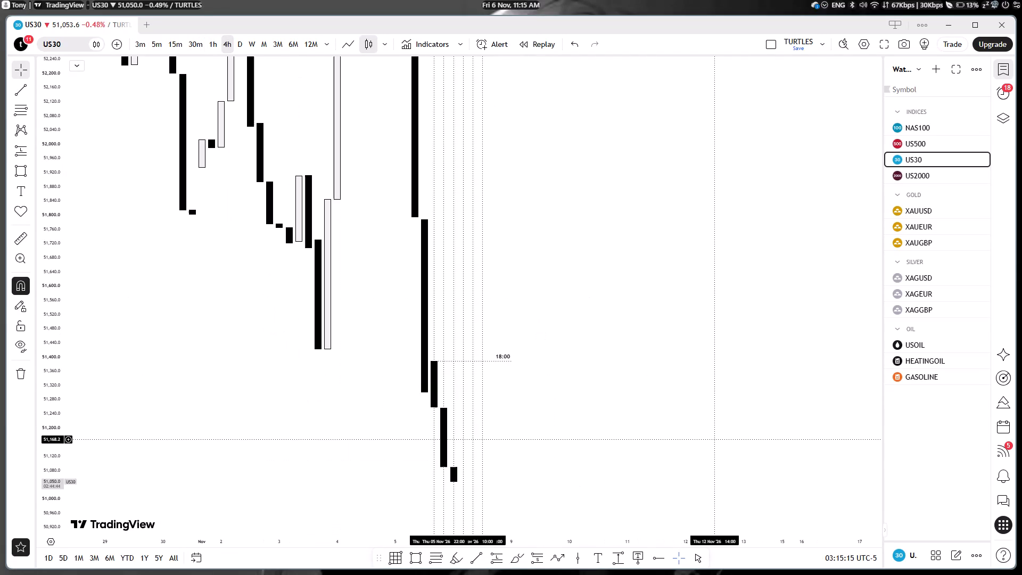
{"action": "left_click_drag", "start_coordinate": [587, 429], "coordinate": [828, 426]}
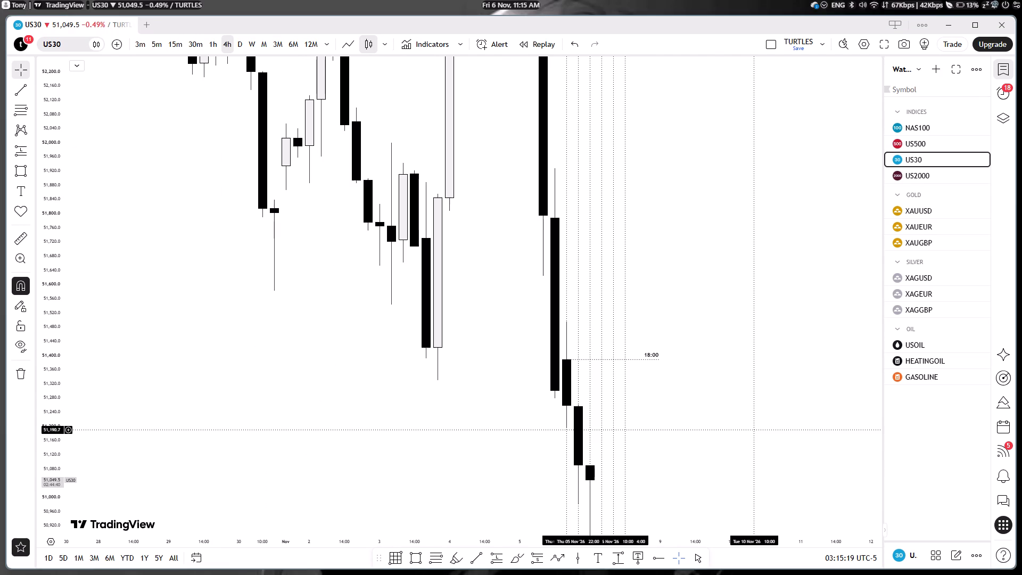
{"action": "scroll", "coordinate": [751, 431], "scroll_direction": "up", "scroll_amount": 2, "text": "shift"}
{"action": "left_click_drag", "start_coordinate": [670, 440], "coordinate": [673, 382], "text": "shift"}
{"action": "scroll", "coordinate": [673, 377], "scroll_direction": "up", "scroll_amount": 1}
{"action": "left_click", "coordinate": [636, 439]}
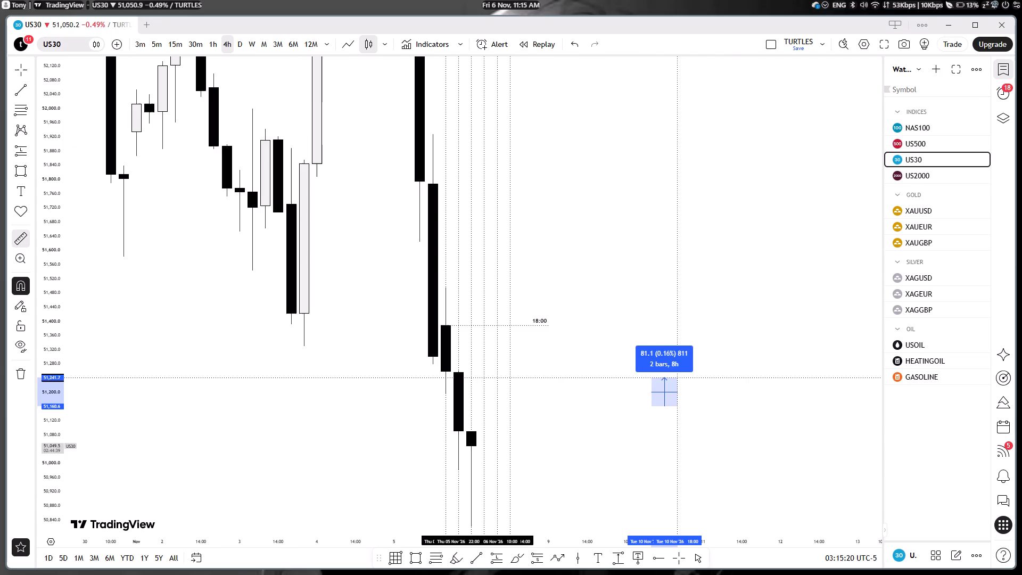
{"action": "left_click", "coordinate": [599, 463]}
{"action": "left_click", "coordinate": [596, 460]}
{"action": "left_click", "coordinate": [471, 560]}
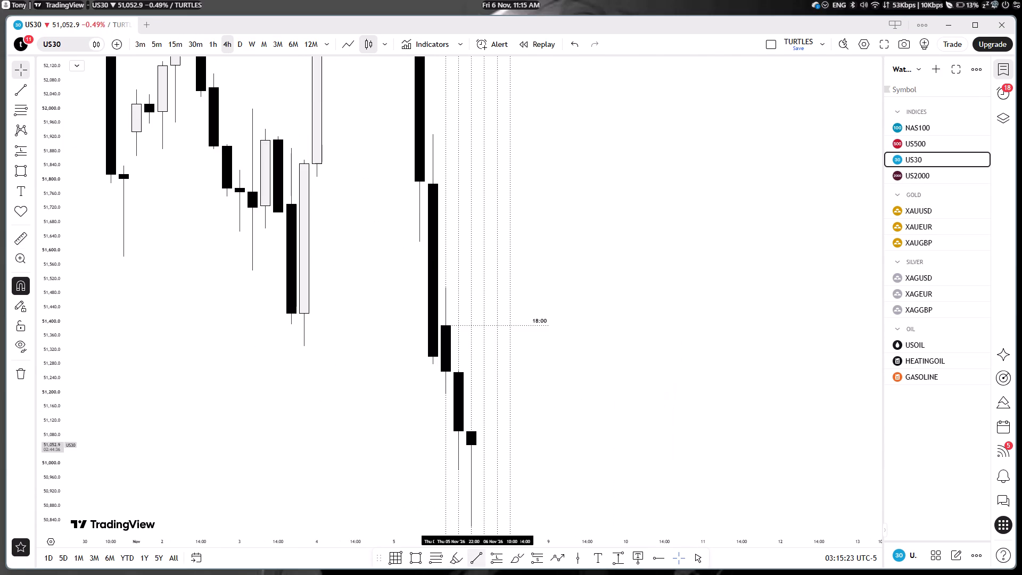
{"action": "left_click", "coordinate": [459, 464]}
{"action": "left_click", "coordinate": [480, 467], "text": "shift"}
{"action": "left_click", "coordinate": [594, 453]}
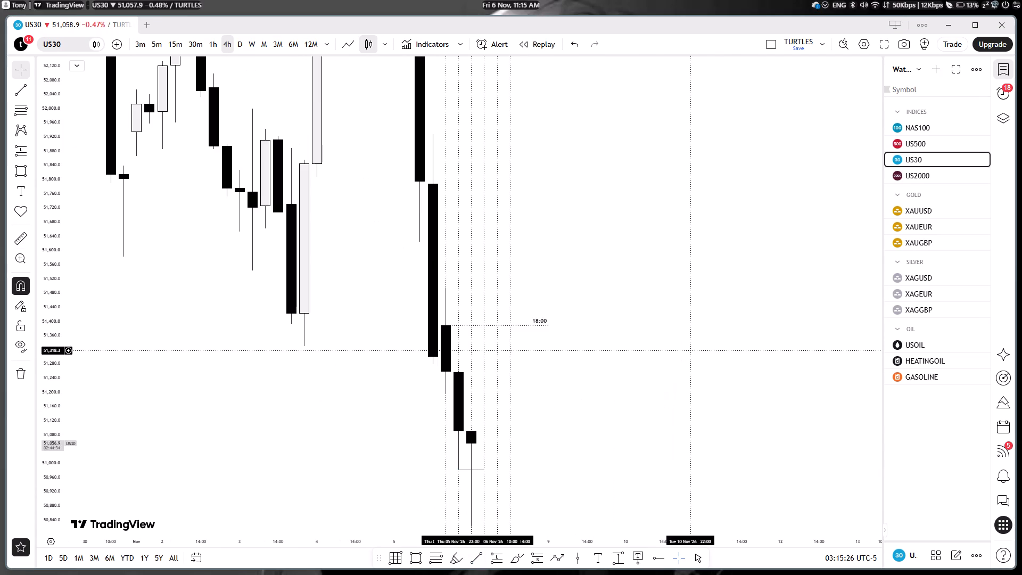
On the US30 5-minute chart, shorten the horizontal line at about 50,982 to run from the 00:30 candle's low to 02:40.
{"action": "left_click", "coordinate": [160, 42]}
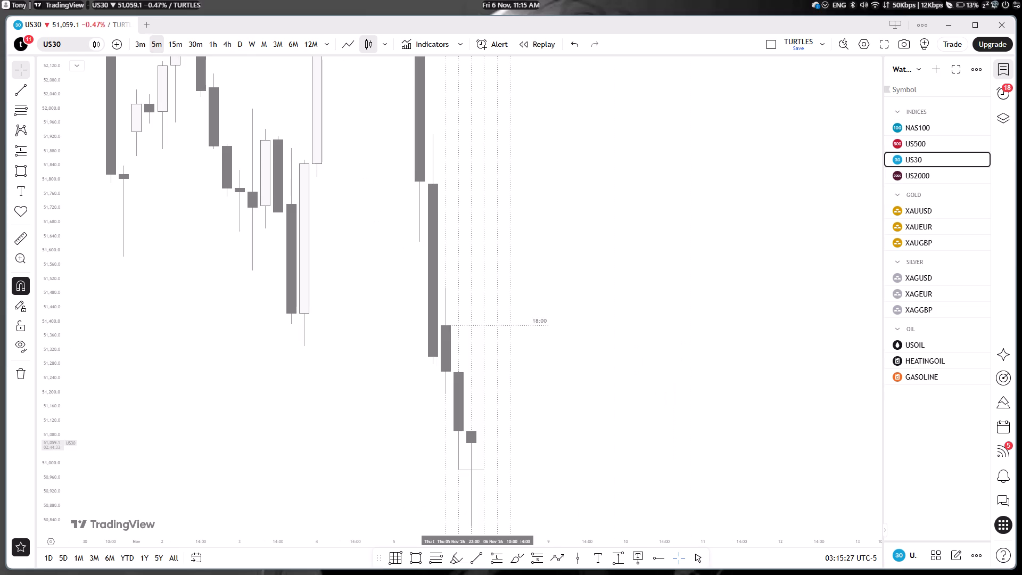
{"action": "scroll", "coordinate": [696, 467], "scroll_direction": "down", "scroll_amount": 7}
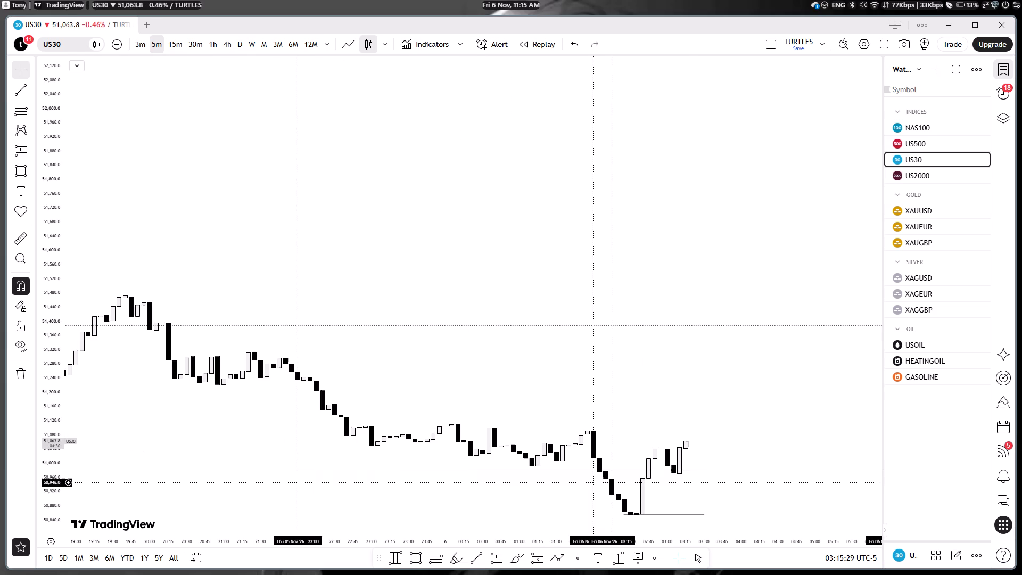
{"action": "left_click_drag", "start_coordinate": [55, 496], "coordinate": [89, 328]}
{"action": "left_click_drag", "start_coordinate": [434, 494], "coordinate": [55, 495]}
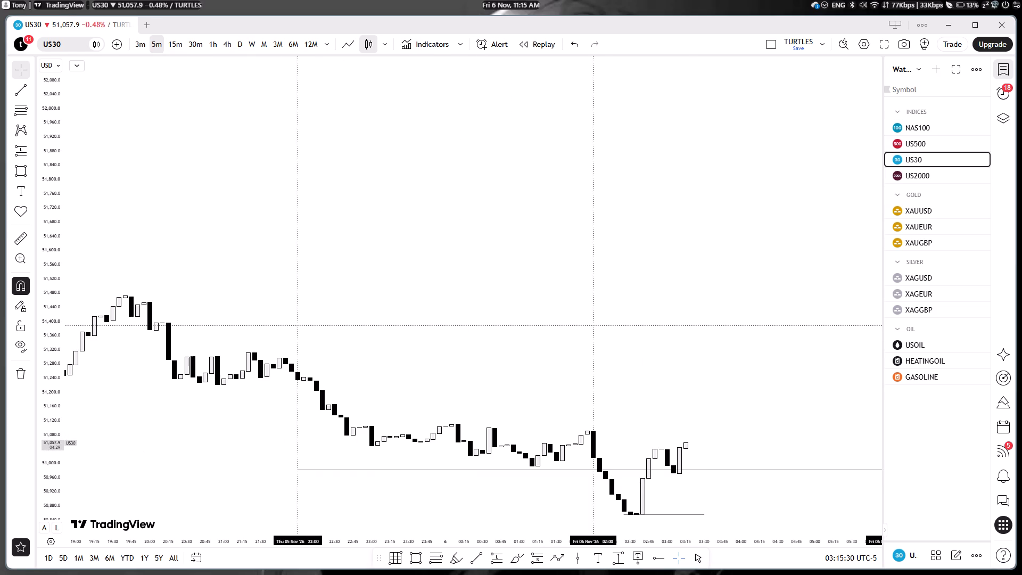
{"action": "left_click_drag", "start_coordinate": [55, 495], "coordinate": [394, 203]}
{"action": "left_click_drag", "start_coordinate": [432, 305], "coordinate": [417, 267]}
{"action": "left_click_drag", "start_coordinate": [465, 368], "coordinate": [438, 317]}
{"action": "left_click_drag", "start_coordinate": [715, 488], "coordinate": [664, 478]}
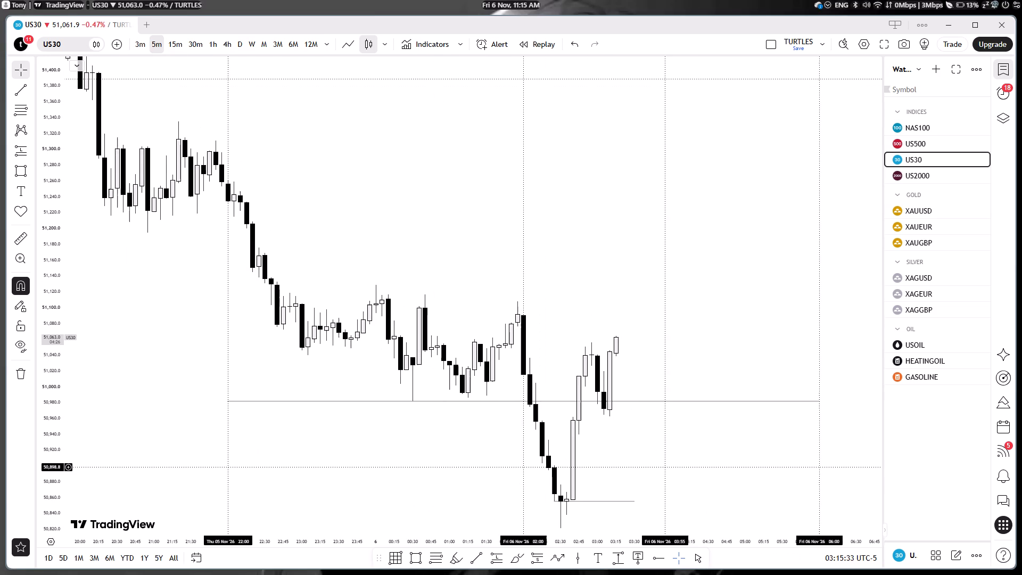
{"action": "scroll", "coordinate": [665, 466], "scroll_direction": "down", "scroll_amount": 1}
{"action": "left_click_drag", "start_coordinate": [294, 401], "coordinate": [450, 442]}
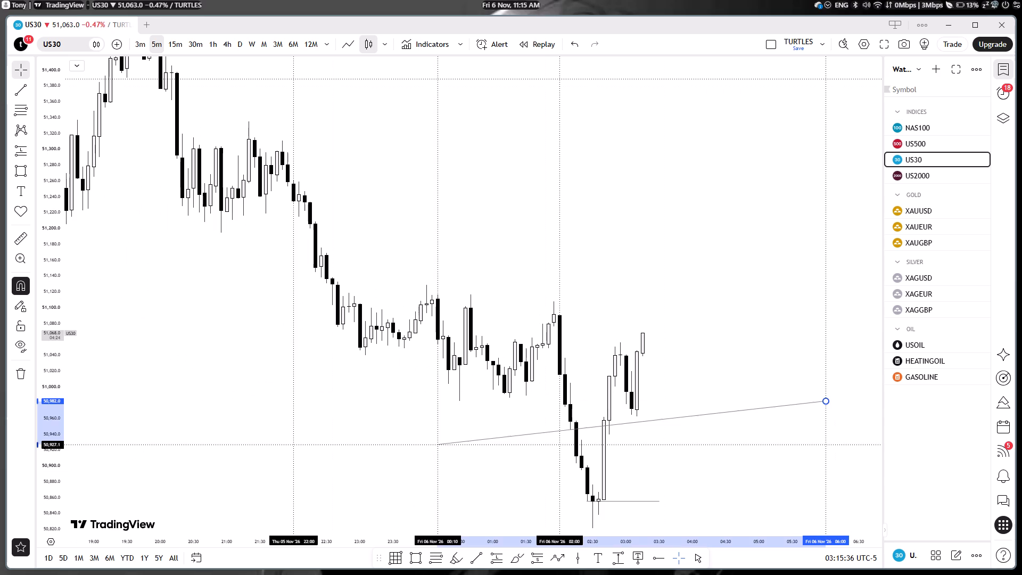
{"action": "left_click_drag", "start_coordinate": [450, 442], "coordinate": [460, 411]}
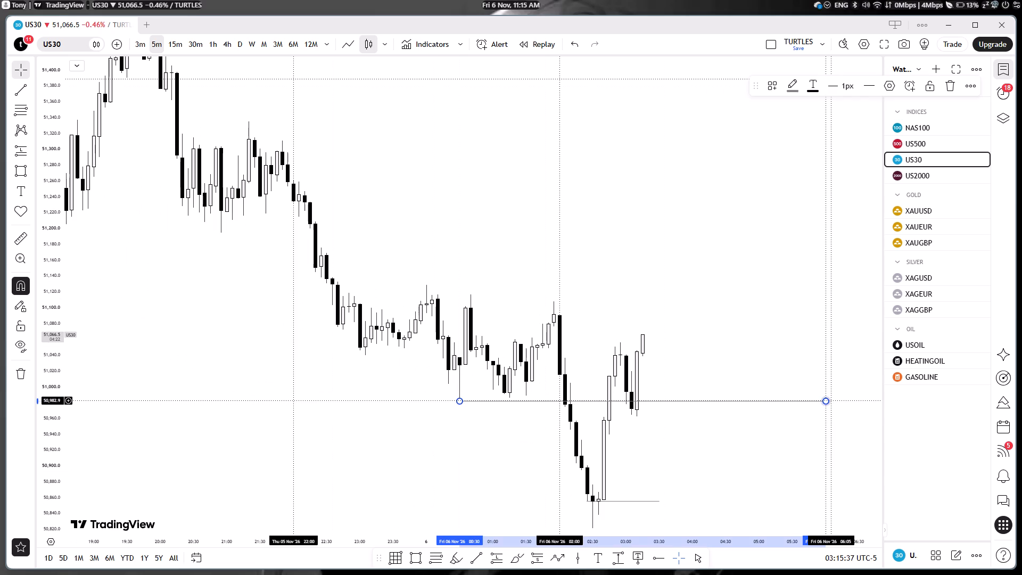
{"action": "left_click_drag", "start_coordinate": [826, 400], "coordinate": [604, 401]}
{"action": "left_click", "coordinate": [643, 417]}
{"action": "left_click", "coordinate": [645, 434]}
Draw a horizontal trend line at about 51,129 from the 00:00 candle's high to 02:40.
{"action": "left_click_drag", "start_coordinate": [635, 450], "coordinate": [596, 451]}
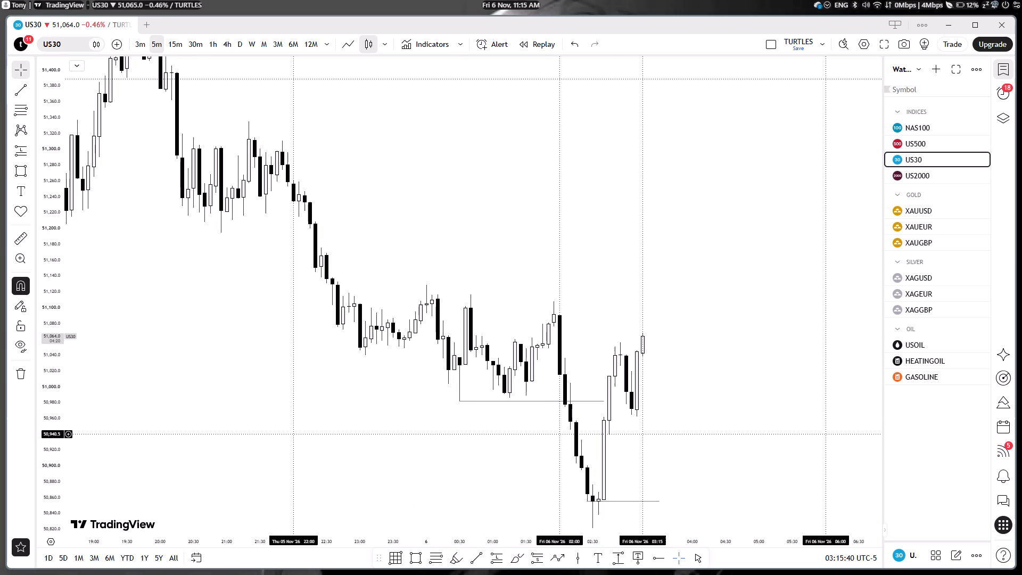
{"action": "left_click_drag", "start_coordinate": [614, 438], "coordinate": [613, 443]}
{"action": "left_click", "coordinate": [476, 553]}
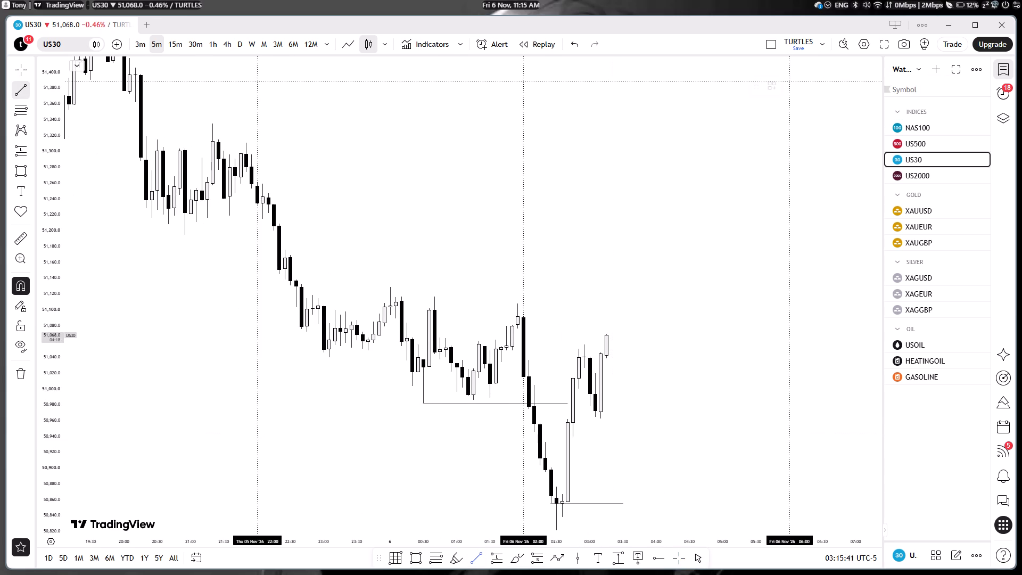
{"action": "left_click", "coordinate": [392, 272]}
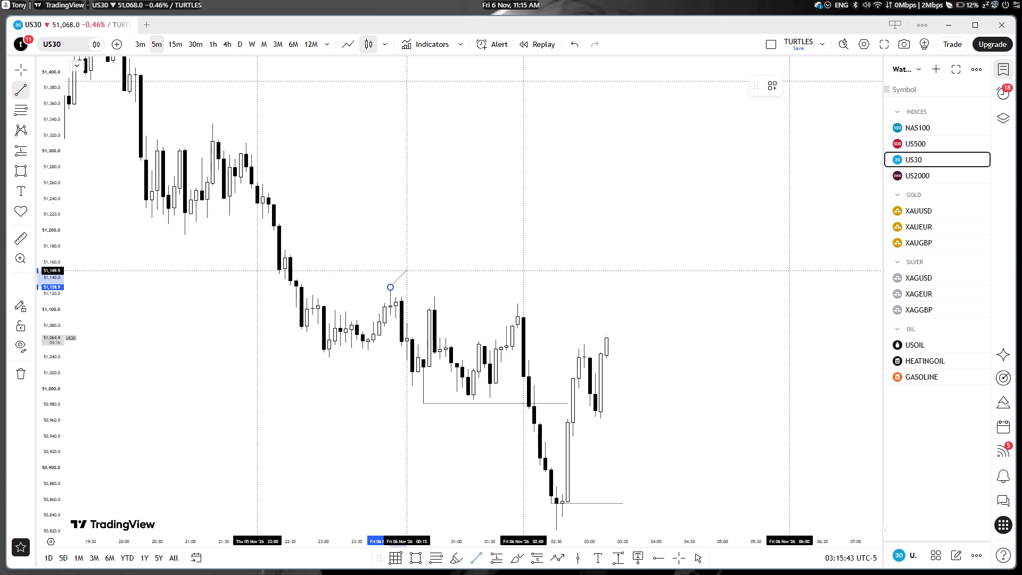
{"action": "left_click", "coordinate": [568, 296], "text": "shift"}
{"action": "left_click", "coordinate": [557, 322]}
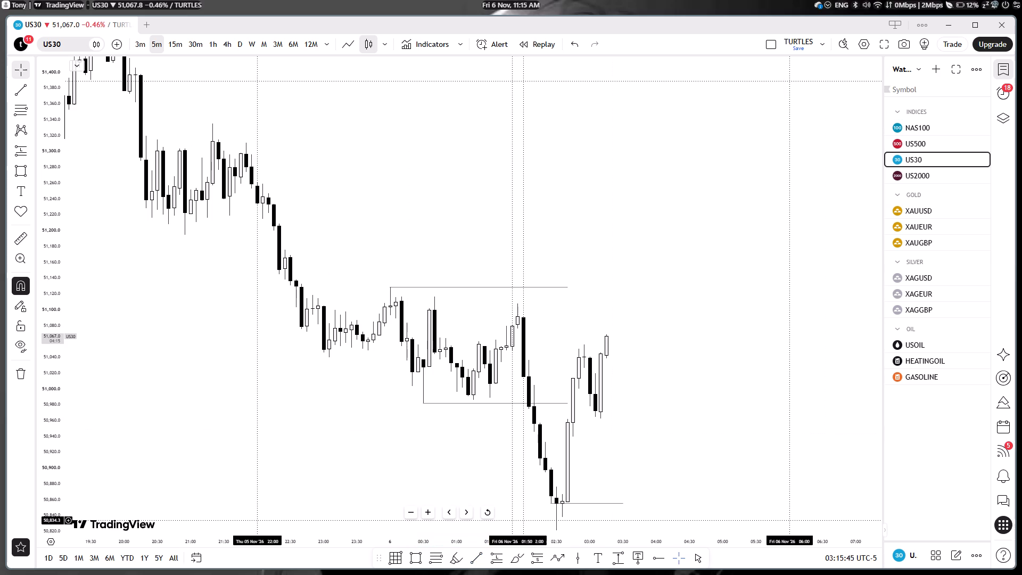
Draw a horizontal trend line at about 51,335 from the 21:20 candle's high to about 02:50.
{"action": "left_click", "coordinate": [476, 553]}
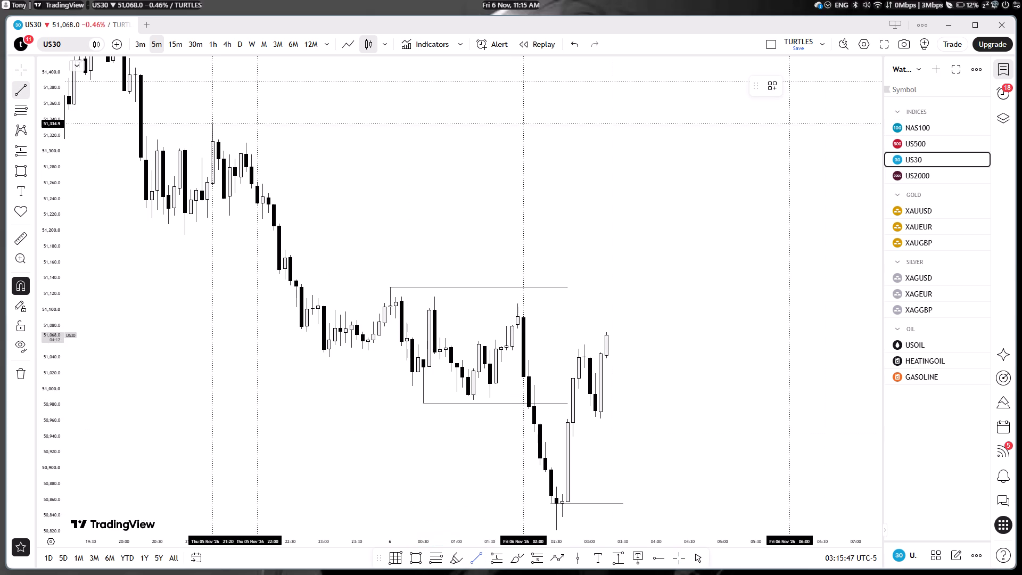
{"action": "left_click", "coordinate": [215, 115]}
{"action": "left_click", "coordinate": [581, 164], "text": "shift"}
Draw a short horizontal trend line with the CISD template at about 51,041 from the 02:55 candle to 03:15.
{"action": "left_click_drag", "start_coordinate": [599, 206], "coordinate": [603, 216]}
{"action": "scroll", "coordinate": [464, 230], "scroll_direction": "down", "scroll_amount": 4}
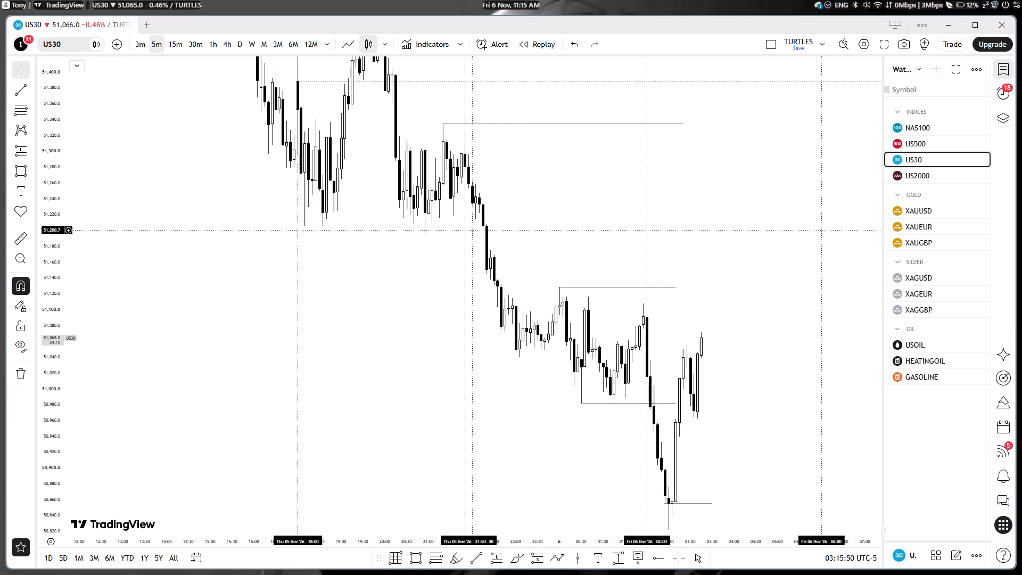
{"action": "scroll", "coordinate": [476, 222], "scroll_direction": "up", "scroll_amount": 4}
{"action": "scroll", "coordinate": [688, 334], "scroll_direction": "up", "scroll_amount": 1}
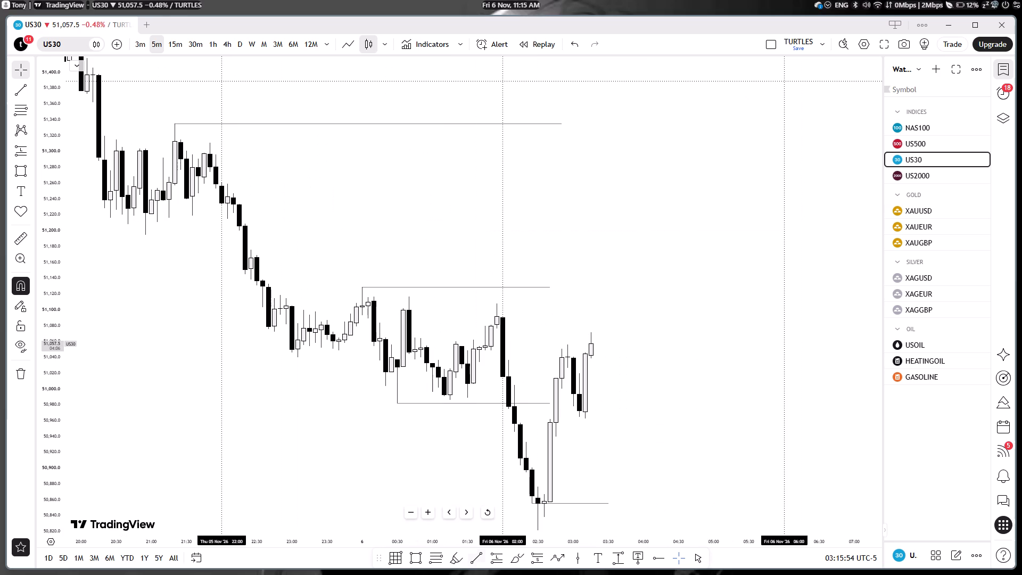
{"action": "left_click", "coordinate": [477, 554]}
{"action": "left_click", "coordinate": [772, 84]}
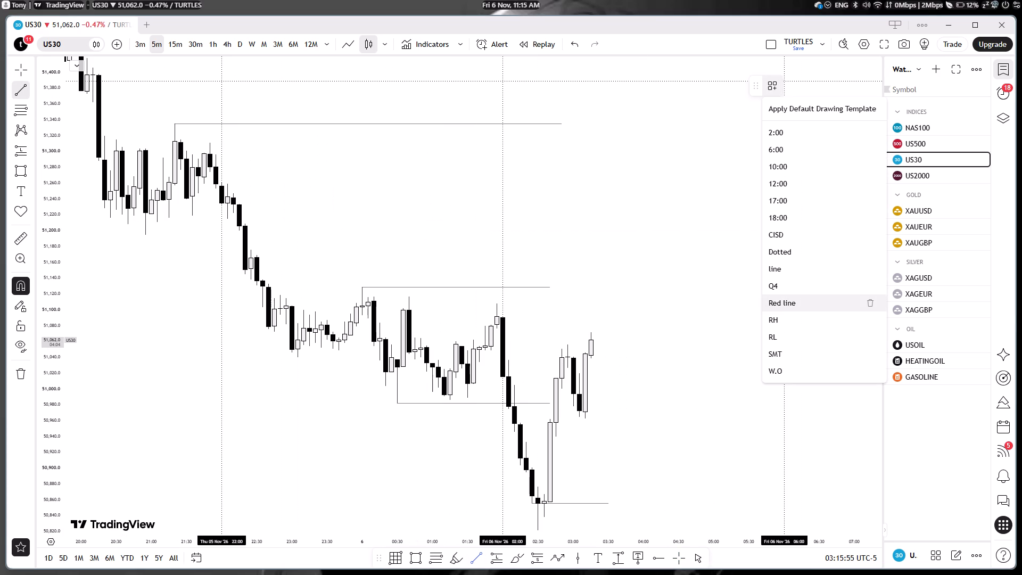
{"action": "left_click", "coordinate": [791, 235]}
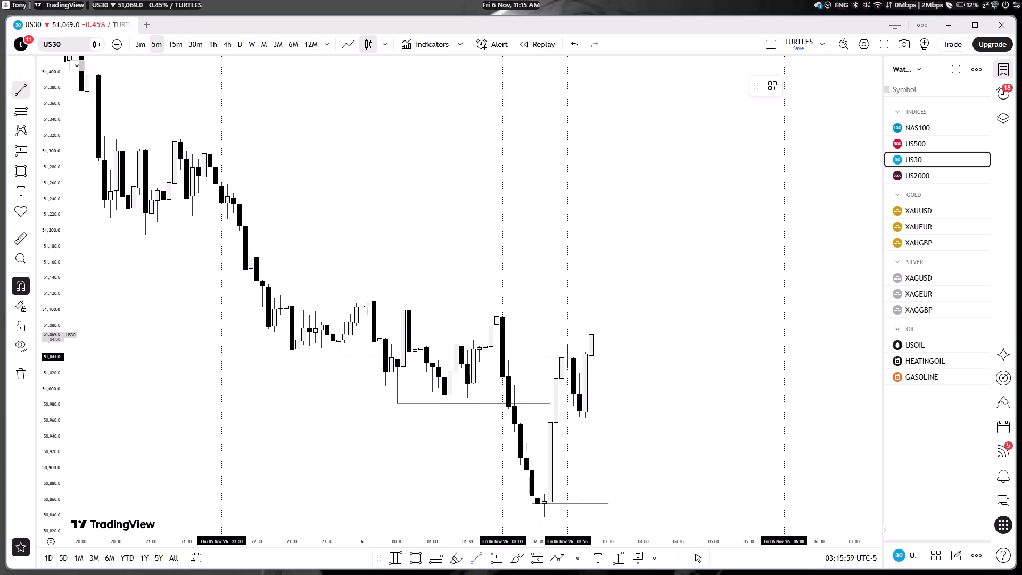
{"action": "left_click", "coordinate": [566, 355]}
{"action": "left_click", "coordinate": [592, 362], "text": "shift"}
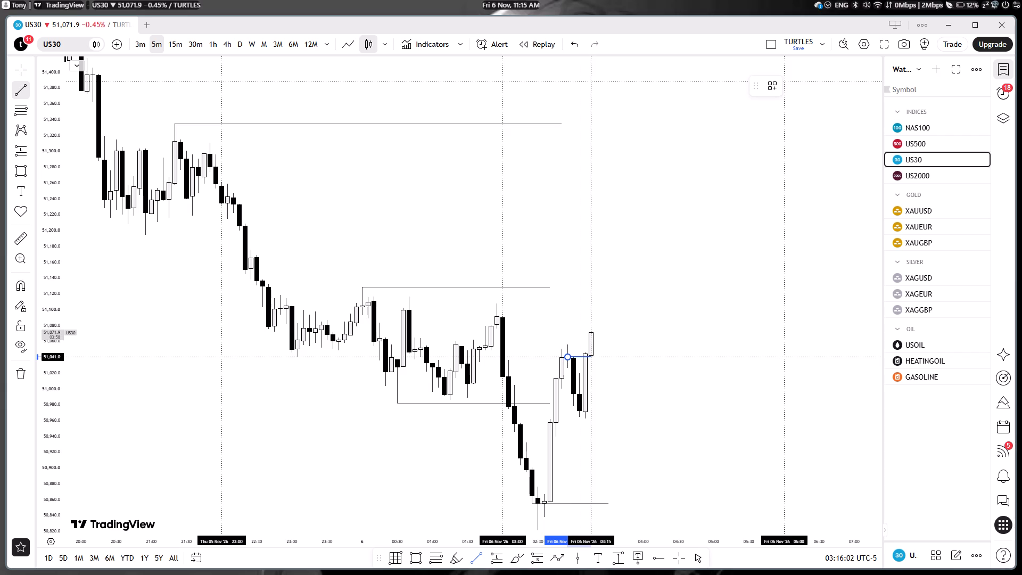
{"action": "left_click_drag", "start_coordinate": [597, 370], "coordinate": [602, 374]}
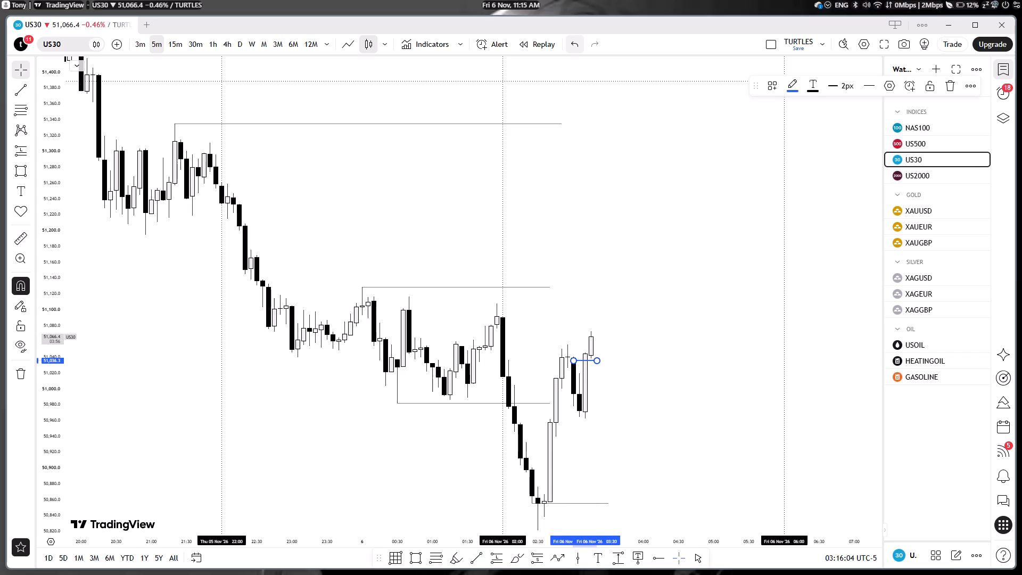
{"action": "left_click", "coordinate": [574, 45]}
{"action": "left_click", "coordinate": [623, 287]}
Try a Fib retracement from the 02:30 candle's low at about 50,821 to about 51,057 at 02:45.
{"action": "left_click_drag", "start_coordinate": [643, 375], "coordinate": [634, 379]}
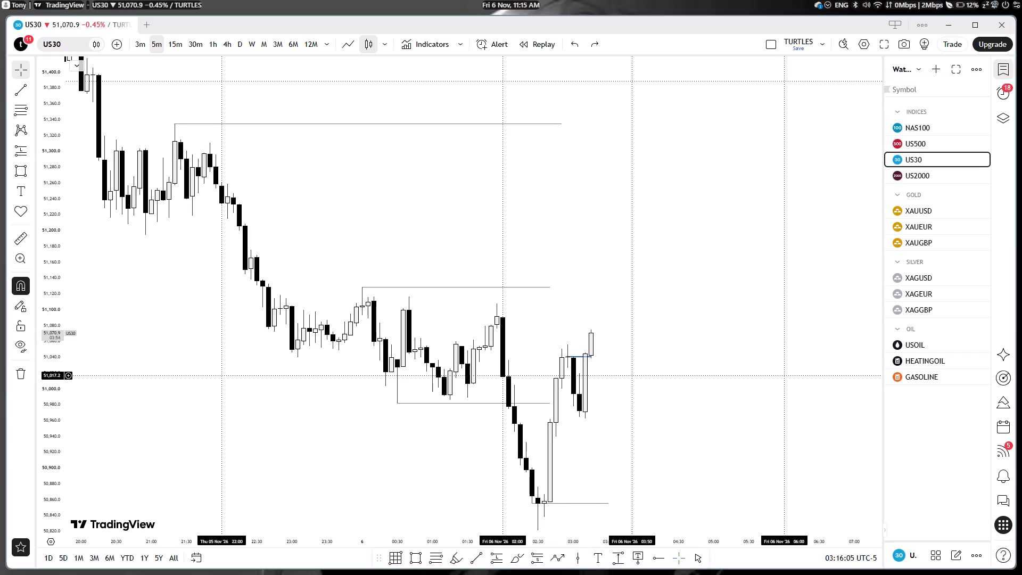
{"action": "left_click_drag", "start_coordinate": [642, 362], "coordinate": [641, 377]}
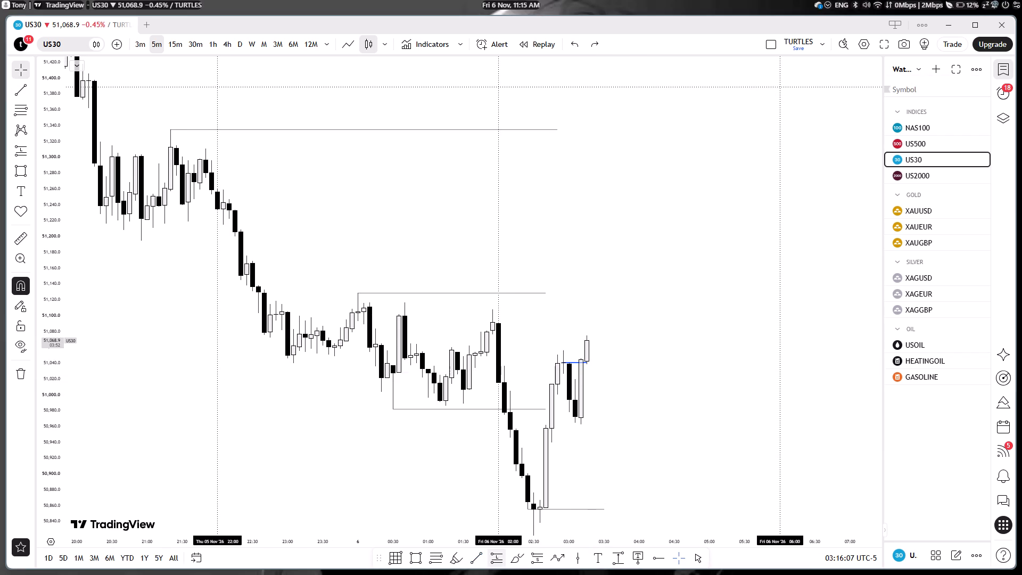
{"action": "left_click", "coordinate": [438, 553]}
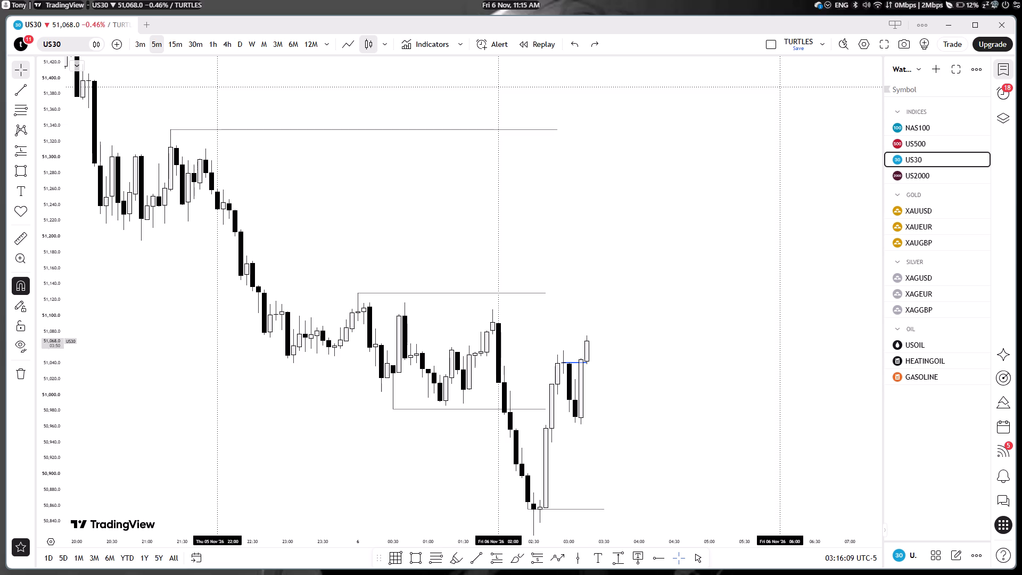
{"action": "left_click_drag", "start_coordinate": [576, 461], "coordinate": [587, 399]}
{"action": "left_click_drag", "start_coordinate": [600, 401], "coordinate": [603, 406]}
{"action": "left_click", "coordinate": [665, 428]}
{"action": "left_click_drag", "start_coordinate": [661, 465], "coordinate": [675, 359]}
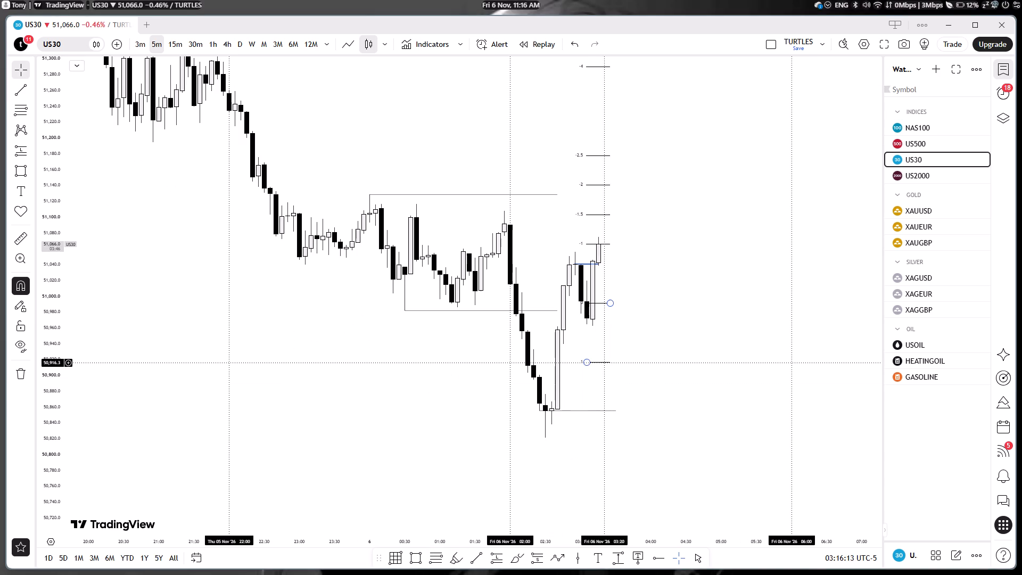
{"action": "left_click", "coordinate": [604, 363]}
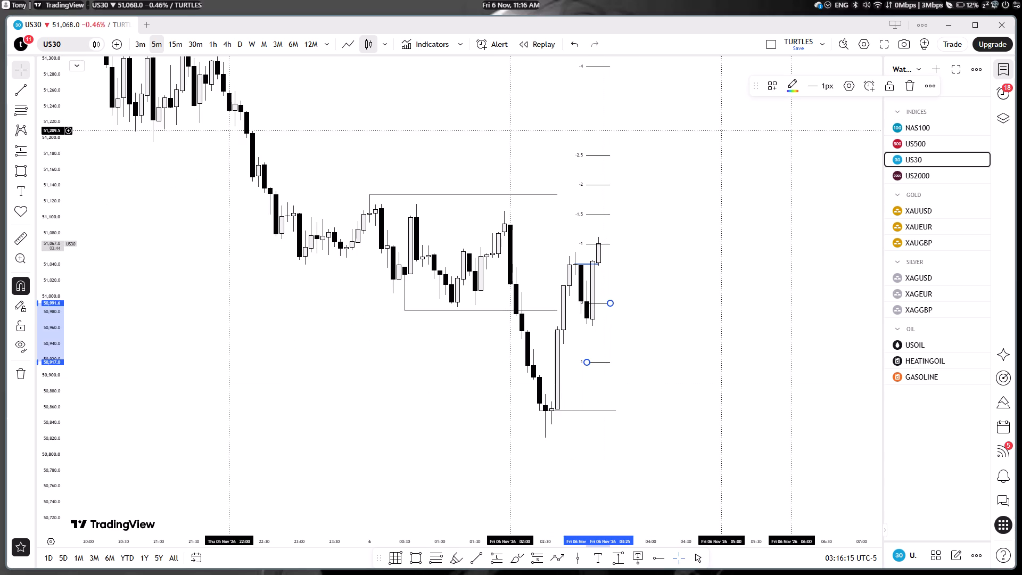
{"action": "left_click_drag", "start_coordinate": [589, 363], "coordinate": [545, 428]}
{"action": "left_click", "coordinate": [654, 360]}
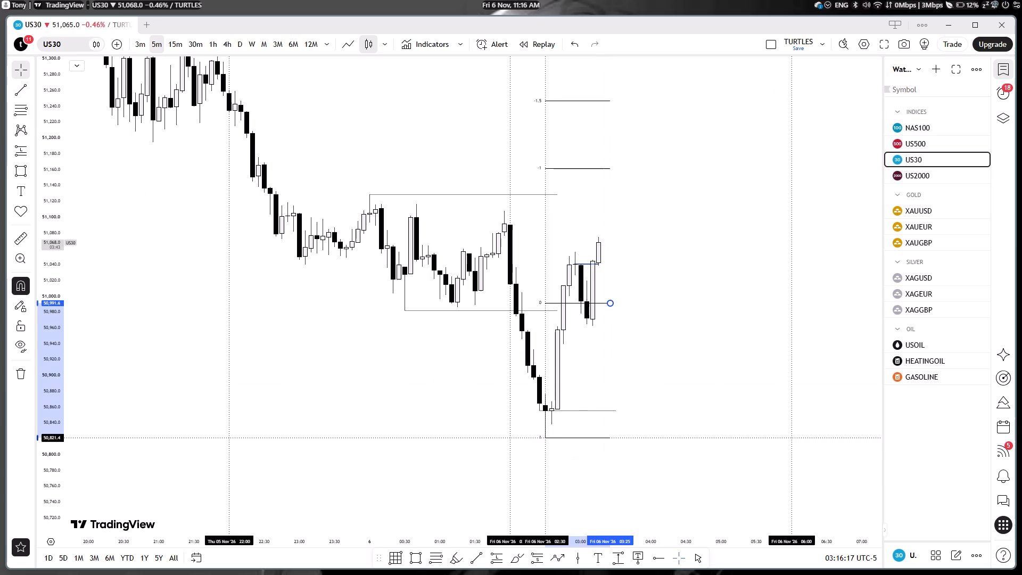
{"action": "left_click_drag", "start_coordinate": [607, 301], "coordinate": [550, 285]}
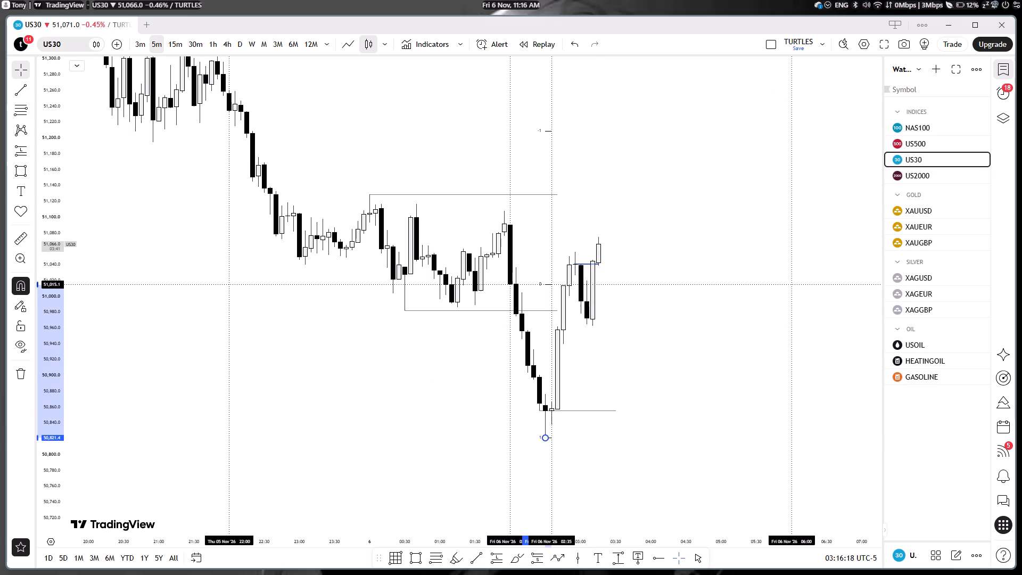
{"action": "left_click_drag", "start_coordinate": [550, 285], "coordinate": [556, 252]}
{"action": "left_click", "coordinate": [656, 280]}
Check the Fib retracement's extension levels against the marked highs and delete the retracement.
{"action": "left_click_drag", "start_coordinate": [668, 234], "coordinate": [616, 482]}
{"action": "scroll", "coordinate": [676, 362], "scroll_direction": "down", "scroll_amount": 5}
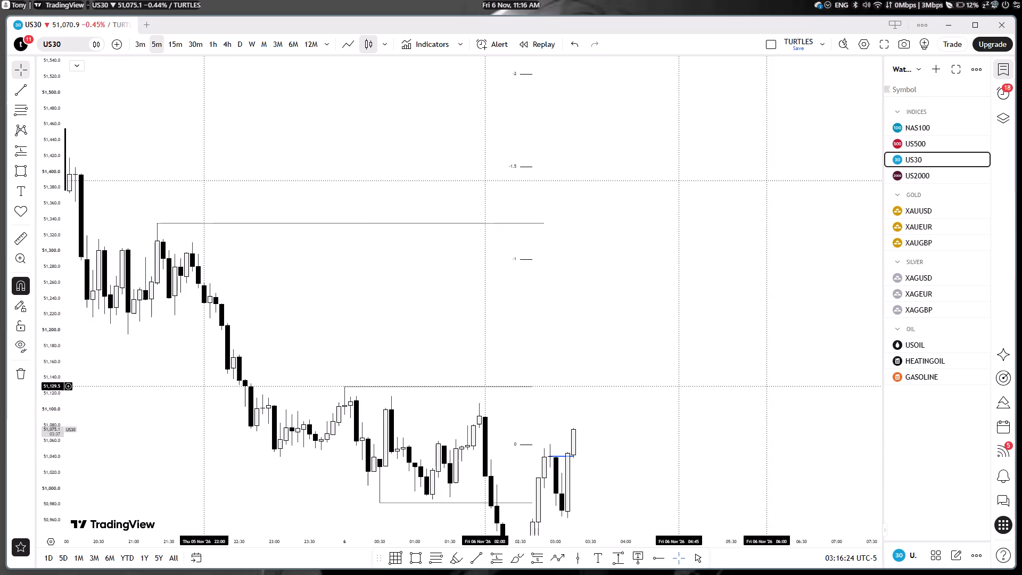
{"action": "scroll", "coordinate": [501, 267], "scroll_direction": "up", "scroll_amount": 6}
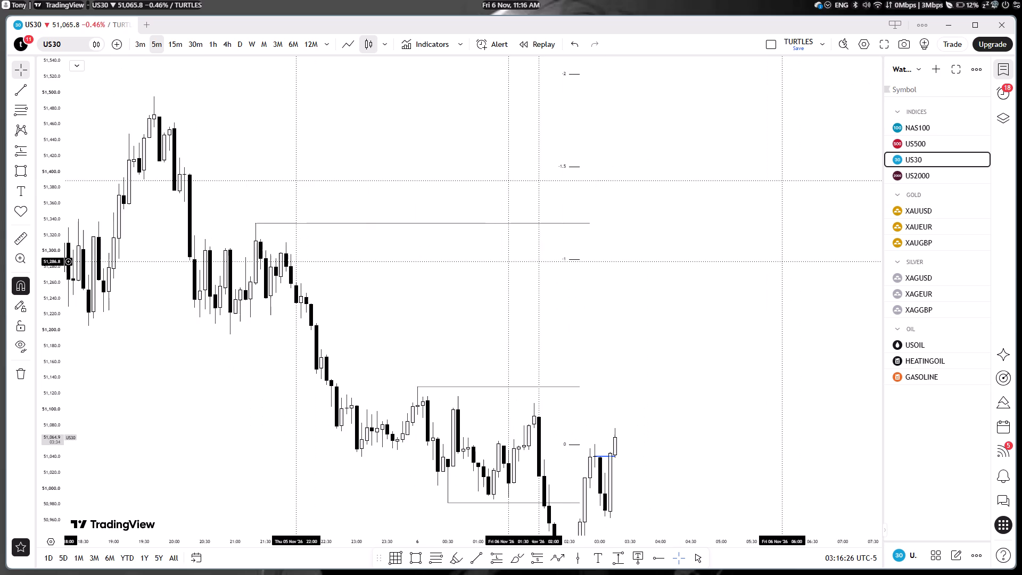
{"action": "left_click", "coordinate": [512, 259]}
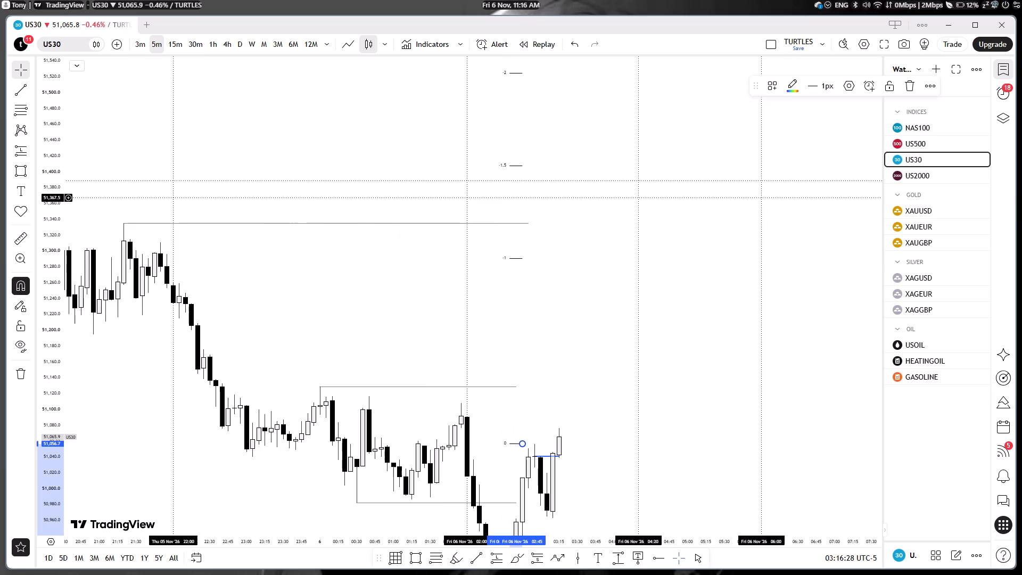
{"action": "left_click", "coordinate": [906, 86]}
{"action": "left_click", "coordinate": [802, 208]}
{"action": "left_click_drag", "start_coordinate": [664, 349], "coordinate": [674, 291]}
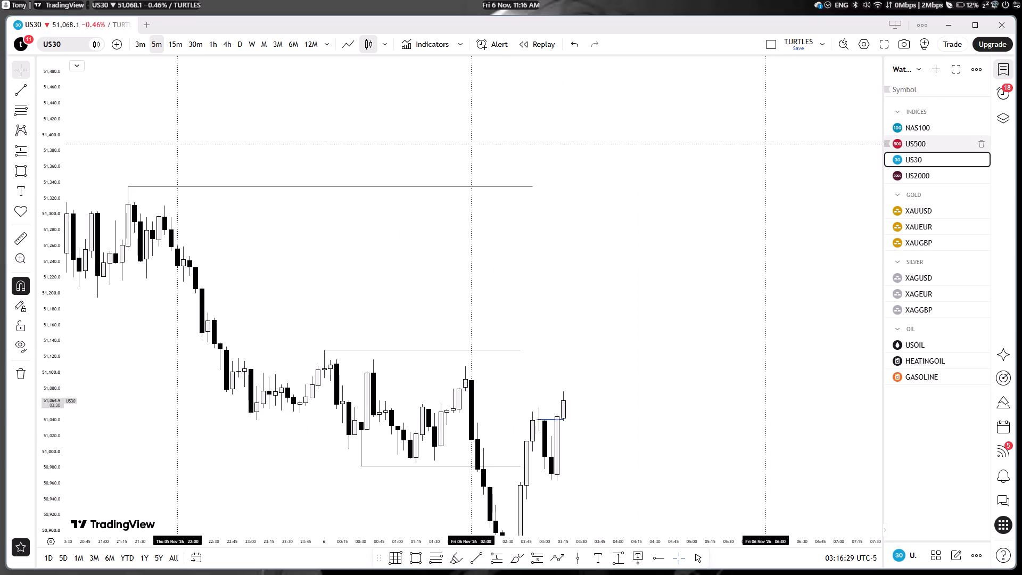
On the NAS100 5-minute chart, delete the long position with its entry at about 26,911.
{"action": "left_click", "coordinate": [918, 130]}
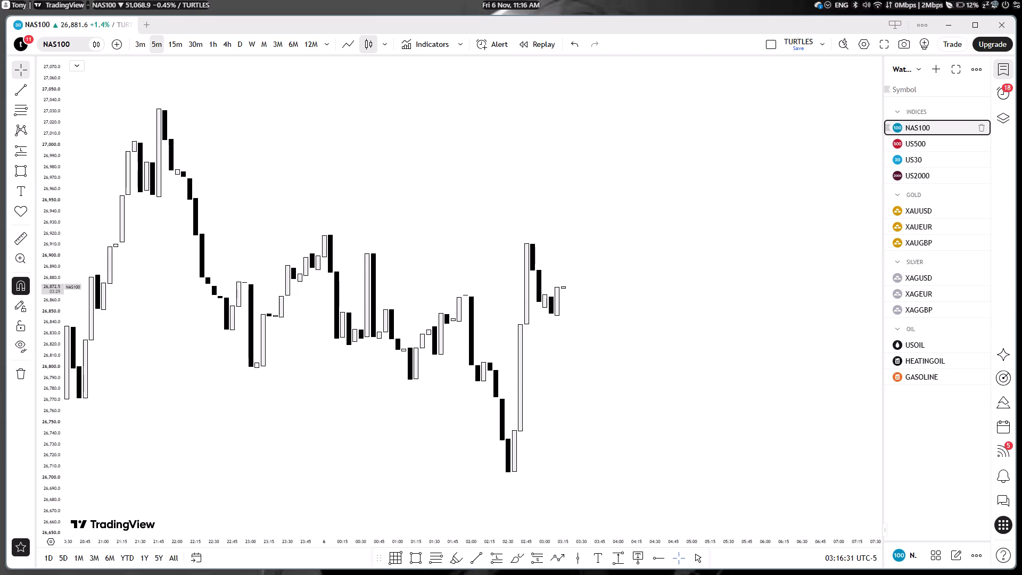
{"action": "left_click_drag", "start_coordinate": [718, 301], "coordinate": [713, 341]}
{"action": "left_click_drag", "start_coordinate": [713, 335], "coordinate": [708, 352]}
{"action": "left_click", "coordinate": [611, 257]}
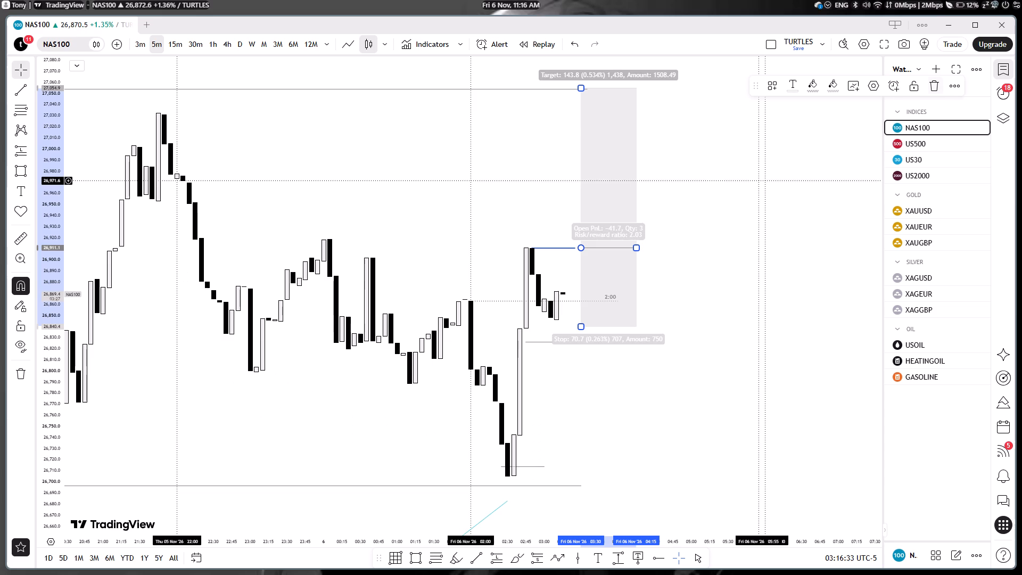
{"action": "left_click", "coordinate": [933, 85]}
{"action": "scroll", "coordinate": [324, 218], "scroll_direction": "down", "scroll_amount": 6}
{"action": "scroll", "coordinate": [324, 218], "scroll_direction": "up", "scroll_amount": 3}
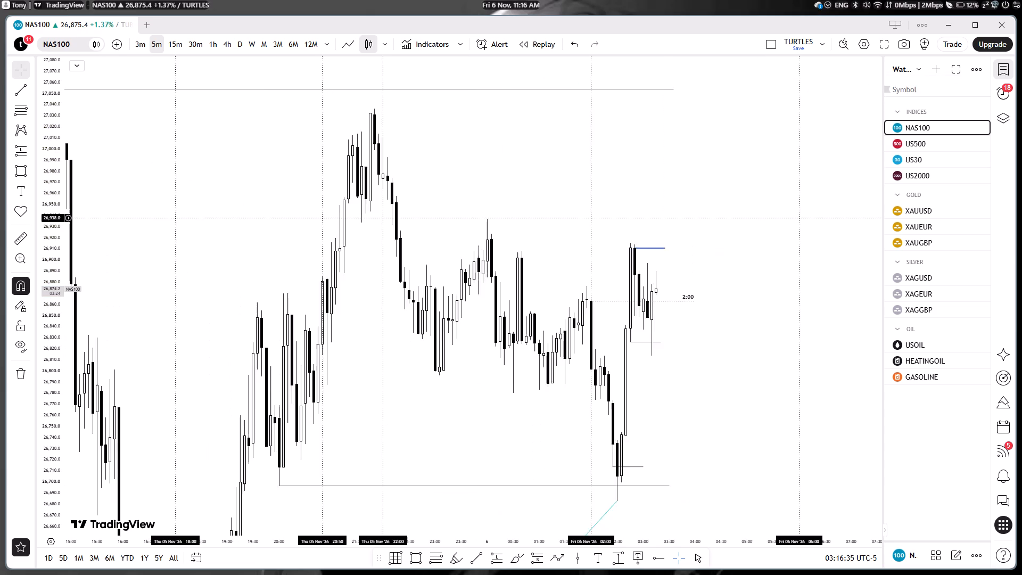
{"action": "scroll", "coordinate": [324, 218], "scroll_direction": "up", "scroll_amount": 3}
{"action": "left_click_drag", "start_coordinate": [639, 253], "coordinate": [640, 301]}
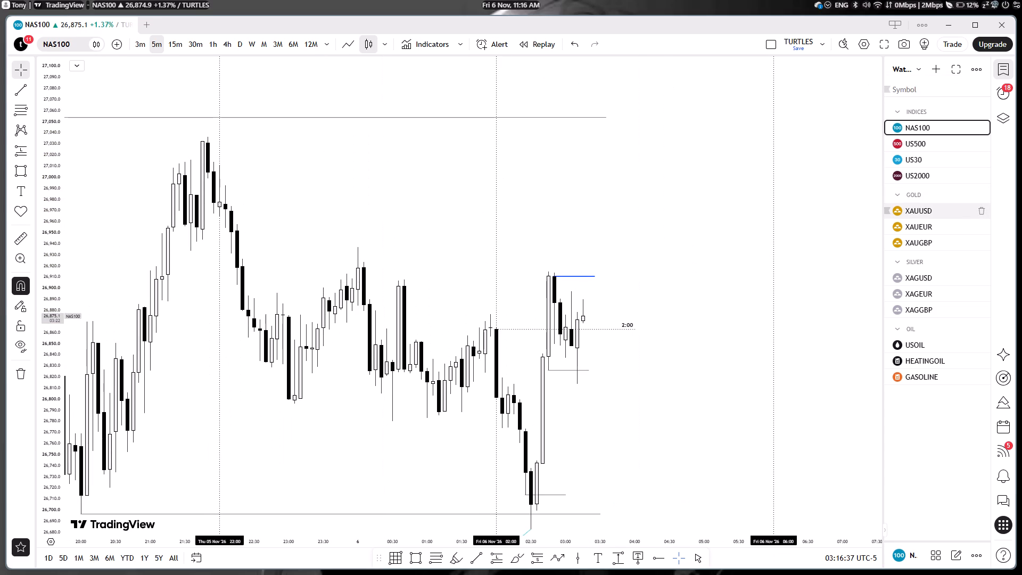
On the XAUUSD 5-minute chart, examine the price action around the short blue line and the horizontal line near 4,066.
{"action": "left_click", "coordinate": [928, 211]}
{"action": "left_click_drag", "start_coordinate": [650, 370], "coordinate": [647, 352]}
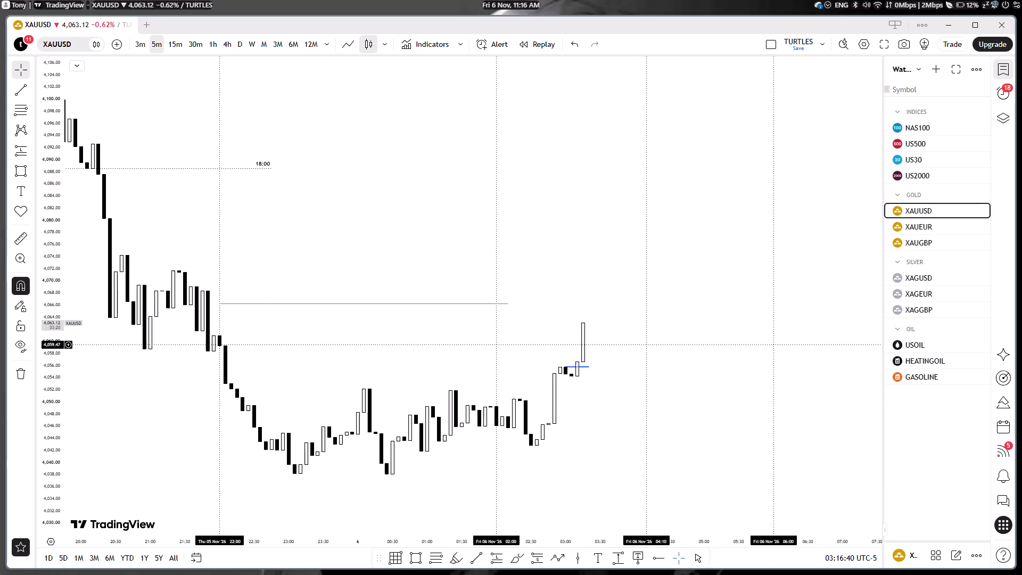
{"action": "scroll", "coordinate": [647, 344], "scroll_direction": "down", "scroll_amount": 2}
{"action": "left_click_drag", "start_coordinate": [482, 335], "coordinate": [435, 356]}
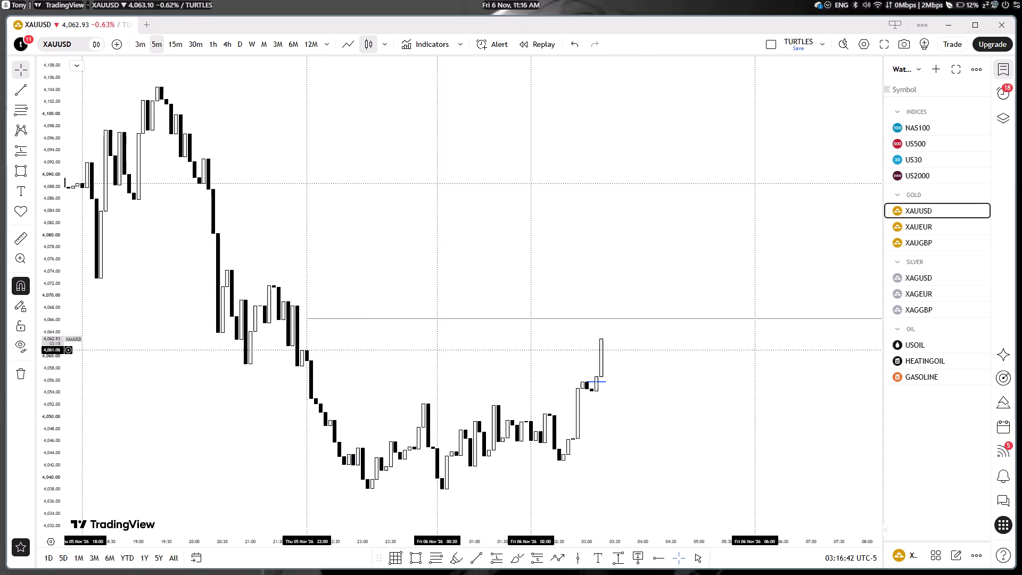
{"action": "scroll", "coordinate": [437, 349], "scroll_direction": "down", "scroll_amount": 2}
{"action": "left_click_drag", "start_coordinate": [479, 369], "coordinate": [387, 379]}
{"action": "left_click_drag", "start_coordinate": [631, 421], "coordinate": [614, 442]}
{"action": "left_click_drag", "start_coordinate": [611, 427], "coordinate": [602, 443]}
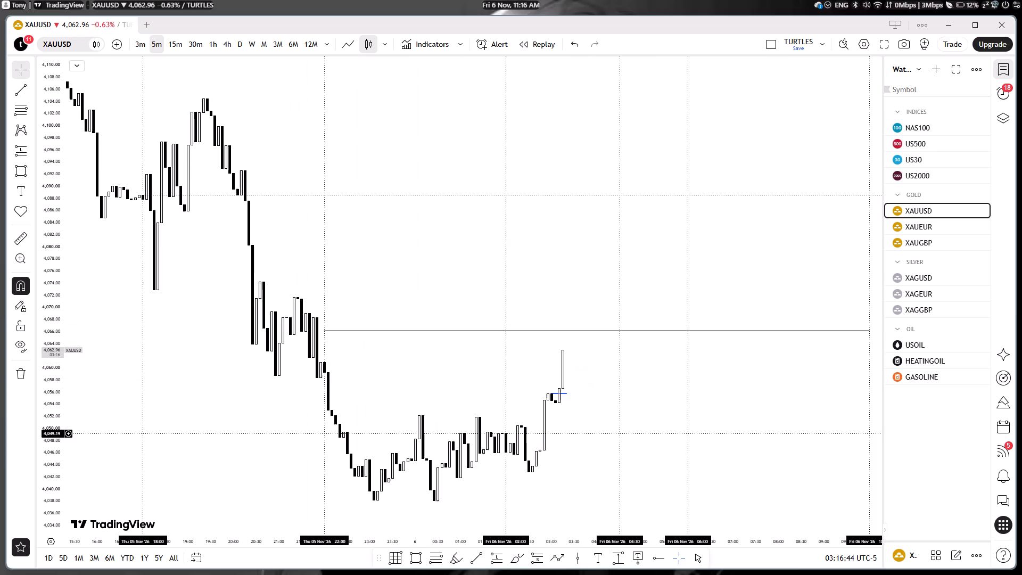
{"action": "left_click_drag", "start_coordinate": [605, 425], "coordinate": [587, 441]}
{"action": "left_click_drag", "start_coordinate": [587, 441], "coordinate": [573, 451]}
{"action": "left_click_drag", "start_coordinate": [587, 444], "coordinate": [581, 453]}
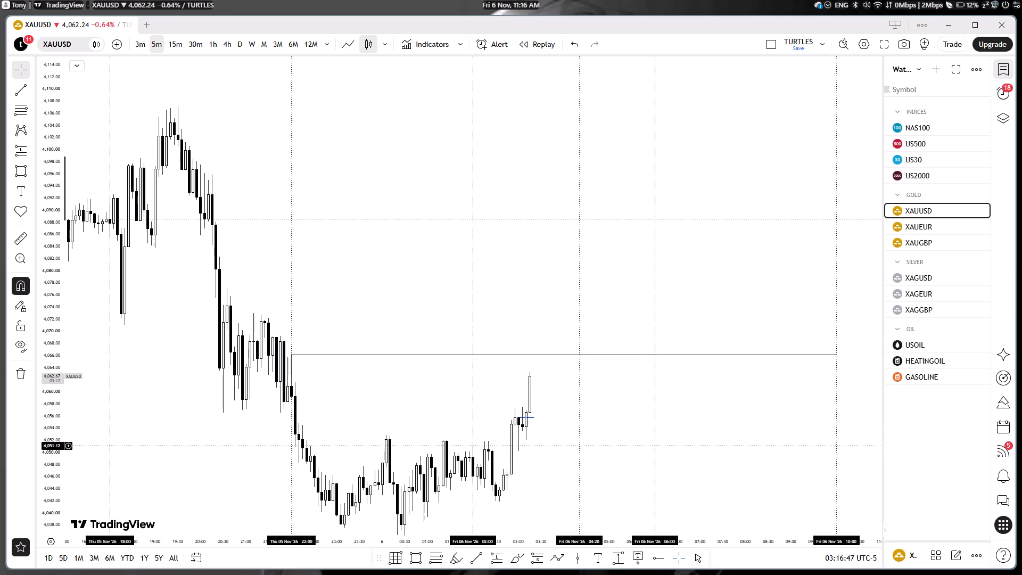
{"action": "scroll", "coordinate": [586, 414], "scroll_direction": "up", "scroll_amount": 3}
{"action": "left_click_drag", "start_coordinate": [516, 449], "coordinate": [664, 365]}
{"action": "left_click_drag", "start_coordinate": [598, 412], "coordinate": [598, 401]}
{"action": "left_click_drag", "start_coordinate": [608, 416], "coordinate": [613, 387]}
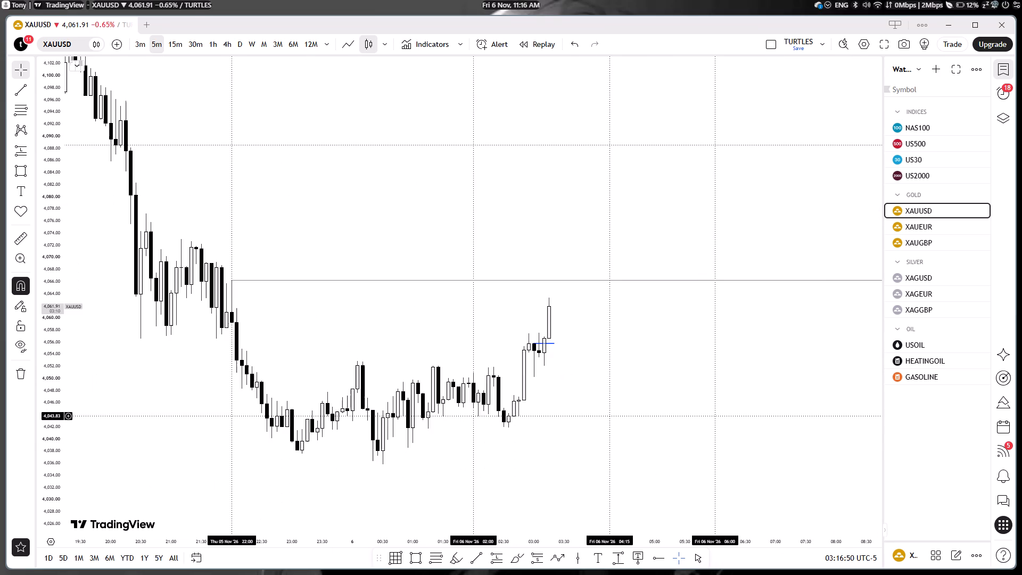
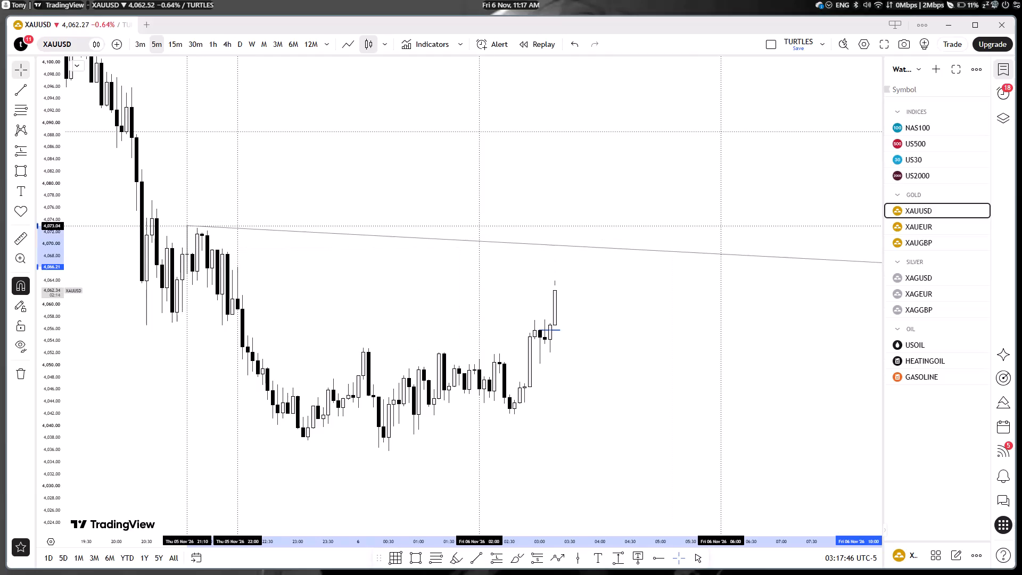
Level the grey line from the 21:10 high at about 4,073 and shorten it to end near 04:30.
{"action": "left_click", "coordinate": [263, 249]}
{"action": "left_click_drag", "start_coordinate": [191, 253], "coordinate": [189, 230]}
{"action": "left_click", "coordinate": [284, 250]}
{"action": "left_click", "coordinate": [674, 327]}
{"action": "left_click_drag", "start_coordinate": [623, 336], "coordinate": [506, 324]}
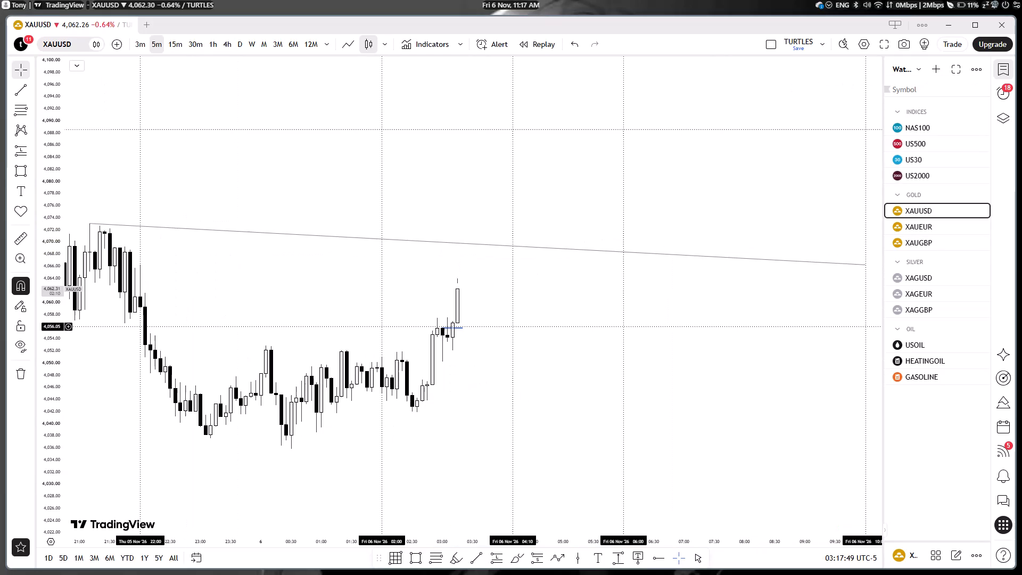
{"action": "left_click_drag", "start_coordinate": [861, 264], "coordinate": [772, 236]}
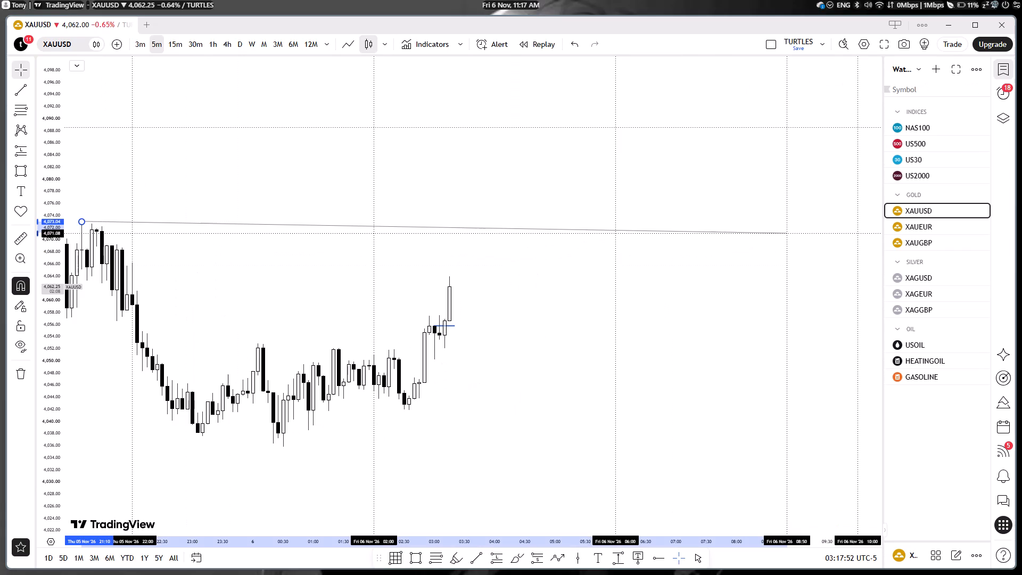
{"action": "left_click_drag", "start_coordinate": [772, 236], "coordinate": [524, 230]}
{"action": "left_click_drag", "start_coordinate": [526, 259], "coordinate": [527, 265]}
Examine XAUUSD price action around the 4,073 line on the 4-hour and 1-hour charts, dismissing the battery alert.
{"action": "scroll", "coordinate": [525, 302], "scroll_direction": "down", "scroll_amount": 2}
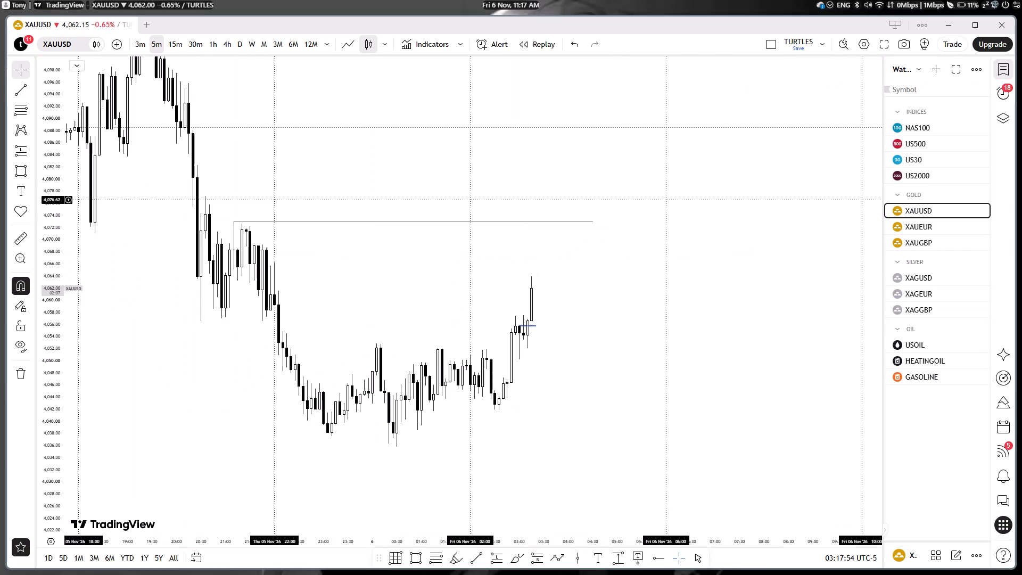
{"action": "left_click", "coordinate": [221, 40]}
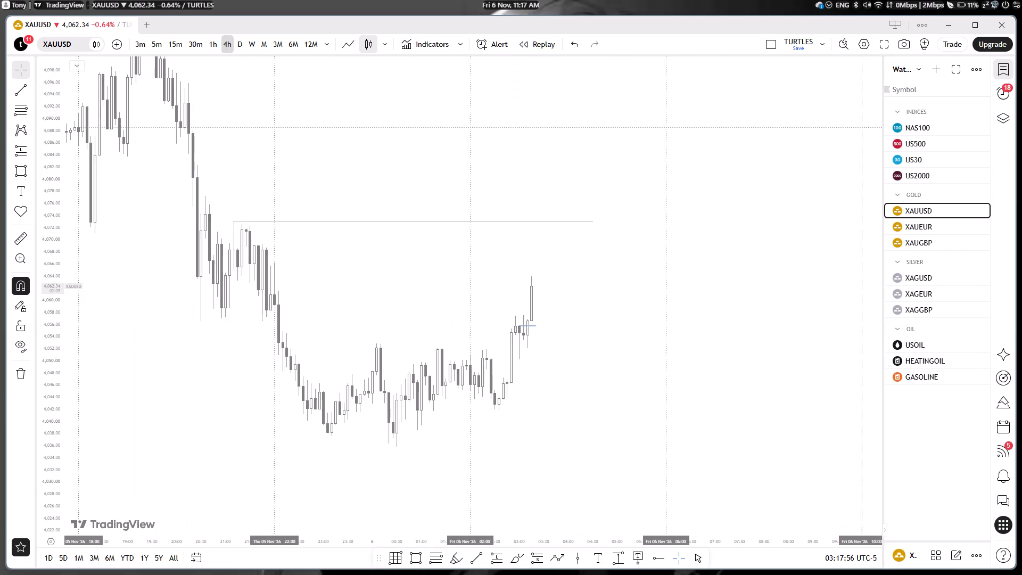
{"action": "scroll", "coordinate": [262, 79], "scroll_direction": "up", "scroll_amount": 7}
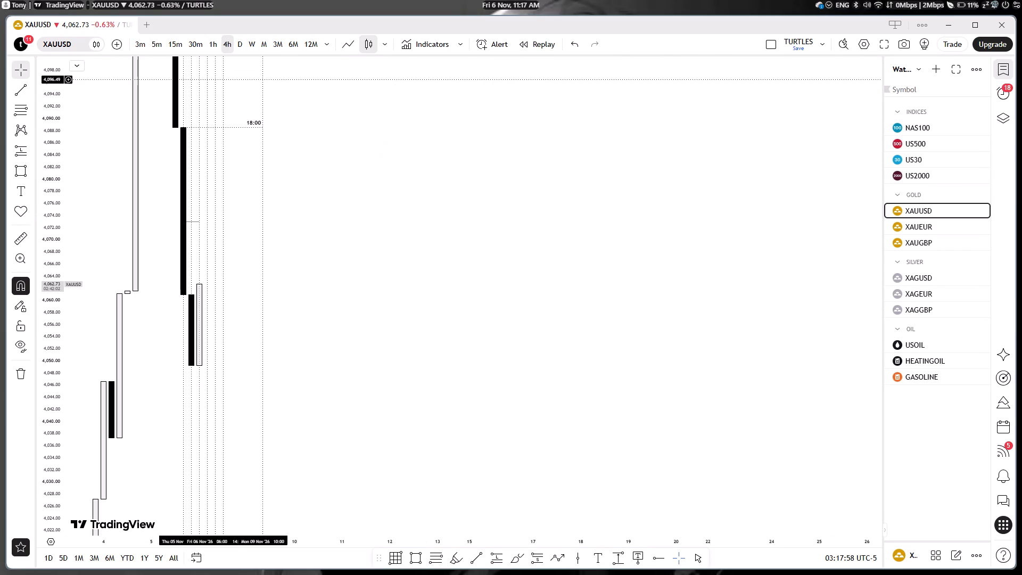
{"action": "left_click_drag", "start_coordinate": [360, 297], "coordinate": [614, 345]}
{"action": "scroll", "coordinate": [553, 333], "scroll_direction": "up", "scroll_amount": 3}
{"action": "left_click_drag", "start_coordinate": [499, 311], "coordinate": [609, 312]}
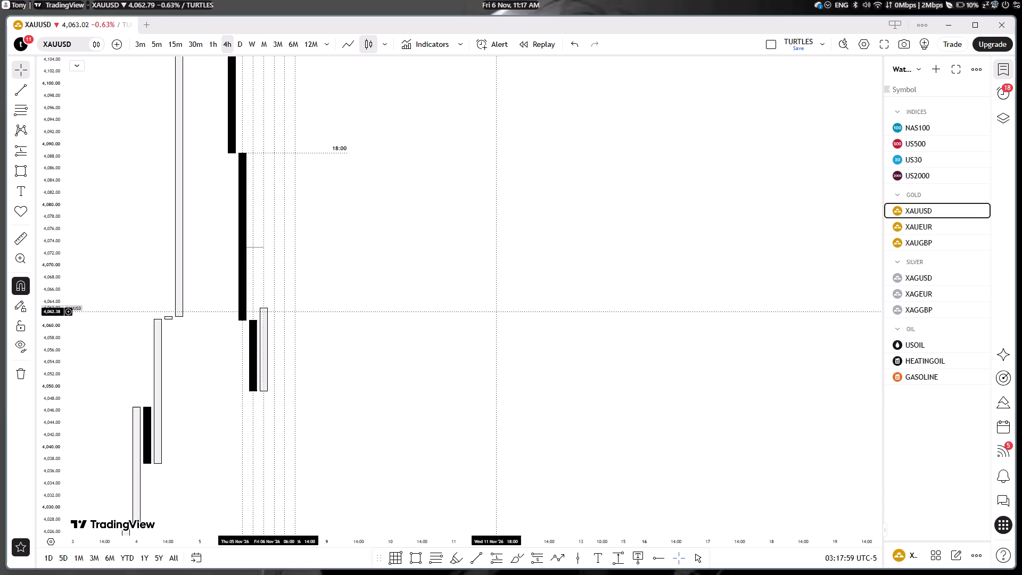
{"action": "left_click", "coordinate": [212, 43]}
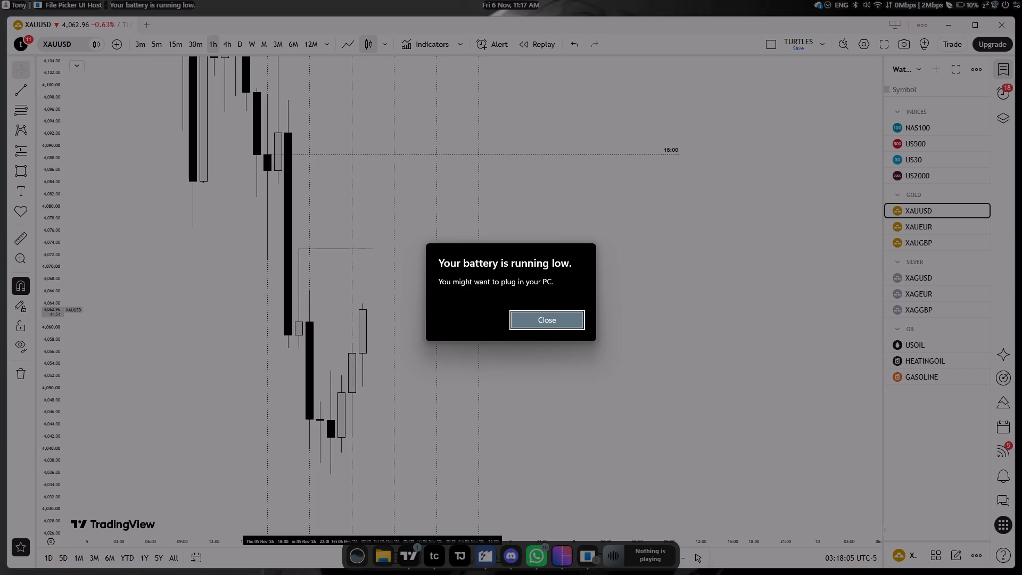
{"action": "left_click", "coordinate": [541, 318]}
{"action": "left_click", "coordinate": [579, 354]}
{"action": "left_click_drag", "start_coordinate": [549, 371], "coordinate": [674, 368]}
{"action": "scroll", "coordinate": [644, 364], "scroll_direction": "up", "scroll_amount": 3}
{"action": "left_click_drag", "start_coordinate": [564, 349], "coordinate": [761, 364]}
{"action": "scroll", "coordinate": [682, 364], "scroll_direction": "up", "scroll_amount": 2}
{"action": "left_click_drag", "start_coordinate": [638, 331], "coordinate": [641, 352]}
{"action": "scroll", "coordinate": [631, 352], "scroll_direction": "up", "scroll_amount": 2}
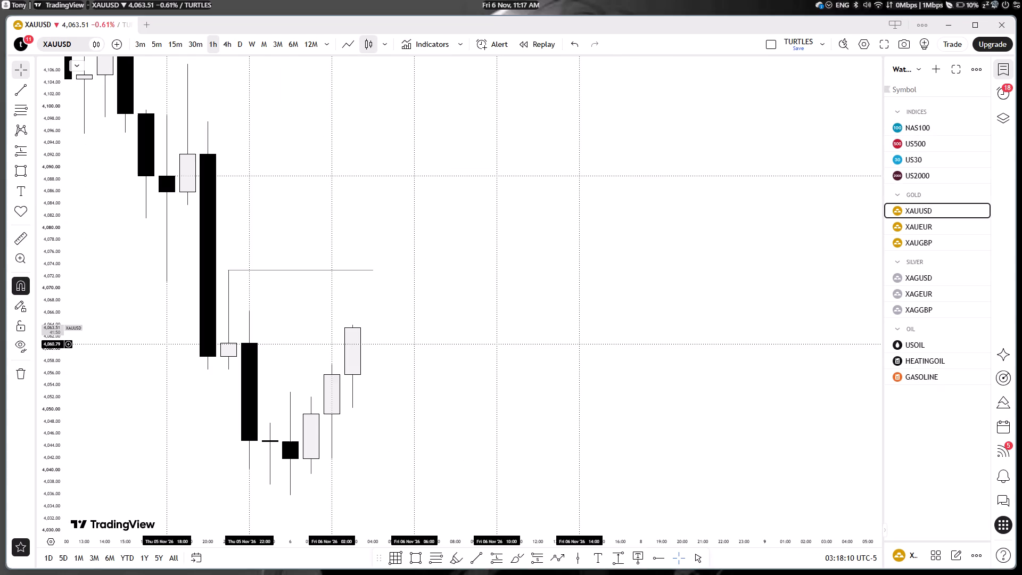
{"action": "left_click_drag", "start_coordinate": [468, 344], "coordinate": [645, 368]}
{"action": "left_click", "coordinate": [605, 385]}
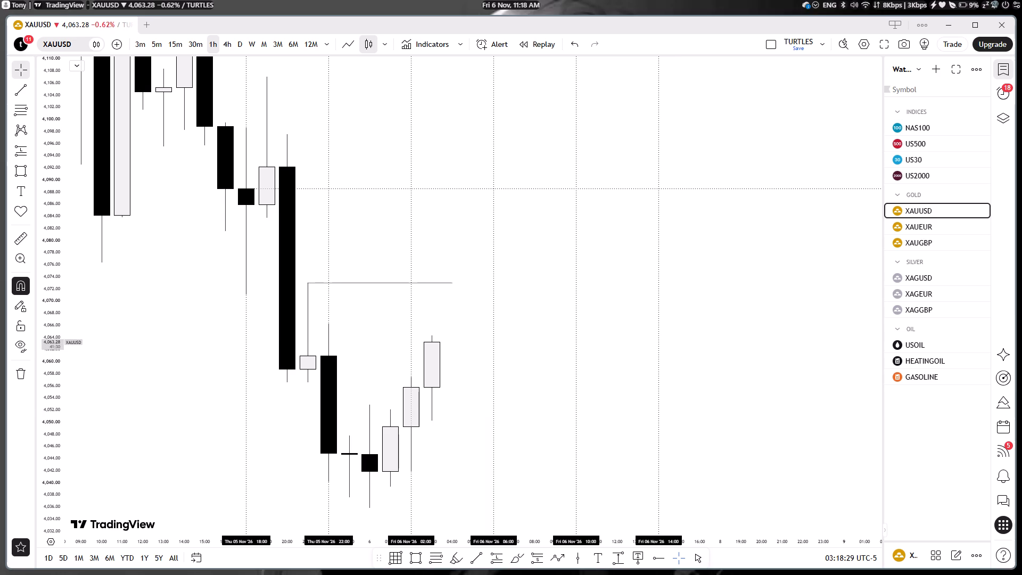
On the 5-minute chart, draw a short horizontal blue trend line at about 4,050.50 from 02:20 to 03:05.
{"action": "left_click", "coordinate": [155, 46]}
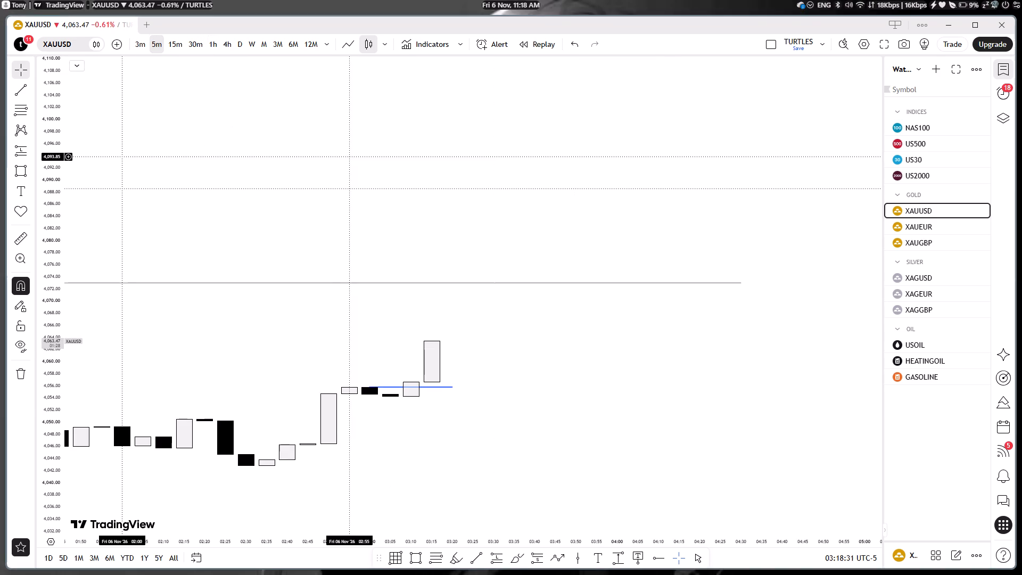
{"action": "scroll", "coordinate": [375, 201], "scroll_direction": "down", "scroll_amount": 12}
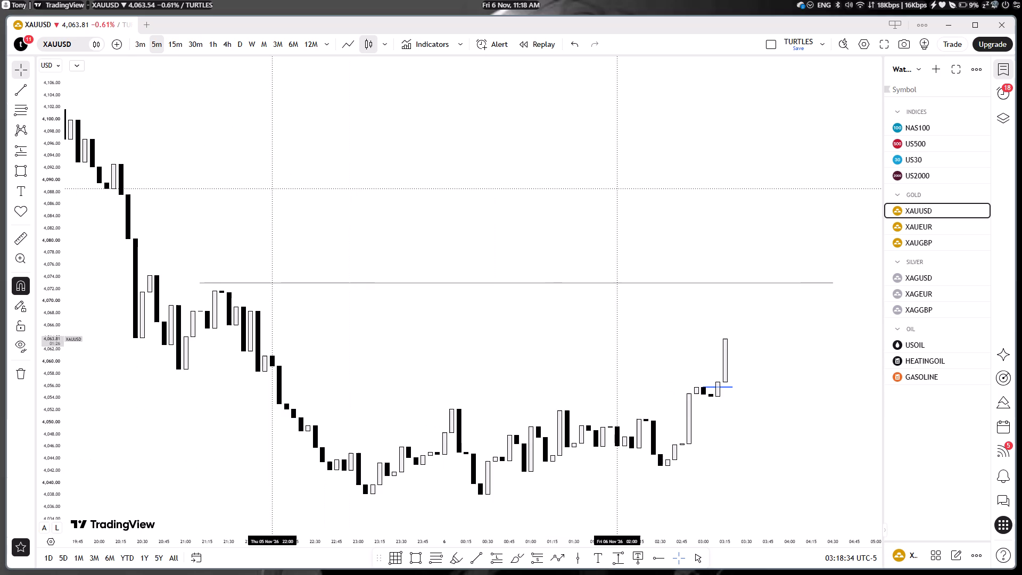
{"action": "left_click_drag", "start_coordinate": [54, 498], "coordinate": [44, 461]}
{"action": "left_click_drag", "start_coordinate": [477, 431], "coordinate": [445, 344]}
{"action": "scroll", "coordinate": [445, 344], "scroll_direction": "down", "scroll_amount": 3}
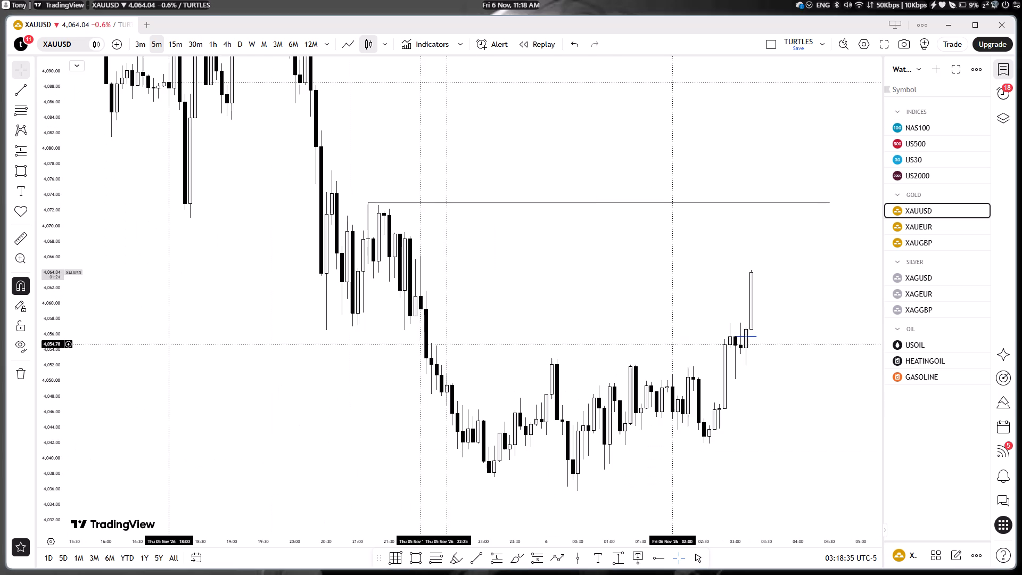
{"action": "left_click_drag", "start_coordinate": [493, 349], "coordinate": [312, 358]}
{"action": "scroll", "coordinate": [507, 397], "scroll_direction": "up", "scroll_amount": 1}
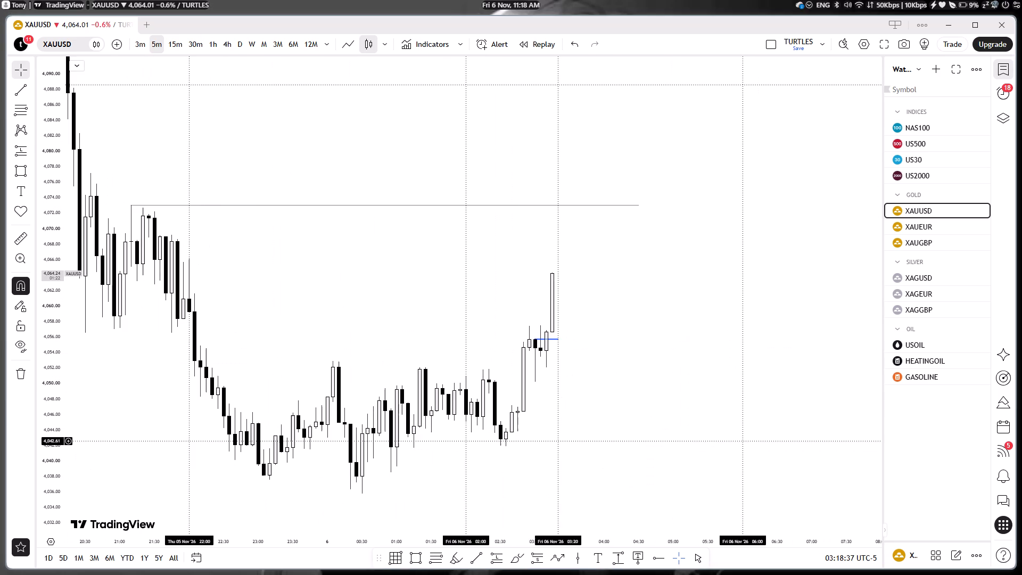
{"action": "left_click", "coordinate": [475, 563]}
{"action": "left_click", "coordinate": [490, 381]}
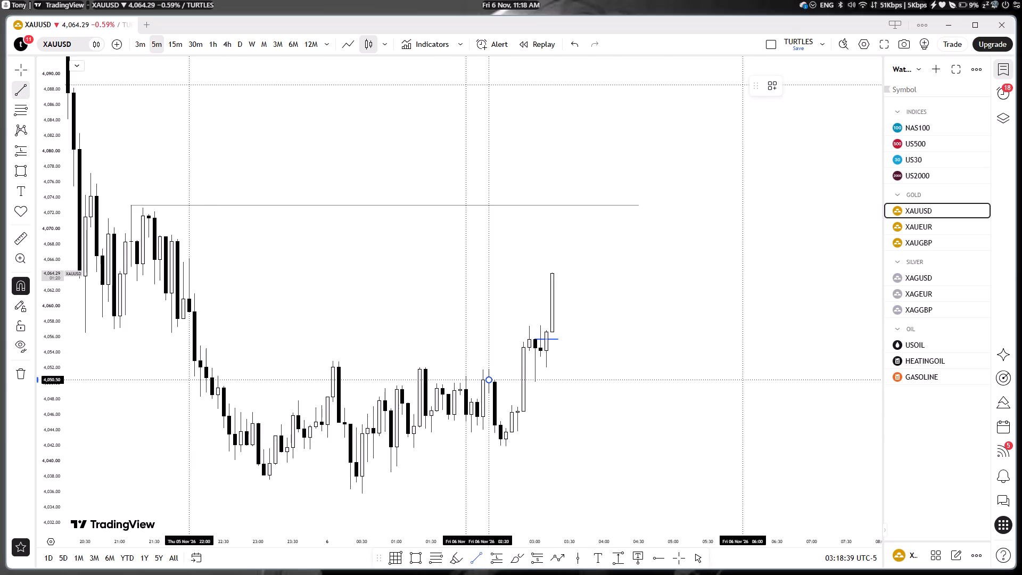
{"action": "left_click", "coordinate": [541, 380], "text": "shift"}
{"action": "left_click", "coordinate": [550, 413]}
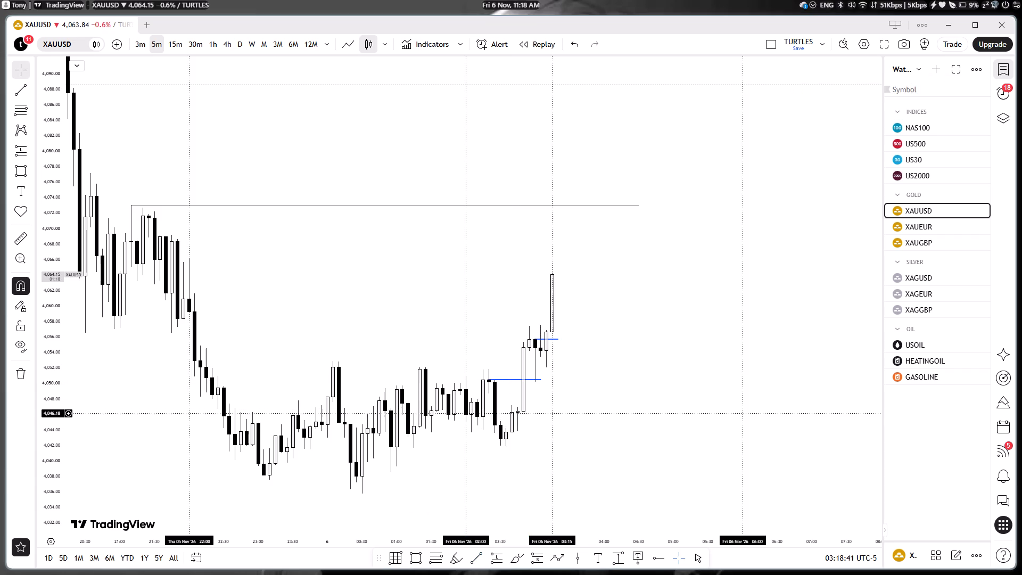
{"action": "left_click", "coordinate": [524, 421]}
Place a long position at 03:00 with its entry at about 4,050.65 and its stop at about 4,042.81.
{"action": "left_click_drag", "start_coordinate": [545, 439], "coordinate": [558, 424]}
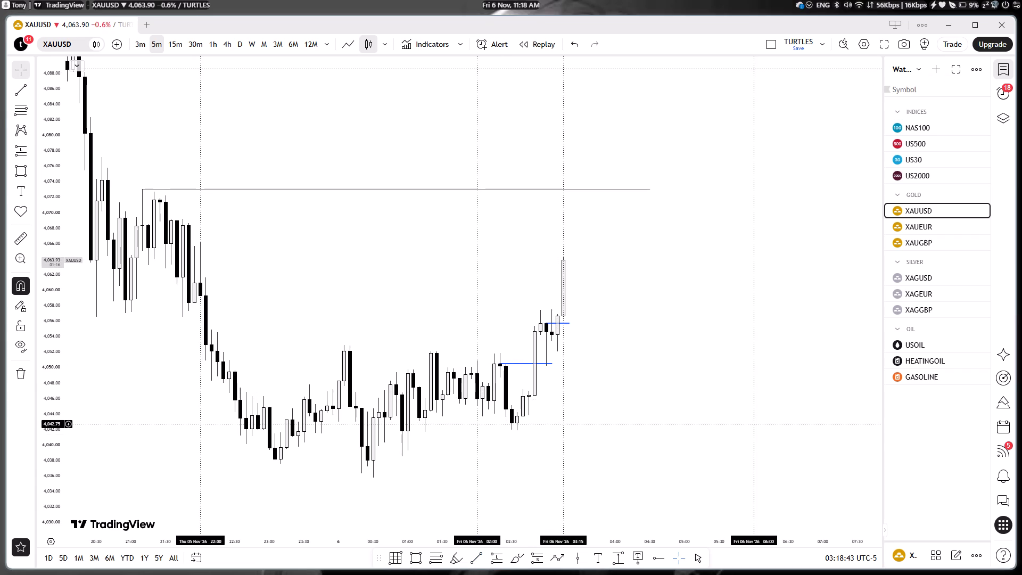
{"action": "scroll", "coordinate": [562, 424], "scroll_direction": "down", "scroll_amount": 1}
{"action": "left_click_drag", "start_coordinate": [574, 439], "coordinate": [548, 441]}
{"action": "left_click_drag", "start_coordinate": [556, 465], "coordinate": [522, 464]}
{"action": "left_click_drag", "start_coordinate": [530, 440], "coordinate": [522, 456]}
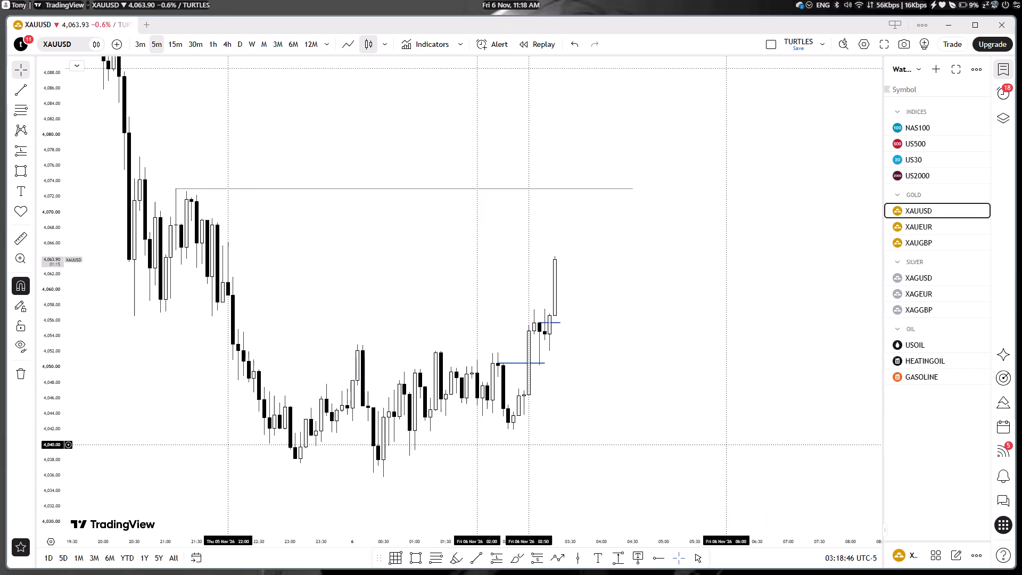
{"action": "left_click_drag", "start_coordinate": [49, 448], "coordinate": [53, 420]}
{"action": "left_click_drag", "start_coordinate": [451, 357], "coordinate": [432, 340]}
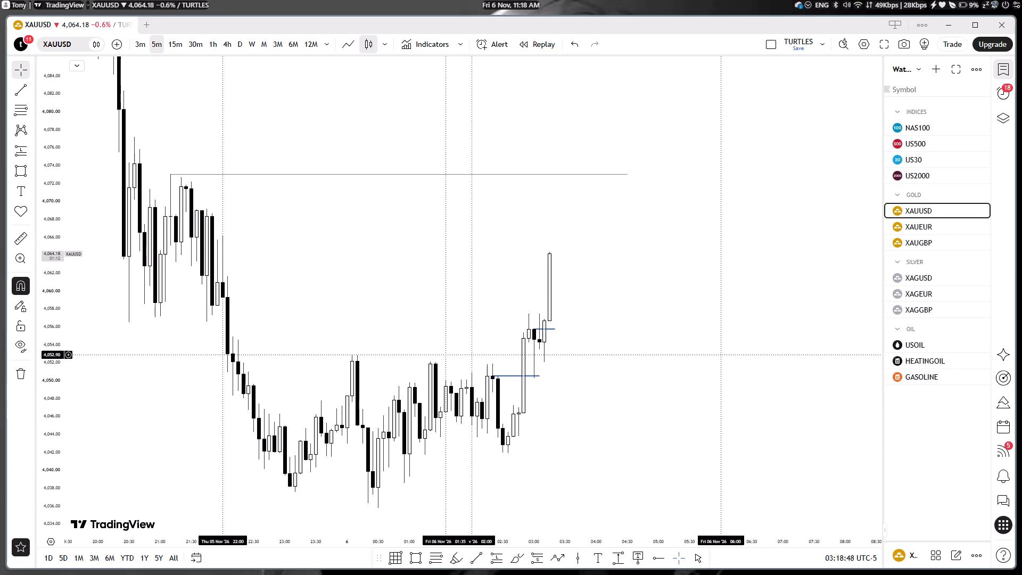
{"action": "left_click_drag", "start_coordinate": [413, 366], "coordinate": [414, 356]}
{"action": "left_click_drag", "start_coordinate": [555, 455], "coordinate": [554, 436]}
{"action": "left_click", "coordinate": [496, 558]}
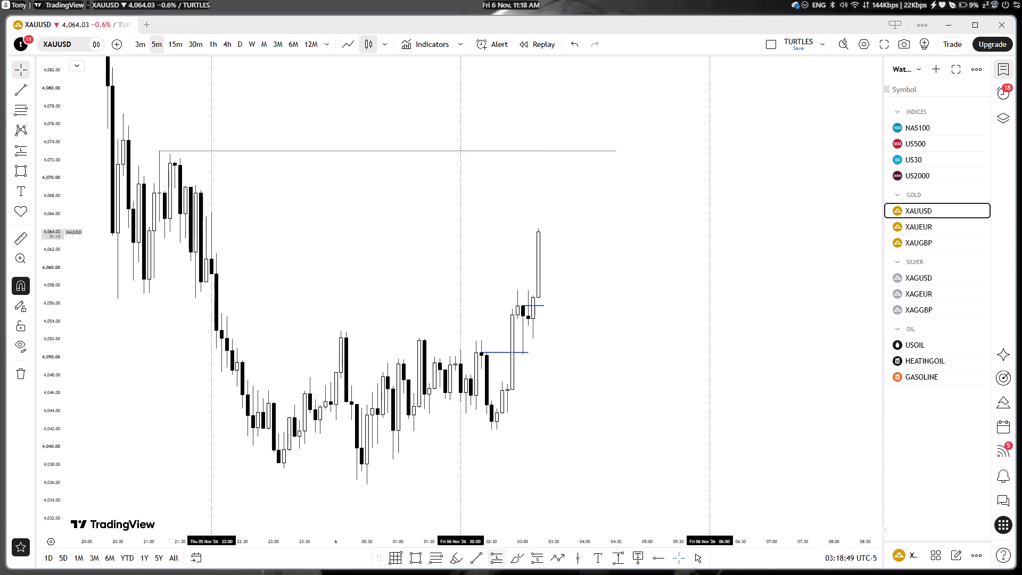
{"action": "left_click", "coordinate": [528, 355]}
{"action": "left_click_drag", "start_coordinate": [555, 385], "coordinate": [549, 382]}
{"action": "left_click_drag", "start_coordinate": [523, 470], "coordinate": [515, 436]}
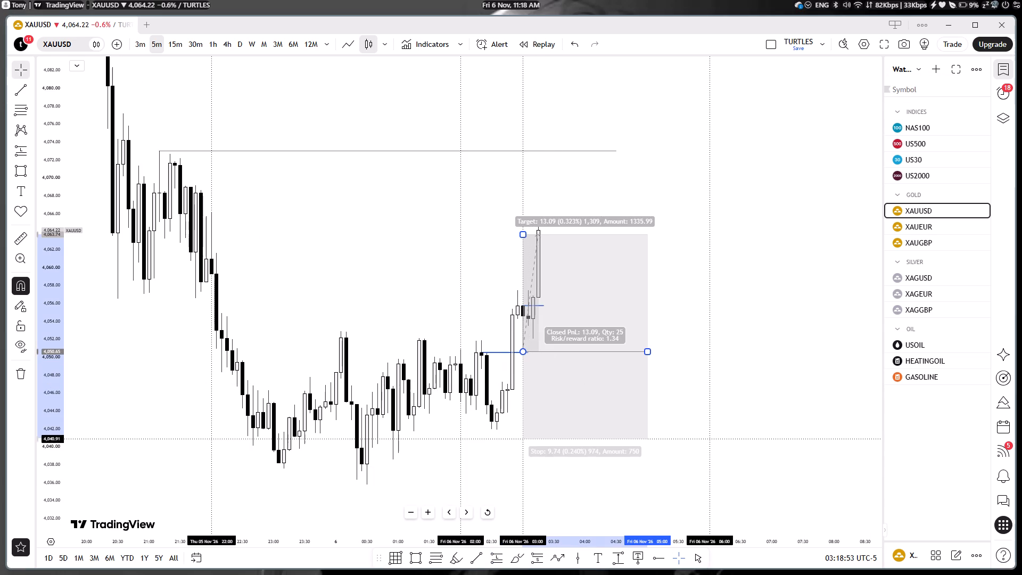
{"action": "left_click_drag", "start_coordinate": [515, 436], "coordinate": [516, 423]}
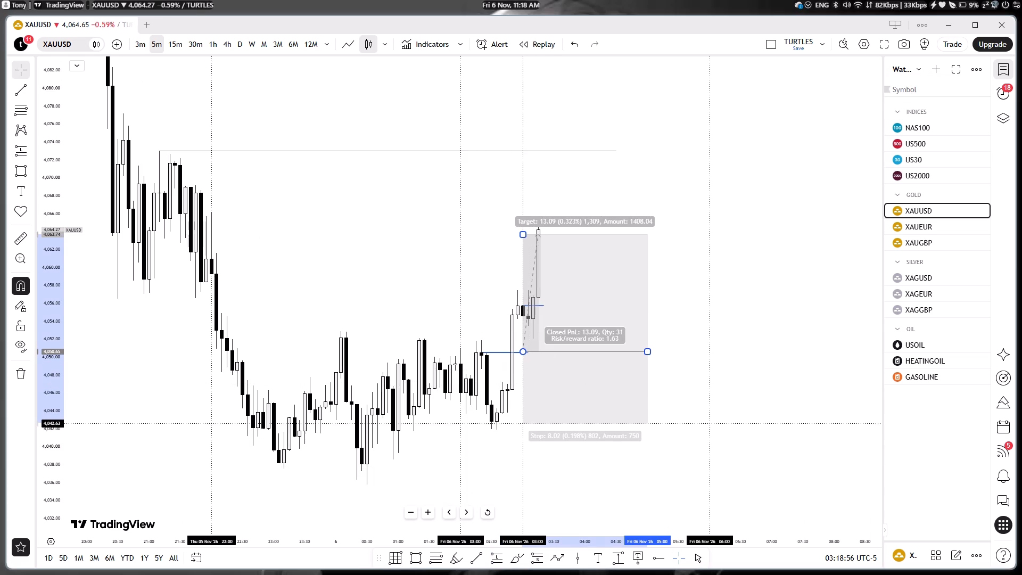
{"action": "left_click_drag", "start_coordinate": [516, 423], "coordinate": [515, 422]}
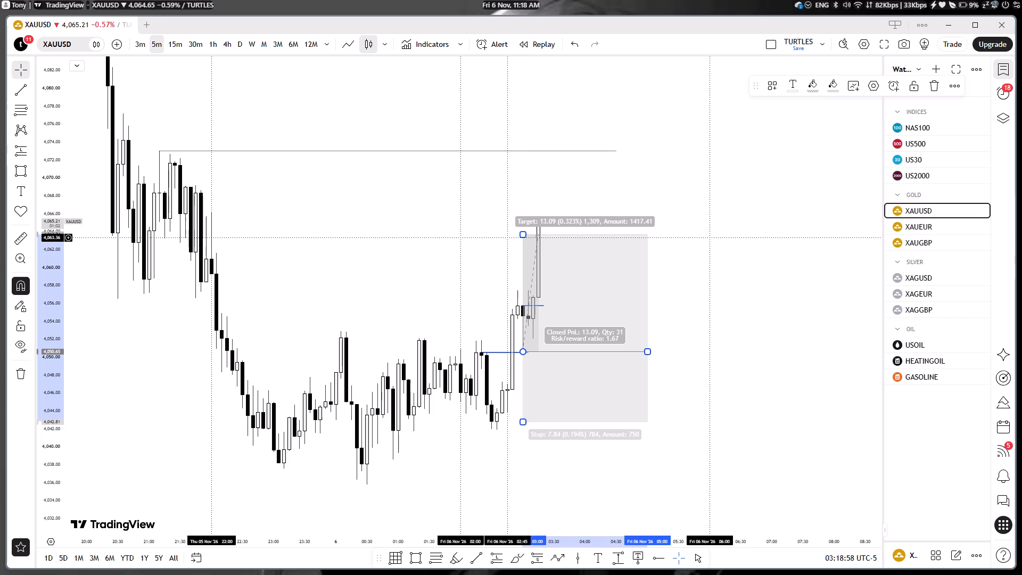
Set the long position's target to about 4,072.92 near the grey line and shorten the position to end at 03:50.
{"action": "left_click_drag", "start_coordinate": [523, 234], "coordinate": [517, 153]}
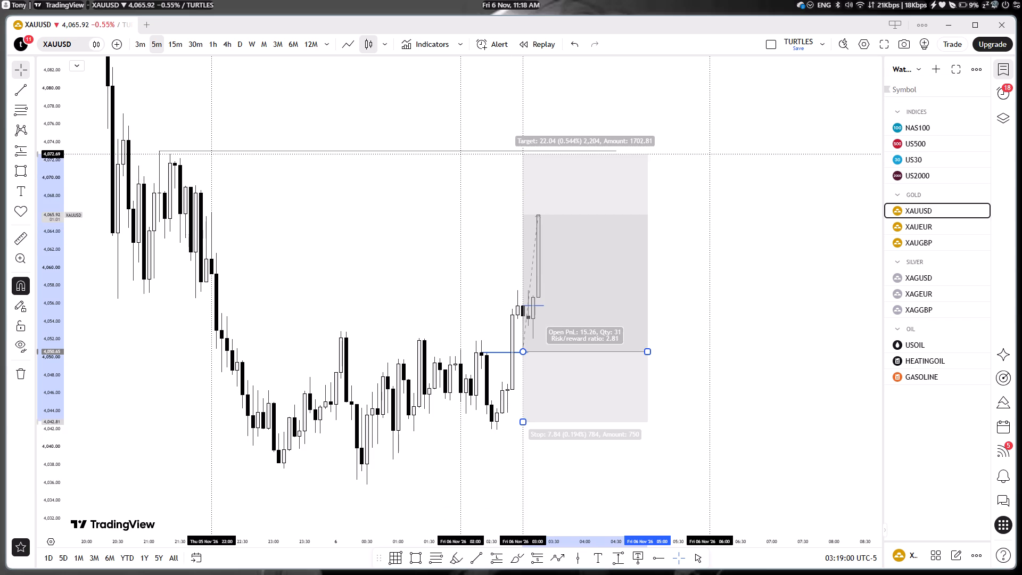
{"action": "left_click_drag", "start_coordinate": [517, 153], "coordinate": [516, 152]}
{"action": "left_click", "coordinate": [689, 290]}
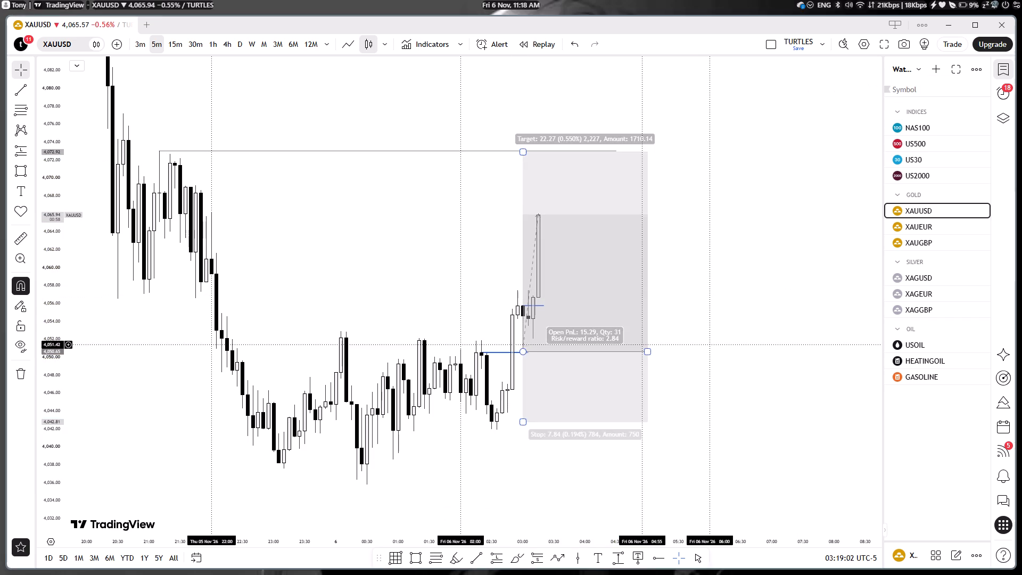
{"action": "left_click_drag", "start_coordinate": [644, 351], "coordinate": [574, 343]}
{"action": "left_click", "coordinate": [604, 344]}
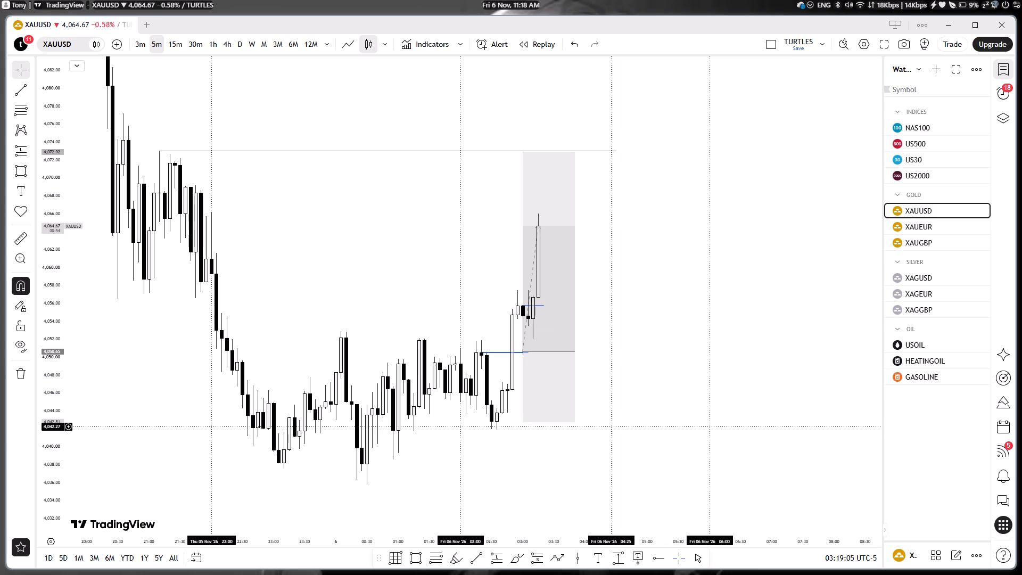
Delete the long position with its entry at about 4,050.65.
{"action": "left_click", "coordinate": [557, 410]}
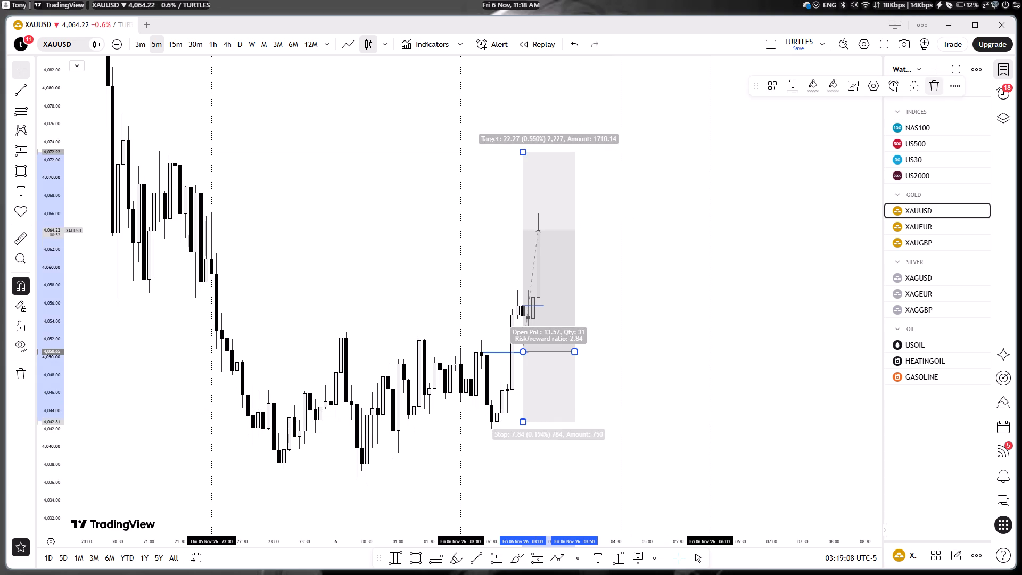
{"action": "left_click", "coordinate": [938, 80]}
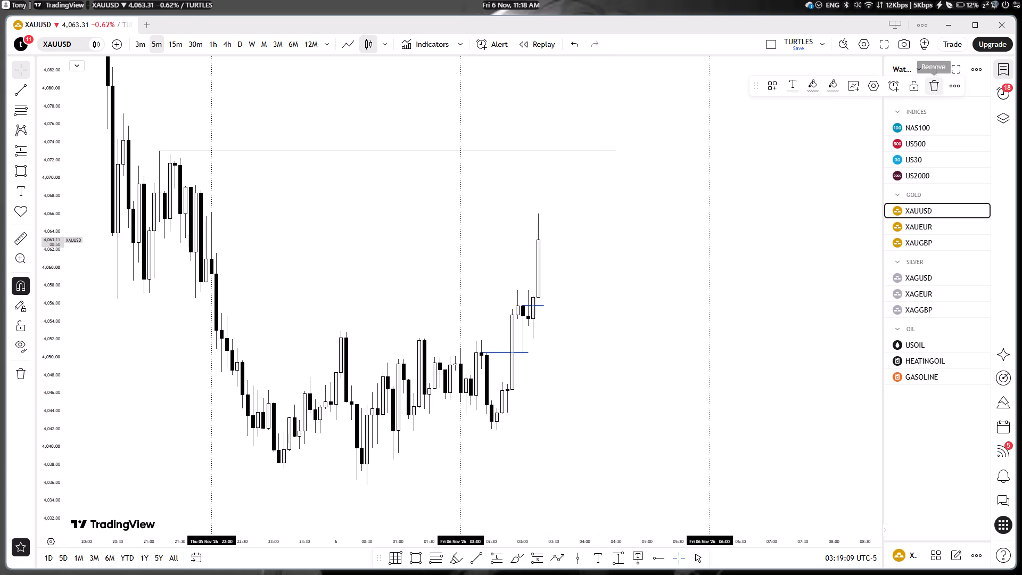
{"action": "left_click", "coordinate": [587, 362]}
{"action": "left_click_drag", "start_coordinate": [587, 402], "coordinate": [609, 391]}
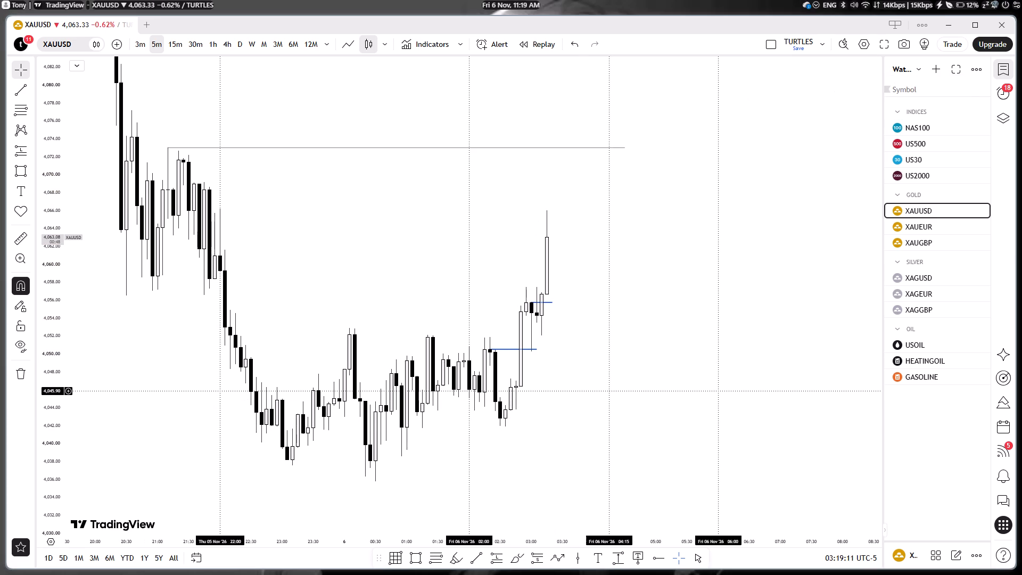
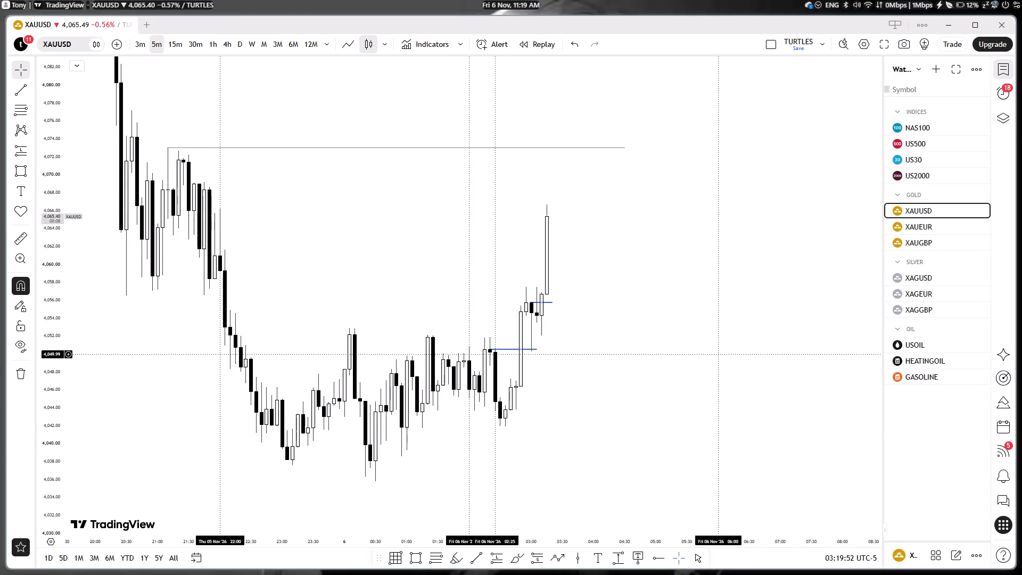
Compare the marked levels and recent price action on the NAS100 and US30 5-minute charts.
{"action": "left_click", "coordinate": [934, 130]}
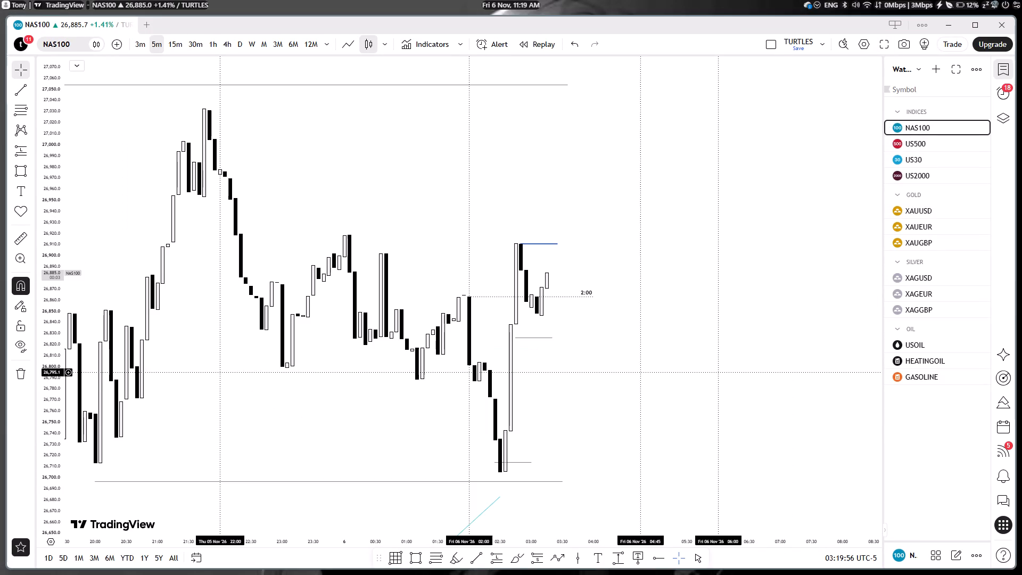
{"action": "left_click", "coordinate": [918, 163]}
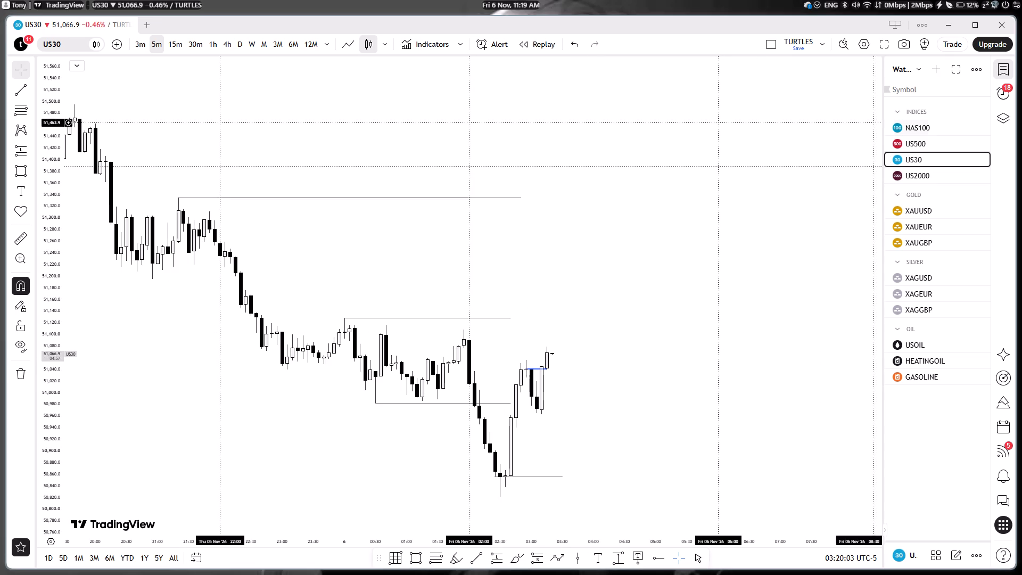
{"action": "left_click", "coordinate": [910, 126]}
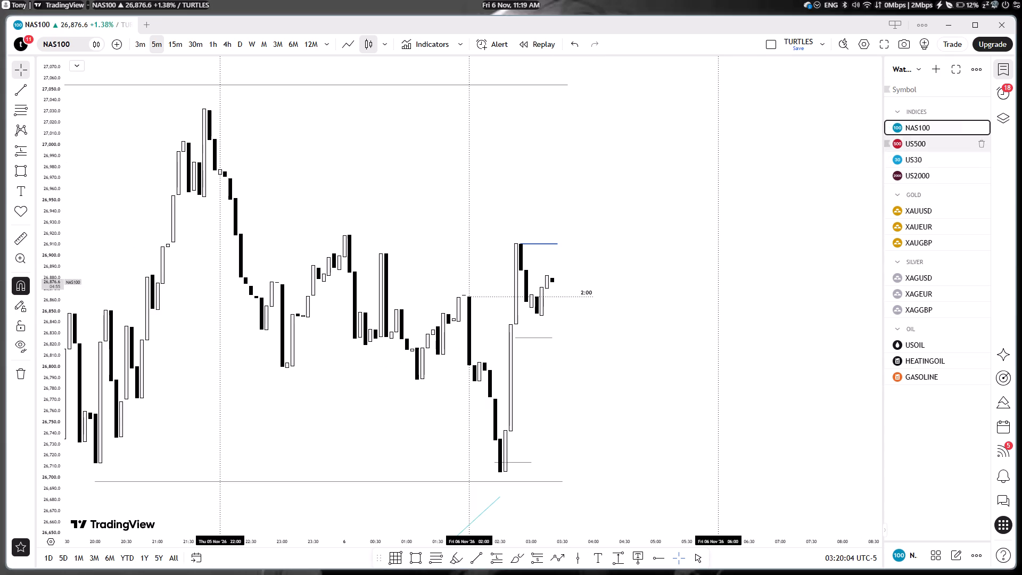
Return to the XAUUSD 5-minute chart and examine the price action around the grey and blue level lines.
{"action": "left_click", "coordinate": [922, 211]}
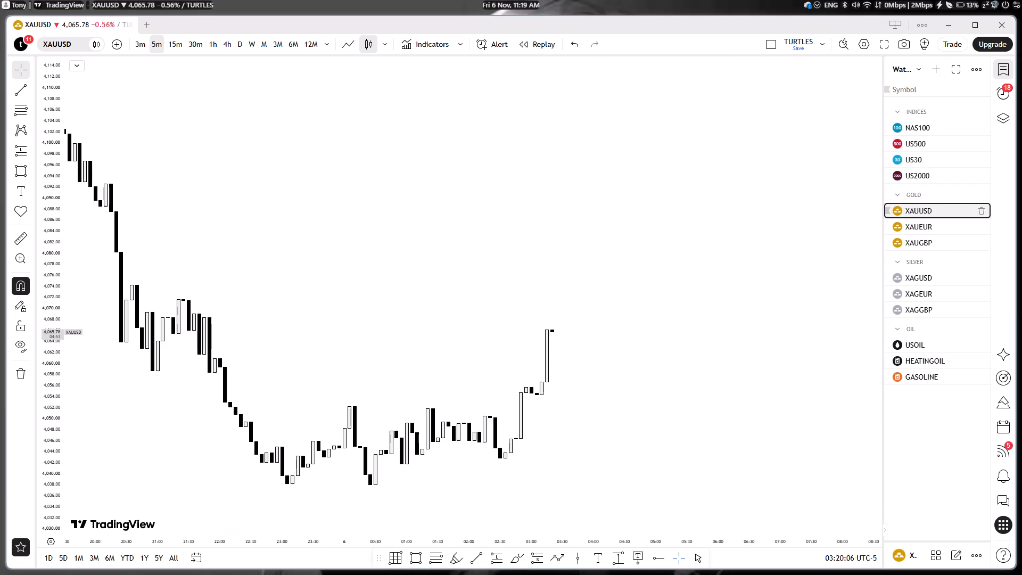
{"action": "left_click_drag", "start_coordinate": [626, 373], "coordinate": [643, 357]}
{"action": "scroll", "coordinate": [639, 353], "scroll_direction": "down", "scroll_amount": 2}
{"action": "left_click_drag", "start_coordinate": [657, 360], "coordinate": [615, 370]}
{"action": "left_click_drag", "start_coordinate": [656, 387], "coordinate": [625, 386]}
{"action": "left_click_drag", "start_coordinate": [54, 420], "coordinate": [53, 417]}
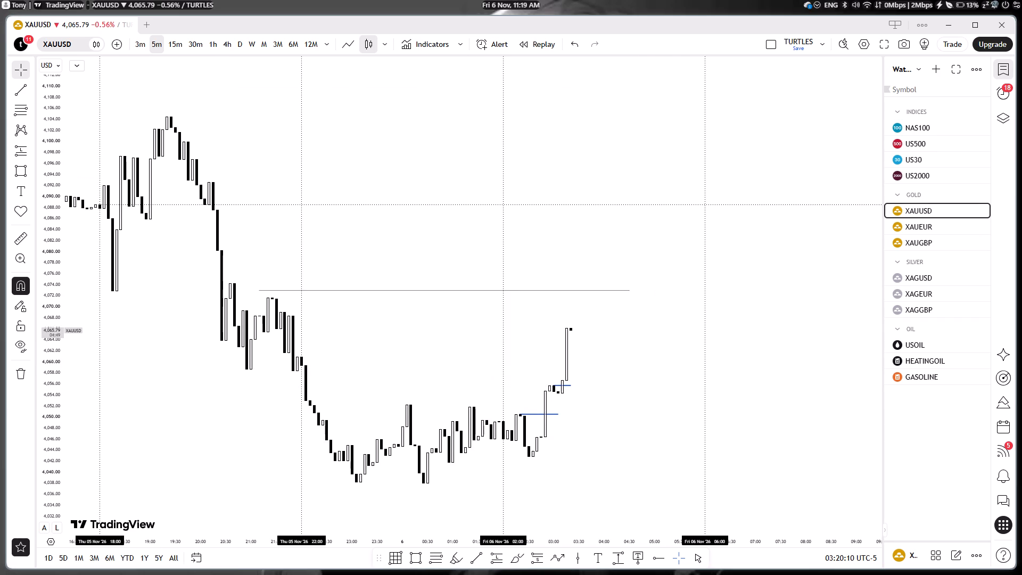
{"action": "left_click_drag", "start_coordinate": [53, 417], "coordinate": [51, 324]}
{"action": "left_click_drag", "start_coordinate": [342, 402], "coordinate": [380, 248]}
{"action": "scroll", "coordinate": [389, 249], "scroll_direction": "up", "scroll_amount": 2}
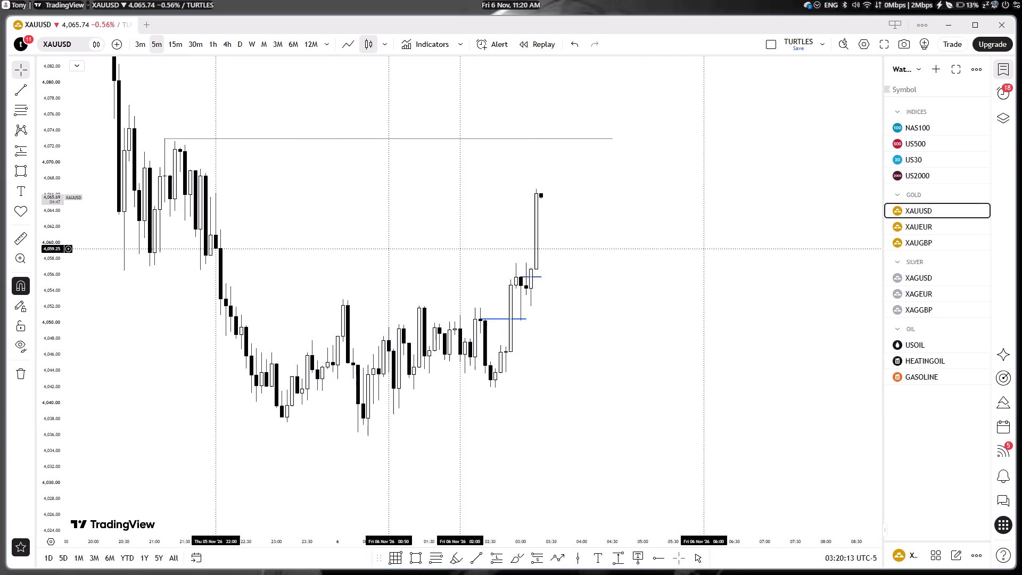
{"action": "left_click_drag", "start_coordinate": [319, 258], "coordinate": [403, 304]}
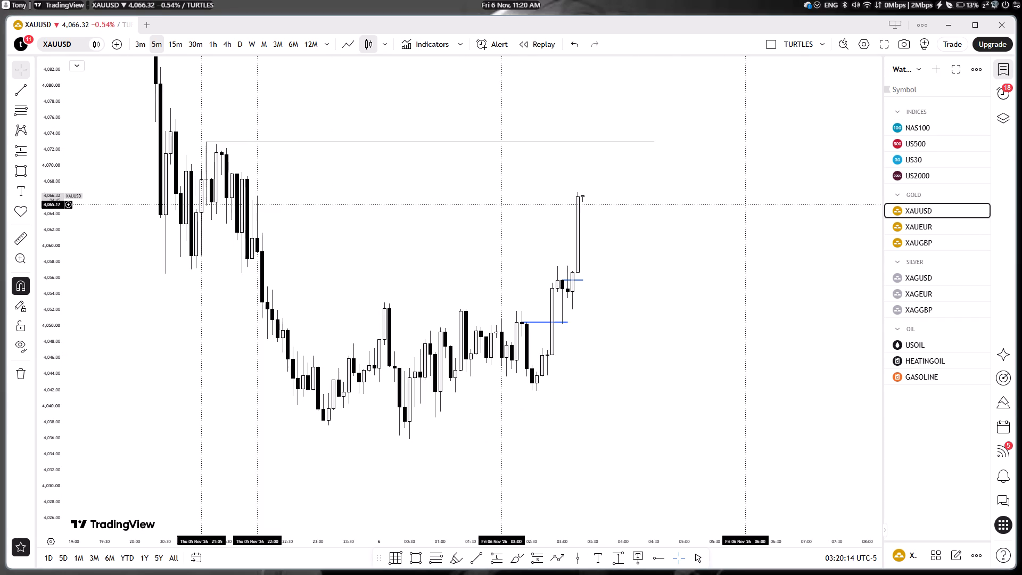
Enable the candle wicks in the XAUUSD chart's symbol settings.
{"action": "double_click", "coordinate": [201, 202]}
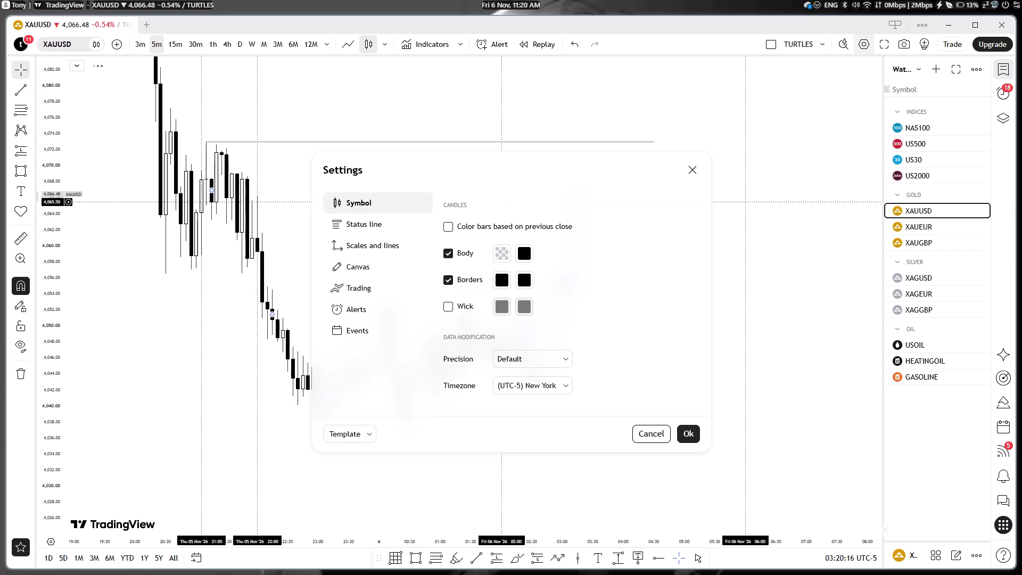
{"action": "left_click", "coordinate": [448, 303]}
{"action": "left_click", "coordinate": [690, 431]}
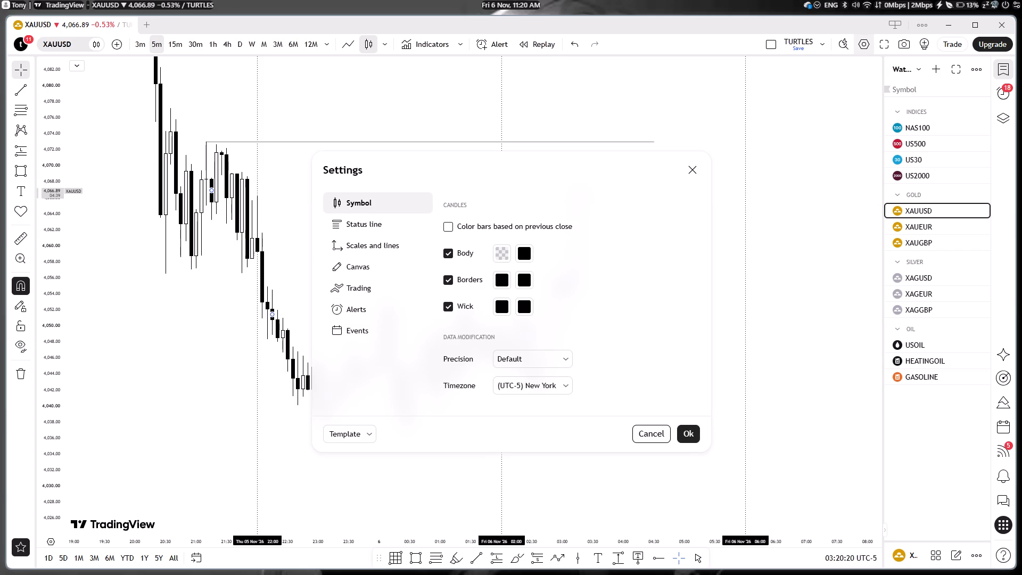
Examine the latest XAUUSD 5-minute candles relative to the two blue lines and the grey line above.
{"action": "scroll", "coordinate": [527, 336], "scroll_direction": "up", "scroll_amount": 1}
{"action": "left_click_drag", "start_coordinate": [645, 293], "coordinate": [649, 321]}
{"action": "left_click_drag", "start_coordinate": [626, 293], "coordinate": [625, 306]}
{"action": "left_click_drag", "start_coordinate": [601, 310], "coordinate": [644, 310]}
{"action": "left_click_drag", "start_coordinate": [624, 317], "coordinate": [636, 309]}
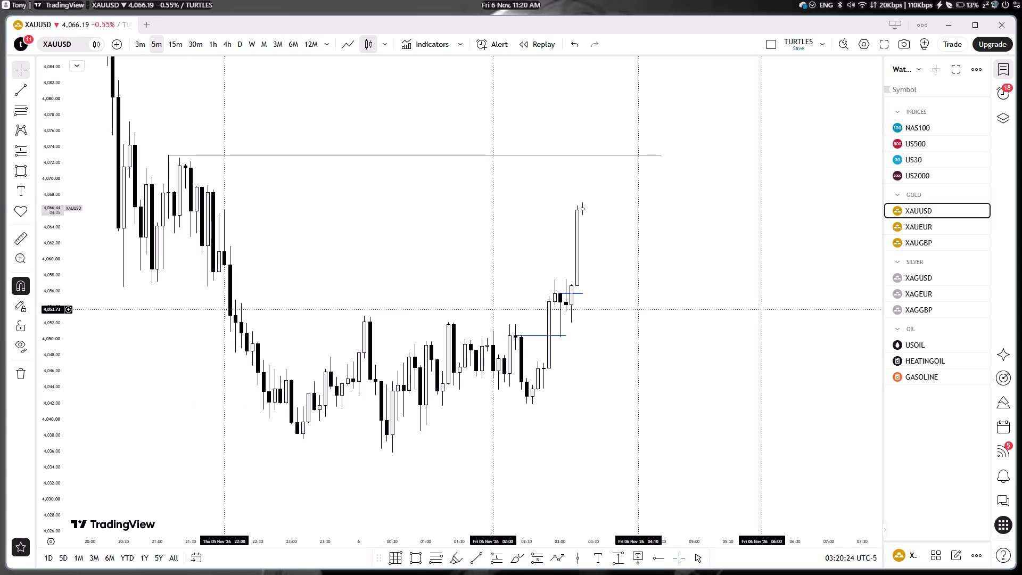
{"action": "scroll", "coordinate": [636, 309], "scroll_direction": "up", "scroll_amount": 1}
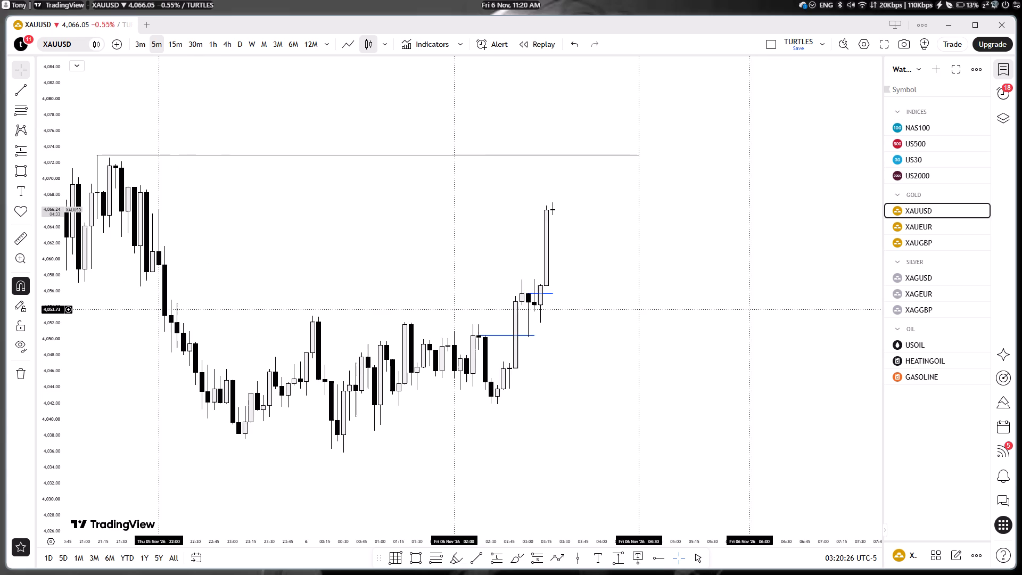
{"action": "left_click_drag", "start_coordinate": [636, 309], "coordinate": [701, 294]}
{"action": "left_click_drag", "start_coordinate": [650, 328], "coordinate": [668, 323]}
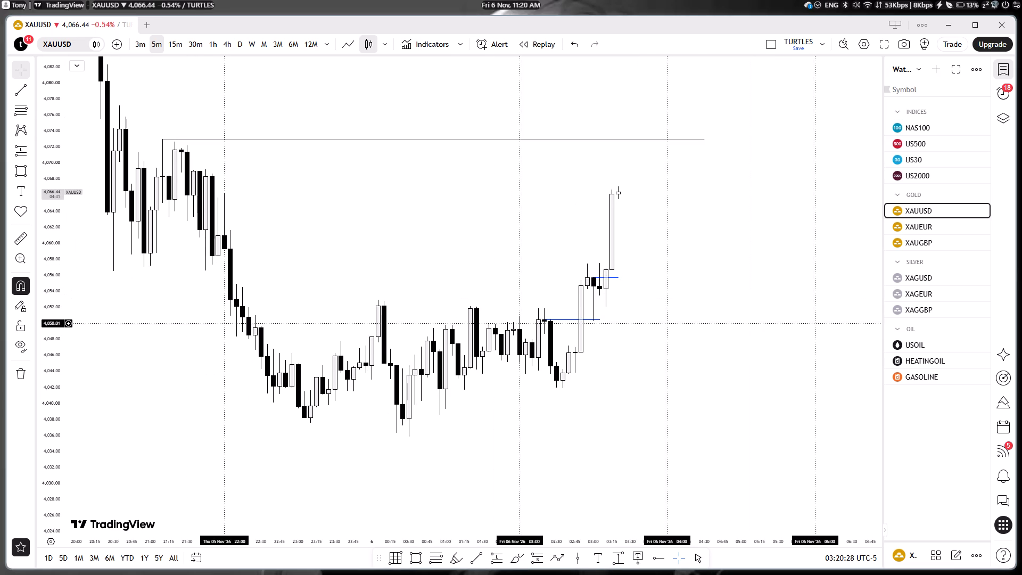
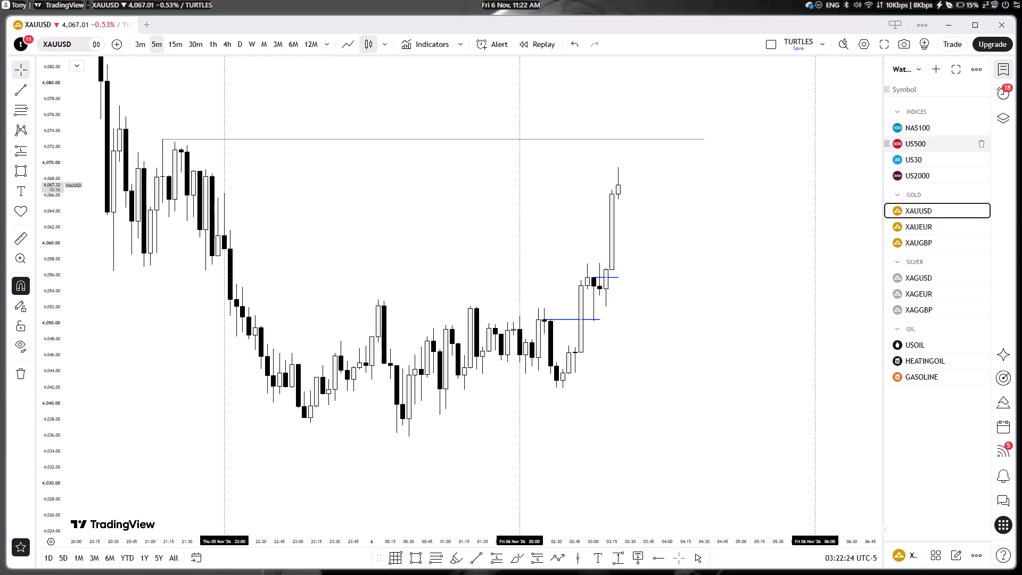
On the XAGUSD 5-minute chart, draw a short horizontal trend line at about 51.459 from the 02:20 candle to about 02:50.
{"action": "left_click", "coordinate": [933, 281]}
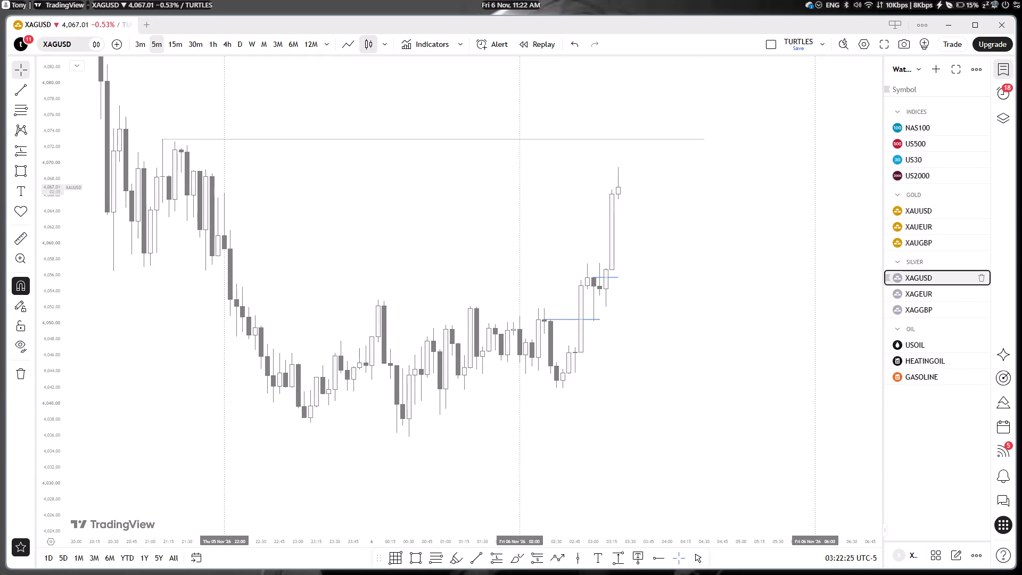
{"action": "scroll", "coordinate": [729, 273], "scroll_direction": "down", "scroll_amount": 3}
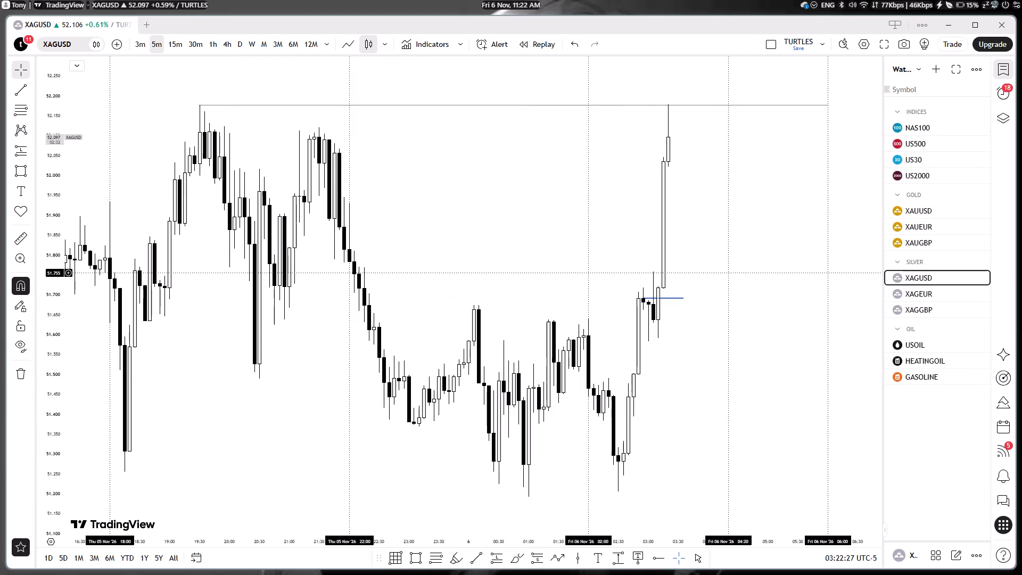
{"action": "scroll", "coordinate": [729, 273], "scroll_direction": "up", "scroll_amount": 1}
{"action": "left_click_drag", "start_coordinate": [713, 306], "coordinate": [715, 293]}
{"action": "left_click", "coordinate": [715, 332]}
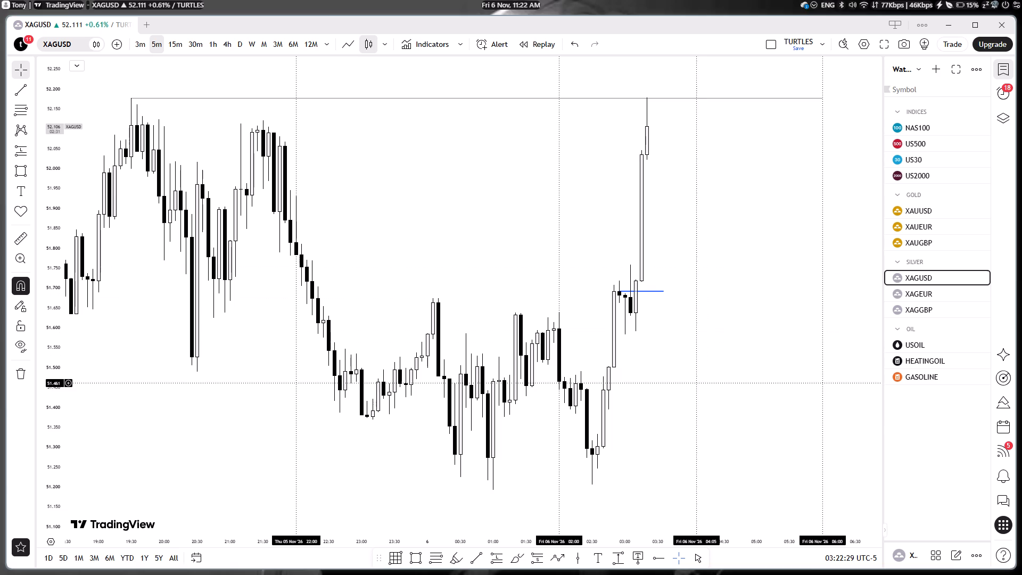
{"action": "left_click", "coordinate": [481, 555]}
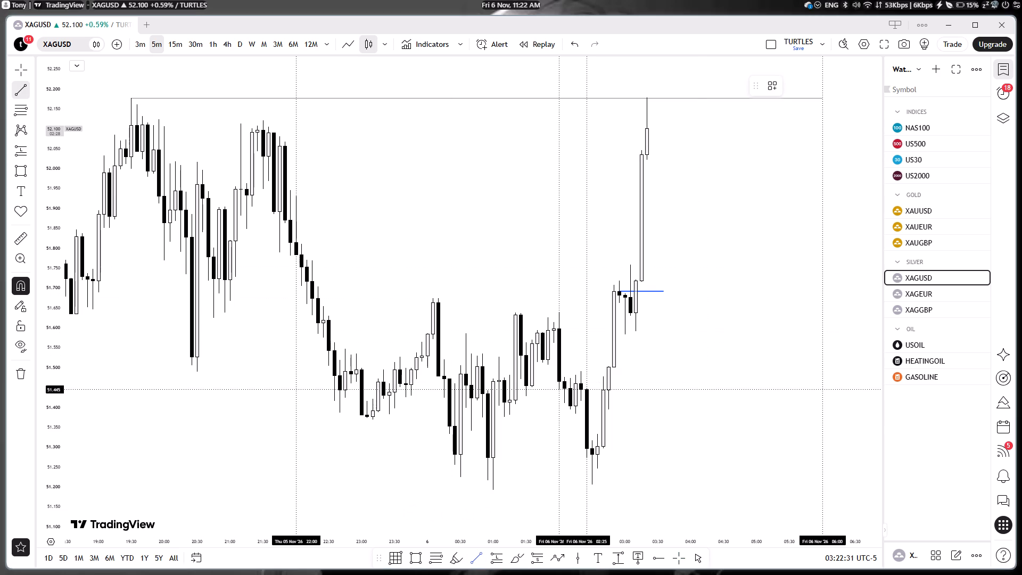
{"action": "left_click", "coordinate": [580, 387]}
{"action": "left_click", "coordinate": [580, 385]}
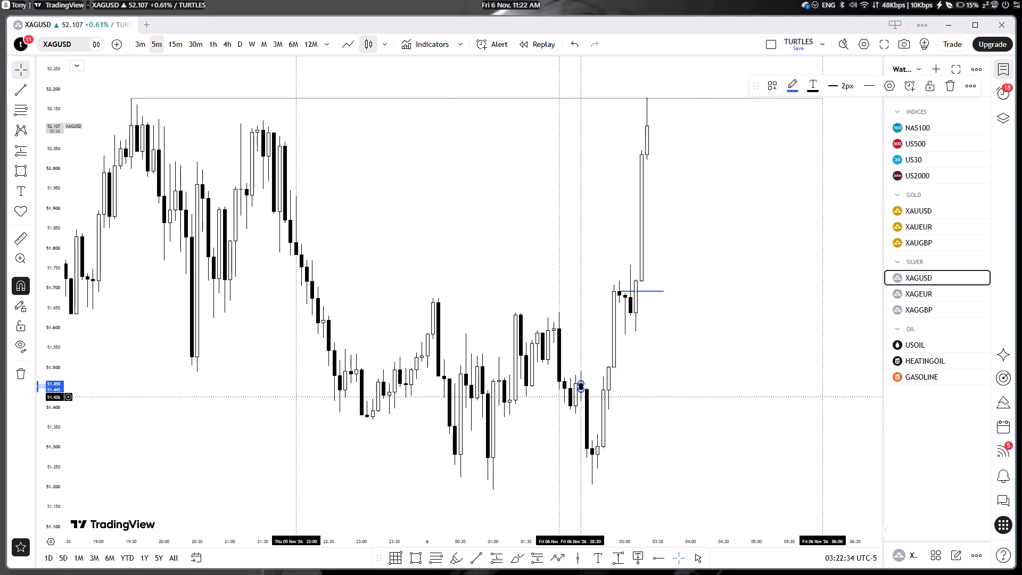
{"action": "left_click_drag", "start_coordinate": [583, 390], "coordinate": [615, 384]}
{"action": "left_click", "coordinate": [630, 408]}
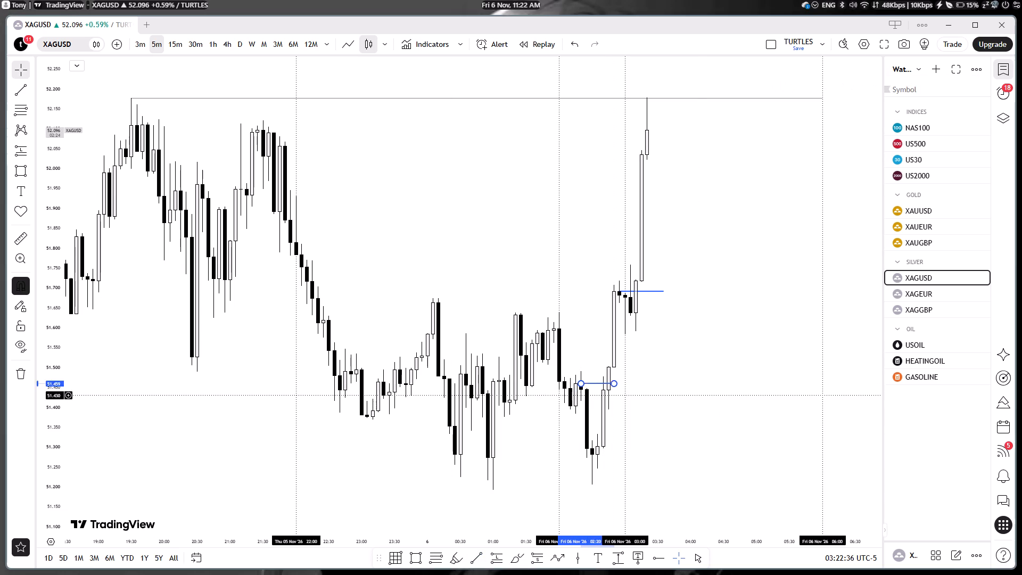
{"action": "left_click", "coordinate": [640, 434]}
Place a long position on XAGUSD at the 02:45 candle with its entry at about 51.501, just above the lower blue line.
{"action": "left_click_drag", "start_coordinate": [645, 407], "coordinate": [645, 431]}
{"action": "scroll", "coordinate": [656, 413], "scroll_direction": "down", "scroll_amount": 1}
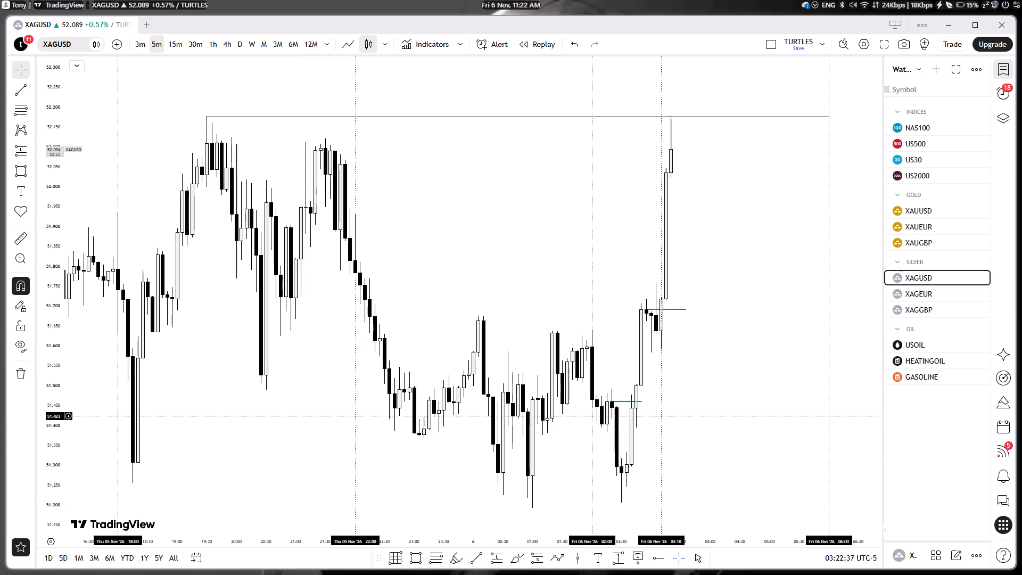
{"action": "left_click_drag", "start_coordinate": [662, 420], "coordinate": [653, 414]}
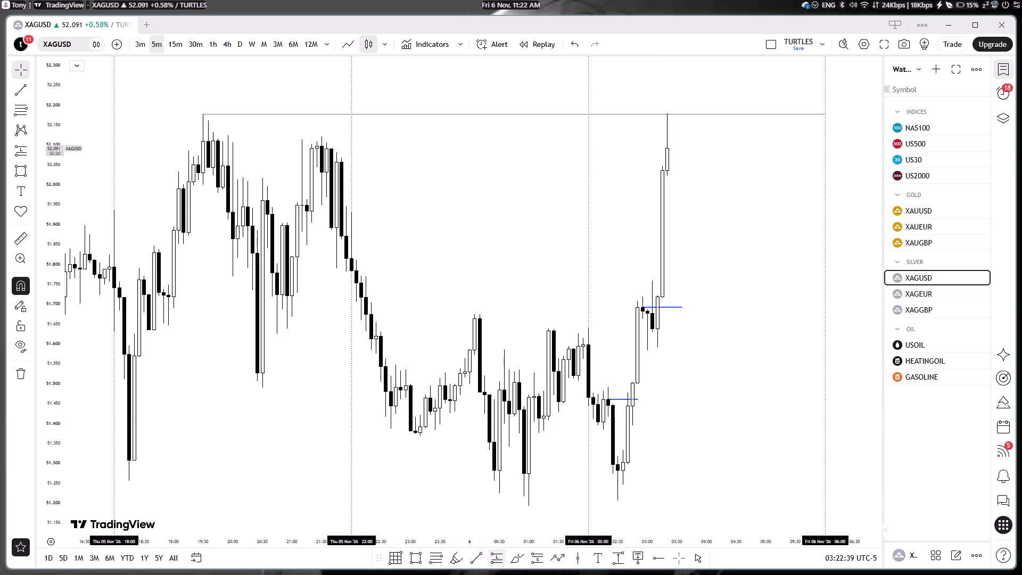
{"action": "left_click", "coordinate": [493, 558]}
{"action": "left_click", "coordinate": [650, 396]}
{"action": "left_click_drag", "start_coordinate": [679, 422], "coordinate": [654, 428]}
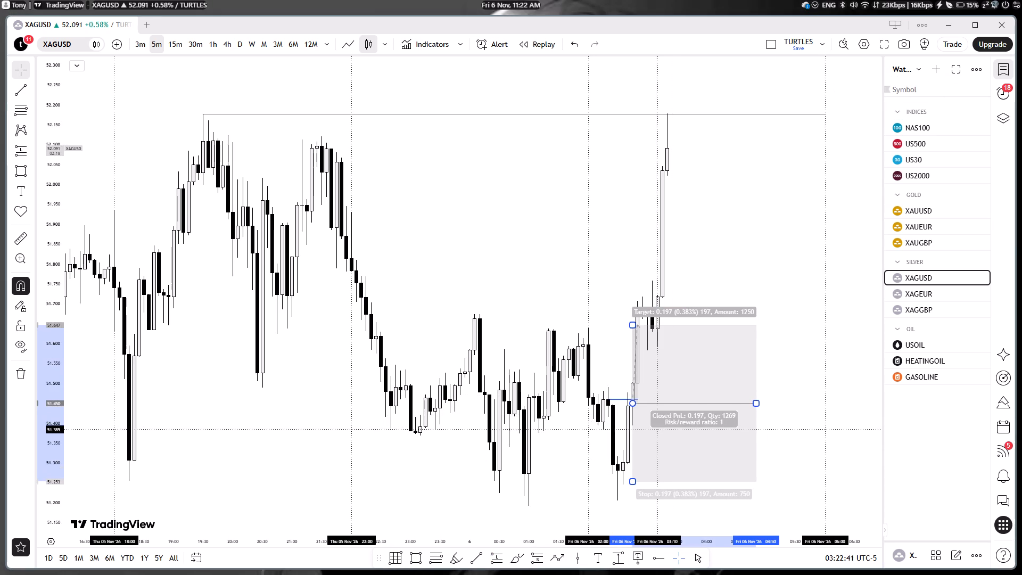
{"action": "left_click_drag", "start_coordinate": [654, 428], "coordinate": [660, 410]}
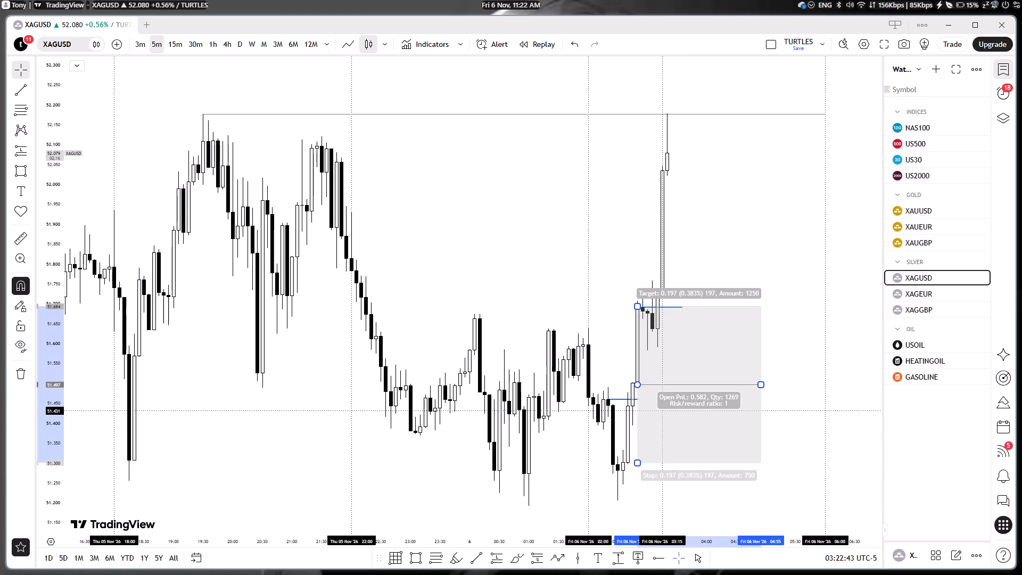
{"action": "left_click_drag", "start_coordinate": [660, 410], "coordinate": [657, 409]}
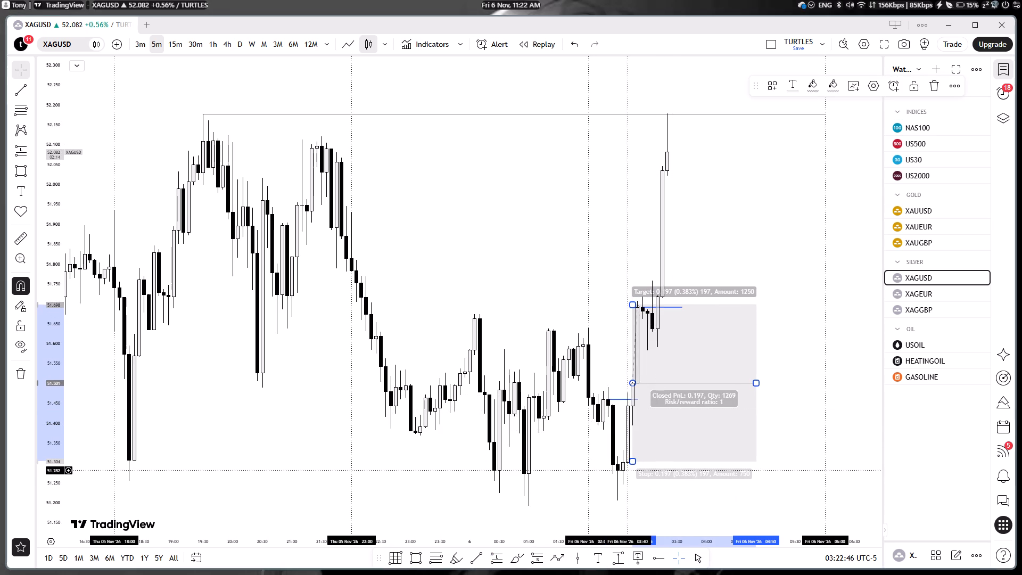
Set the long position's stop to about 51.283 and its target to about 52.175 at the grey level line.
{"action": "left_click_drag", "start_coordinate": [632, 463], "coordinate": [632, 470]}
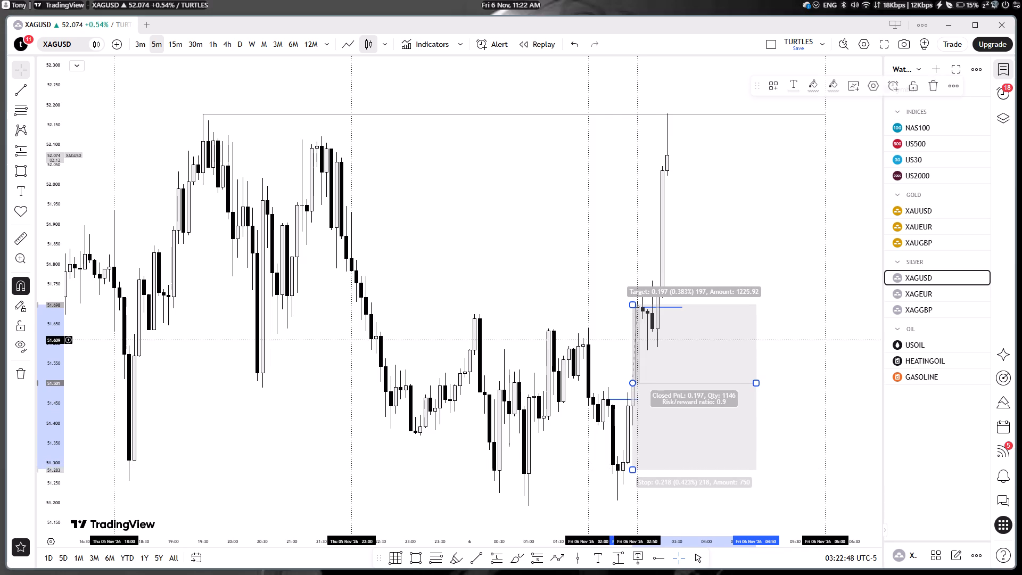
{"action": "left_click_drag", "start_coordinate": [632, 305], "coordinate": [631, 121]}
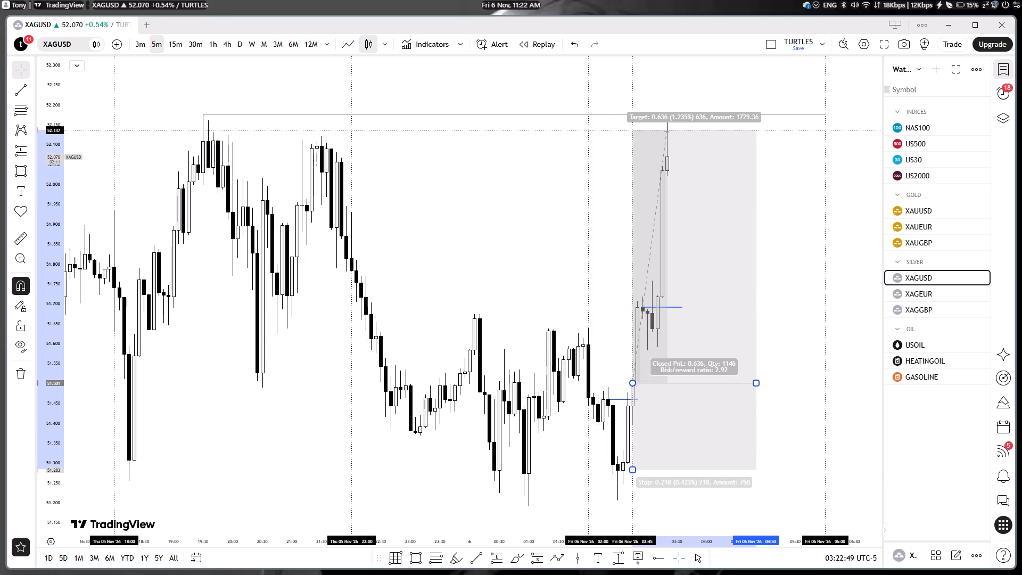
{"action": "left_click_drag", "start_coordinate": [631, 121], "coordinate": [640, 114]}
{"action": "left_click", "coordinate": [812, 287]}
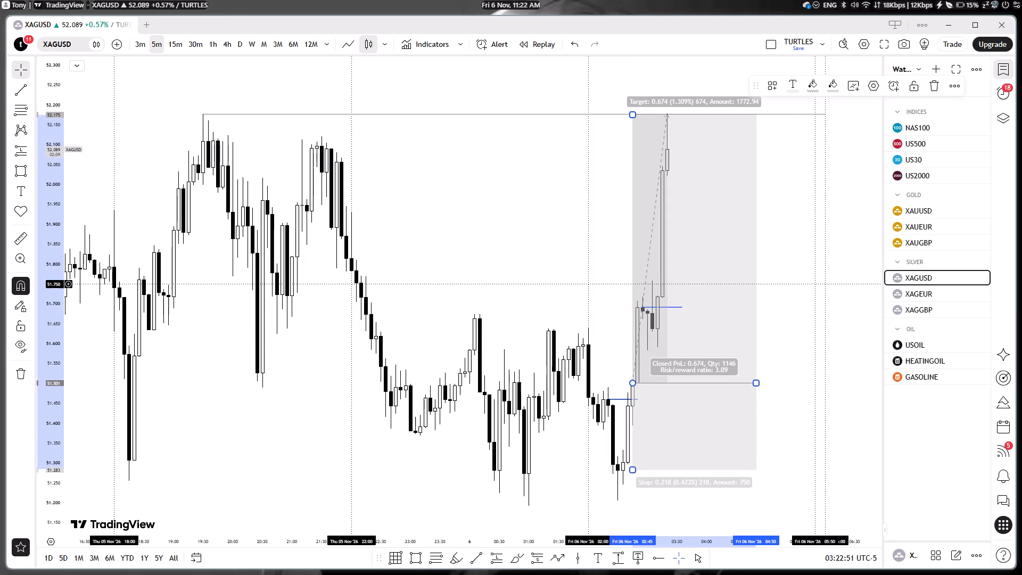
Examine the long position's entry, stop and target against the surrounding XAGUSD price action and marked levels.
{"action": "left_click_drag", "start_coordinate": [790, 383], "coordinate": [752, 359]}
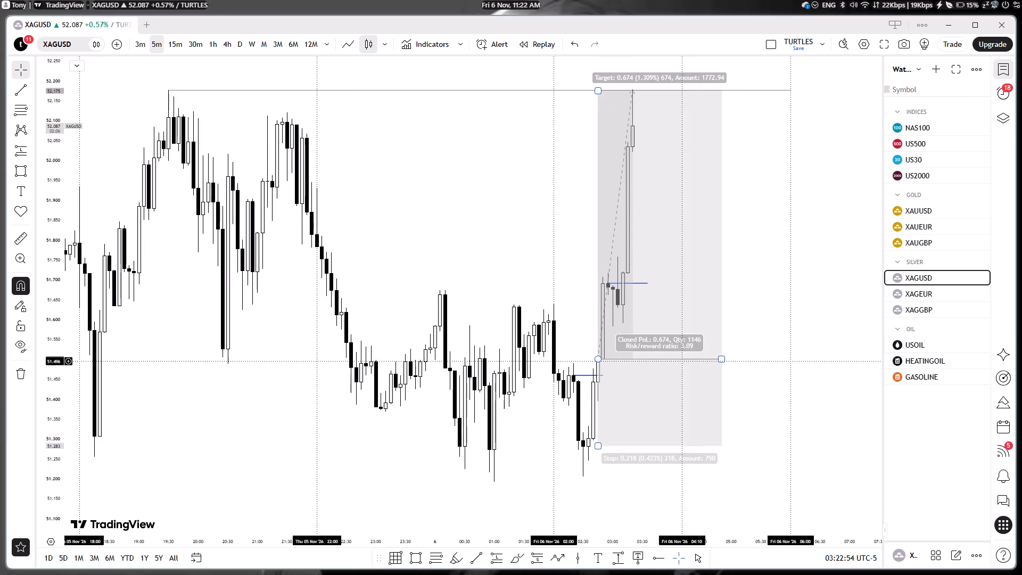
{"action": "left_click", "coordinate": [769, 289]}
{"action": "scroll", "coordinate": [754, 309], "scroll_direction": "down", "scroll_amount": 6}
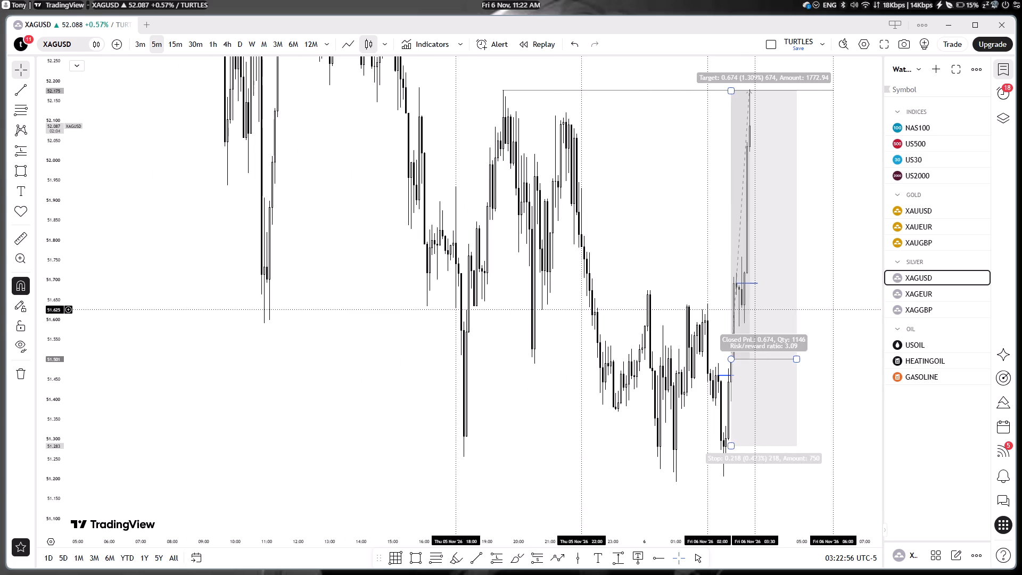
{"action": "scroll", "coordinate": [754, 309], "scroll_direction": "up", "scroll_amount": 9}
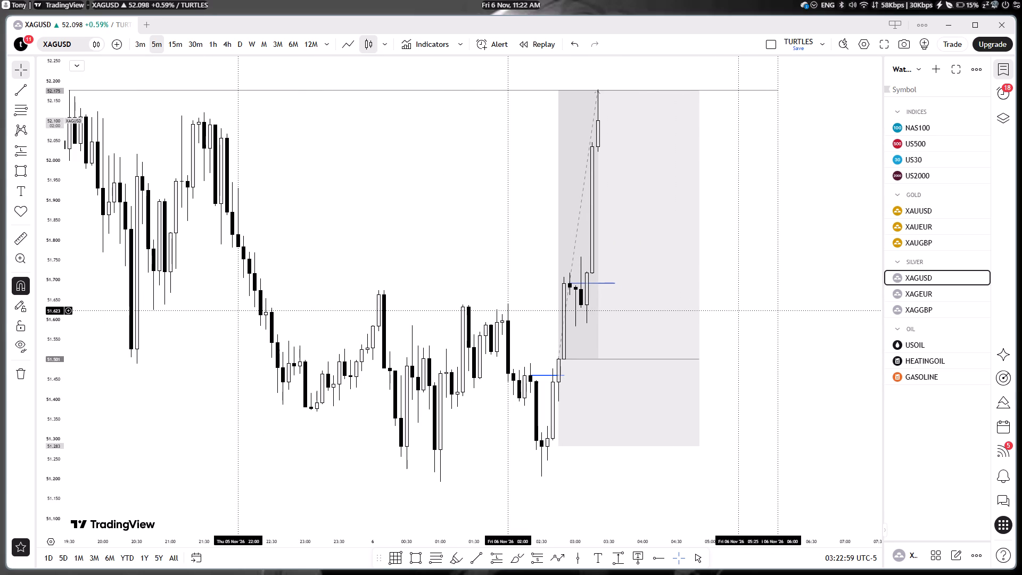
{"action": "scroll", "coordinate": [736, 311], "scroll_direction": "down", "scroll_amount": 3}
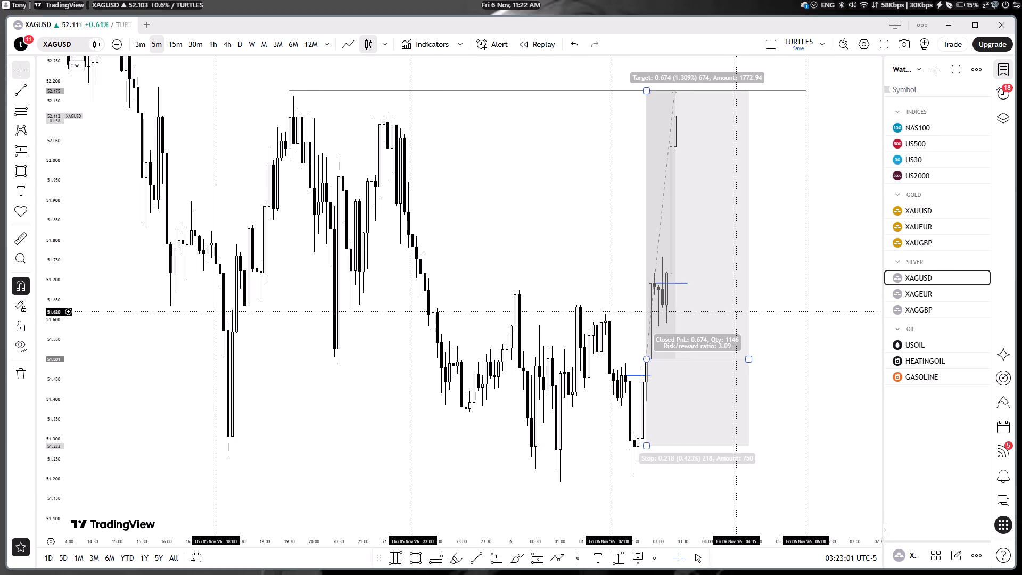
{"action": "scroll", "coordinate": [736, 311], "scroll_direction": "up", "scroll_amount": 2}
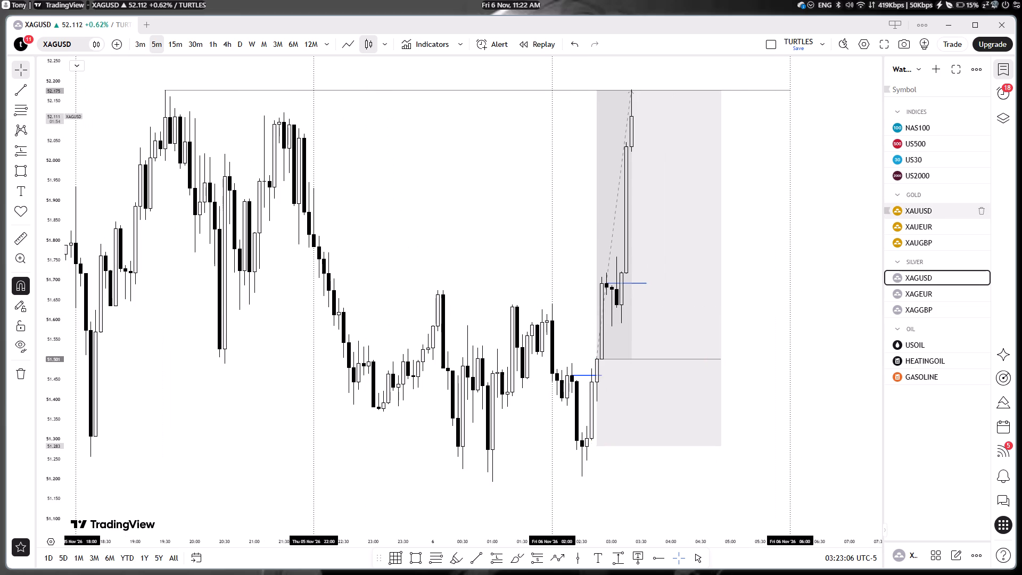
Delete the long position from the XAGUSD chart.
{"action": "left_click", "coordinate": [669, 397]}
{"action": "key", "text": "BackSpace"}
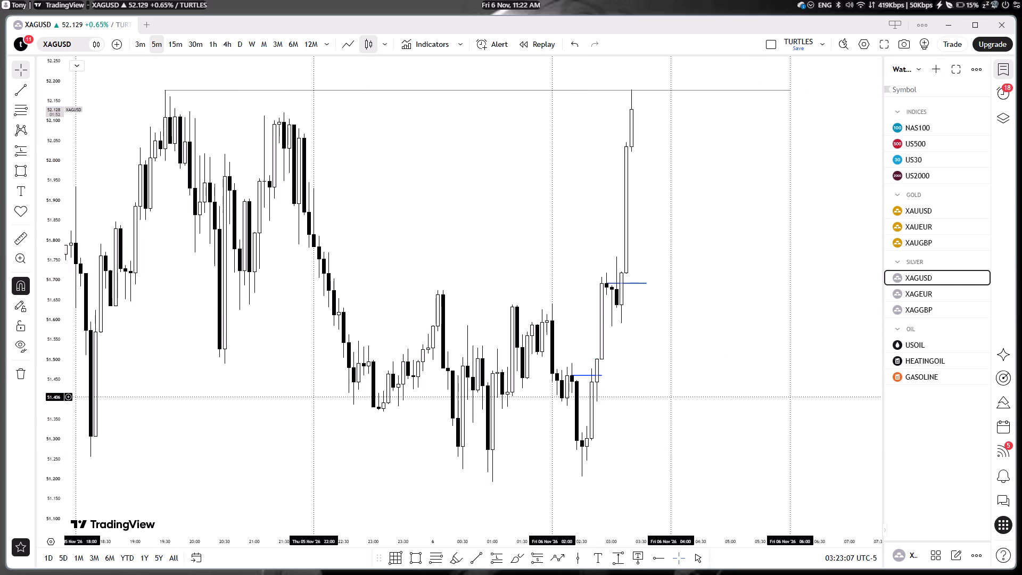
Return to the XAUUSD 5-minute chart and examine recent price action against the two blue lines and the grey level.
{"action": "left_click", "coordinate": [931, 205]}
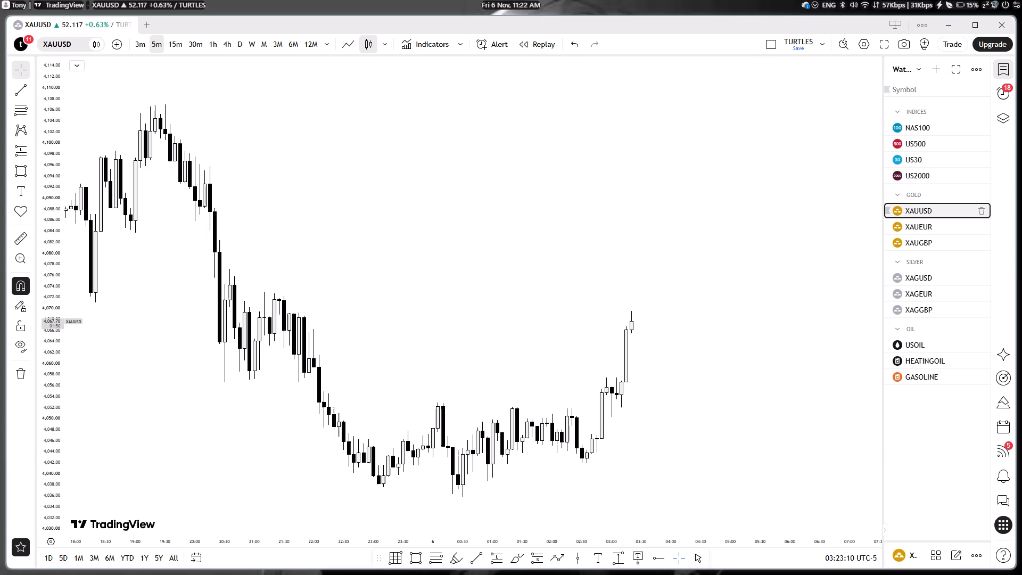
{"action": "left_click", "coordinate": [712, 373]}
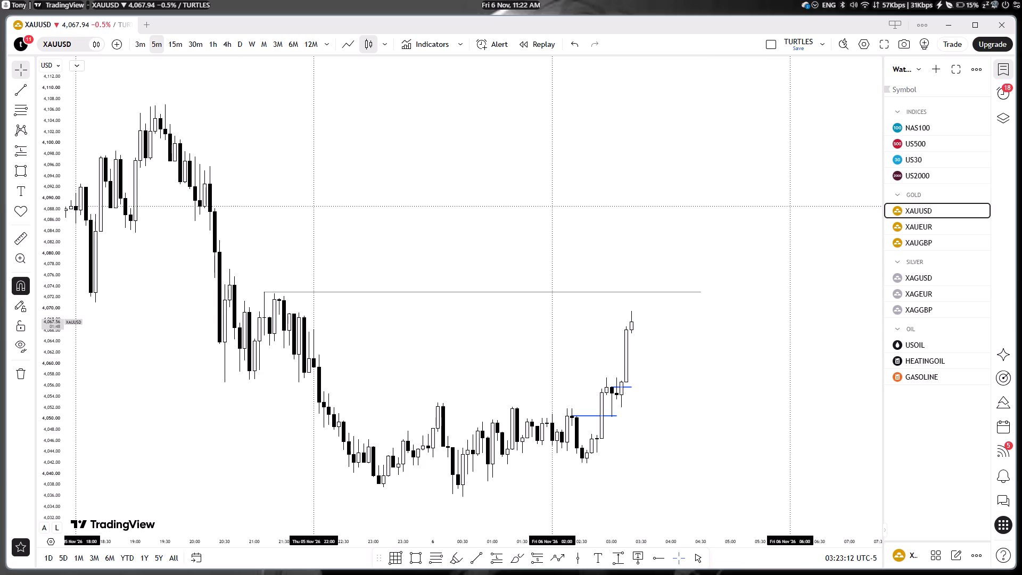
{"action": "left_click_drag", "start_coordinate": [53, 458], "coordinate": [63, 365]}
{"action": "left_click_drag", "start_coordinate": [431, 429], "coordinate": [441, 304]}
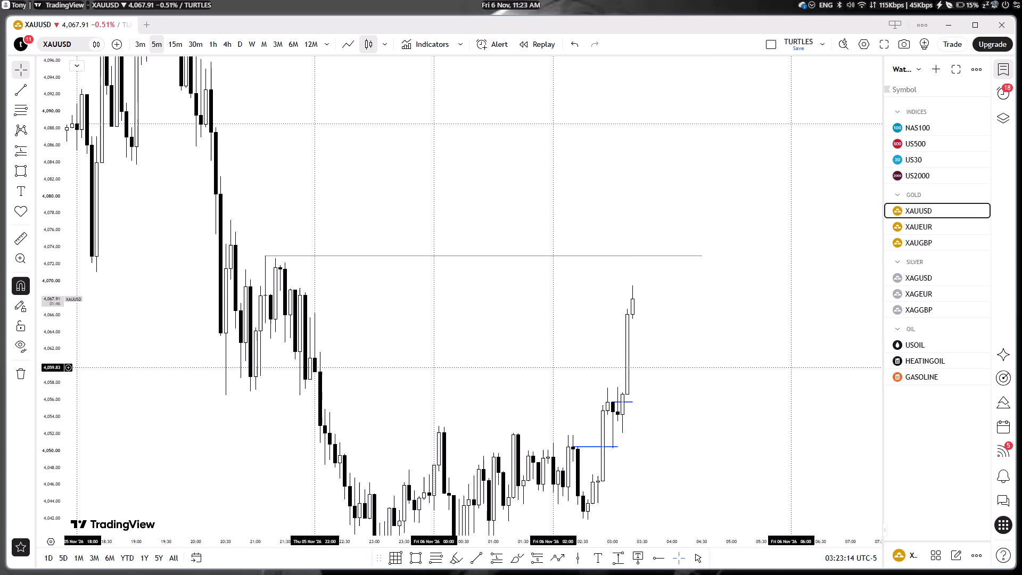
{"action": "left_click_drag", "start_coordinate": [442, 324], "coordinate": [441, 308]}
{"action": "left_click_drag", "start_coordinate": [443, 318], "coordinate": [438, 322]}
{"action": "left_click", "coordinate": [438, 322]}
{"action": "left_click_drag", "start_coordinate": [436, 323], "coordinate": [433, 314]}
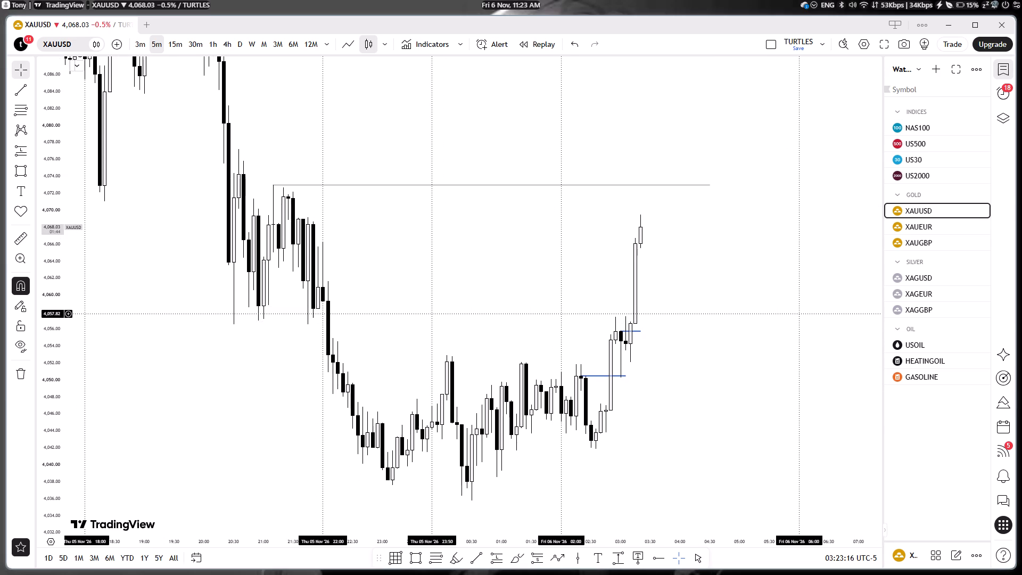
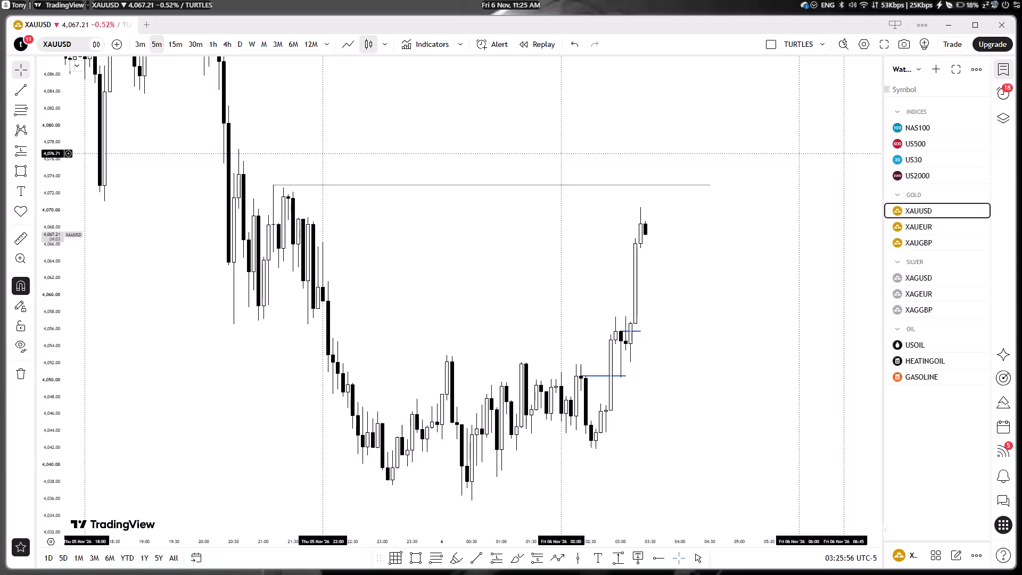
Check XAUUSD on higher timeframes and, on the 3-minute chart, align the grey level line's left end with the wick high at about 4,073.
{"action": "left_click", "coordinate": [190, 43]}
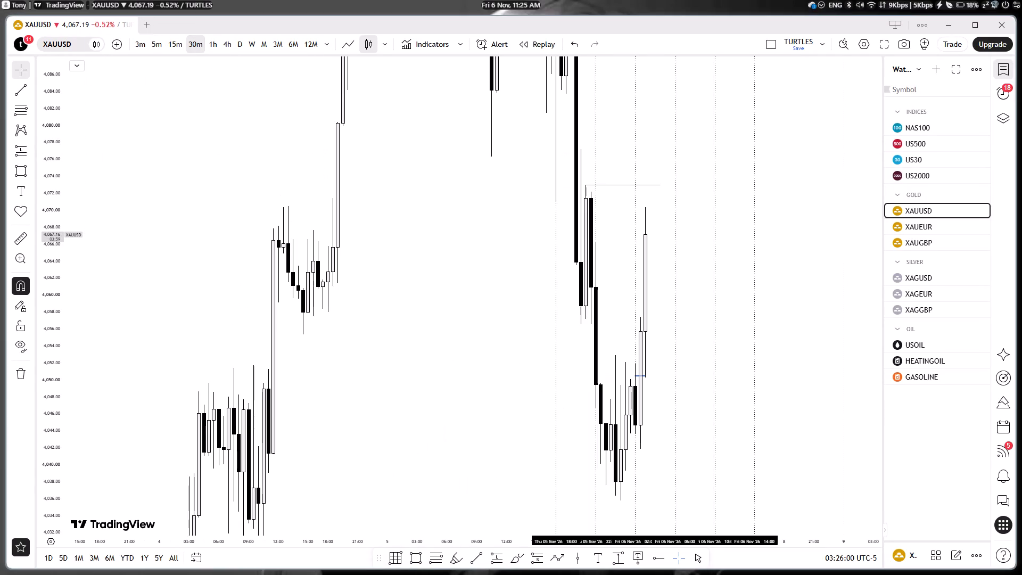
{"action": "left_click", "coordinate": [169, 40]}
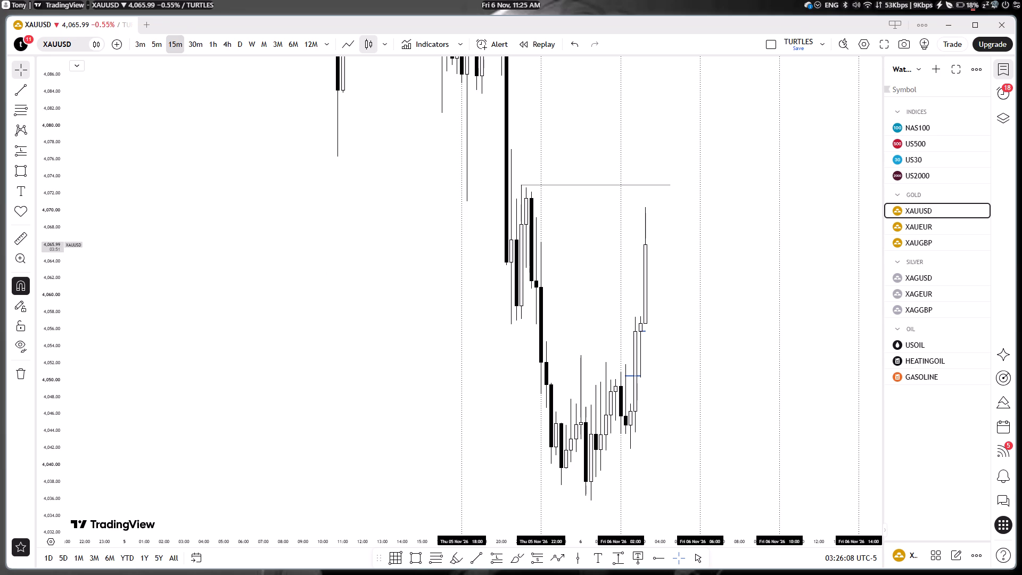
{"action": "left_click", "coordinate": [143, 46]}
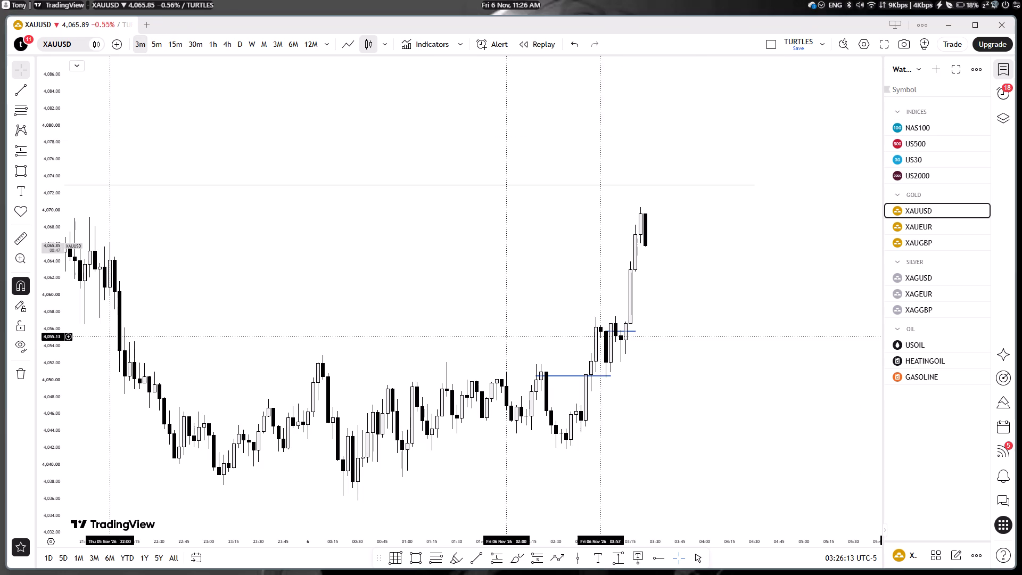
{"action": "scroll", "coordinate": [631, 318], "scroll_direction": "down", "scroll_amount": 3}
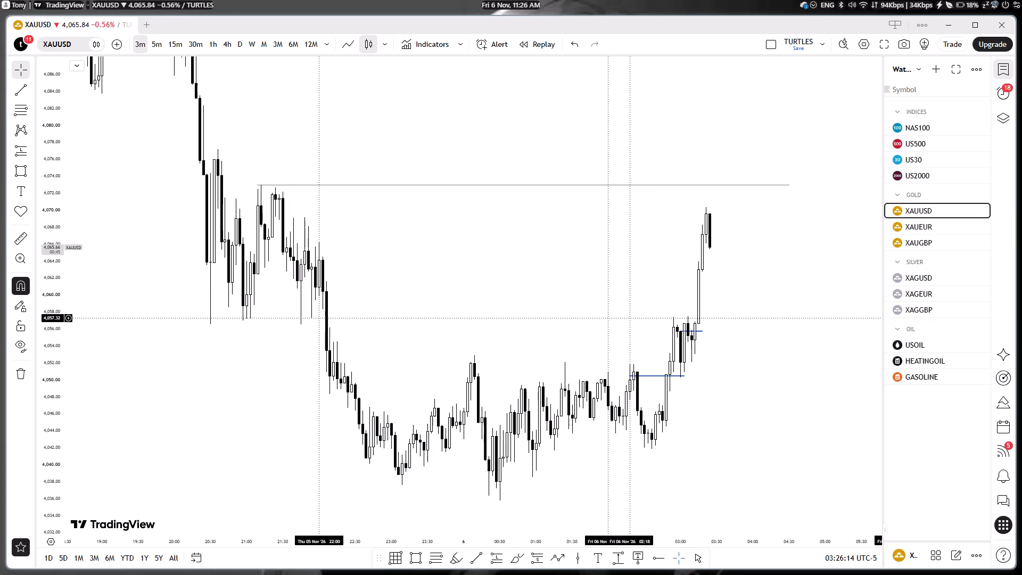
{"action": "left_click", "coordinate": [257, 183]}
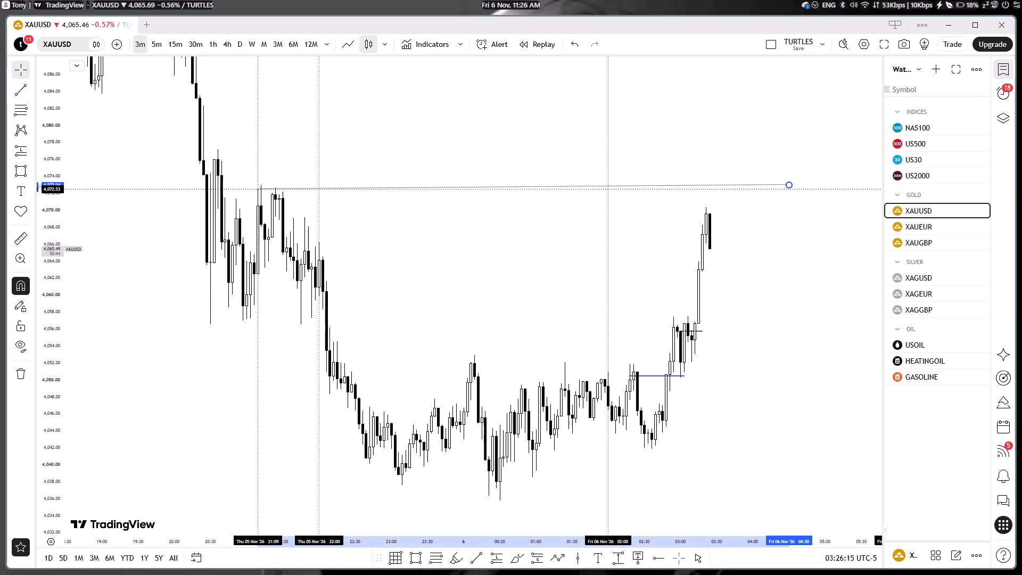
{"action": "left_click", "coordinate": [296, 249]}
{"action": "left_click", "coordinate": [391, 261]}
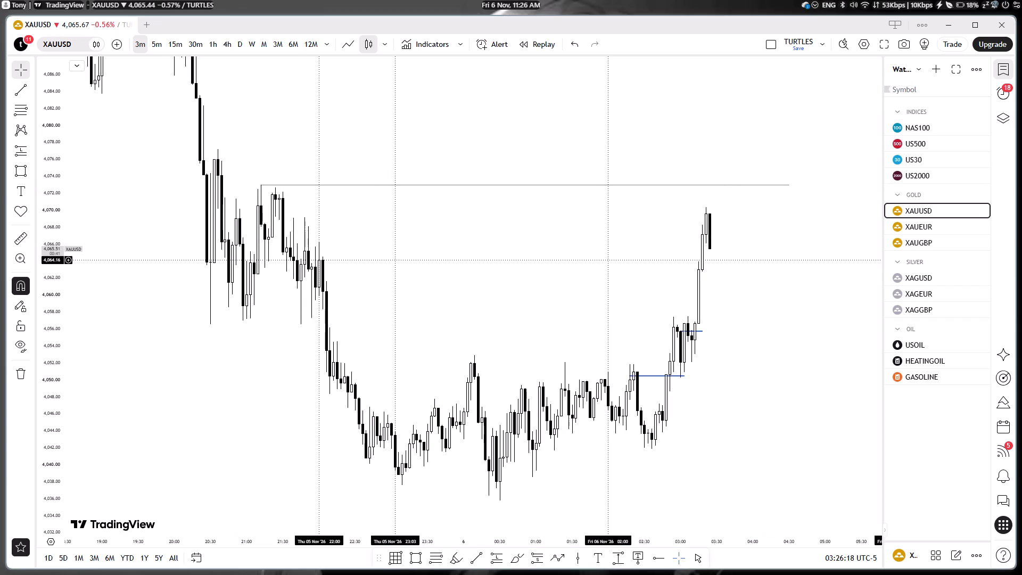
Examine XAUUSD price action on the 3-minute and 1-hour charts against the grey level lines, the blue lines and the 18:00 level.
{"action": "left_click_drag", "start_coordinate": [394, 260], "coordinate": [359, 266]}
{"action": "left_click_drag", "start_coordinate": [741, 297], "coordinate": [693, 298]}
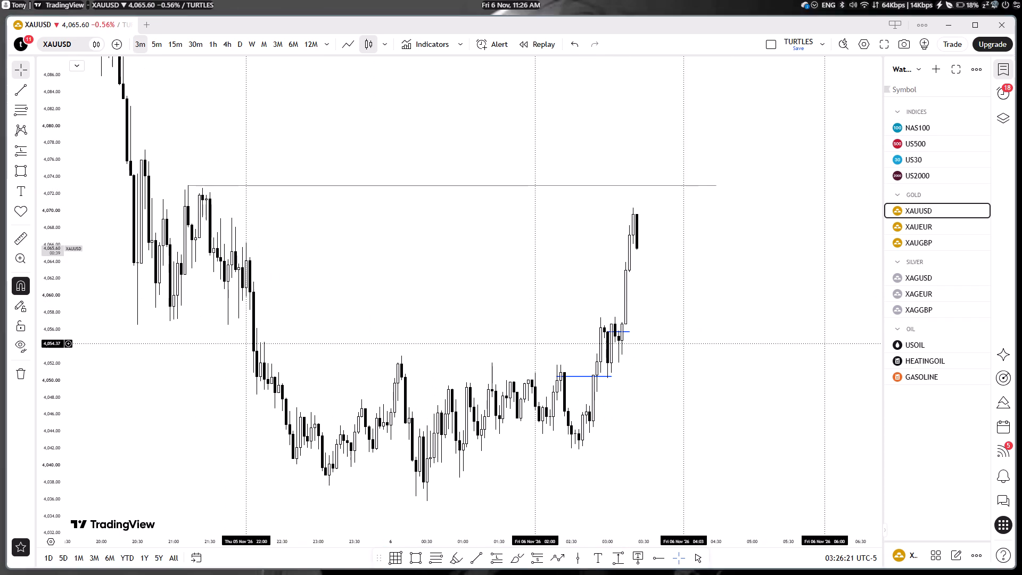
{"action": "left_click_drag", "start_coordinate": [673, 348], "coordinate": [664, 348]}
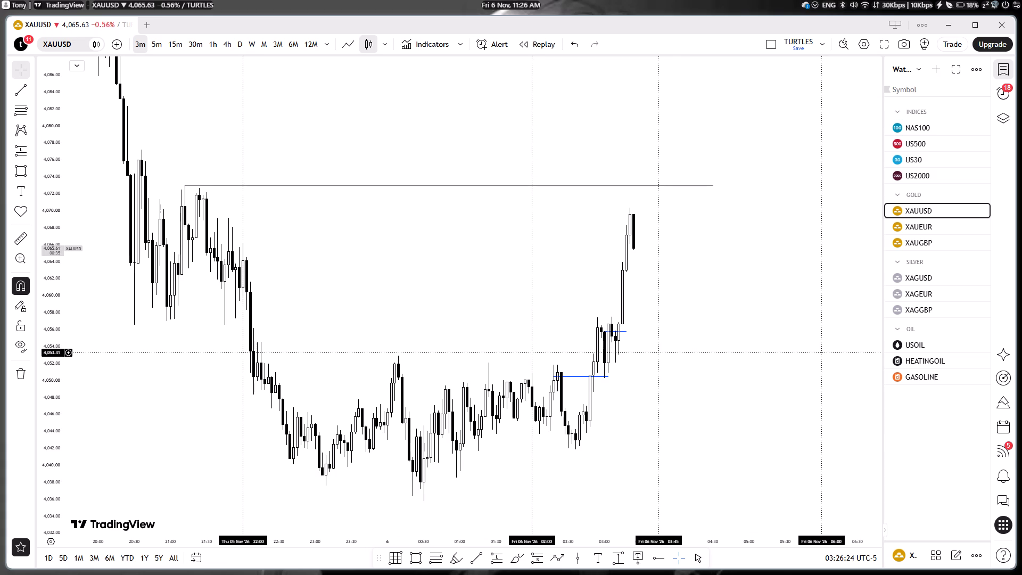
{"action": "left_click_drag", "start_coordinate": [660, 352], "coordinate": [642, 348]}
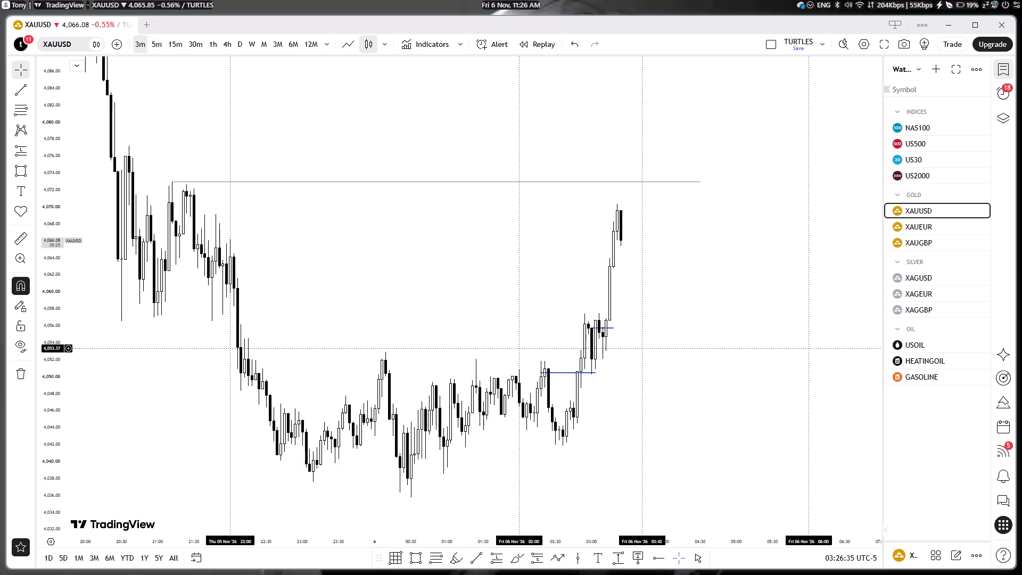
{"action": "left_click_drag", "start_coordinate": [608, 423], "coordinate": [633, 414]}
{"action": "left_click", "coordinate": [207, 45]}
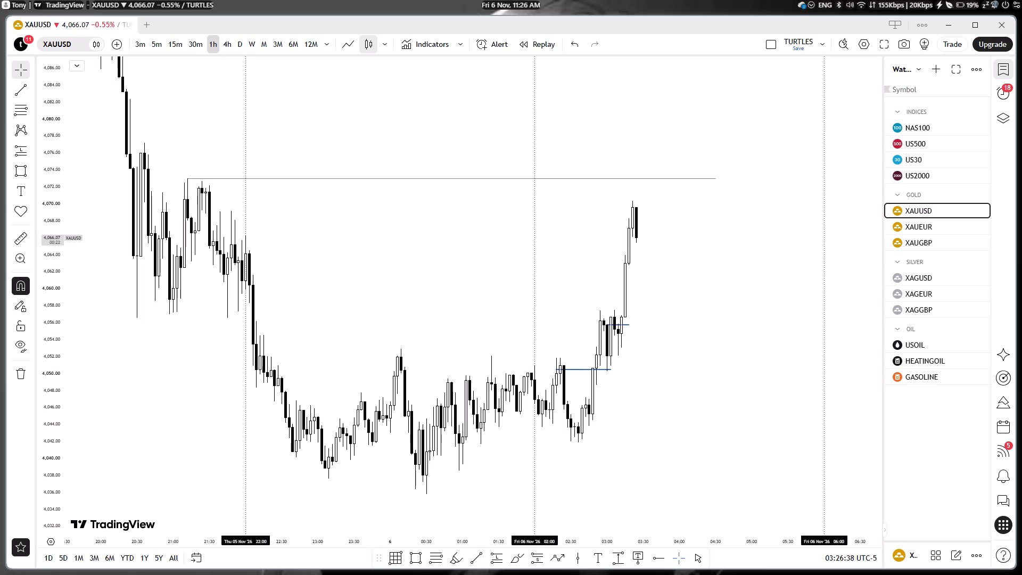
{"action": "scroll", "coordinate": [274, 140], "scroll_direction": "up", "scroll_amount": 5}
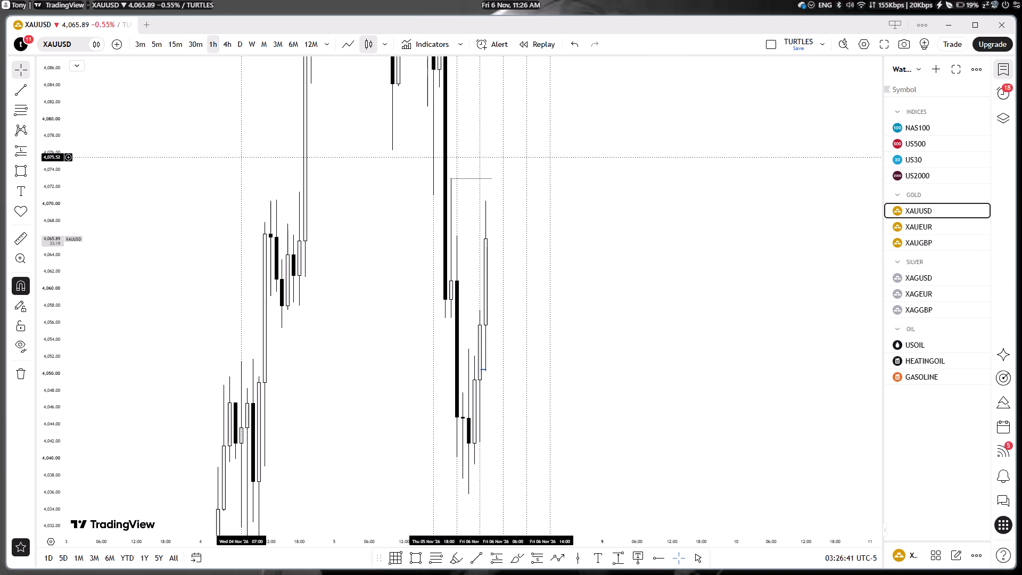
{"action": "left_click_drag", "start_coordinate": [46, 117], "coordinate": [69, 380]}
{"action": "scroll", "coordinate": [252, 348], "scroll_direction": "up", "scroll_amount": 5}
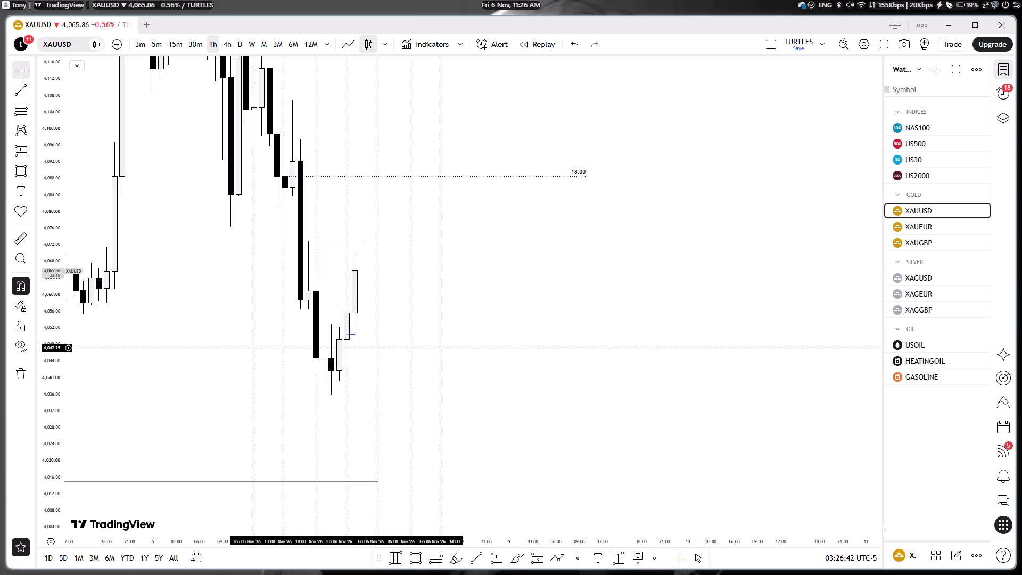
{"action": "left_click_drag", "start_coordinate": [428, 345], "coordinate": [720, 363]}
{"action": "scroll", "coordinate": [685, 341], "scroll_direction": "up", "scroll_amount": 2}
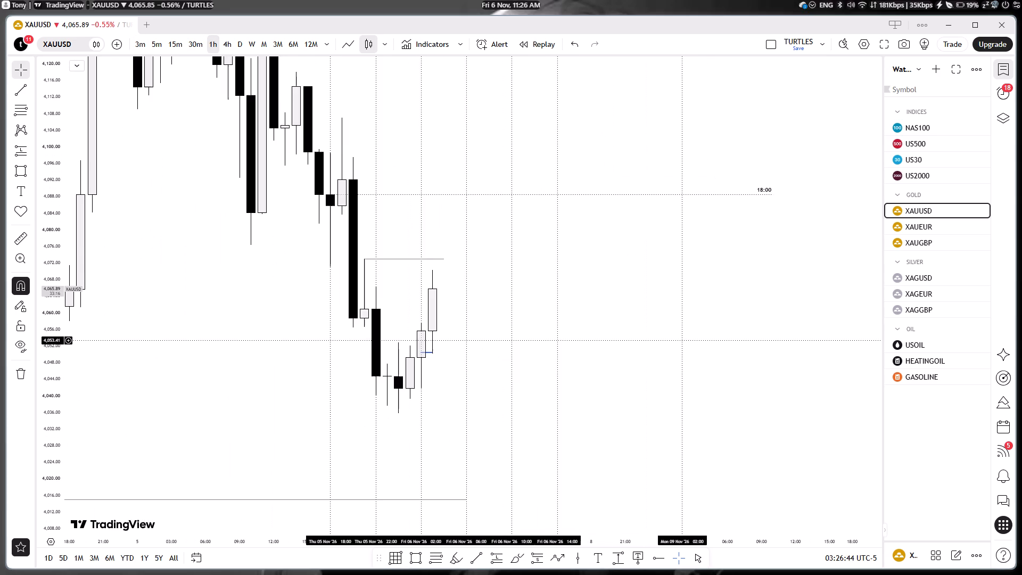
{"action": "left_click_drag", "start_coordinate": [613, 355], "coordinate": [631, 345]}
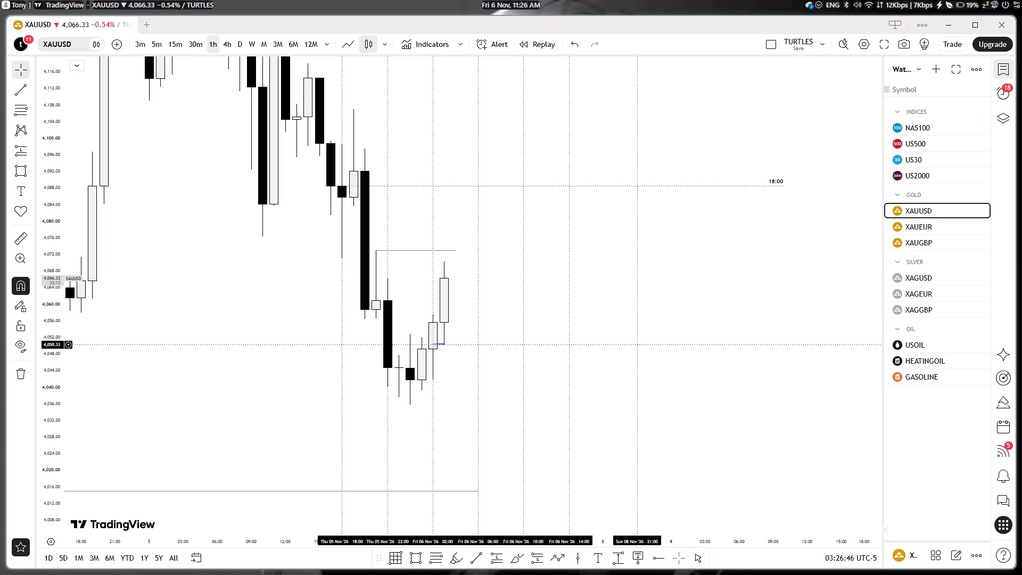
{"action": "left_click_drag", "start_coordinate": [632, 344], "coordinate": [714, 333]}
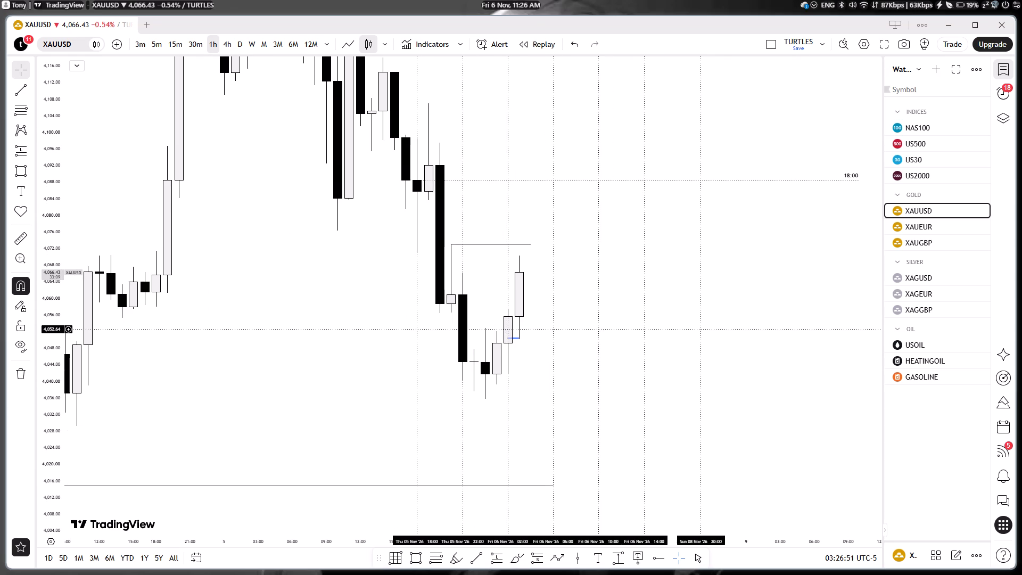
{"action": "scroll", "coordinate": [697, 329], "scroll_direction": "up", "scroll_amount": 1}
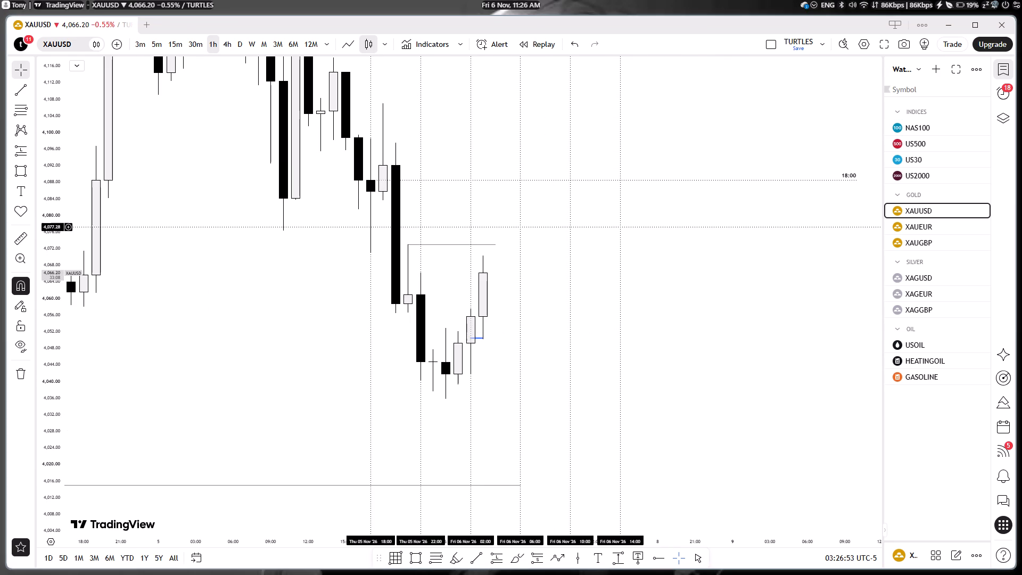
On the XAUUSD 5-minute chart, shorten the lower blue line so its right end sits at about 02:55.
{"action": "left_click", "coordinate": [155, 44]}
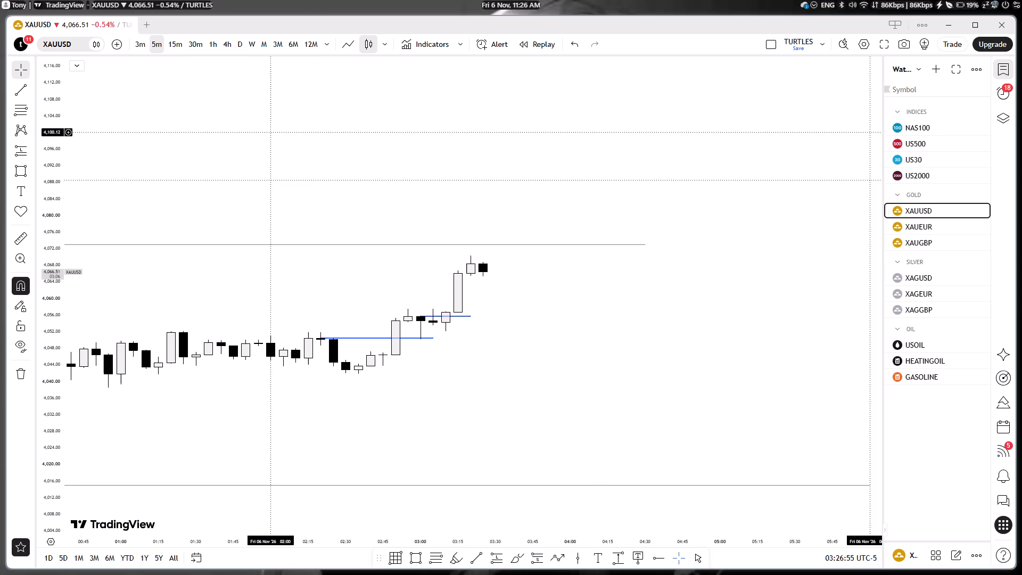
{"action": "scroll", "coordinate": [601, 402], "scroll_direction": "down", "scroll_amount": 8}
{"action": "left_click_drag", "start_coordinate": [60, 486], "coordinate": [56, 368]}
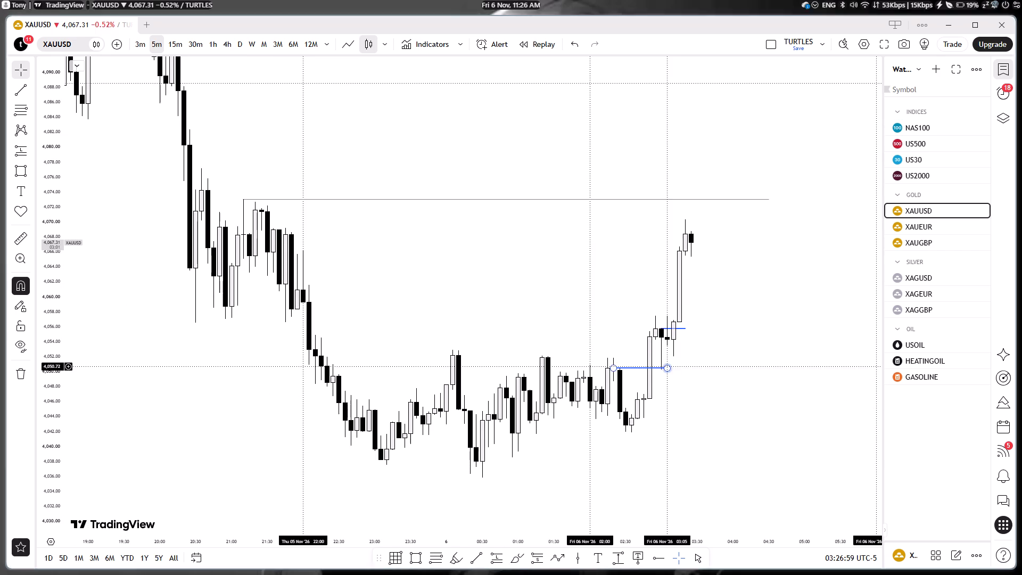
{"action": "left_click_drag", "start_coordinate": [666, 368], "coordinate": [657, 369]}
{"action": "left_click", "coordinate": [675, 406]}
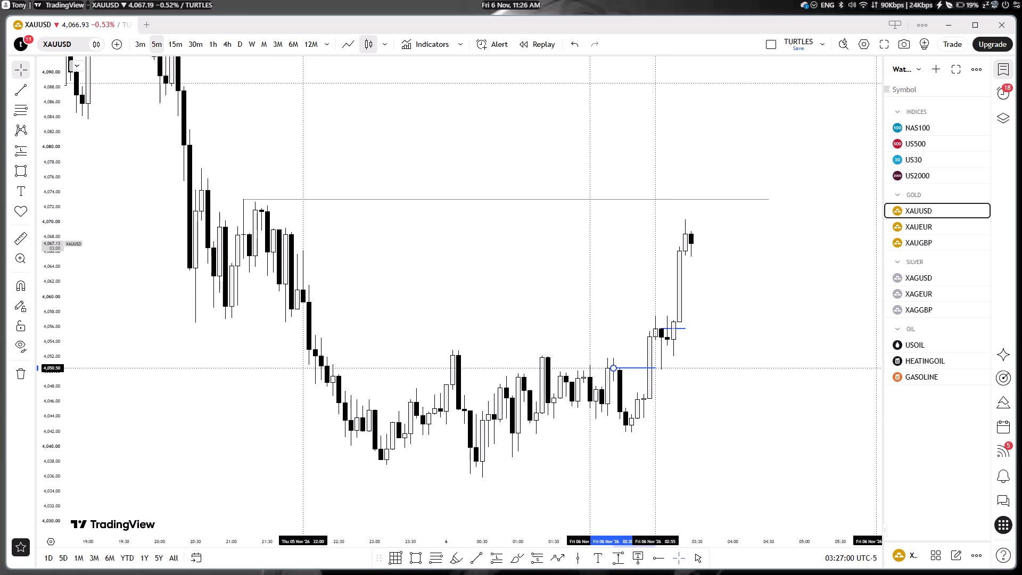
Examine the XAUUSD 5-minute chart's recent rally against the two blue lines and the grey level above.
{"action": "scroll", "coordinate": [666, 413], "scroll_direction": "down", "scroll_amount": 2}
{"action": "left_click_drag", "start_coordinate": [604, 297], "coordinate": [551, 299]}
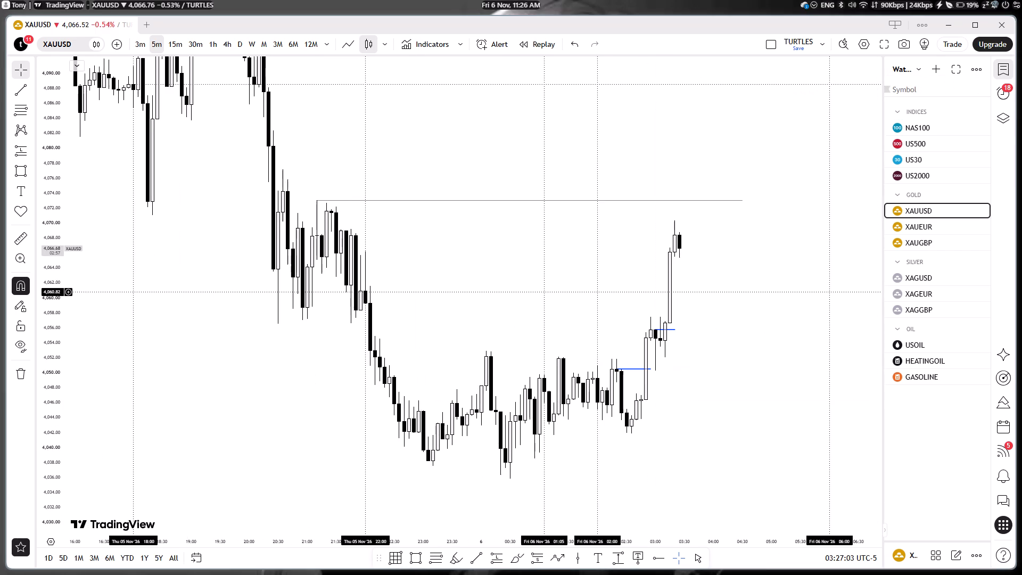
{"action": "scroll", "coordinate": [545, 292], "scroll_direction": "down", "scroll_amount": 1}
{"action": "left_click_drag", "start_coordinate": [545, 292], "coordinate": [484, 300]}
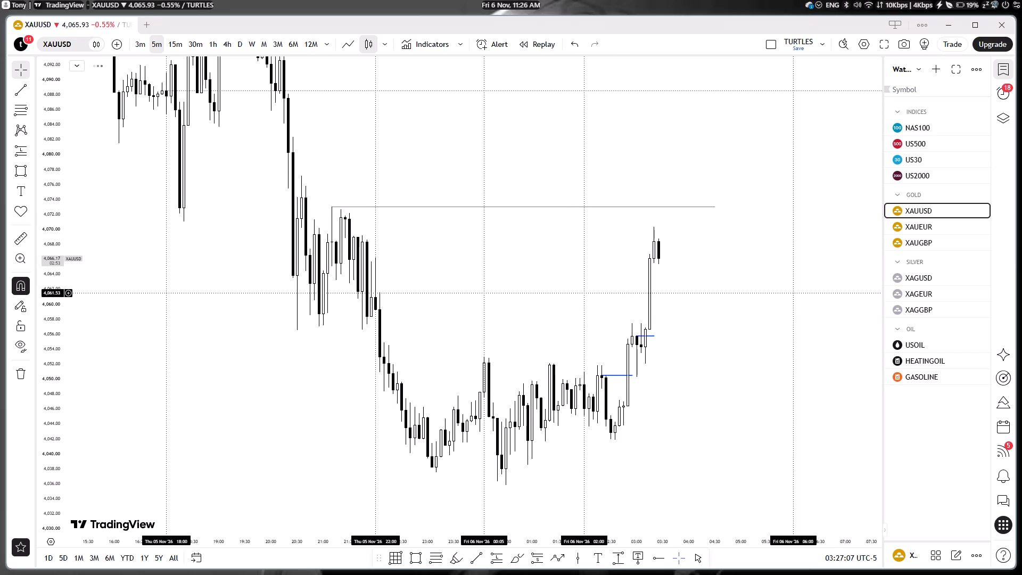
{"action": "left_click", "coordinate": [482, 293]}
{"action": "left_click_drag", "start_coordinate": [471, 276], "coordinate": [466, 296]}
{"action": "left_click", "coordinate": [471, 285]}
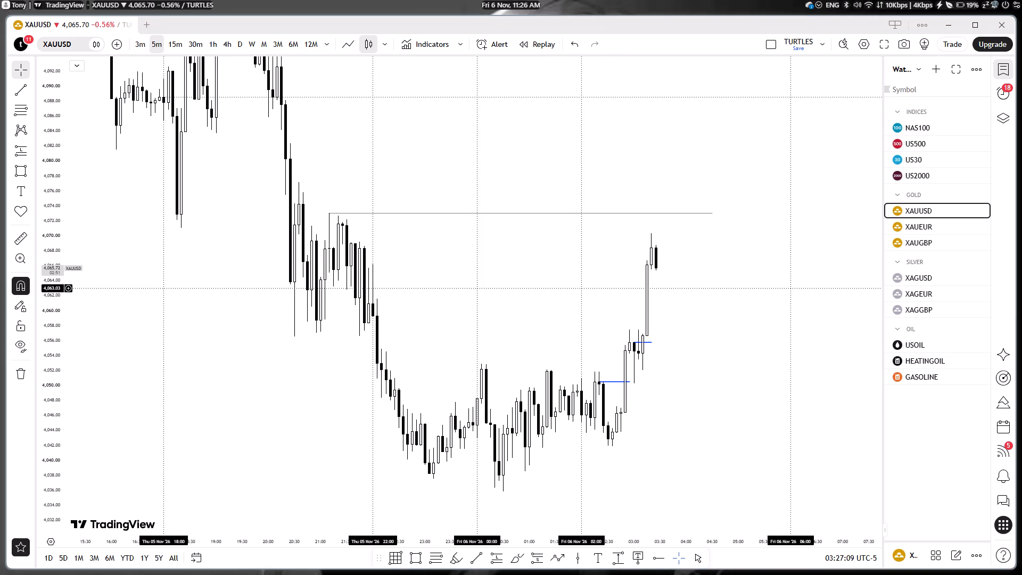
Open the USOIL chart and examine its 5-minute and 4-hour price action around the blue line and the lower grey level.
{"action": "left_click", "coordinate": [929, 345]}
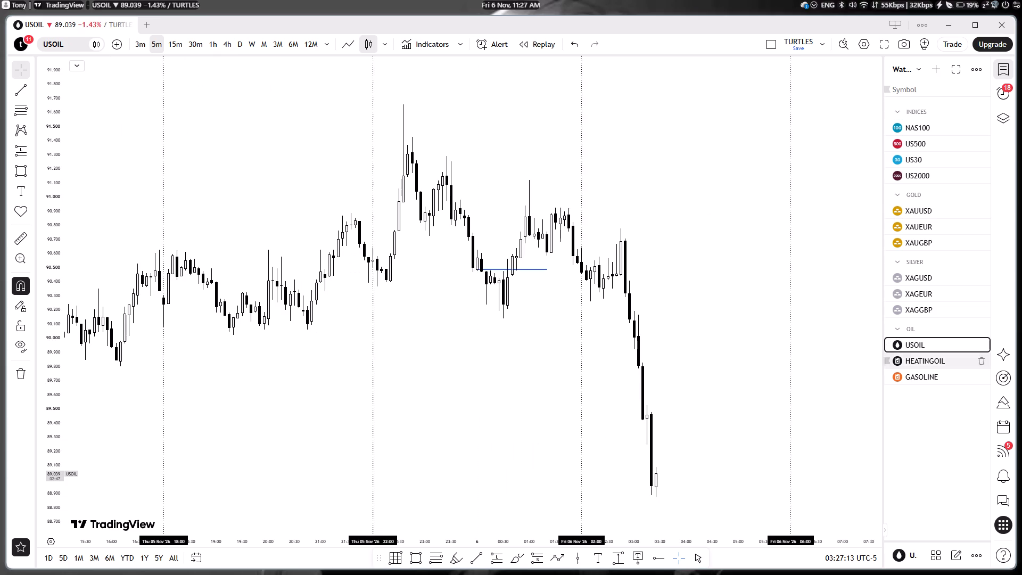
{"action": "scroll", "coordinate": [638, 328], "scroll_direction": "down", "scroll_amount": 4}
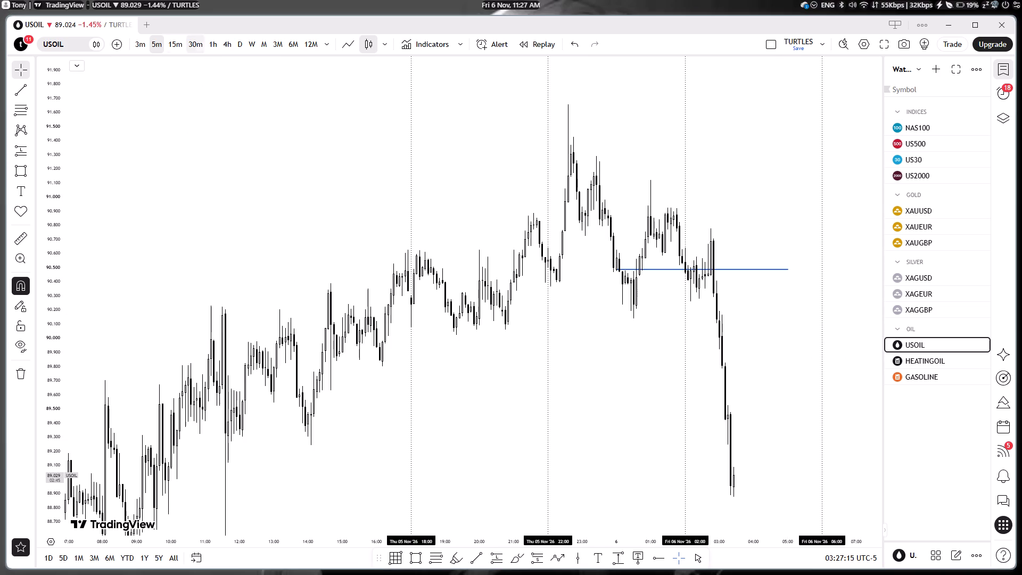
{"action": "left_click", "coordinate": [224, 43]}
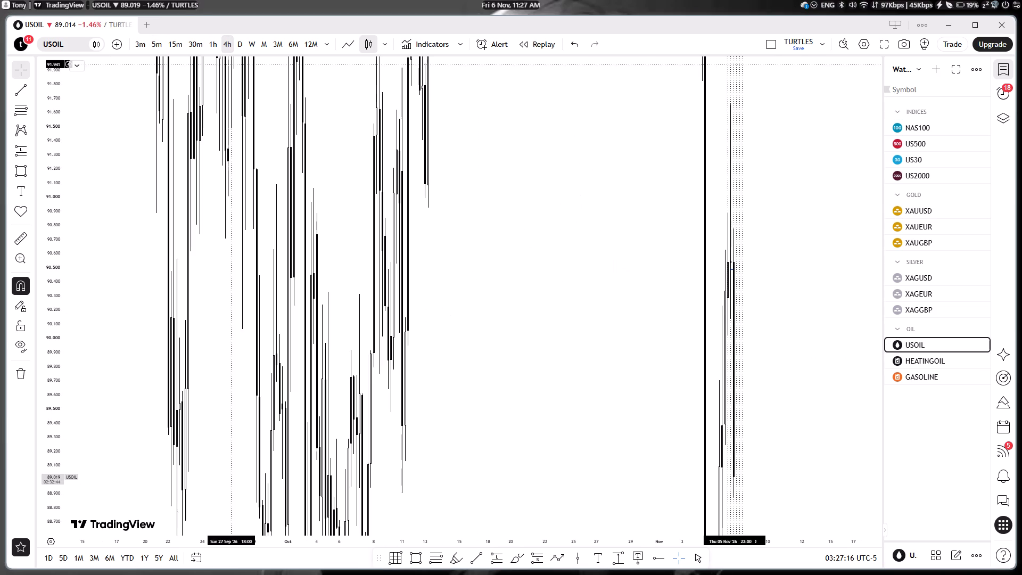
{"action": "scroll", "coordinate": [278, 185], "scroll_direction": "up", "scroll_amount": 13}
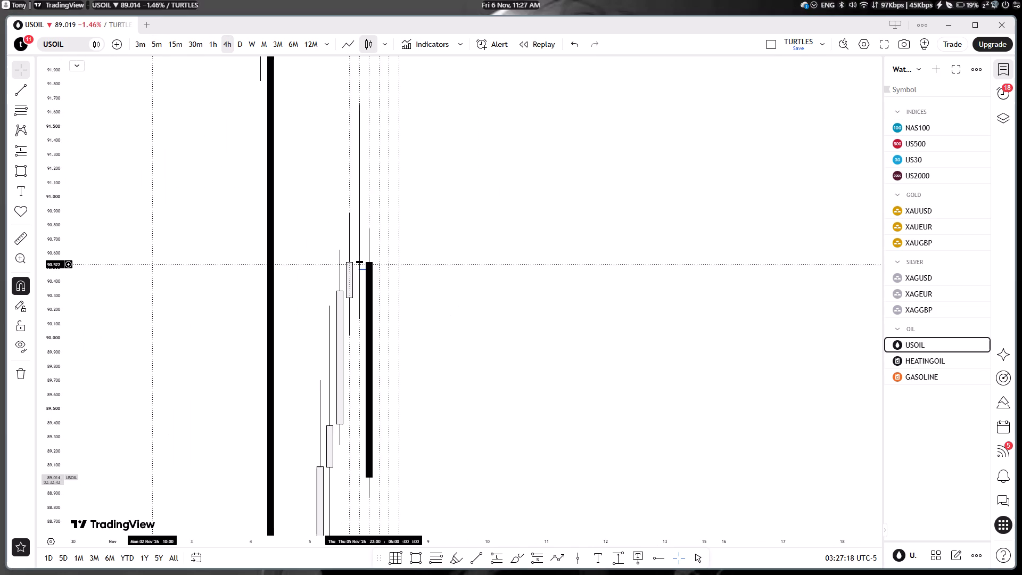
{"action": "left_click_drag", "start_coordinate": [52, 147], "coordinate": [89, 570]}
{"action": "scroll", "coordinate": [424, 464], "scroll_direction": "up", "scroll_amount": 3}
{"action": "left_click_drag", "start_coordinate": [423, 388], "coordinate": [686, 379]}
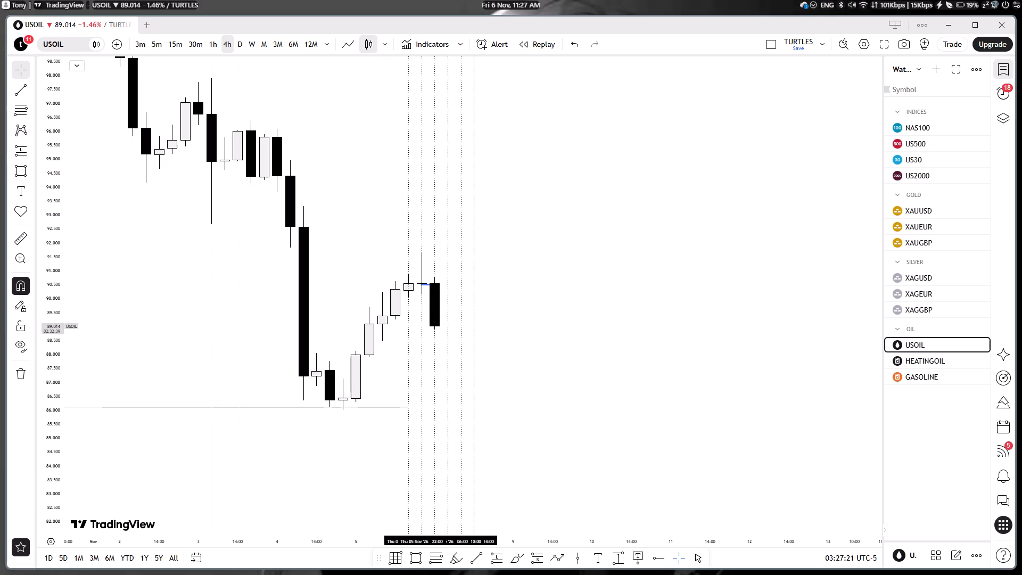
Compare the 4-hour price action of HEATINGOIL and GASOLINE with USOIL.
{"action": "left_click", "coordinate": [918, 359]}
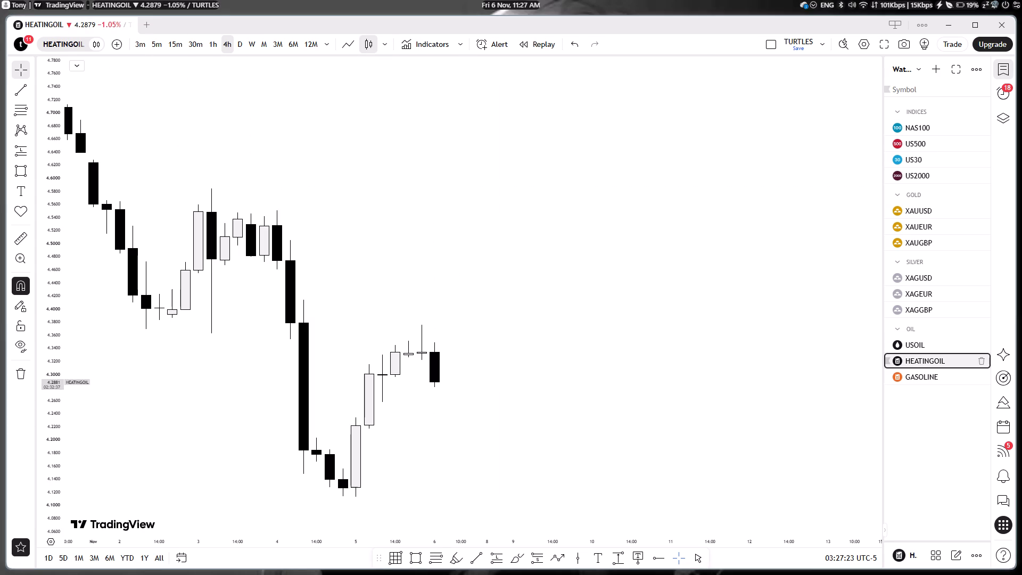
{"action": "left_click", "coordinate": [920, 369]}
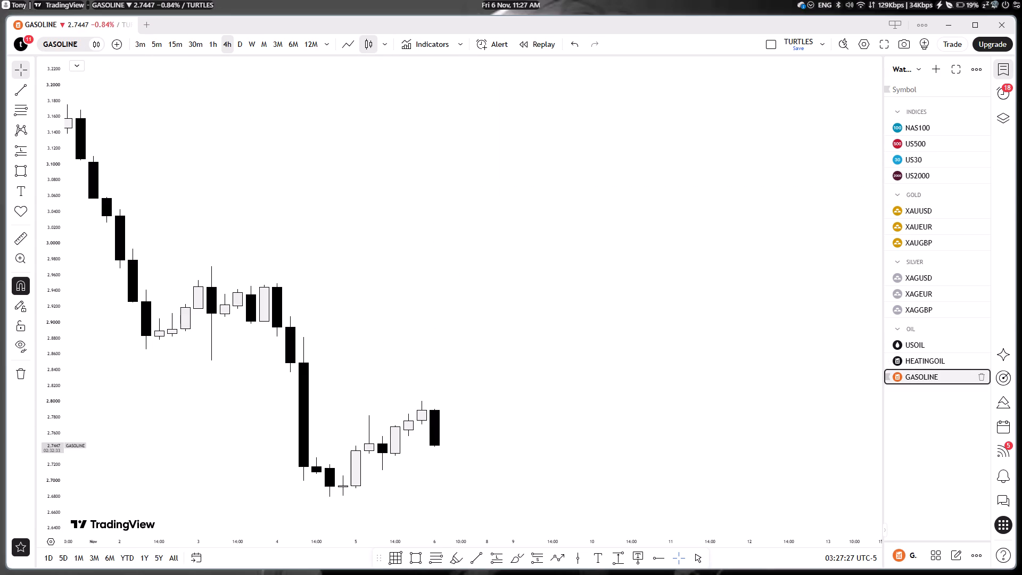
{"action": "left_click", "coordinate": [926, 357]}
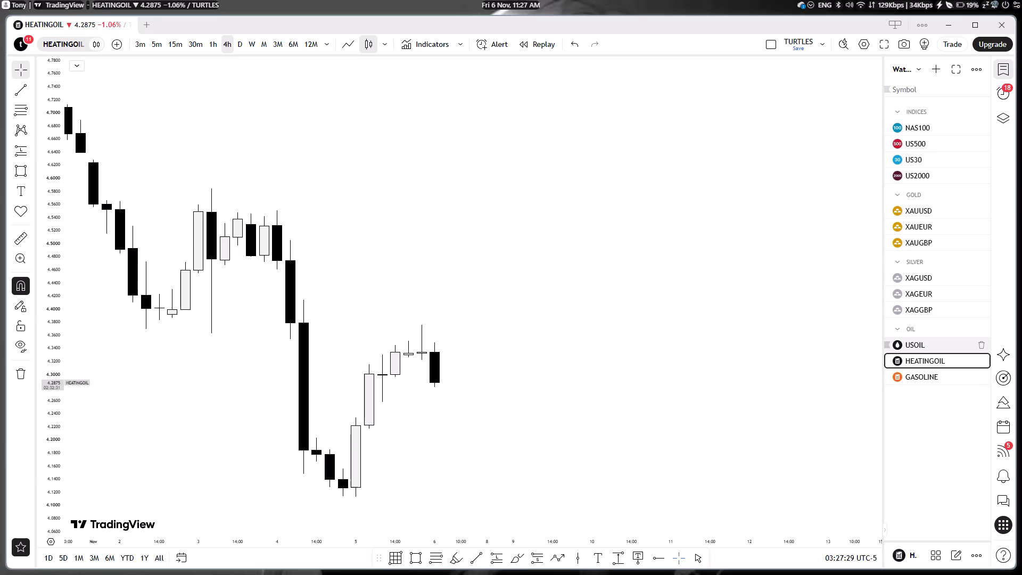
{"action": "left_click", "coordinate": [923, 345]}
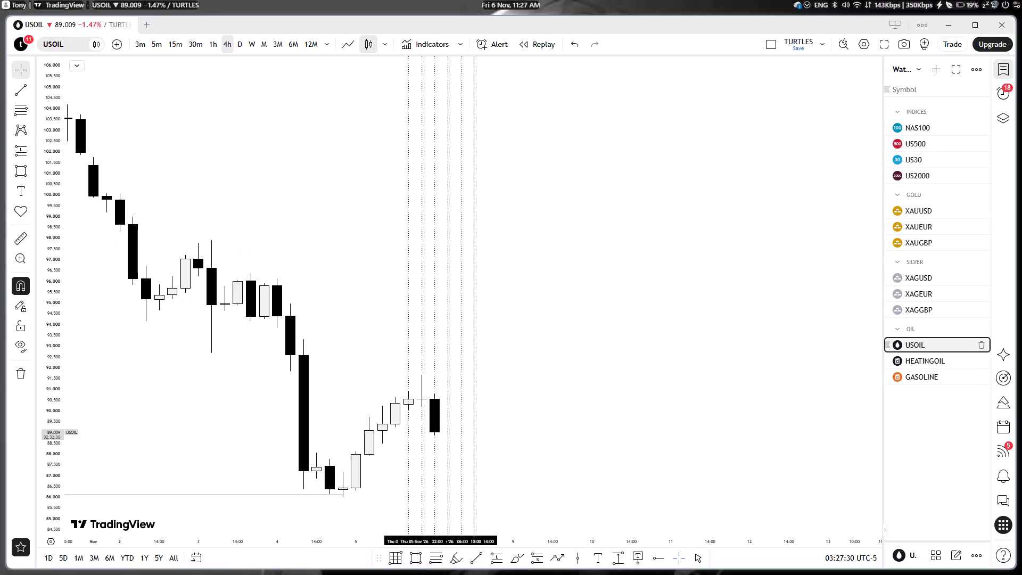
Examine USOIL's decline from the recent high on the 4-hour, 1-hour and 5-minute charts relative to the blue line.
{"action": "left_click_drag", "start_coordinate": [616, 409], "coordinate": [648, 272]}
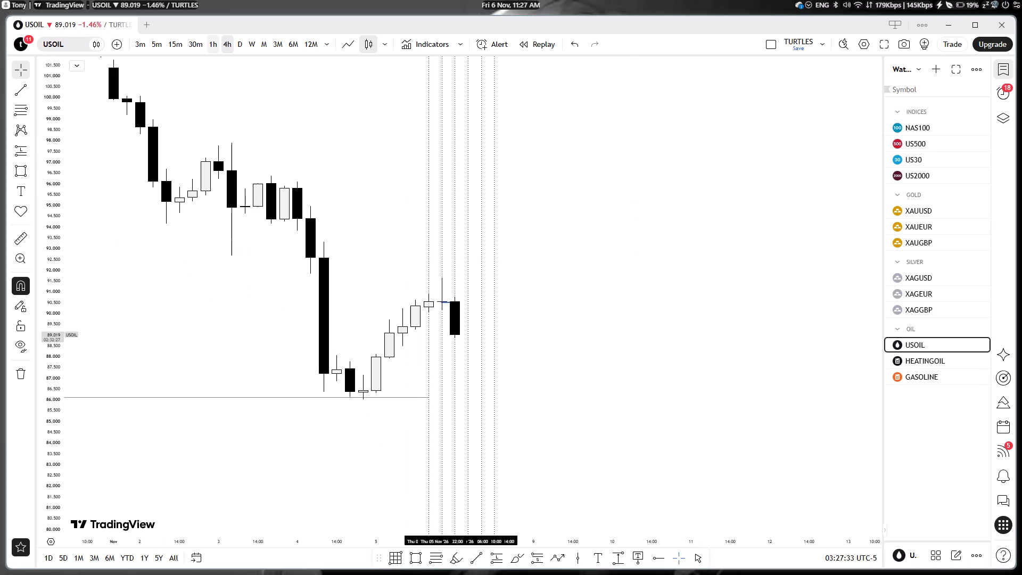
{"action": "left_click", "coordinate": [217, 38]}
{"action": "scroll", "coordinate": [273, 260], "scroll_direction": "down", "scroll_amount": 5}
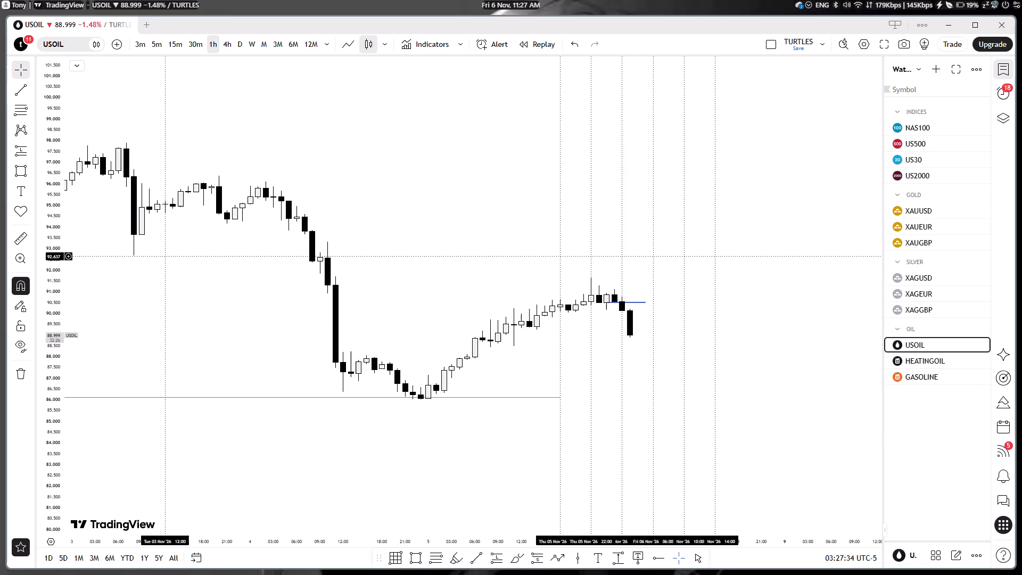
{"action": "left_click_drag", "start_coordinate": [56, 478], "coordinate": [88, 176]}
{"action": "left_click_drag", "start_coordinate": [414, 360], "coordinate": [329, 263]}
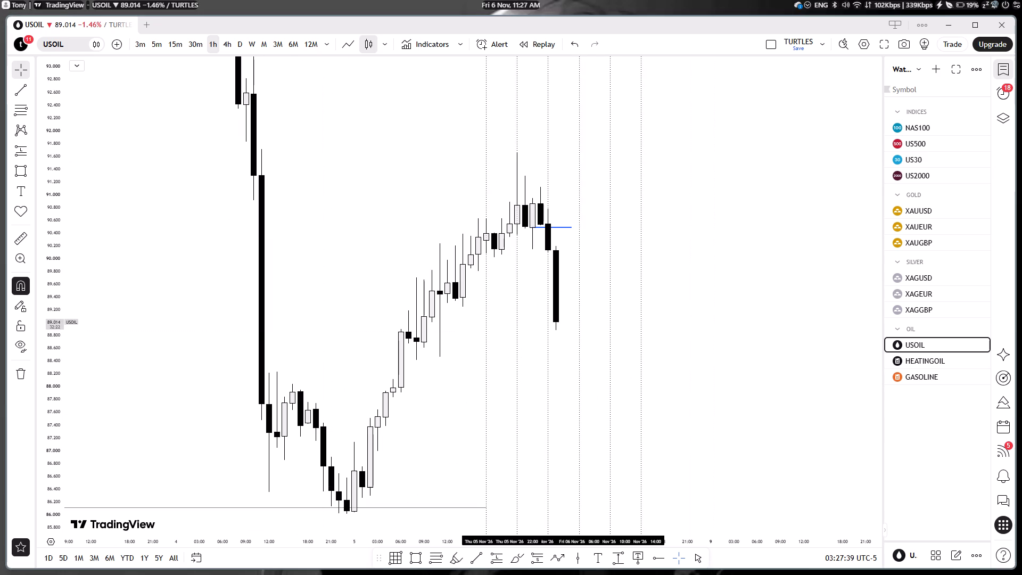
{"action": "left_click", "coordinate": [155, 46]}
{"action": "scroll", "coordinate": [284, 237], "scroll_direction": "down", "scroll_amount": 4}
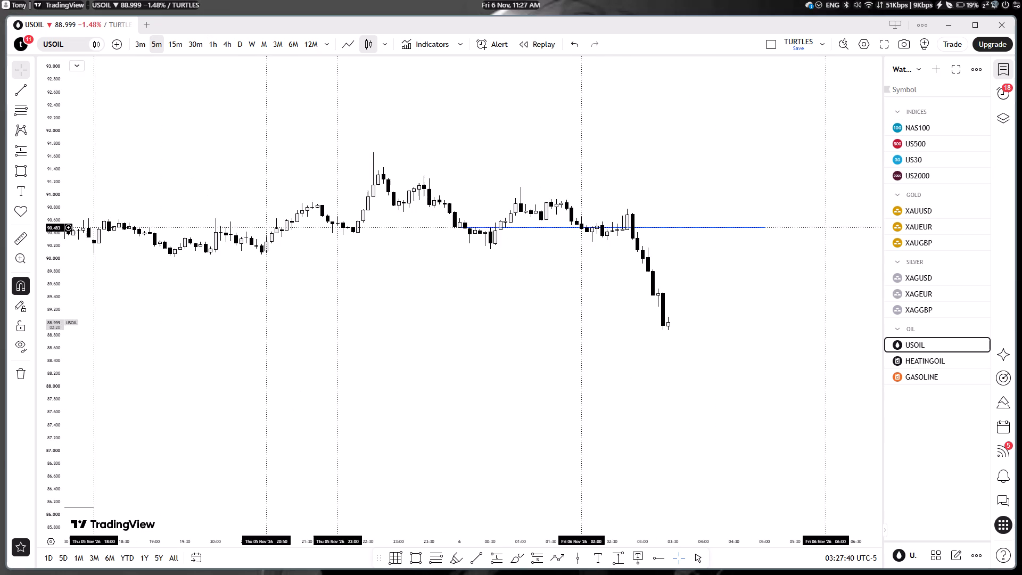
Move the blue line to a short horizontal level at 90.354, starting at the lows just before USOIL's sharp drop.
{"action": "left_click_drag", "start_coordinate": [56, 392], "coordinate": [96, 109]}
{"action": "left_click_drag", "start_coordinate": [460, 305], "coordinate": [258, 389]}
{"action": "scroll", "coordinate": [324, 324], "scroll_direction": "down", "scroll_amount": 3}
{"action": "left_click_drag", "start_coordinate": [444, 213], "coordinate": [555, 239]}
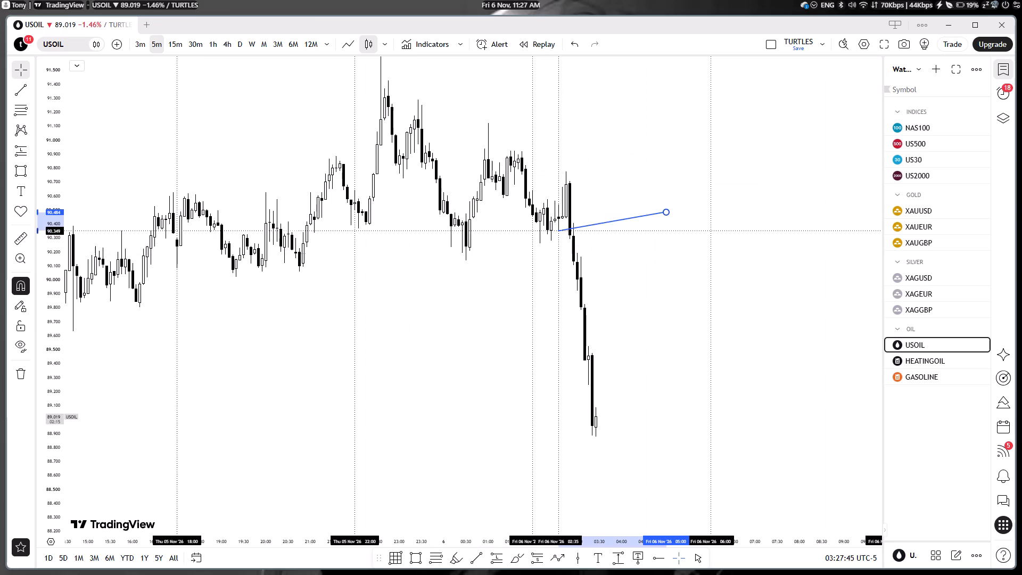
{"action": "left_click_drag", "start_coordinate": [555, 239], "coordinate": [552, 234]}
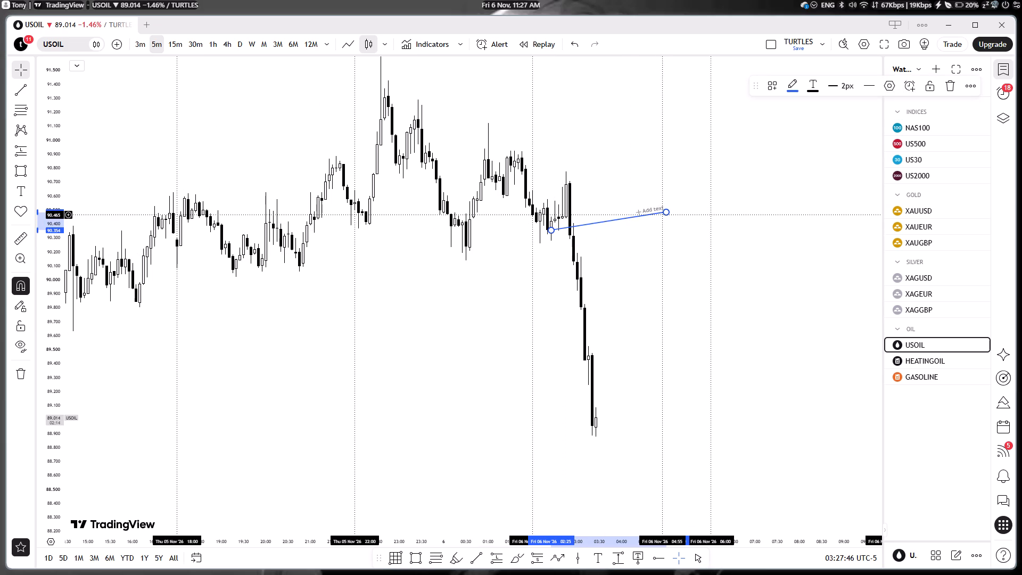
{"action": "left_click_drag", "start_coordinate": [667, 212], "coordinate": [604, 234]}
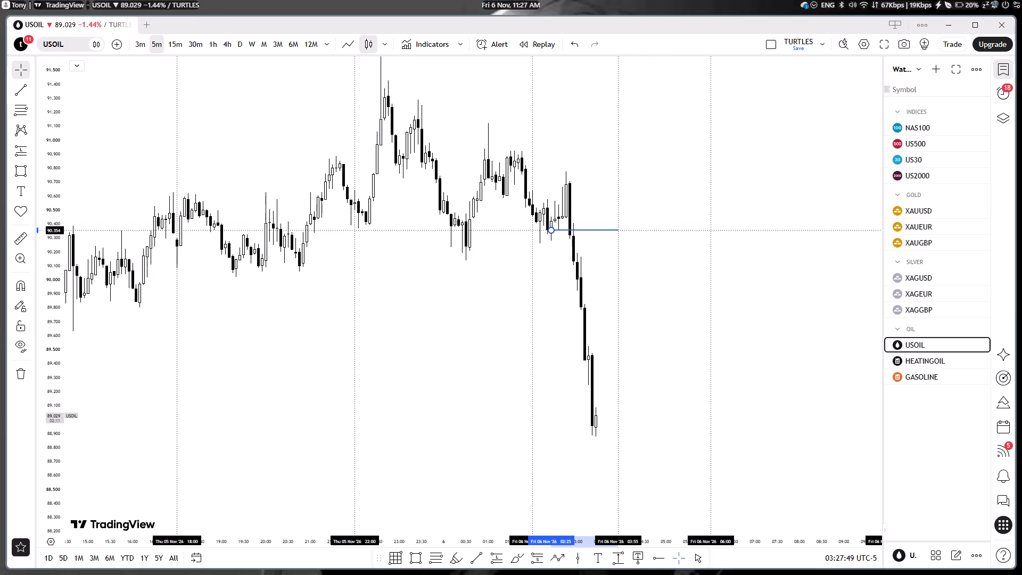
{"action": "left_click_drag", "start_coordinate": [604, 234], "coordinate": [583, 231]}
{"action": "left_click", "coordinate": [598, 249]}
Draw a horizontal trend line at 88.410 from the 5 Nov 08:50 low past the current price and apply the "line" template.
{"action": "scroll", "coordinate": [617, 283], "scroll_direction": "up", "scroll_amount": 5}
{"action": "left_click_drag", "start_coordinate": [491, 396], "coordinate": [507, 365]}
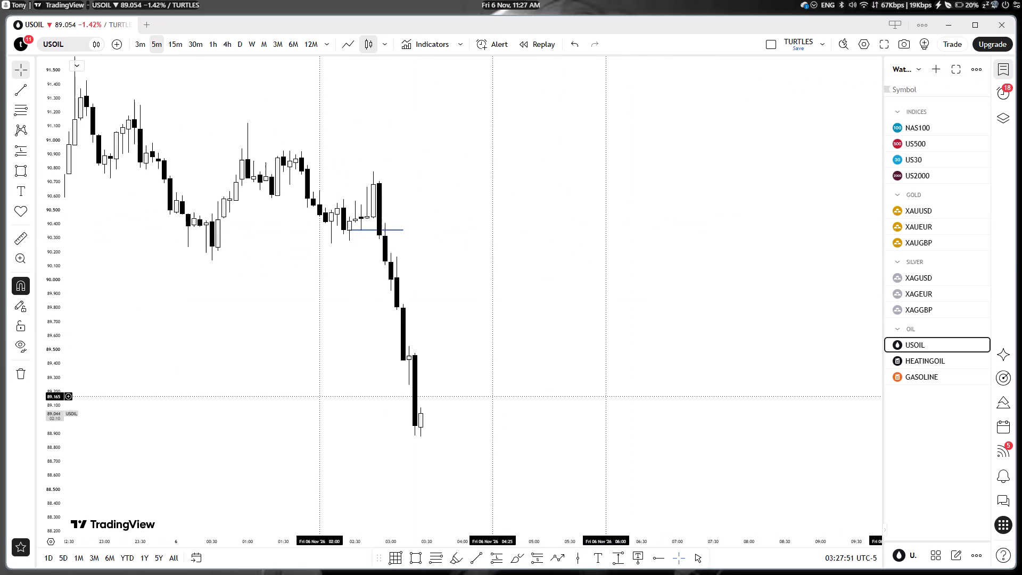
{"action": "left_click_drag", "start_coordinate": [507, 365], "coordinate": [780, 258]}
{"action": "scroll", "coordinate": [782, 268], "scroll_direction": "down", "scroll_amount": 12}
{"action": "left_click_drag", "start_coordinate": [498, 443], "coordinate": [458, 381]}
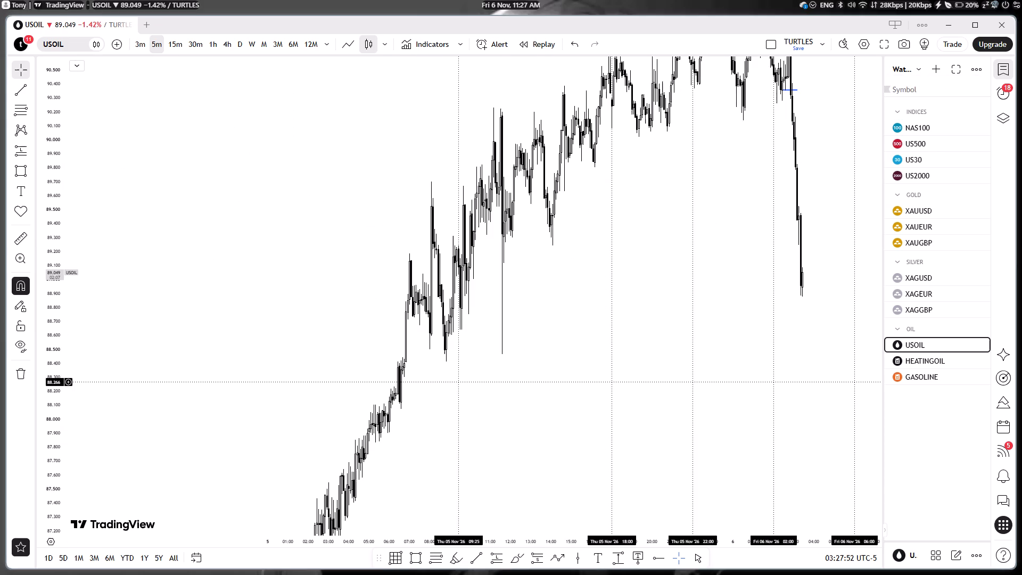
{"action": "left_click", "coordinate": [471, 556]}
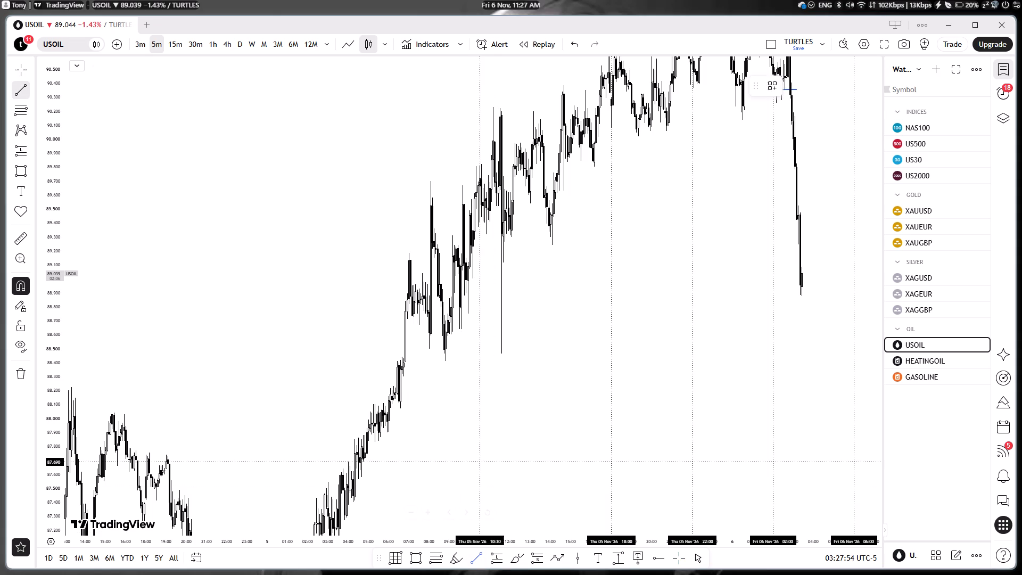
{"action": "left_click", "coordinate": [446, 367]}
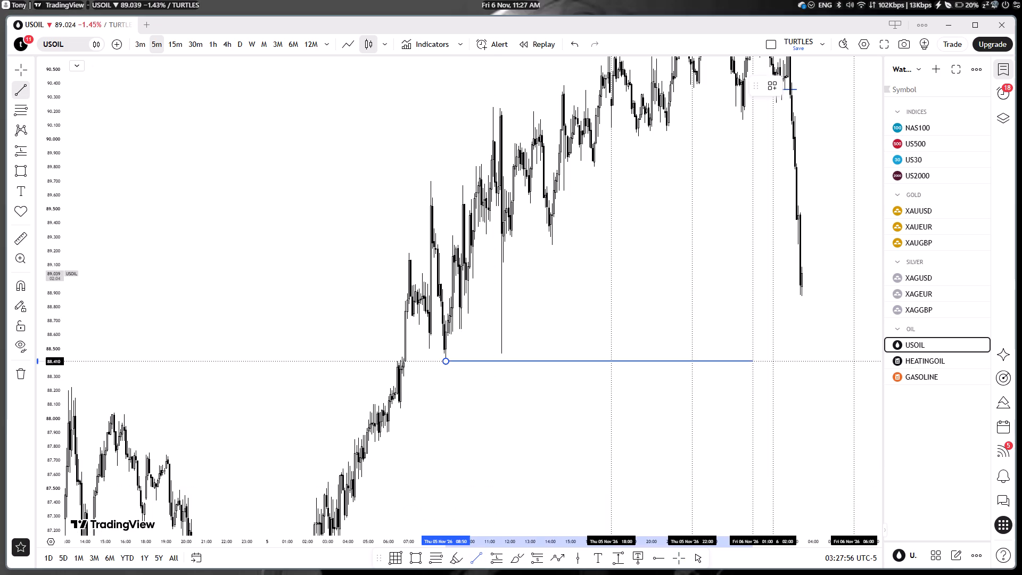
{"action": "left_click", "coordinate": [836, 363], "text": "shift"}
{"action": "left_click", "coordinate": [765, 87]}
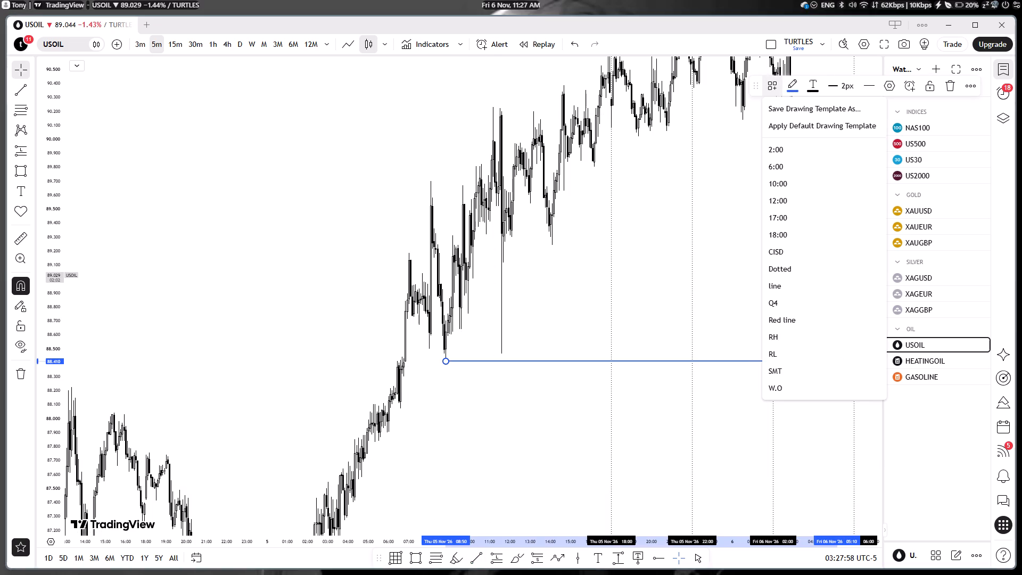
{"action": "left_click", "coordinate": [780, 286]}
{"action": "left_click", "coordinate": [662, 270]}
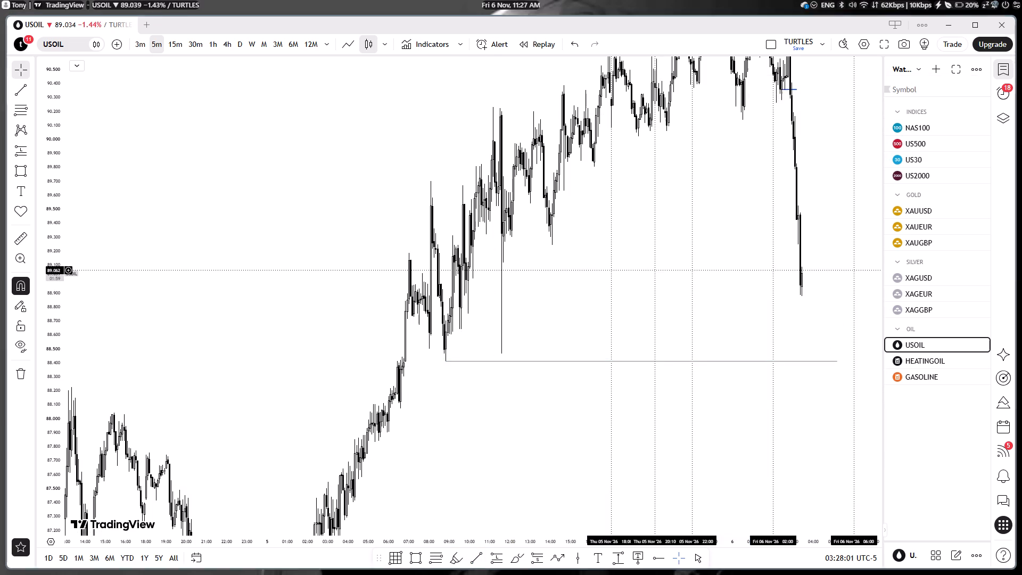
Examine USOIL's 5-minute decline between the short blue line and the new grey level below.
{"action": "scroll", "coordinate": [655, 270], "scroll_direction": "up", "scroll_amount": 5}
{"action": "scroll", "coordinate": [612, 311], "scroll_direction": "up", "scroll_amount": 2}
{"action": "left_click_drag", "start_coordinate": [515, 260], "coordinate": [409, 325]}
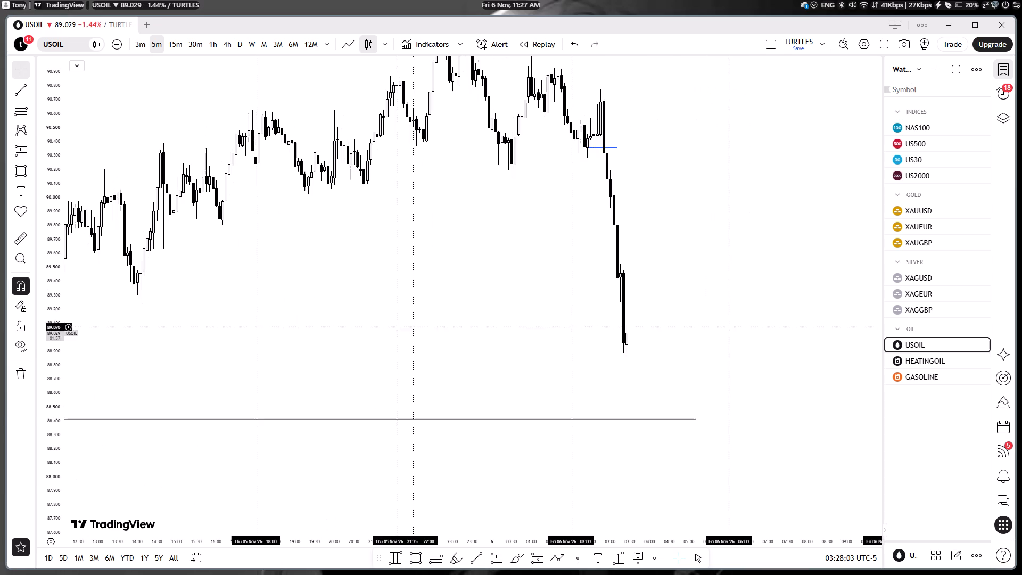
{"action": "scroll", "coordinate": [415, 313], "scroll_direction": "up", "scroll_amount": 1}
{"action": "left_click_drag", "start_coordinate": [490, 286], "coordinate": [491, 306]}
{"action": "left_click_drag", "start_coordinate": [385, 242], "coordinate": [384, 355]}
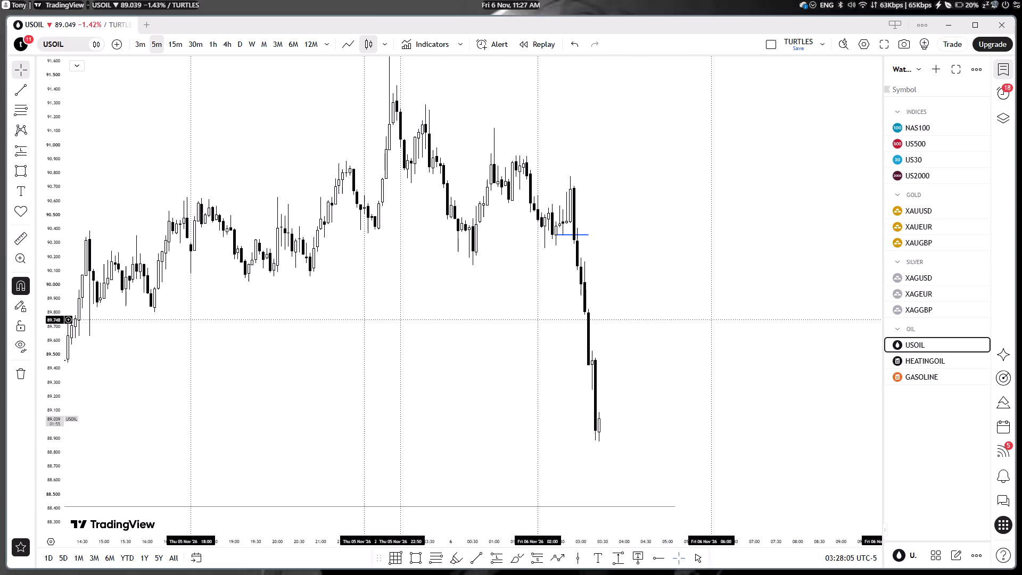
{"action": "left_click_drag", "start_coordinate": [430, 278], "coordinate": [433, 316]}
{"action": "left_click_drag", "start_coordinate": [449, 277], "coordinate": [442, 295]}
{"action": "left_click_drag", "start_coordinate": [477, 285], "coordinate": [456, 295]}
{"action": "left_click_drag", "start_coordinate": [591, 398], "coordinate": [573, 325]}
{"action": "left_click_drag", "start_coordinate": [567, 305], "coordinate": [563, 261]}
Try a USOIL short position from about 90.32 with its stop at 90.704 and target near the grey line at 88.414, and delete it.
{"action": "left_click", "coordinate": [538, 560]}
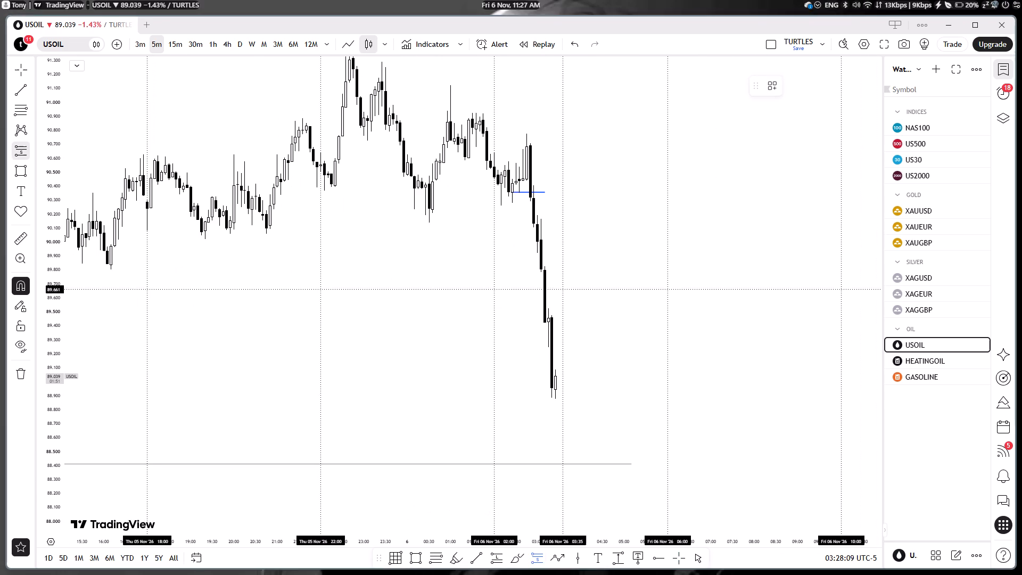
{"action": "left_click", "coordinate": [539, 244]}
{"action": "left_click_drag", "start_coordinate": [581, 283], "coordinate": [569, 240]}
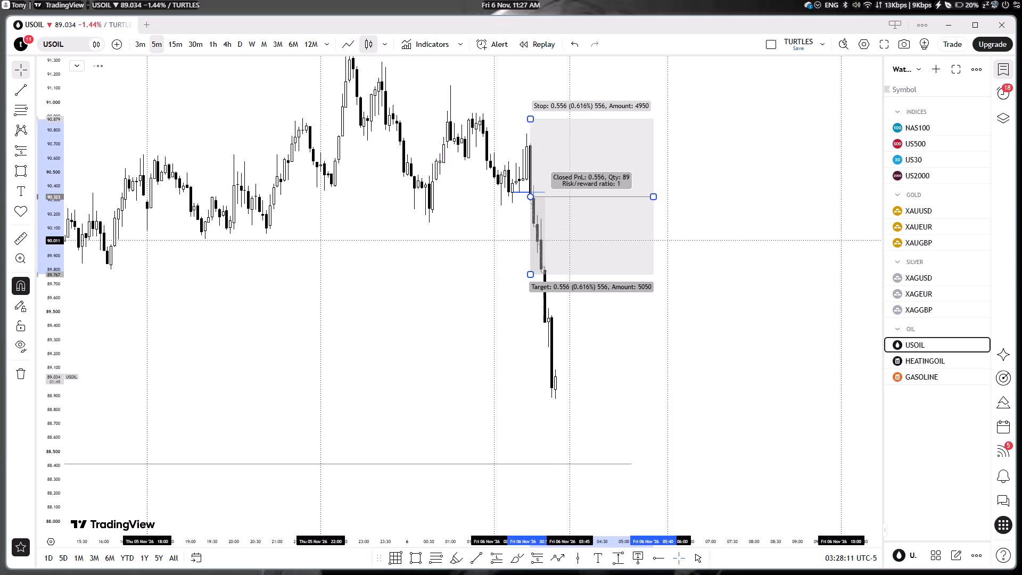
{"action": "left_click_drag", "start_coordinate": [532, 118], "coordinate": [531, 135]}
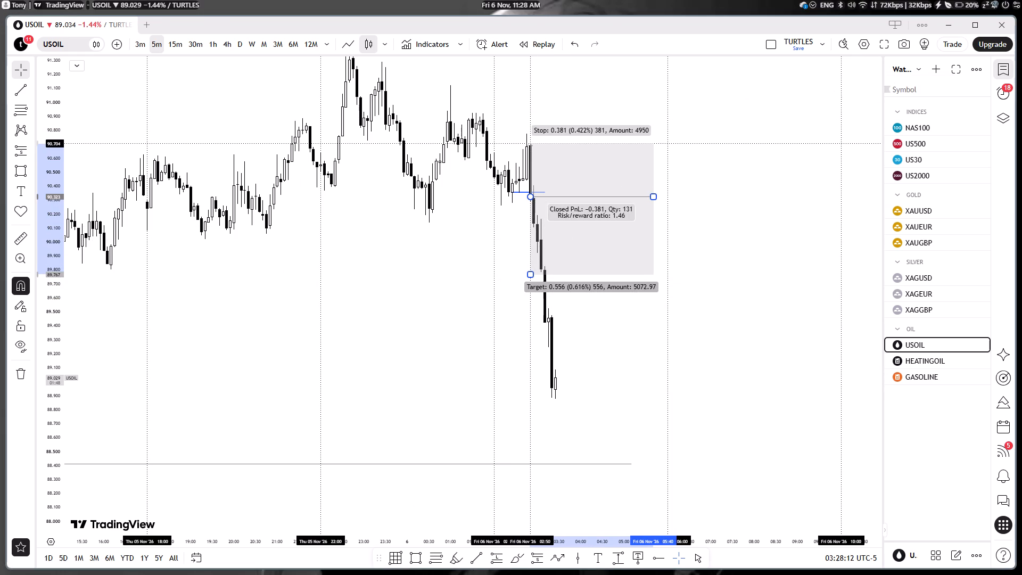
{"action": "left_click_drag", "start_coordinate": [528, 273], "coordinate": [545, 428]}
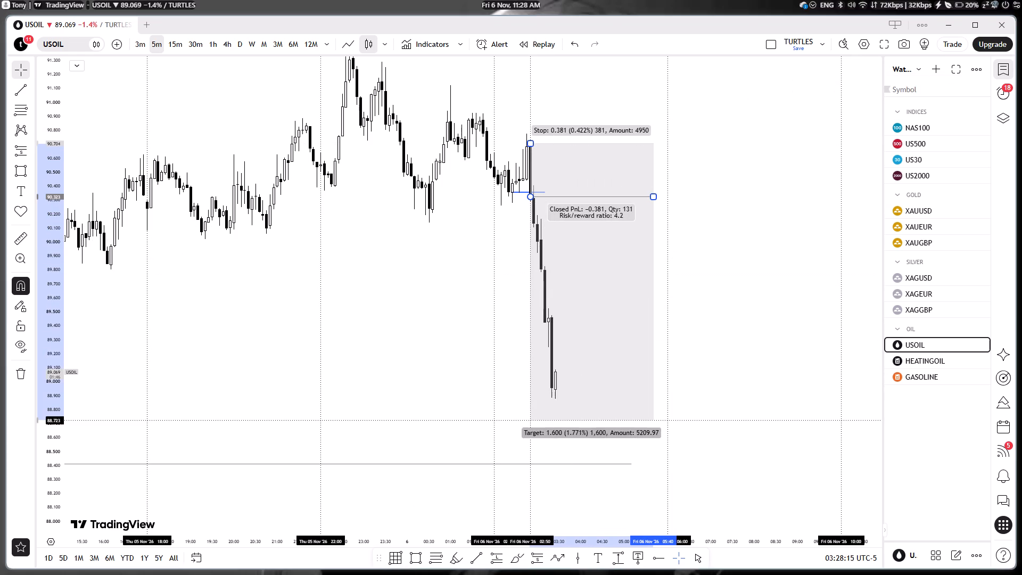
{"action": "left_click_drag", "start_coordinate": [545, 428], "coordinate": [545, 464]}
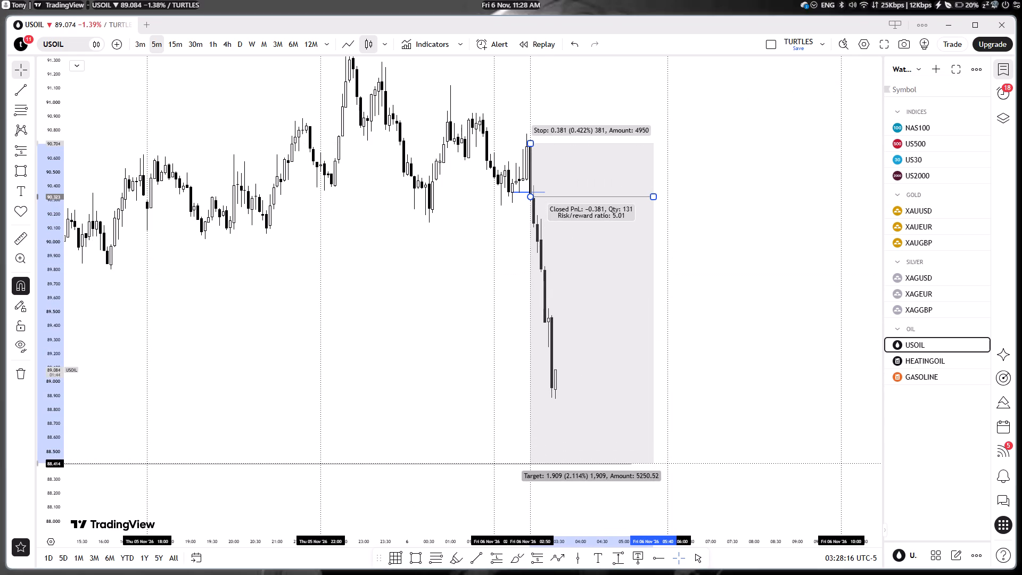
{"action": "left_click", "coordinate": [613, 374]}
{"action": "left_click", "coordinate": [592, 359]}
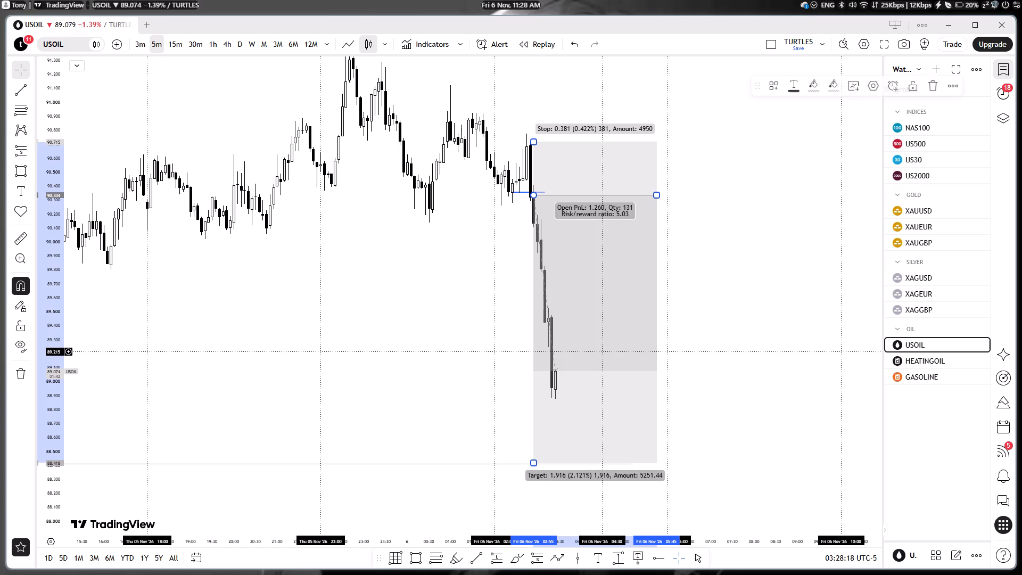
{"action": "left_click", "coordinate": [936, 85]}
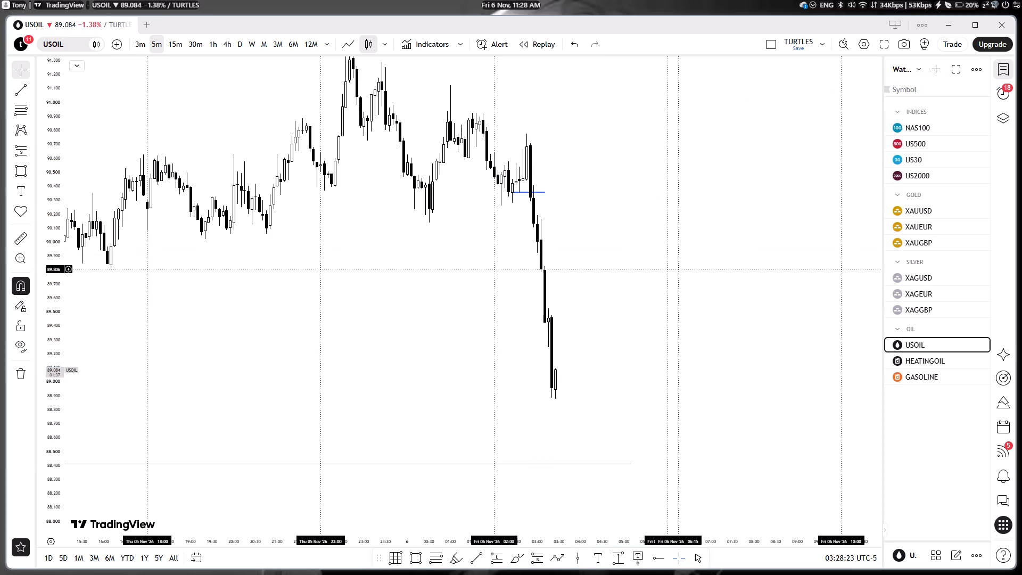
Open the XAUUSD chart and examine its 5-minute rally between the two blue lines and the grey level above.
{"action": "left_click_drag", "start_coordinate": [629, 228], "coordinate": [609, 228]}
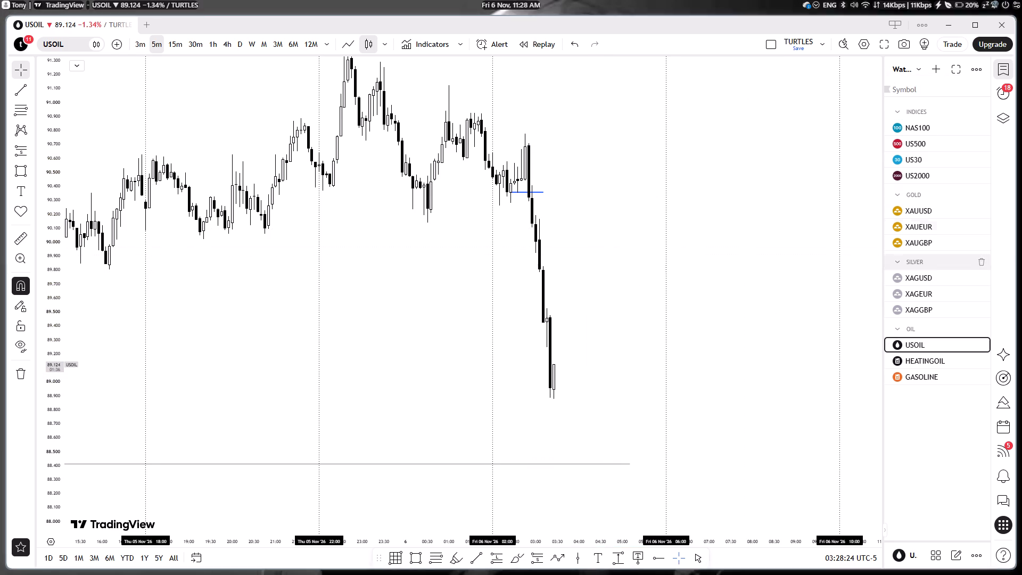
{"action": "left_click", "coordinate": [920, 207]}
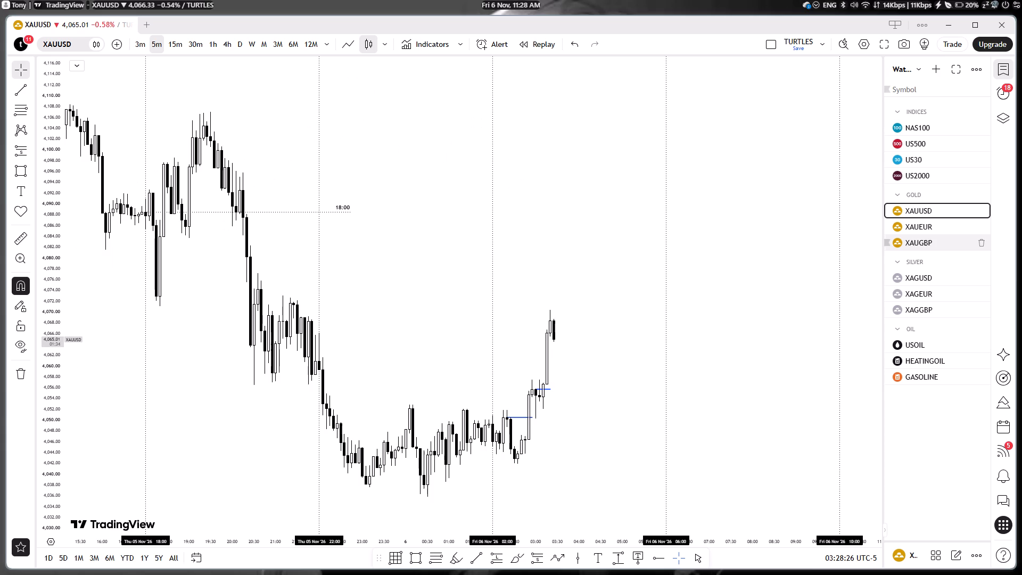
{"action": "left_click_drag", "start_coordinate": [587, 389], "coordinate": [612, 353]}
{"action": "scroll", "coordinate": [612, 352], "scroll_direction": "up", "scroll_amount": 2}
{"action": "left_click_drag", "start_coordinate": [545, 358], "coordinate": [599, 348]}
{"action": "left_click_drag", "start_coordinate": [572, 368], "coordinate": [589, 366]}
{"action": "left_click_drag", "start_coordinate": [571, 386], "coordinate": [572, 390]}
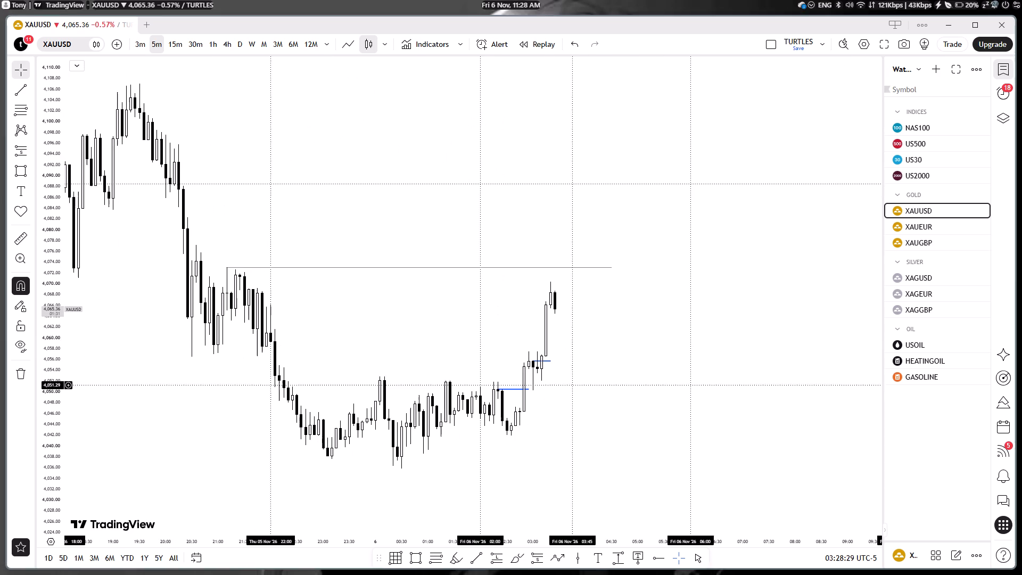
{"action": "left_click_drag", "start_coordinate": [572, 390], "coordinate": [573, 391]}
{"action": "scroll", "coordinate": [575, 391], "scroll_direction": "up", "scroll_amount": 1}
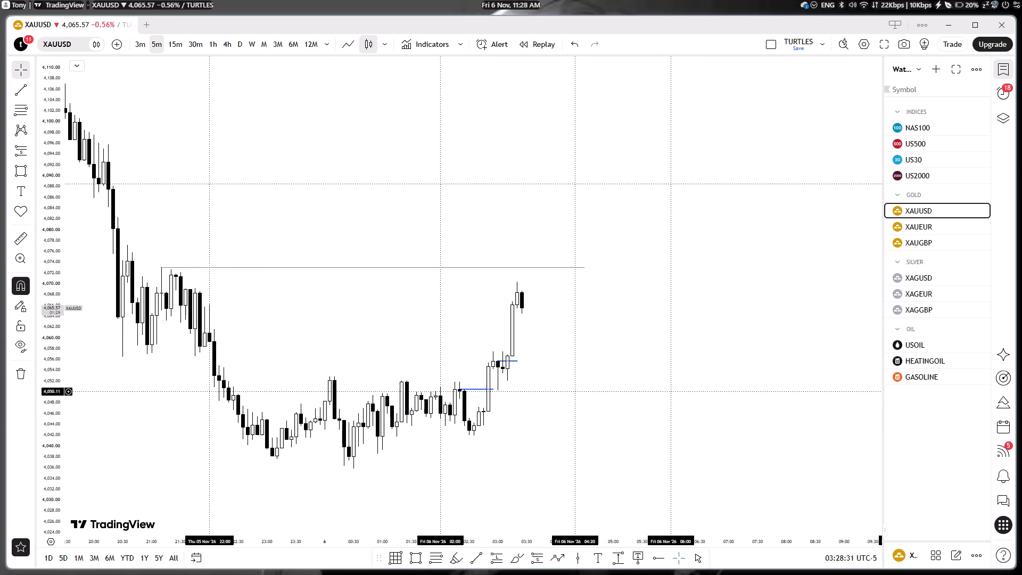
{"action": "left_click_drag", "start_coordinate": [58, 457], "coordinate": [59, 418]}
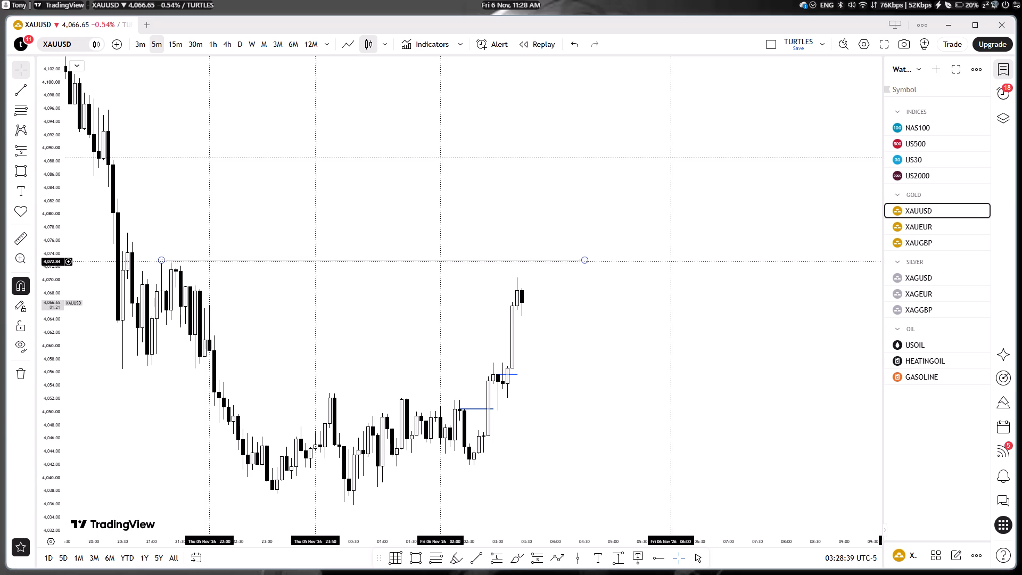
{"action": "left_click_drag", "start_coordinate": [288, 317], "coordinate": [351, 299]}
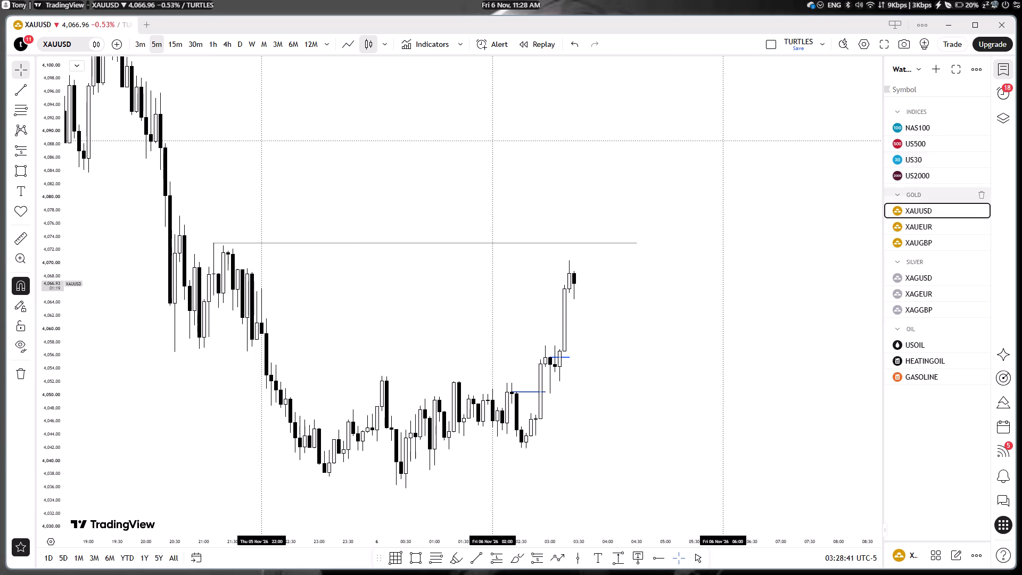
Open the NAS100 chart and examine its 5-minute price action around the blue line and the grey levels.
{"action": "left_click", "coordinate": [926, 120]}
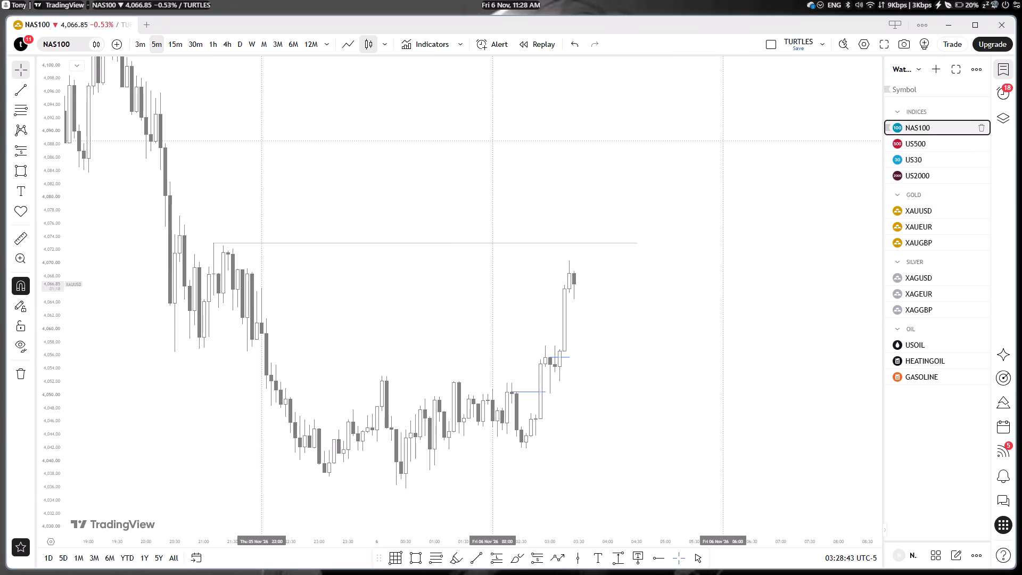
{"action": "left_click_drag", "start_coordinate": [625, 270], "coordinate": [652, 375]}
{"action": "scroll", "coordinate": [669, 356], "scroll_direction": "down", "scroll_amount": 3}
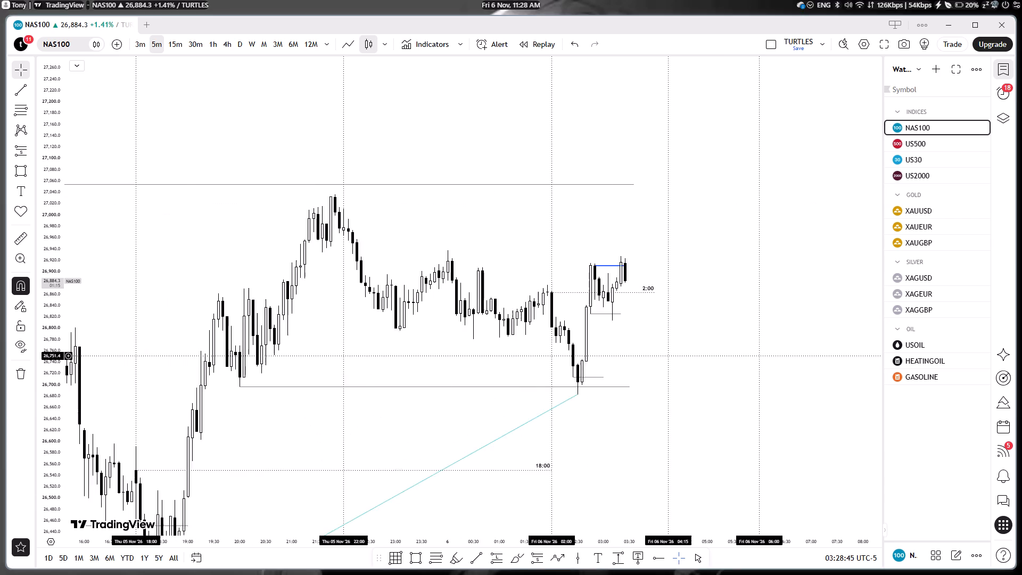
{"action": "scroll", "coordinate": [672, 355], "scroll_direction": "down", "scroll_amount": 2}
{"action": "left_click_drag", "start_coordinate": [738, 350], "coordinate": [719, 376]}
{"action": "left_click_drag", "start_coordinate": [727, 368], "coordinate": [714, 384]}
{"action": "left_click_drag", "start_coordinate": [725, 372], "coordinate": [700, 365]}
{"action": "left_click_drag", "start_coordinate": [707, 360], "coordinate": [684, 360]}
{"action": "scroll", "coordinate": [474, 251], "scroll_direction": "up", "scroll_amount": 3}
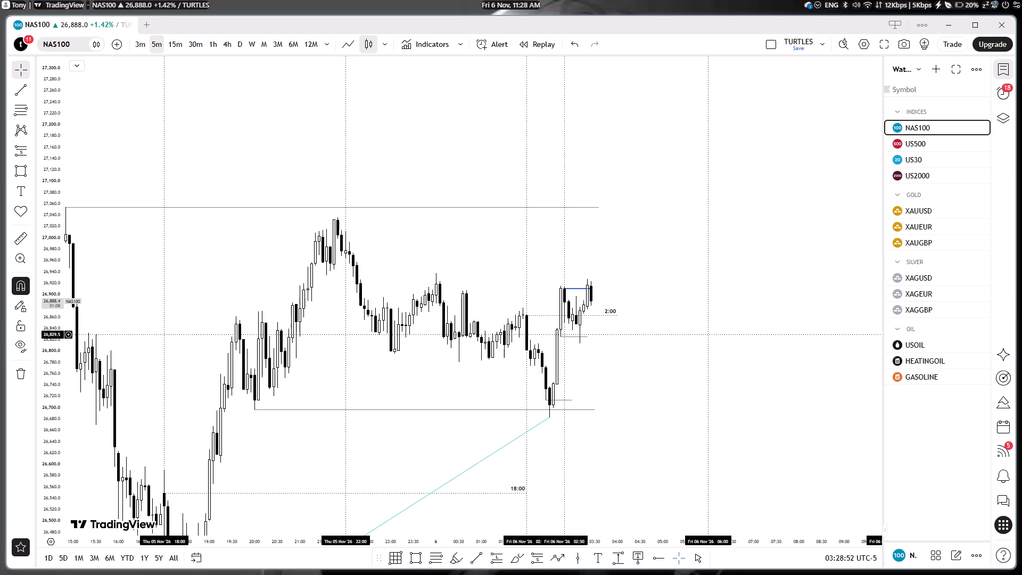
Switch NAS100 to the 4-hour chart and delete the marked level lines and diagonal line around the latest candles, keeping the vertical dotted lines.
{"action": "left_click", "coordinate": [230, 47]}
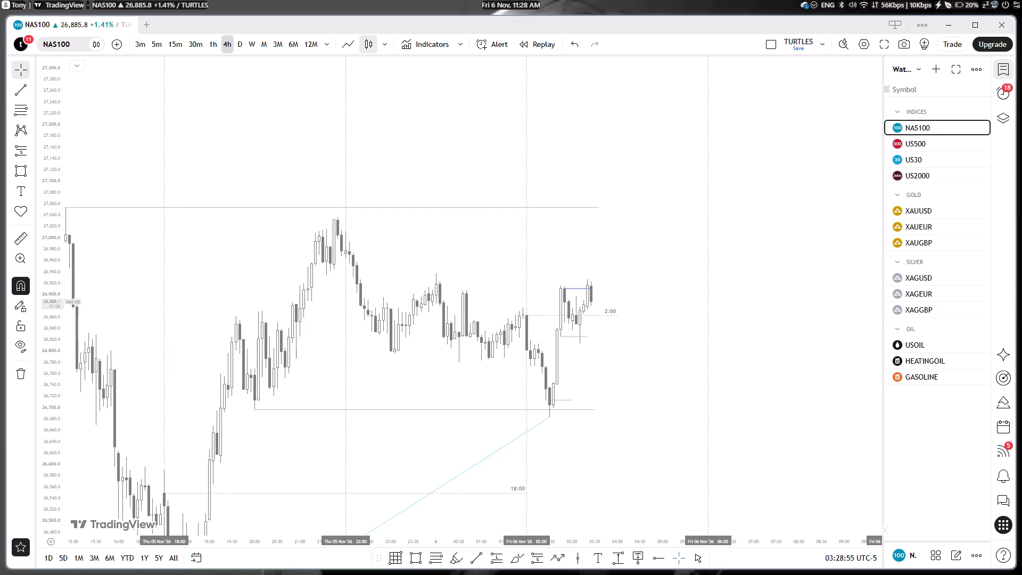
{"action": "scroll", "coordinate": [427, 327], "scroll_direction": "up", "scroll_amount": 10}
{"action": "left_click_drag", "start_coordinate": [394, 310], "coordinate": [456, 315]}
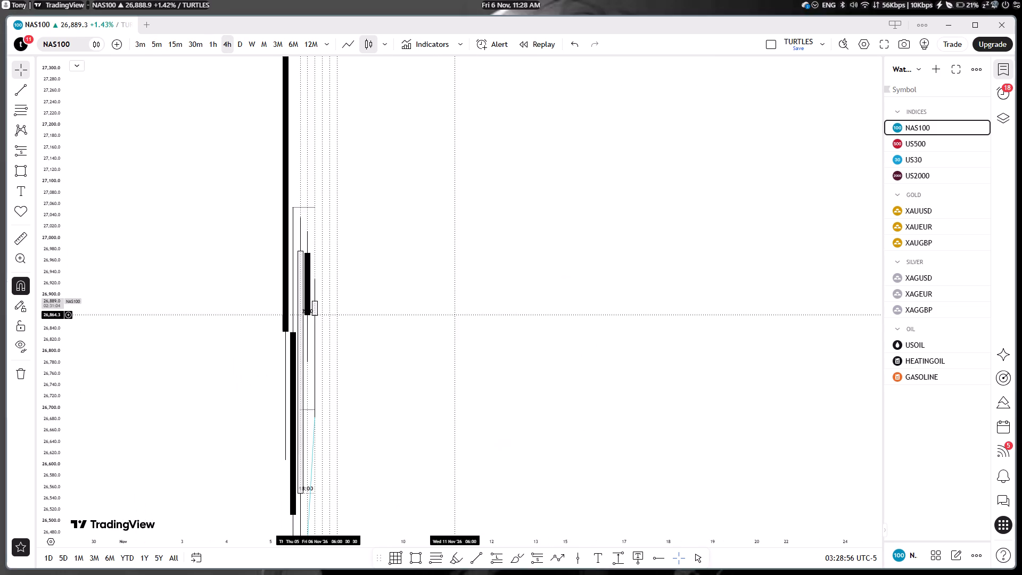
{"action": "left_click_drag", "start_coordinate": [456, 315], "coordinate": [744, 293]}
{"action": "left_click_drag", "start_coordinate": [42, 101], "coordinate": [37, 450]}
{"action": "scroll", "coordinate": [284, 385], "scroll_direction": "up", "scroll_amount": 5}
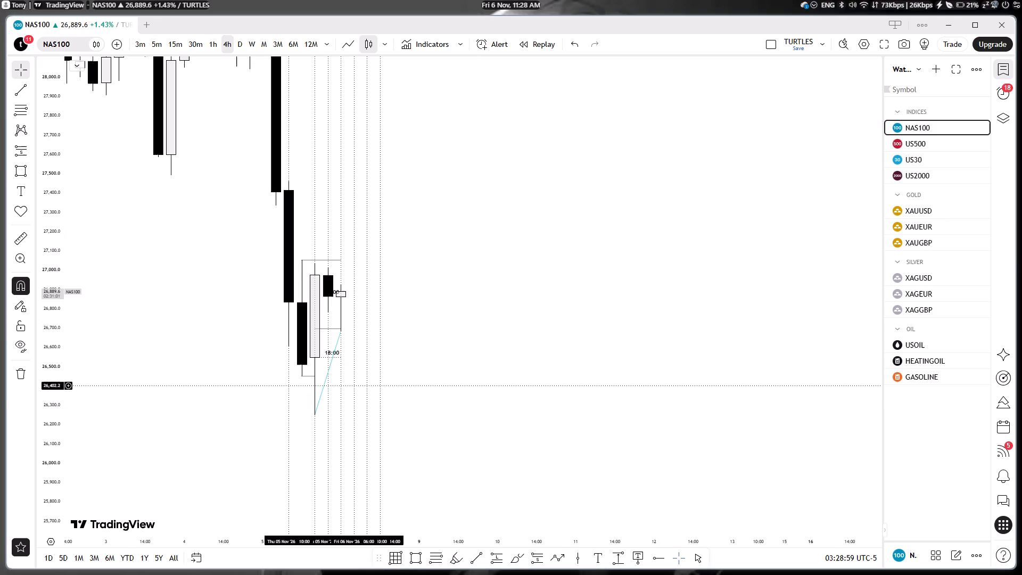
{"action": "scroll", "coordinate": [284, 385], "scroll_direction": "up", "scroll_amount": 1}
{"action": "left_click_drag", "start_coordinate": [418, 377], "coordinate": [752, 448]}
{"action": "left_click_drag", "start_coordinate": [48, 168], "coordinate": [44, 370]}
{"action": "scroll", "coordinate": [98, 315], "scroll_direction": "down", "scroll_amount": 3}
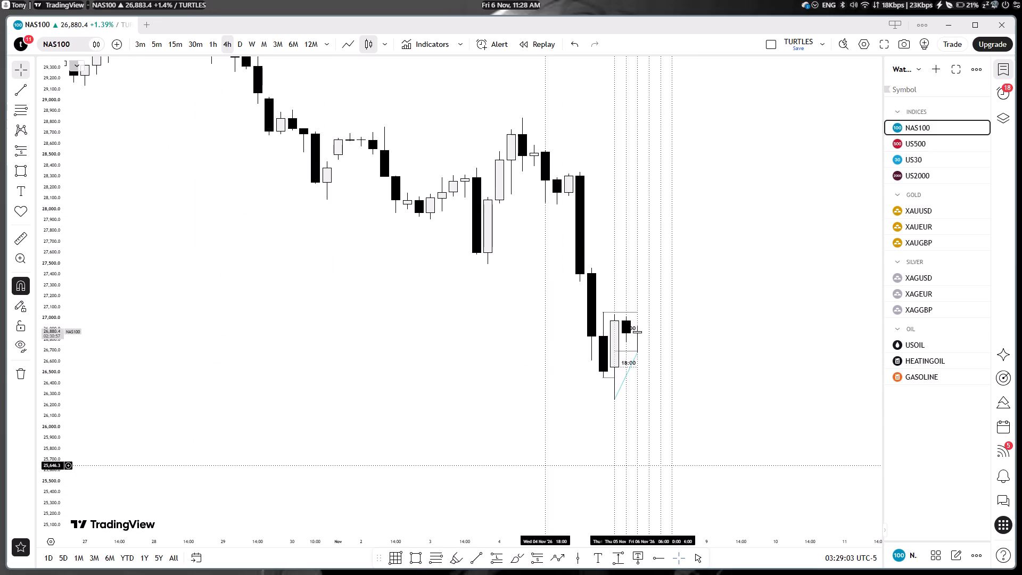
{"action": "left_click_drag", "start_coordinate": [563, 464], "coordinate": [735, 159], "text": "ctrl"}
{"action": "left_click", "coordinate": [911, 93]}
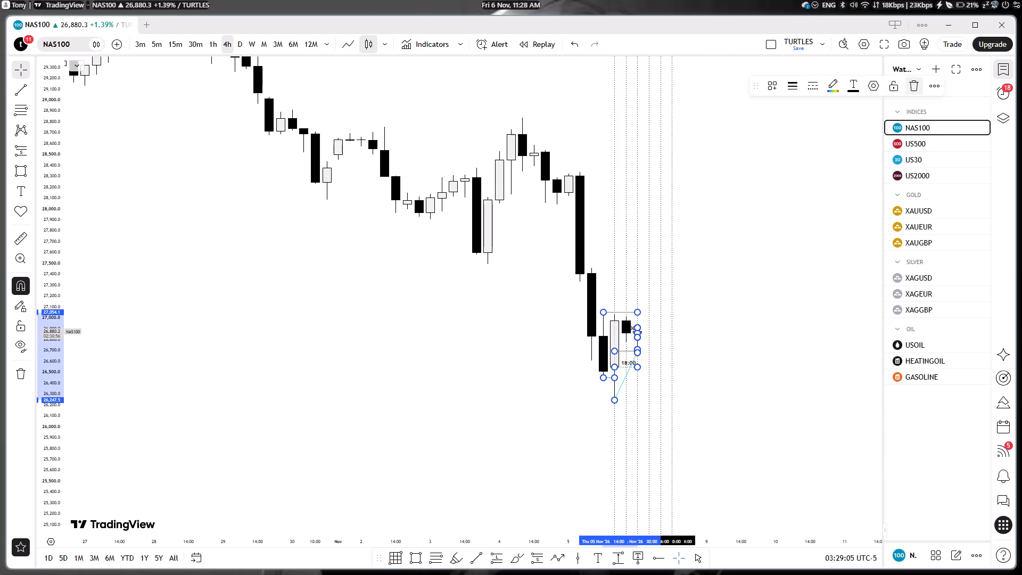
{"action": "left_click", "coordinate": [653, 287]}
Add the HTF Candles + SMT + PSP (7H / 6H / 90M) indicator to the NAS100 chart.
{"action": "left_click", "coordinate": [457, 42]}
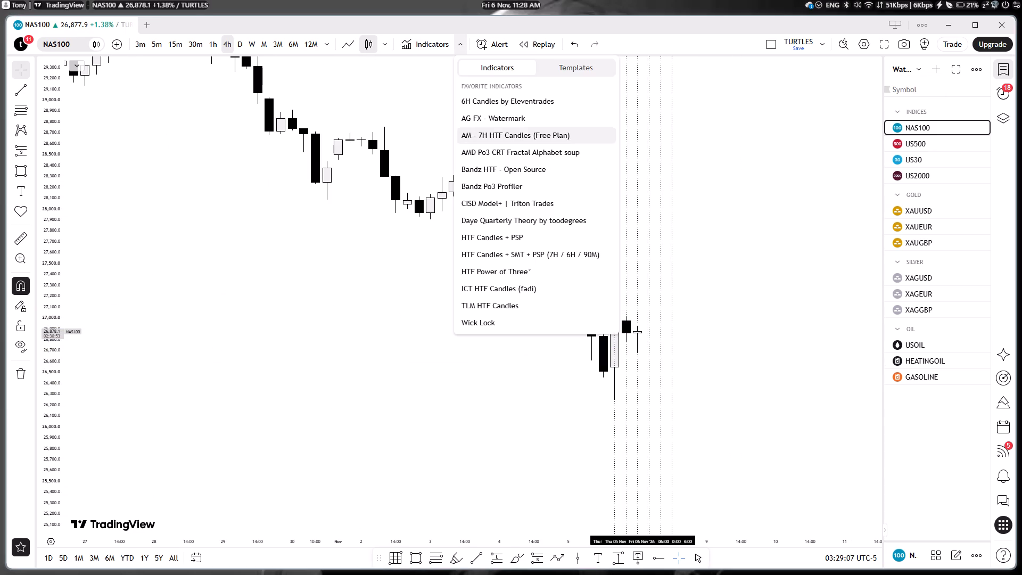
{"action": "left_click", "coordinate": [525, 257]}
{"action": "left_click_drag", "start_coordinate": [544, 402], "coordinate": [342, 386]}
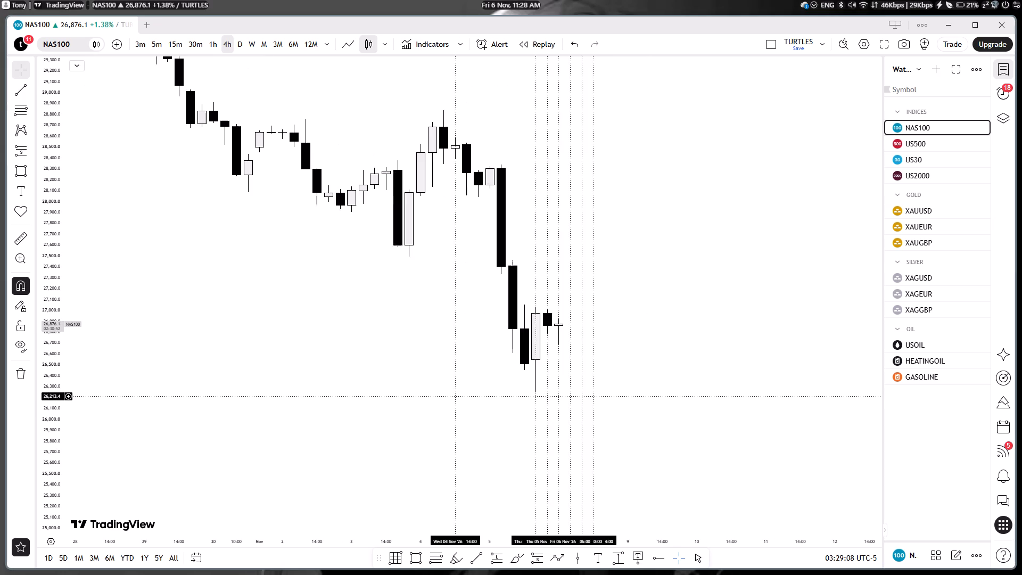
{"action": "left_click_drag", "start_coordinate": [356, 368], "coordinate": [319, 374]}
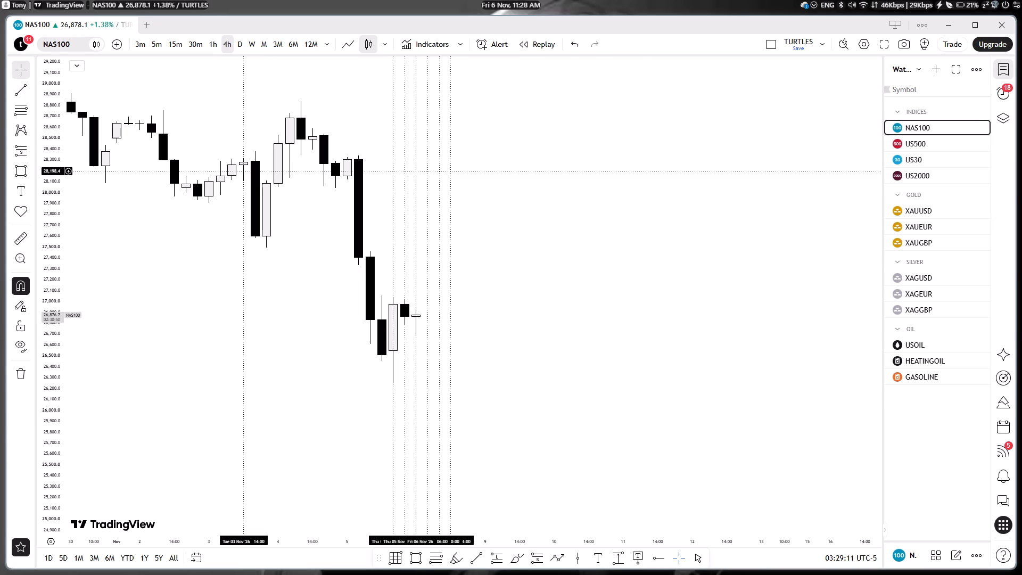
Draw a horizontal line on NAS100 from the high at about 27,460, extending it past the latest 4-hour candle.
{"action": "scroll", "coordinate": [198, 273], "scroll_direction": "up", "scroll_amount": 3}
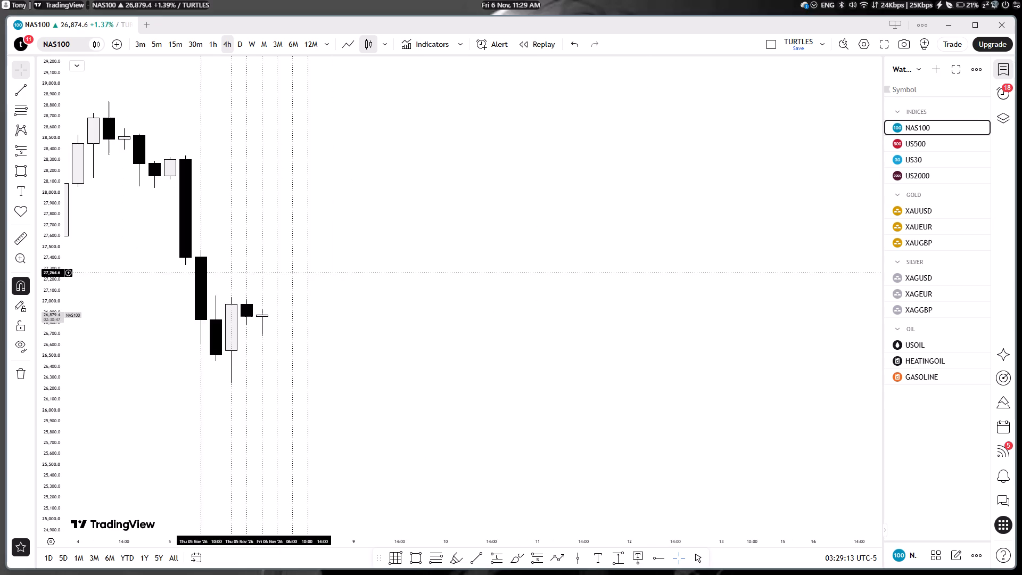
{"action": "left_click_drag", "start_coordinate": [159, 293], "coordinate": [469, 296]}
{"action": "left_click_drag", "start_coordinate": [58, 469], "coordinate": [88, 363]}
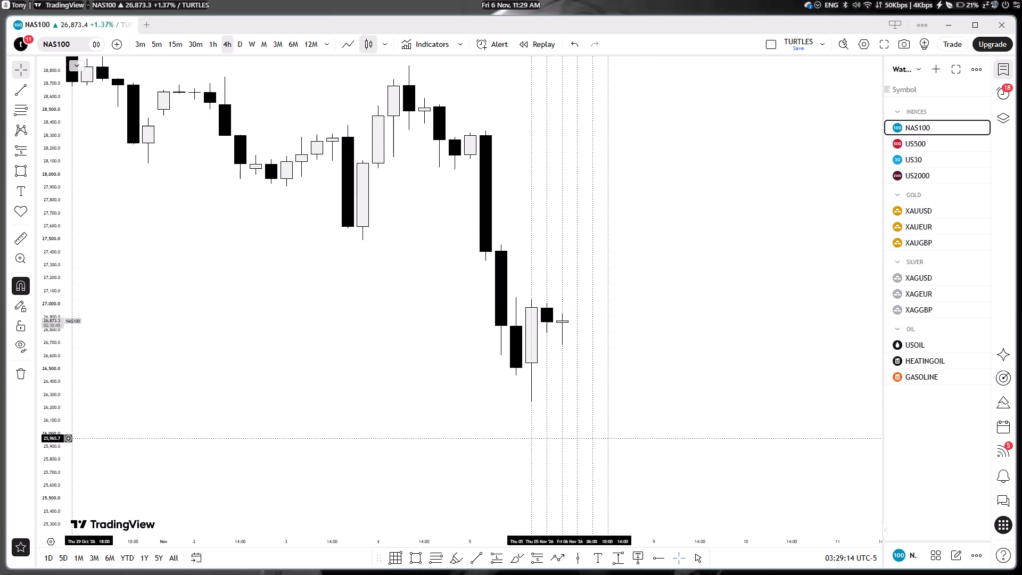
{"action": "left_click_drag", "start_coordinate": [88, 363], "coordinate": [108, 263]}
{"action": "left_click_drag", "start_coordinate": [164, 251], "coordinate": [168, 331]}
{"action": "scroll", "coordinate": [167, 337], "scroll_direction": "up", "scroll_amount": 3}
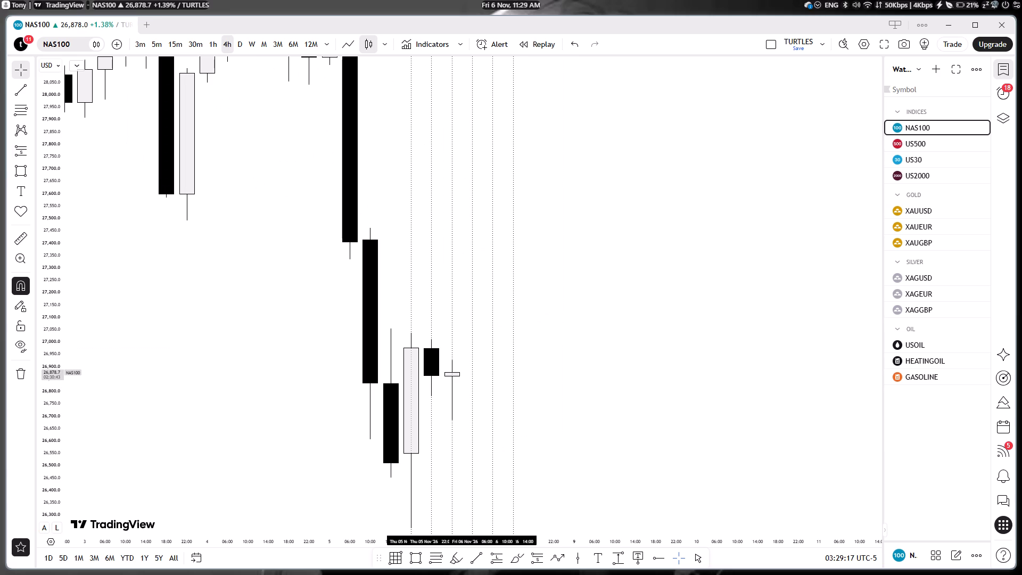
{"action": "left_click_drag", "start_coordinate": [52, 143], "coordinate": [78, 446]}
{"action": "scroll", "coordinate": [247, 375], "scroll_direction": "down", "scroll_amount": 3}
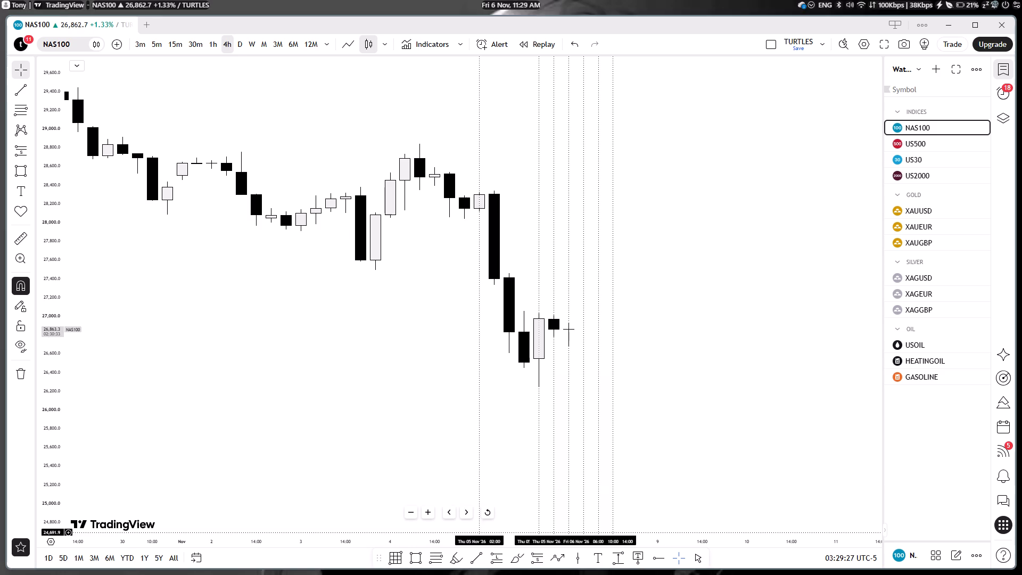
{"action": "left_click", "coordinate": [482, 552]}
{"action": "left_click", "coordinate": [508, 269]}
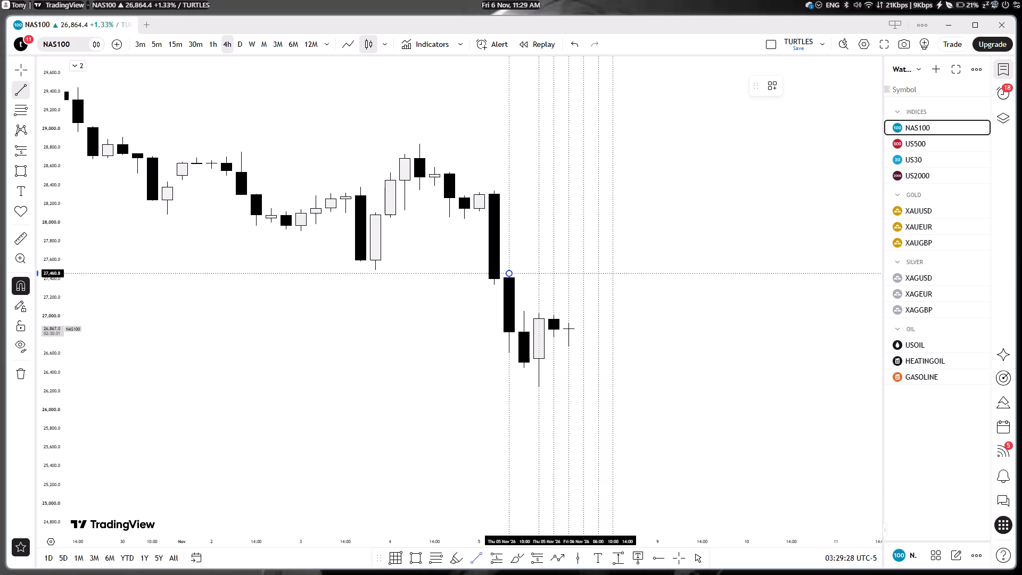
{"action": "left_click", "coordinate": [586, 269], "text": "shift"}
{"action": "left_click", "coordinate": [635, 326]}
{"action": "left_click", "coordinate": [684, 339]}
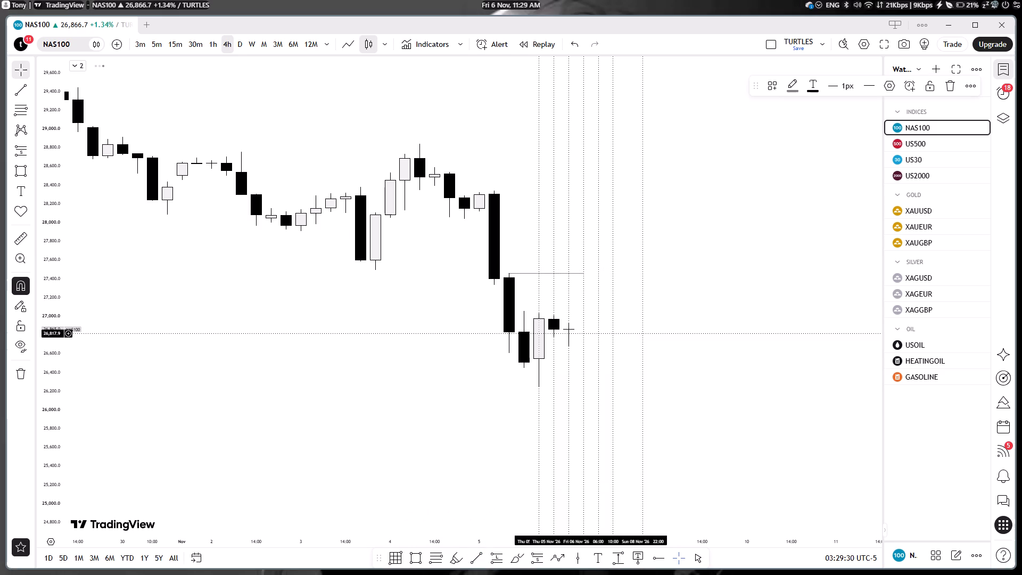
Draw a horizontal line at about 26,780 from the low of the candle before the current one, extending it one bar past the current candle.
{"action": "left_click_drag", "start_coordinate": [49, 461], "coordinate": [64, 335]}
{"action": "left_click_drag", "start_coordinate": [341, 364], "coordinate": [292, 365]}
{"action": "scroll", "coordinate": [328, 371], "scroll_direction": "up", "scroll_amount": 2}
{"action": "left_click_drag", "start_coordinate": [613, 388], "coordinate": [620, 392]}
{"action": "left_click", "coordinate": [477, 556]}
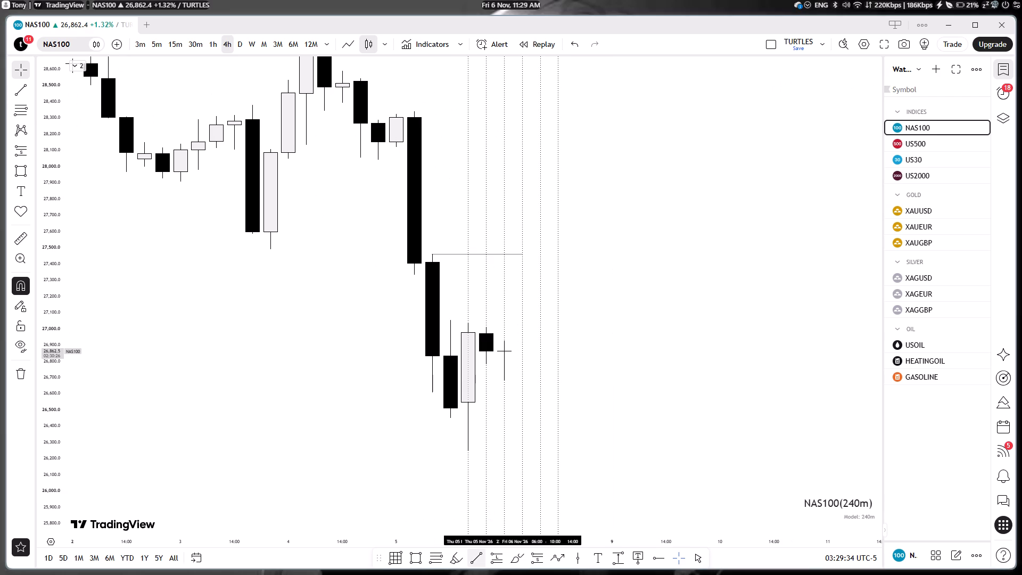
{"action": "left_click", "coordinate": [490, 366]}
{"action": "left_click", "coordinate": [513, 359], "text": "shift"}
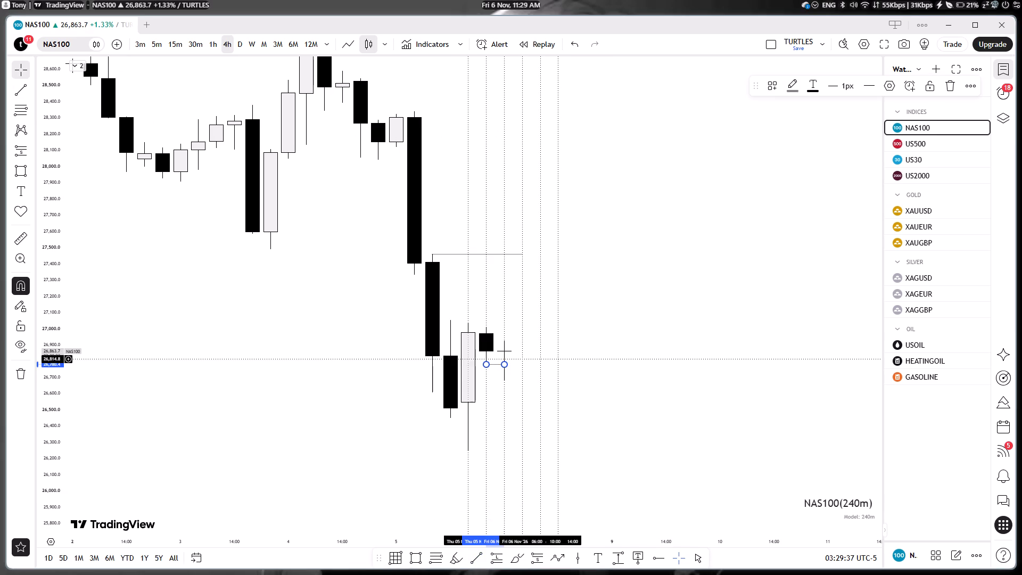
{"action": "left_click", "coordinate": [599, 370]}
{"action": "left_click_drag", "start_coordinate": [504, 366], "coordinate": [516, 363]}
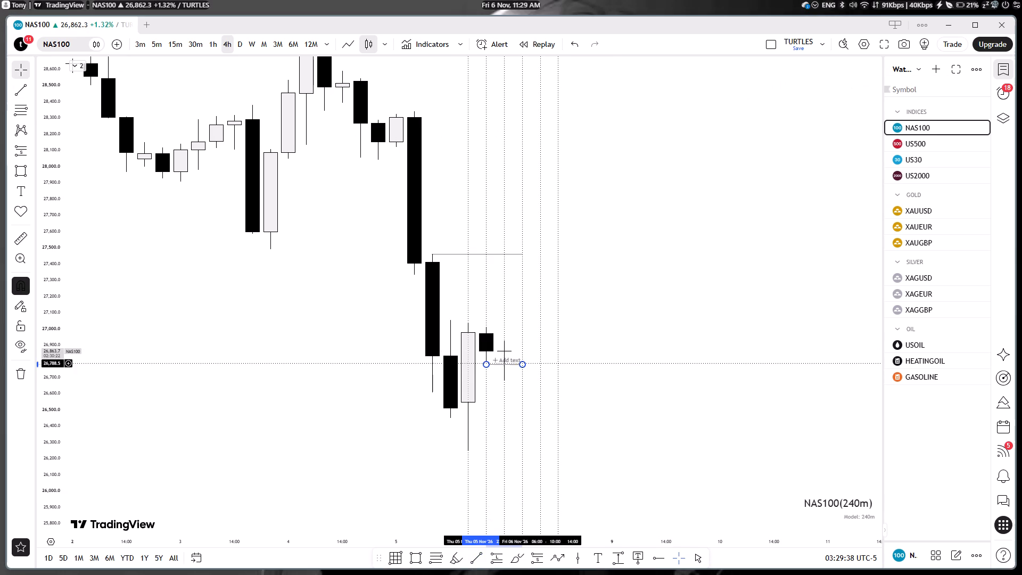
{"action": "left_click", "coordinate": [612, 370]}
Draw a short horizontal line at about 26,451 from the low of the black candle before the large white one.
{"action": "left_click", "coordinate": [481, 555]}
{"action": "left_click", "coordinate": [445, 428]}
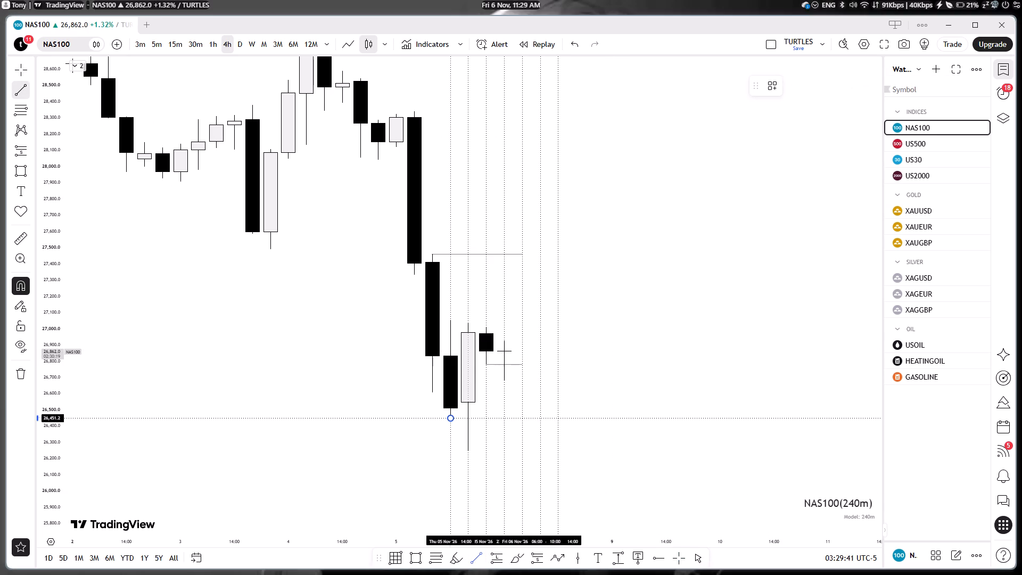
{"action": "left_click", "coordinate": [480, 420], "text": "shift"}
{"action": "left_click", "coordinate": [667, 395]}
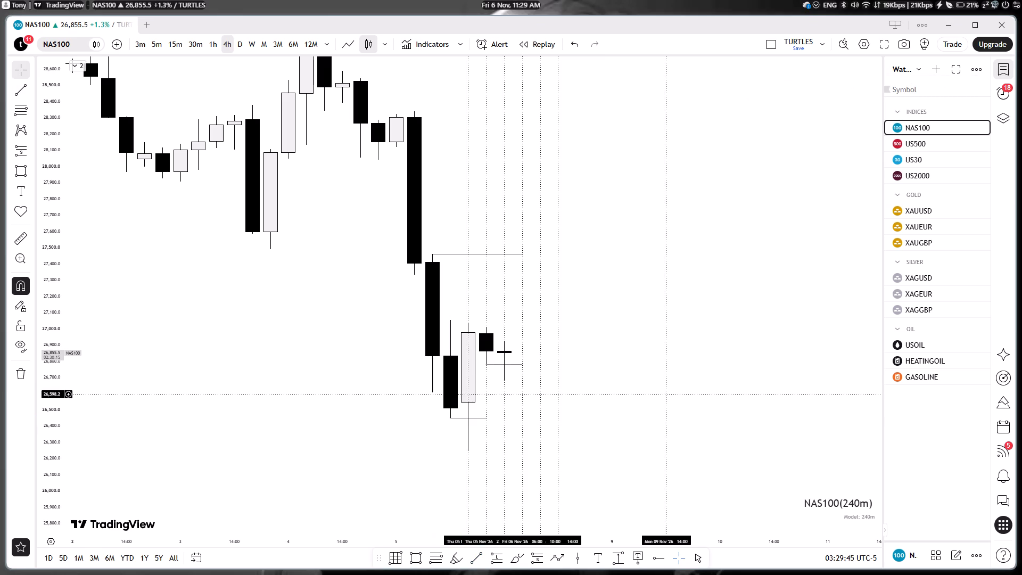
In the HTF SMT PSP settings, turn off diverging pair names on the chart SMT line and counting of the forming HTF candle.
{"action": "left_click", "coordinate": [83, 64]}
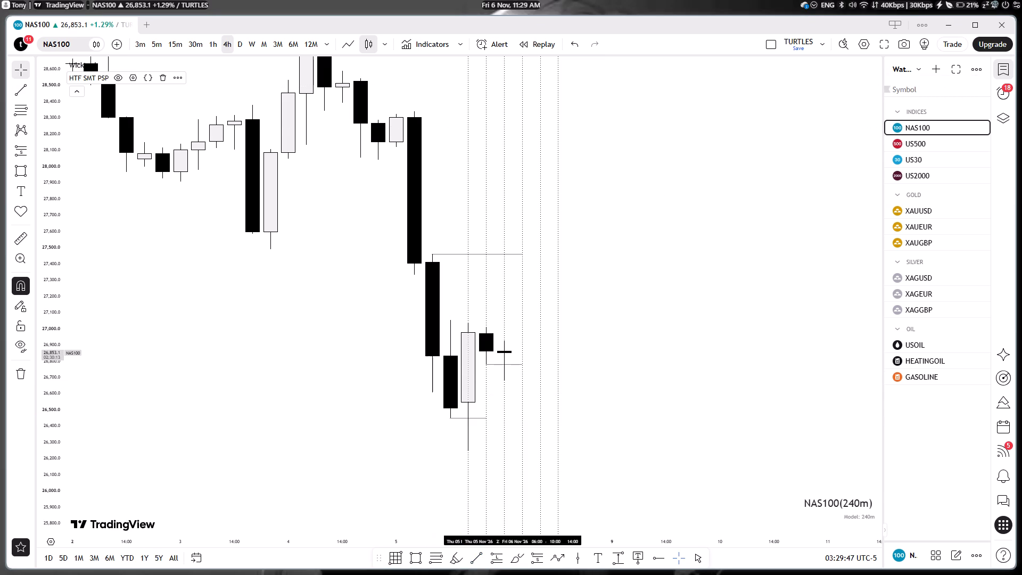
{"action": "left_click", "coordinate": [134, 79]}
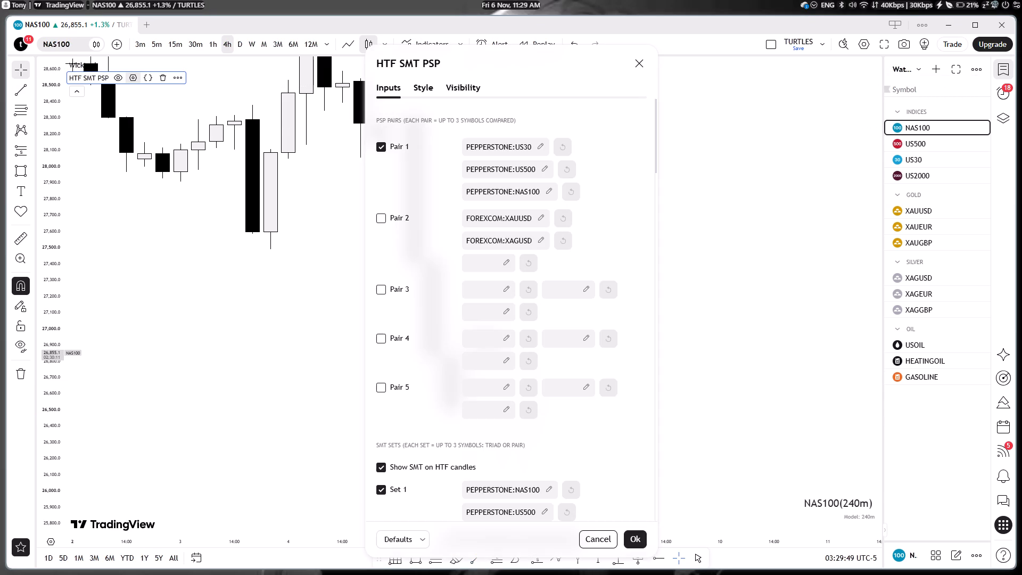
{"action": "scroll", "coordinate": [562, 378], "scroll_direction": "down", "scroll_amount": 20}
{"action": "scroll", "coordinate": [562, 378], "scroll_direction": "down", "scroll_amount": 6}
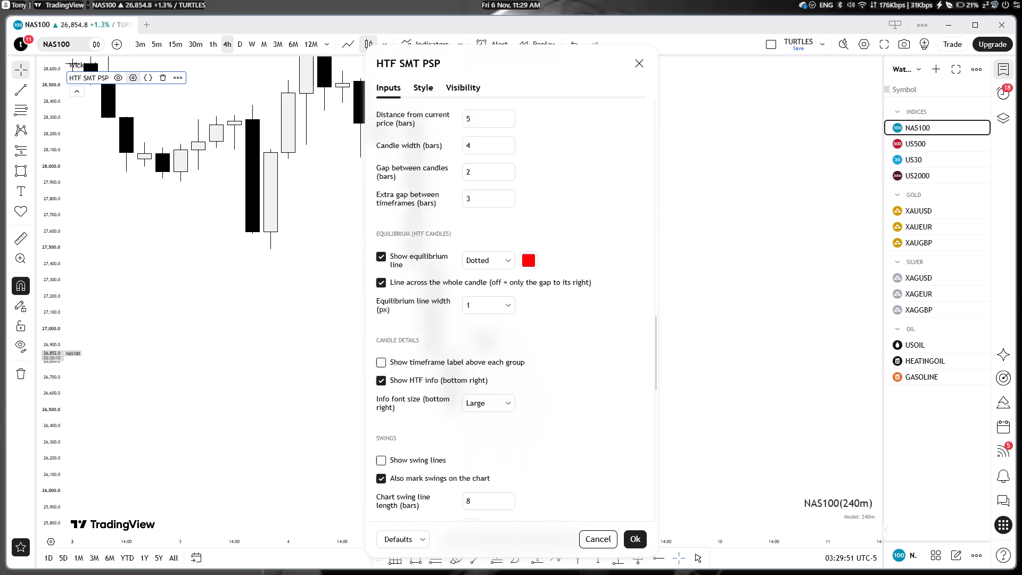
{"action": "scroll", "coordinate": [573, 360], "scroll_direction": "down", "scroll_amount": 15}
{"action": "scroll", "coordinate": [574, 356], "scroll_direction": "up", "scroll_amount": 16}
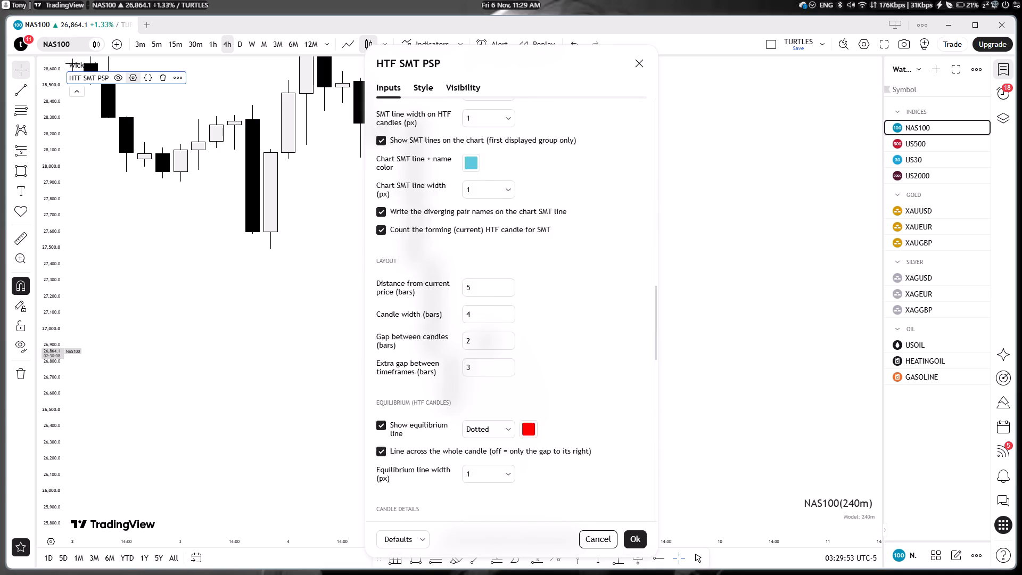
{"action": "scroll", "coordinate": [574, 356], "scroll_direction": "up", "scroll_amount": 8}
{"action": "scroll", "coordinate": [574, 356], "scroll_direction": "down", "scroll_amount": 10}
{"action": "scroll", "coordinate": [576, 356], "scroll_direction": "down", "scroll_amount": 14}
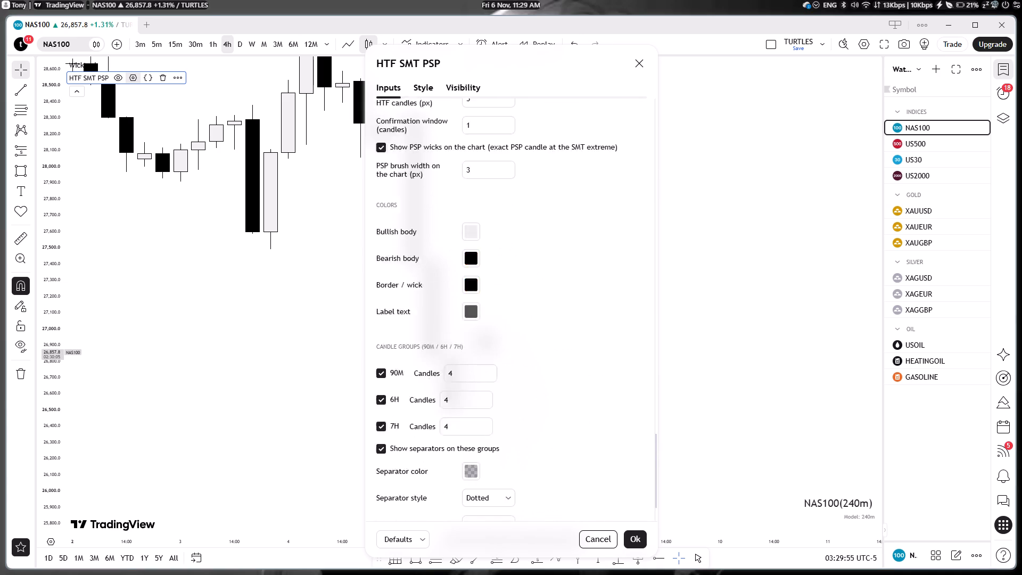
{"action": "scroll", "coordinate": [581, 355], "scroll_direction": "down", "scroll_amount": 11}
{"action": "scroll", "coordinate": [581, 355], "scroll_direction": "up", "scroll_amount": 20}
{"action": "scroll", "coordinate": [581, 355], "scroll_direction": "up", "scroll_amount": 5}
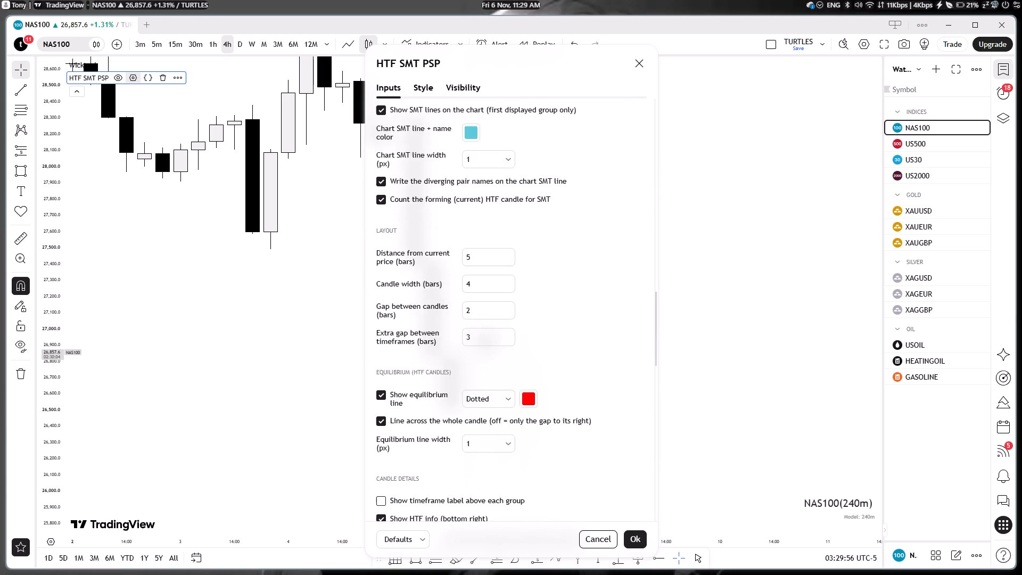
{"action": "scroll", "coordinate": [579, 364], "scroll_direction": "down", "scroll_amount": 2}
{"action": "left_click", "coordinate": [375, 465]}
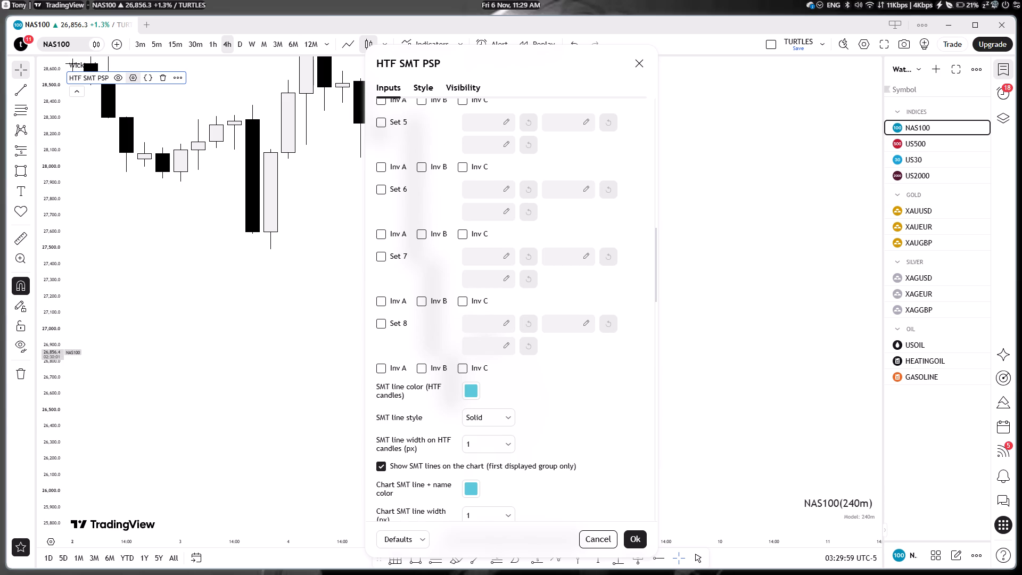
{"action": "scroll", "coordinate": [521, 424], "scroll_direction": "down", "scroll_amount": 5}
{"action": "left_click", "coordinate": [381, 272]}
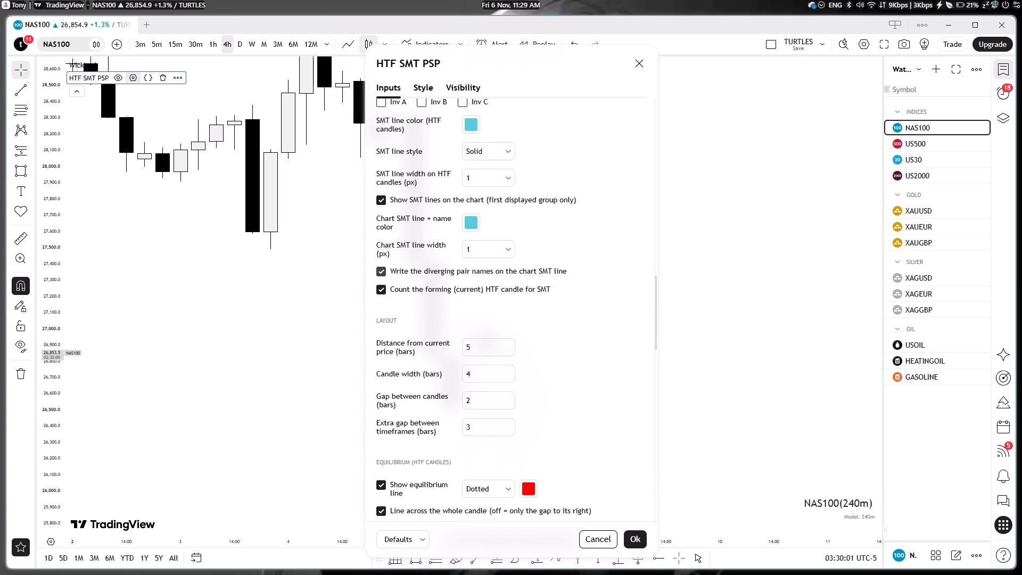
{"action": "left_click", "coordinate": [380, 290]}
Turn off PSP display on HTF candles and PSP wicks on the chart in the indicator settings.
{"action": "scroll", "coordinate": [569, 351], "scroll_direction": "down", "scroll_amount": 17}
{"action": "scroll", "coordinate": [569, 351], "scroll_direction": "up", "scroll_amount": 1}
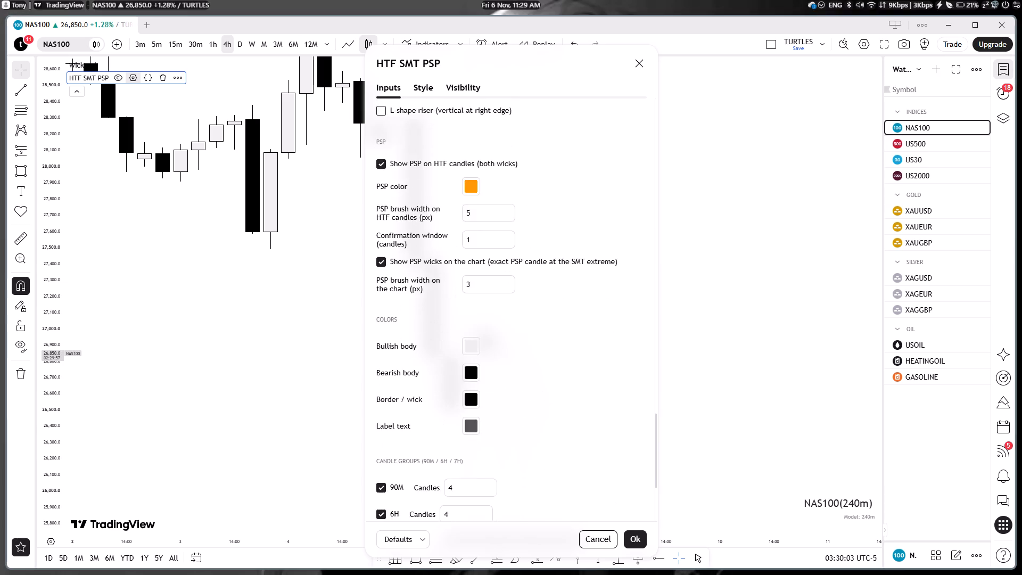
{"action": "scroll", "coordinate": [569, 351], "scroll_direction": "up", "scroll_amount": 12}
{"action": "scroll", "coordinate": [569, 353], "scroll_direction": "down", "scroll_amount": 8}
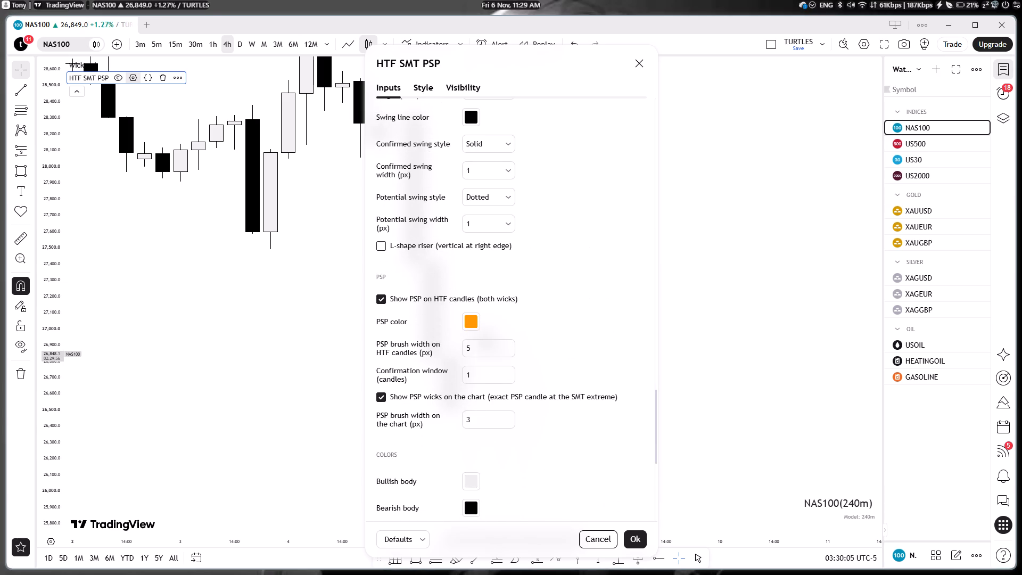
{"action": "left_click", "coordinate": [382, 298]}
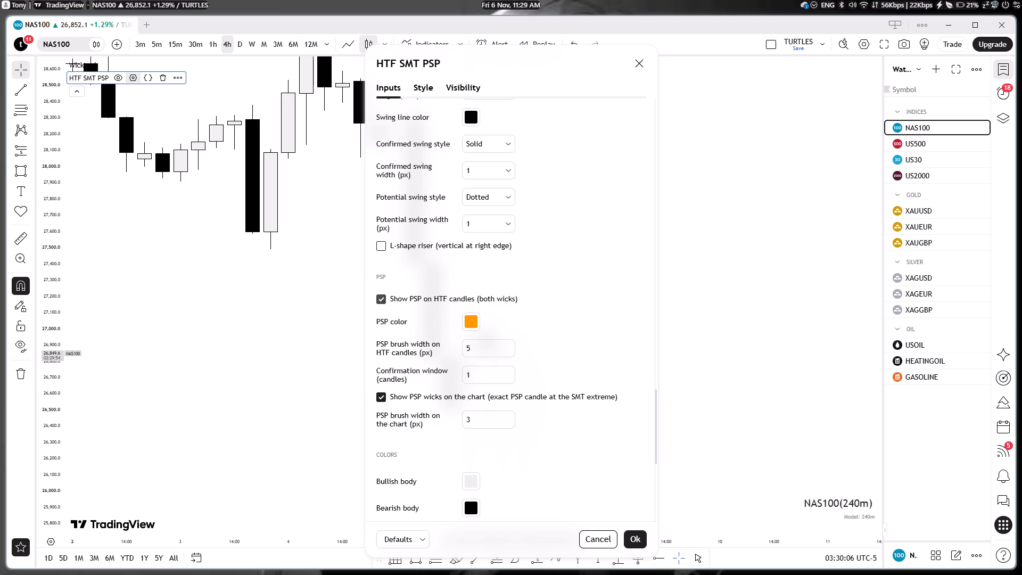
{"action": "left_click", "coordinate": [383, 395]}
Keep only the 6H candle group with 10 candles by disabling 90M and 7H, and turn off group separators and candle open times.
{"action": "scroll", "coordinate": [534, 360], "scroll_direction": "down", "scroll_amount": 6}
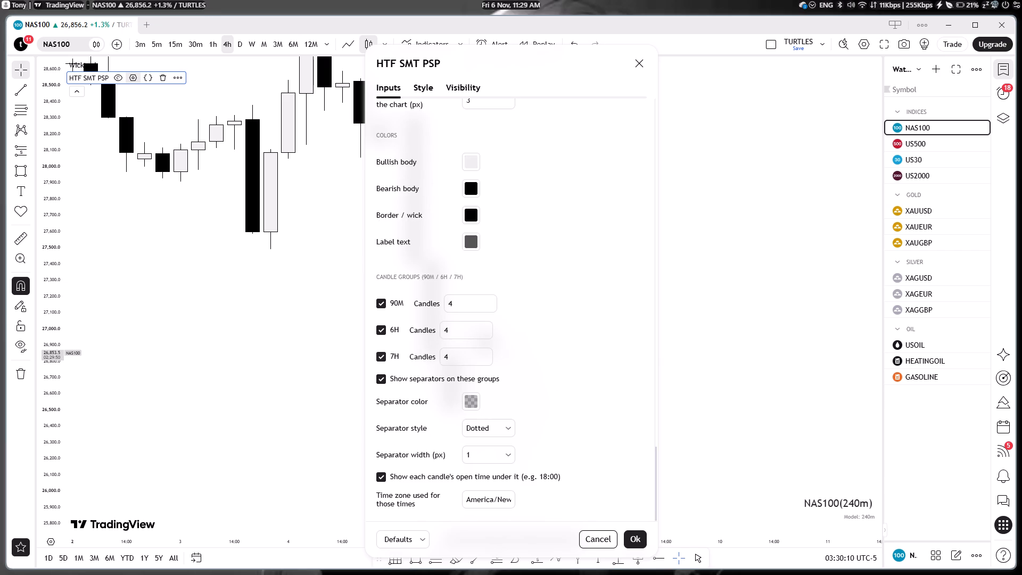
{"action": "left_click", "coordinate": [382, 300]}
{"action": "left_click", "coordinate": [382, 358]}
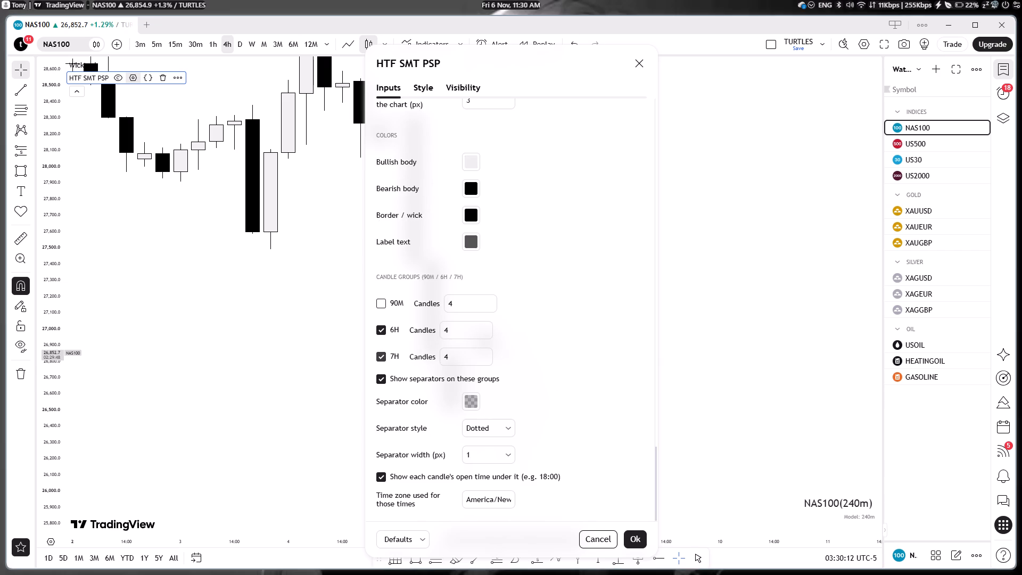
{"action": "left_click", "coordinate": [385, 381]}
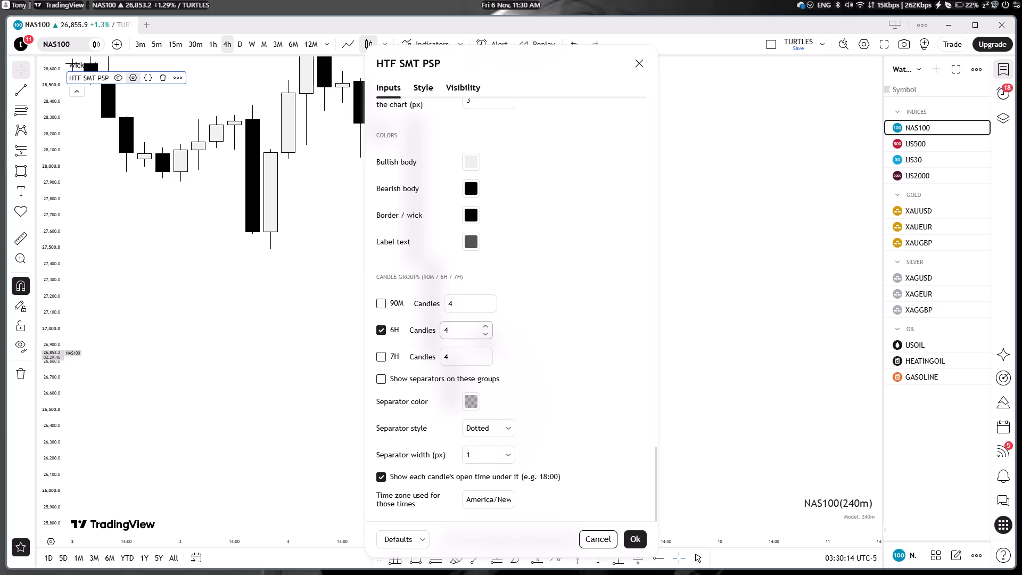
{"action": "triple_click", "coordinate": [488, 324]}
{"action": "triple_click", "coordinate": [488, 324]}
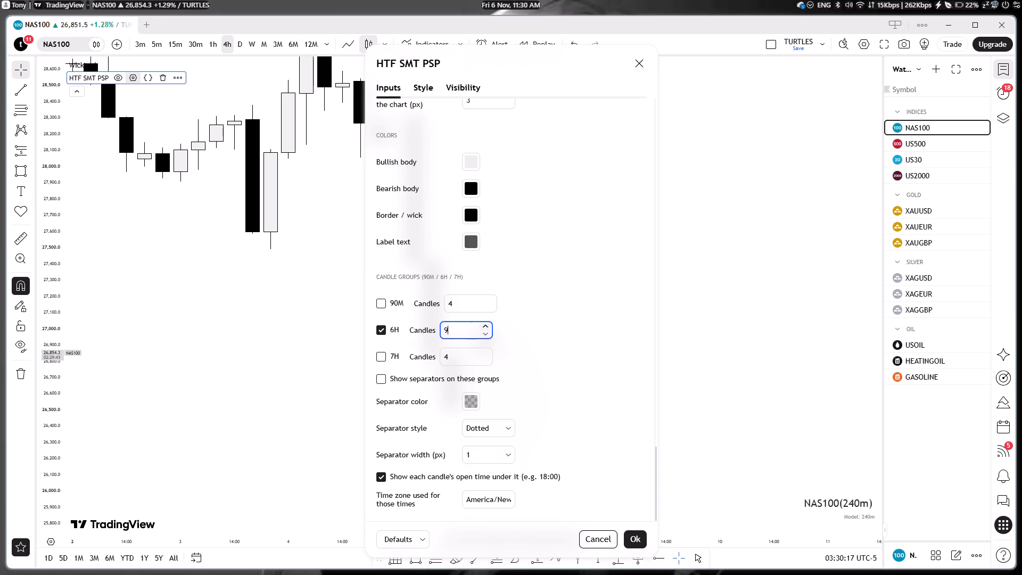
{"action": "scroll", "coordinate": [530, 398], "scroll_direction": "down", "scroll_amount": 10}
{"action": "left_click", "coordinate": [383, 478]}
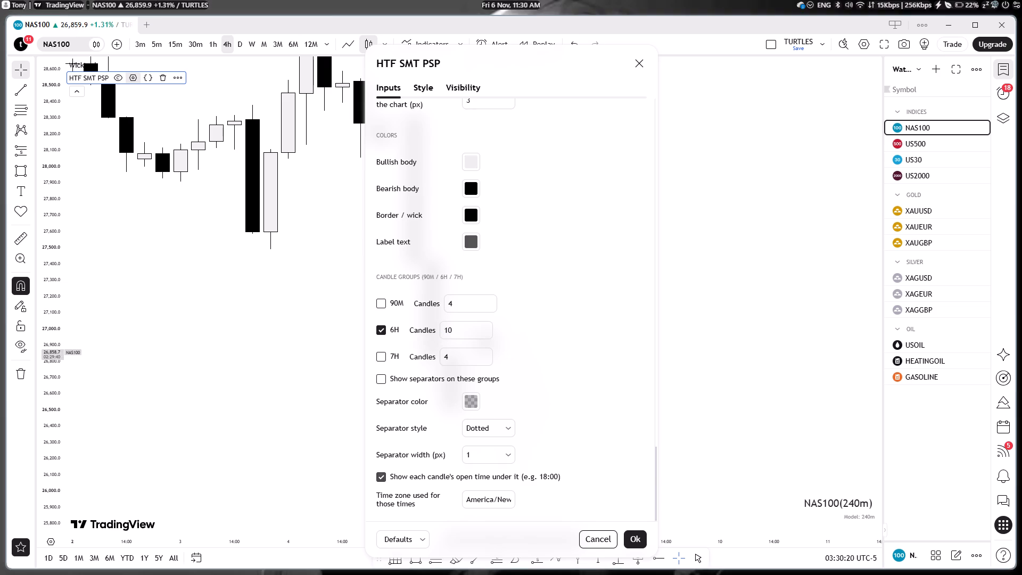
{"action": "left_click", "coordinate": [639, 544]}
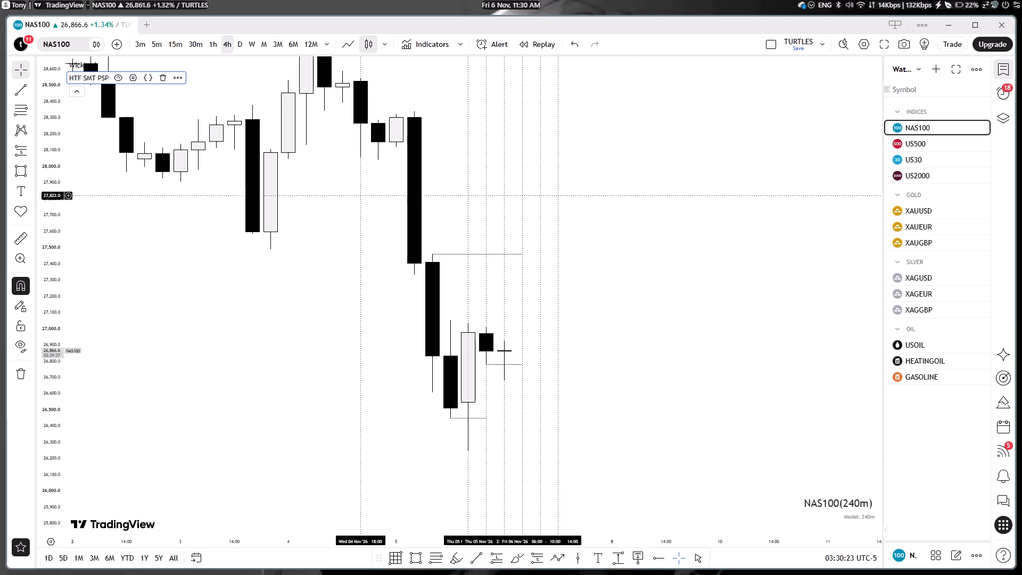
Switch NAS100 to the 30-minute chart and move the start of the lowest level line onto the candle whose low it marks.
{"action": "left_click", "coordinate": [196, 43]}
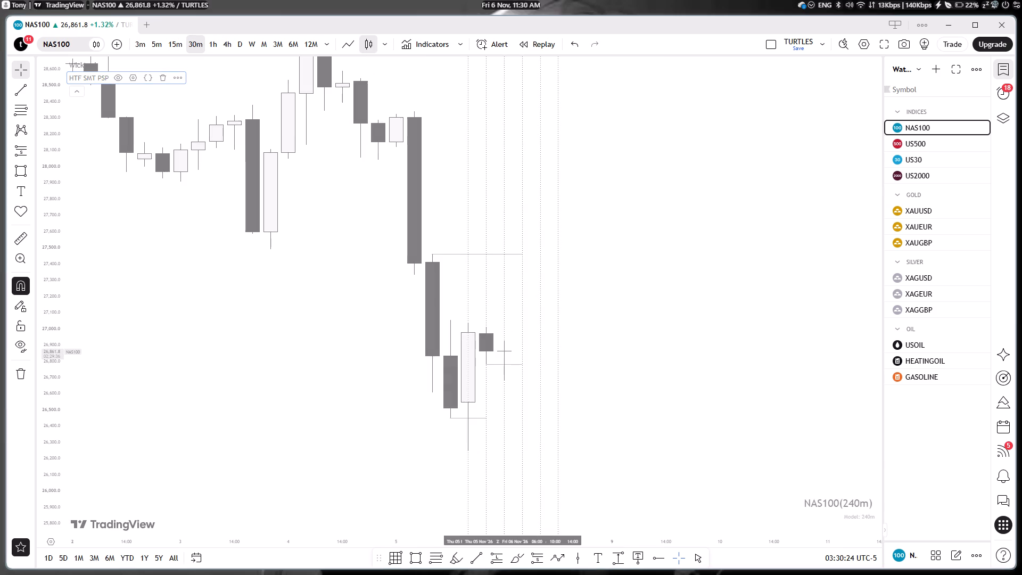
{"action": "scroll", "coordinate": [571, 380], "scroll_direction": "down", "scroll_amount": 14}
{"action": "left_click_drag", "start_coordinate": [441, 395], "coordinate": [182, 401]}
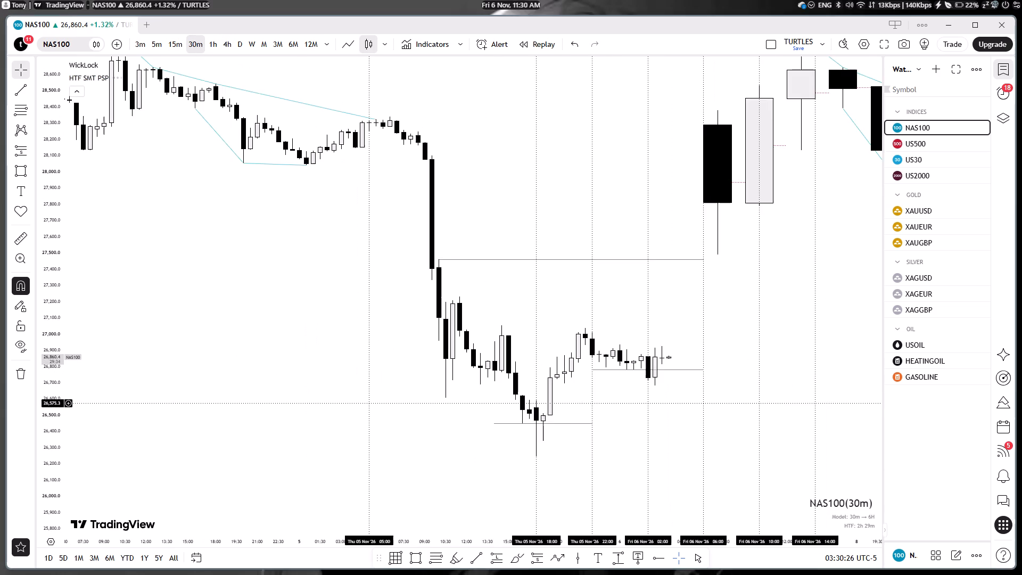
{"action": "scroll", "coordinate": [340, 379], "scroll_direction": "down", "scroll_amount": 1}
{"action": "left_click_drag", "start_coordinate": [293, 410], "coordinate": [87, 390]}
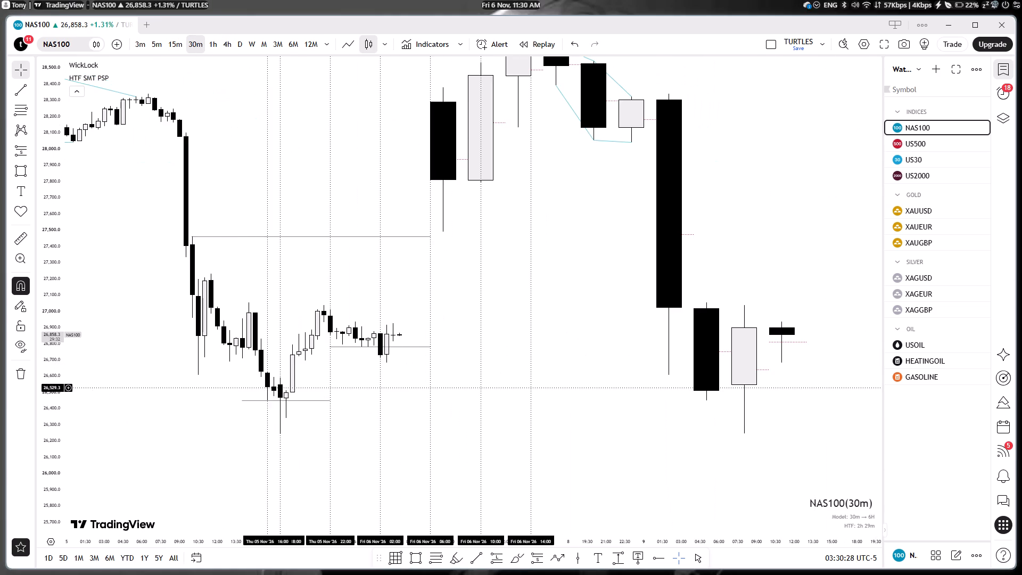
{"action": "left_click_drag", "start_coordinate": [242, 399], "coordinate": [267, 413]}
{"action": "left_click", "coordinate": [270, 432]}
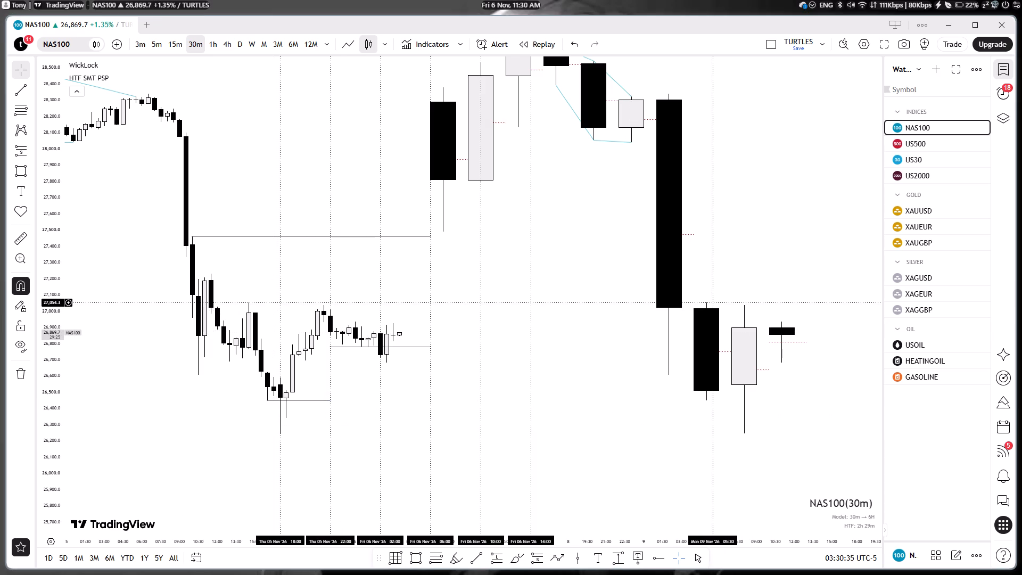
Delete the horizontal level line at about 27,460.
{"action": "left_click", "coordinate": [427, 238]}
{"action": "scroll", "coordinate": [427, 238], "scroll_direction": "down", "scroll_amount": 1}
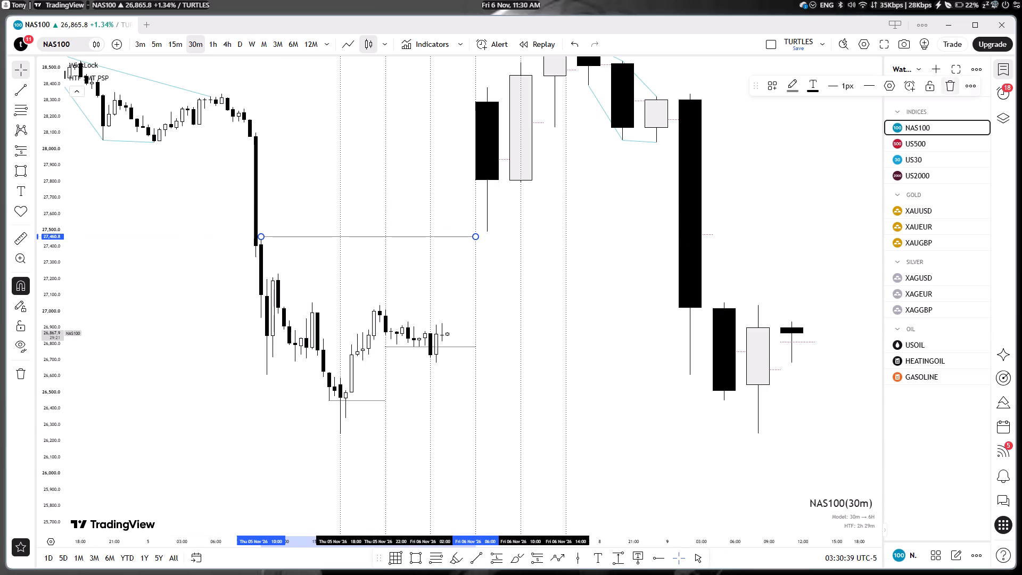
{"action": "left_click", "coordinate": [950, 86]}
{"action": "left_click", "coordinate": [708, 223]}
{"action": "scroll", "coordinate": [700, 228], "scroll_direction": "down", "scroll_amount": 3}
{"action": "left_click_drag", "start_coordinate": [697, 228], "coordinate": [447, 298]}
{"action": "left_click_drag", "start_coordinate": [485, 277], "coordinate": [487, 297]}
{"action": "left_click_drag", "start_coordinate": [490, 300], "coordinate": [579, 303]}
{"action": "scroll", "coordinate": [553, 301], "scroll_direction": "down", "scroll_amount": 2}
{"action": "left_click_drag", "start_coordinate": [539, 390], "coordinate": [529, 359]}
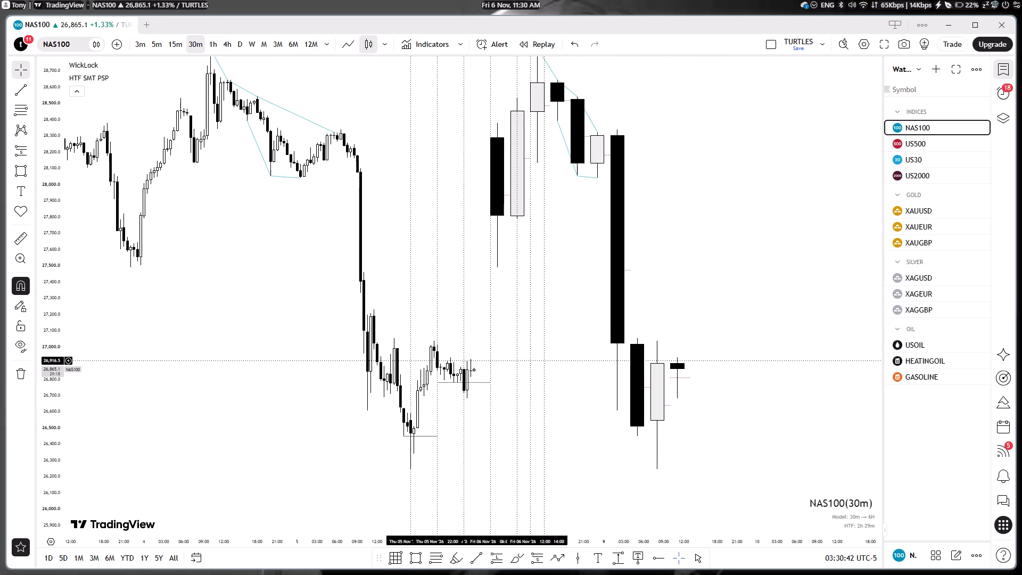
Draw a horizontal trend line at about 27,054 from the swing high before the latest low, extending past the current NAS100 candles.
{"action": "left_click_drag", "start_coordinate": [596, 343], "coordinate": [592, 353]}
{"action": "left_click", "coordinate": [474, 559]}
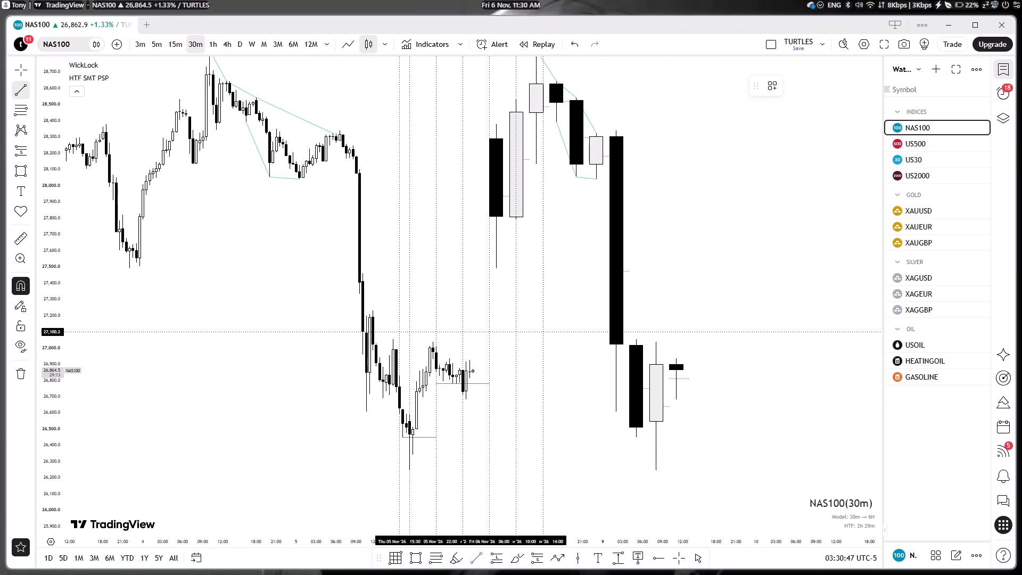
{"action": "left_click", "coordinate": [393, 332]}
{"action": "left_click", "coordinate": [507, 334], "text": "shift"}
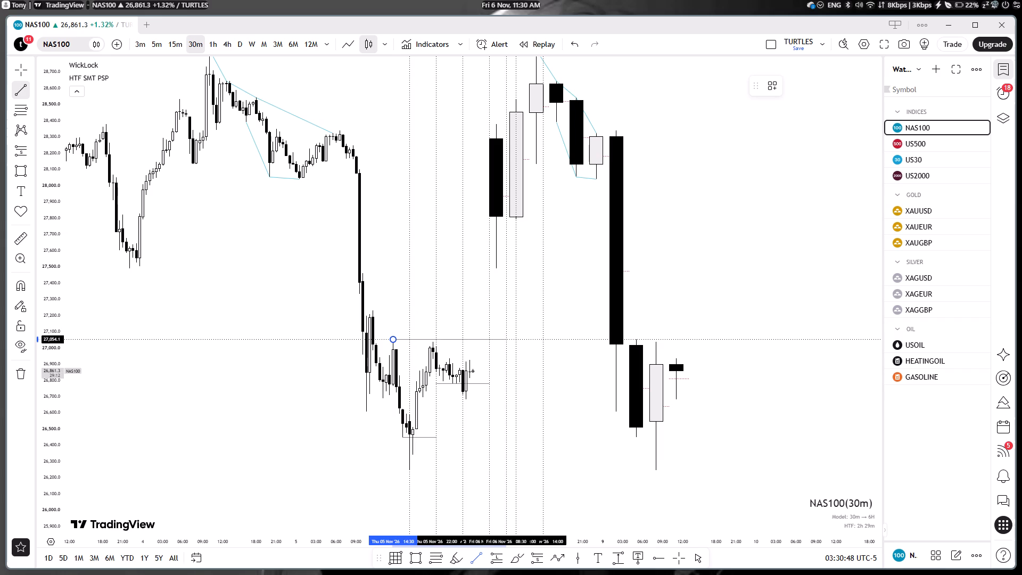
{"action": "left_click", "coordinate": [575, 387]}
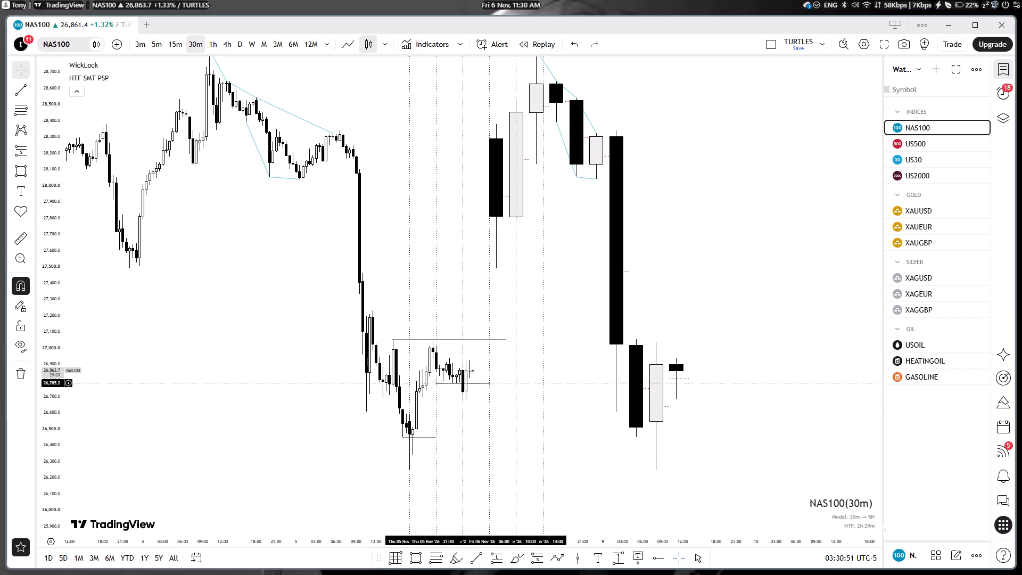
Move the start of the short level line near 26,785 forward onto a later candle.
{"action": "left_click_drag", "start_coordinate": [436, 381], "coordinate": [452, 401]}
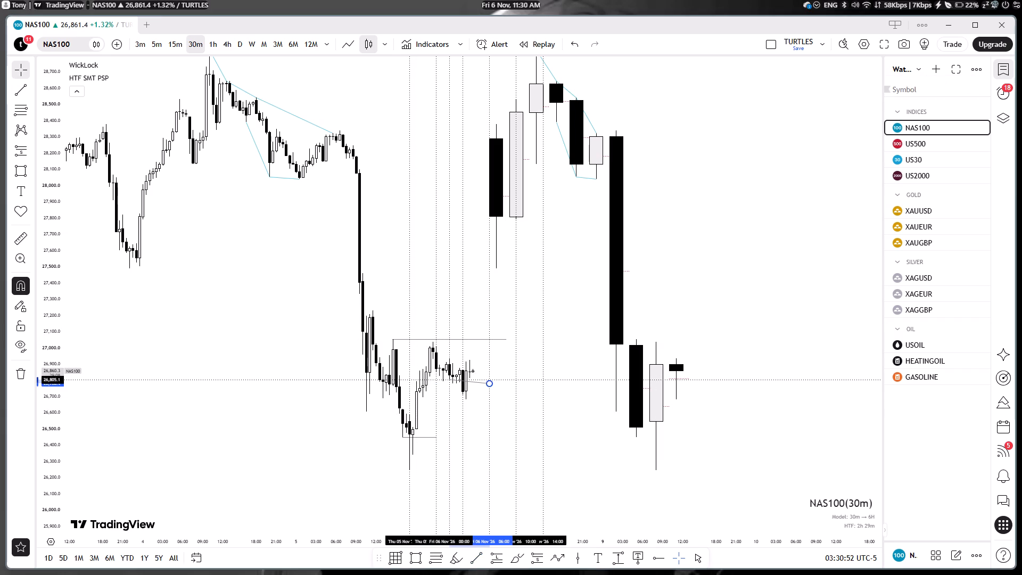
{"action": "left_click_drag", "start_coordinate": [452, 401], "coordinate": [454, 402]}
{"action": "left_click", "coordinate": [447, 412]}
Switch to the XAUUSD chart and measure a short price range in the empty area below the HTF candles.
{"action": "left_click", "coordinate": [921, 212]}
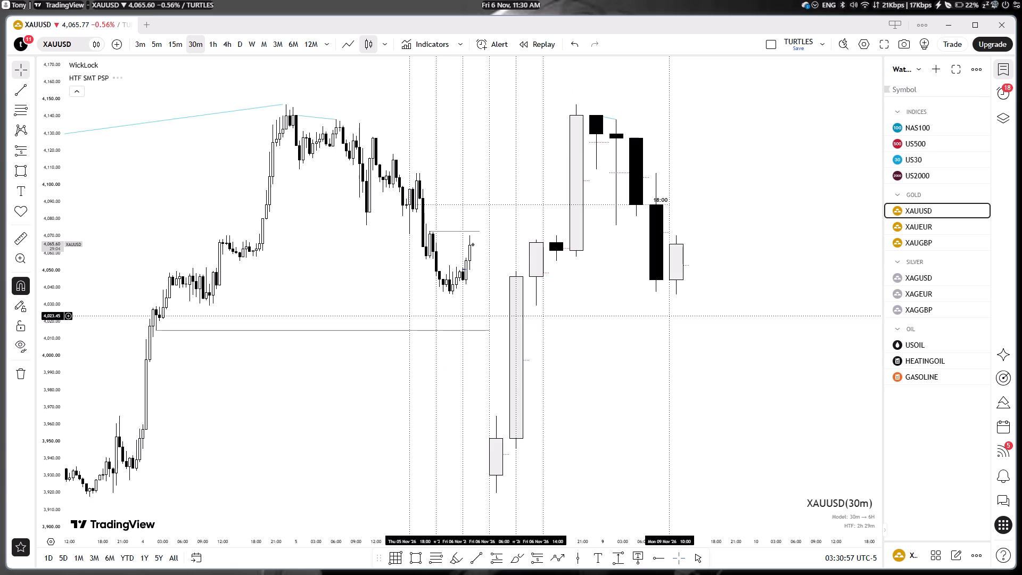
{"action": "left_click_drag", "start_coordinate": [632, 321], "coordinate": [615, 358], "text": "shift"}
{"action": "left_click", "coordinate": [613, 320]}
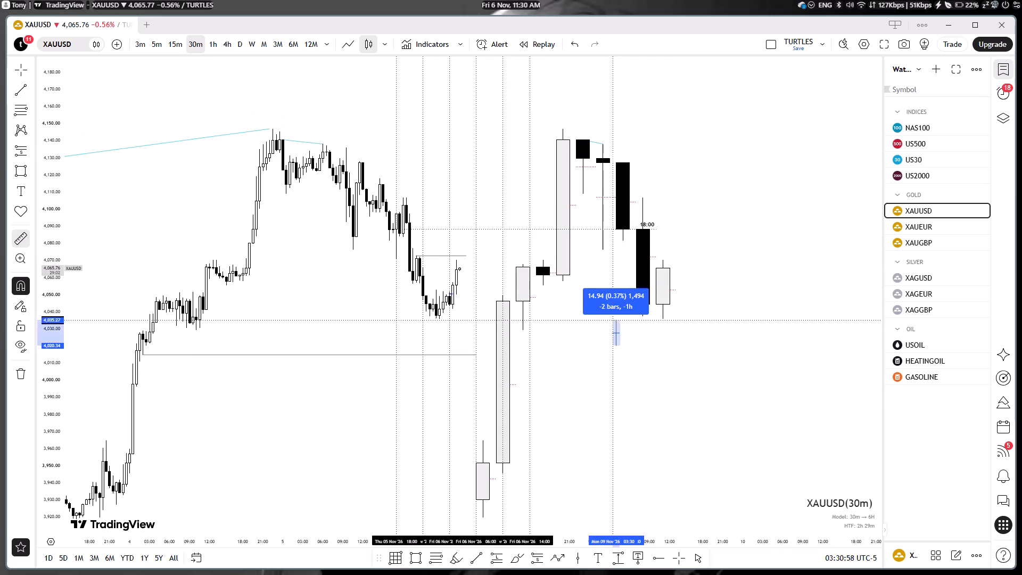
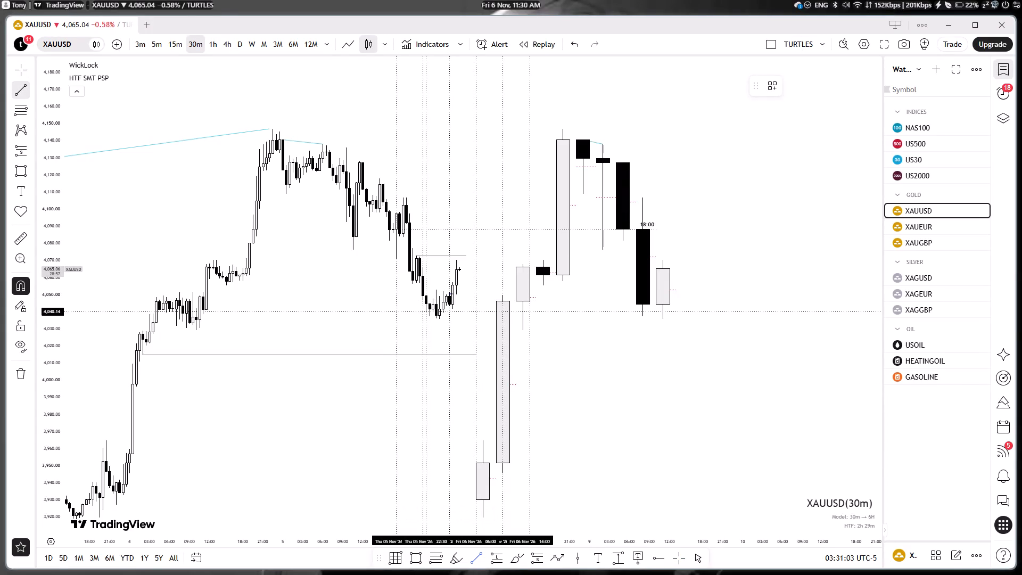
Switch to the XAGUSD chart to check silver's recent candles.
{"action": "left_click", "coordinate": [923, 278]}
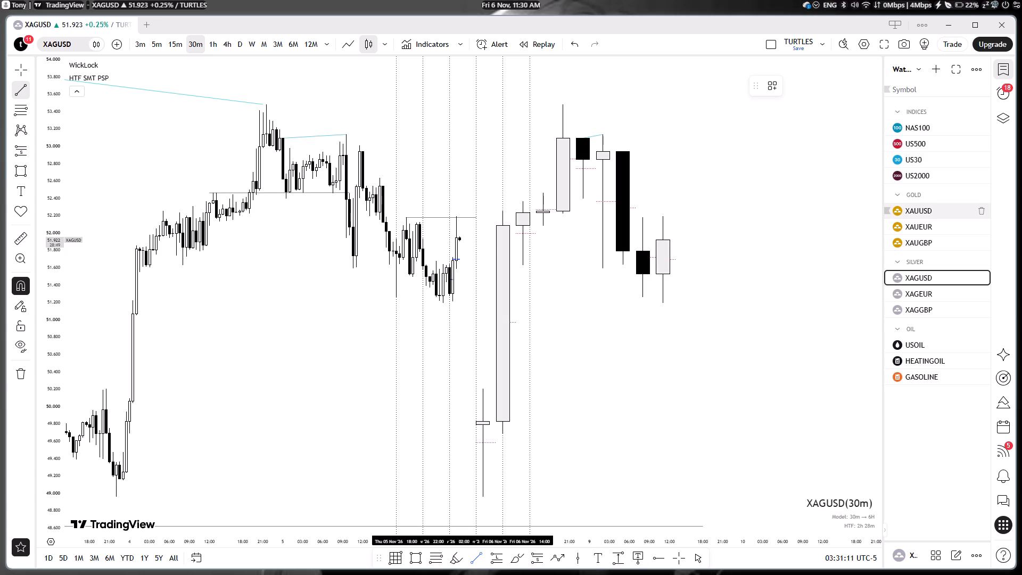
On the US30 chart, draw a horizontal trend line at about 51,495 from the recent swing high, extending past the latest candles.
{"action": "left_click", "coordinate": [908, 156]}
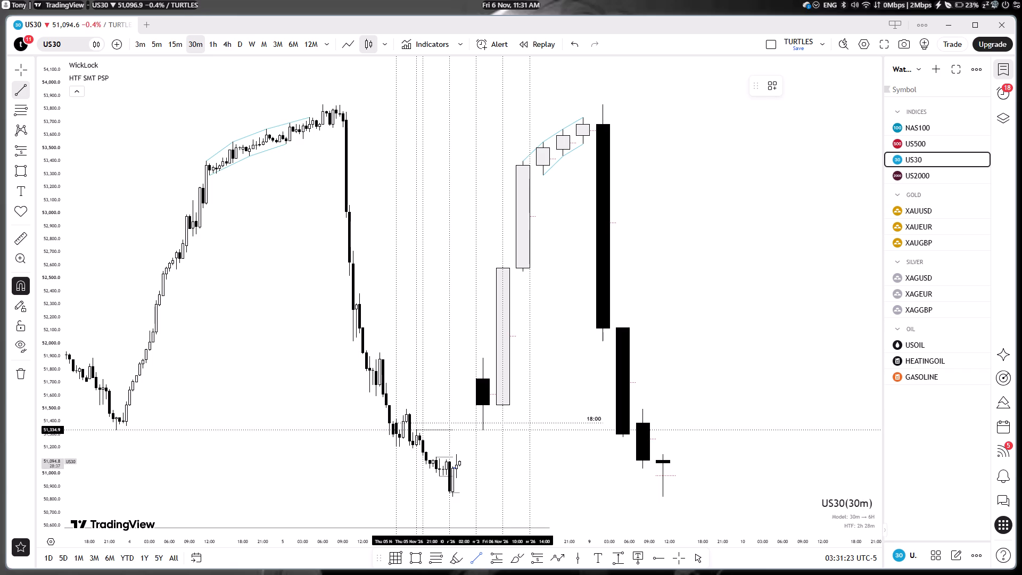
{"action": "left_click", "coordinate": [405, 406]}
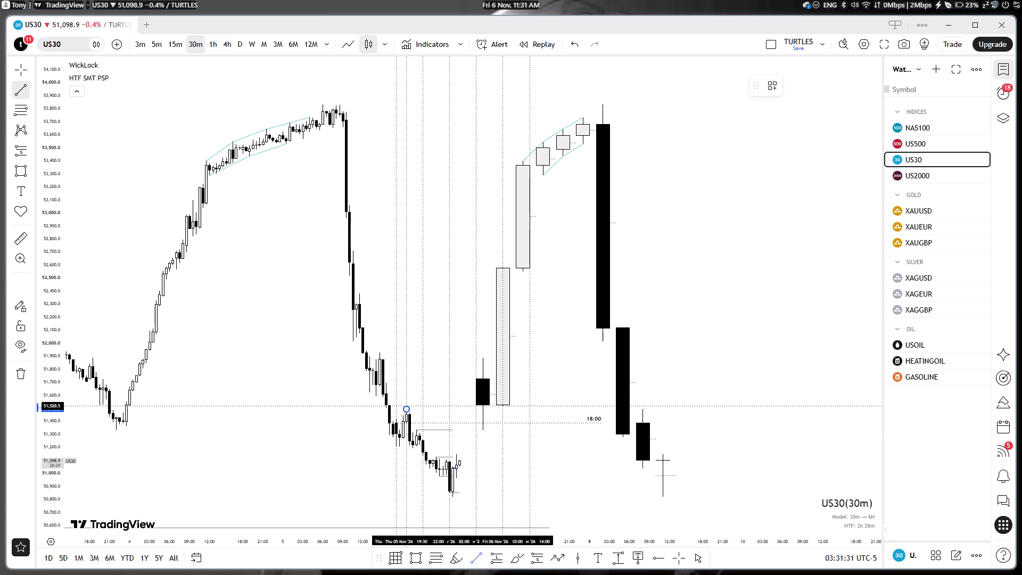
{"action": "left_click", "coordinate": [471, 411], "text": "shift"}
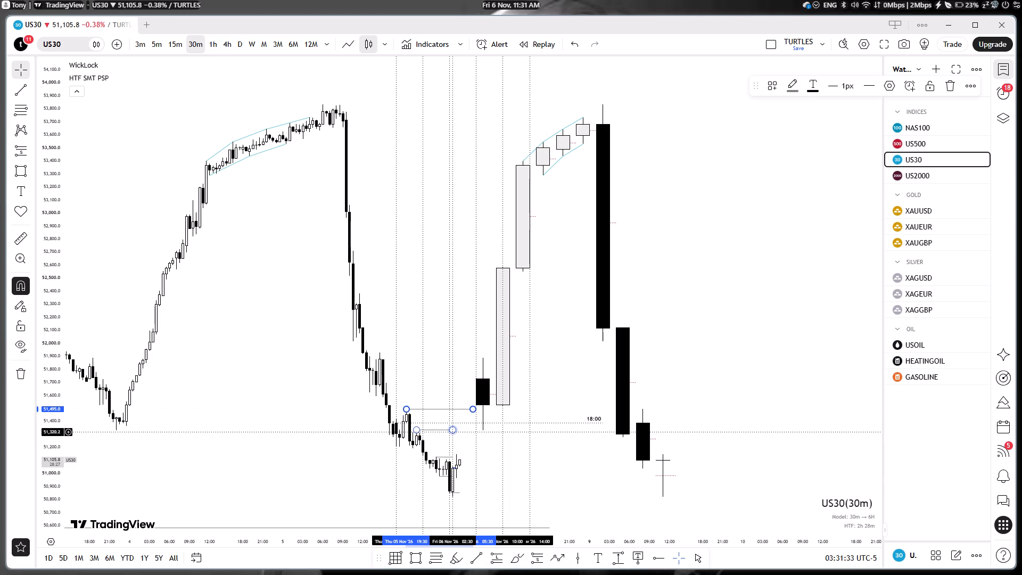
{"action": "left_click", "coordinate": [589, 450]}
In the HTF SMT PSP settings, disable showing SMT on HTF candles and SMT lines on the chart, and apply.
{"action": "scroll", "coordinate": [559, 364], "scroll_direction": "up", "scroll_amount": 6}
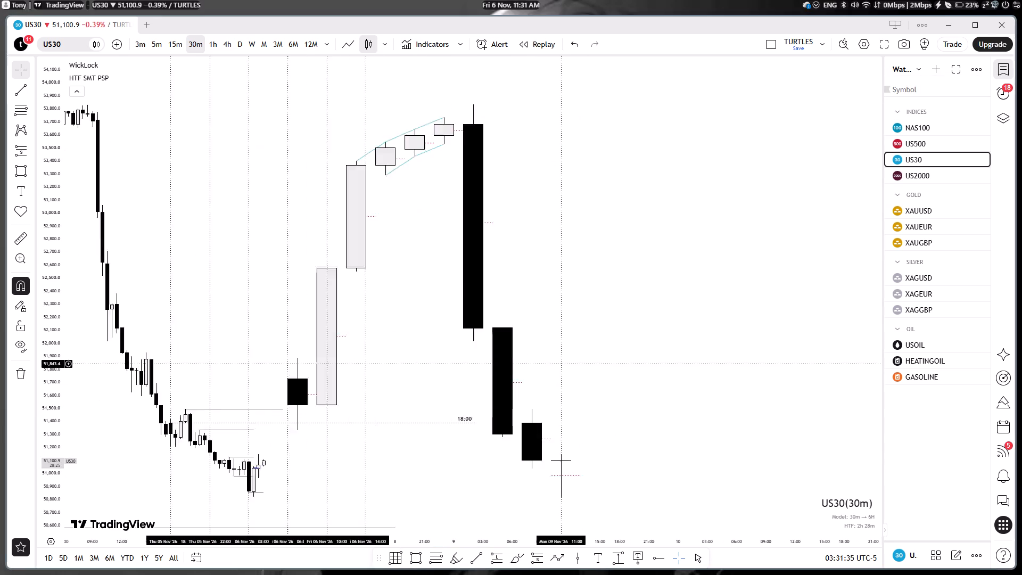
{"action": "left_click_drag", "start_coordinate": [543, 376], "coordinate": [777, 310]}
{"action": "double_click", "coordinate": [464, 169]}
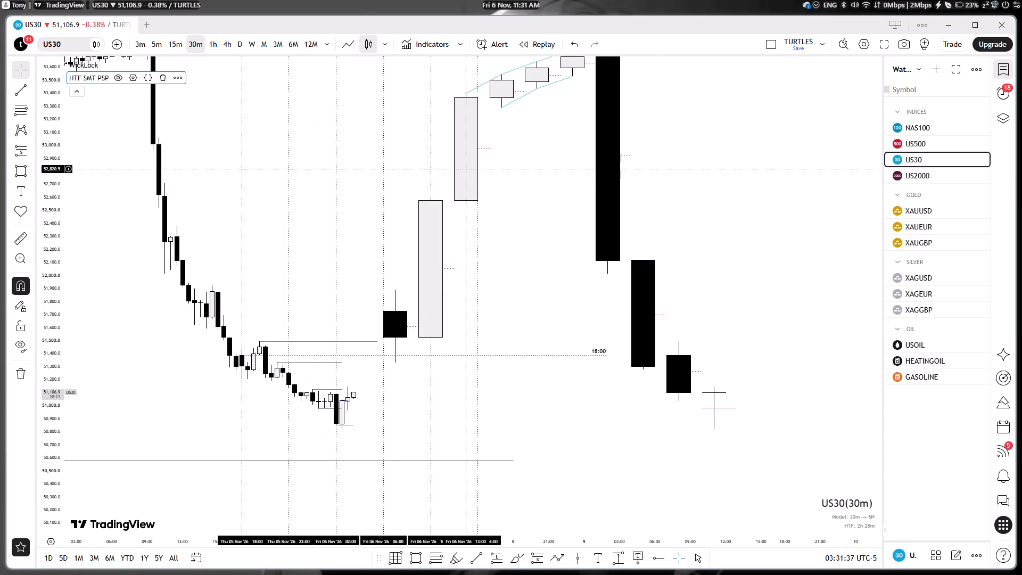
{"action": "scroll", "coordinate": [482, 361], "scroll_direction": "down", "scroll_amount": 9}
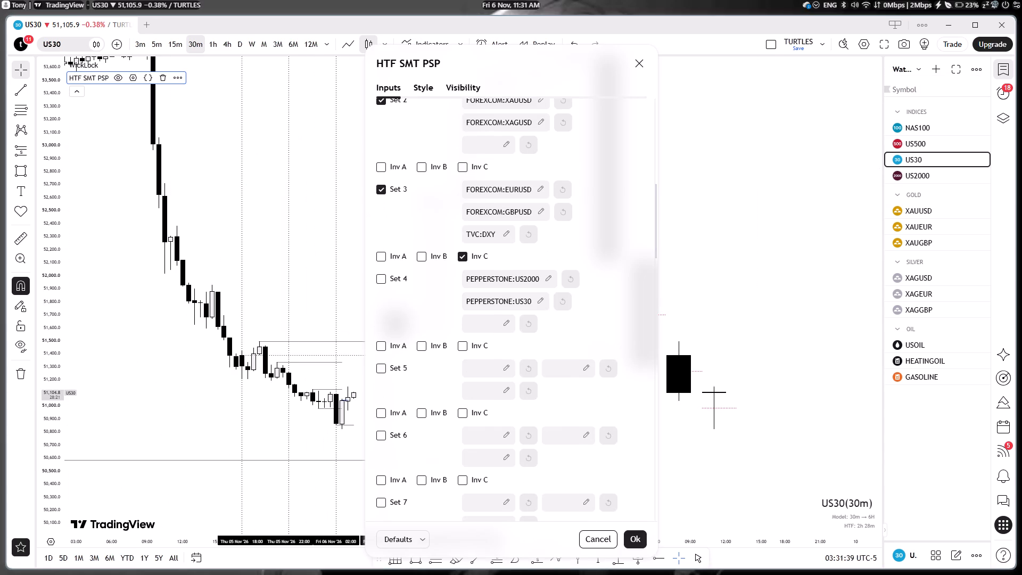
{"action": "scroll", "coordinate": [485, 351], "scroll_direction": "up", "scroll_amount": 6}
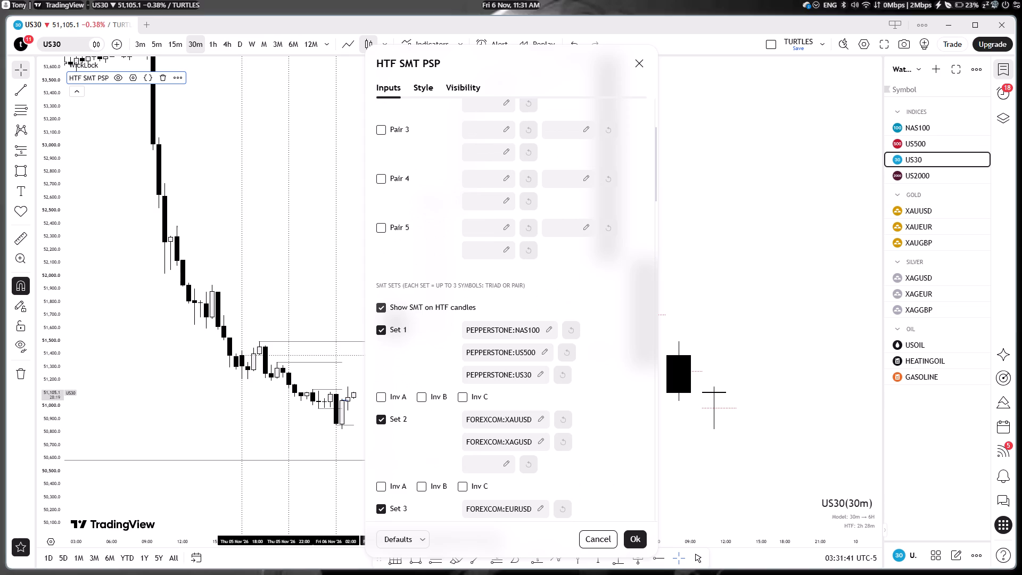
{"action": "left_click", "coordinate": [378, 306]}
{"action": "scroll", "coordinate": [507, 381], "scroll_direction": "down", "scroll_amount": 6}
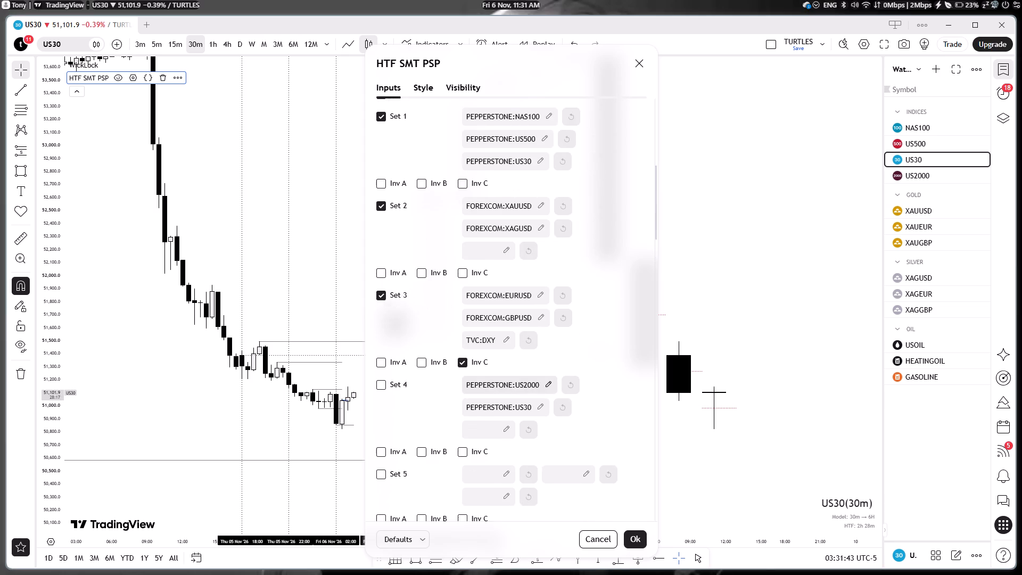
{"action": "scroll", "coordinate": [508, 382], "scroll_direction": "down", "scroll_amount": 9}
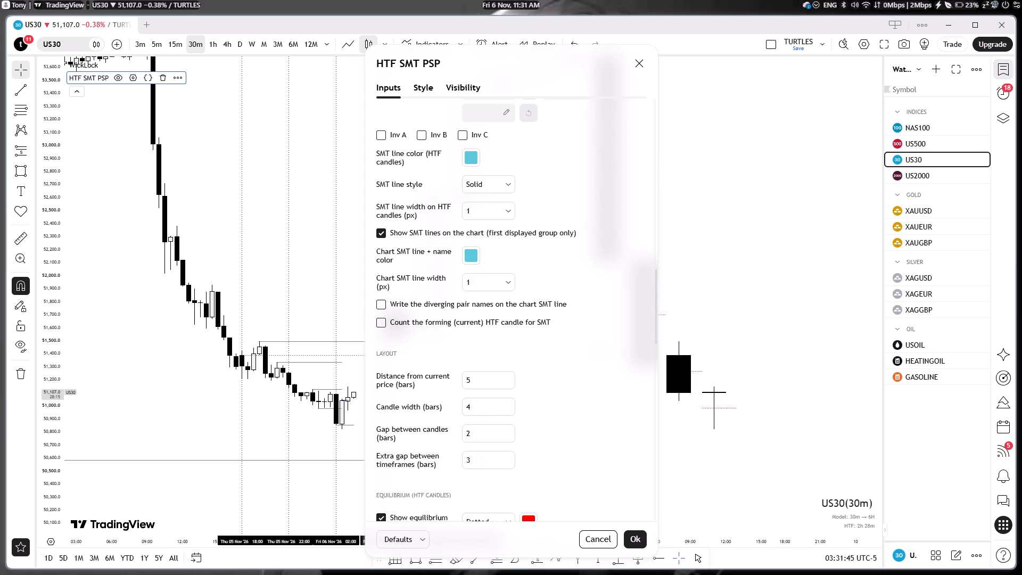
{"action": "left_click", "coordinate": [381, 234]}
{"action": "scroll", "coordinate": [528, 311], "scroll_direction": "down", "scroll_amount": 8}
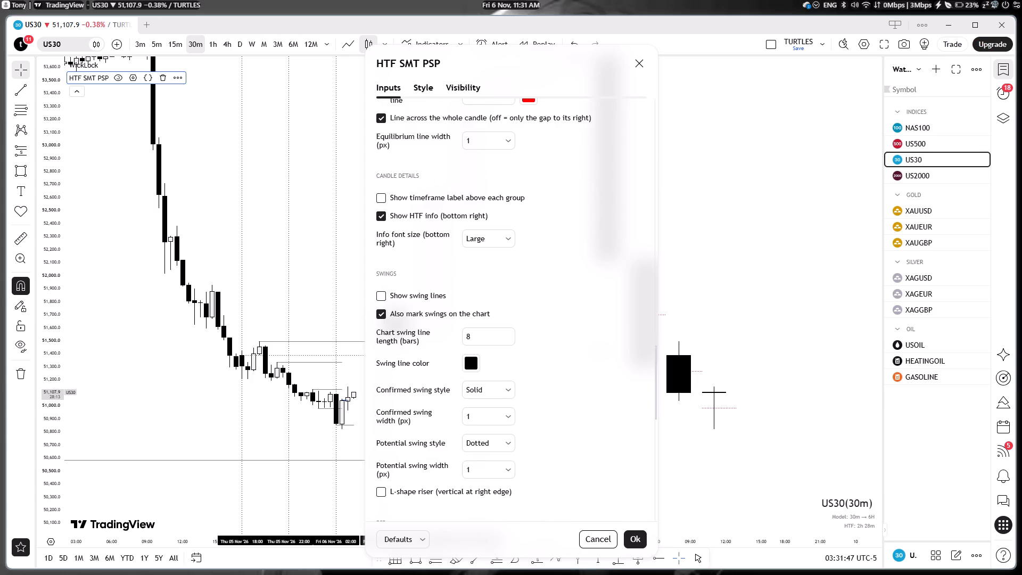
{"action": "scroll", "coordinate": [528, 312], "scroll_direction": "down", "scroll_amount": 1}
{"action": "left_click", "coordinate": [640, 541]}
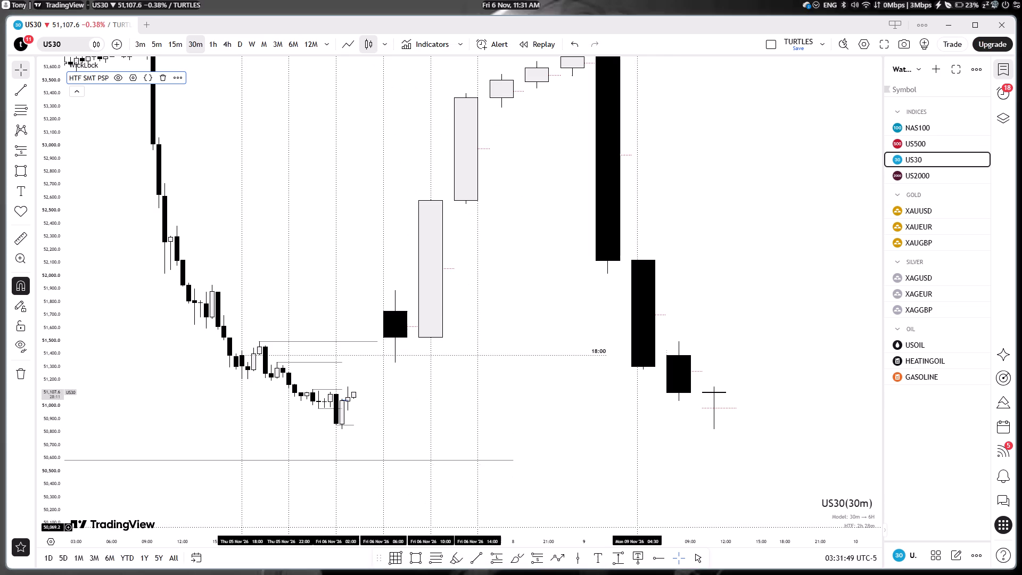
Examine the US30 30-minute chart, comparing the recent decline and marked levels with the HTF candles.
{"action": "left_click", "coordinate": [671, 454]}
{"action": "scroll", "coordinate": [621, 420], "scroll_direction": "down", "scroll_amount": 4}
{"action": "left_click_drag", "start_coordinate": [652, 212], "coordinate": [634, 375]}
{"action": "scroll", "coordinate": [638, 364], "scroll_direction": "down", "scroll_amount": 2}
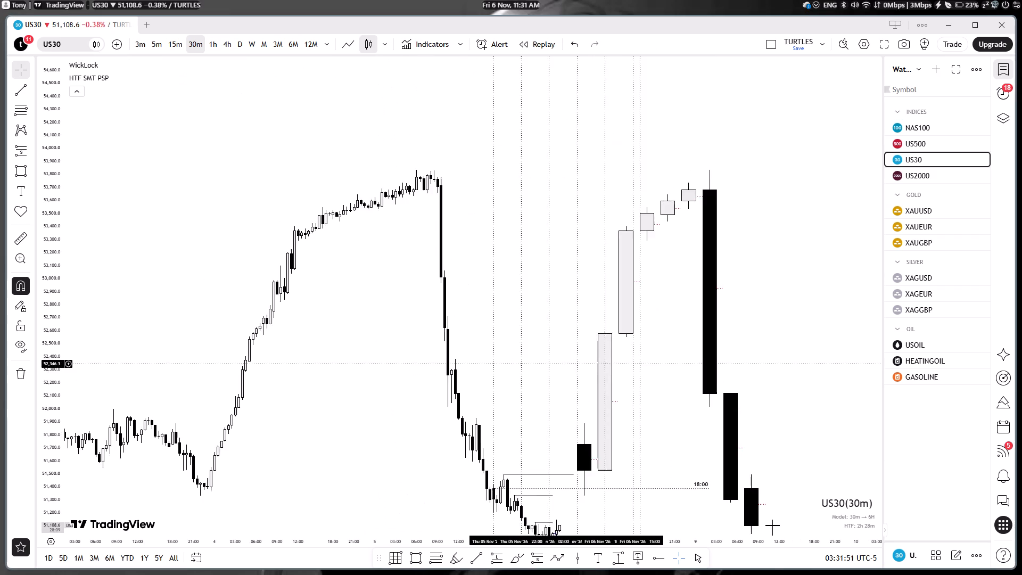
{"action": "scroll", "coordinate": [657, 373], "scroll_direction": "up", "scroll_amount": 4}
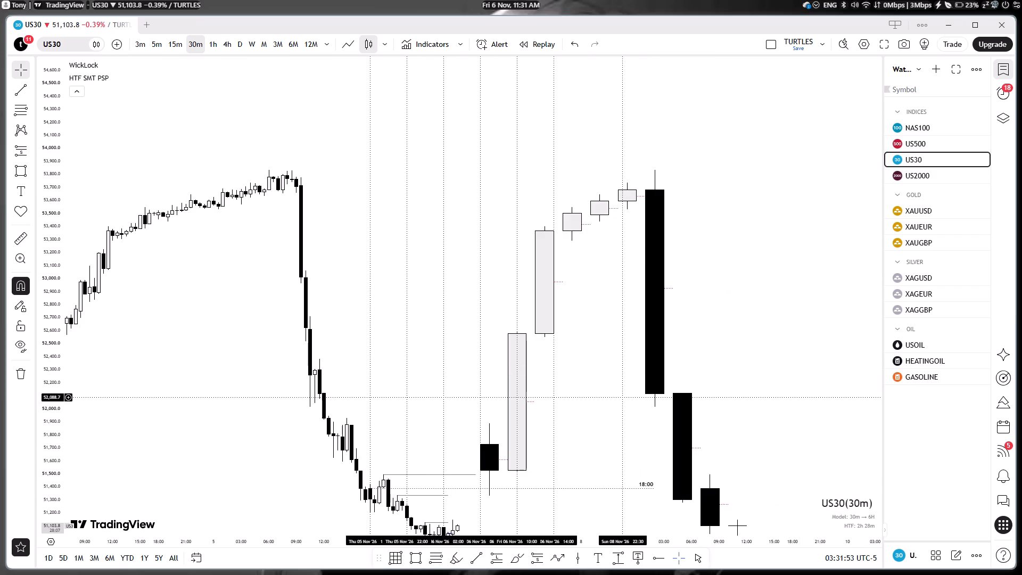
{"action": "scroll", "coordinate": [592, 404], "scroll_direction": "up", "scroll_amount": 4}
{"action": "left_click_drag", "start_coordinate": [552, 395], "coordinate": [731, 207]}
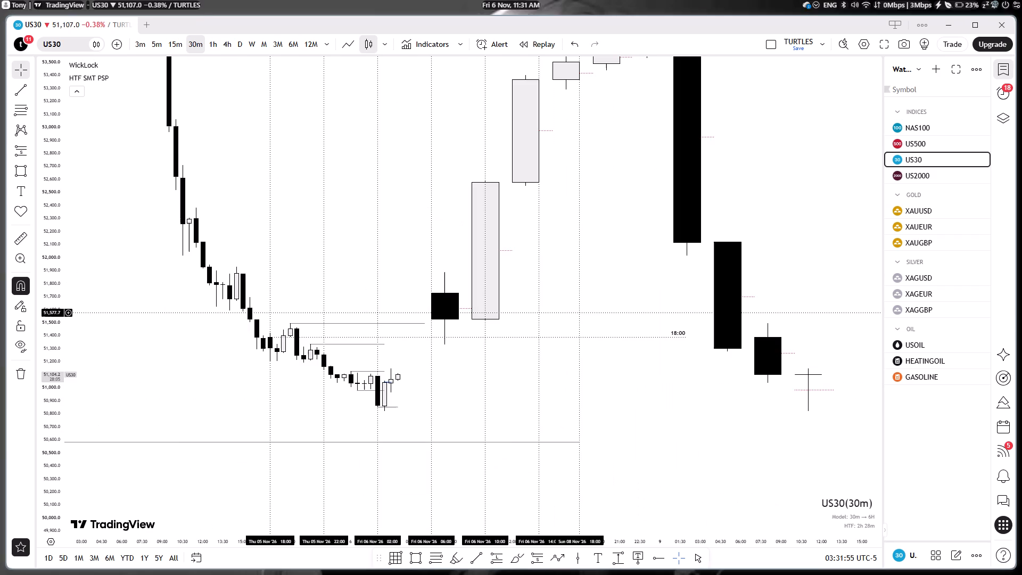
{"action": "scroll", "coordinate": [590, 367], "scroll_direction": "up", "scroll_amount": 1}
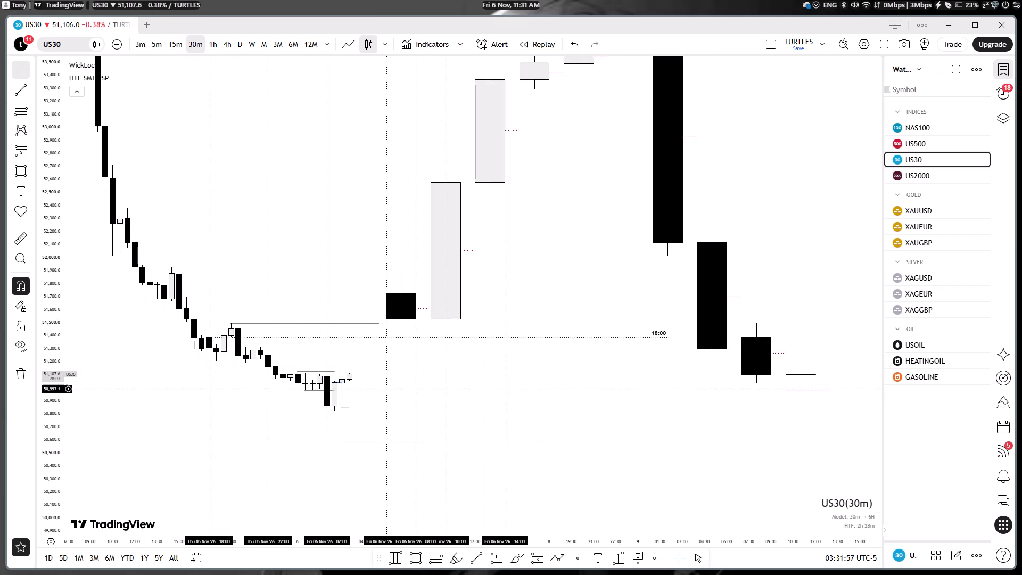
Switch to the US500 chart and move the start of the level line near 7,430 onto the swing high candle.
{"action": "left_click", "coordinate": [922, 144]}
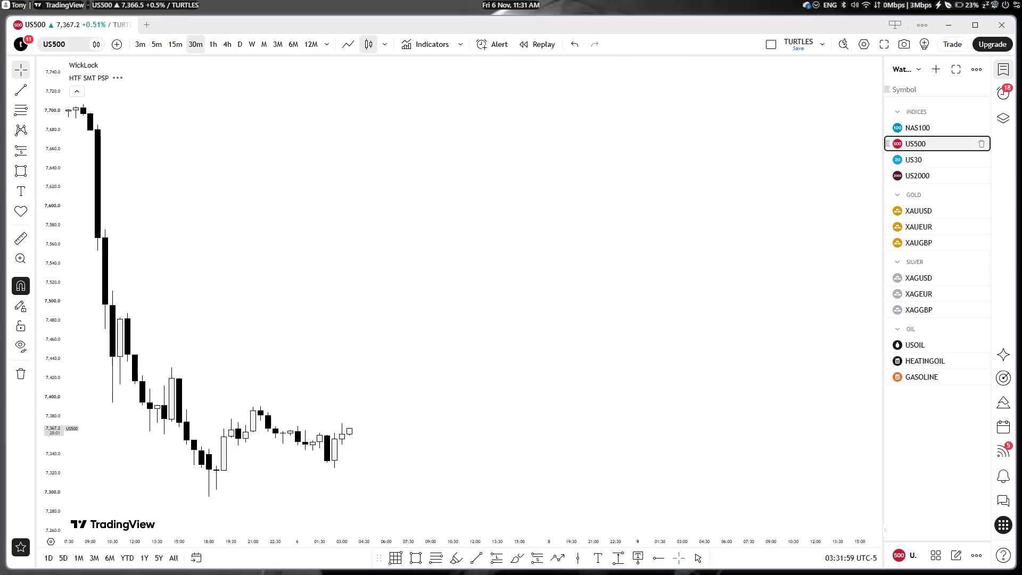
{"action": "left_click_drag", "start_coordinate": [583, 417], "coordinate": [600, 312]}
{"action": "scroll", "coordinate": [599, 313], "scroll_direction": "down", "scroll_amount": 2}
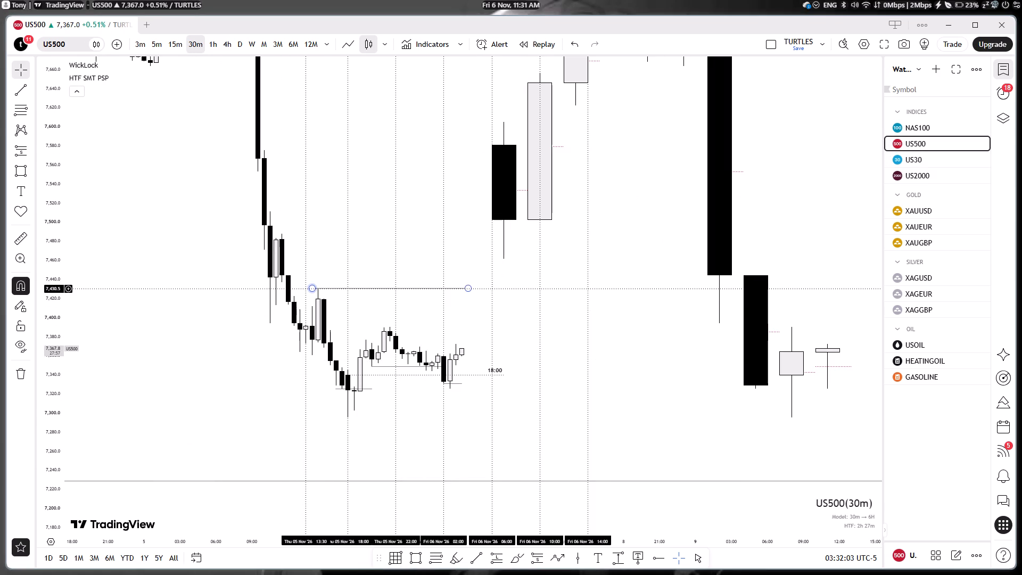
{"action": "left_click_drag", "start_coordinate": [310, 290], "coordinate": [324, 295]}
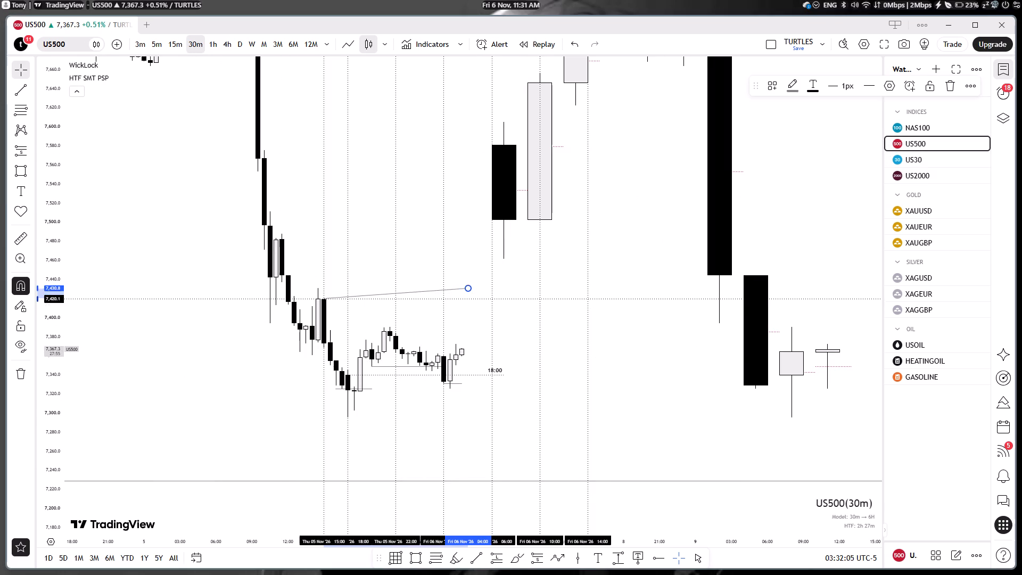
{"action": "left_click_drag", "start_coordinate": [324, 295], "coordinate": [313, 280]}
{"action": "left_click_drag", "start_coordinate": [312, 306], "coordinate": [320, 292]}
{"action": "left_click", "coordinate": [368, 358]}
Change US500 to the 5-minute timeframe and align the start of the 7,430 line with the swing high candle at 14:50.
{"action": "left_click", "coordinate": [163, 45]}
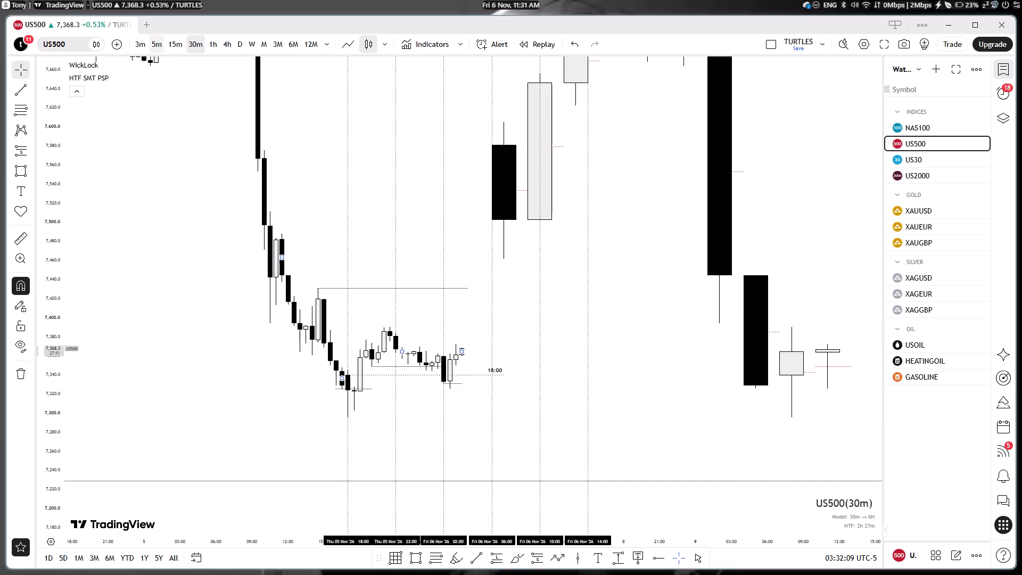
{"action": "scroll", "coordinate": [388, 386], "scroll_direction": "down", "scroll_amount": 9}
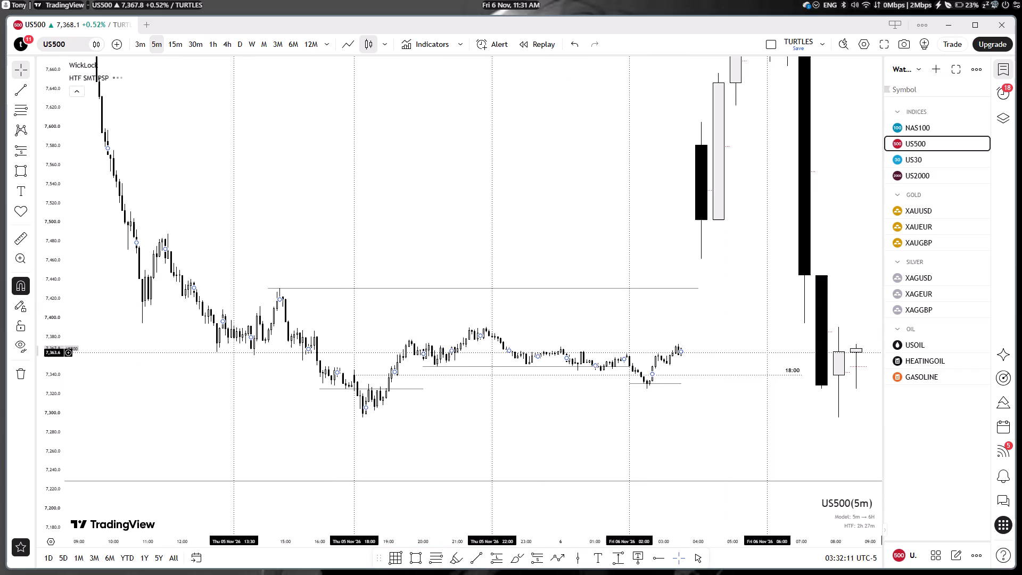
{"action": "left_click_drag", "start_coordinate": [48, 478], "coordinate": [35, 349]}
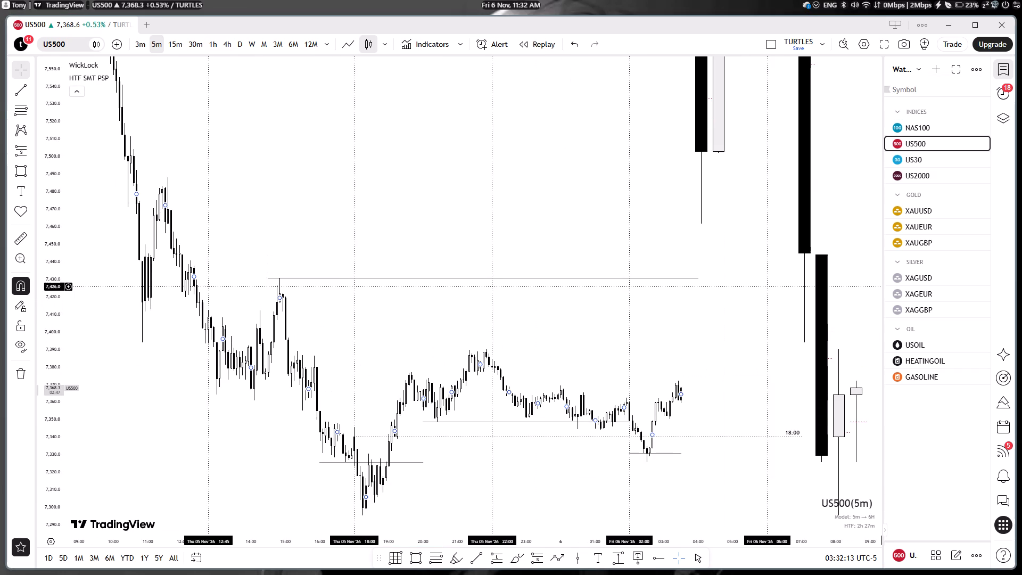
{"action": "left_click_drag", "start_coordinate": [268, 276], "coordinate": [281, 275]}
{"action": "left_click", "coordinate": [316, 343]}
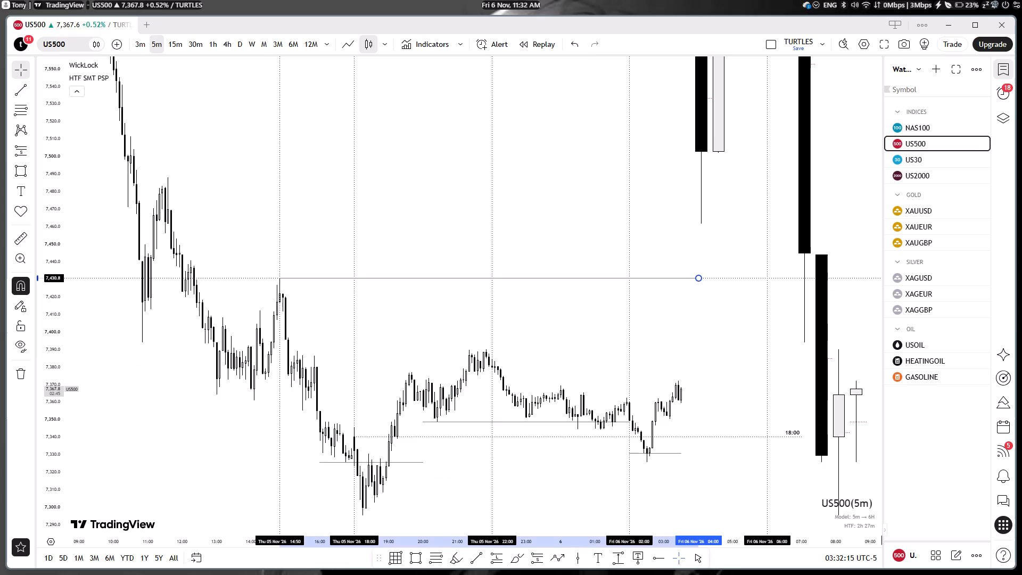
Move the start of the short level line near 7,325 forward onto a candle just before the 18:00 marker.
{"action": "left_click_drag", "start_coordinate": [320, 365], "coordinate": [236, 345]}
{"action": "left_click_drag", "start_coordinate": [527, 358], "coordinate": [533, 359]}
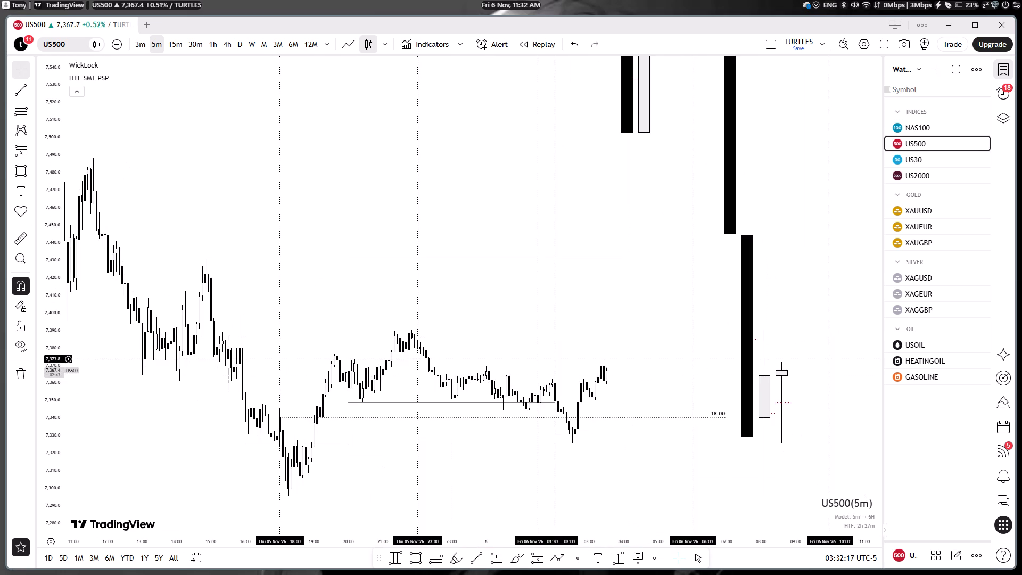
{"action": "left_click_drag", "start_coordinate": [533, 359], "coordinate": [391, 358]}
{"action": "left_click_drag", "start_coordinate": [432, 334], "coordinate": [395, 376]}
{"action": "left_click_drag", "start_coordinate": [407, 341], "coordinate": [401, 401]}
{"action": "left_click_drag", "start_coordinate": [406, 384], "coordinate": [463, 348]}
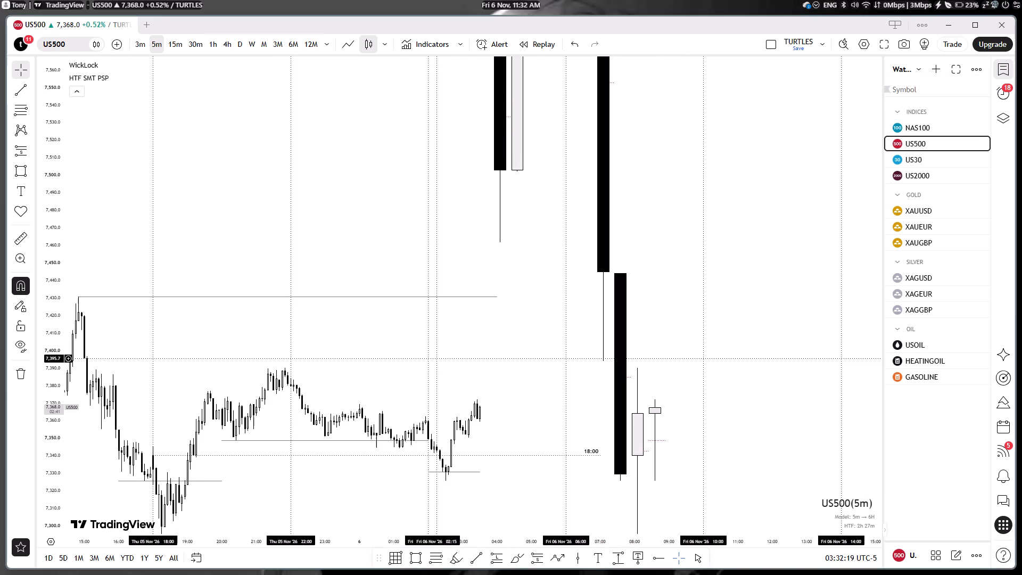
{"action": "scroll", "coordinate": [530, 349], "scroll_direction": "down", "scroll_amount": 1}
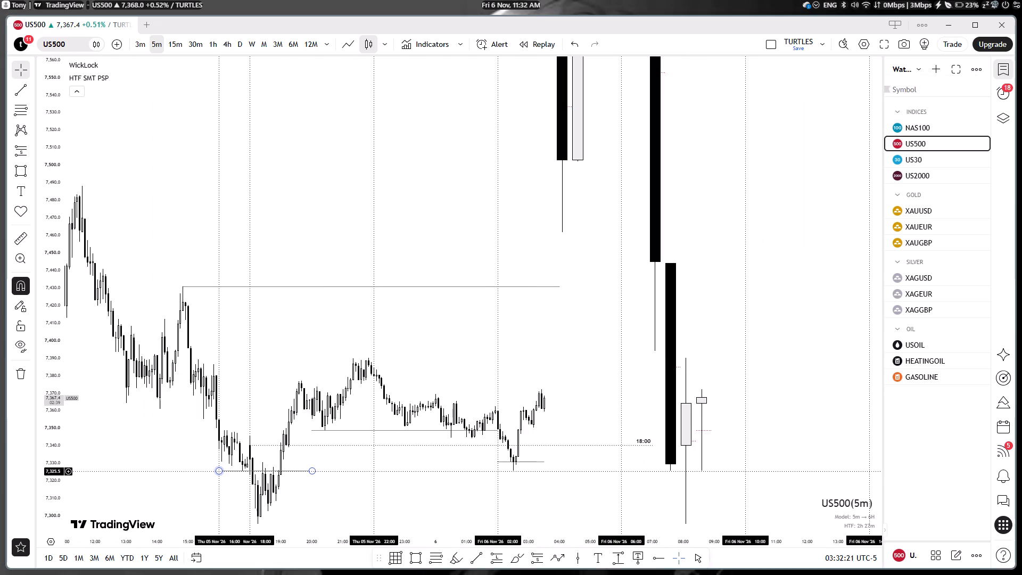
{"action": "left_click_drag", "start_coordinate": [217, 471], "coordinate": [242, 488]}
Move the start of the level line near 7,349 forward onto the adjacent swing low candle.
{"action": "left_click_drag", "start_coordinate": [329, 499], "coordinate": [338, 504]}
{"action": "left_click_drag", "start_coordinate": [341, 502], "coordinate": [343, 487]}
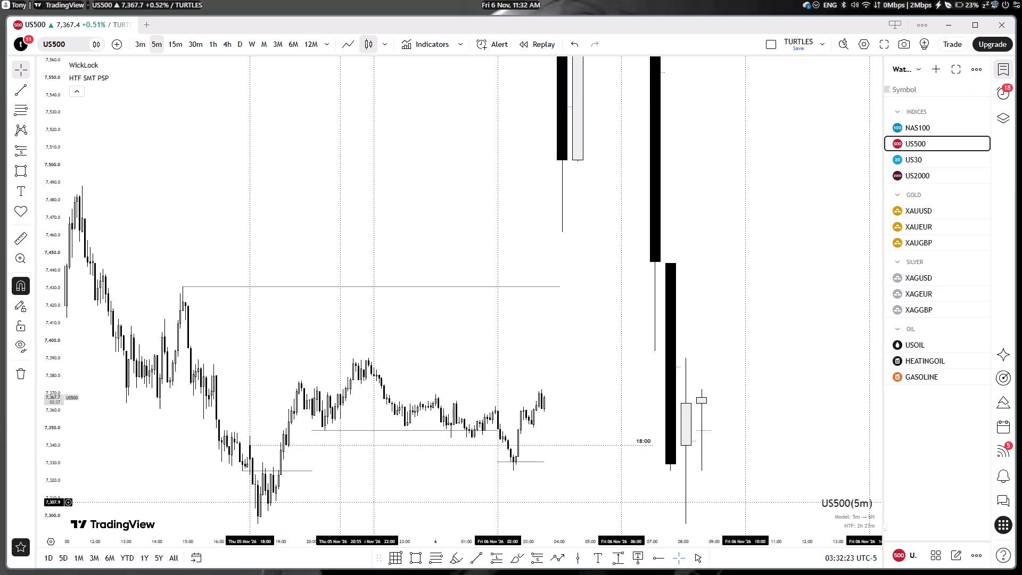
{"action": "left_click_drag", "start_coordinate": [313, 426], "coordinate": [325, 441]}
{"action": "left_click", "coordinate": [336, 490]}
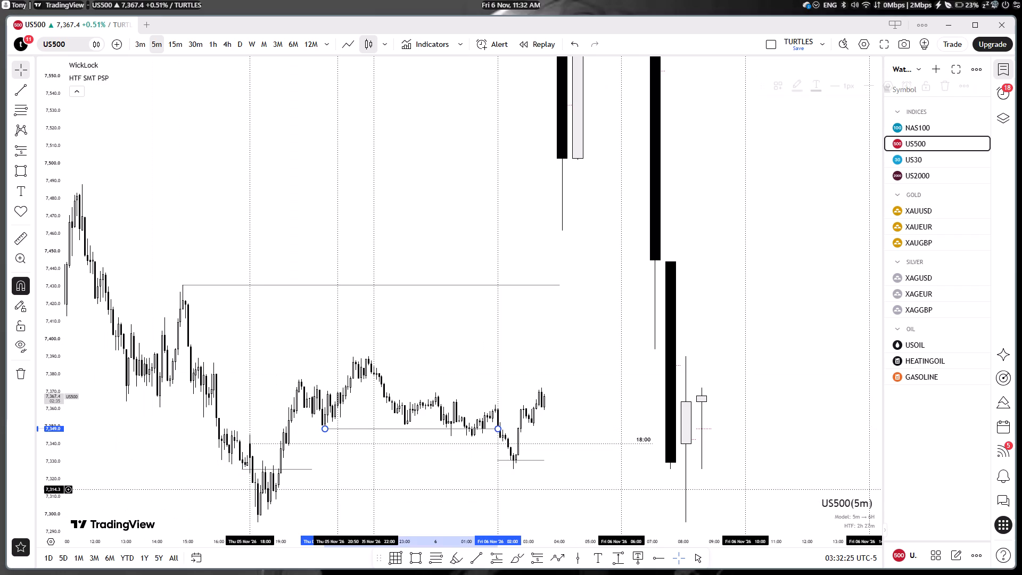
{"action": "left_click", "coordinate": [563, 498]}
Move the start of the short level line near 7,331 forward onto the latest swing low.
{"action": "left_click_drag", "start_coordinate": [496, 461], "coordinate": [502, 467]}
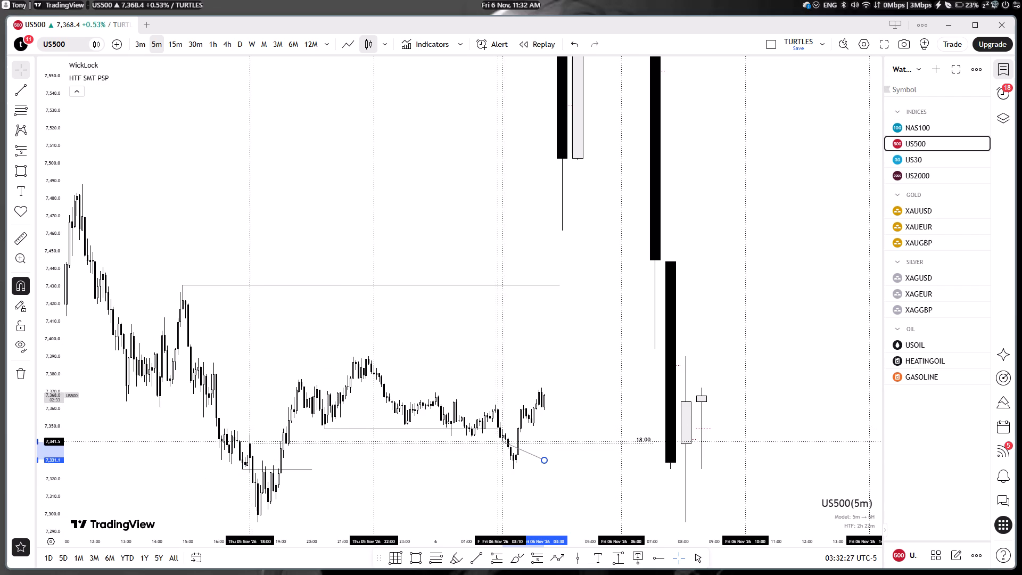
{"action": "left_click_drag", "start_coordinate": [502, 467], "coordinate": [510, 467]}
{"action": "left_click", "coordinate": [540, 486]}
{"action": "left_click", "coordinate": [544, 486]}
Draw a short horizontal trend line at about 7,370 from the latest US500 high at 03:25 to about 03:45.
{"action": "scroll", "coordinate": [549, 425], "scroll_direction": "up", "scroll_amount": 2}
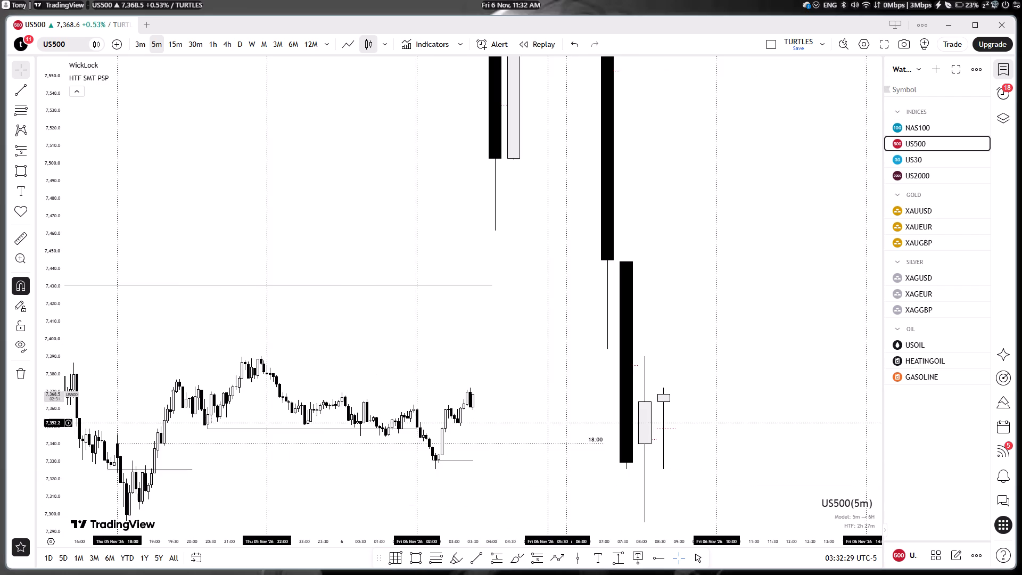
{"action": "scroll", "coordinate": [521, 400], "scroll_direction": "up", "scroll_amount": 1}
{"action": "left_click_drag", "start_coordinate": [476, 396], "coordinate": [722, 381]}
{"action": "scroll", "coordinate": [558, 332], "scroll_direction": "up", "scroll_amount": 1}
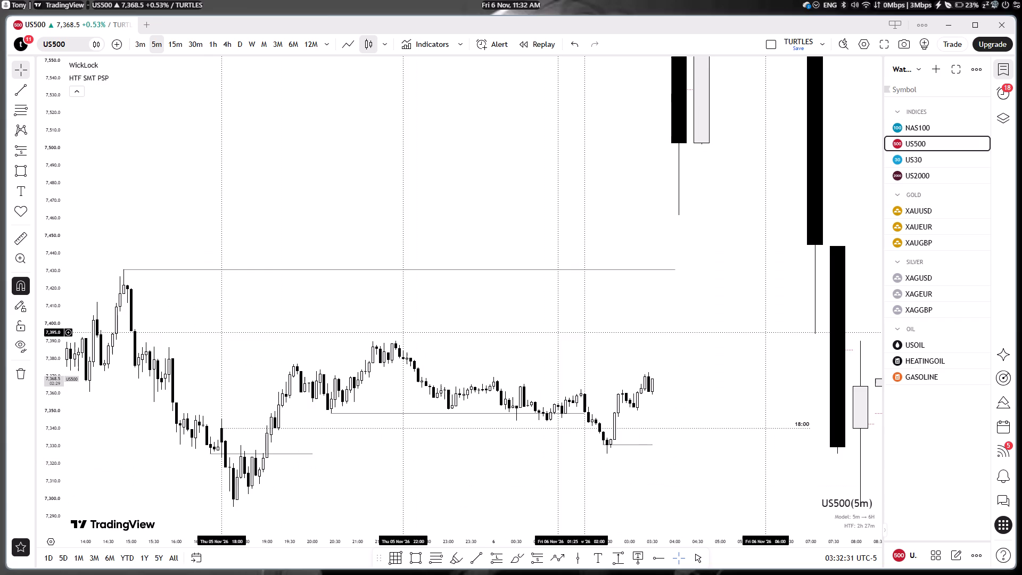
{"action": "scroll", "coordinate": [617, 352], "scroll_direction": "up", "scroll_amount": 1}
{"action": "left_click_drag", "start_coordinate": [666, 364], "coordinate": [515, 385]}
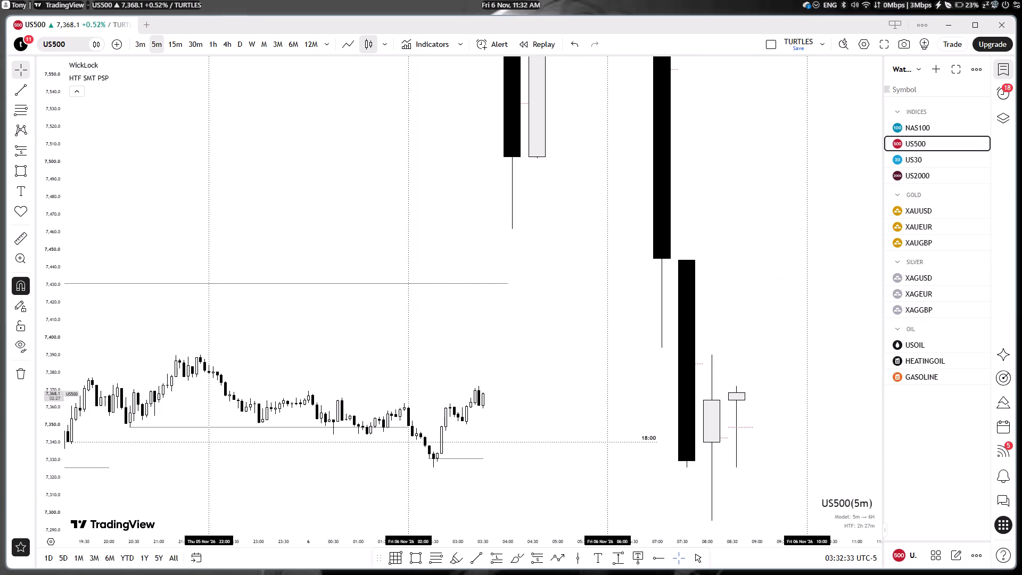
{"action": "left_click", "coordinate": [472, 561]}
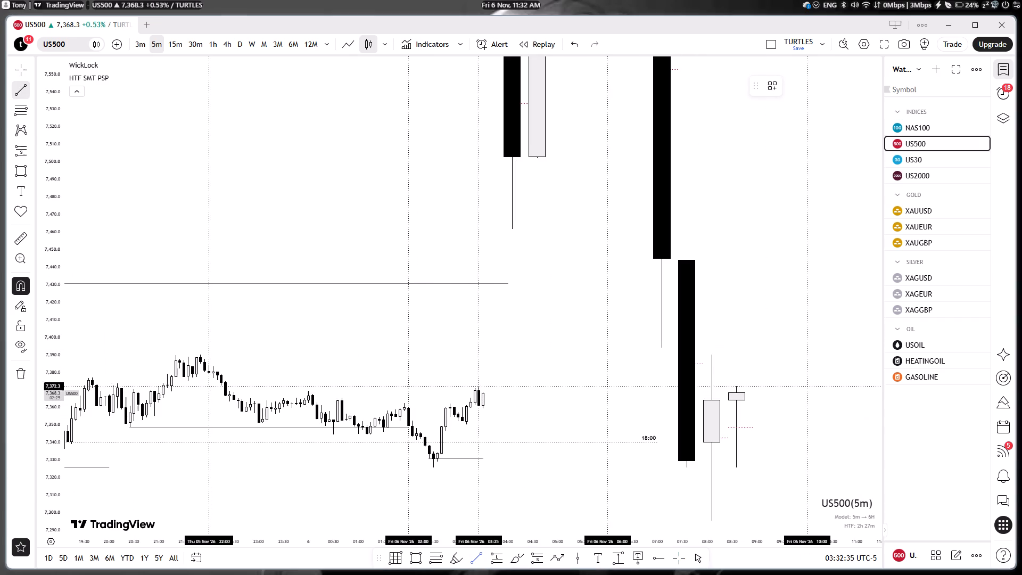
{"action": "left_click", "coordinate": [479, 389]}
{"action": "left_click", "coordinate": [494, 389], "text": "shift"}
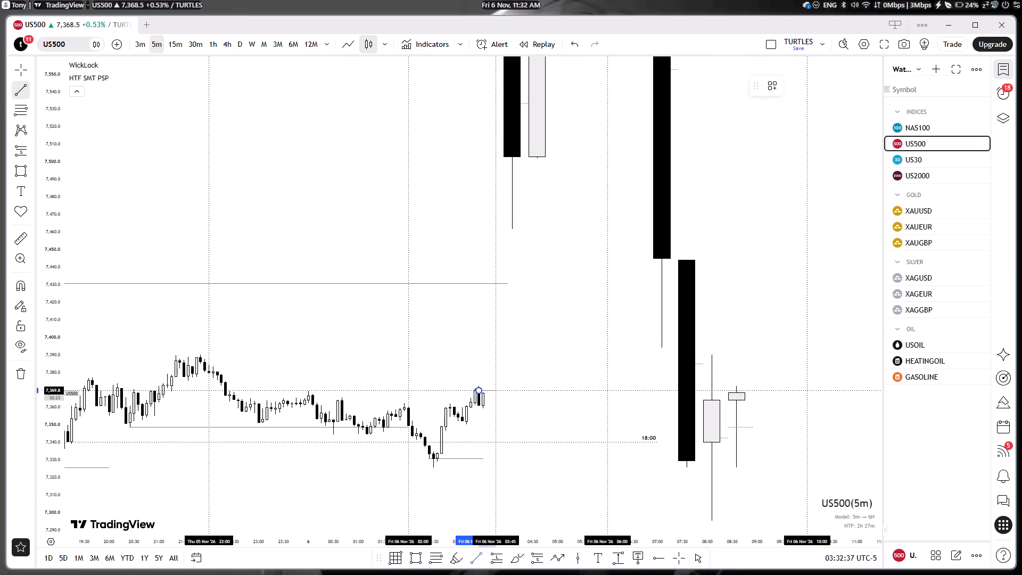
{"action": "left_click", "coordinate": [556, 413]}
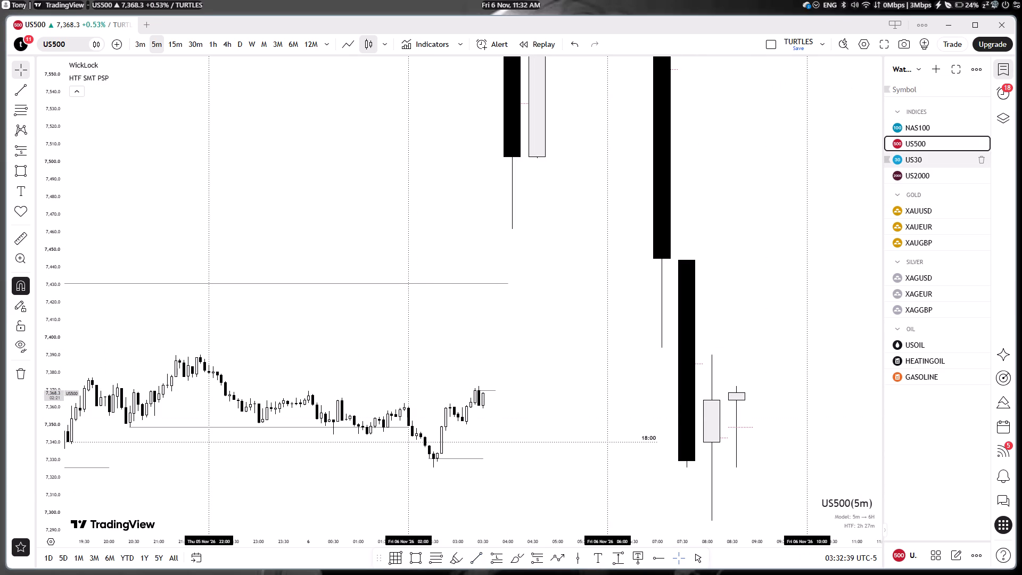
Check the US30 and NAS100 charts, return to US500, and examine its swing lows since the 18:00 session start.
{"action": "left_click", "coordinate": [927, 162]}
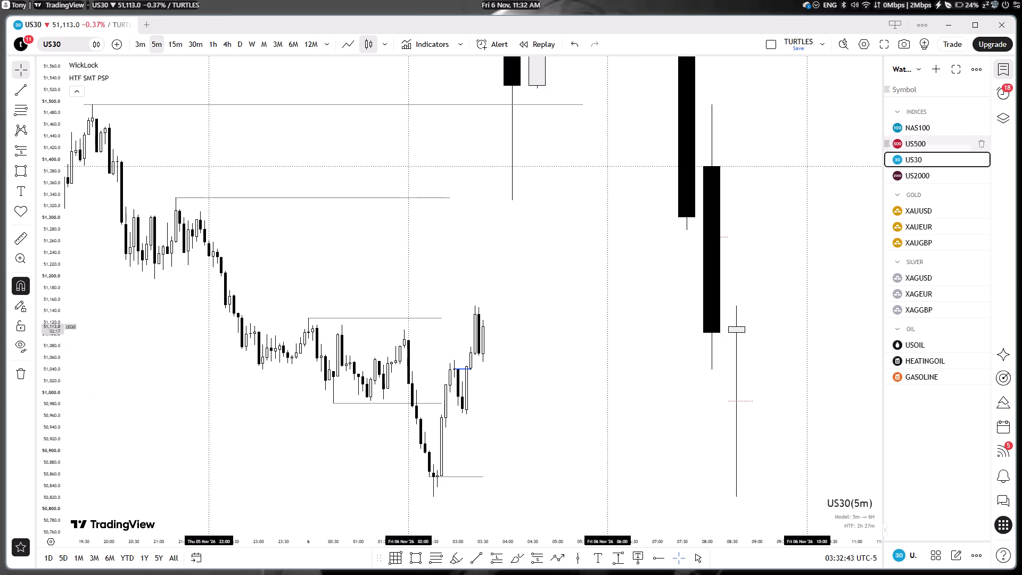
{"action": "left_click", "coordinate": [922, 127]}
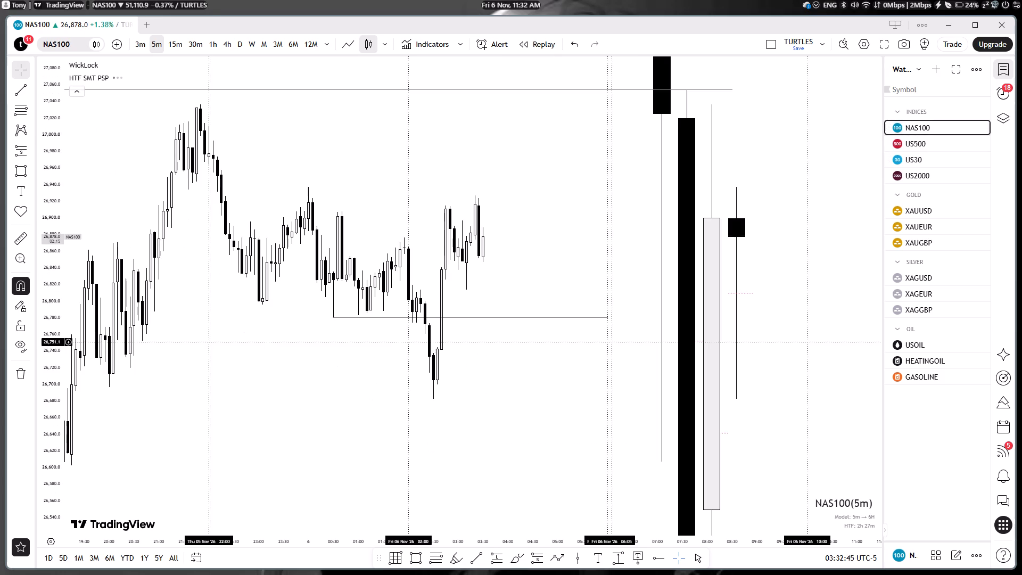
{"action": "left_click", "coordinate": [921, 140], "text": "shift"}
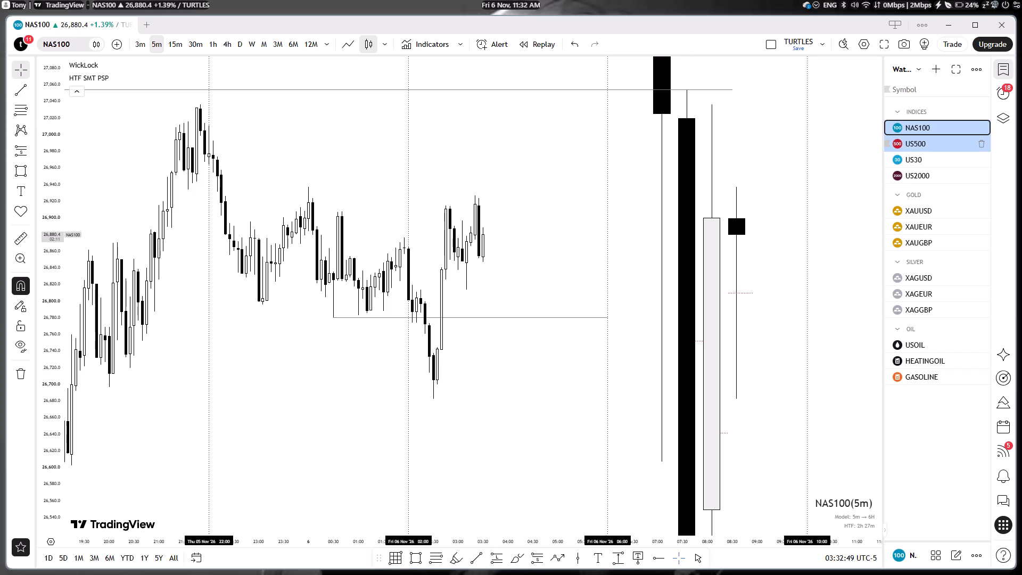
{"action": "left_click", "coordinate": [921, 140]}
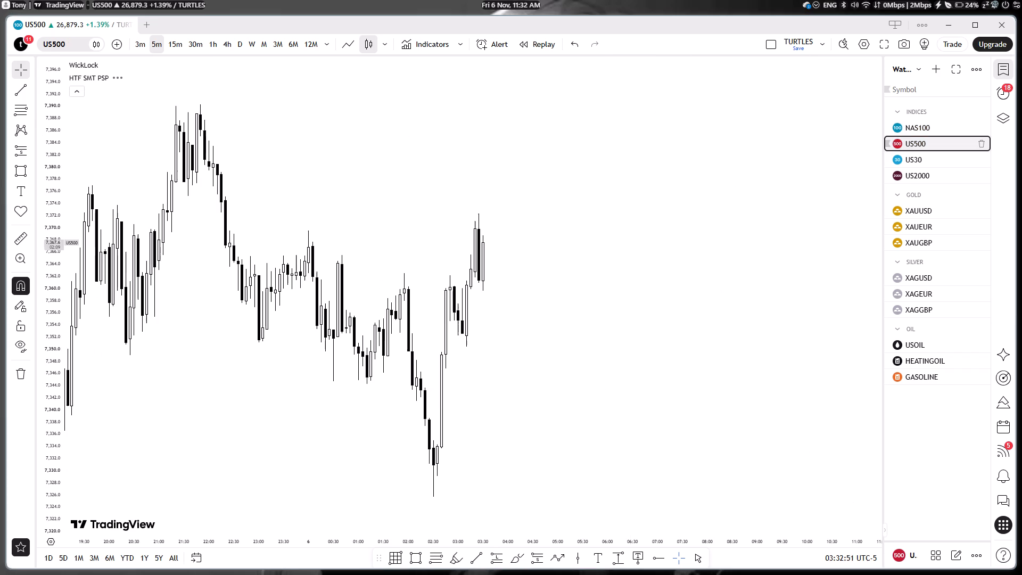
{"action": "left_click_drag", "start_coordinate": [493, 337], "coordinate": [585, 428]}
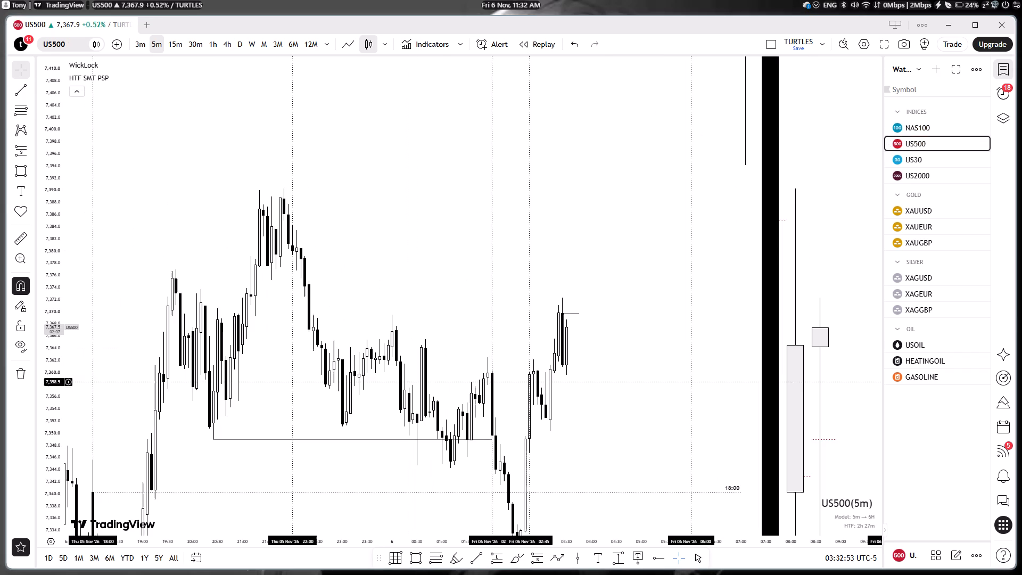
{"action": "left_click_drag", "start_coordinate": [41, 160], "coordinate": [47, 334]}
{"action": "scroll", "coordinate": [76, 348], "scroll_direction": "down", "scroll_amount": 7}
{"action": "left_click_drag", "start_coordinate": [248, 344], "coordinate": [87, 349]}
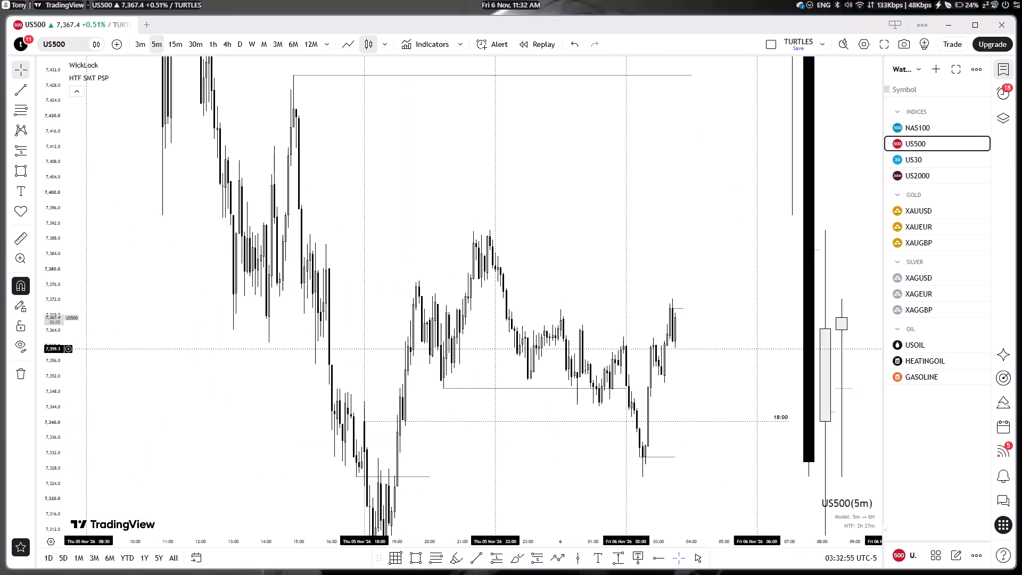
{"action": "left_click_drag", "start_coordinate": [87, 349], "coordinate": [106, 422]}
{"action": "scroll", "coordinate": [228, 409], "scroll_direction": "up", "scroll_amount": 1}
{"action": "scroll", "coordinate": [309, 408], "scroll_direction": "up", "scroll_amount": 2}
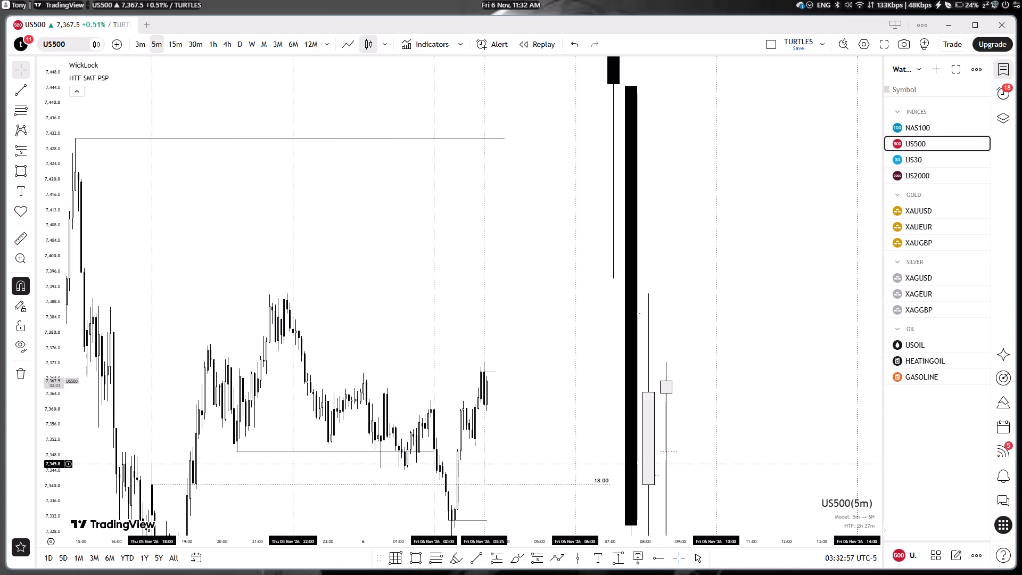
Draw a trend line on US500 from the 18:15 swing low near 7,295.5 to the 02:30 swing low near 7,325.7.
{"action": "left_click_drag", "start_coordinate": [493, 458], "coordinate": [520, 381]}
{"action": "left_click", "coordinate": [470, 555]}
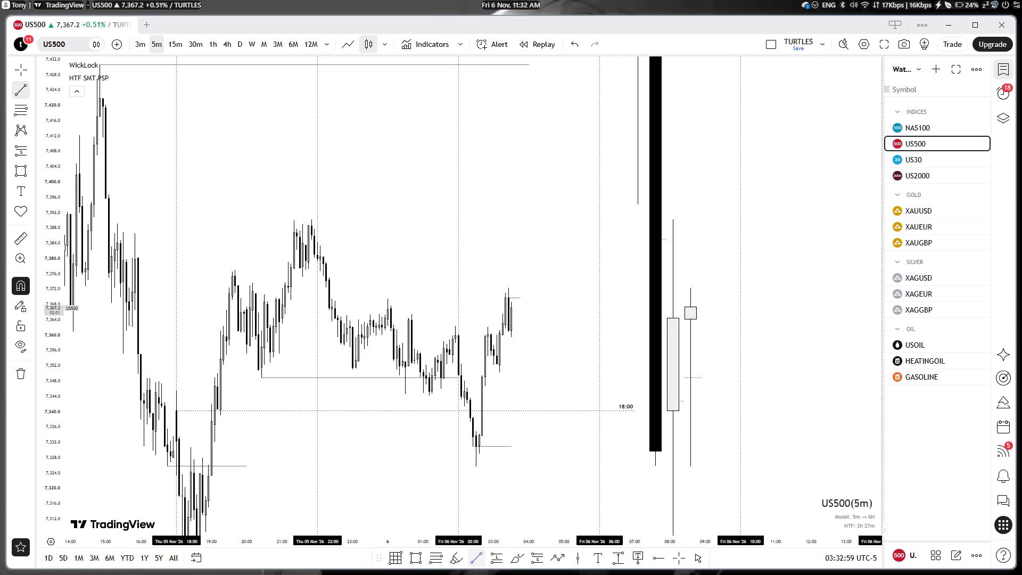
{"action": "left_click", "coordinate": [438, 462]}
{"action": "left_click_drag", "start_coordinate": [438, 462], "coordinate": [453, 365]}
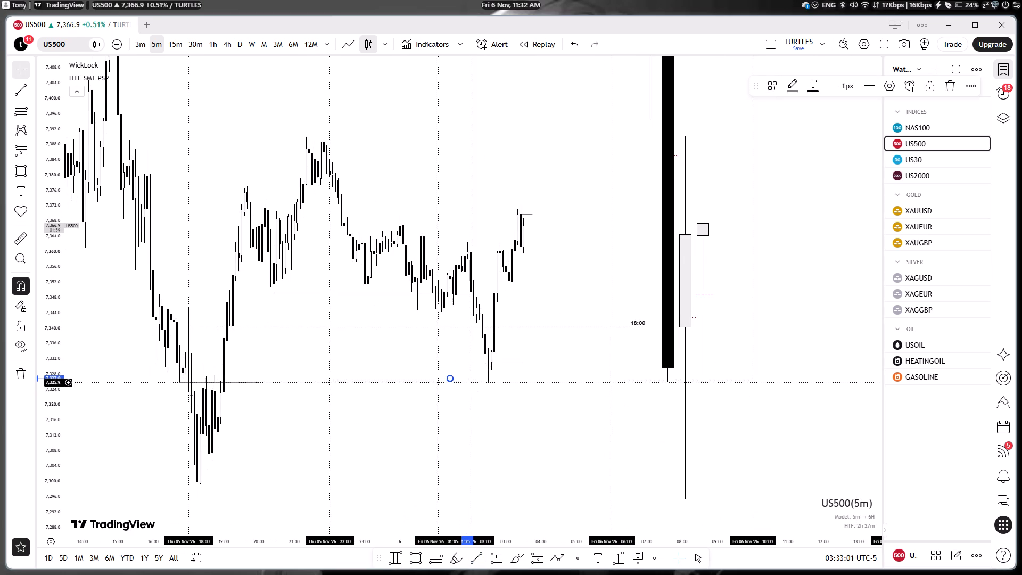
{"action": "left_click_drag", "start_coordinate": [450, 379], "coordinate": [220, 487]}
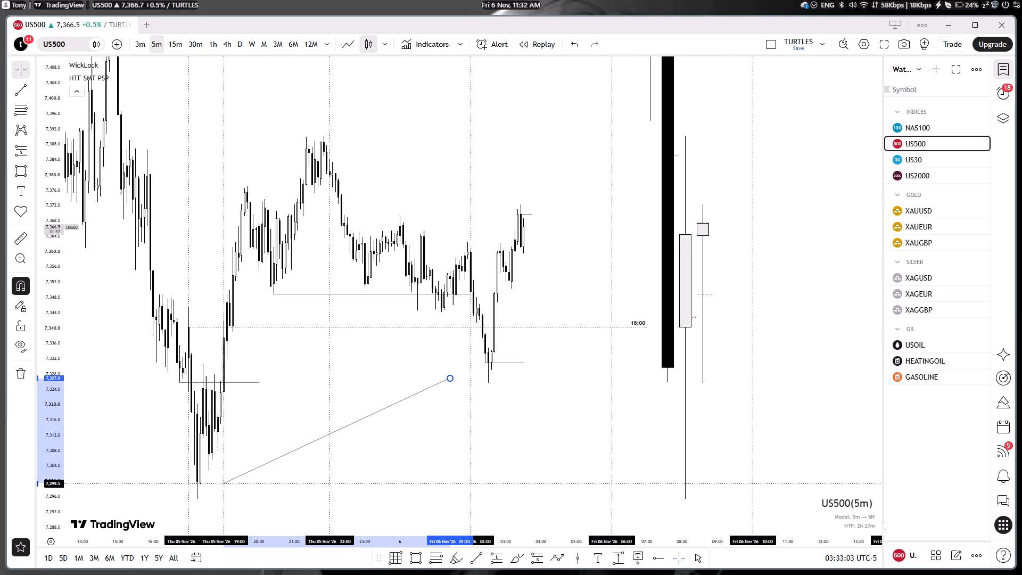
{"action": "left_click_drag", "start_coordinate": [220, 487], "coordinate": [196, 501]}
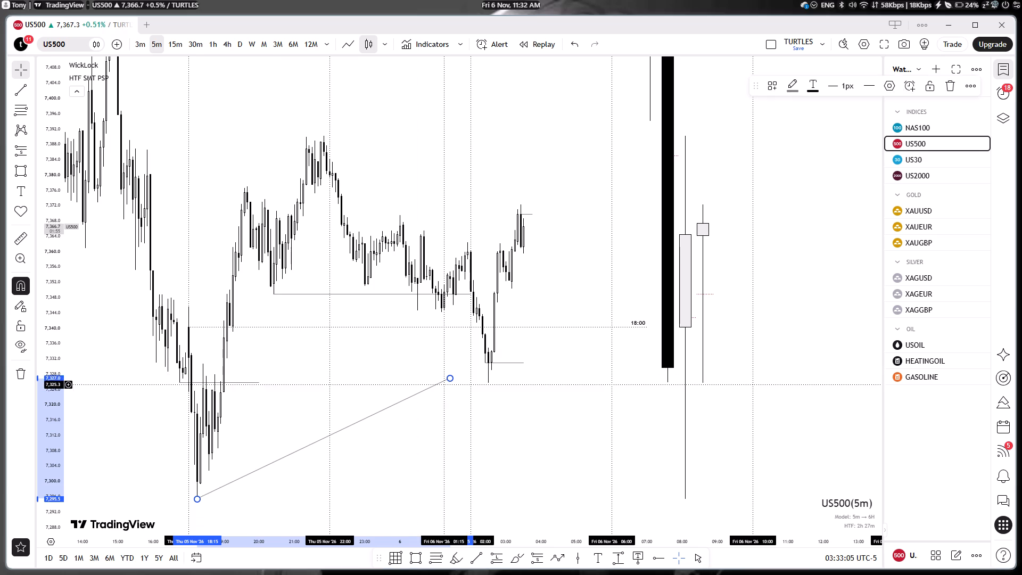
{"action": "left_click_drag", "start_coordinate": [451, 380], "coordinate": [490, 388]}
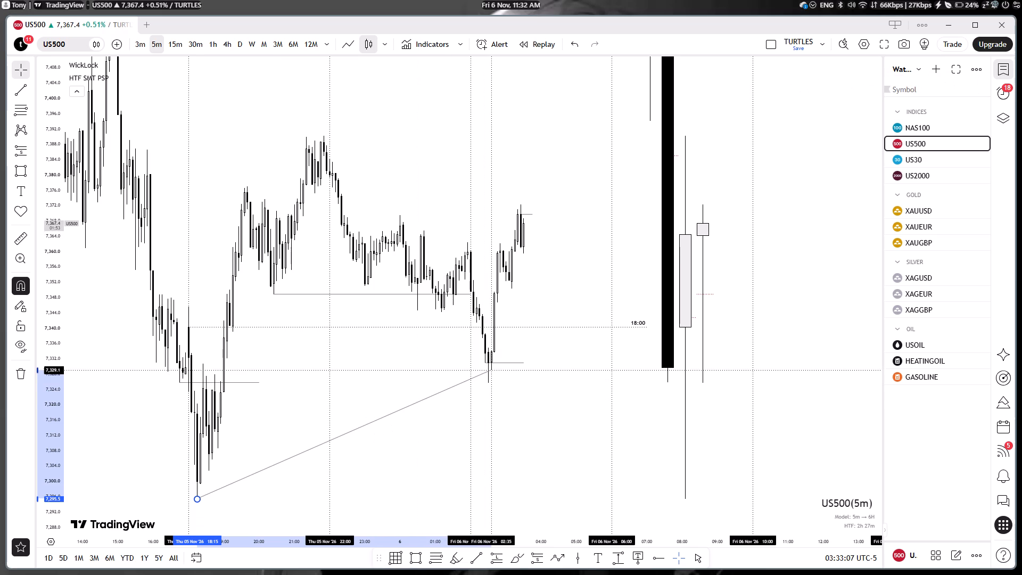
{"action": "left_click_drag", "start_coordinate": [490, 388], "coordinate": [487, 392]}
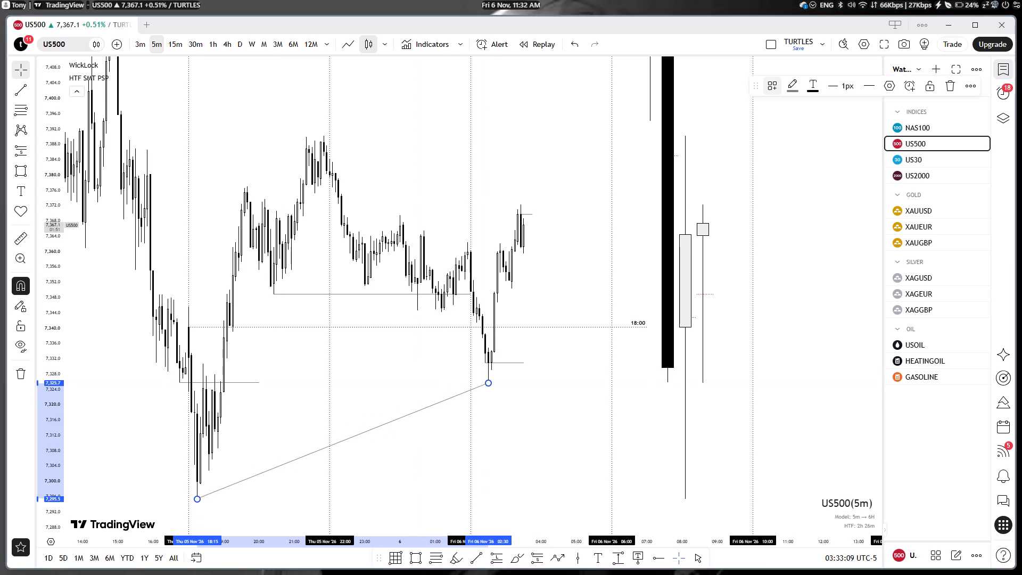
Apply the SMT drawing template to the trend line joining the two swing lows.
{"action": "left_click", "coordinate": [768, 85]}
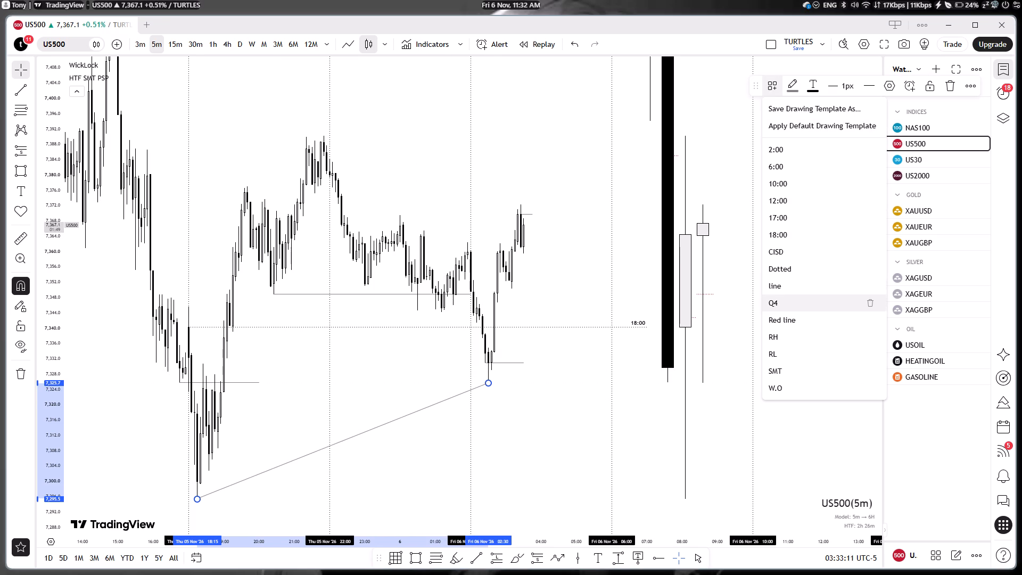
{"action": "left_click", "coordinate": [777, 368]}
{"action": "left_click", "coordinate": [524, 391]}
Apply the CISD drawing template to the short level line near 7,370 at the latest US500 high.
{"action": "left_click_drag", "start_coordinate": [534, 416], "coordinate": [537, 422]}
{"action": "left_click_drag", "start_coordinate": [551, 419], "coordinate": [602, 461]}
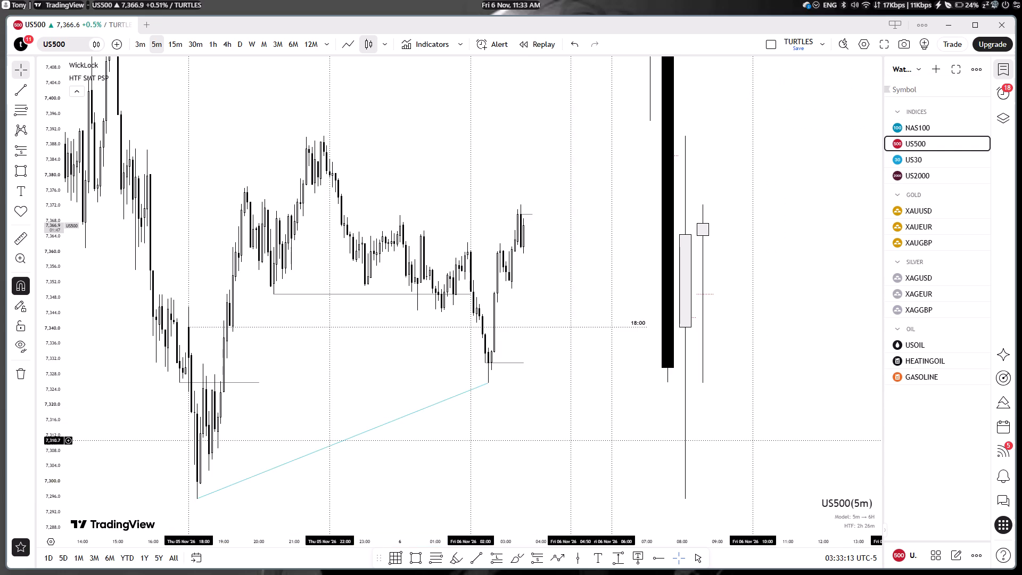
{"action": "left_click_drag", "start_coordinate": [603, 445], "coordinate": [617, 476]}
{"action": "scroll", "coordinate": [567, 242], "scroll_direction": "up", "scroll_amount": 3}
{"action": "left_click_drag", "start_coordinate": [523, 200], "coordinate": [650, 360]}
{"action": "scroll", "coordinate": [644, 336], "scroll_direction": "down", "scroll_amount": 2}
{"action": "scroll", "coordinate": [644, 336], "scroll_direction": "up", "scroll_amount": 3}
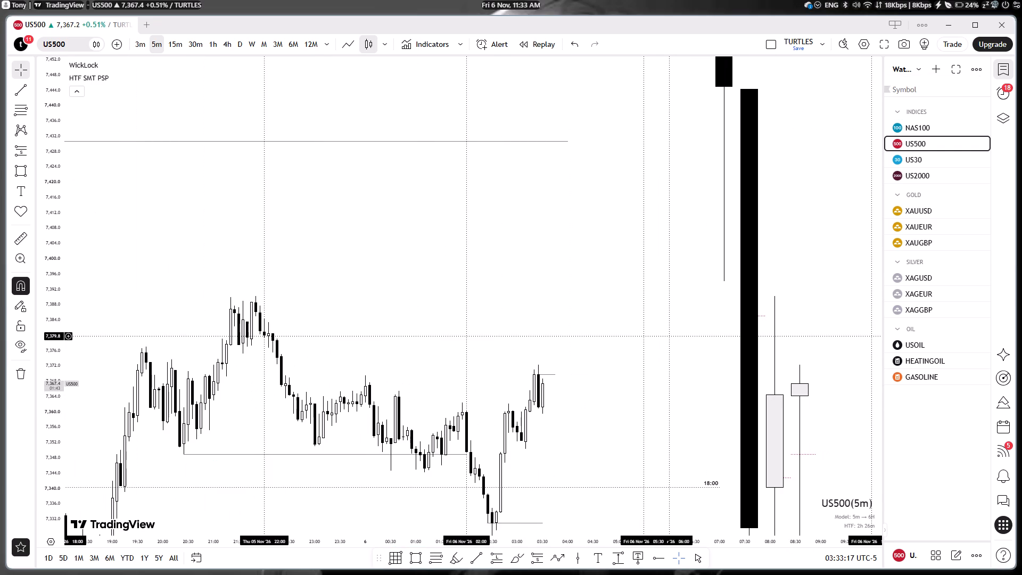
{"action": "left_click_drag", "start_coordinate": [559, 431], "coordinate": [561, 350]}
{"action": "left_click", "coordinate": [562, 375]}
{"action": "left_click_drag", "start_coordinate": [549, 405], "coordinate": [553, 381]}
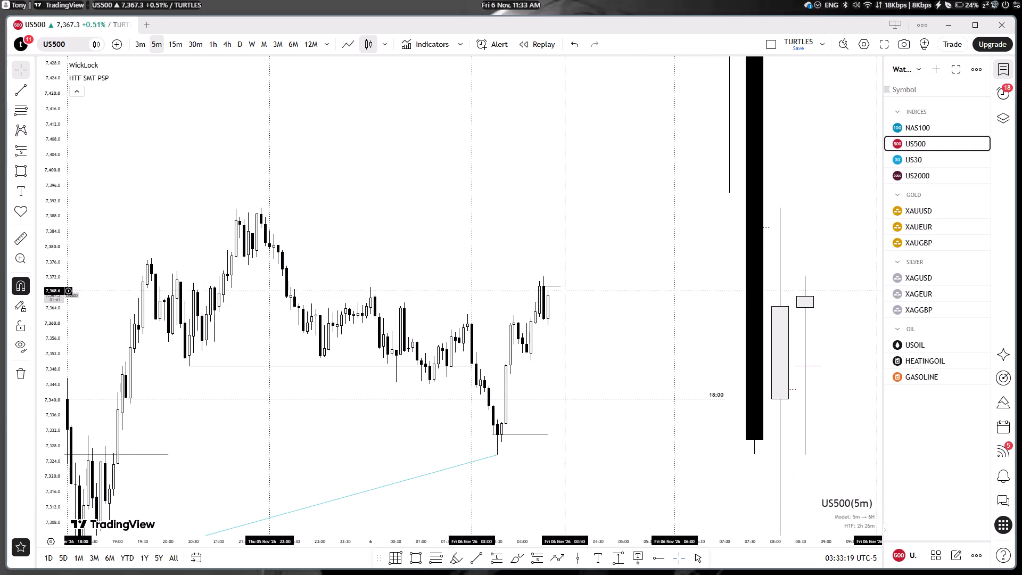
{"action": "left_click", "coordinate": [561, 289]}
{"action": "left_click", "coordinate": [771, 91]}
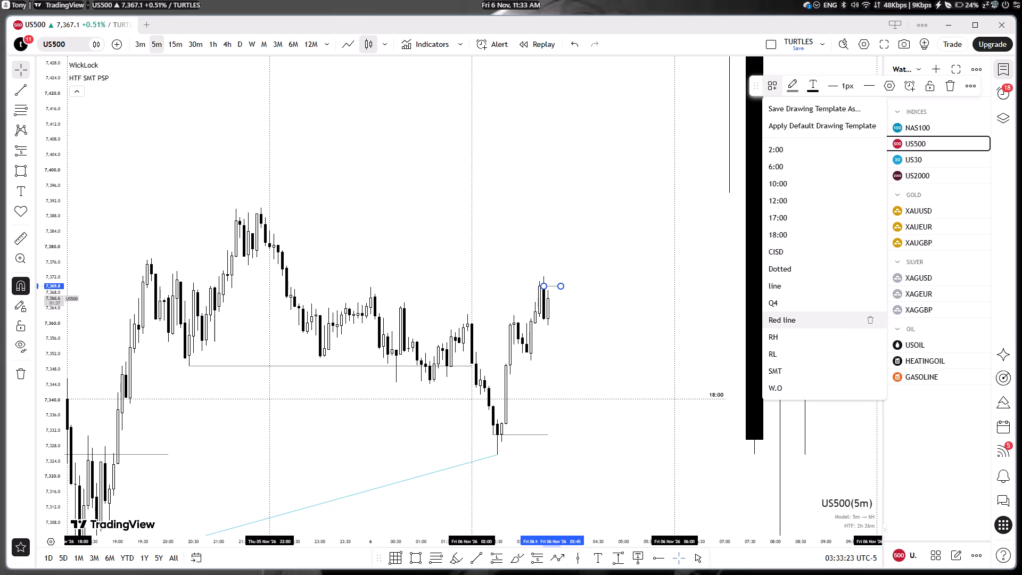
{"action": "left_click", "coordinate": [781, 250]}
{"action": "left_click", "coordinate": [696, 294]}
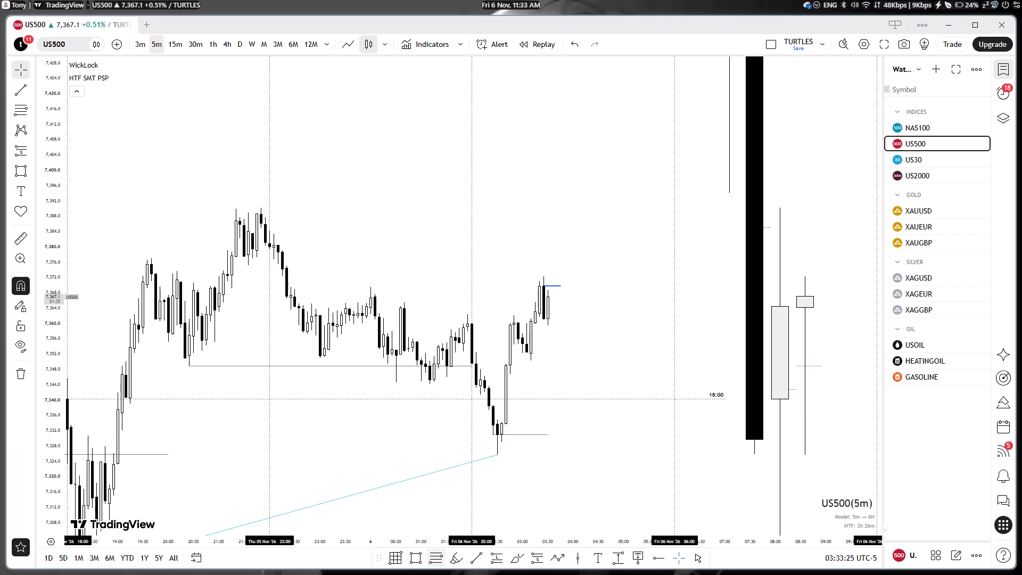
Draw a short horizontal trend line at about 7,360 from the 02:55 candle to about 03:20.
{"action": "left_click", "coordinate": [474, 559]}
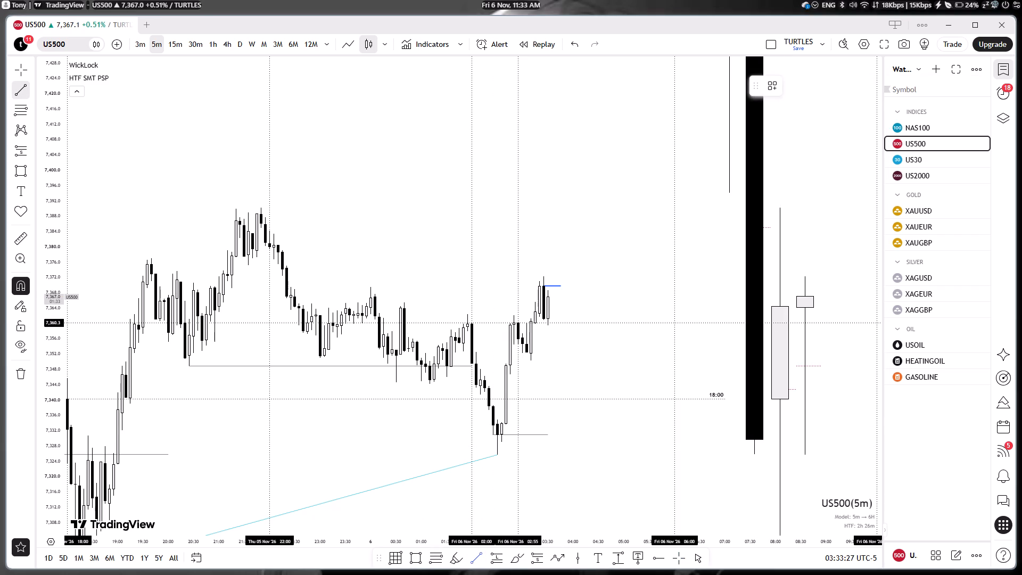
{"action": "left_click", "coordinate": [517, 323]}
{"action": "left_click", "coordinate": [536, 327], "text": "shift"}
{"action": "left_click", "coordinate": [546, 346]}
{"action": "left_click", "coordinate": [553, 376]}
Examine US500 price action around the two CISD lines, the 7,430 level line and the 18:00 session lows.
{"action": "left_click_drag", "start_coordinate": [554, 376], "coordinate": [561, 362]}
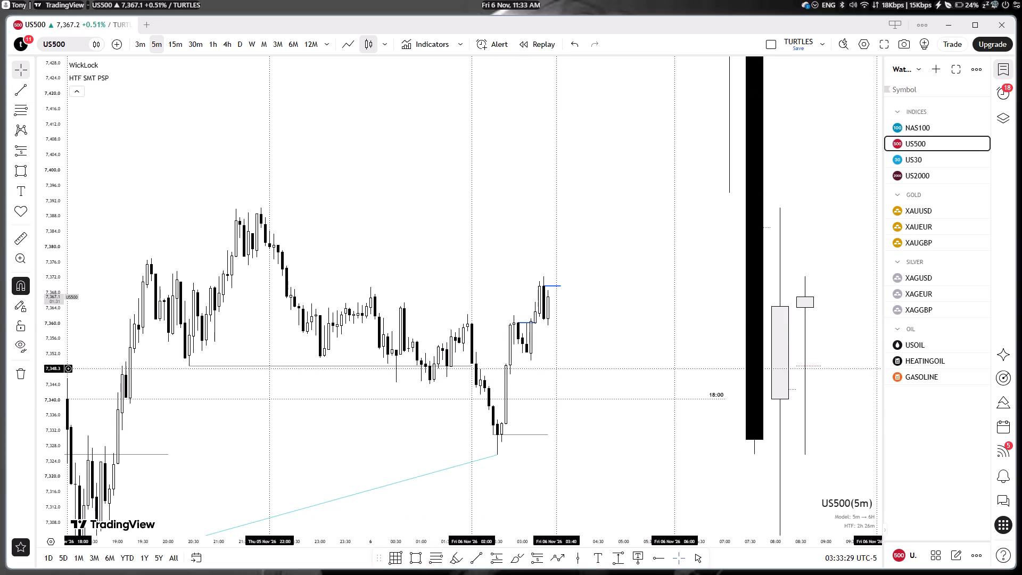
{"action": "left_click_drag", "start_coordinate": [569, 339], "coordinate": [582, 368]}
{"action": "scroll", "coordinate": [582, 366], "scroll_direction": "down", "scroll_amount": 4}
{"action": "scroll", "coordinate": [582, 366], "scroll_direction": "up", "scroll_amount": 4}
{"action": "left_click_drag", "start_coordinate": [568, 370], "coordinate": [590, 403]}
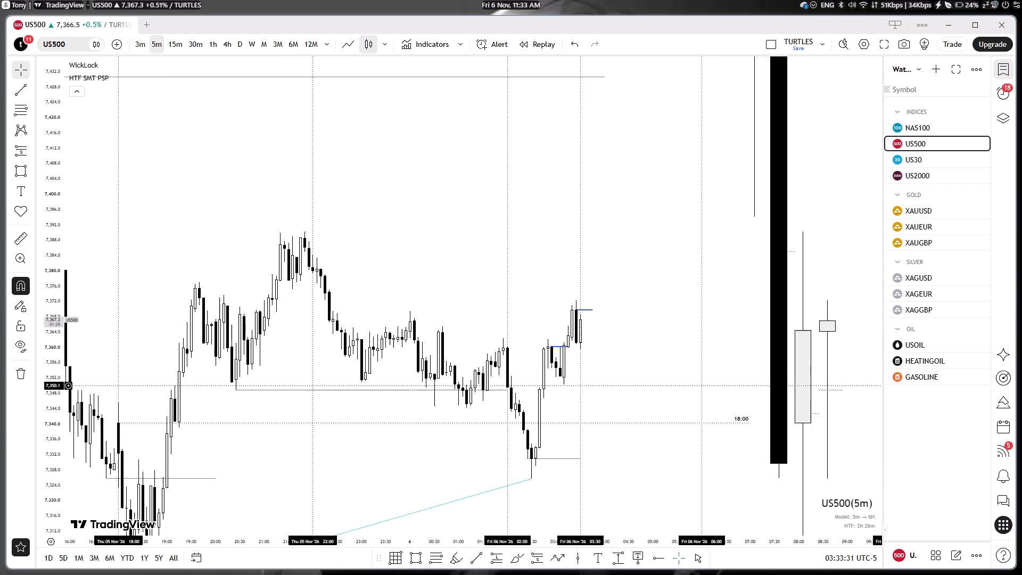
{"action": "left_click_drag", "start_coordinate": [590, 403], "coordinate": [644, 392]}
{"action": "scroll", "coordinate": [644, 392], "scroll_direction": "down", "scroll_amount": 2}
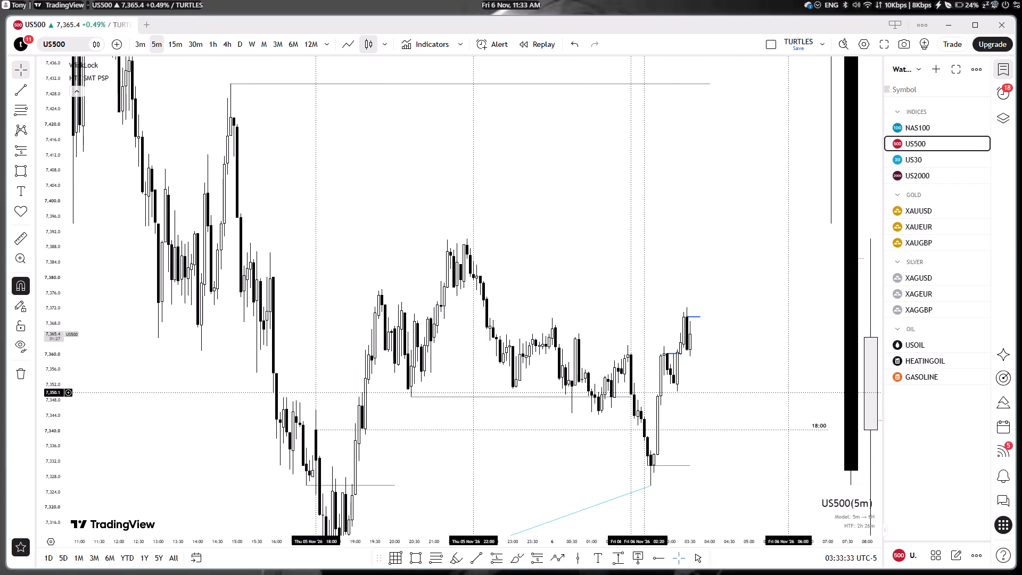
{"action": "scroll", "coordinate": [644, 392], "scroll_direction": "down", "scroll_amount": 2}
{"action": "scroll", "coordinate": [643, 392], "scroll_direction": "up", "scroll_amount": 6}
{"action": "left_click_drag", "start_coordinate": [636, 340], "coordinate": [519, 472]}
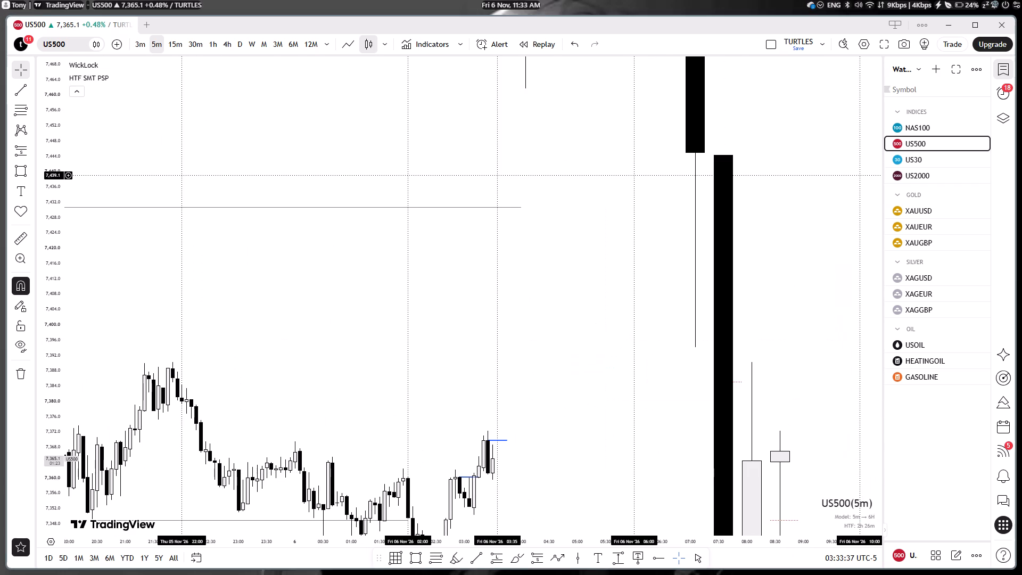
{"action": "left_click_drag", "start_coordinate": [474, 282], "coordinate": [555, 265]}
{"action": "scroll", "coordinate": [555, 265], "scroll_direction": "down", "scroll_amount": 5}
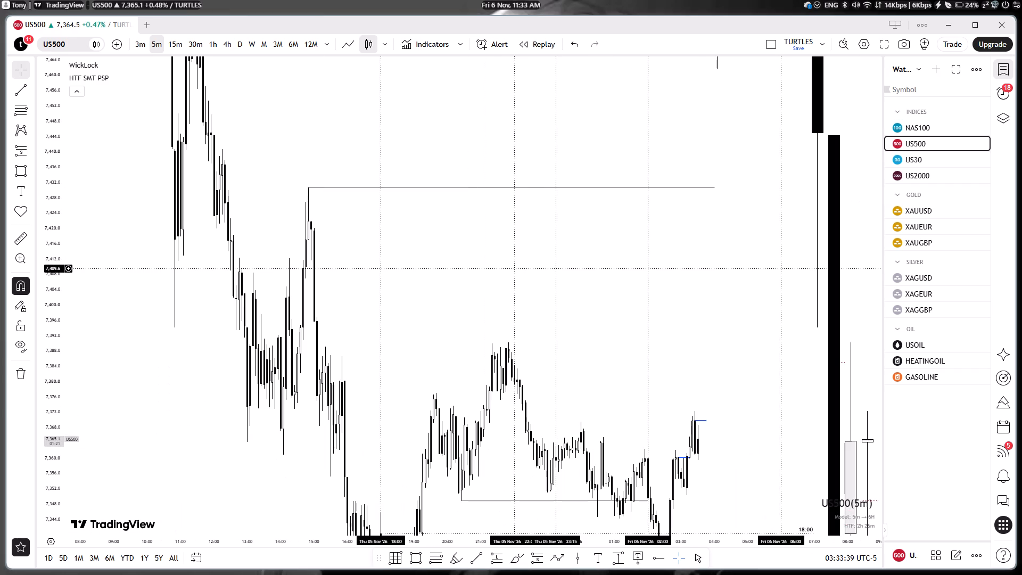
{"action": "scroll", "coordinate": [555, 268], "scroll_direction": "up", "scroll_amount": 5}
{"action": "scroll", "coordinate": [641, 387], "scroll_direction": "up", "scroll_amount": 1}
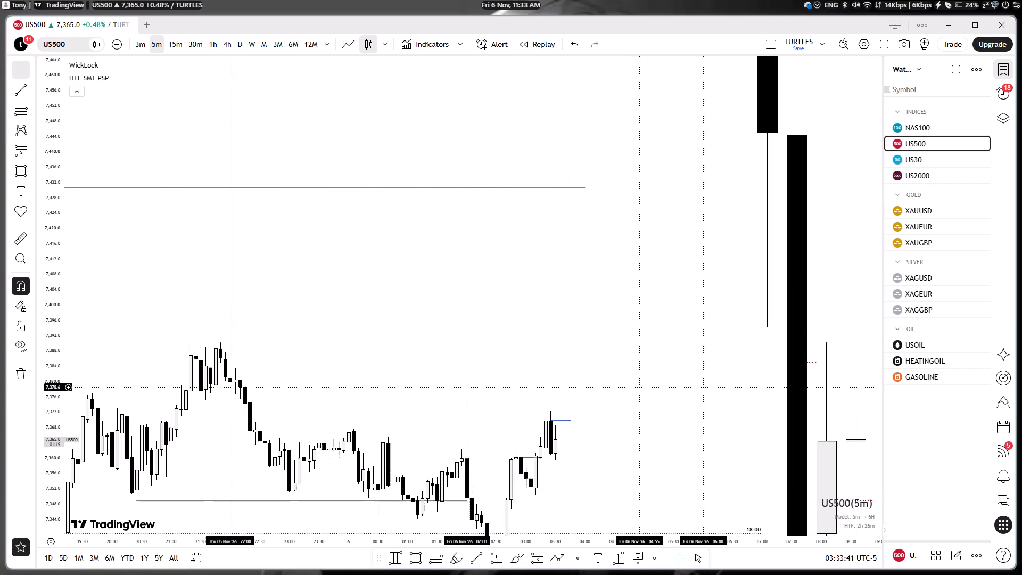
{"action": "left_click_drag", "start_coordinate": [633, 402], "coordinate": [781, 247]}
{"action": "left_click_drag", "start_coordinate": [639, 343], "coordinate": [712, 227]}
{"action": "left_click_drag", "start_coordinate": [329, 371], "coordinate": [397, 392]}
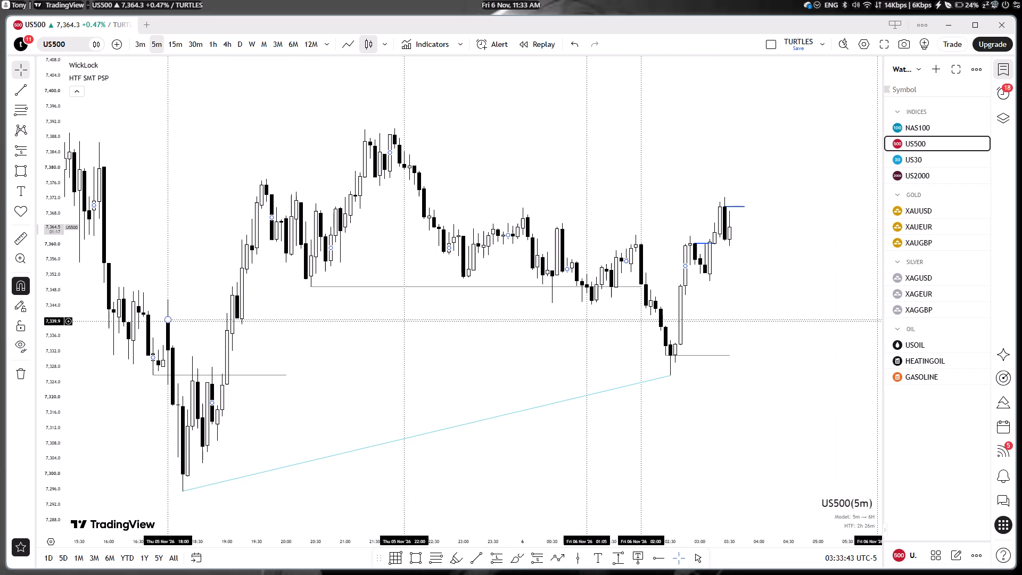
Draw a Fib retracement from the 18:15 swing low near 7,295.5 up to about 7,331 at 18:25.
{"action": "left_click_drag", "start_coordinate": [334, 376], "coordinate": [407, 422]}
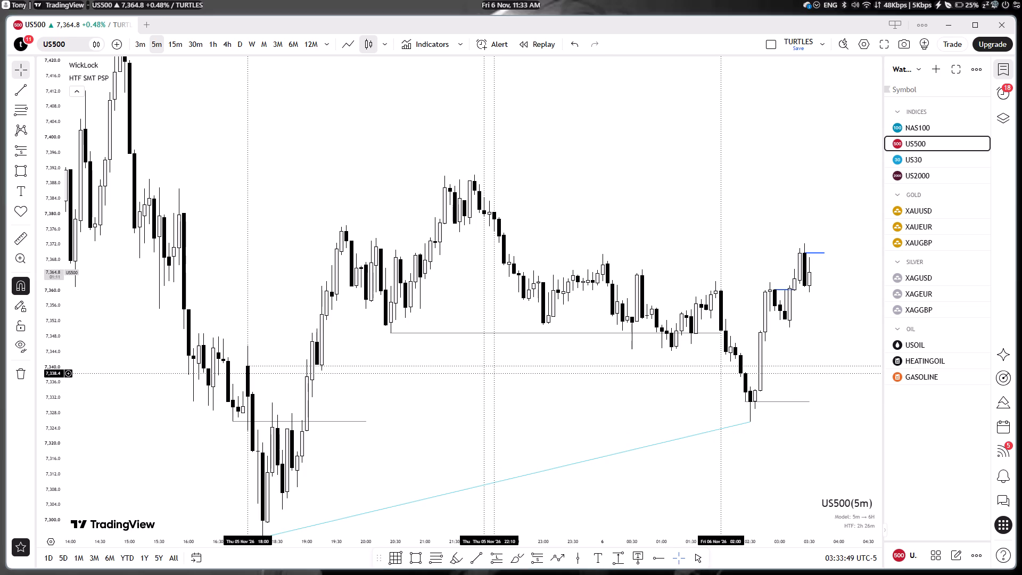
{"action": "left_click", "coordinate": [431, 563]}
{"action": "left_click", "coordinate": [311, 463]}
{"action": "left_click_drag", "start_coordinate": [353, 481], "coordinate": [355, 482]}
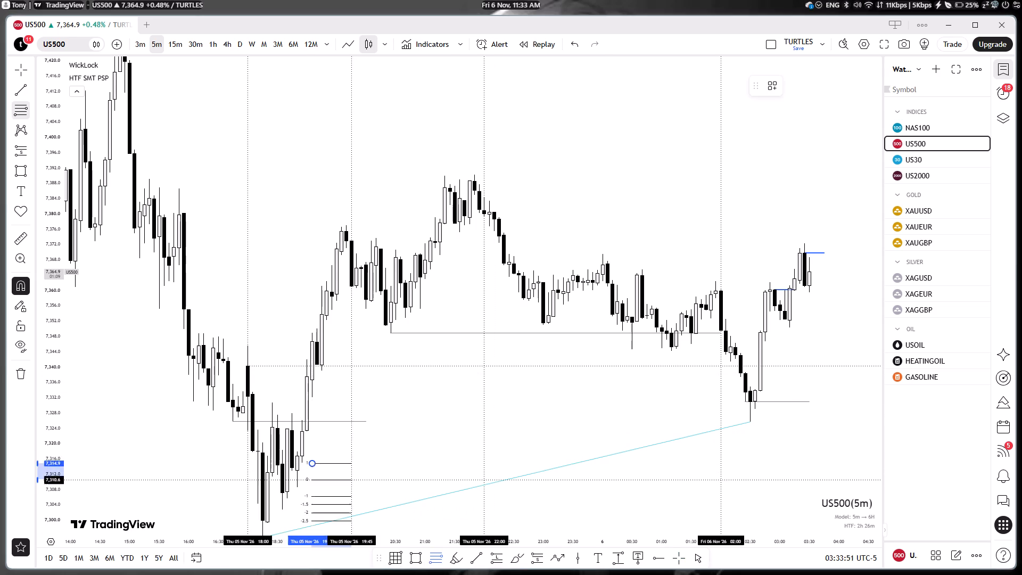
{"action": "left_click_drag", "start_coordinate": [355, 482], "coordinate": [406, 409]}
{"action": "left_click_drag", "start_coordinate": [339, 396], "coordinate": [293, 474]}
{"action": "left_click", "coordinate": [418, 384]}
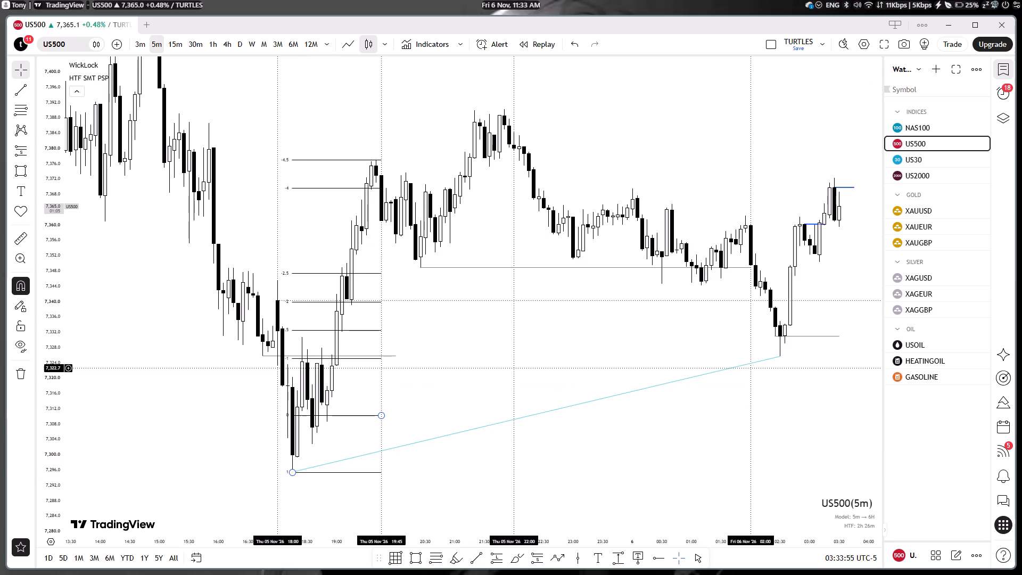
{"action": "left_click_drag", "start_coordinate": [378, 416], "coordinate": [301, 337]}
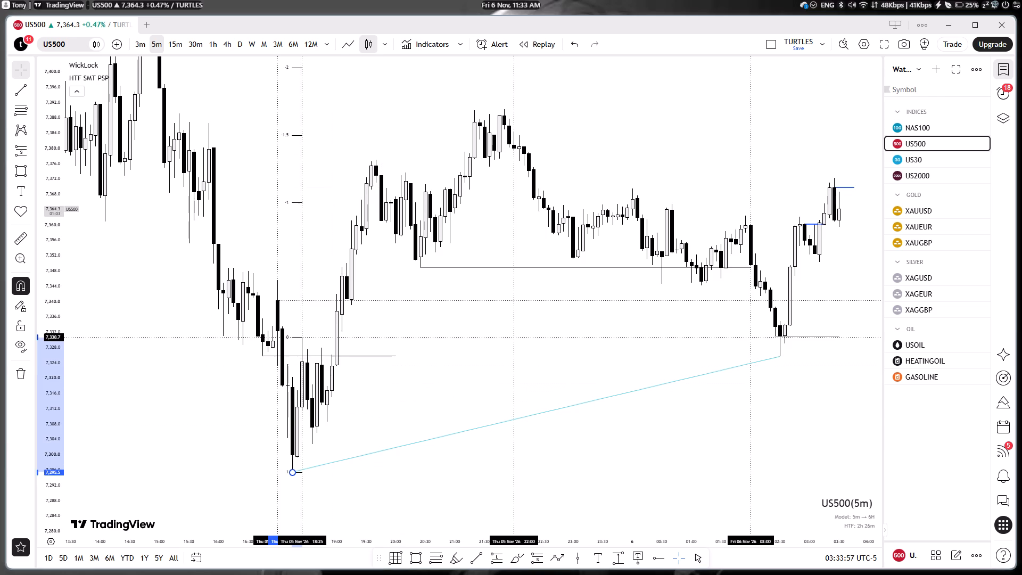
{"action": "left_click_drag", "start_coordinate": [301, 337], "coordinate": [302, 337]}
{"action": "left_click", "coordinate": [403, 351]}
Place a long position on US500 just after the latest candle, with its entry at about 7,370 on the CISD line.
{"action": "left_click_drag", "start_coordinate": [405, 330], "coordinate": [402, 496]}
{"action": "scroll", "coordinate": [365, 235], "scroll_direction": "down", "scroll_amount": 2}
{"action": "left_click_drag", "start_coordinate": [437, 259], "coordinate": [312, 265]}
{"action": "left_click_drag", "start_coordinate": [391, 245], "coordinate": [340, 237]}
{"action": "left_click_drag", "start_coordinate": [388, 241], "coordinate": [344, 243]}
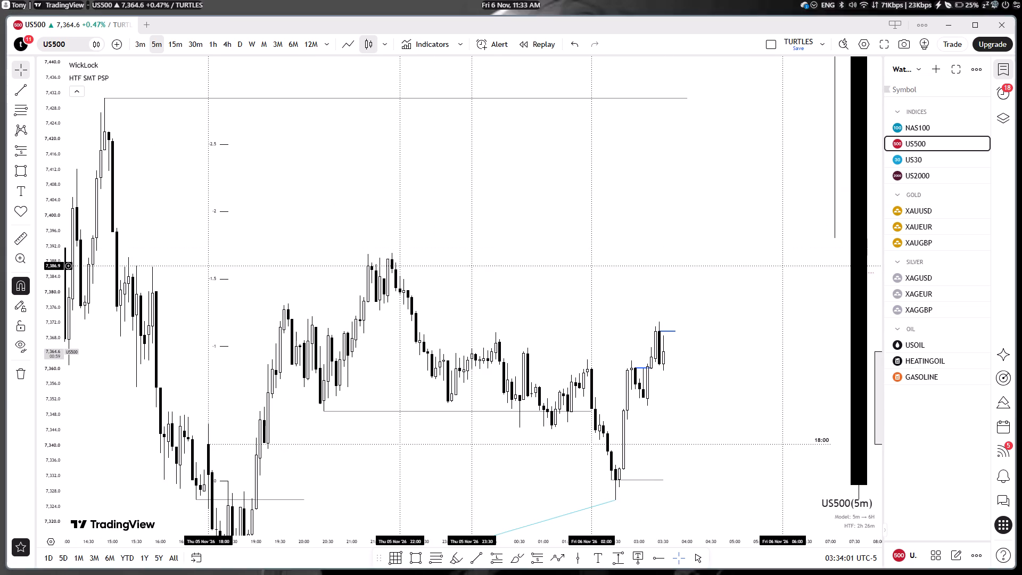
{"action": "left_click_drag", "start_coordinate": [690, 389], "coordinate": [646, 381]}
{"action": "left_click_drag", "start_coordinate": [654, 390], "coordinate": [540, 360]}
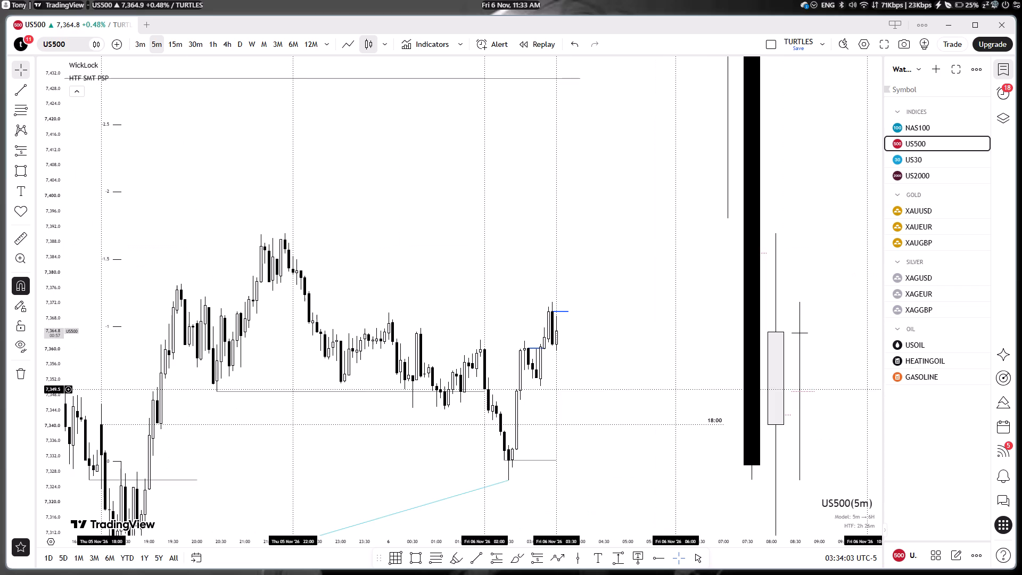
{"action": "left_click", "coordinate": [497, 555]}
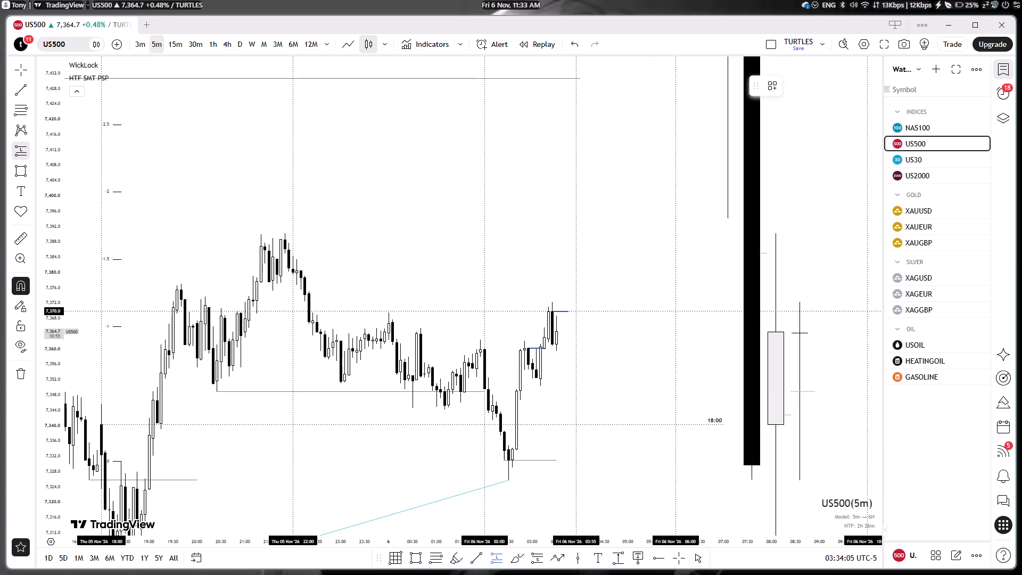
{"action": "left_click", "coordinate": [574, 310]}
{"action": "left_click_drag", "start_coordinate": [608, 335], "coordinate": [595, 335]}
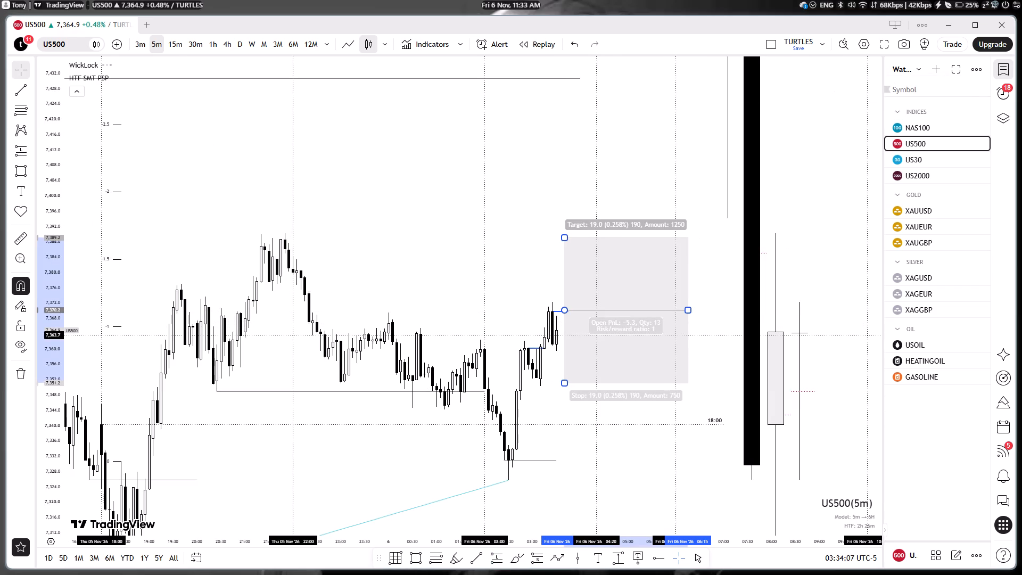
Raise the US500 long position's target to about 7,418.4, at the -2.5 Fib projection level.
{"action": "left_click_drag", "start_coordinate": [595, 335], "coordinate": [596, 334]}
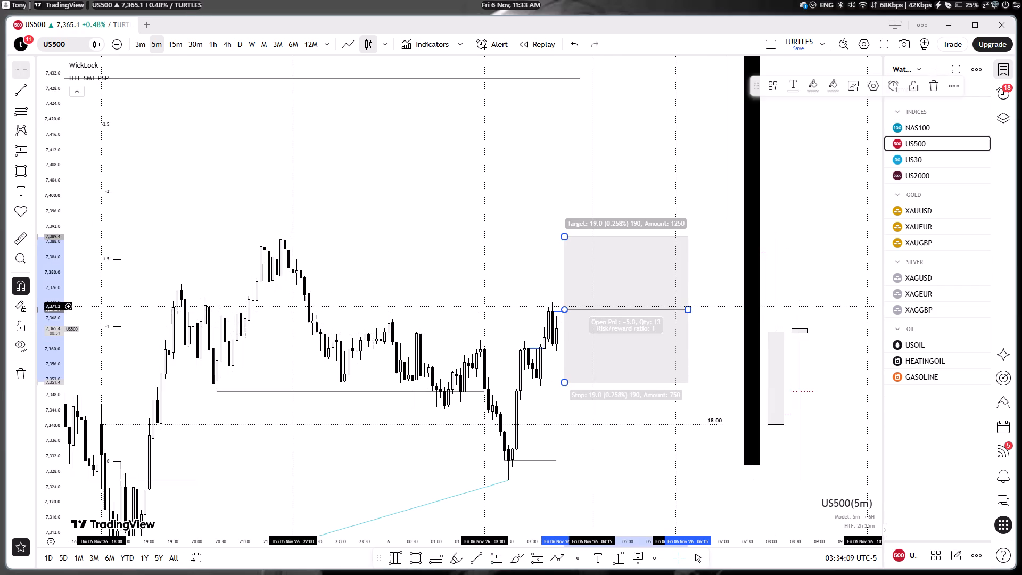
{"action": "left_click_drag", "start_coordinate": [561, 235], "coordinate": [567, 130]}
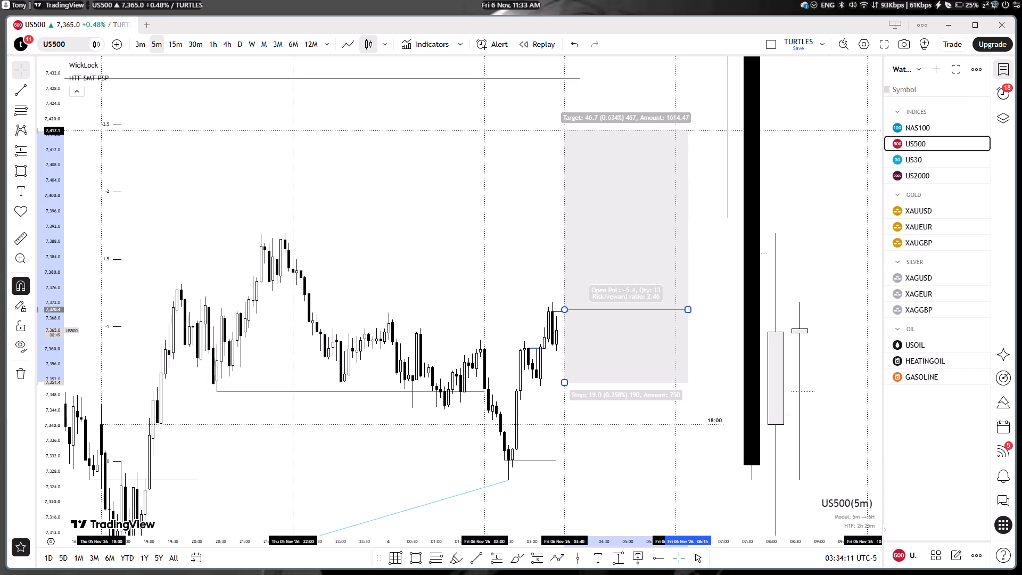
{"action": "left_click_drag", "start_coordinate": [567, 130], "coordinate": [567, 126]}
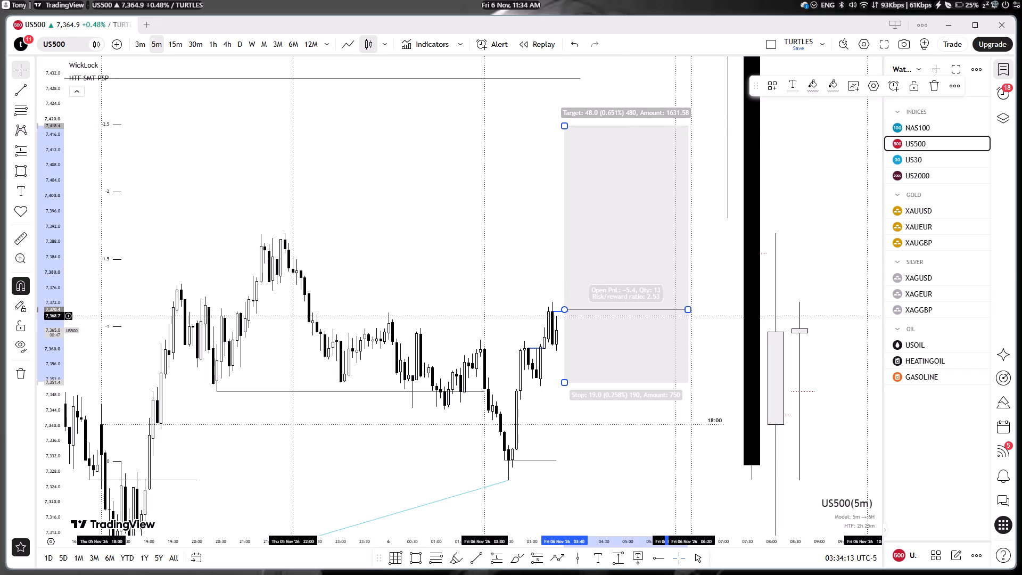
Shorten the long position in time so that it ends at about 05:00.
{"action": "left_click_drag", "start_coordinate": [686, 309], "coordinate": [628, 307]}
{"action": "left_click", "coordinate": [639, 334]}
{"action": "left_click", "coordinate": [664, 347]}
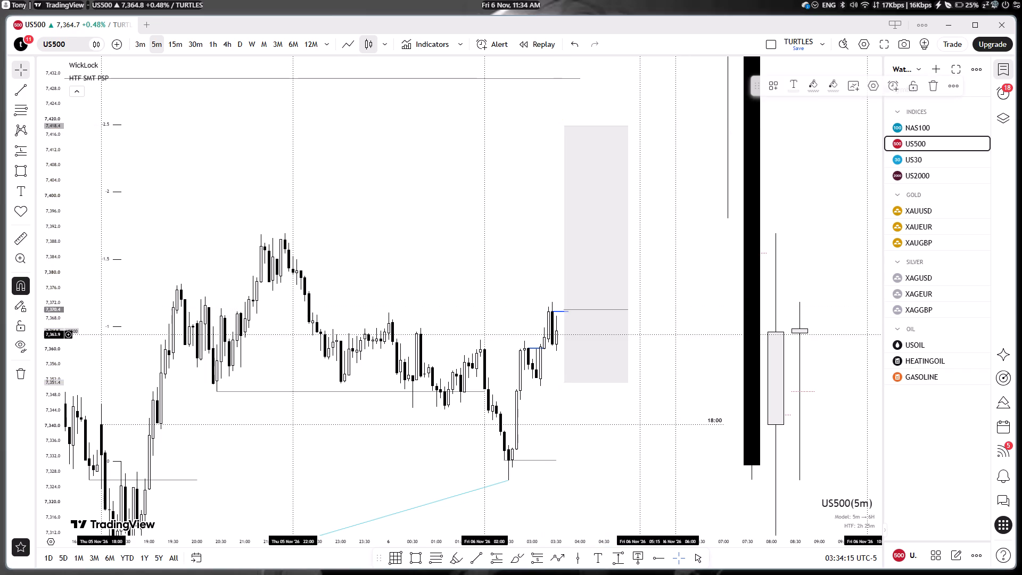
Tighten the long position's stop to about 7,352.6 and fine-tune its entry to about 7,370.1 on the CISD line.
{"action": "left_click_drag", "start_coordinate": [566, 382], "coordinate": [564, 378]}
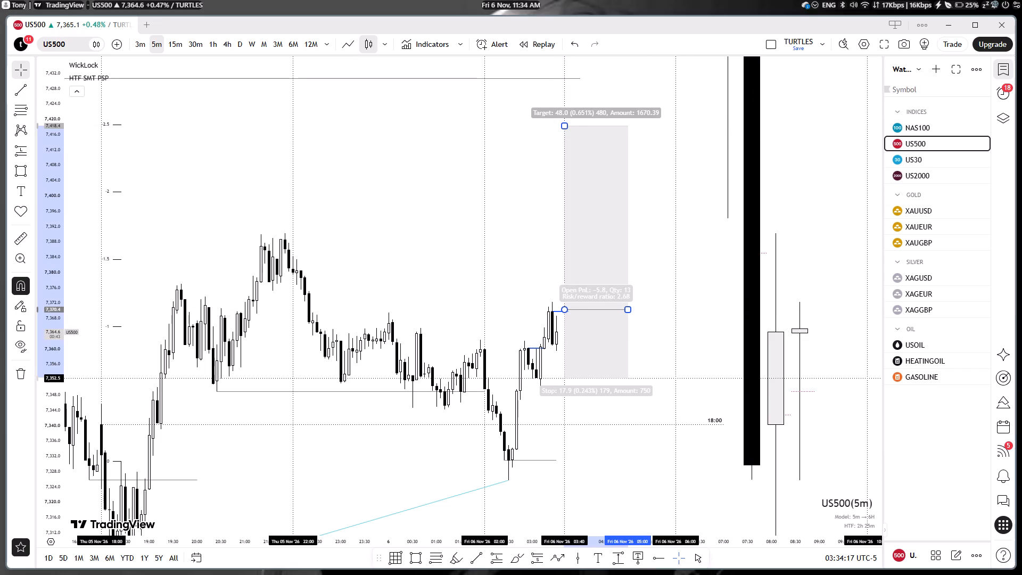
{"action": "left_click_drag", "start_coordinate": [564, 378], "coordinate": [564, 377]}
{"action": "left_click", "coordinate": [605, 410]}
{"action": "left_click", "coordinate": [658, 354]}
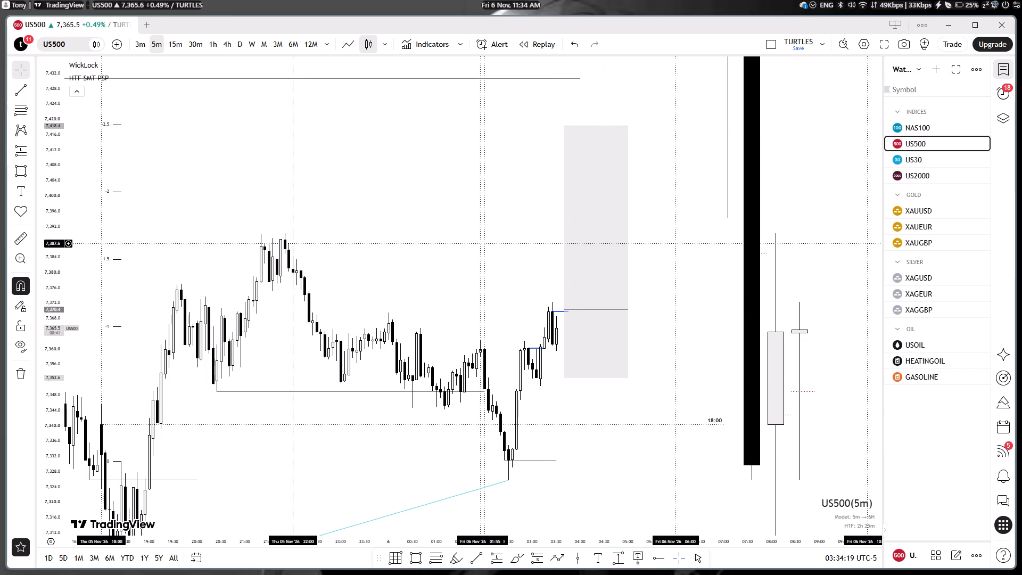
{"action": "left_click", "coordinate": [565, 307]}
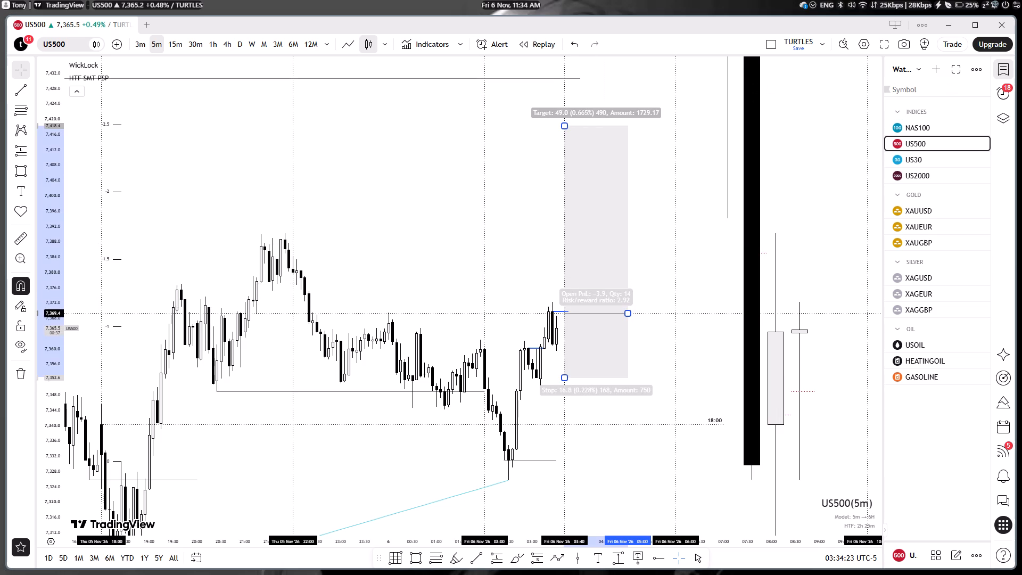
{"action": "left_click", "coordinate": [515, 232]}
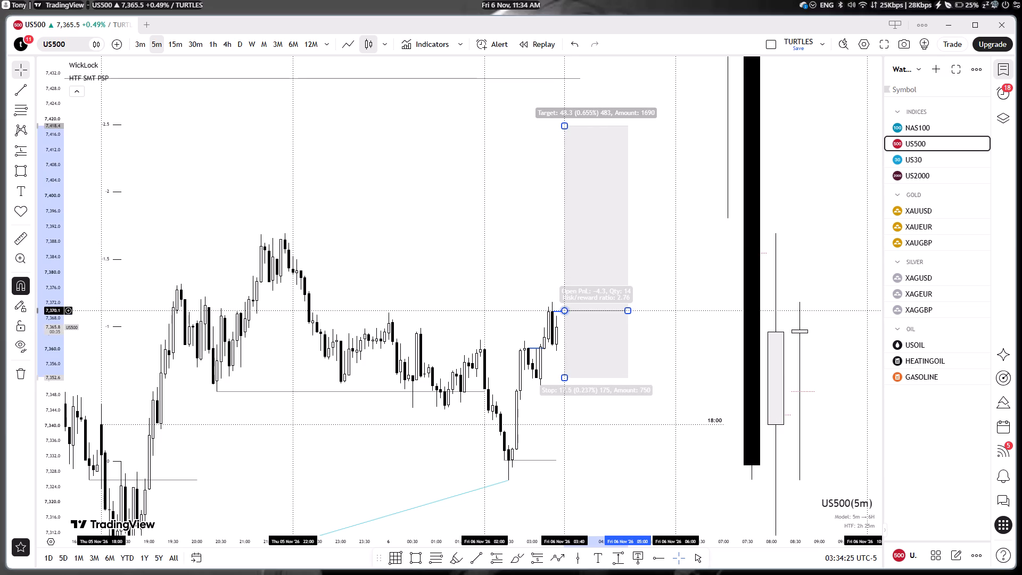
Draw a horizontal trend line at about 7,390 from the 21:50 swing high to about 02:30.
{"action": "scroll", "coordinate": [525, 235], "scroll_direction": "down", "scroll_amount": 4}
{"action": "scroll", "coordinate": [510, 251], "scroll_direction": "up", "scroll_amount": 3}
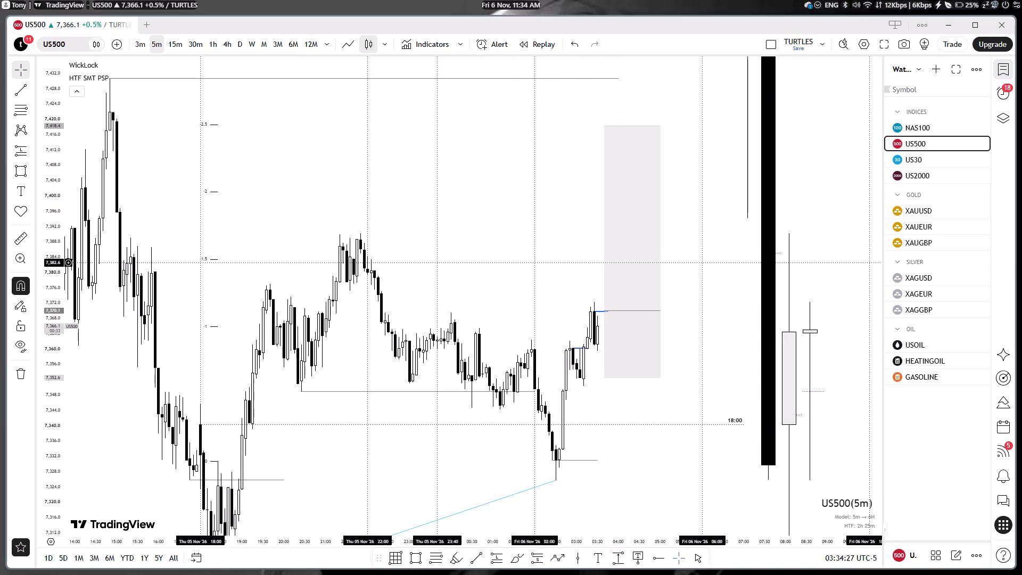
{"action": "left_click", "coordinate": [482, 554]}
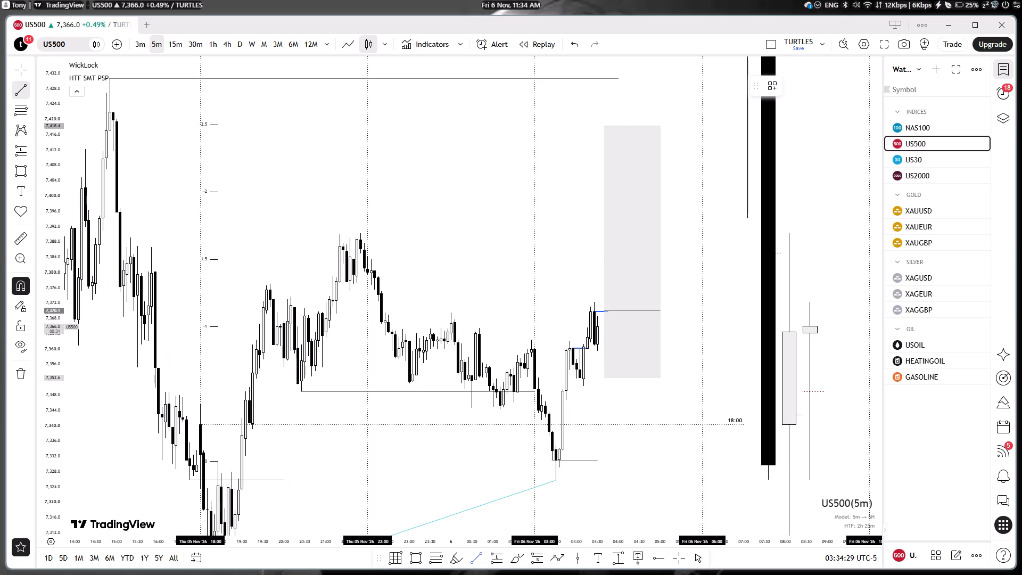
{"action": "left_click", "coordinate": [764, 91]}
{"action": "left_click", "coordinate": [771, 267]}
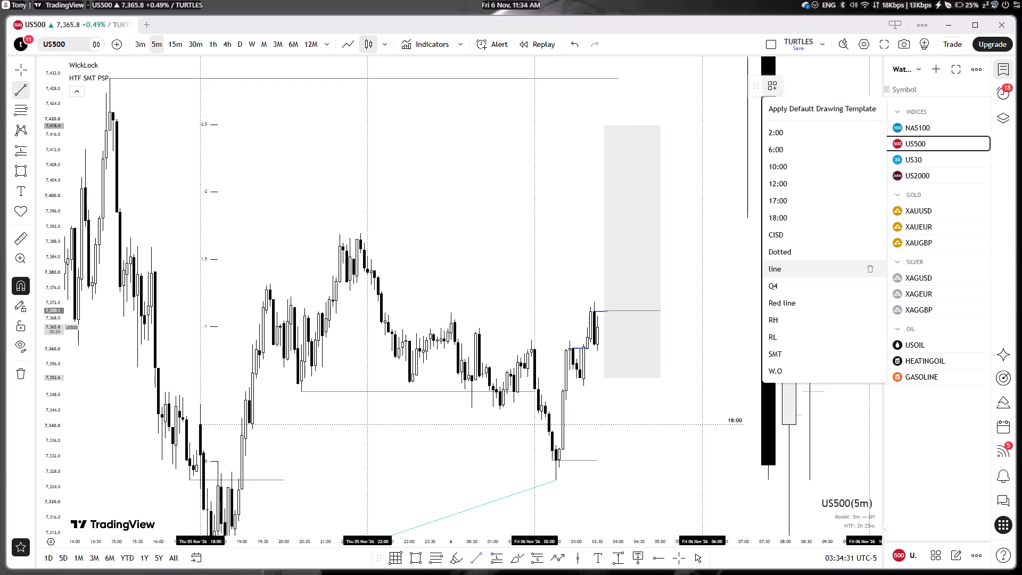
{"action": "left_click", "coordinate": [360, 227]}
{"action": "left_click", "coordinate": [555, 238], "text": "shift"}
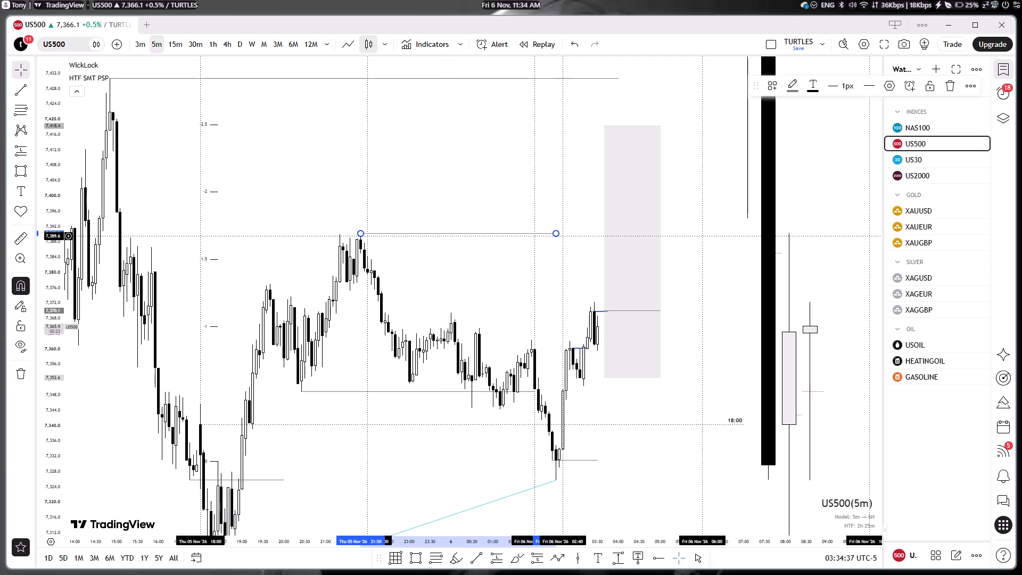
{"action": "left_click", "coordinate": [567, 235]}
{"action": "left_click", "coordinate": [567, 265]}
Examine US500 price action around the long position, the marked highs, the Fib projection levels and the session lows.
{"action": "scroll", "coordinate": [459, 252], "scroll_direction": "down", "scroll_amount": 3}
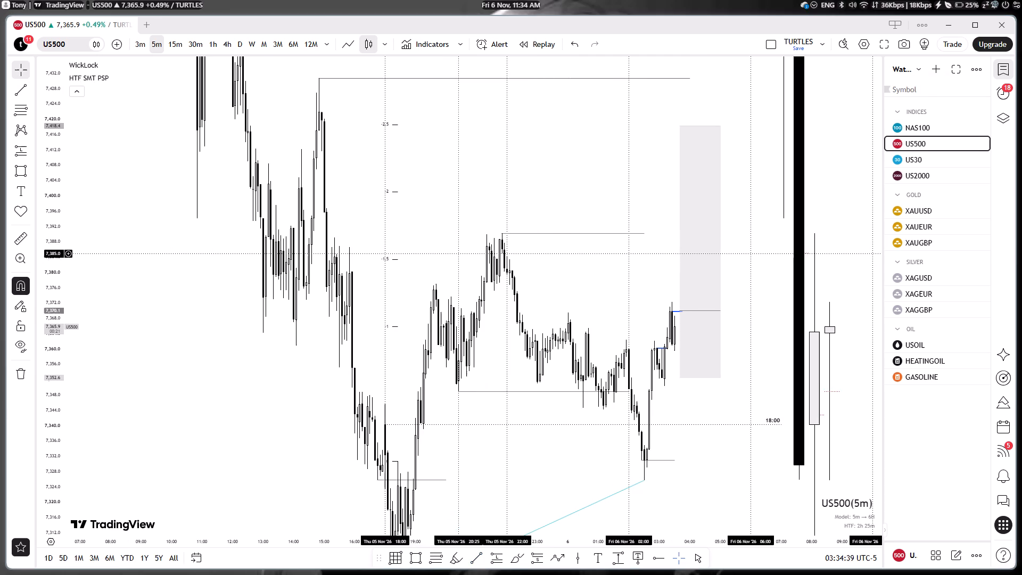
{"action": "scroll", "coordinate": [460, 280], "scroll_direction": "down", "scroll_amount": 1}
{"action": "scroll", "coordinate": [460, 280], "scroll_direction": "up", "scroll_amount": 6}
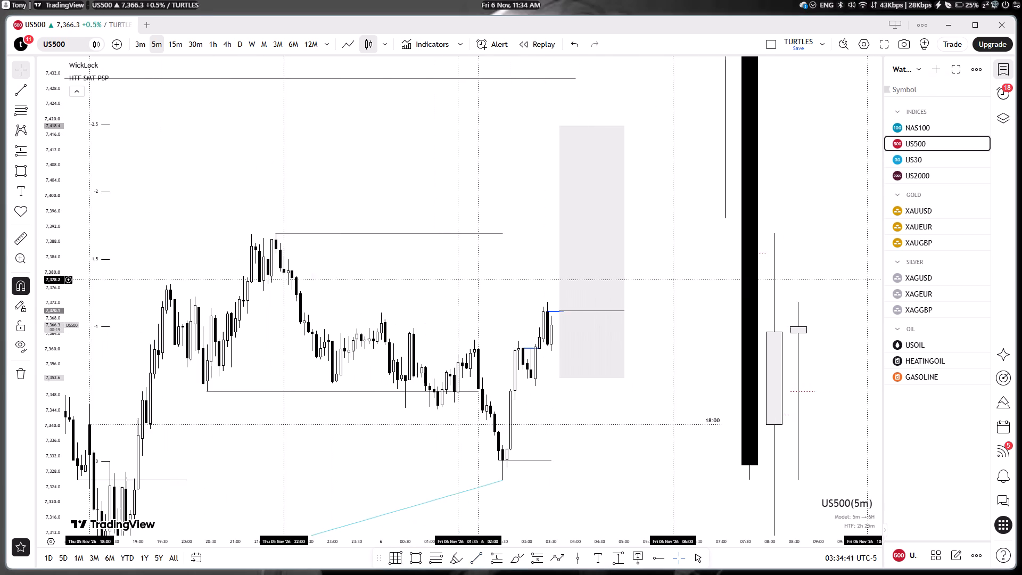
{"action": "left_click_drag", "start_coordinate": [538, 433], "coordinate": [539, 413]}
{"action": "scroll", "coordinate": [539, 412], "scroll_direction": "up", "scroll_amount": 1}
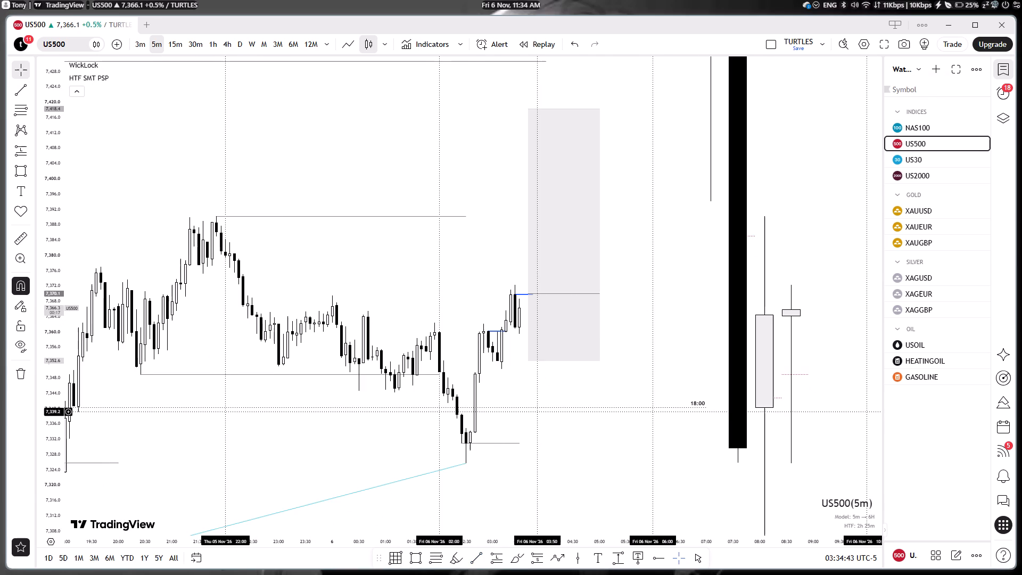
{"action": "left_click_drag", "start_coordinate": [521, 404], "coordinate": [769, 429]}
{"action": "left_click_drag", "start_coordinate": [686, 430], "coordinate": [696, 390]}
{"action": "left_click_drag", "start_coordinate": [603, 287], "coordinate": [562, 236]}
{"action": "scroll", "coordinate": [559, 244], "scroll_direction": "down", "scroll_amount": 2}
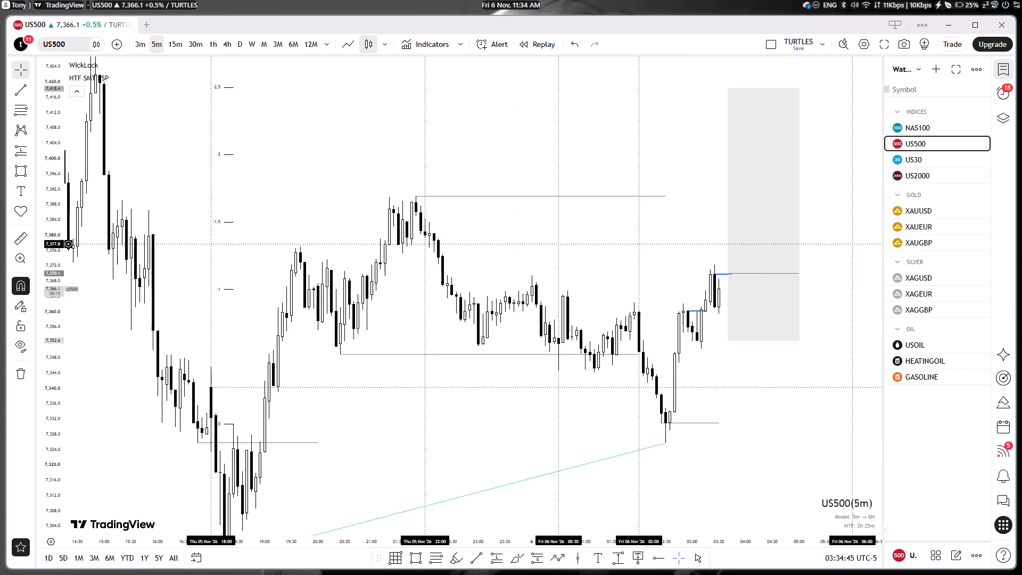
{"action": "scroll", "coordinate": [559, 244], "scroll_direction": "down", "scroll_amount": 1}
{"action": "scroll", "coordinate": [559, 244], "scroll_direction": "up", "scroll_amount": 2}
{"action": "left_click_drag", "start_coordinate": [565, 260], "coordinate": [459, 257]}
{"action": "left_click_drag", "start_coordinate": [523, 251], "coordinate": [453, 254]}
{"action": "left_click_drag", "start_coordinate": [508, 261], "coordinate": [396, 241]}
{"action": "left_click_drag", "start_coordinate": [631, 454], "coordinate": [631, 335]}
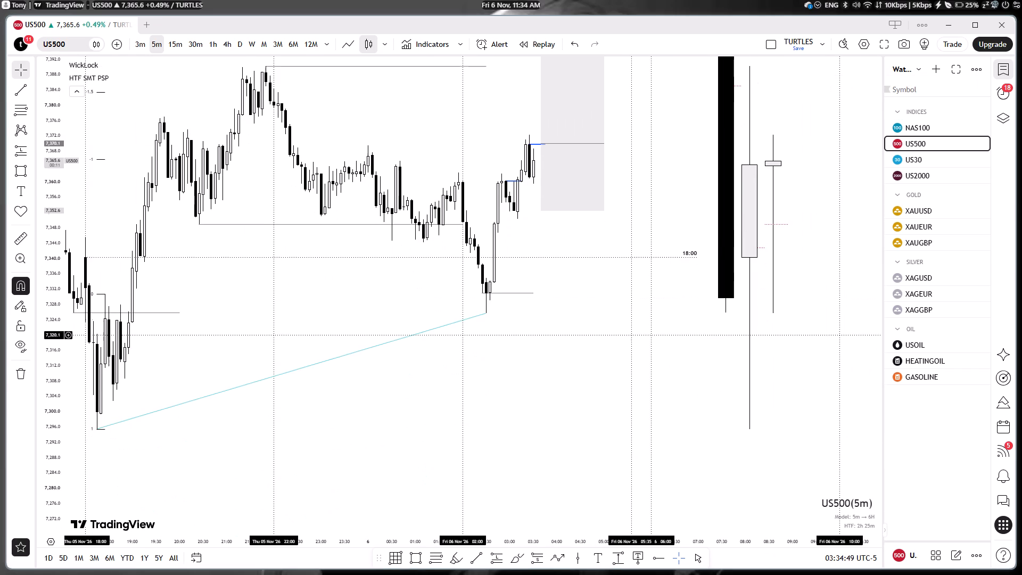
{"action": "left_click_drag", "start_coordinate": [616, 321], "coordinate": [610, 465]}
{"action": "left_click_drag", "start_coordinate": [611, 438], "coordinate": [607, 464]}
{"action": "left_click_drag", "start_coordinate": [595, 441], "coordinate": [594, 498]}
{"action": "left_click_drag", "start_coordinate": [594, 491], "coordinate": [663, 482]}
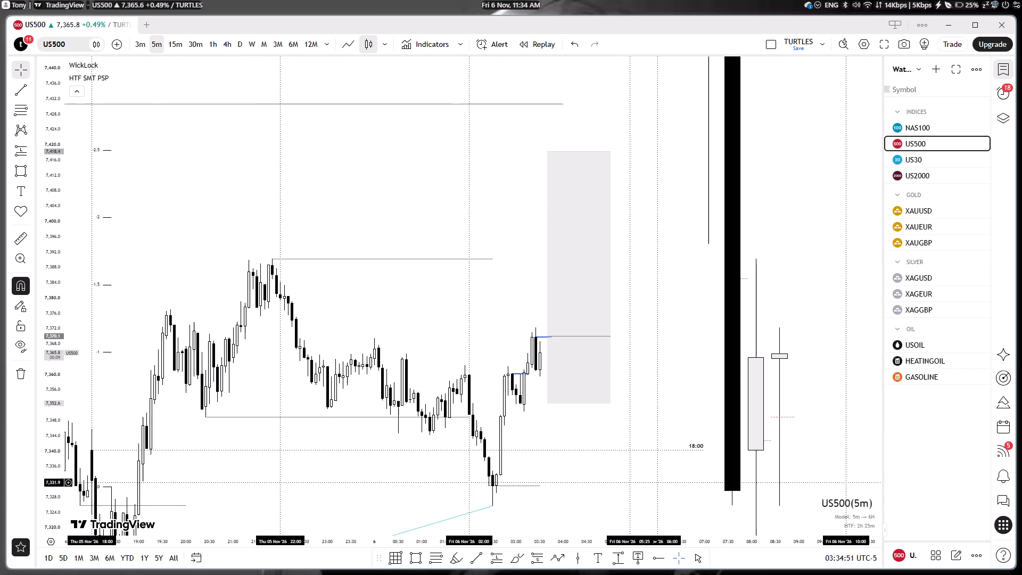
{"action": "left_click_drag", "start_coordinate": [663, 482], "coordinate": [792, 484]}
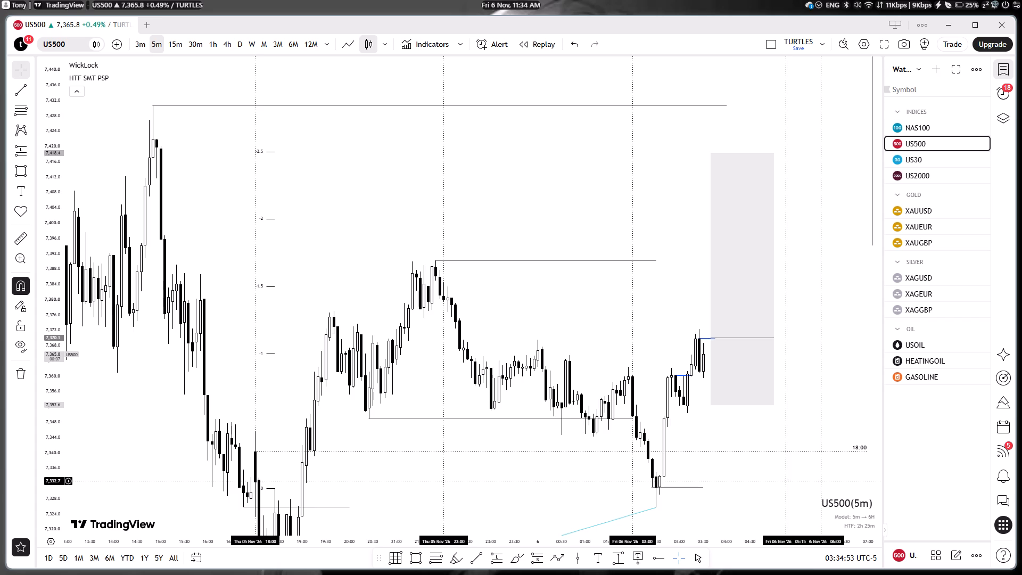
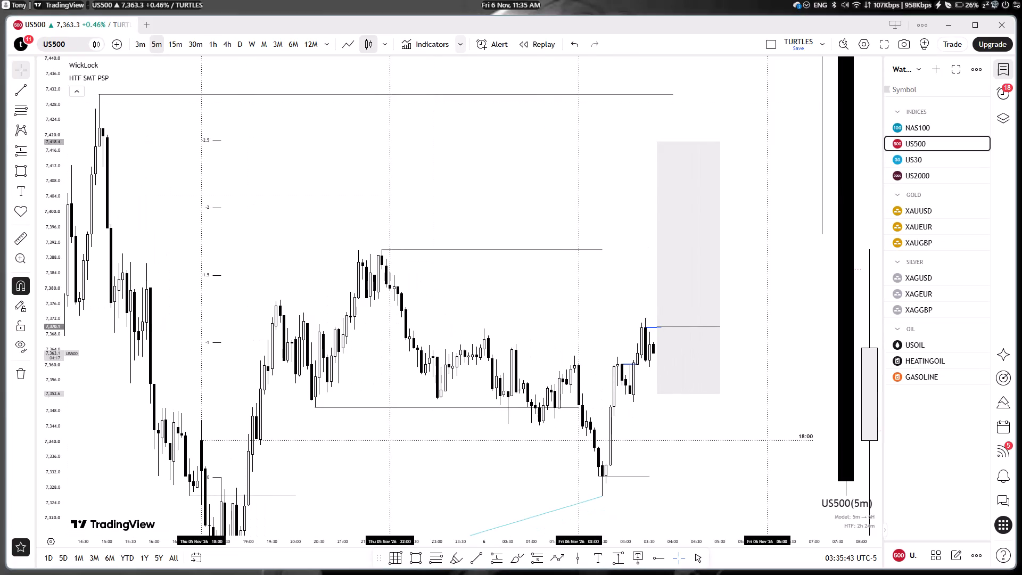
On XAUUSD, draw a short horizontal trend line at about 4,068.45 from 03:25 to 03:45 and give it the blue CISD style.
{"action": "left_click", "coordinate": [925, 213]}
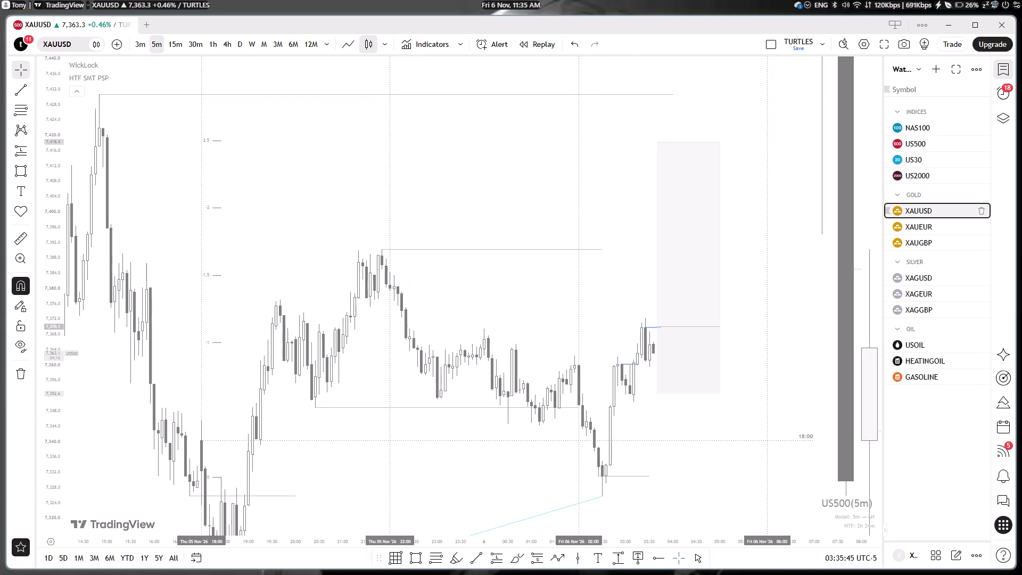
{"action": "left_click_drag", "start_coordinate": [680, 364], "coordinate": [657, 367]}
{"action": "left_click_drag", "start_coordinate": [657, 368], "coordinate": [649, 369]}
{"action": "left_click_drag", "start_coordinate": [657, 374], "coordinate": [636, 373]}
{"action": "left_click_drag", "start_coordinate": [656, 377], "coordinate": [629, 374]}
{"action": "left_click", "coordinate": [472, 559]}
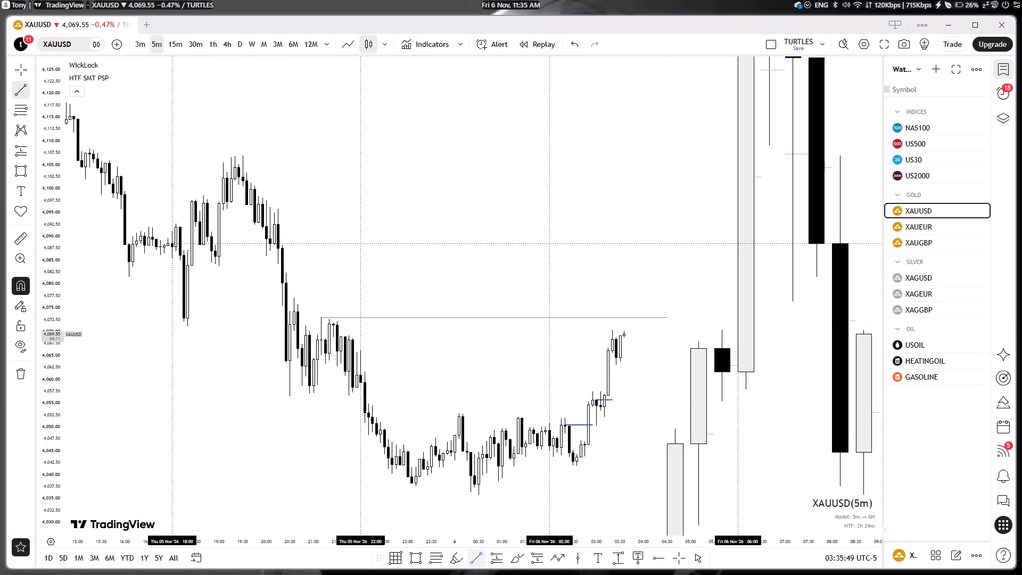
{"action": "left_click", "coordinate": [615, 343]}
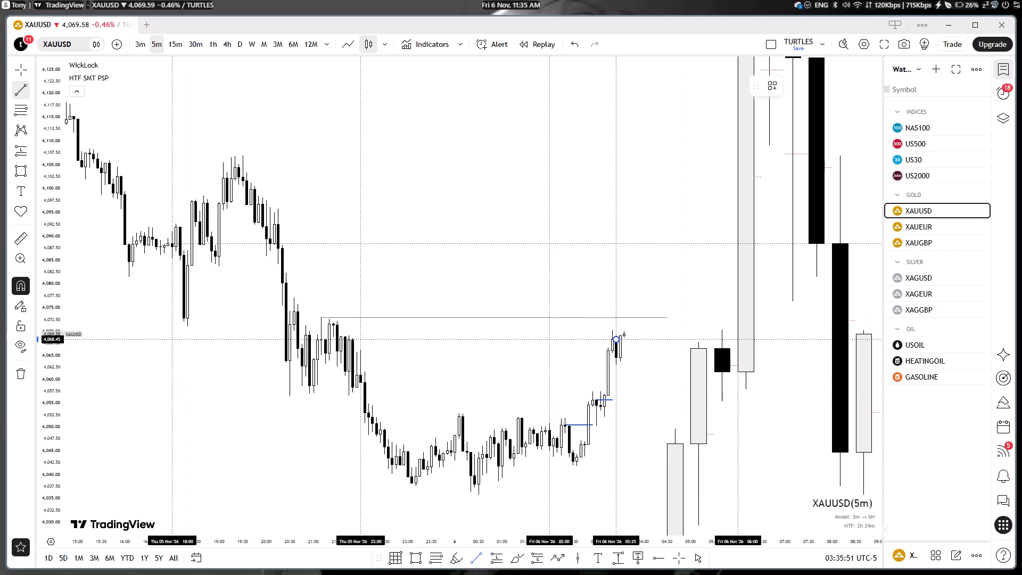
{"action": "left_click", "coordinate": [631, 342], "text": "shift"}
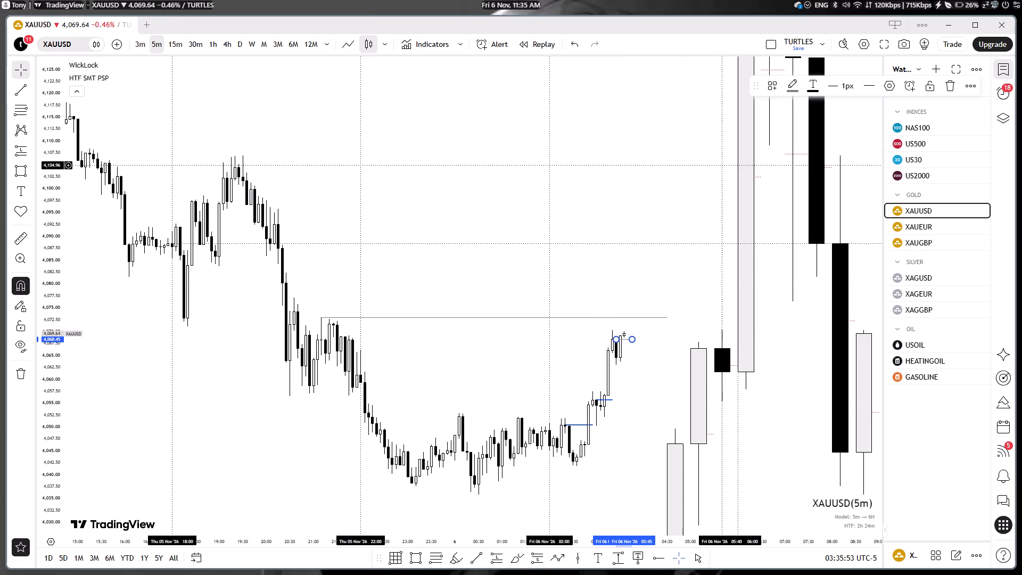
{"action": "left_click", "coordinate": [765, 86]}
{"action": "left_click", "coordinate": [774, 244]}
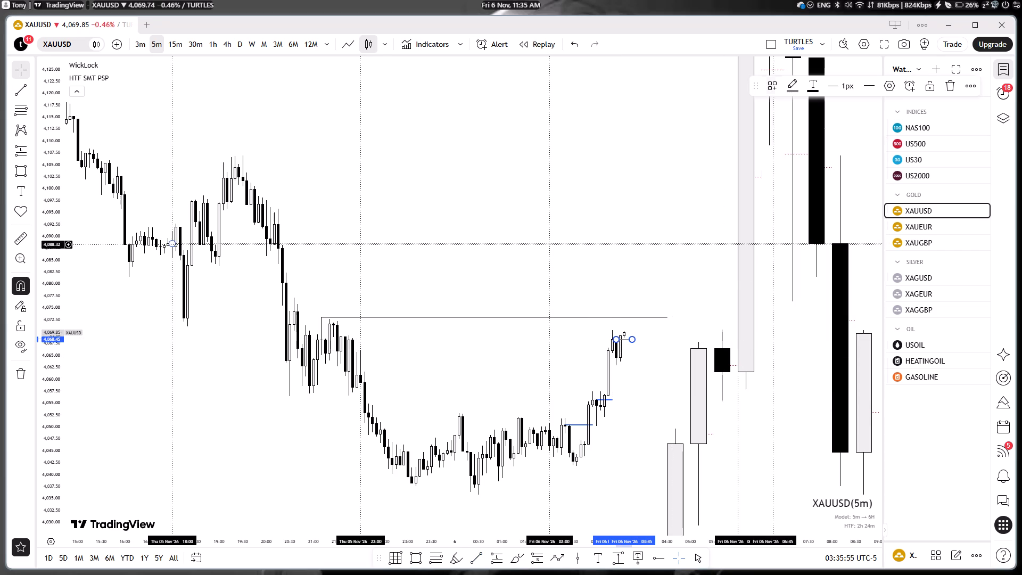
{"action": "left_click", "coordinate": [672, 364]}
{"action": "left_click_drag", "start_coordinate": [652, 375], "coordinate": [646, 364]}
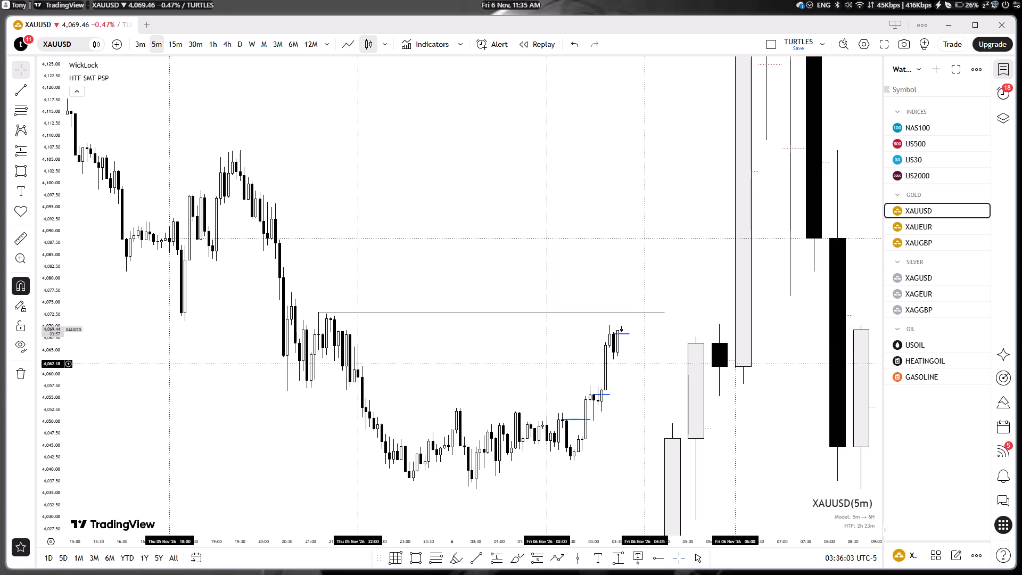
Compare the latest price action and marked levels on US500, NAS100 and US30.
{"action": "left_click", "coordinate": [922, 145]}
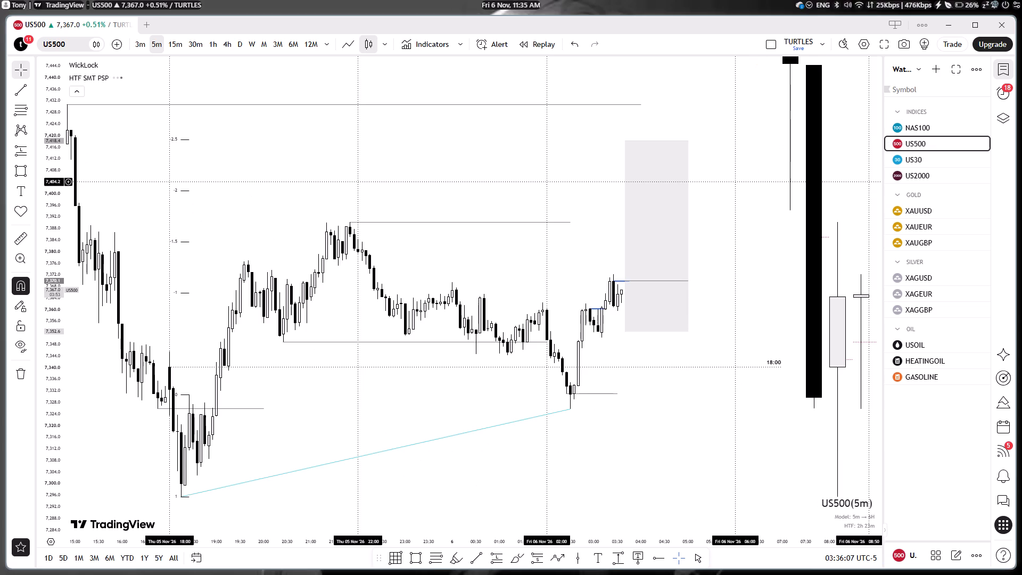
{"action": "scroll", "coordinate": [698, 341], "scroll_direction": "down", "scroll_amount": 2}
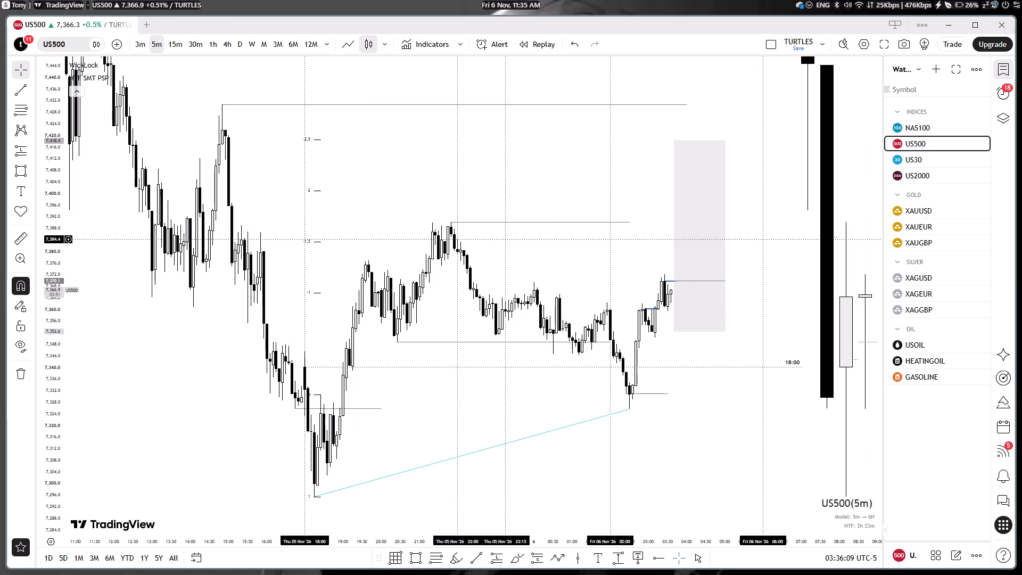
{"action": "left_click_drag", "start_coordinate": [537, 252], "coordinate": [491, 267]}
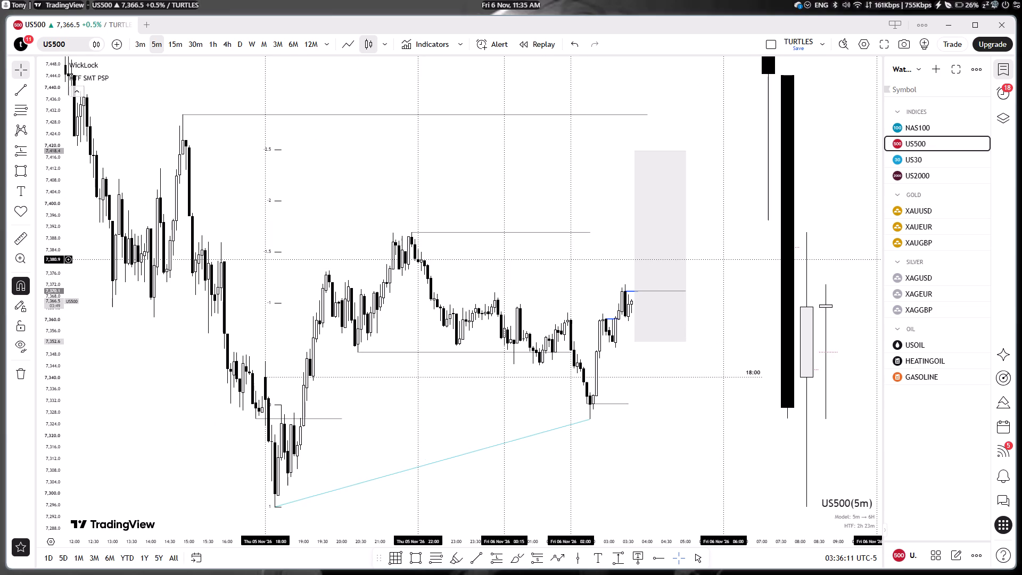
{"action": "left_click", "coordinate": [922, 124]}
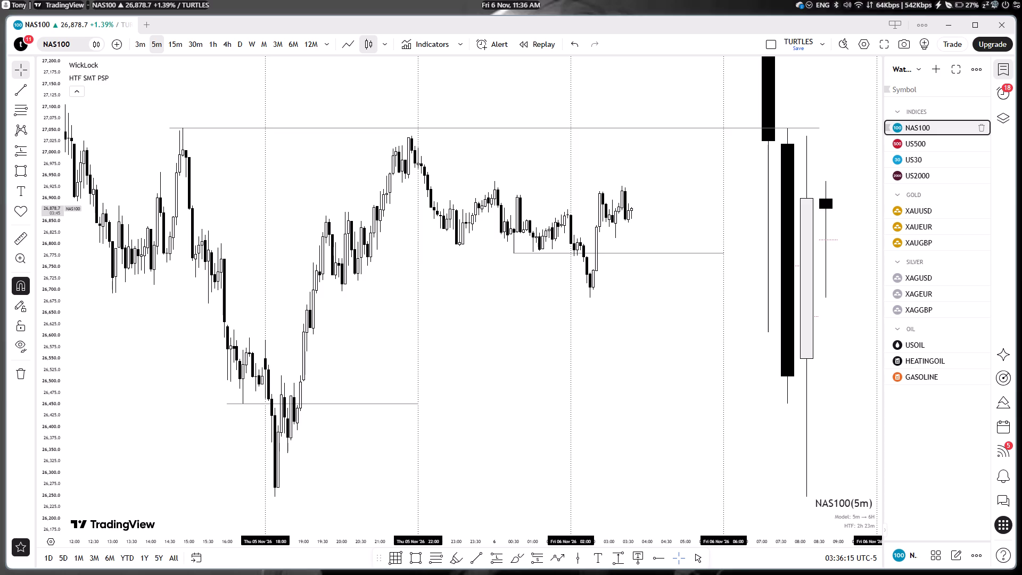
{"action": "left_click", "coordinate": [925, 154]}
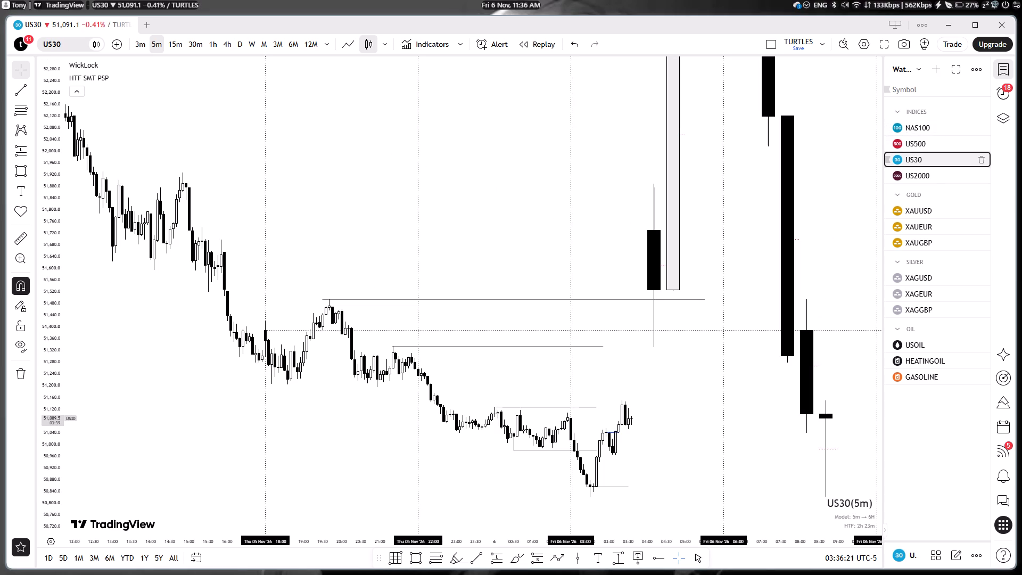
Create a US500 price alert for crossing 7,369.9, near the long position's entry.
{"action": "left_click", "coordinate": [921, 139]}
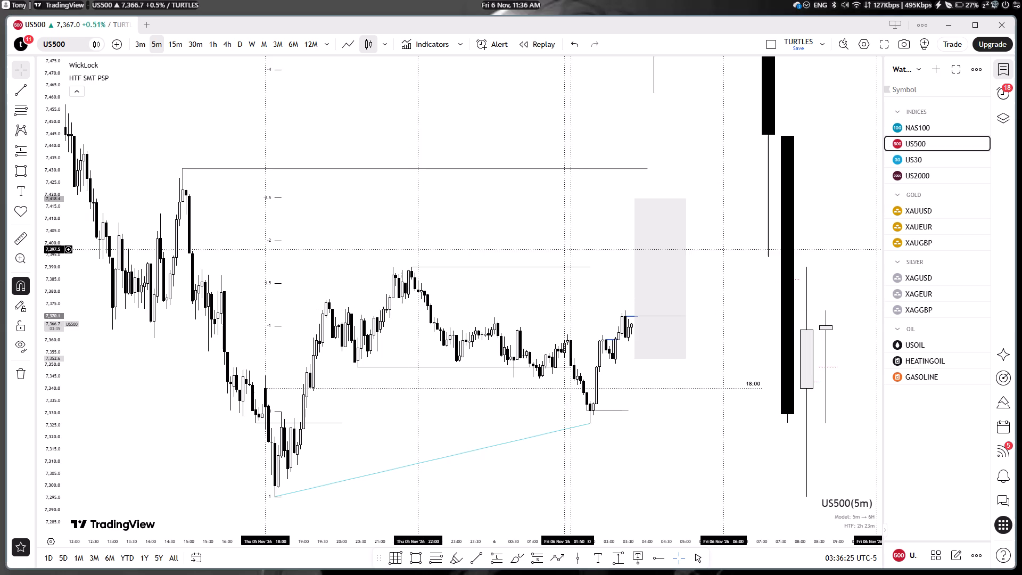
{"action": "right_click", "coordinate": [706, 316]}
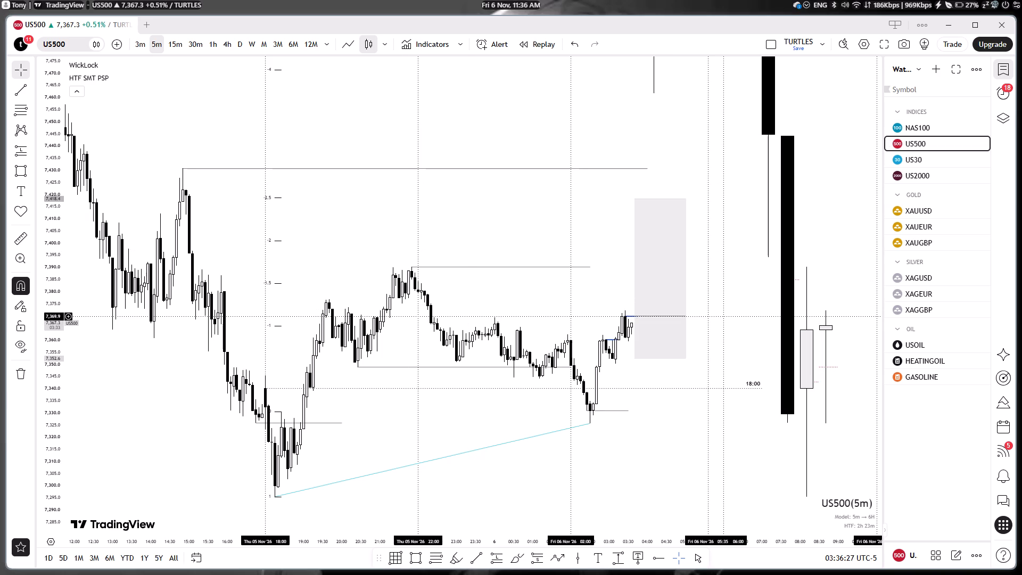
{"action": "left_click", "coordinate": [744, 354]}
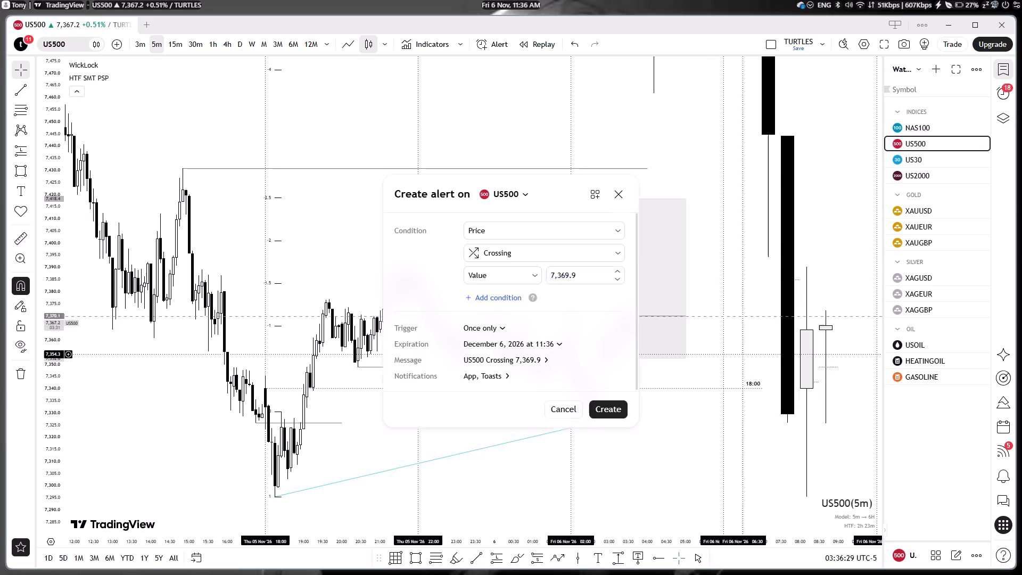
{"action": "left_click", "coordinate": [609, 408]}
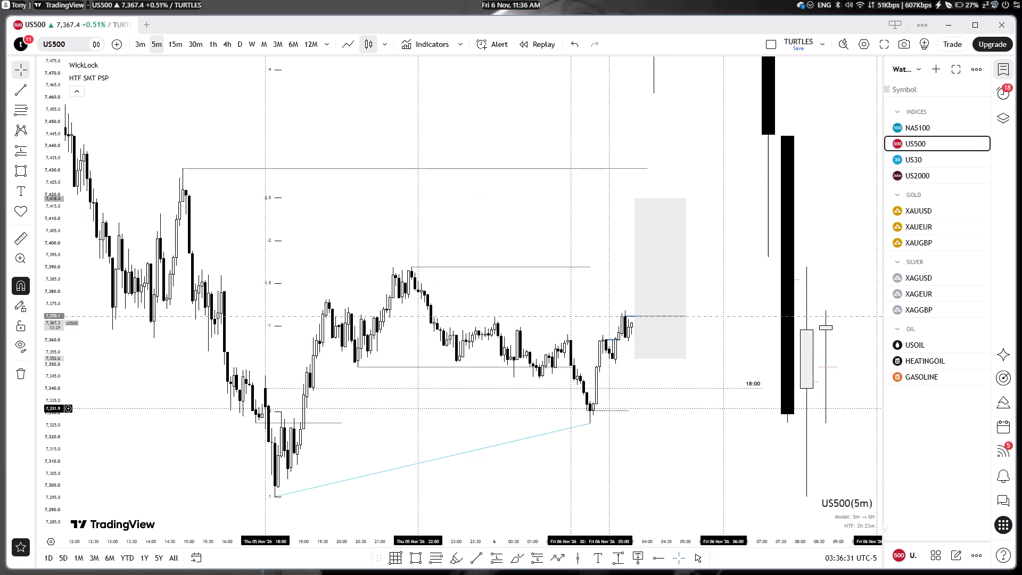
Examine XAUUSD price action around the latest CISD line and the marked high above it.
{"action": "left_click", "coordinate": [922, 212]}
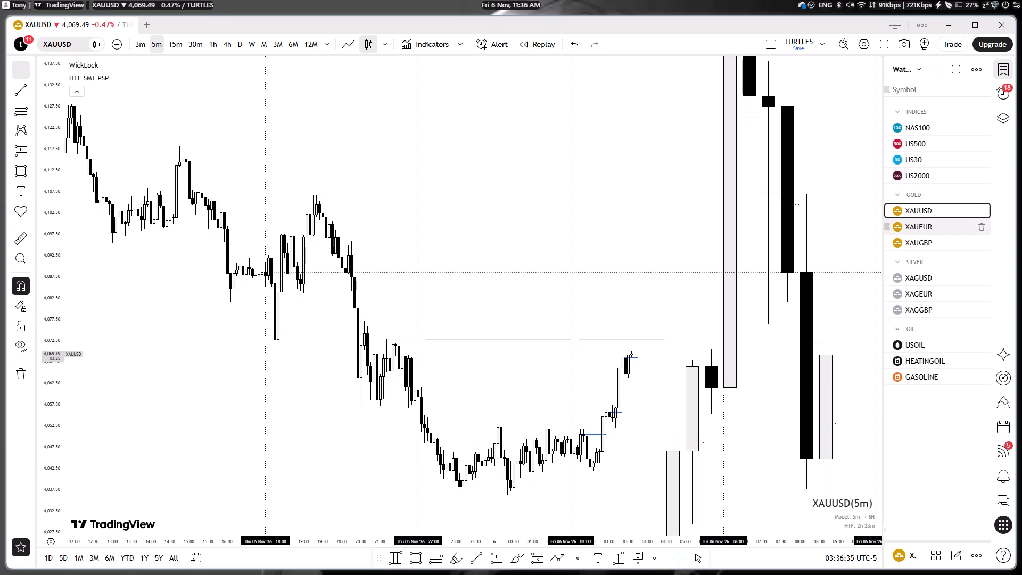
{"action": "left_click_drag", "start_coordinate": [683, 355], "coordinate": [672, 325]}
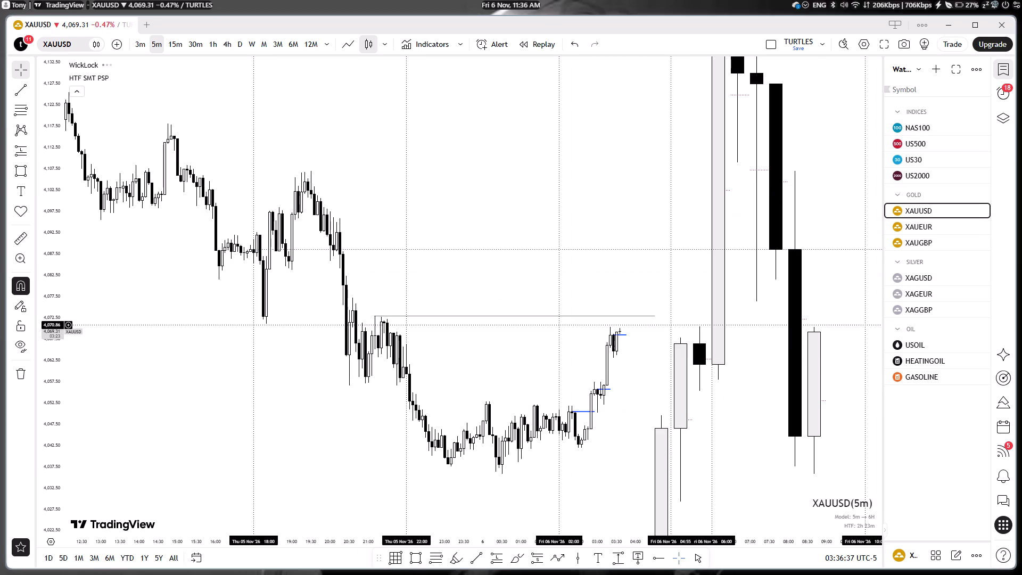
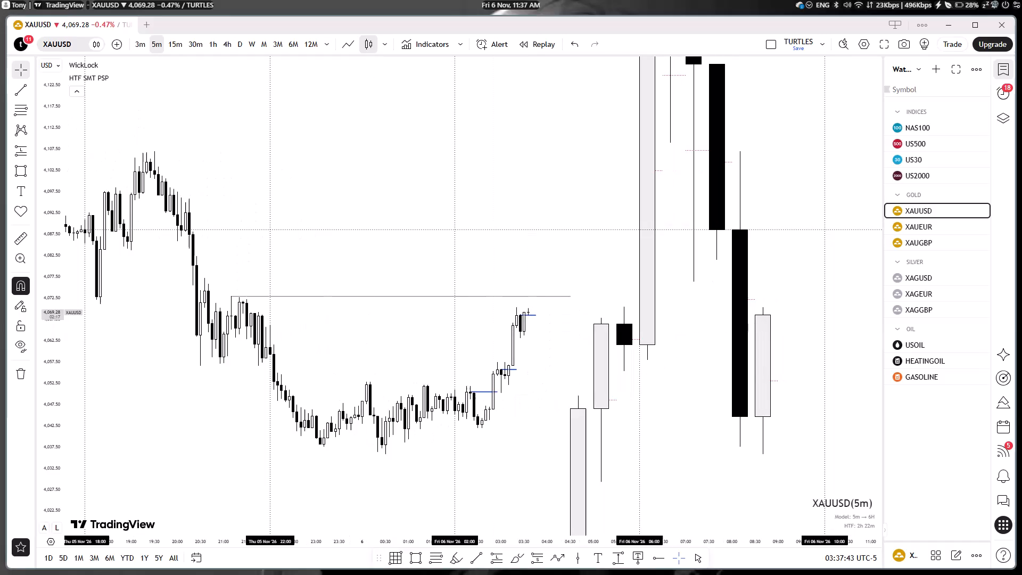
Compare the latest price action and marked highs on XAUUSD and XAGUSD.
{"action": "left_click_drag", "start_coordinate": [45, 441], "coordinate": [47, 340]}
{"action": "left_click_drag", "start_coordinate": [539, 392], "coordinate": [541, 366]}
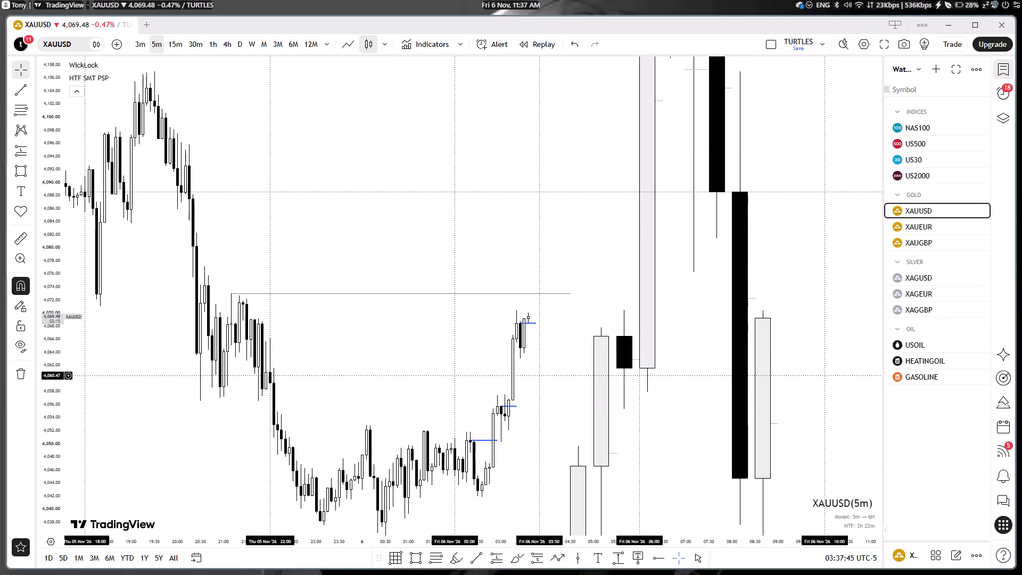
{"action": "left_click_drag", "start_coordinate": [642, 419], "coordinate": [647, 379]}
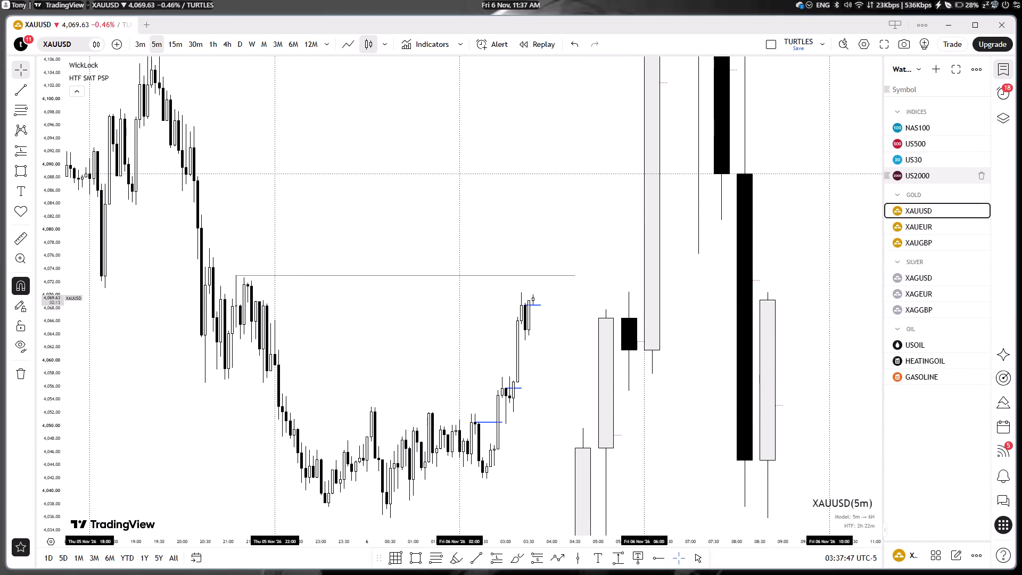
{"action": "left_click", "coordinate": [929, 276]}
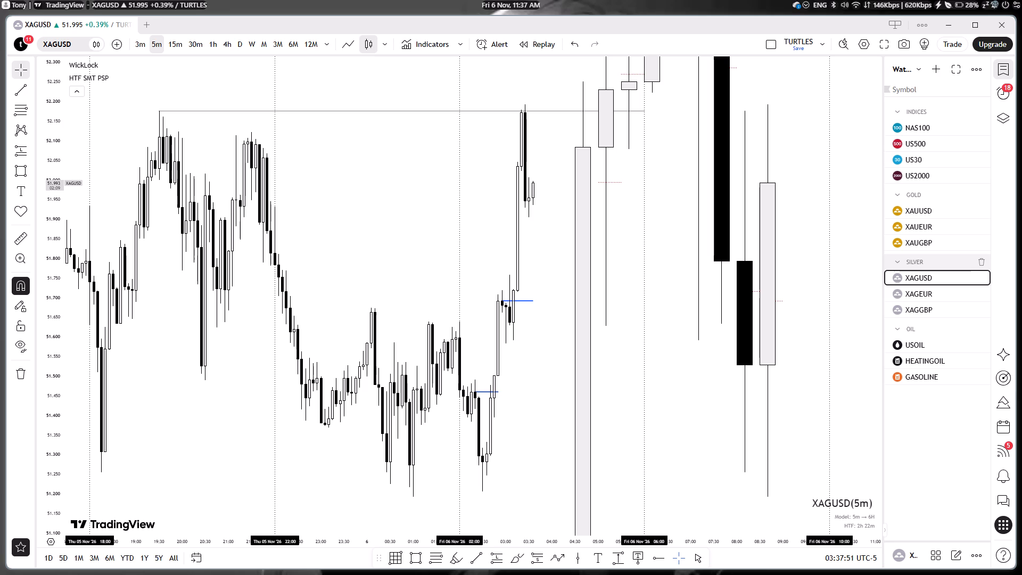
{"action": "left_click", "coordinate": [910, 214]}
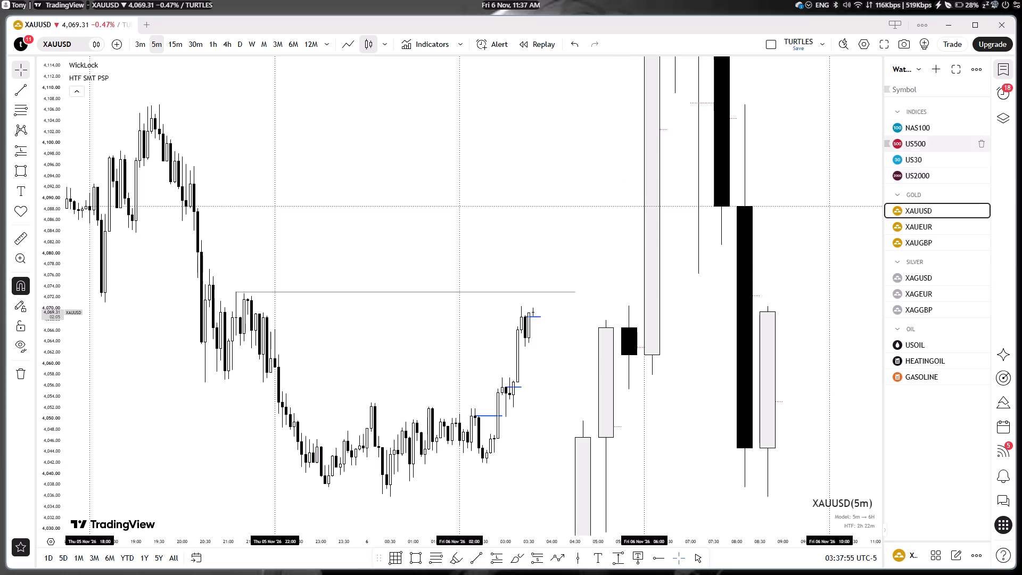
Examine US500 price action around the long position, the marked highs and lows, and the Fib projection levels.
{"action": "left_click", "coordinate": [913, 142]}
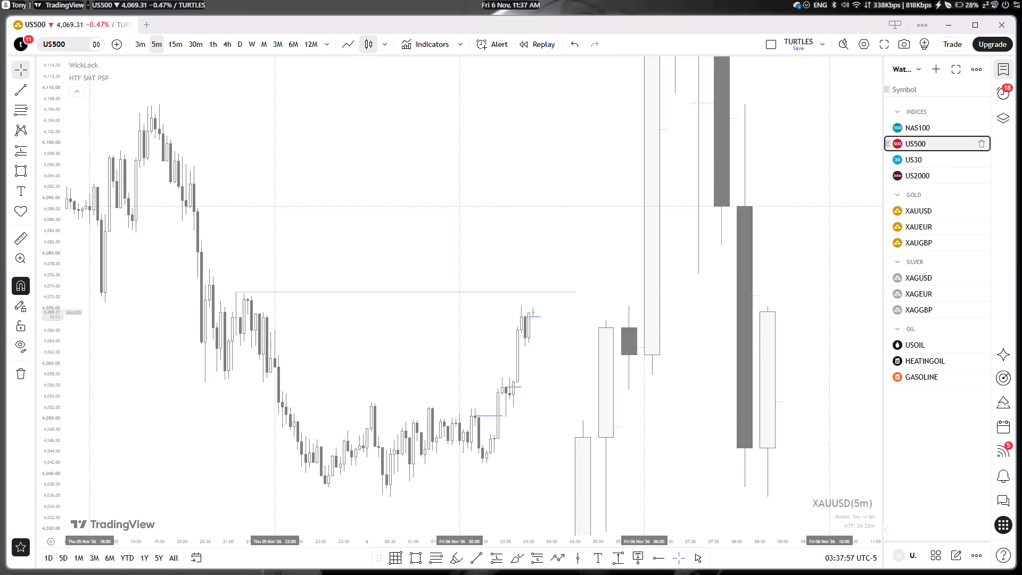
{"action": "left_click_drag", "start_coordinate": [588, 357], "coordinate": [611, 479]}
{"action": "left_click_drag", "start_coordinate": [617, 455], "coordinate": [617, 472]}
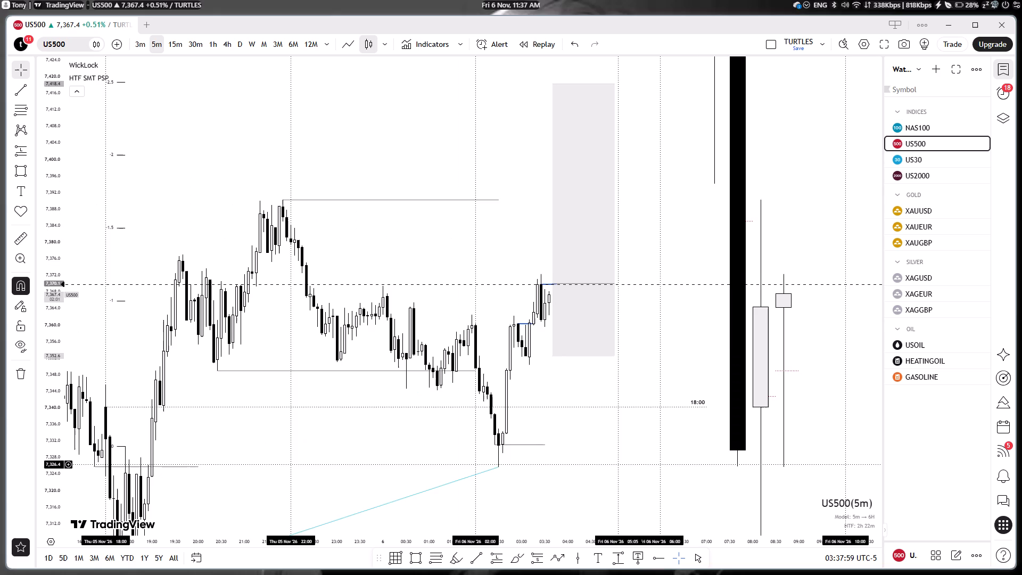
{"action": "scroll", "coordinate": [536, 398], "scroll_direction": "down", "scroll_amount": 4}
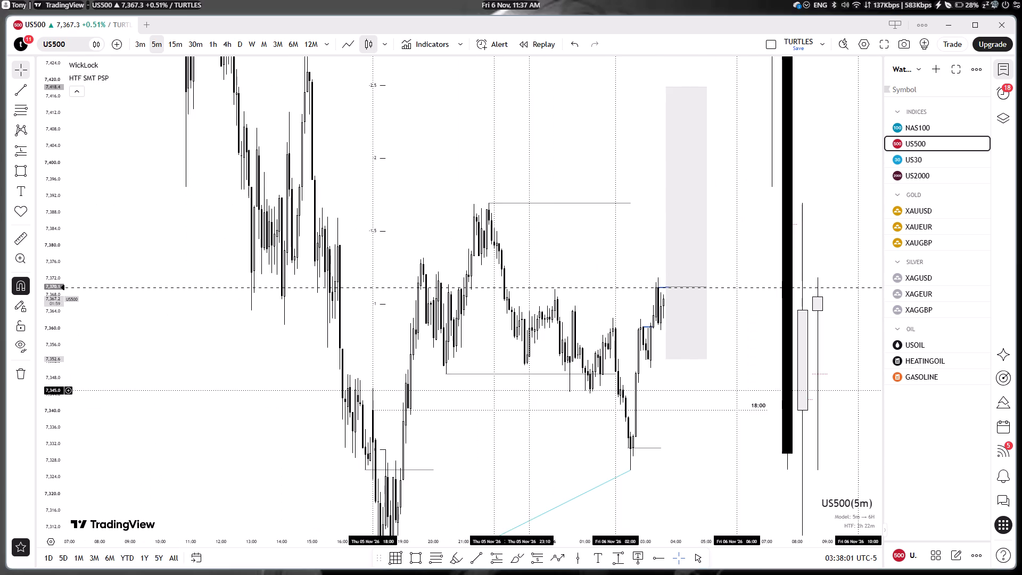
{"action": "left_click_drag", "start_coordinate": [423, 212], "coordinate": [426, 405]}
{"action": "left_click_drag", "start_coordinate": [52, 186], "coordinate": [54, 381]}
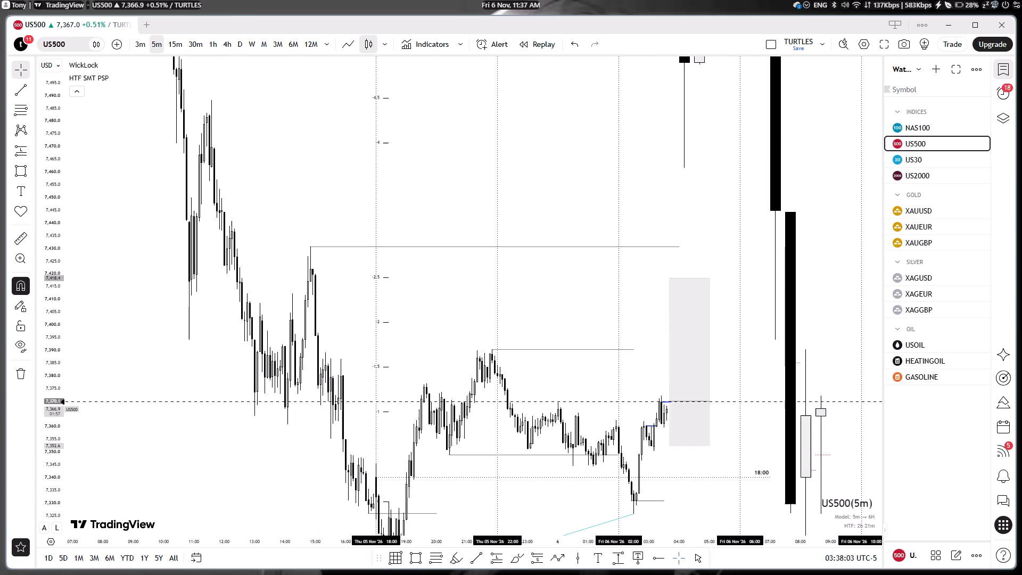
{"action": "scroll", "coordinate": [260, 330], "scroll_direction": "down", "scroll_amount": 3}
{"action": "left_click_drag", "start_coordinate": [259, 372], "coordinate": [61, 313]}
{"action": "left_click_drag", "start_coordinate": [244, 327], "coordinate": [241, 317]}
{"action": "left_click_drag", "start_coordinate": [249, 307], "coordinate": [248, 276]}
{"action": "left_click_drag", "start_coordinate": [248, 286], "coordinate": [202, 244]}
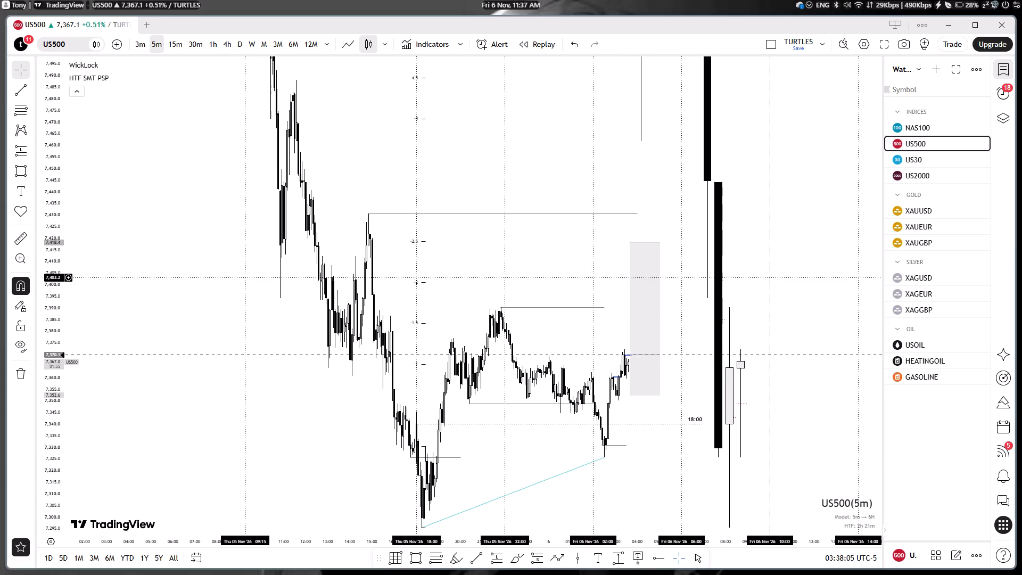
{"action": "left_click_drag", "start_coordinate": [202, 244], "coordinate": [170, 232]}
{"action": "scroll", "coordinate": [314, 326], "scroll_direction": "up", "scroll_amount": 6}
{"action": "left_click_drag", "start_coordinate": [417, 505], "coordinate": [680, 449]}
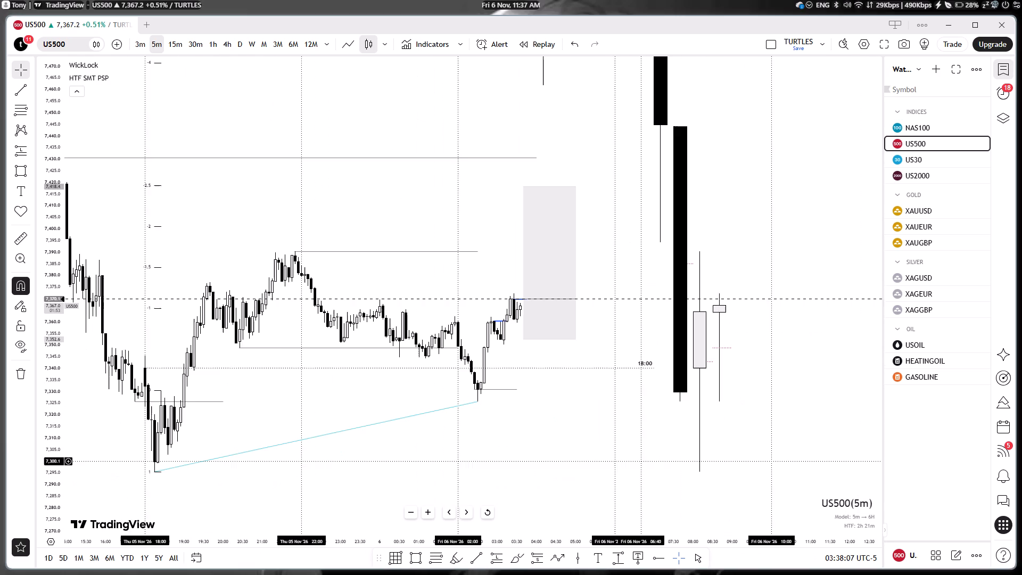
{"action": "left_click_drag", "start_coordinate": [680, 449], "coordinate": [686, 447]}
{"action": "left_click_drag", "start_coordinate": [601, 449], "coordinate": [605, 429]}
{"action": "scroll", "coordinate": [603, 428], "scroll_direction": "up", "scroll_amount": 1}
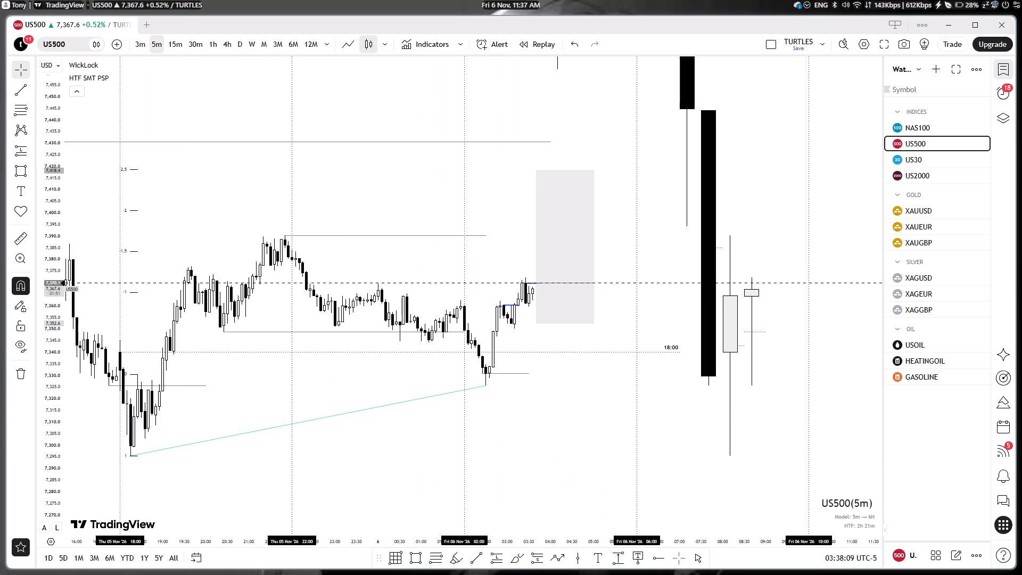
{"action": "left_click_drag", "start_coordinate": [48, 479], "coordinate": [46, 368]}
{"action": "scroll", "coordinate": [333, 432], "scroll_direction": "up", "scroll_amount": 4}
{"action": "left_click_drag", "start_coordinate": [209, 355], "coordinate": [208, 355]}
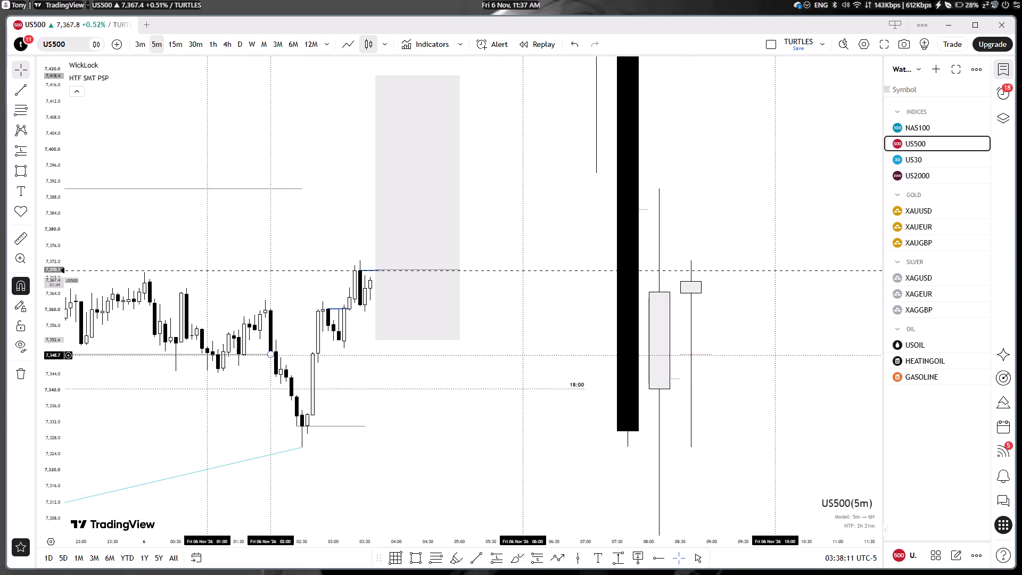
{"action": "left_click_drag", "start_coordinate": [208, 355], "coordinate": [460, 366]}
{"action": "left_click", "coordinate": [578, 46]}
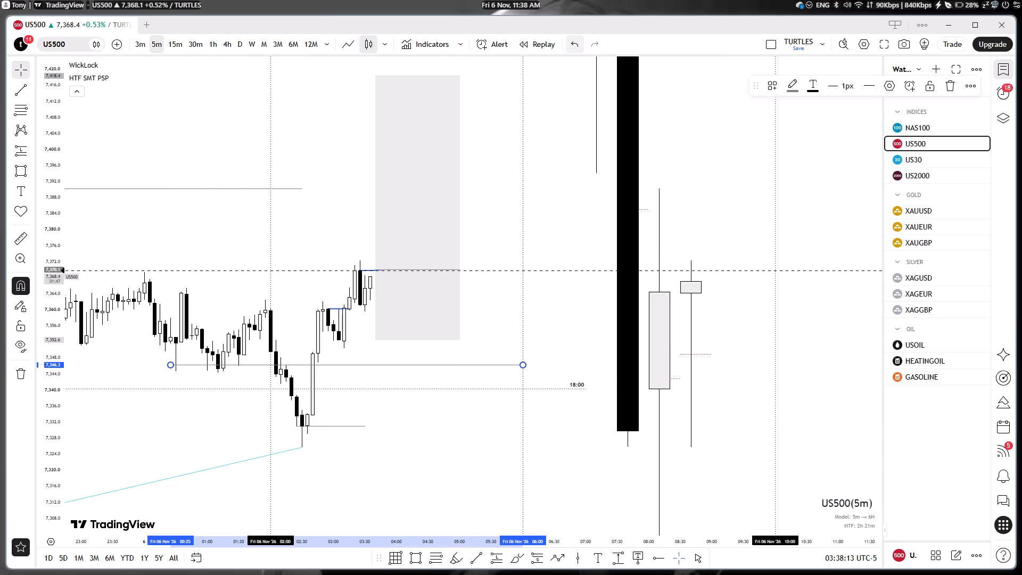
Tighten the stop of the US500 long position to 7,361.3, near the low of the latest pullback.
{"action": "left_click_drag", "start_coordinate": [472, 498], "coordinate": [656, 455]}
{"action": "left_click_drag", "start_coordinate": [564, 473], "coordinate": [578, 454]}
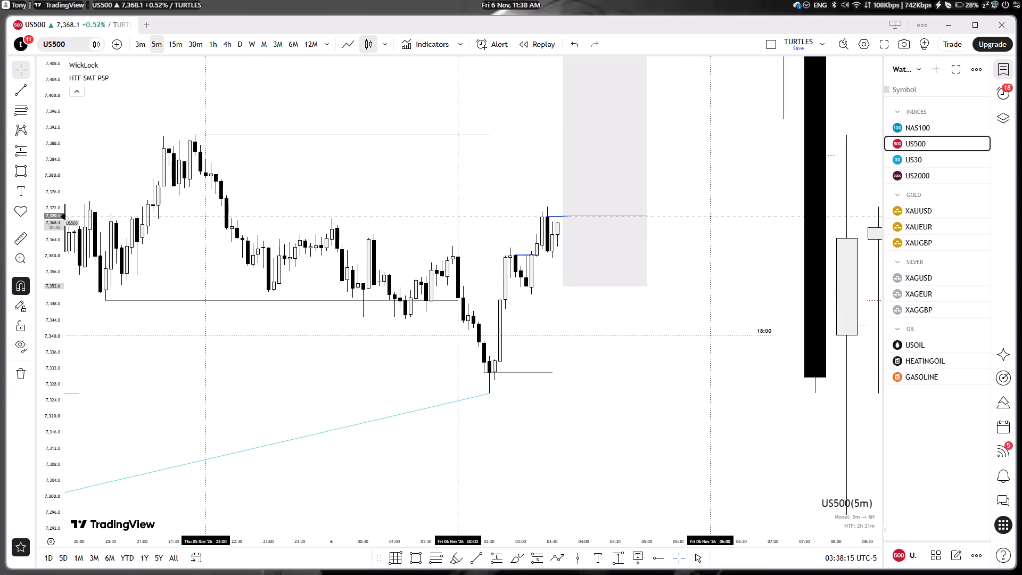
{"action": "left_click_drag", "start_coordinate": [44, 421], "coordinate": [45, 352]}
{"action": "left_click_drag", "start_coordinate": [537, 295], "coordinate": [535, 306]}
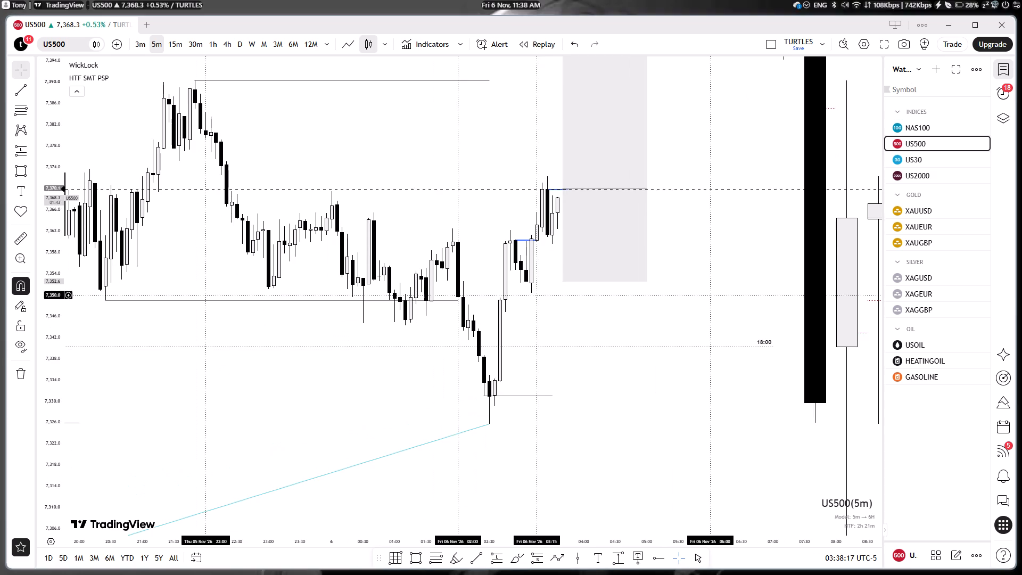
{"action": "left_click_drag", "start_coordinate": [535, 306], "coordinate": [515, 399]}
{"action": "left_click_drag", "start_coordinate": [524, 323], "coordinate": [506, 378]}
{"action": "left_click", "coordinate": [662, 400]}
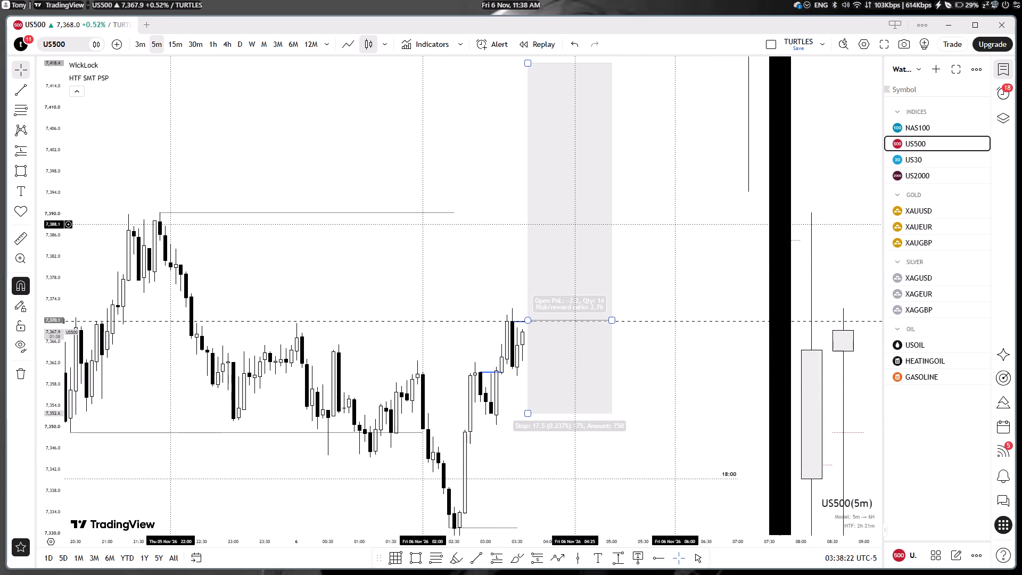
{"action": "left_click", "coordinate": [532, 415]}
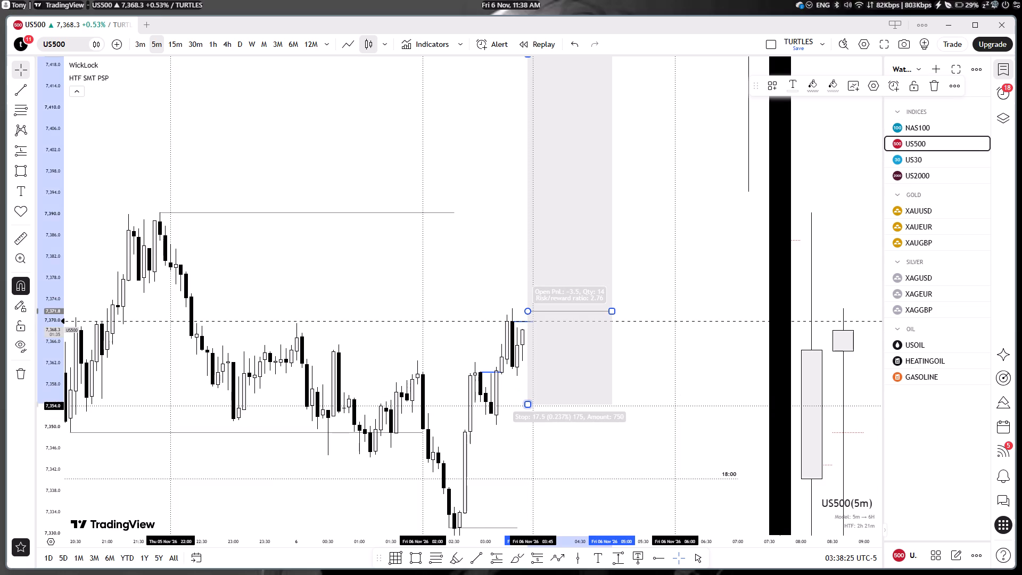
{"action": "left_click_drag", "start_coordinate": [526, 413], "coordinate": [531, 368]}
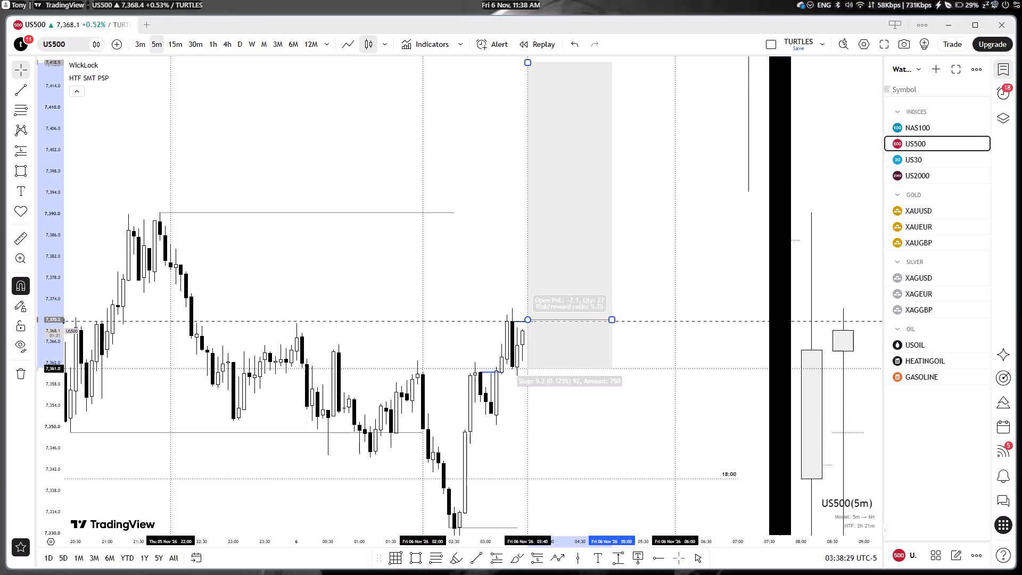
{"action": "left_click_drag", "start_coordinate": [531, 368], "coordinate": [532, 367]}
{"action": "left_click", "coordinate": [498, 225]}
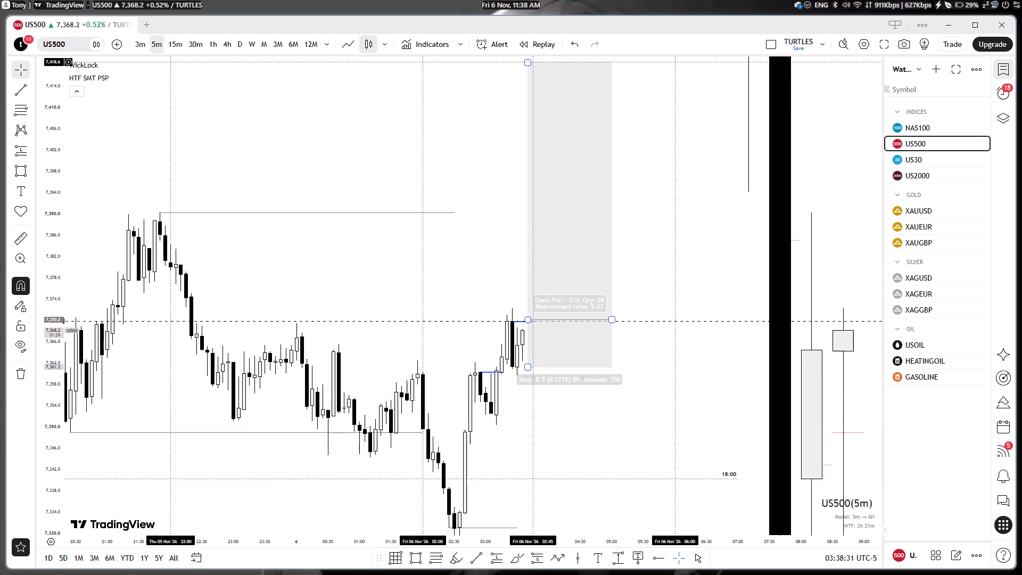
Lower the target of the US500 long position to 7,393.2, just above the marked high.
{"action": "left_click_drag", "start_coordinate": [524, 62], "coordinate": [527, 197]}
{"action": "left_click", "coordinate": [501, 243]}
Examine the US500 long position against the latest candles and the marked high near 7,390.
{"action": "scroll", "coordinate": [493, 247], "scroll_direction": "down", "scroll_amount": 3}
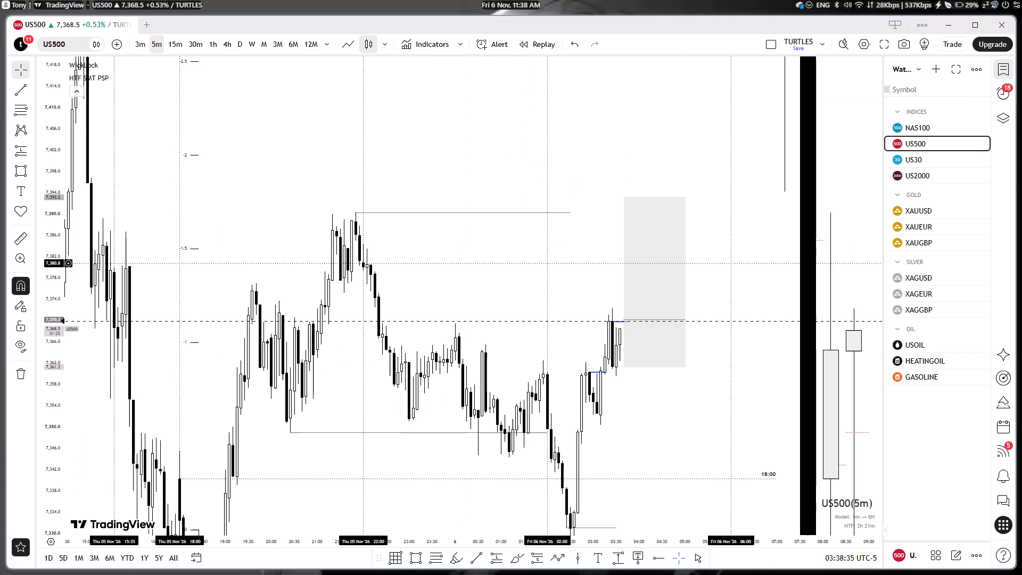
{"action": "left_click_drag", "start_coordinate": [48, 447], "coordinate": [52, 366]}
{"action": "left_click_drag", "start_coordinate": [431, 253], "coordinate": [376, 262]}
{"action": "scroll", "coordinate": [394, 261], "scroll_direction": "up", "scroll_amount": 1}
{"action": "left_click_drag", "start_coordinate": [398, 263], "coordinate": [392, 263]}
{"action": "left_click_drag", "start_coordinate": [392, 263], "coordinate": [382, 260]}
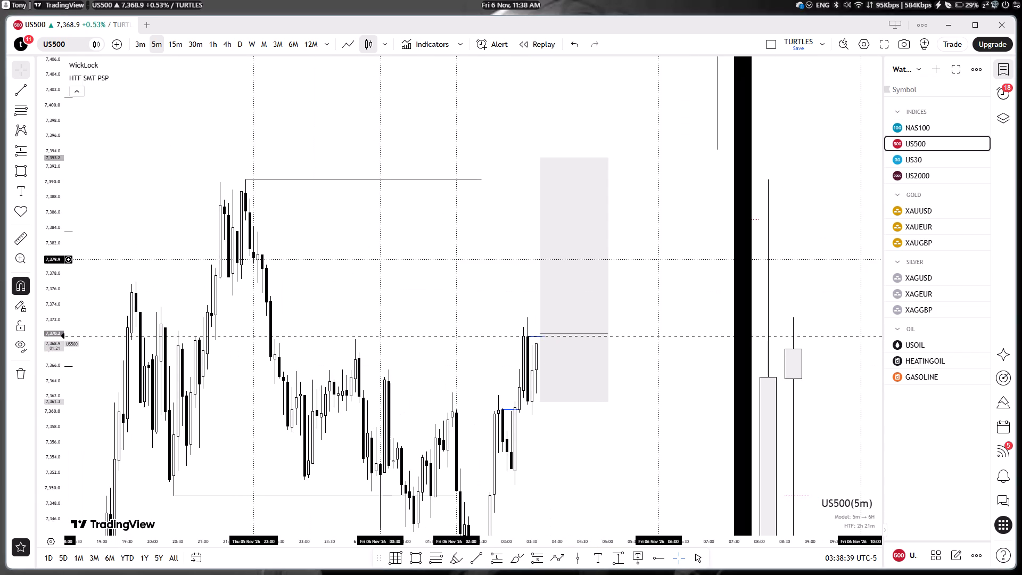
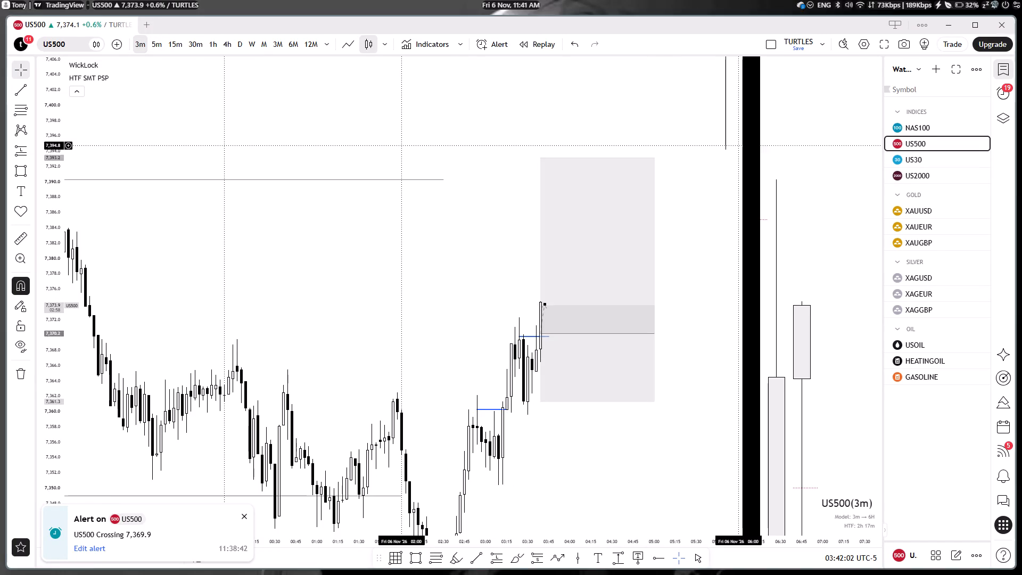
Switch the US500 chart to the 5-minute timeframe and examine the long position against the marked high and low.
{"action": "left_click", "coordinate": [147, 49]}
{"action": "left_click", "coordinate": [149, 46]}
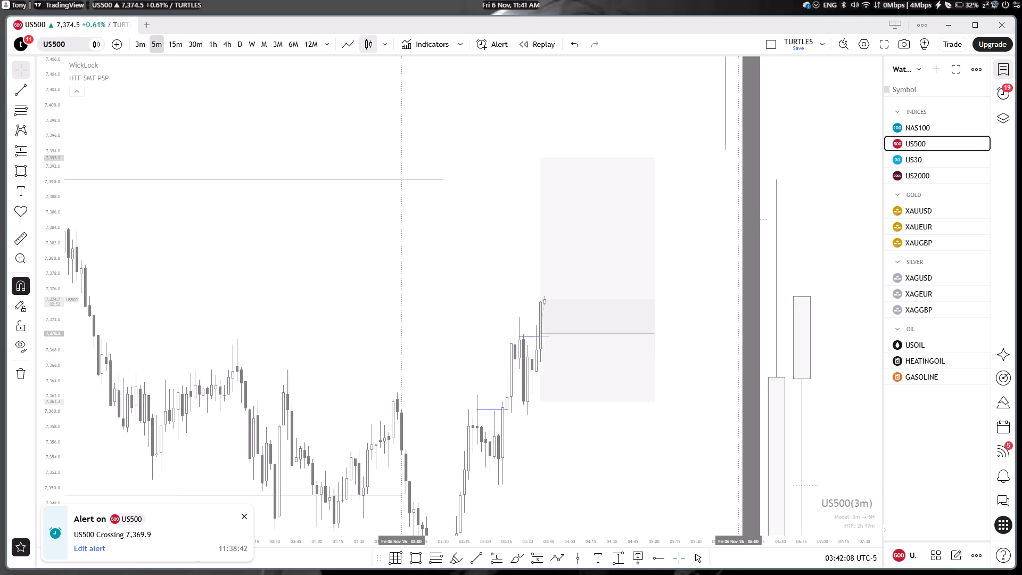
{"action": "scroll", "coordinate": [402, 352], "scroll_direction": "up", "scroll_amount": 1}
{"action": "left_click_drag", "start_coordinate": [452, 393], "coordinate": [472, 385]}
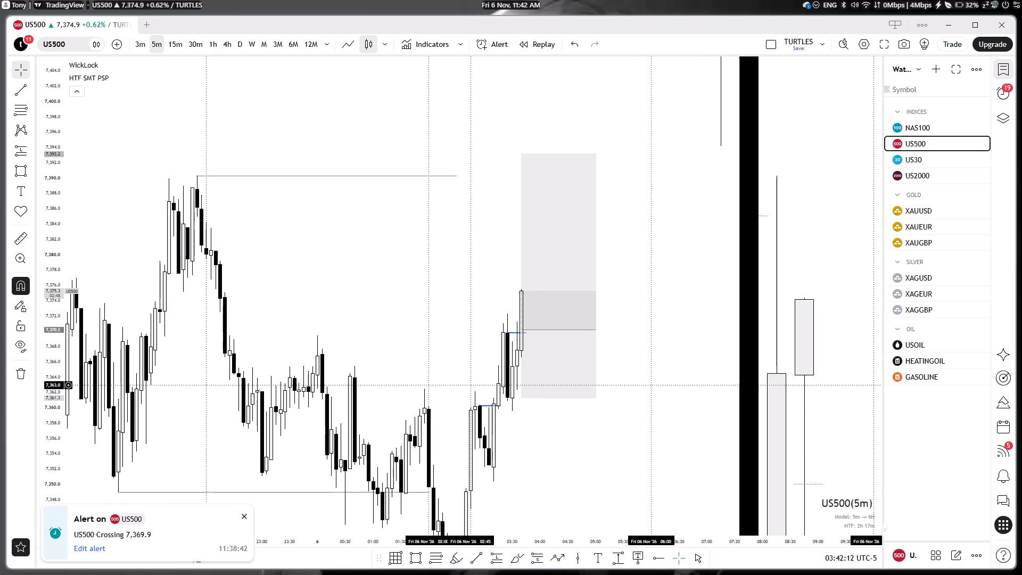
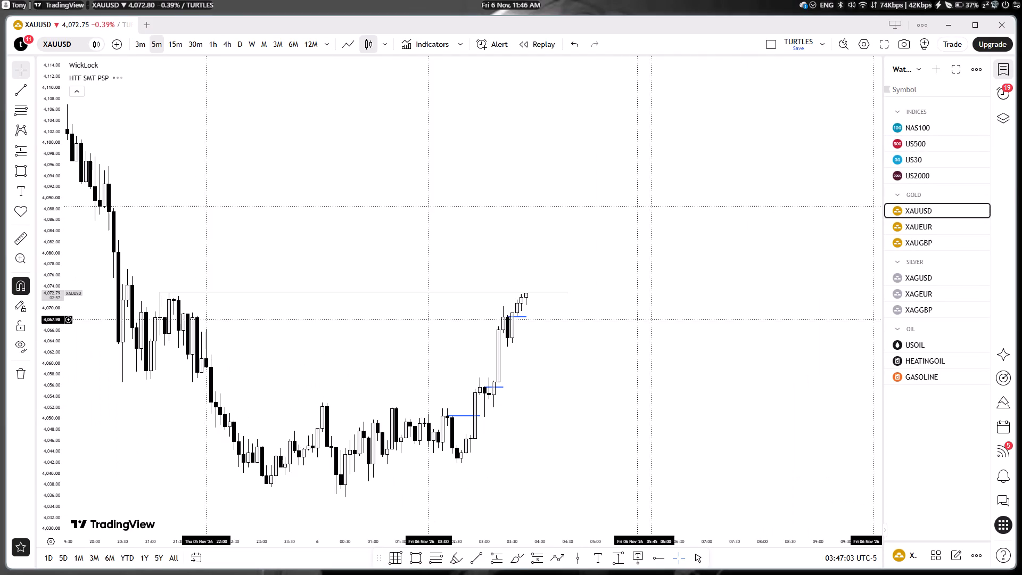
Examine the XAUUSD 5-minute chart around the marked high, the blue CISD lines and the higher-timeframe candles.
{"action": "scroll", "coordinate": [578, 350], "scroll_direction": "down", "scroll_amount": 2}
{"action": "left_click_drag", "start_coordinate": [614, 404], "coordinate": [607, 403]}
{"action": "left_click_drag", "start_coordinate": [606, 403], "coordinate": [587, 404]}
{"action": "left_click_drag", "start_coordinate": [593, 400], "coordinate": [574, 402]}
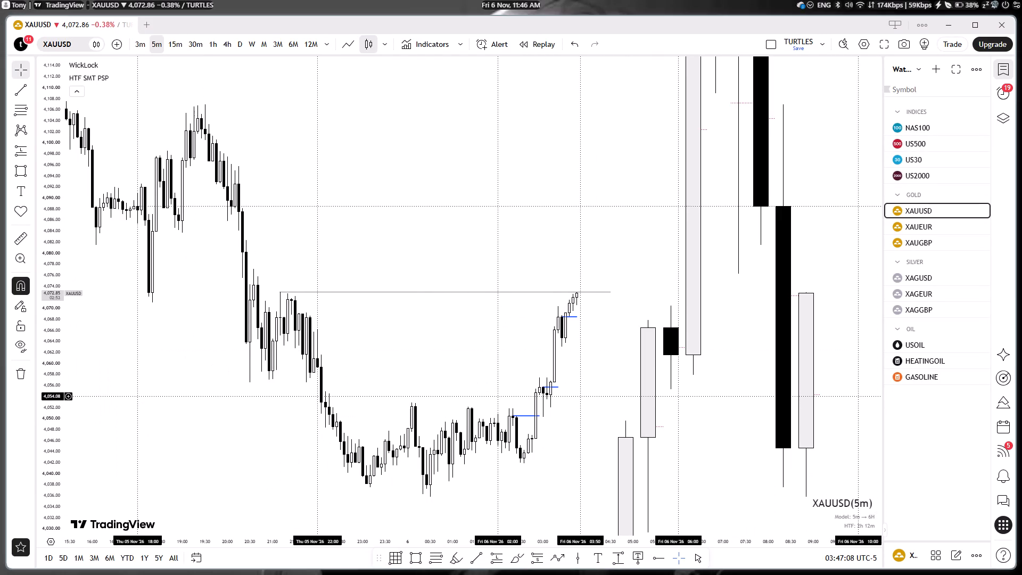
{"action": "left_click", "coordinate": [575, 395]}
{"action": "left_click", "coordinate": [574, 391]}
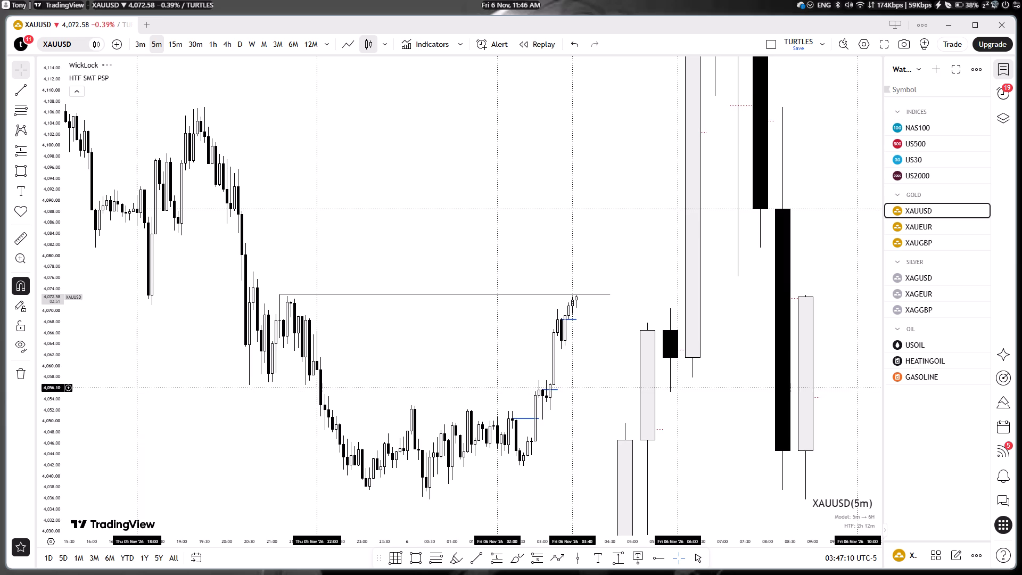
{"action": "left_click", "coordinate": [580, 387]}
{"action": "left_click_drag", "start_coordinate": [592, 399], "coordinate": [557, 375]}
{"action": "left_click_drag", "start_coordinate": [559, 376], "coordinate": [547, 342]}
{"action": "left_click_drag", "start_coordinate": [551, 356], "coordinate": [551, 384]}
{"action": "left_click_drag", "start_coordinate": [46, 136], "coordinate": [77, 379]}
{"action": "scroll", "coordinate": [227, 370], "scroll_direction": "down", "scroll_amount": 2}
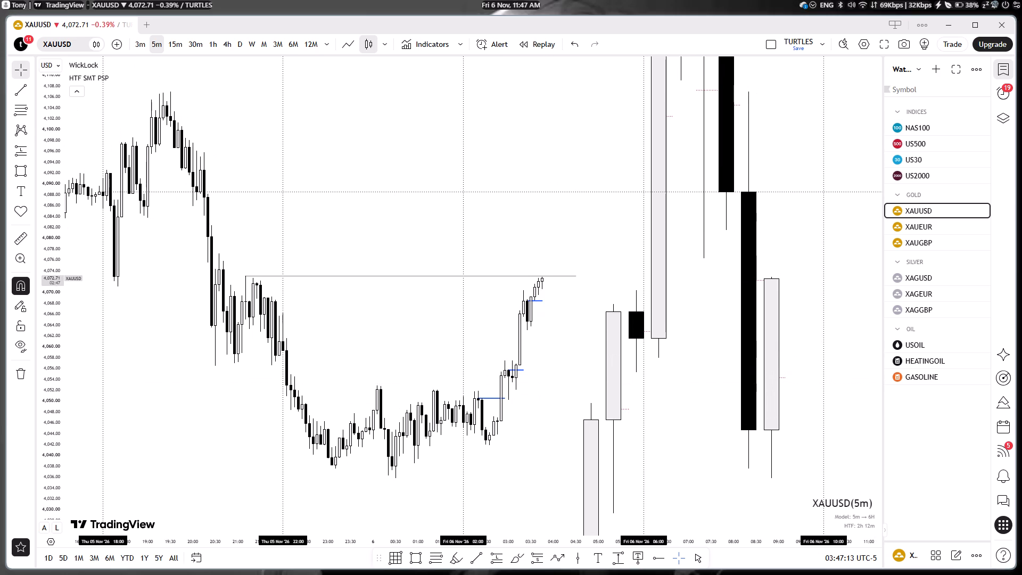
{"action": "scroll", "coordinate": [60, 187], "scroll_direction": "down", "scroll_amount": 6}
{"action": "left_click_drag", "start_coordinate": [344, 384], "coordinate": [229, 393]}
{"action": "left_click_drag", "start_coordinate": [267, 391], "coordinate": [222, 391]}
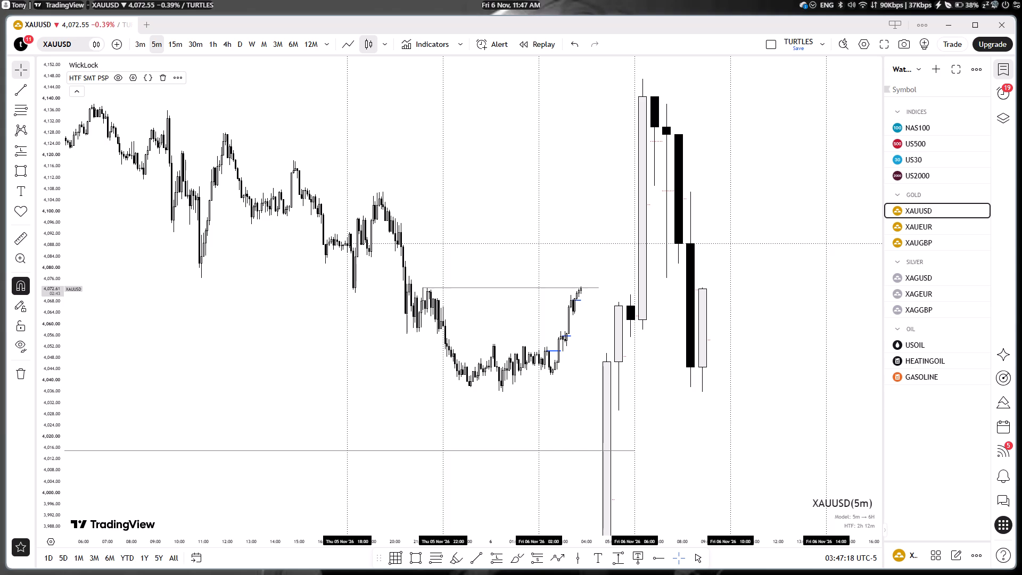
Hide the HTF SMT PSP indicator on the XAUUSD chart and collapse the indicator legend.
{"action": "left_click", "coordinate": [113, 77]}
{"action": "left_click", "coordinate": [74, 94]}
{"action": "left_click_drag", "start_coordinate": [121, 207], "coordinate": [123, 219]}
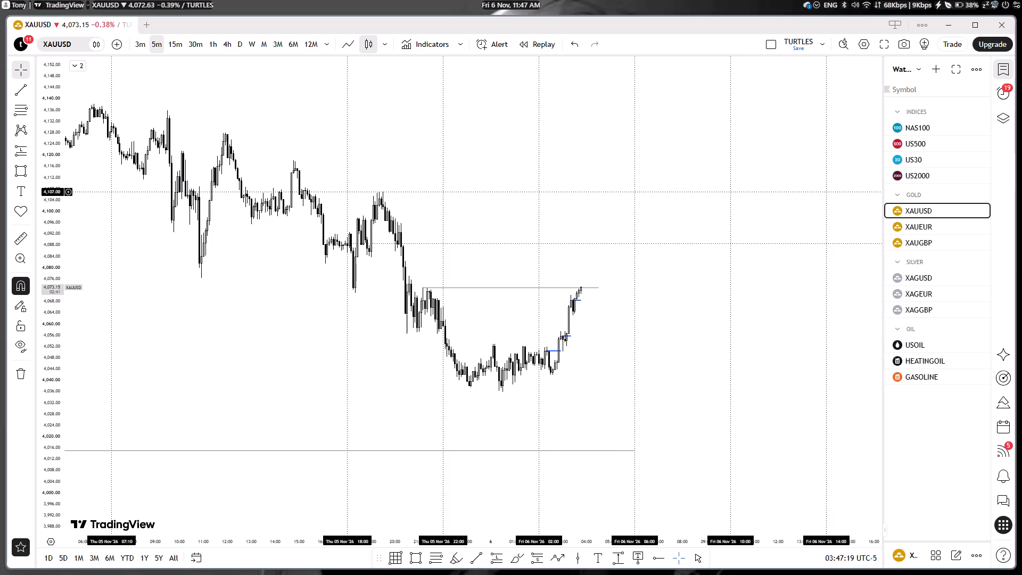
Examine the XAUUSD 5-minute rally against the marked high and the three blue lines.
{"action": "scroll", "coordinate": [183, 266], "scroll_direction": "up", "scroll_amount": 4}
{"action": "left_click_drag", "start_coordinate": [221, 323], "coordinate": [314, 317]}
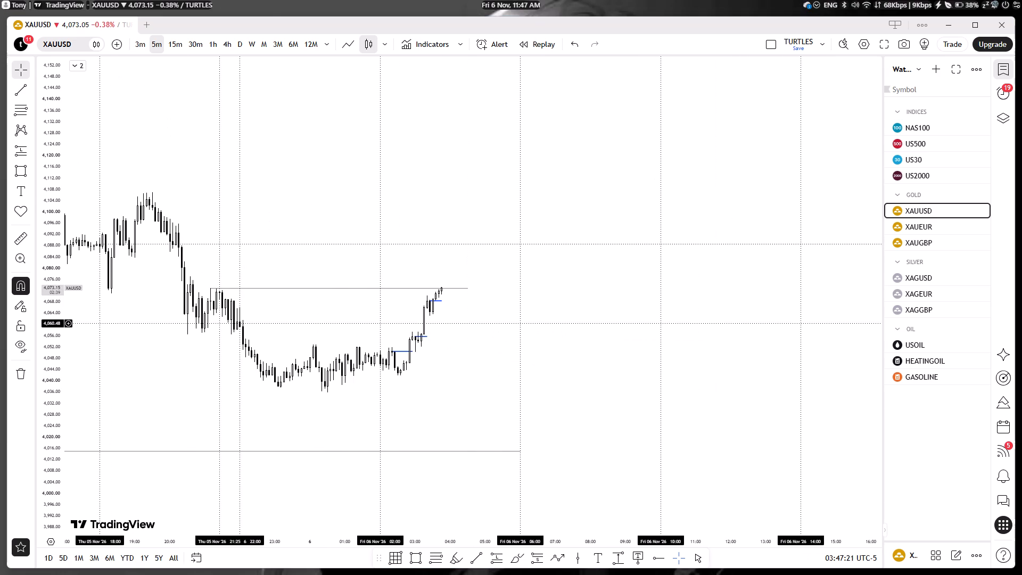
{"action": "left_click_drag", "start_coordinate": [50, 490], "coordinate": [57, 359]}
{"action": "scroll", "coordinate": [227, 344], "scroll_direction": "up", "scroll_amount": 2}
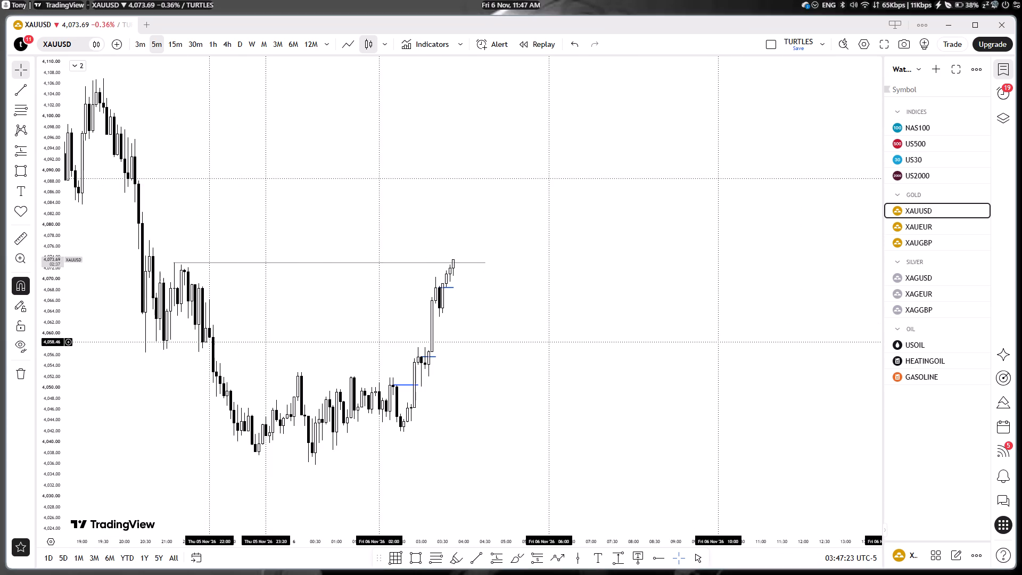
{"action": "left_click_drag", "start_coordinate": [270, 340], "coordinate": [452, 340]}
{"action": "left_click_drag", "start_coordinate": [417, 360], "coordinate": [407, 373]}
{"action": "left_click_drag", "start_coordinate": [423, 354], "coordinate": [369, 357]}
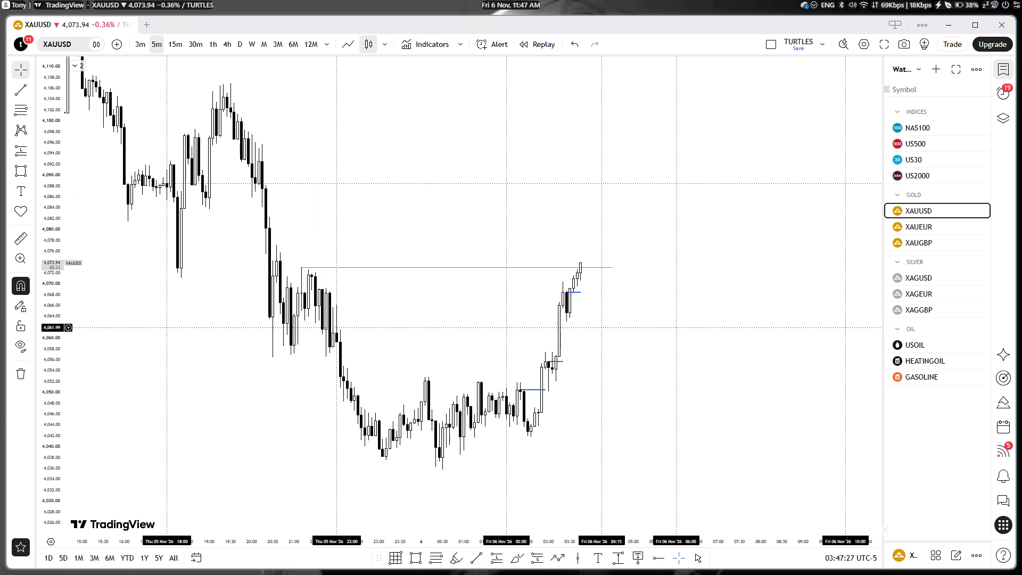
{"action": "left_click_drag", "start_coordinate": [600, 327], "coordinate": [607, 356]}
{"action": "left_click_drag", "start_coordinate": [607, 356], "coordinate": [623, 357]}
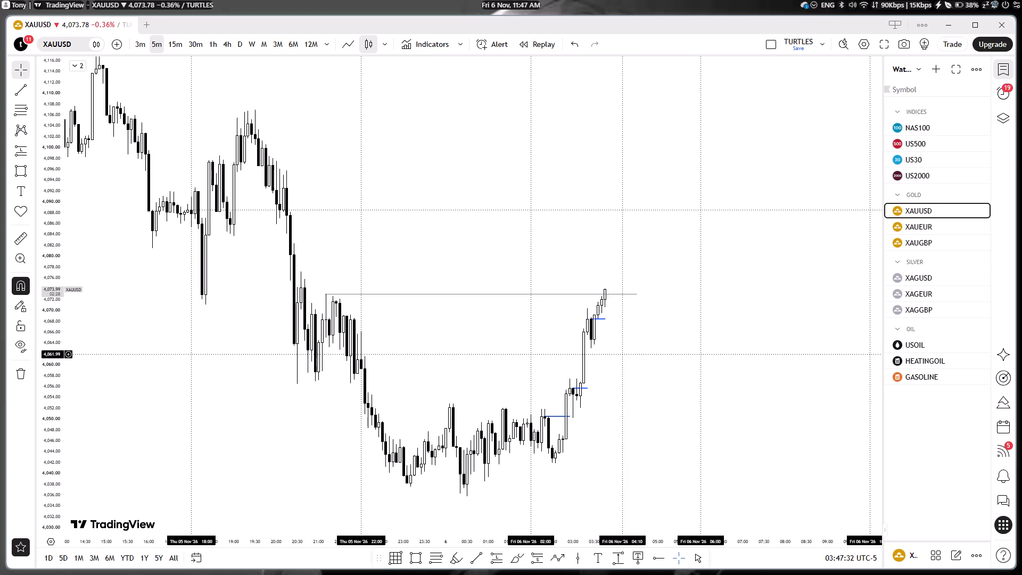
{"action": "left_click_drag", "start_coordinate": [616, 375], "coordinate": [627, 362]}
{"action": "left_click_drag", "start_coordinate": [629, 400], "coordinate": [628, 390]}
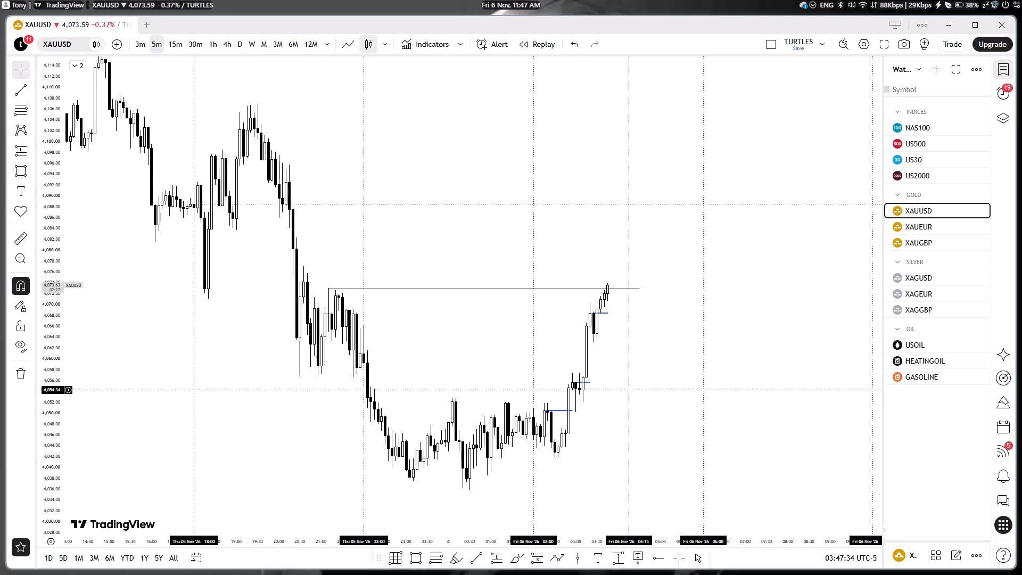
{"action": "left_click_drag", "start_coordinate": [629, 390], "coordinate": [605, 386]}
{"action": "left_click_drag", "start_coordinate": [612, 406], "coordinate": [586, 333]}
{"action": "left_click_drag", "start_coordinate": [586, 333], "coordinate": [587, 354]}
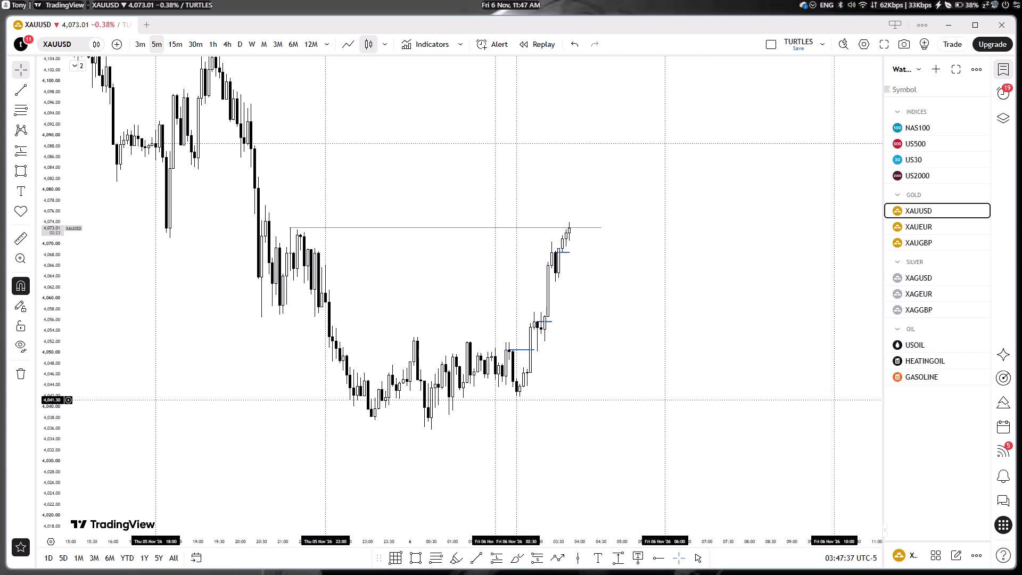
Delete the three short blue lines along the recent XAUUSD rally.
{"action": "left_click_drag", "start_coordinate": [492, 404], "coordinate": [588, 242], "text": "ctrl"}
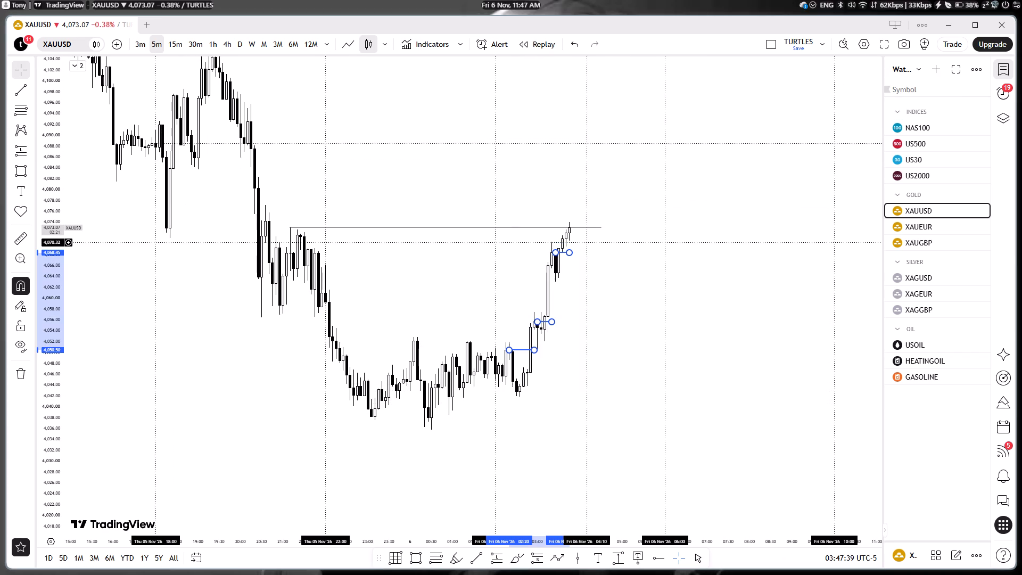
{"action": "left_click", "coordinate": [921, 83]}
{"action": "left_click", "coordinate": [816, 212]}
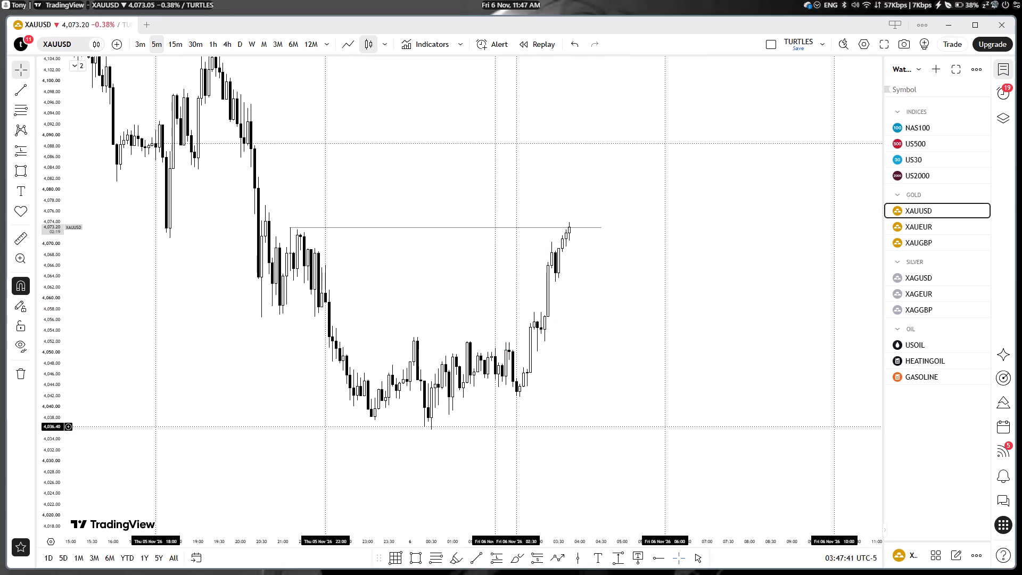
Delete the grey horizontal line that starts at the 5 Nov 21:10 high.
{"action": "left_click", "coordinate": [600, 224]}
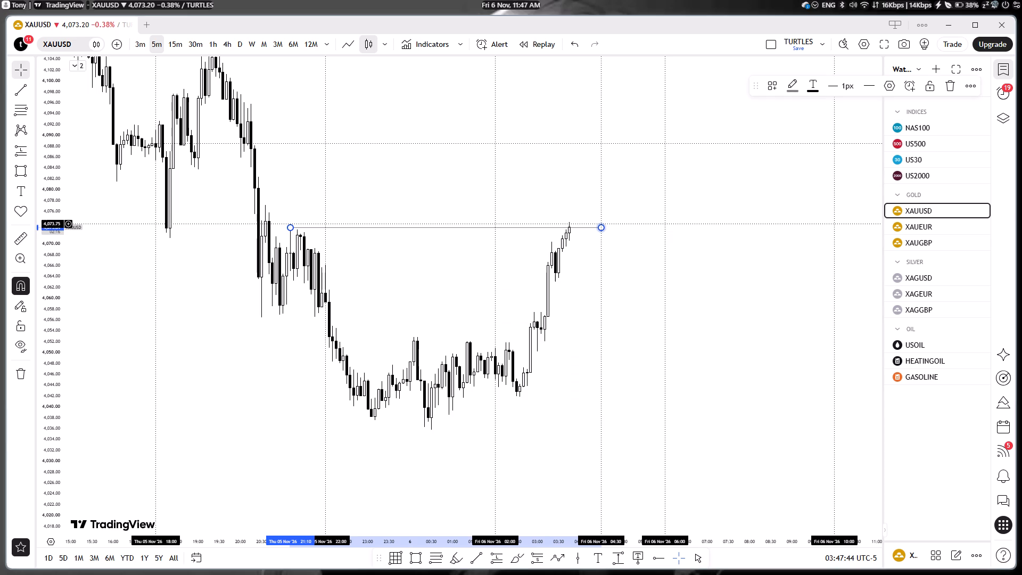
{"action": "key", "text": "BackSpace"}
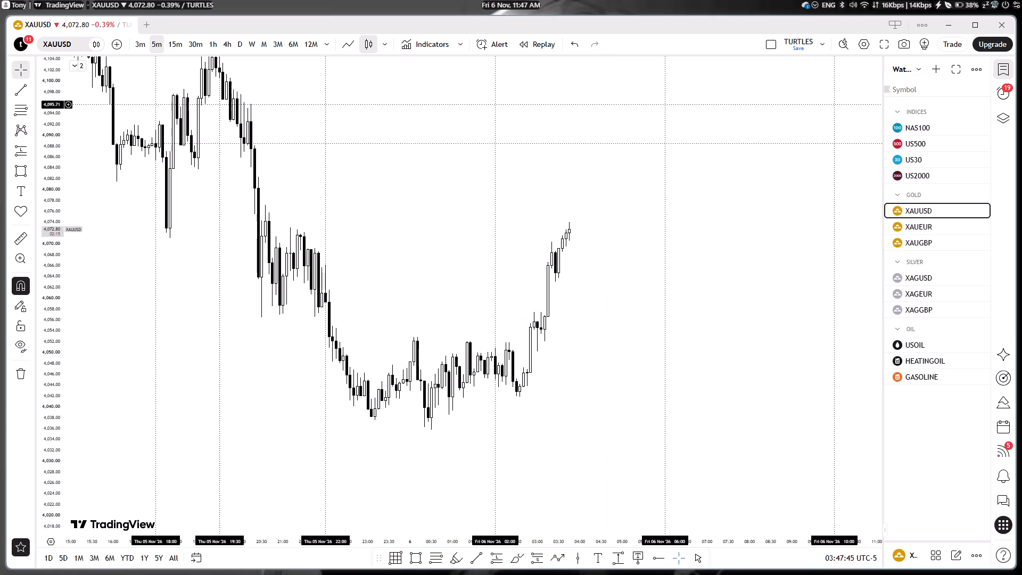
Switch XAUUSD to the 4-hour timeframe and examine the latest candles against the 18:00 level and the marked low.
{"action": "left_click", "coordinate": [222, 36]}
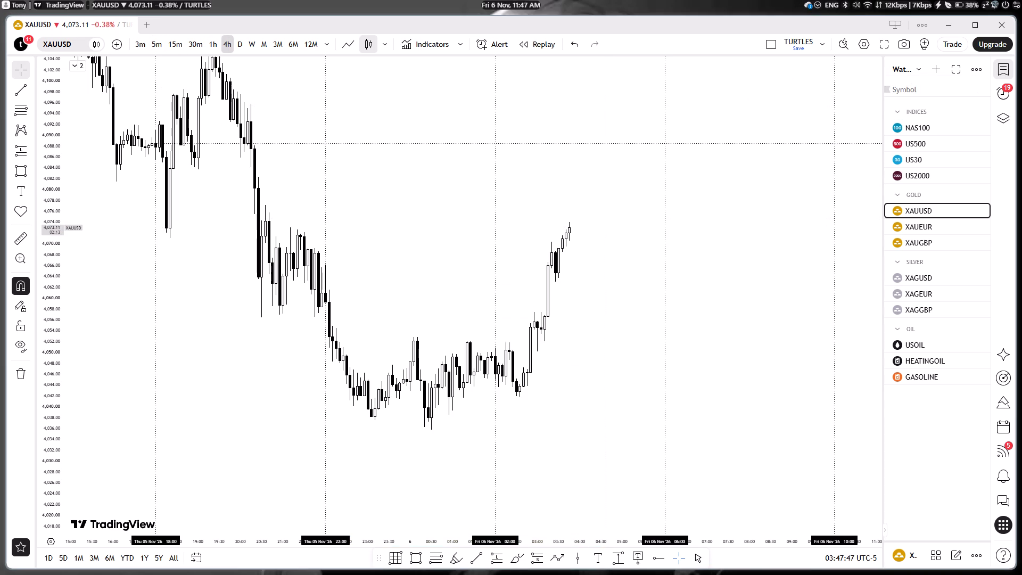
{"action": "scroll", "coordinate": [178, 264], "scroll_direction": "up", "scroll_amount": 6}
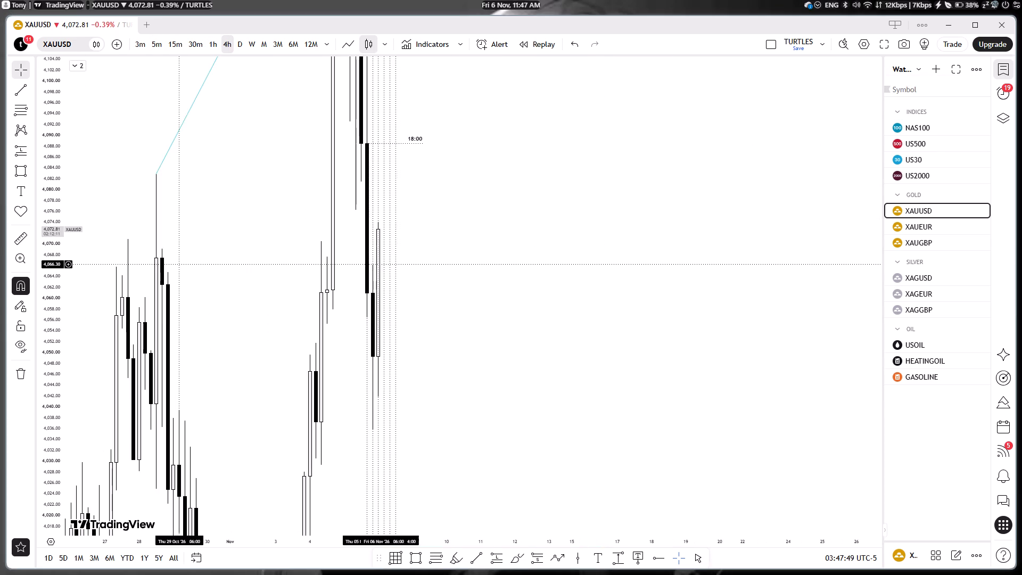
{"action": "left_click_drag", "start_coordinate": [134, 328], "coordinate": [556, 342]}
{"action": "left_click_drag", "start_coordinate": [43, 136], "coordinate": [109, 486]}
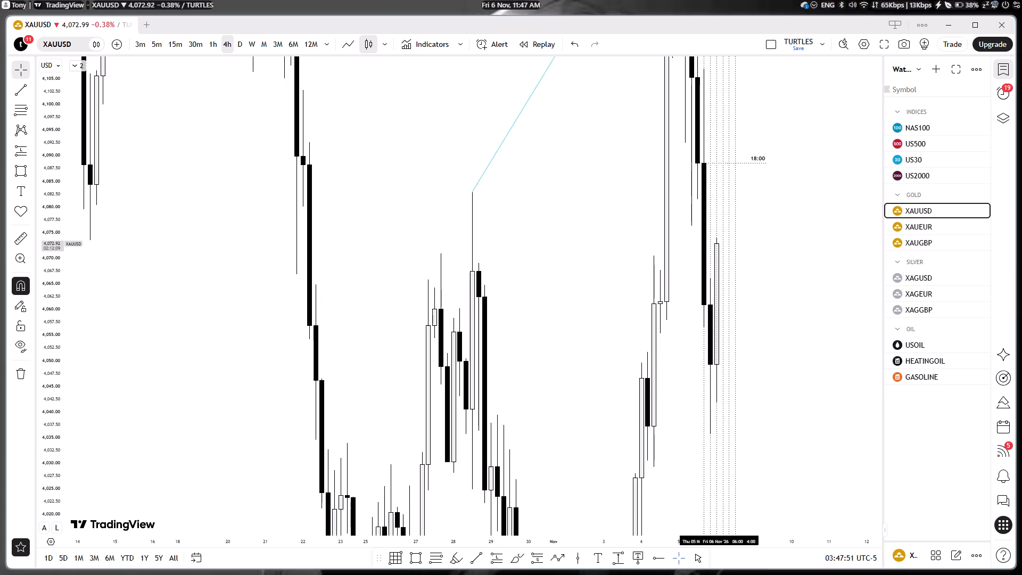
{"action": "scroll", "coordinate": [265, 377], "scroll_direction": "up", "scroll_amount": 11}
{"action": "left_click_drag", "start_coordinate": [568, 396], "coordinate": [590, 388]}
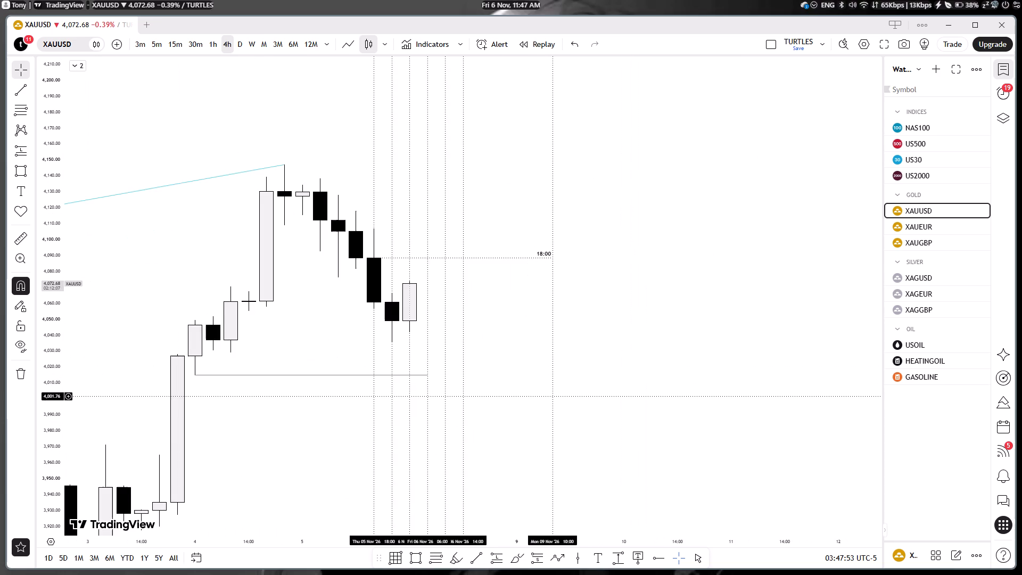
{"action": "left_click_drag", "start_coordinate": [45, 448], "coordinate": [64, 373]}
{"action": "left_click_drag", "start_coordinate": [311, 316], "coordinate": [433, 312]}
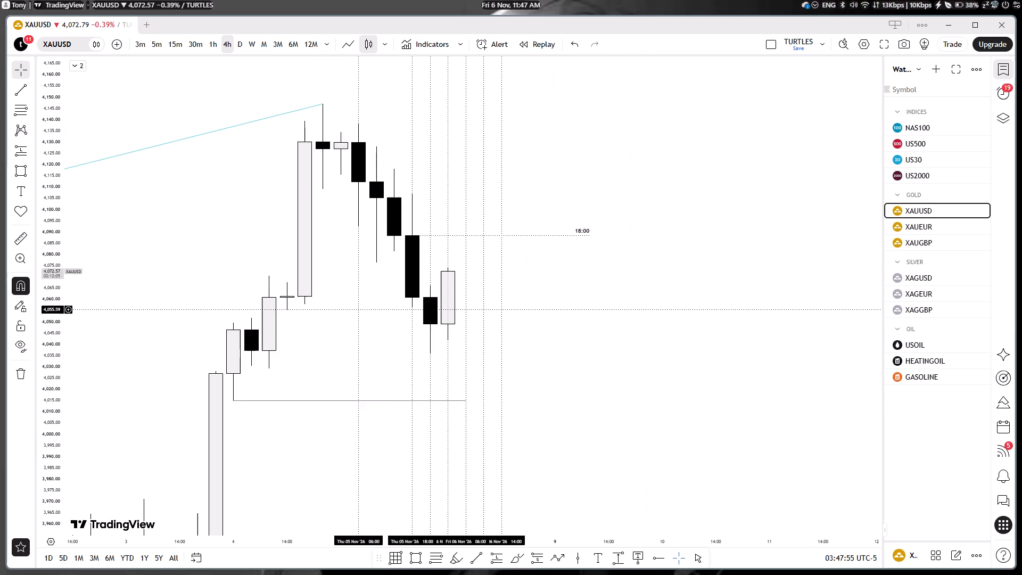
On the 1-hour XAUUSD chart, draw a trend line between the 6 Nov 00:00 and 02:00 candle lows and apply the "line" template.
{"action": "left_click", "coordinate": [220, 44]}
{"action": "left_click", "coordinate": [211, 45]}
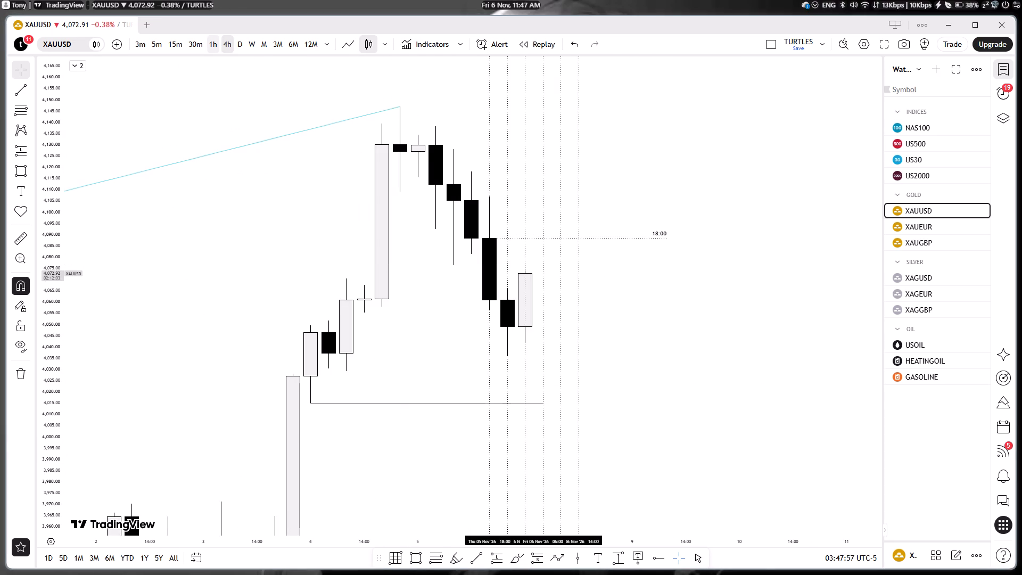
{"action": "scroll", "coordinate": [440, 327], "scroll_direction": "down", "scroll_amount": 5}
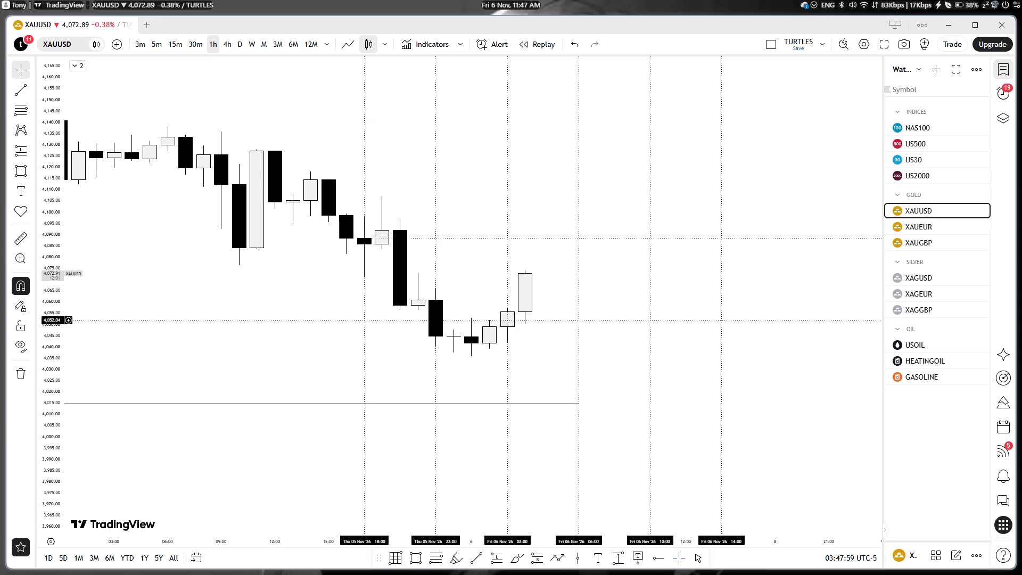
{"action": "left_click_drag", "start_coordinate": [44, 465], "coordinate": [43, 365]}
{"action": "scroll", "coordinate": [350, 374], "scroll_direction": "up", "scroll_amount": 3}
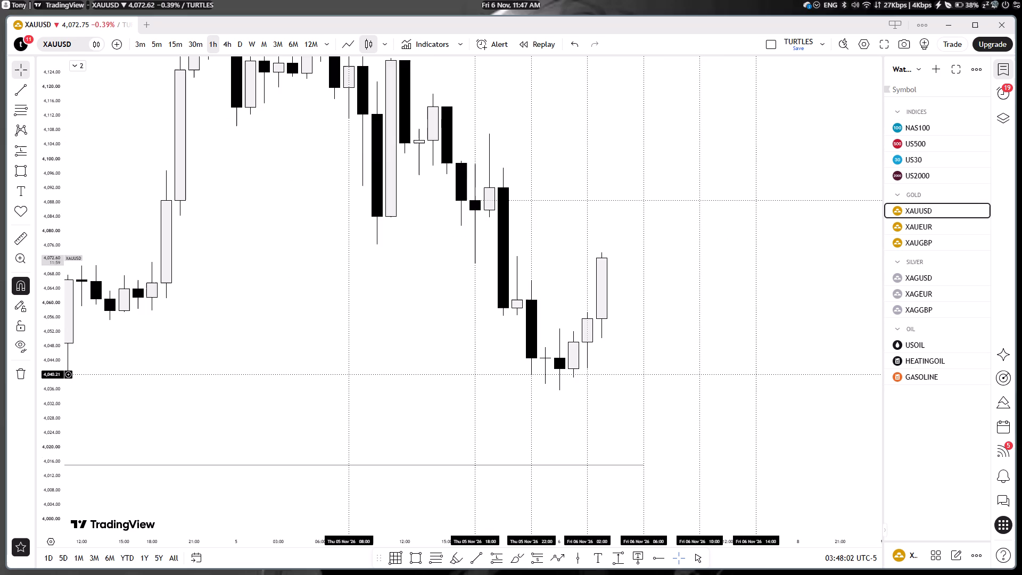
{"action": "scroll", "coordinate": [352, 374], "scroll_direction": "up", "scroll_amount": 2}
{"action": "left_click", "coordinate": [480, 417]}
{"action": "left_click_drag", "start_coordinate": [482, 412], "coordinate": [488, 430]}
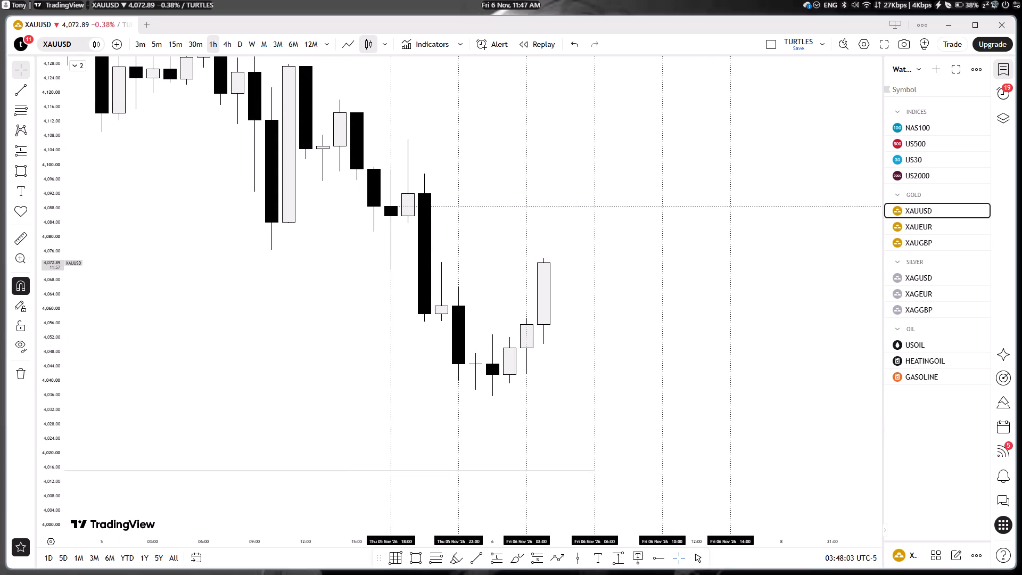
{"action": "left_click", "coordinate": [481, 565]}
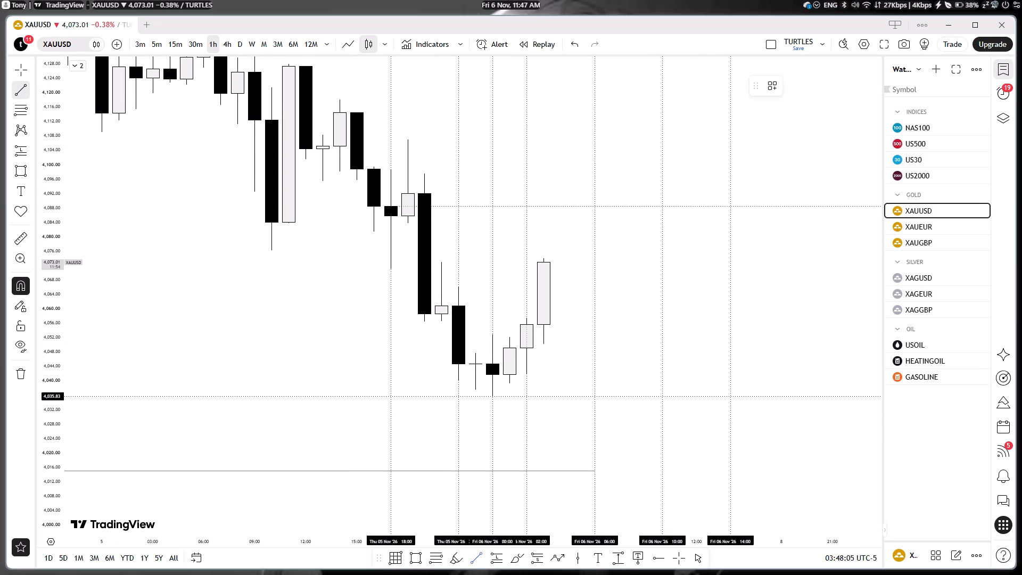
{"action": "left_click", "coordinate": [496, 400]}
{"action": "left_click", "coordinate": [524, 382]}
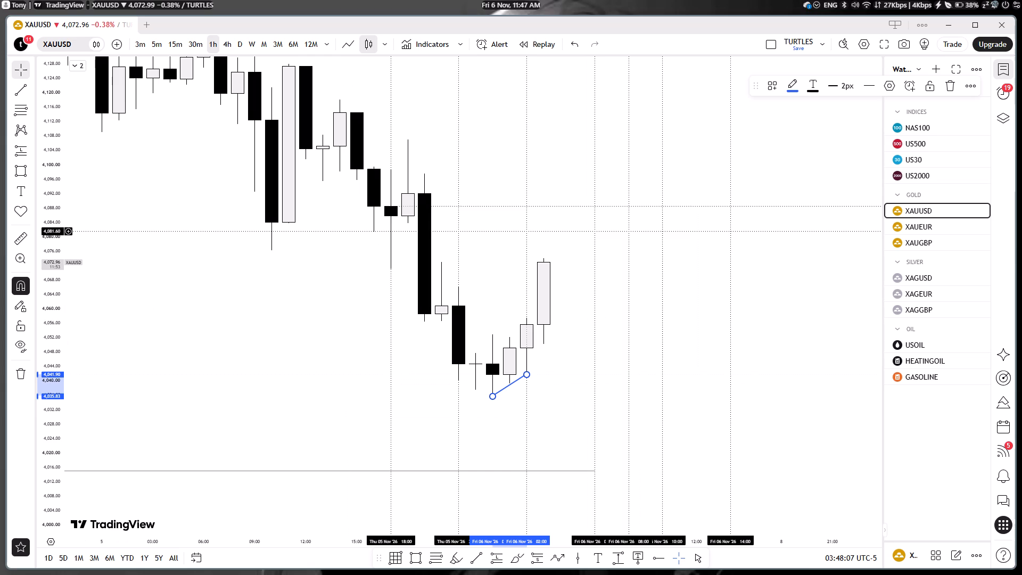
{"action": "left_click", "coordinate": [769, 83]}
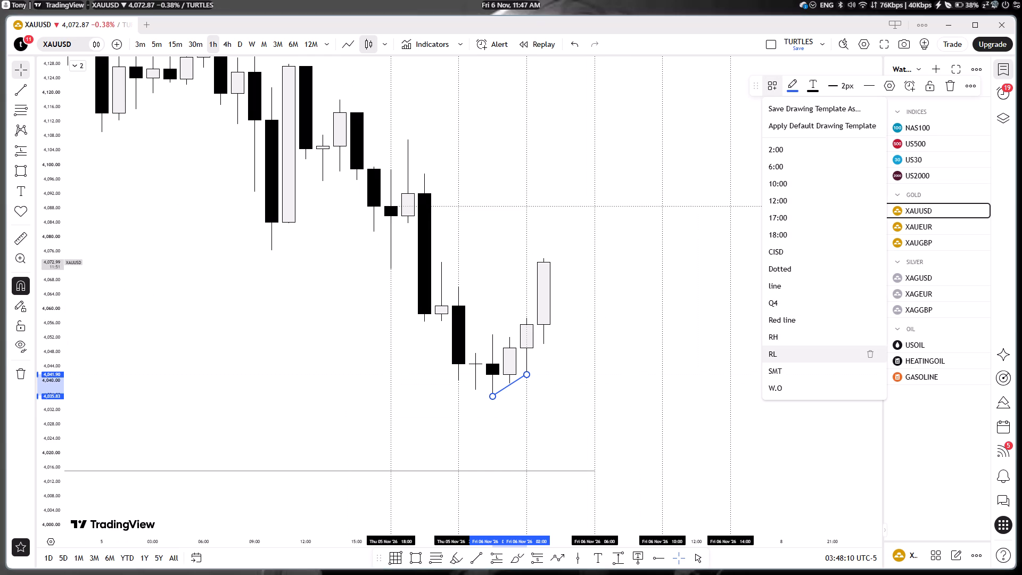
{"action": "left_click", "coordinate": [774, 290]}
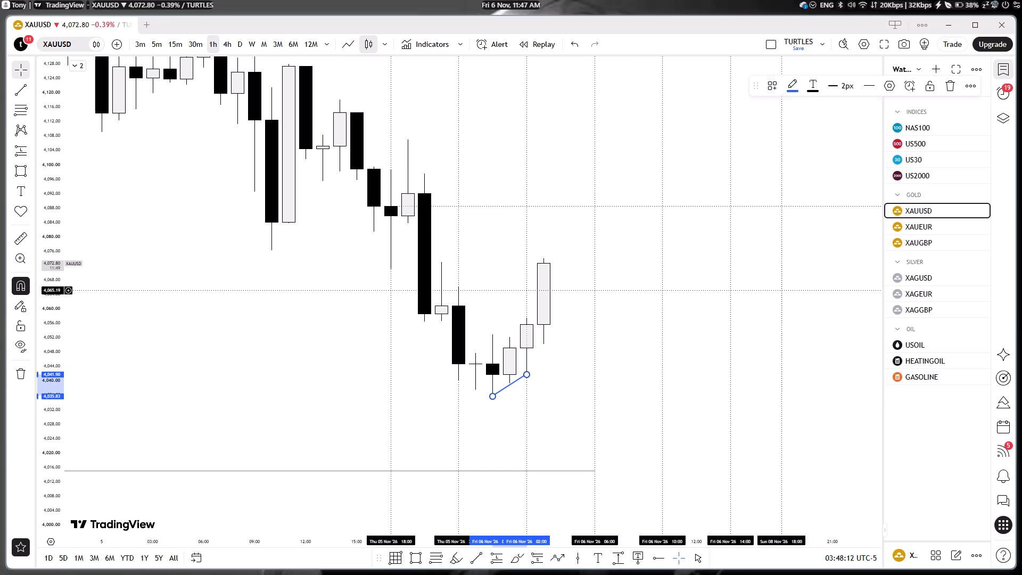
{"action": "left_click", "coordinate": [535, 429]}
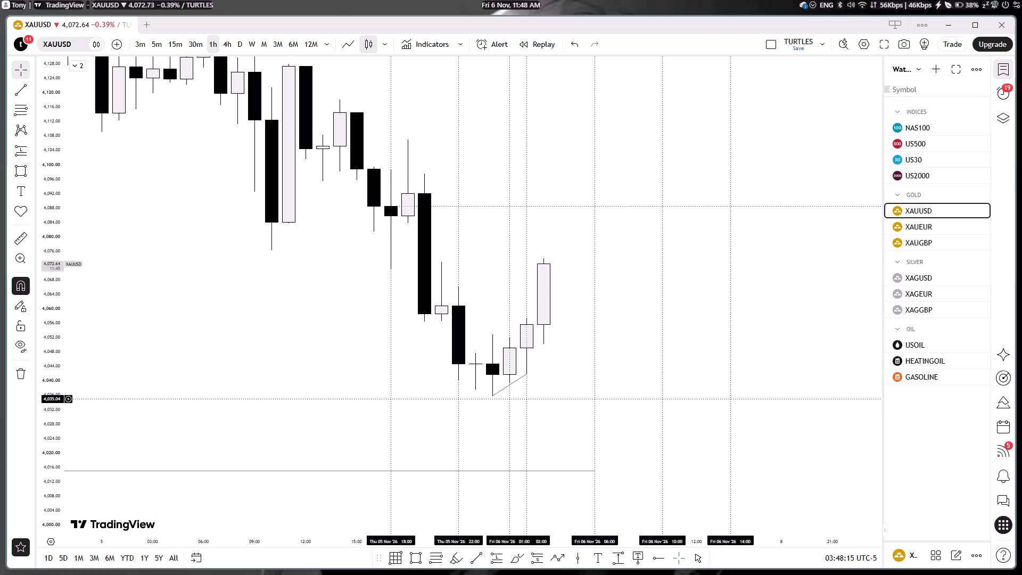
{"action": "left_click", "coordinate": [554, 393]}
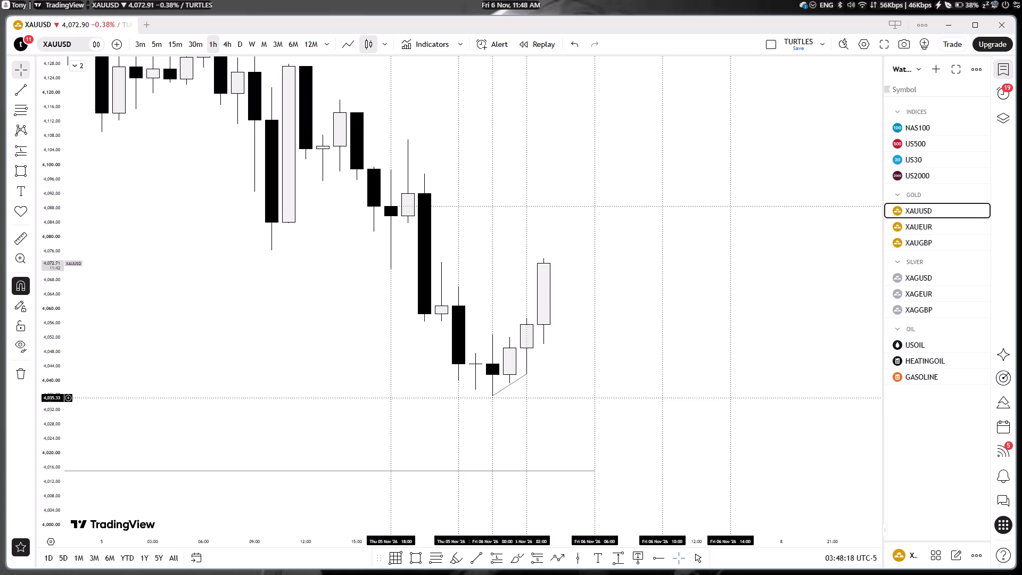
Re-anchor the trend line so it joins the 5 Nov 23:00 low and the 6 Nov 00:00 low.
{"action": "left_click_drag", "start_coordinate": [493, 393], "coordinate": [475, 391]}
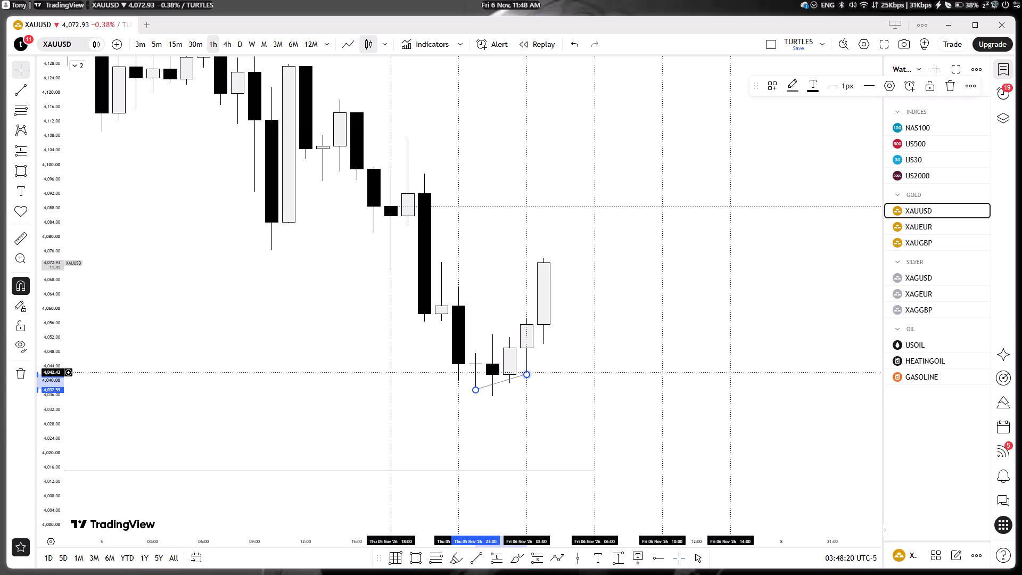
{"action": "left_click_drag", "start_coordinate": [526, 372], "coordinate": [490, 392]}
{"action": "left_click", "coordinate": [506, 413]}
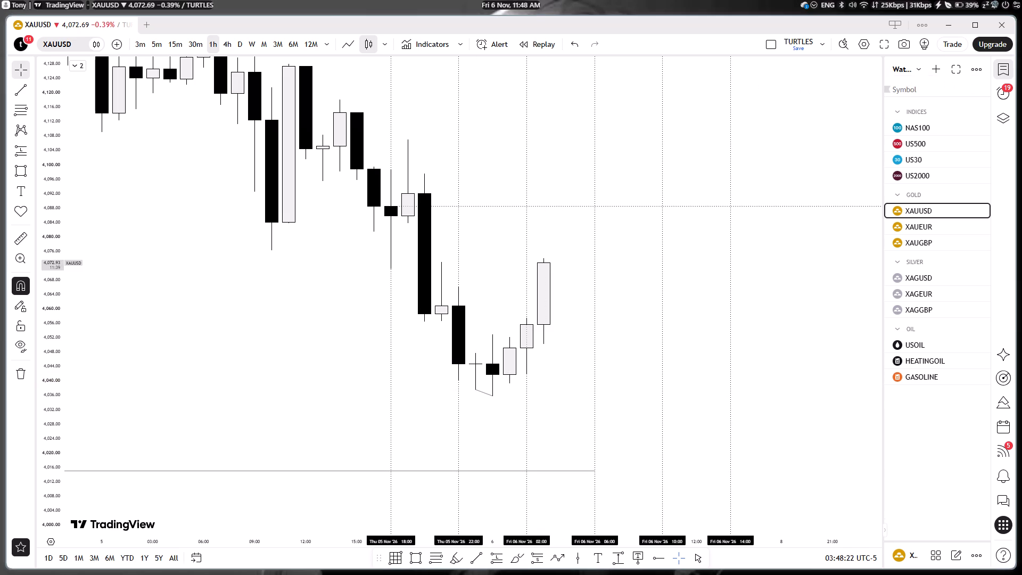
Draw a second trend line joining the 6 Nov 01:00 and 02:00 candle lows.
{"action": "left_click", "coordinate": [476, 549]}
{"action": "left_click", "coordinate": [504, 385]}
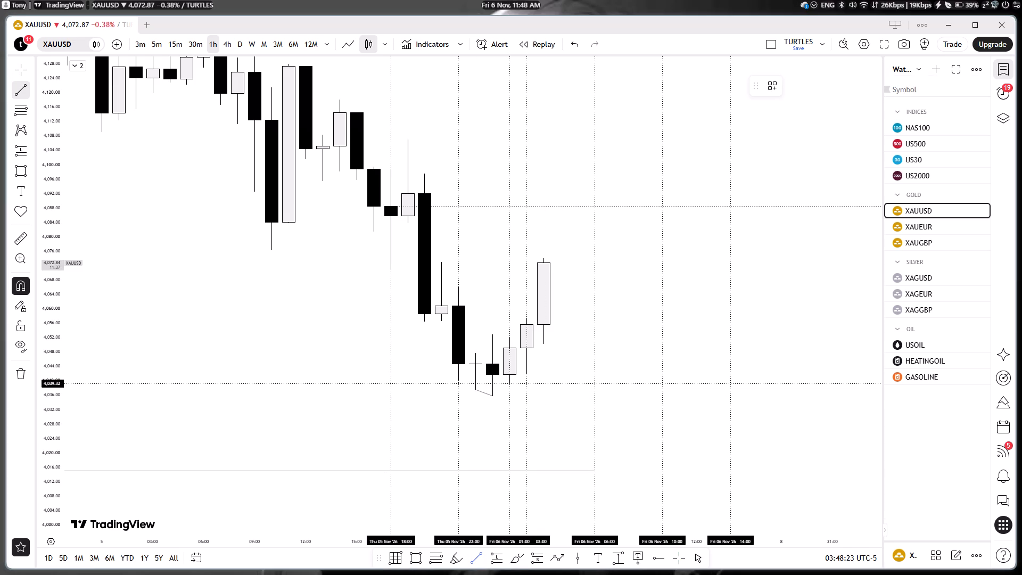
{"action": "left_click", "coordinate": [520, 377]}
{"action": "left_click", "coordinate": [521, 426]}
Switch to XAGUSD and delete the short blue line at the top of the 6 Nov 02:00 candle.
{"action": "left_click", "coordinate": [914, 278]}
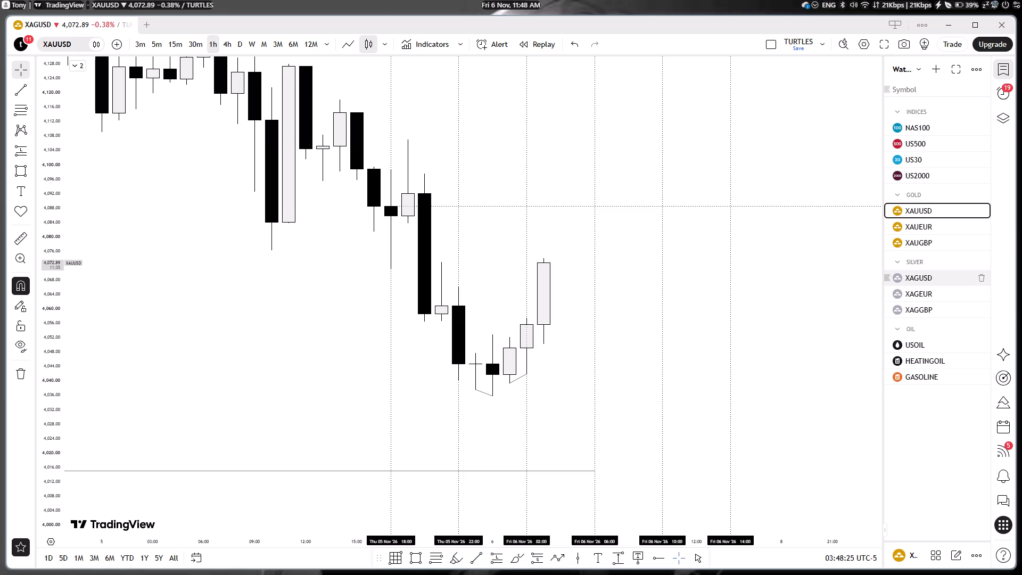
{"action": "left_click_drag", "start_coordinate": [587, 444], "coordinate": [588, 355]}
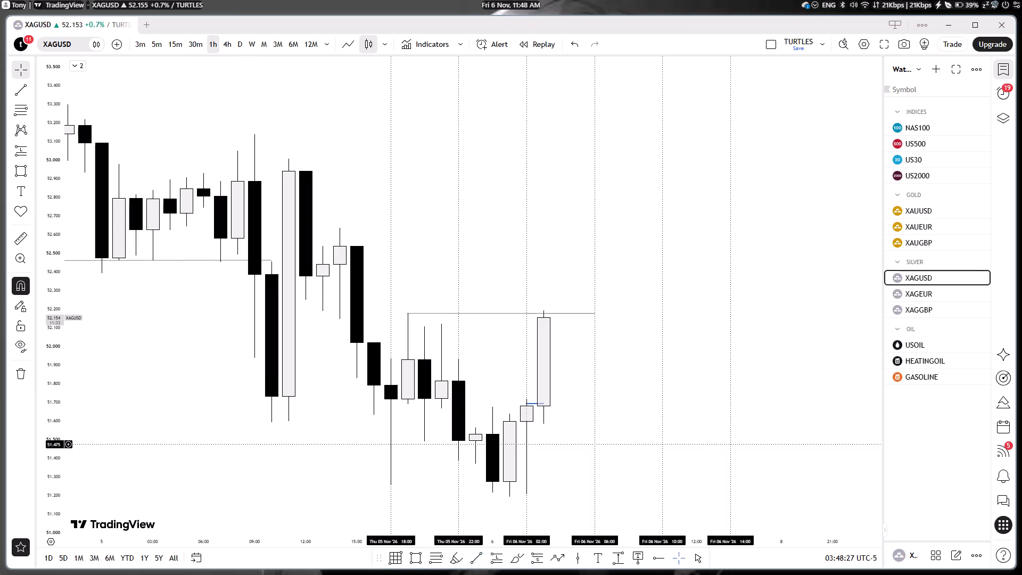
{"action": "left_click_drag", "start_coordinate": [477, 456], "coordinate": [628, 287], "text": "ctrl"}
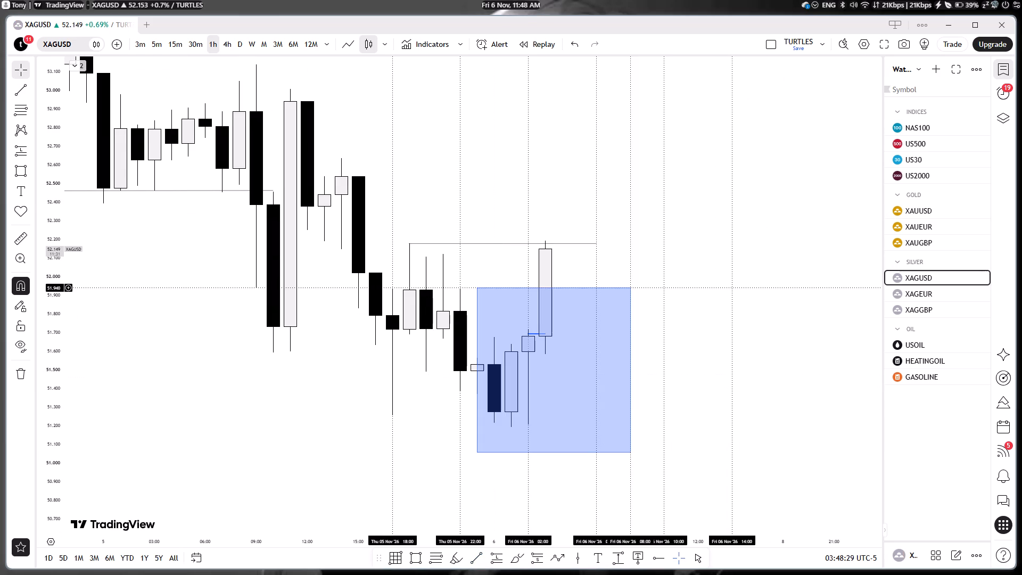
{"action": "left_click", "coordinate": [929, 87]}
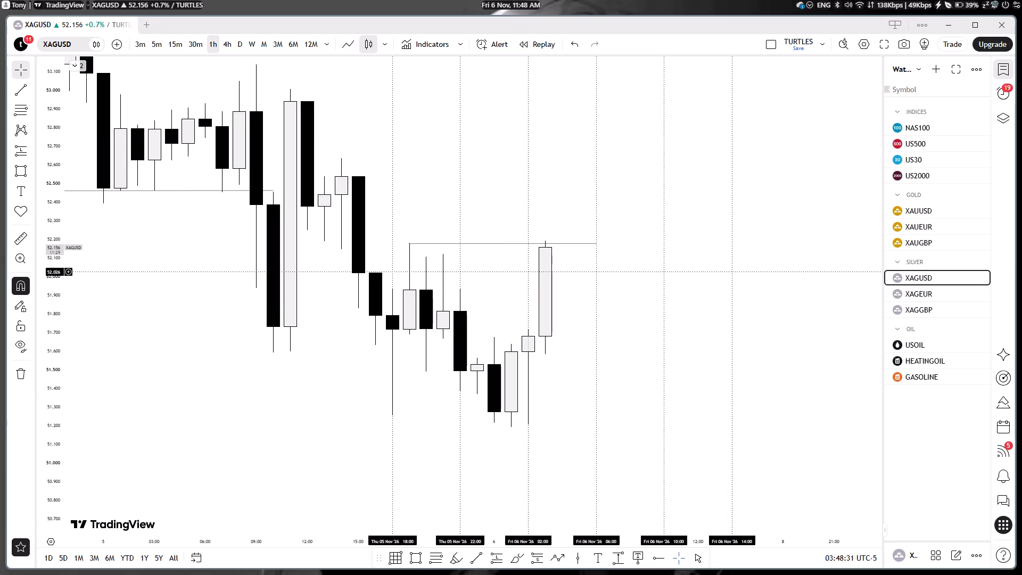
Draw a trend line on XAGUSD joining the 6 Nov 00:00 and 01:00 candle lows.
{"action": "left_click", "coordinate": [468, 561]}
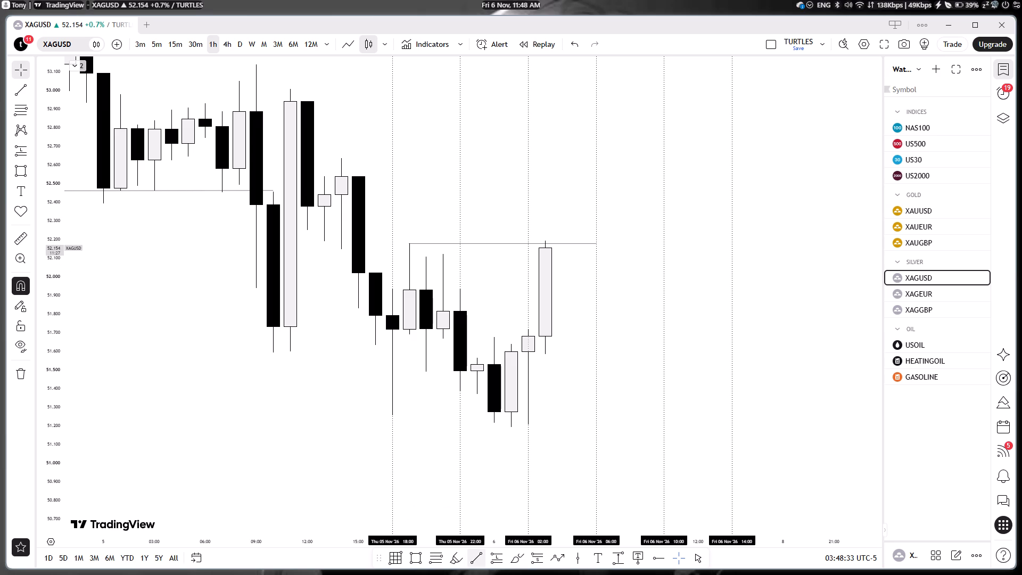
{"action": "left_click", "coordinate": [488, 440]}
{"action": "left_click", "coordinate": [507, 447]}
{"action": "left_click", "coordinate": [519, 473]}
{"action": "left_click", "coordinate": [516, 475]}
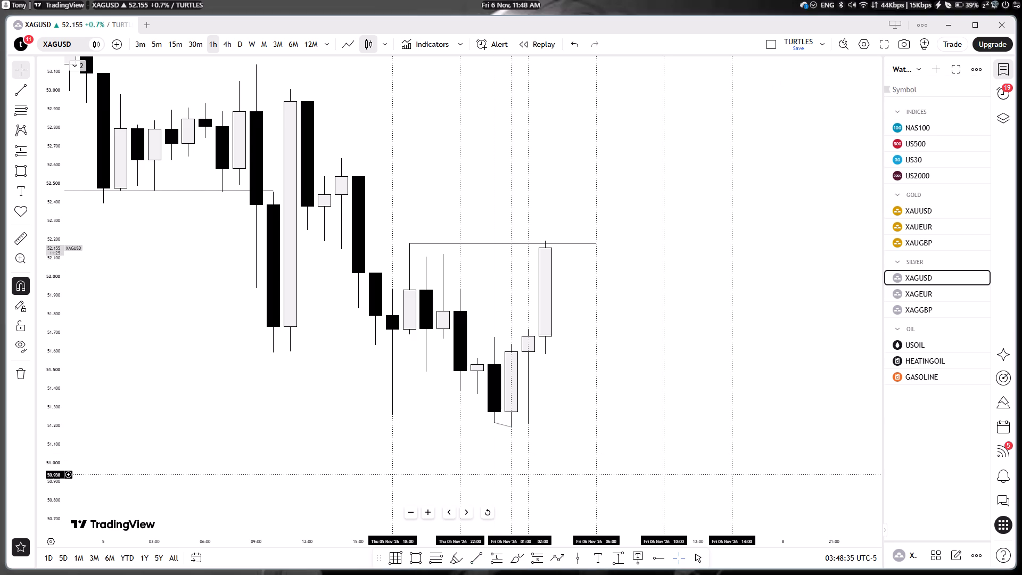
Switch the chart to XAUEUR.
{"action": "left_click_drag", "start_coordinate": [553, 434], "coordinate": [551, 397]}
{"action": "left_click_drag", "start_coordinate": [563, 429], "coordinate": [556, 417]}
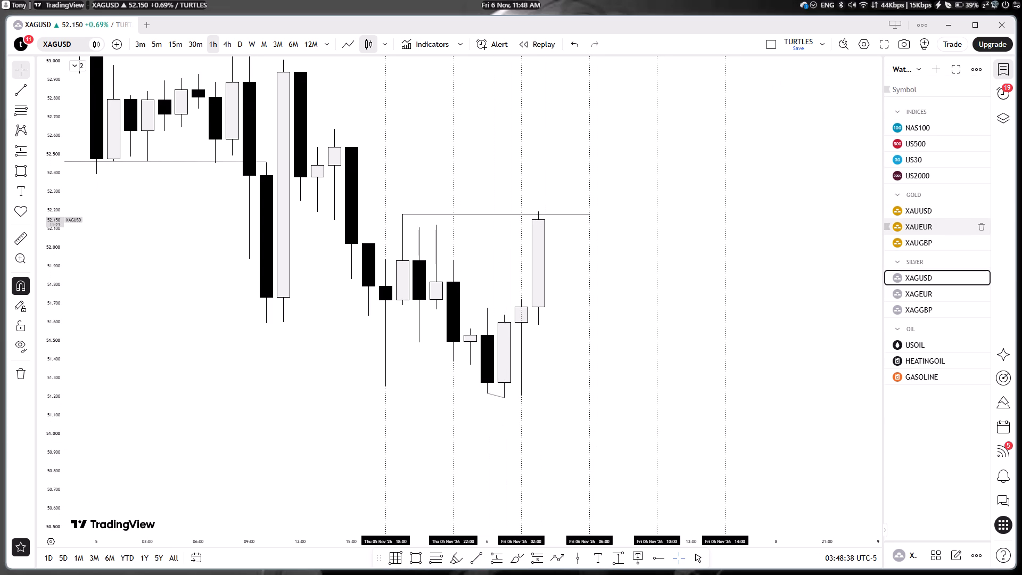
{"action": "left_click", "coordinate": [924, 219]}
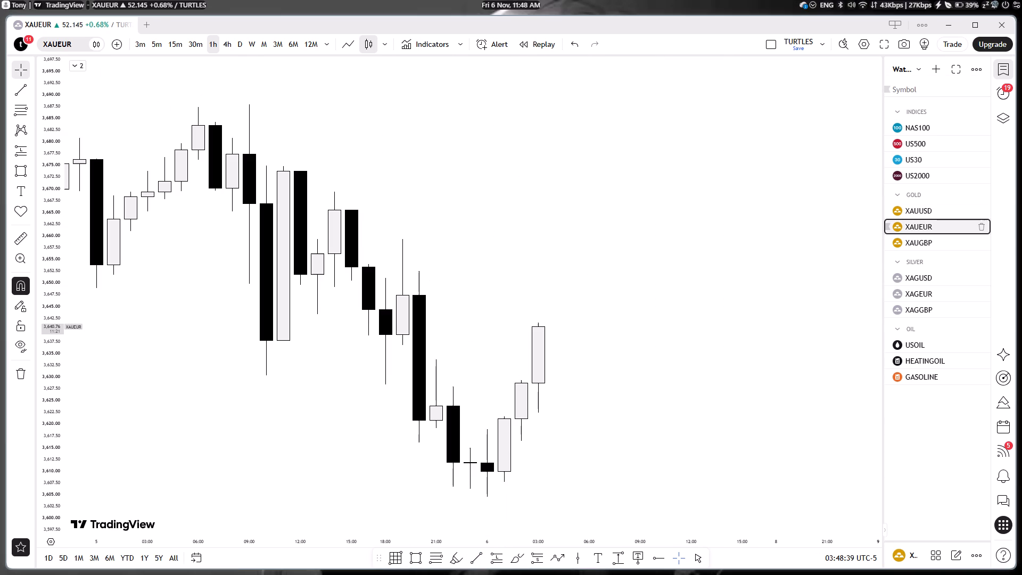
{"action": "left_click_drag", "start_coordinate": [618, 466], "coordinate": [620, 371]}
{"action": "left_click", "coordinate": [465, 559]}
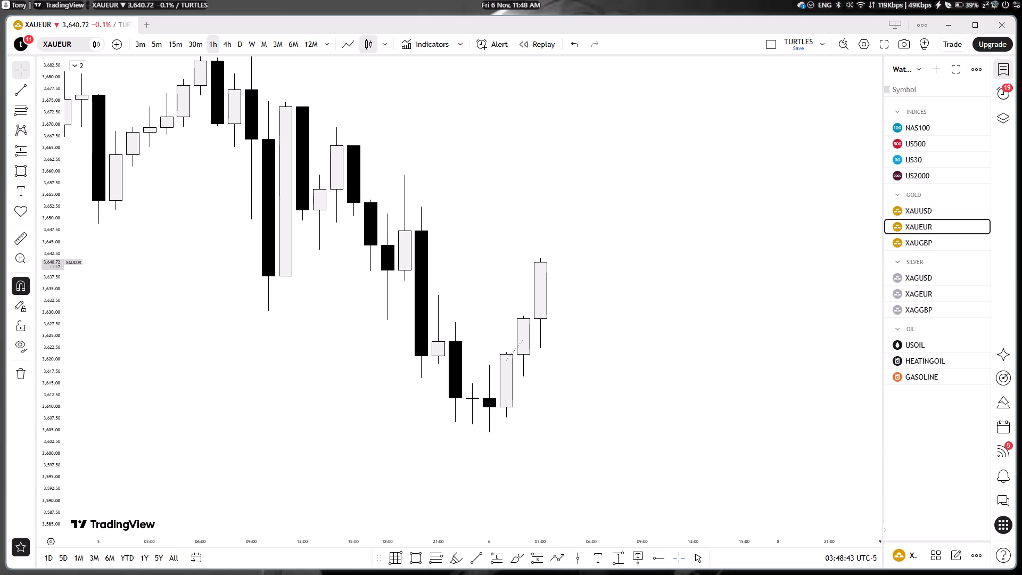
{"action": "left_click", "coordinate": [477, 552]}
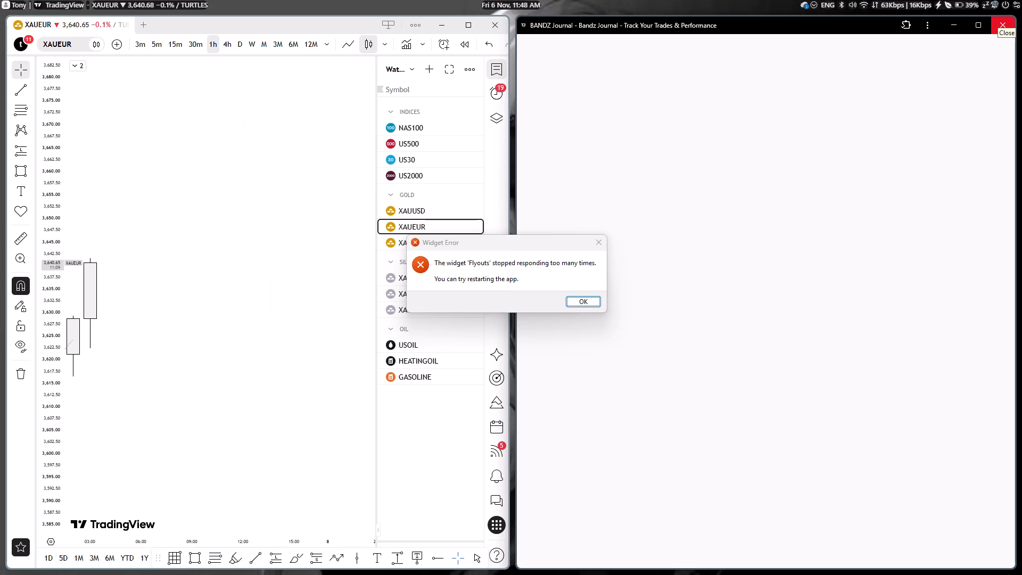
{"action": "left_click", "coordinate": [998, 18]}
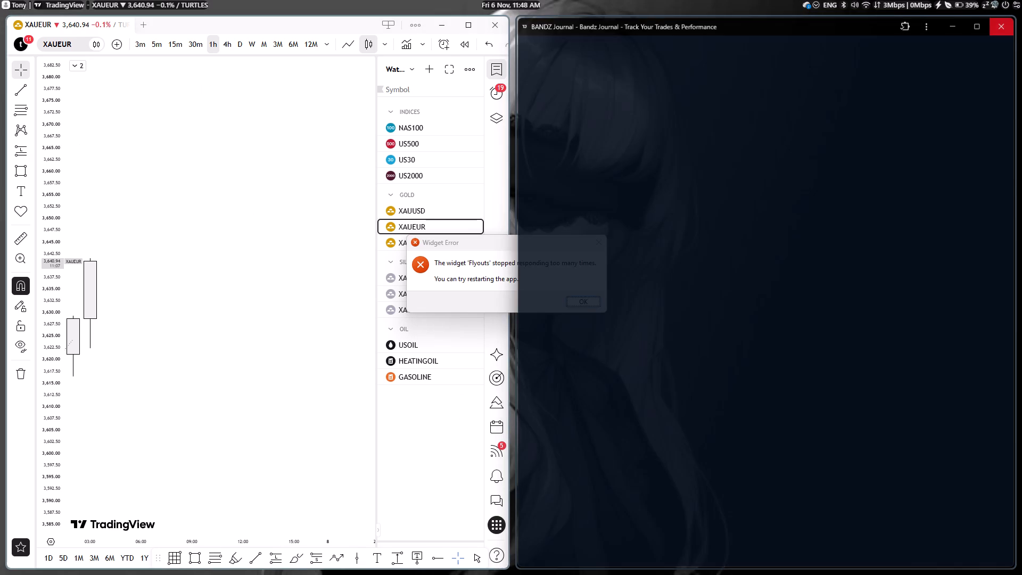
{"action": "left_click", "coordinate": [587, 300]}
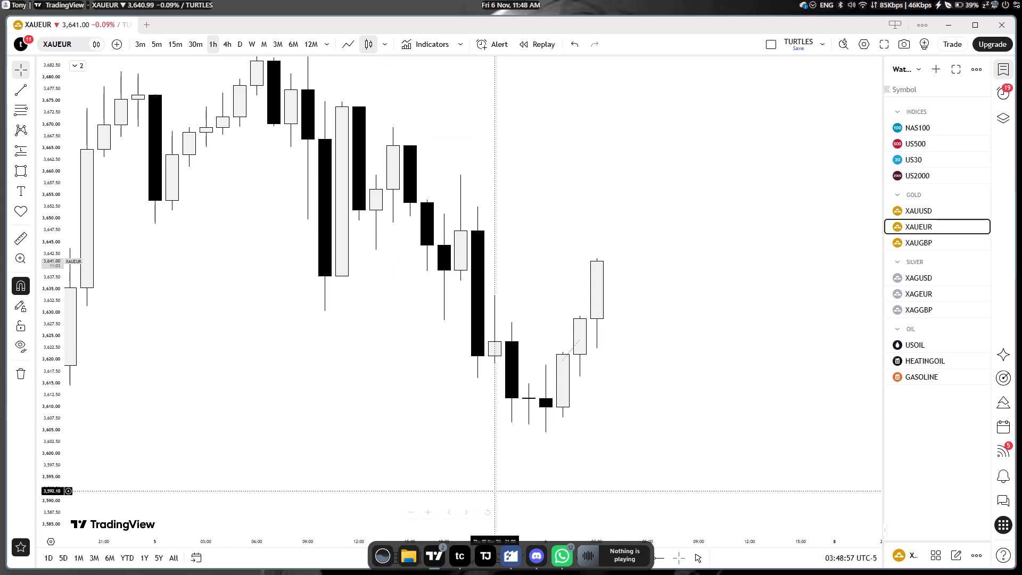
Draw a trend line on XAUEUR from the 5 Nov 23:00 low to the 6 Nov 01:00 low.
{"action": "left_click", "coordinate": [479, 558]}
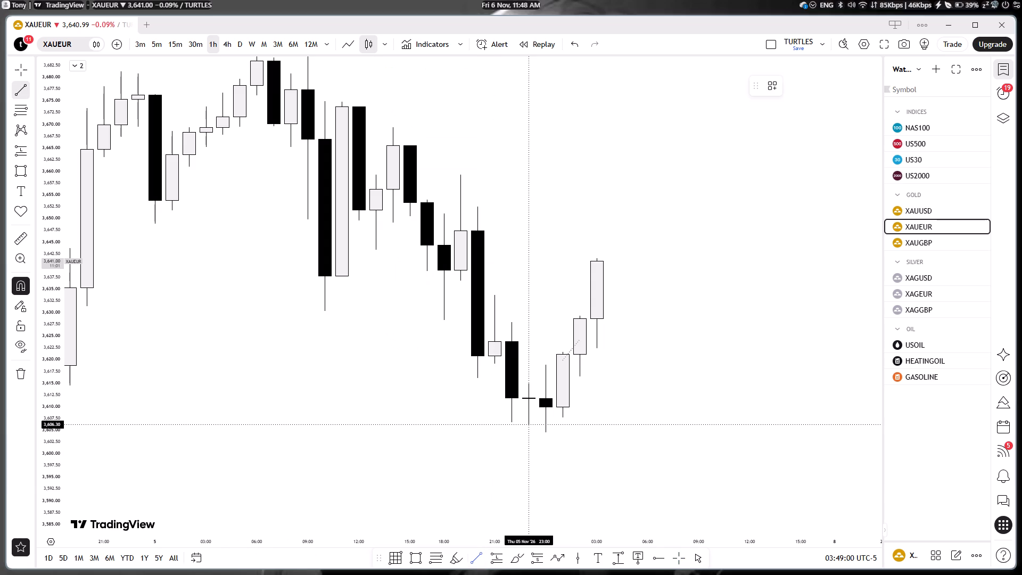
{"action": "left_click", "coordinate": [532, 434]}
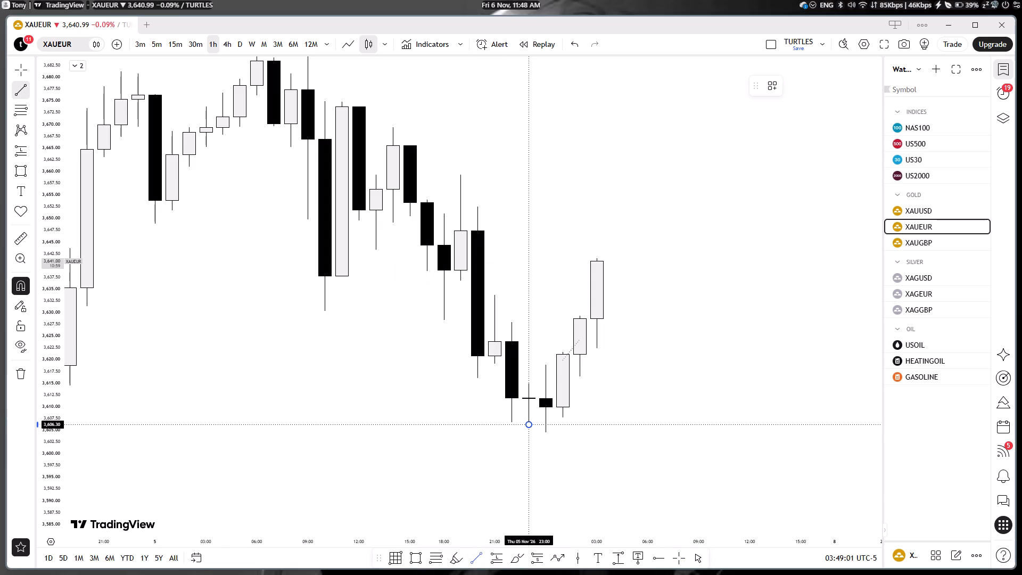
{"action": "left_click", "coordinate": [561, 428]}
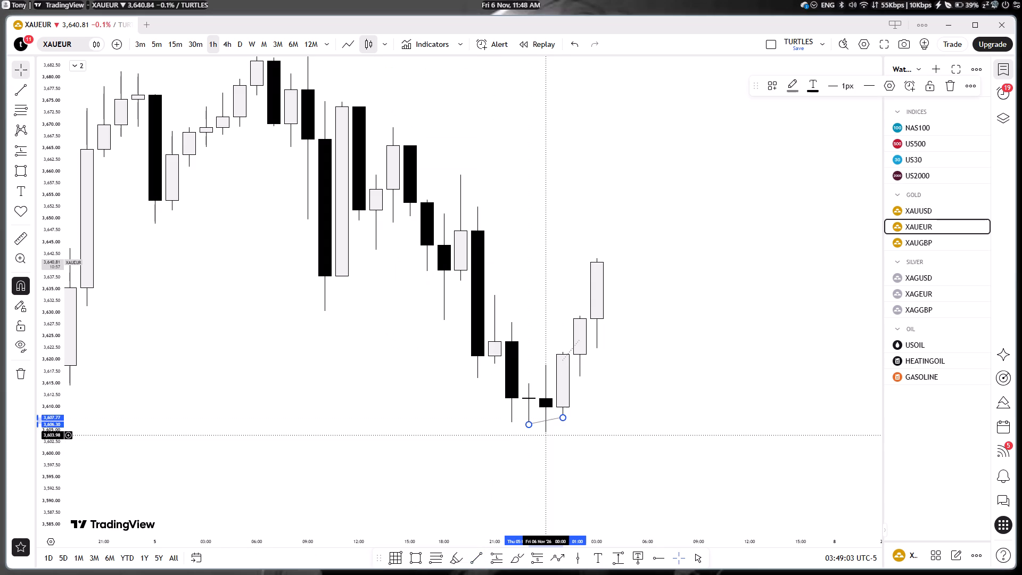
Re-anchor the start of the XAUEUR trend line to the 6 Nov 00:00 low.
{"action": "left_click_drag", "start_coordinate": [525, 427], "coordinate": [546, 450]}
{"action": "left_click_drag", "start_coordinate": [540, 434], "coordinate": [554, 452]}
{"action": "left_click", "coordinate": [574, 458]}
Delete the short dotted diagonal line across the 6 Nov 01:00 and 02:00 candles on XAUEUR.
{"action": "left_click_drag", "start_coordinate": [547, 411], "coordinate": [651, 262], "text": "ctrl"}
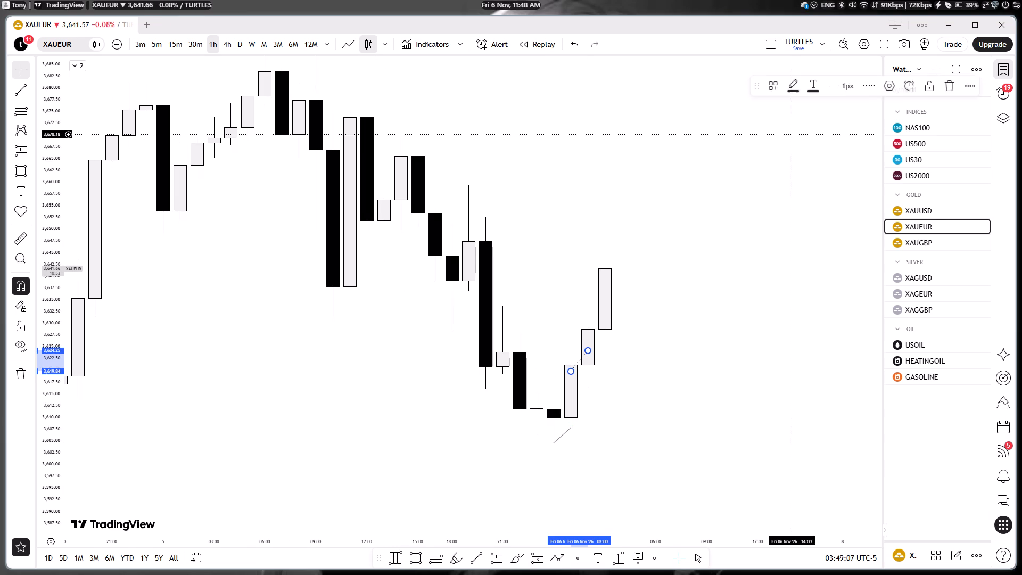
{"action": "left_click", "coordinate": [947, 84]}
Switch to XAUUSD and examine its marked lows for comparison with XAUEUR.
{"action": "left_click", "coordinate": [923, 203]}
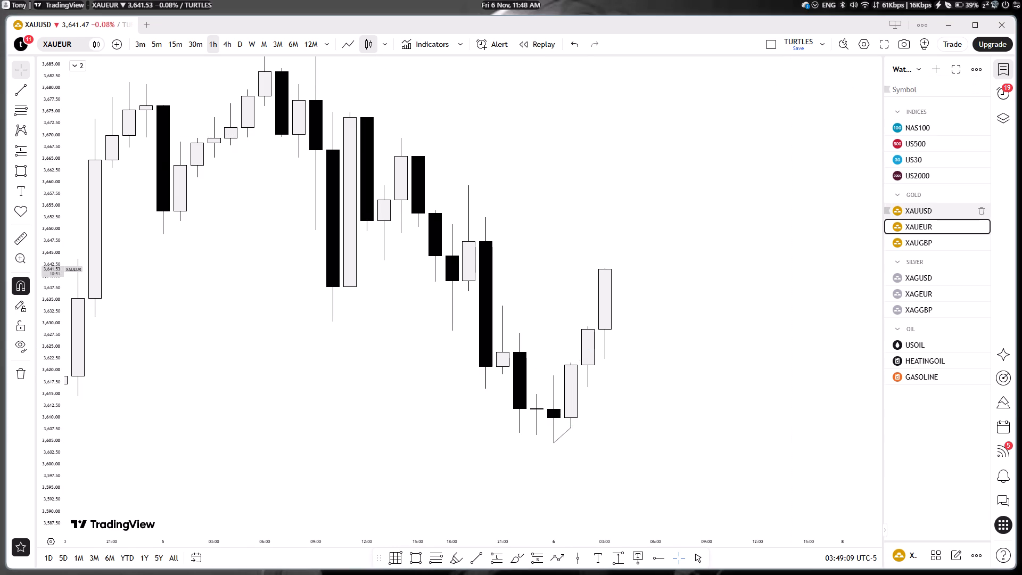
{"action": "left_click_drag", "start_coordinate": [573, 504], "coordinate": [575, 500]}
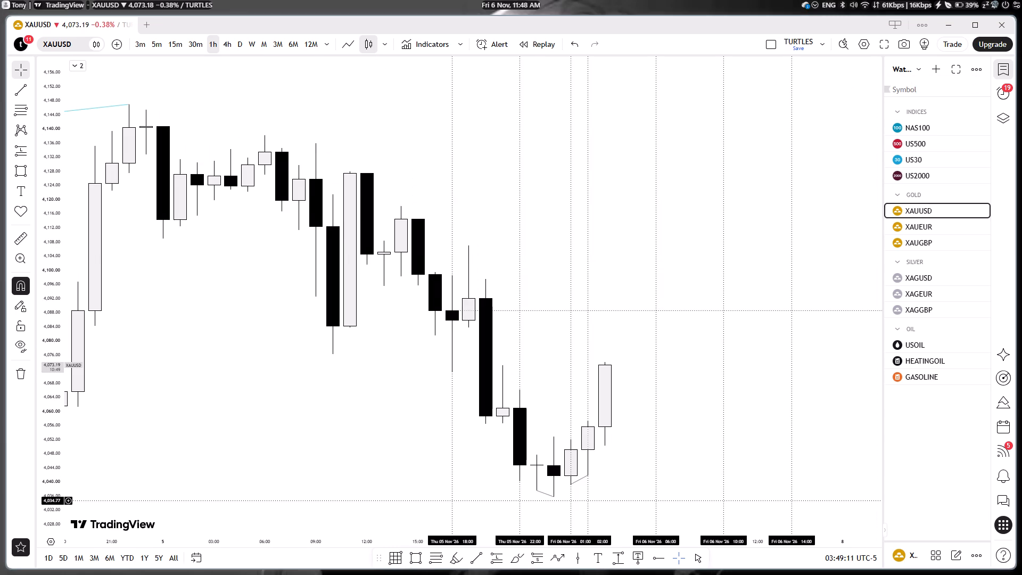
{"action": "left_click_drag", "start_coordinate": [575, 500], "coordinate": [564, 405]}
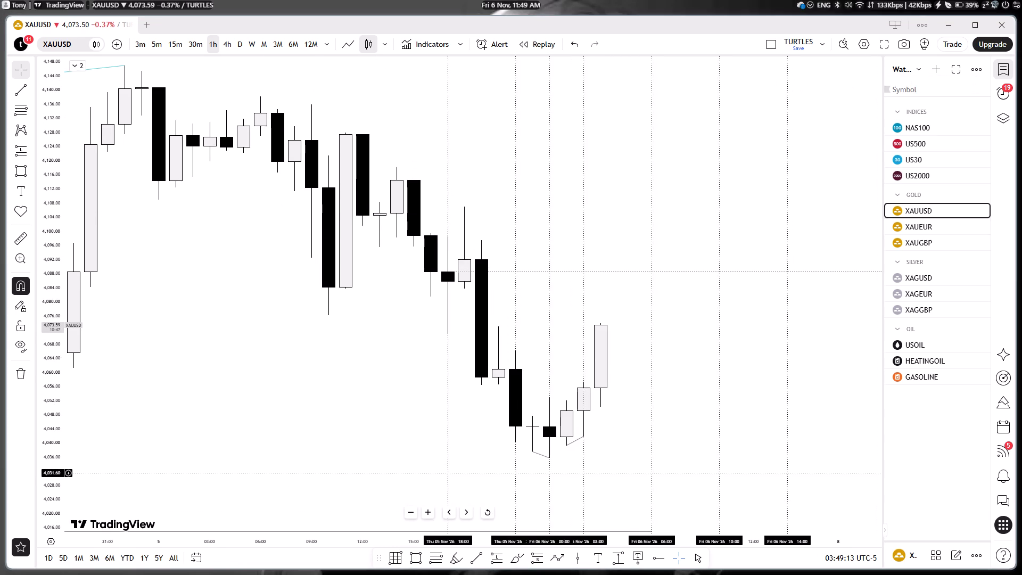
On XAUGBP, draw a flat trend line from the 5 Nov 23:00 low at 3,006.54 across to the 6 Nov 01:00 candle.
{"action": "left_click", "coordinate": [939, 236]}
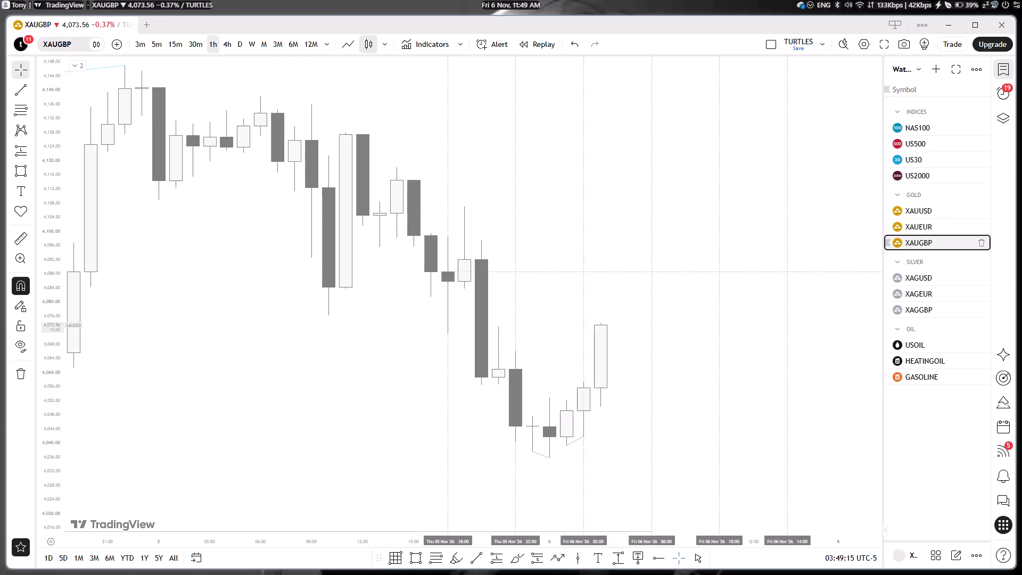
{"action": "left_click_drag", "start_coordinate": [544, 408], "coordinate": [548, 250]}
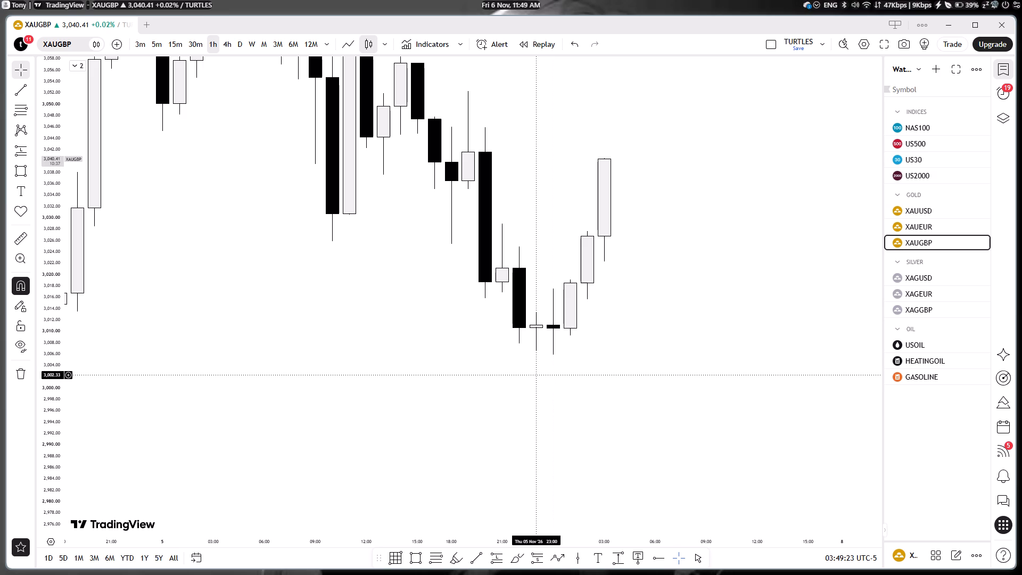
{"action": "left_click", "coordinate": [479, 557]}
{"action": "left_click", "coordinate": [540, 373]}
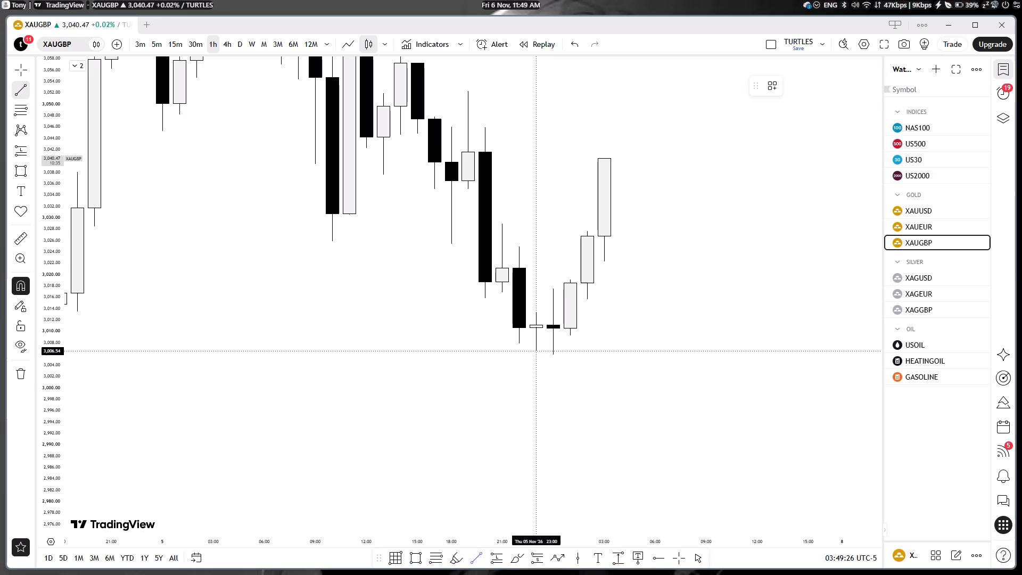
{"action": "left_click", "coordinate": [565, 363], "text": "shift"}
{"action": "left_click", "coordinate": [548, 377]}
{"action": "left_click", "coordinate": [553, 403]}
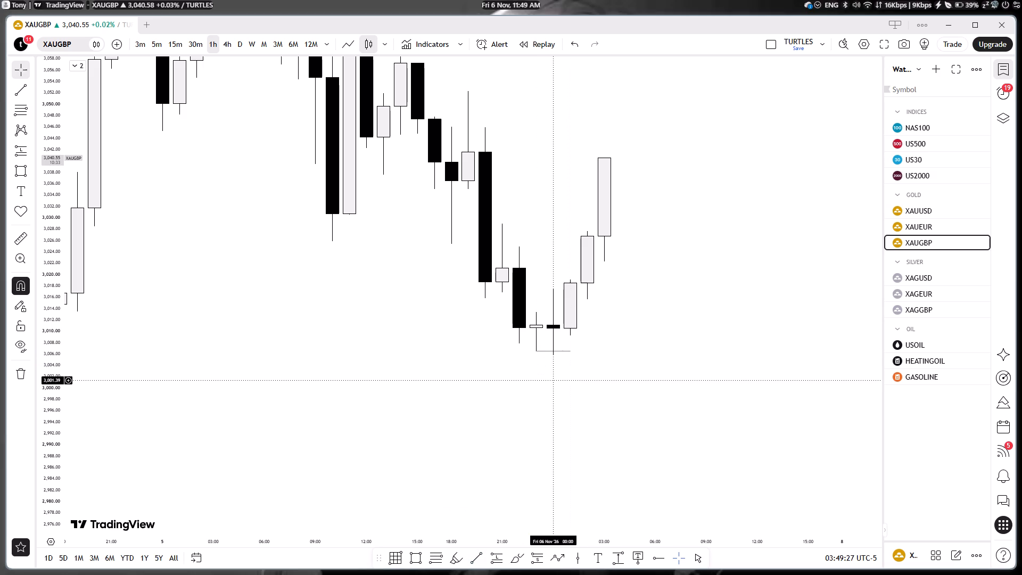
On XAUEUR, re-anchor the trend line to the 5 Nov 23:00 low and level it at 3,606.30 through 6 Nov 01:00.
{"action": "left_click", "coordinate": [918, 234]}
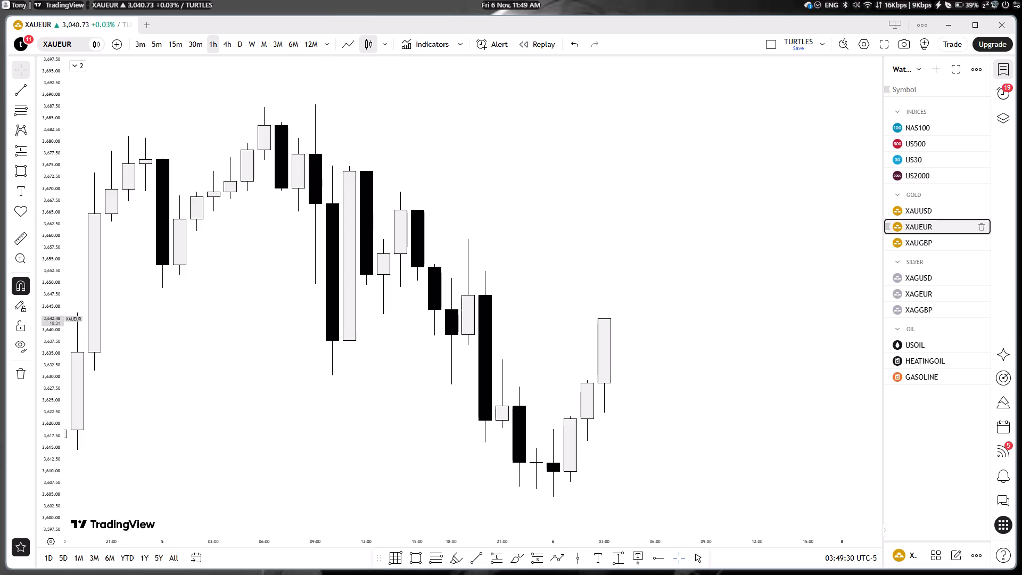
{"action": "left_click_drag", "start_coordinate": [646, 473], "coordinate": [645, 401]}
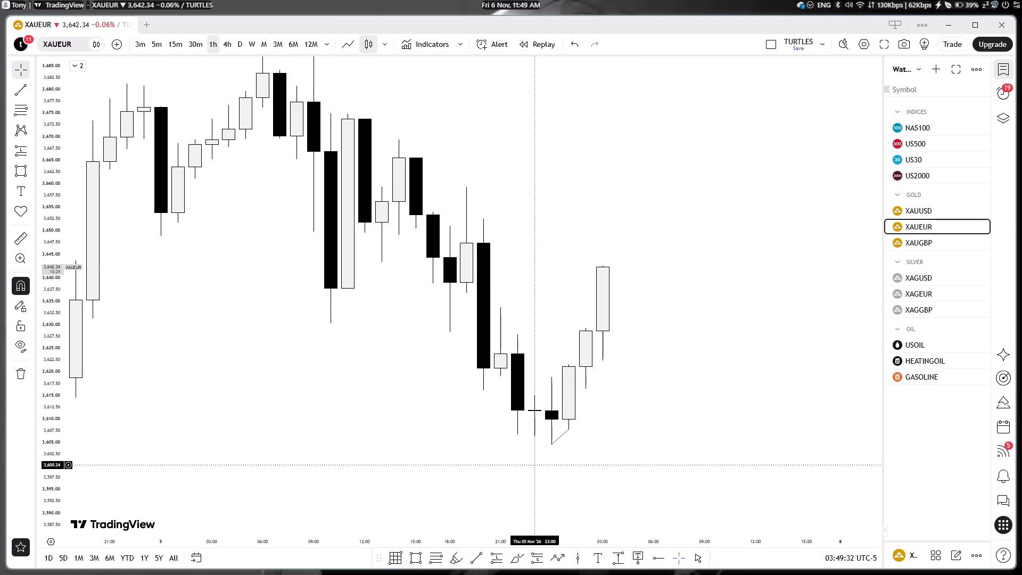
{"action": "left_click_drag", "start_coordinate": [551, 444], "coordinate": [533, 428]}
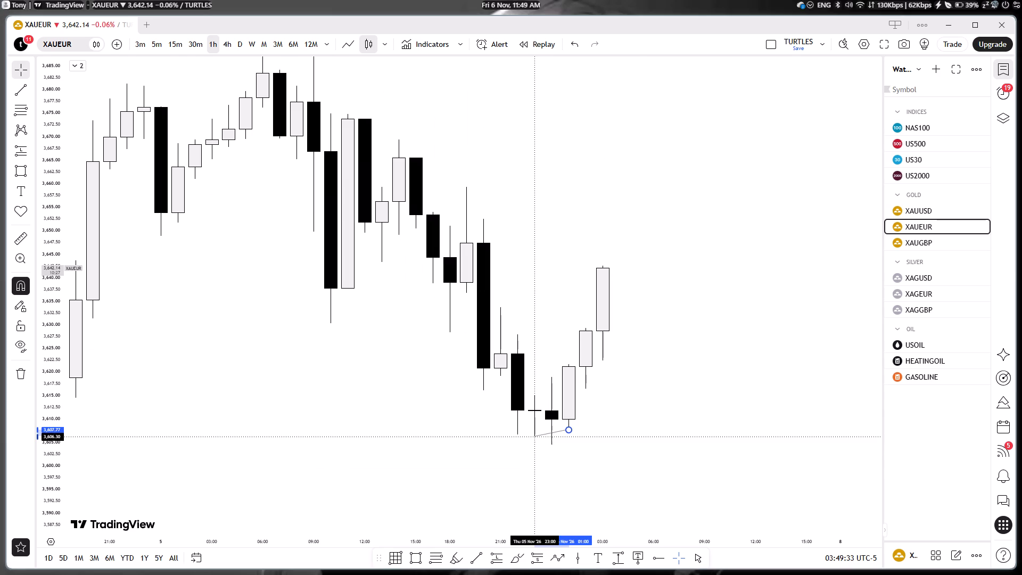
{"action": "left_click_drag", "start_coordinate": [567, 429], "coordinate": [569, 439]}
{"action": "left_click", "coordinate": [574, 467]}
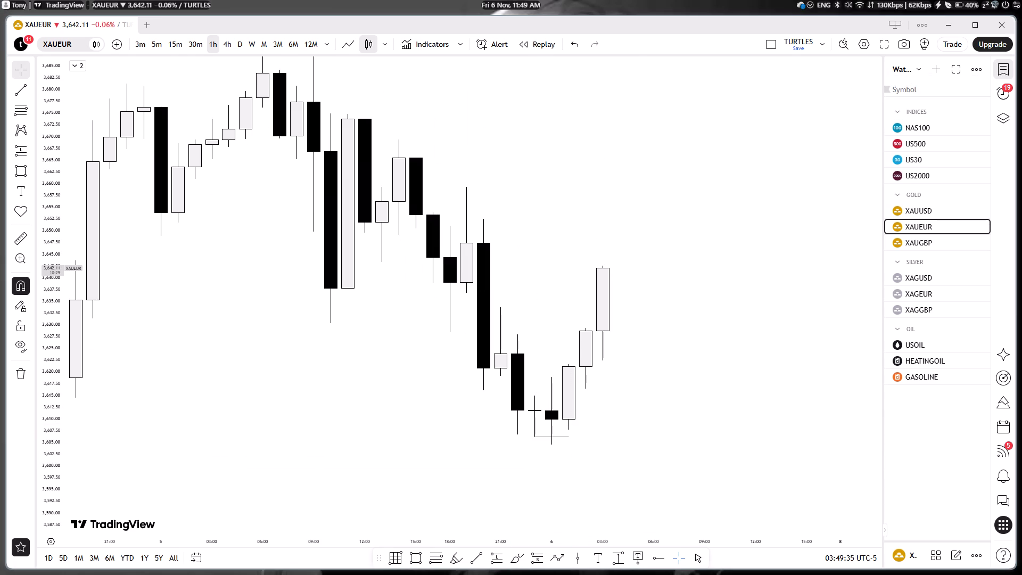
On XAUUSD, level the trend line from the 5 Nov 23:00 low at 4,037.59 and extend its end to 6 Nov 01:00.
{"action": "left_click", "coordinate": [946, 204]}
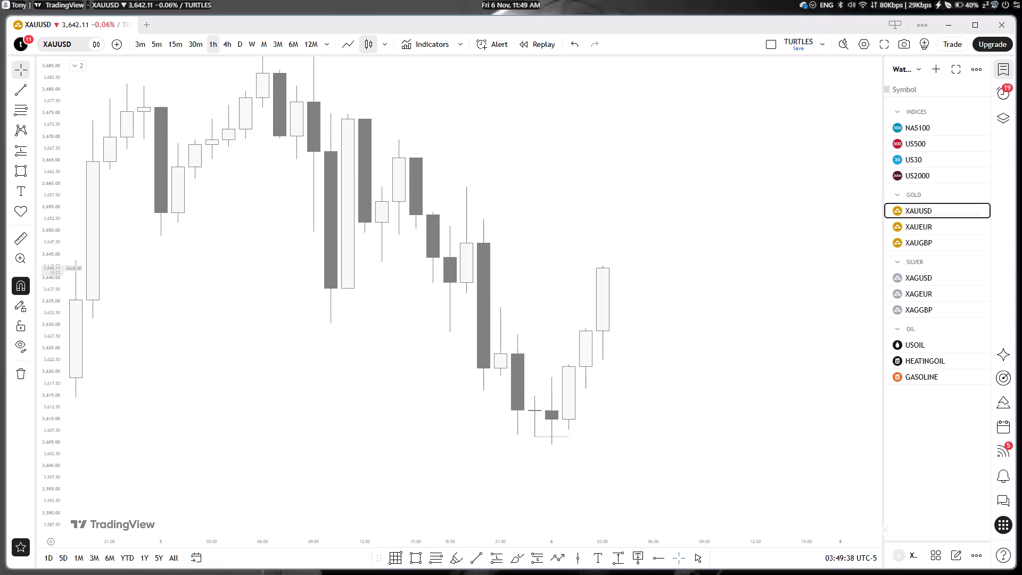
{"action": "left_click_drag", "start_coordinate": [614, 367], "coordinate": [598, 251]}
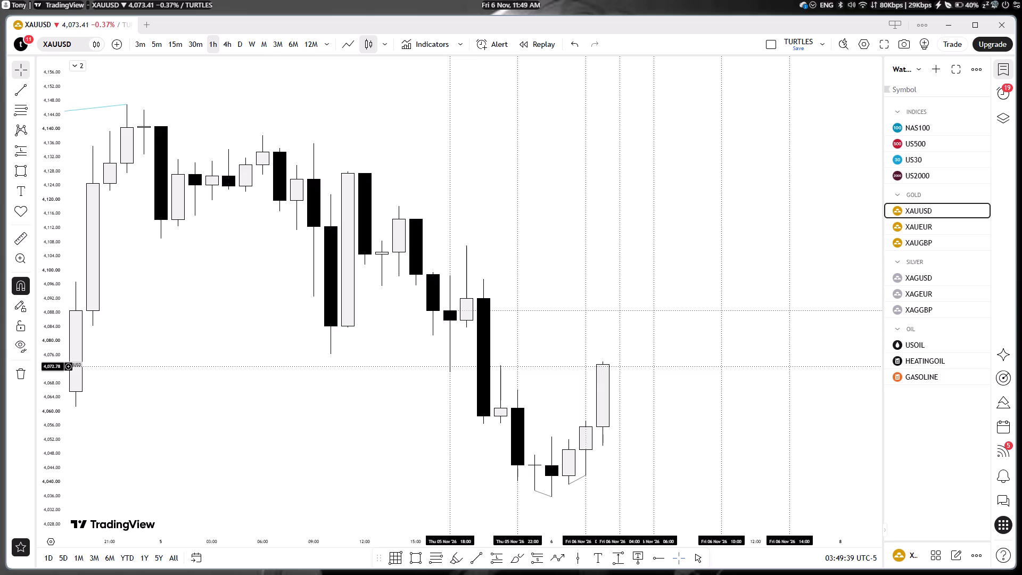
{"action": "left_click_drag", "start_coordinate": [532, 383], "coordinate": [532, 383]}
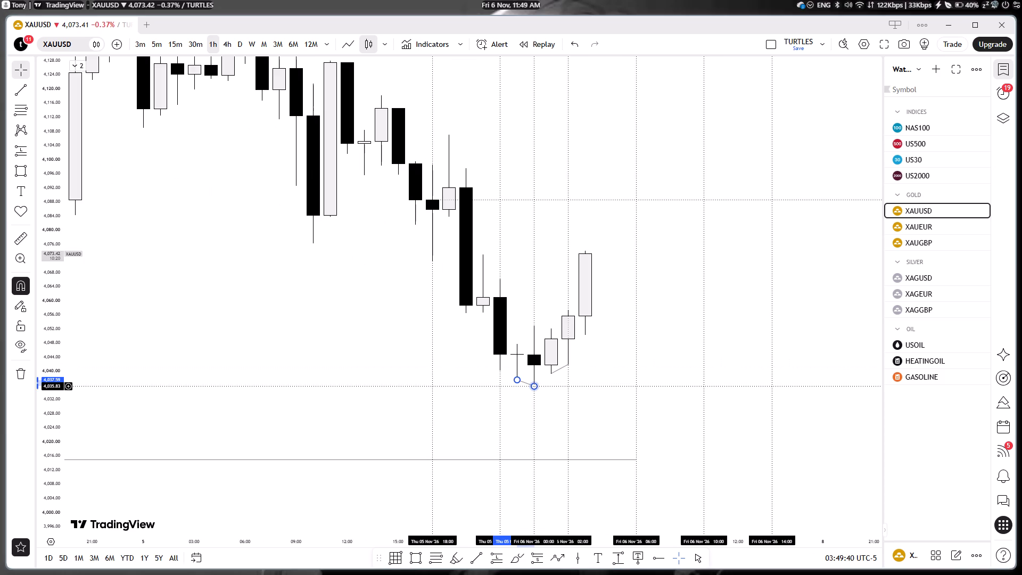
{"action": "left_click_drag", "start_coordinate": [532, 383], "coordinate": [544, 379]}
{"action": "left_click", "coordinate": [546, 394]}
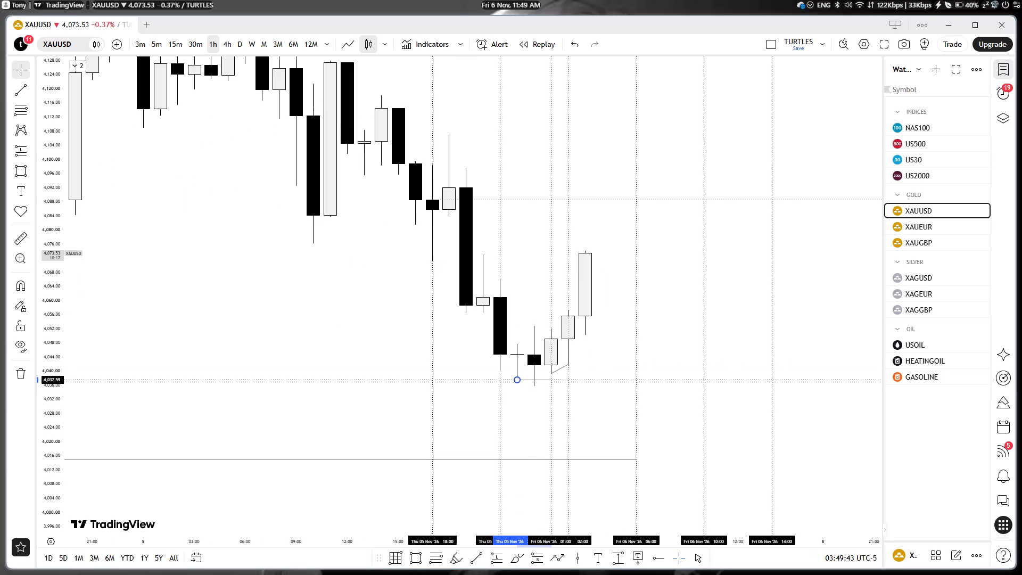
Delete the XAUUSD trend line joining the 6 Nov 01:00 and 02:00 lows.
{"action": "left_click", "coordinate": [553, 370]}
{"action": "left_click", "coordinate": [957, 89]}
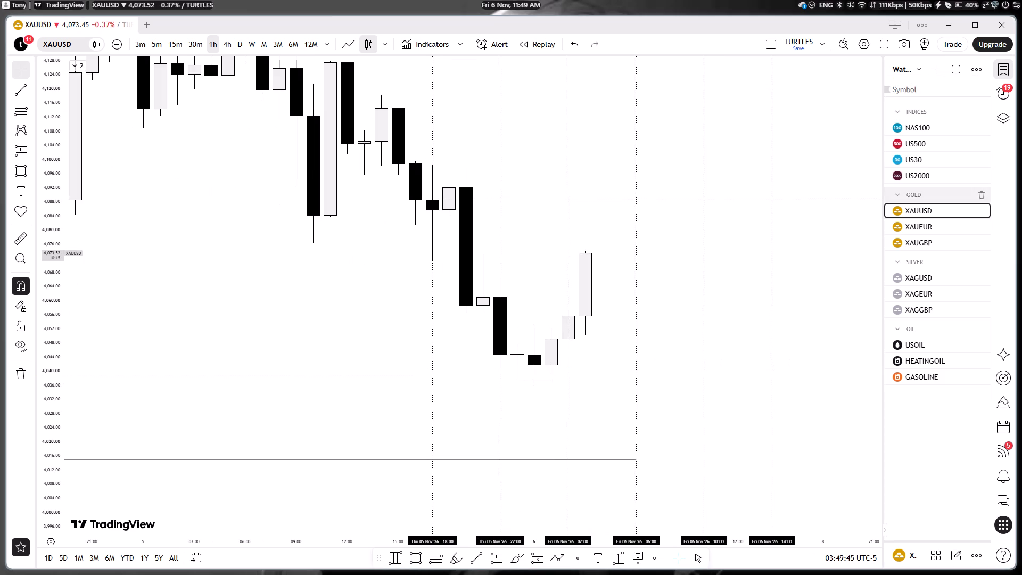
On XAGUSD, level the trend line from the 6 Nov 00:00 low at 51.216 across to the 01:00 candle.
{"action": "left_click", "coordinate": [928, 277]}
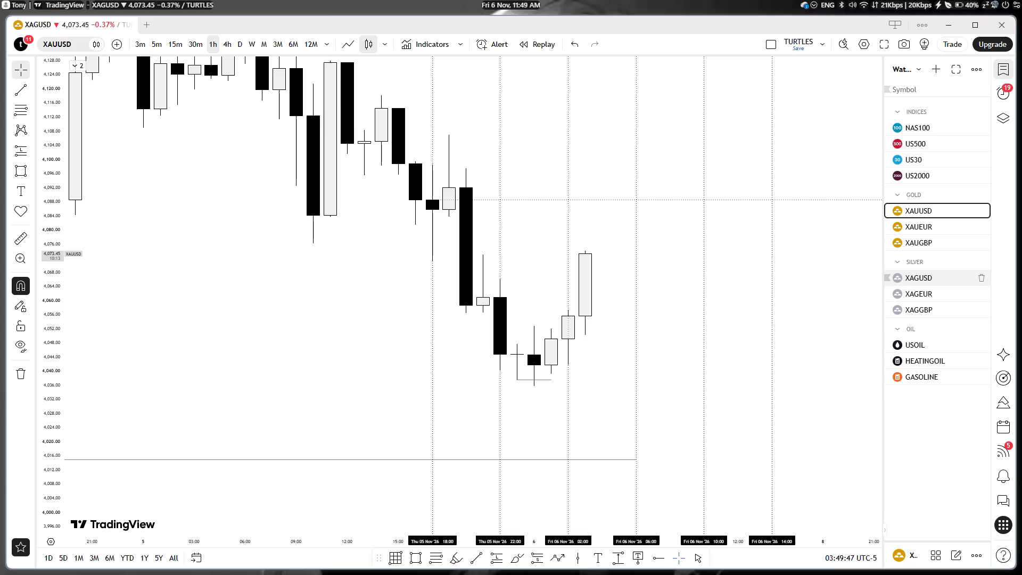
{"action": "left_click_drag", "start_coordinate": [588, 409], "coordinate": [584, 295]}
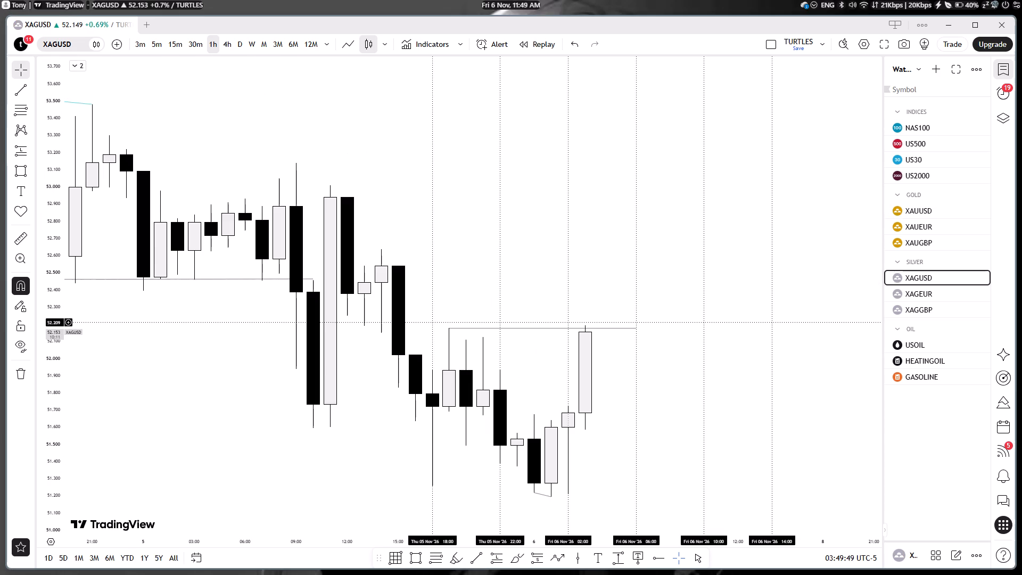
{"action": "left_click_drag", "start_coordinate": [547, 453], "coordinate": [557, 449]}
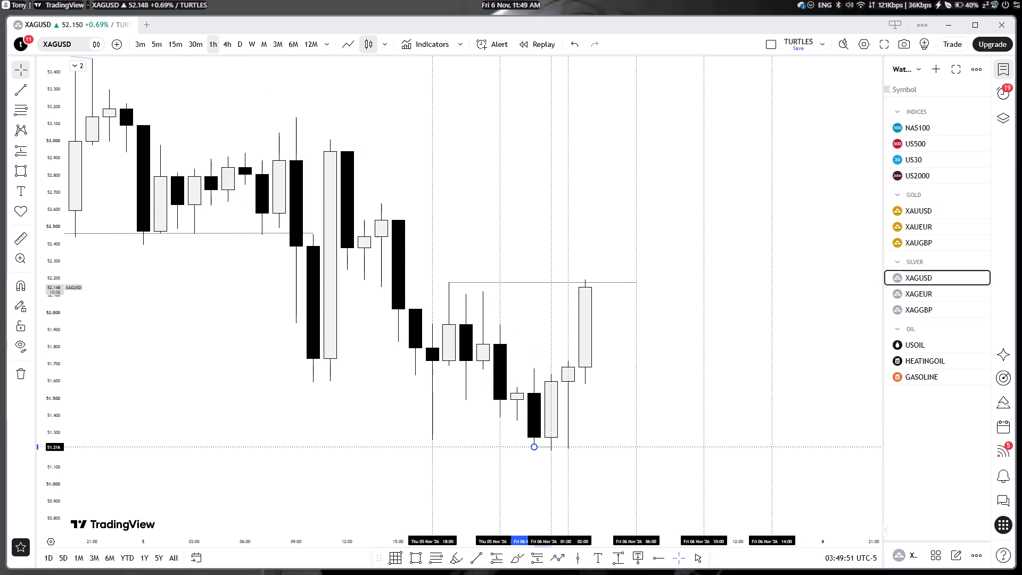
On XAGUSD, extend the 51.216 low line's end to the 6 Nov 02:00 candle.
{"action": "left_click_drag", "start_coordinate": [557, 449], "coordinate": [561, 450]}
{"action": "left_click", "coordinate": [553, 463]}
{"action": "left_click", "coordinate": [543, 479]}
Examine the XAGUSD 1-hour price action around the marked low, the upper level and the preceding decline.
{"action": "left_click_drag", "start_coordinate": [605, 449], "coordinate": [621, 241]}
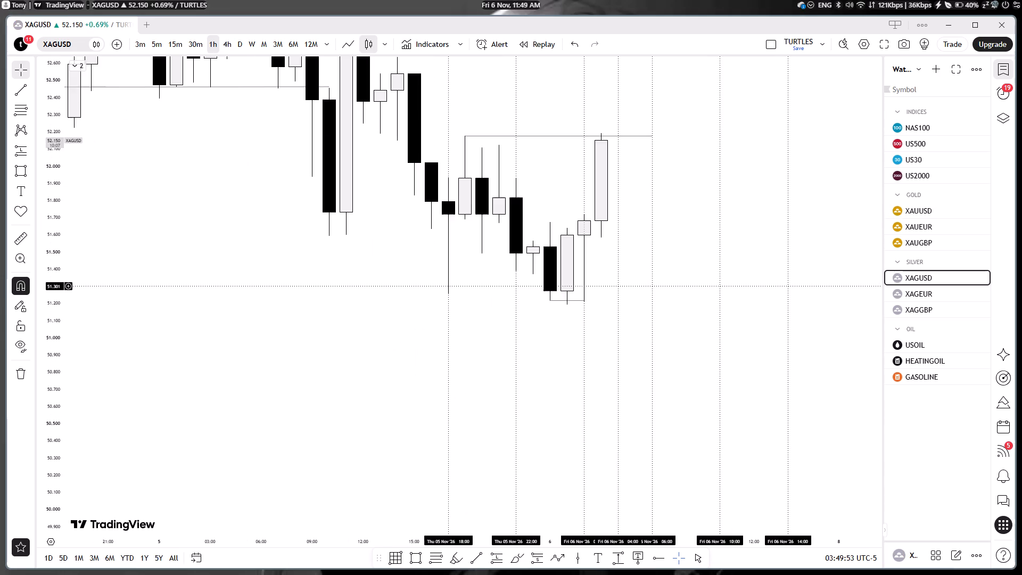
{"action": "left_click_drag", "start_coordinate": [622, 222], "coordinate": [551, 281]}
{"action": "left_click_drag", "start_coordinate": [552, 273], "coordinate": [549, 399]}
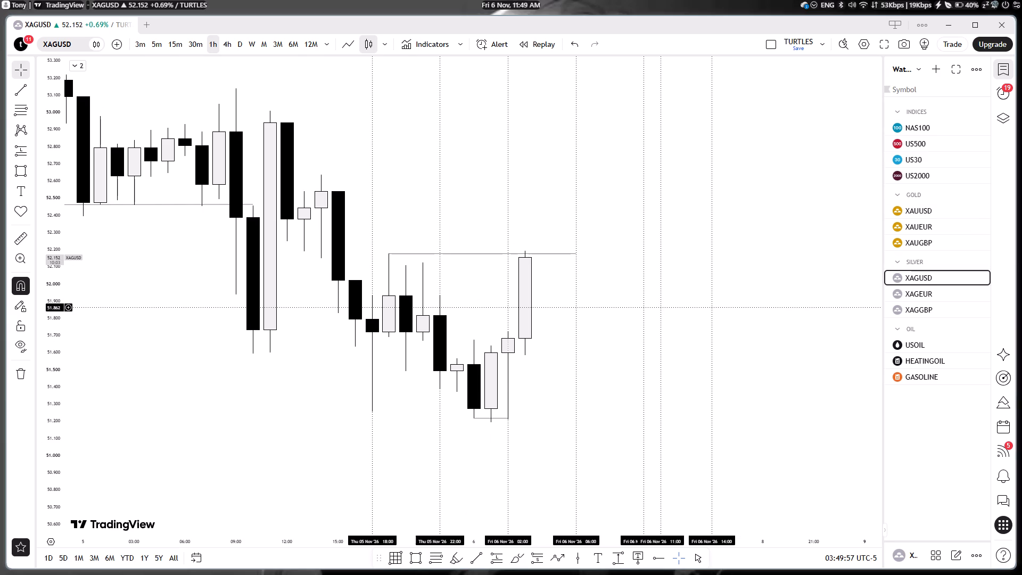
{"action": "scroll", "coordinate": [414, 356], "scroll_direction": "down", "scroll_amount": 2}
{"action": "left_click_drag", "start_coordinate": [409, 349], "coordinate": [407, 406]}
{"action": "scroll", "coordinate": [384, 338], "scroll_direction": "down", "scroll_amount": 4}
{"action": "scroll", "coordinate": [383, 340], "scroll_direction": "up", "scroll_amount": 3}
{"action": "left_click_drag", "start_coordinate": [374, 343], "coordinate": [338, 323]}
{"action": "left_click_drag", "start_coordinate": [362, 357], "coordinate": [350, 359]}
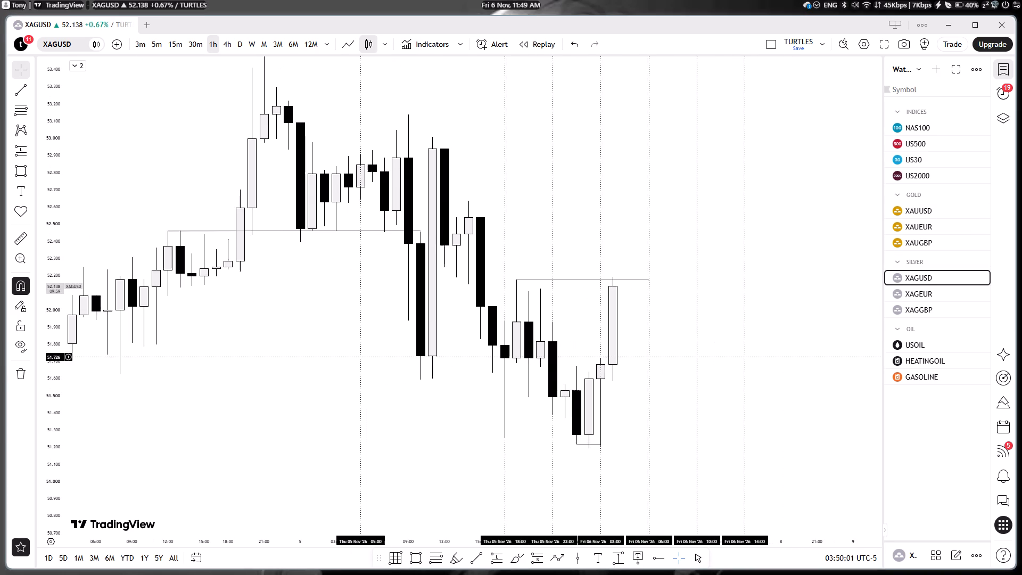
{"action": "left_click_drag", "start_coordinate": [395, 395], "coordinate": [373, 391]}
{"action": "left_click_drag", "start_coordinate": [422, 436], "coordinate": [397, 418]}
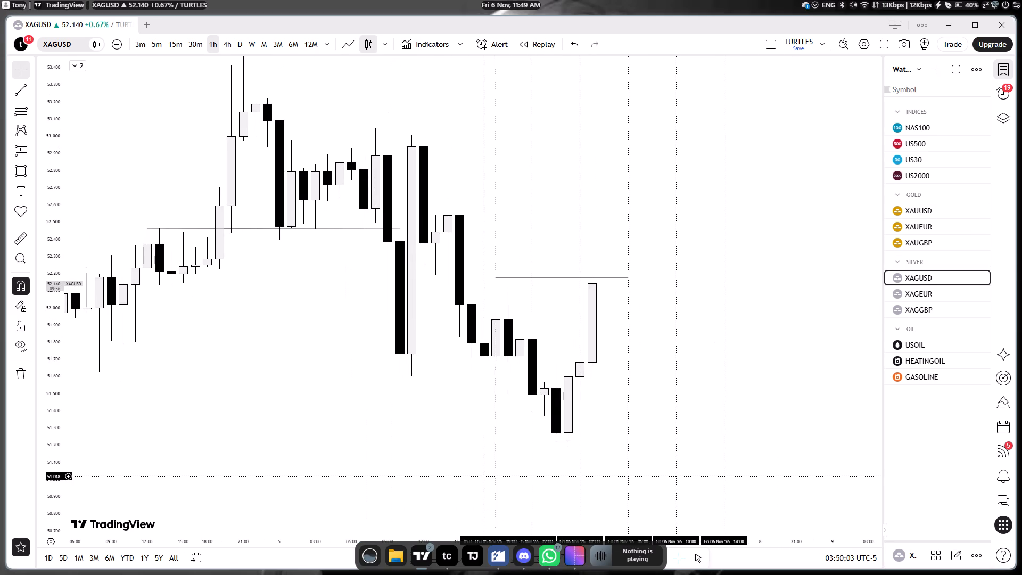
On XAGUSD, draw a level trend line from the 5 Nov 18:00 open at 51.793 to 6 Nov 11:00 and apply the 18:00 template.
{"action": "left_click", "coordinate": [478, 557]}
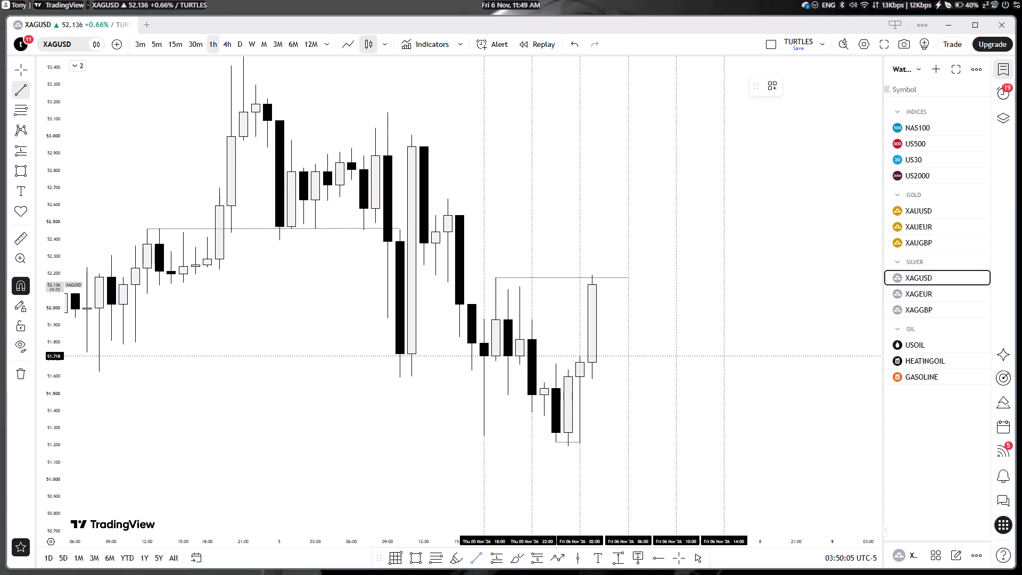
{"action": "left_click", "coordinate": [487, 348]}
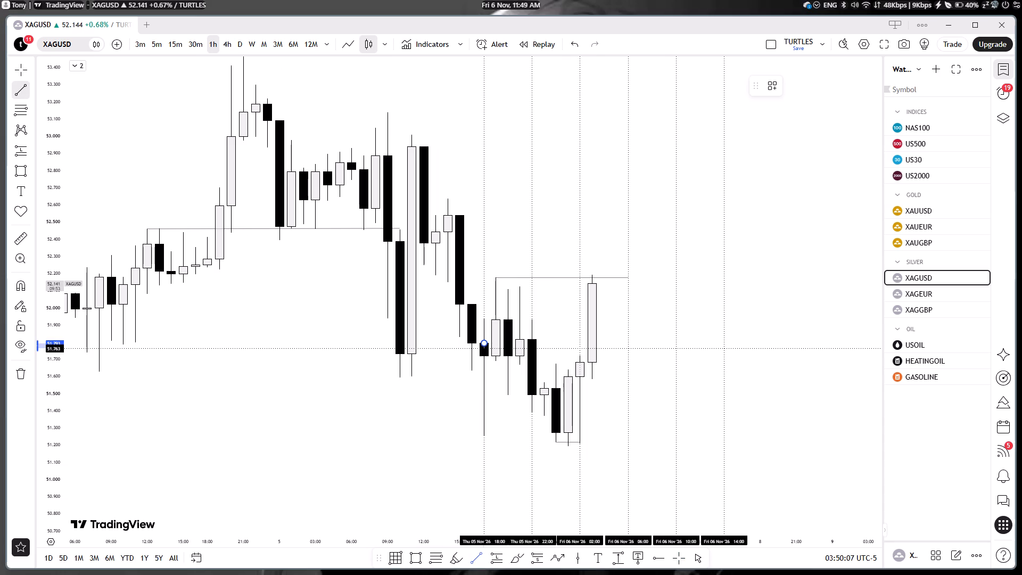
{"action": "left_click", "coordinate": [688, 338], "text": "shift"}
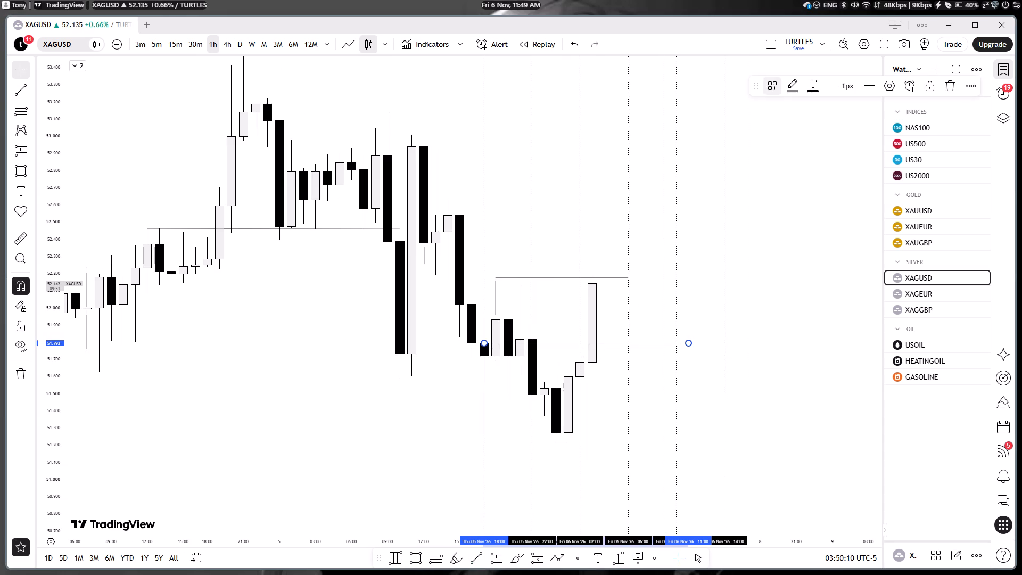
{"action": "left_click", "coordinate": [772, 89]}
{"action": "left_click", "coordinate": [783, 235]}
{"action": "left_click", "coordinate": [779, 278]}
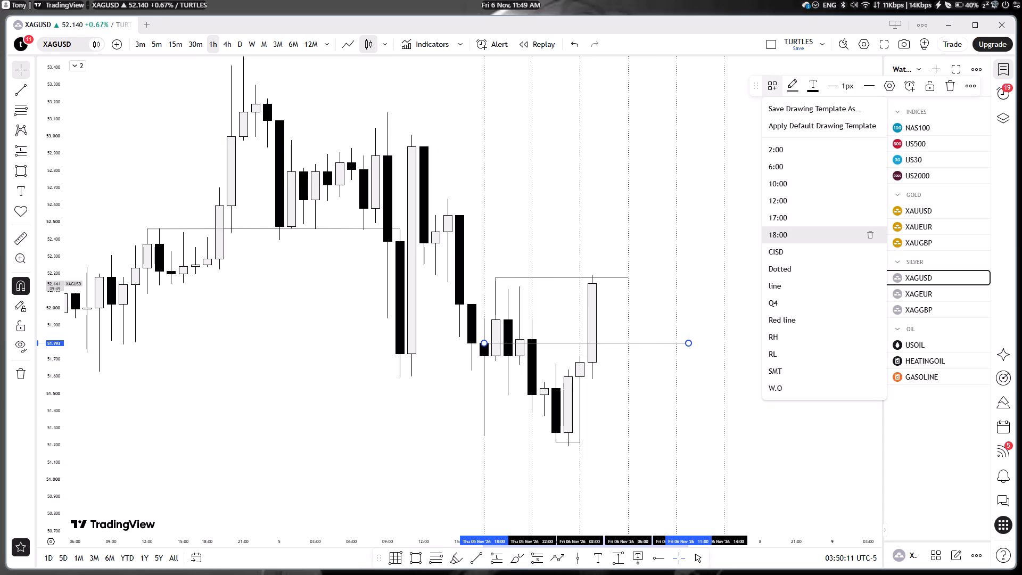
On XAUUSD, shorten the dotted 18:00 line at 4,088.57 so it ends at 6 Nov 10:00.
{"action": "left_click", "coordinate": [913, 211]}
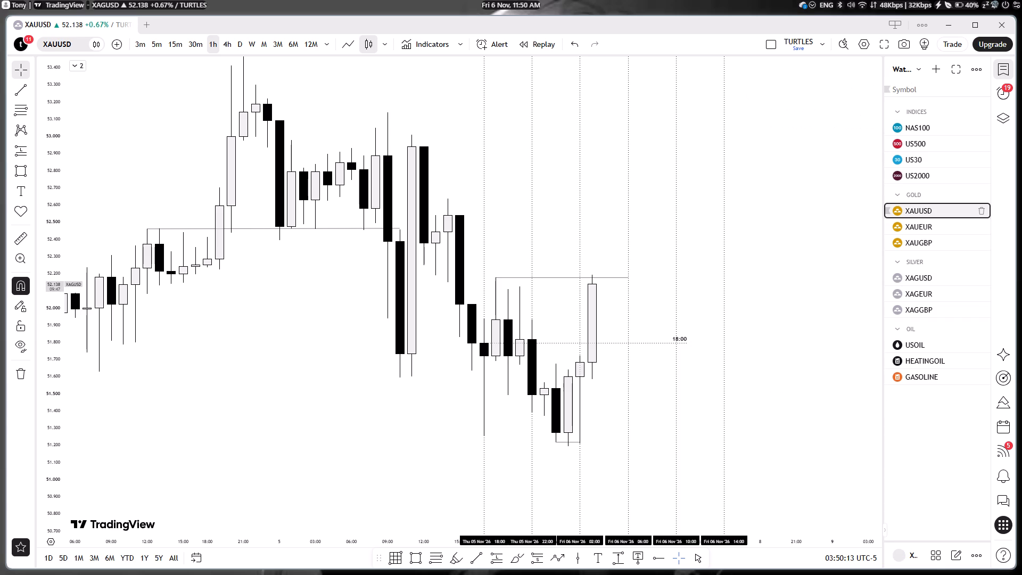
{"action": "left_click_drag", "start_coordinate": [500, 478], "coordinate": [533, 483]}
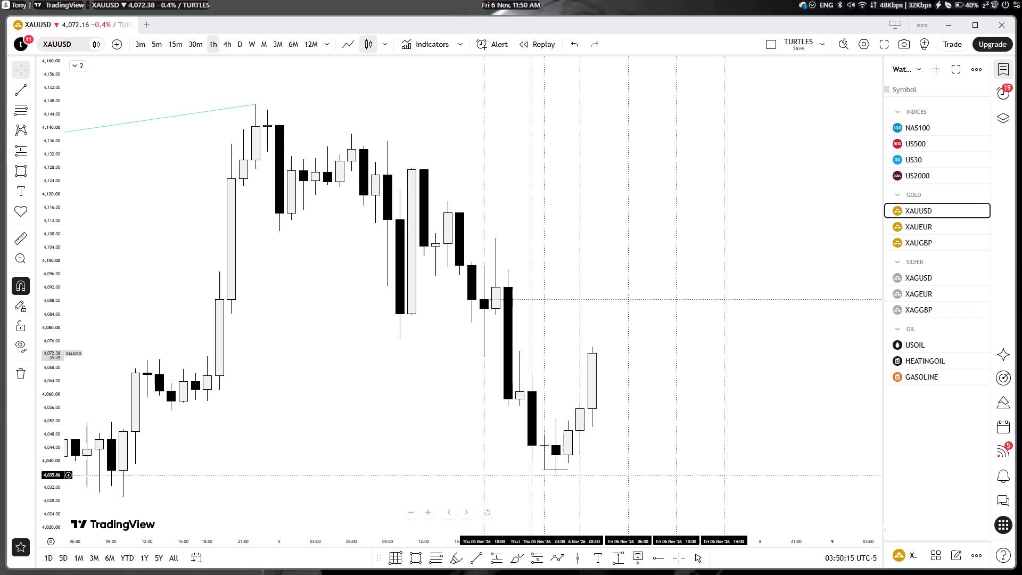
{"action": "left_click_drag", "start_coordinate": [533, 483], "coordinate": [505, 338]}
{"action": "left_click", "coordinate": [477, 554]}
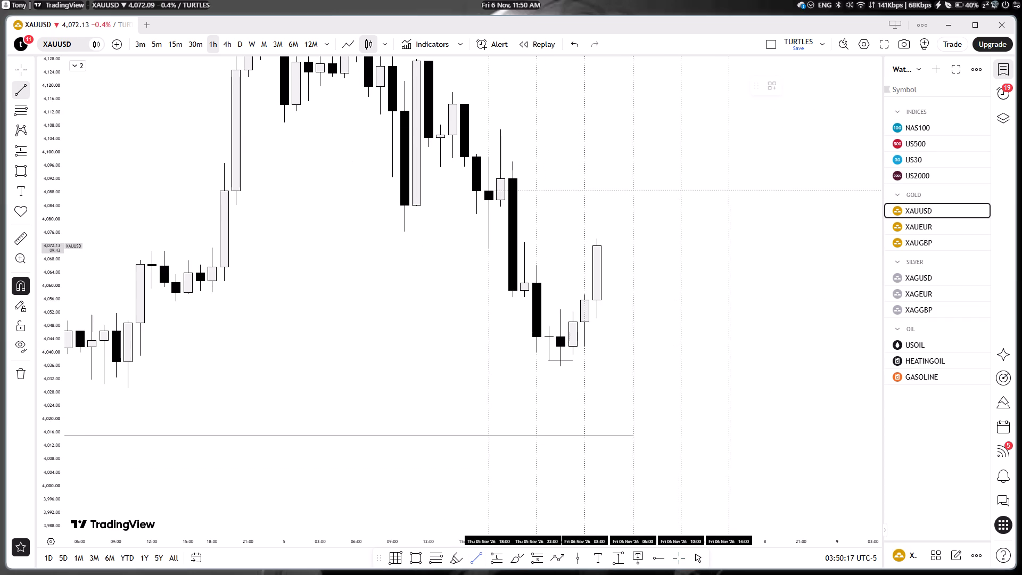
{"action": "left_click", "coordinate": [675, 557]}
{"action": "left_click", "coordinate": [682, 367]}
{"action": "left_click_drag", "start_coordinate": [619, 286], "coordinate": [624, 327]}
{"action": "left_click", "coordinate": [646, 313]}
{"action": "left_click_drag", "start_coordinate": [646, 313], "coordinate": [481, 349]}
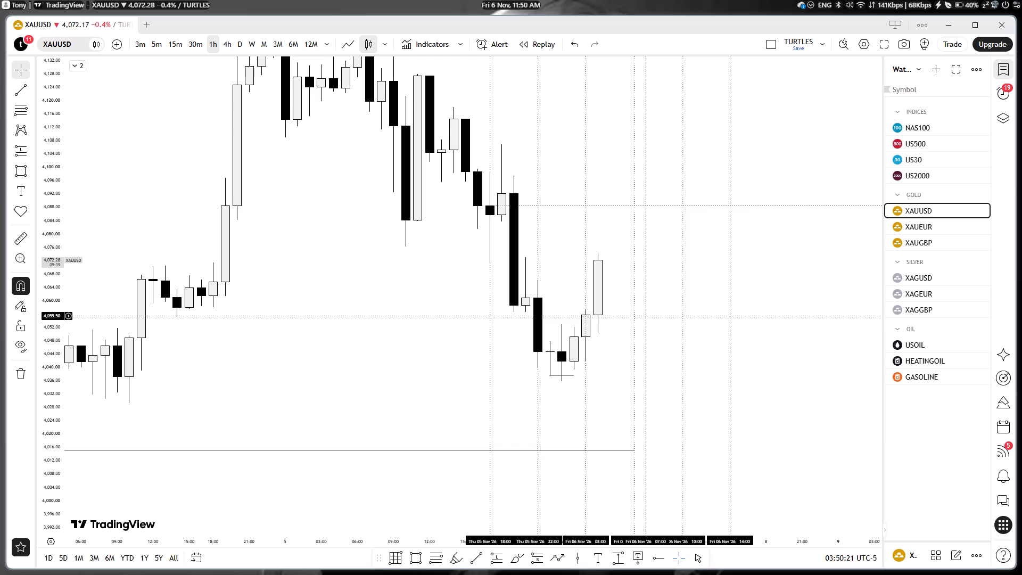
{"action": "left_click_drag", "start_coordinate": [805, 234], "coordinate": [523, 242]}
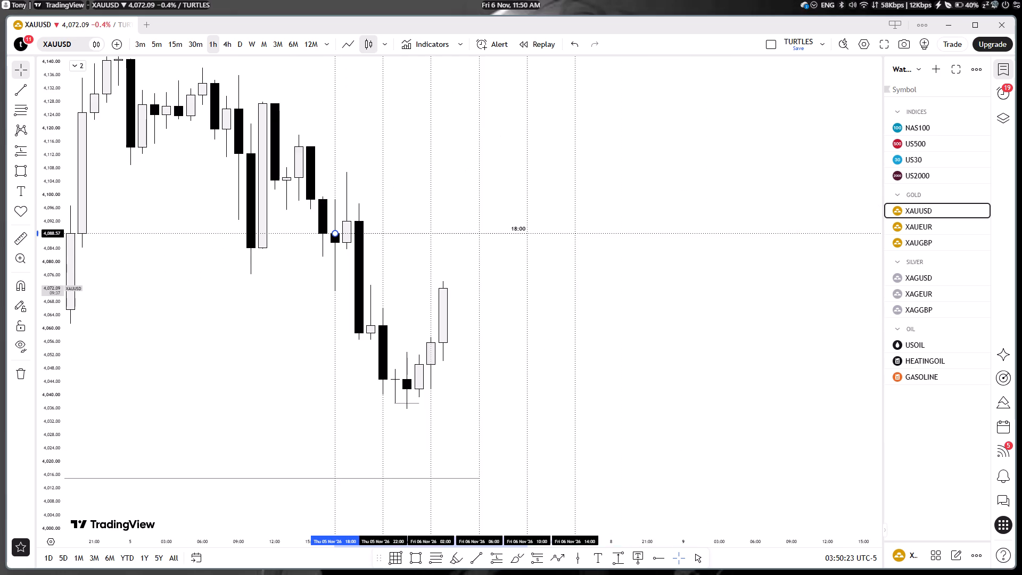
{"action": "left_click", "coordinate": [549, 263]}
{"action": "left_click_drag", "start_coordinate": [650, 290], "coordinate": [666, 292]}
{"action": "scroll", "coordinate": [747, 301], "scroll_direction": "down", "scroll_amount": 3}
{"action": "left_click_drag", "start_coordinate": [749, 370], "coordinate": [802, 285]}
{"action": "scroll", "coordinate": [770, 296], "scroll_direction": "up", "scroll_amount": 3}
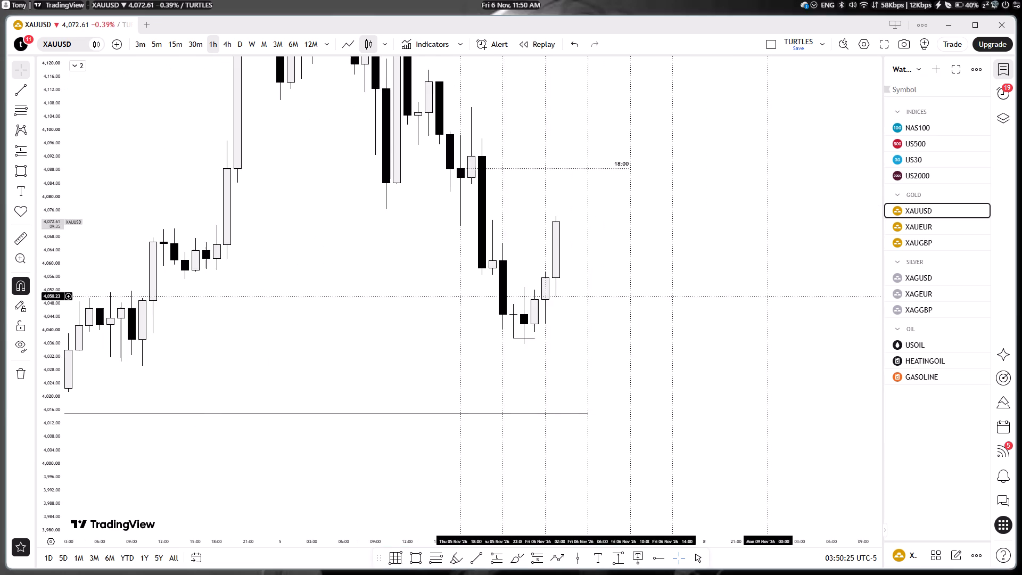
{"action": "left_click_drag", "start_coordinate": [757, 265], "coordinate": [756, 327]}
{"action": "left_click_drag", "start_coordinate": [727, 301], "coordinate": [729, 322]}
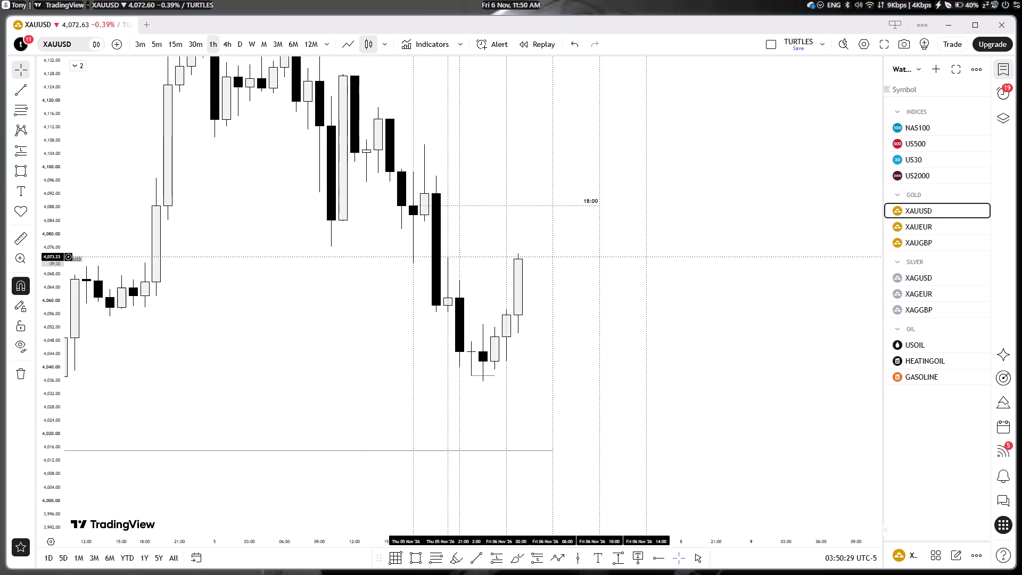
Open the US500 chart on the 5-minute timeframe and expand its price scale.
{"action": "left_click", "coordinate": [920, 144]}
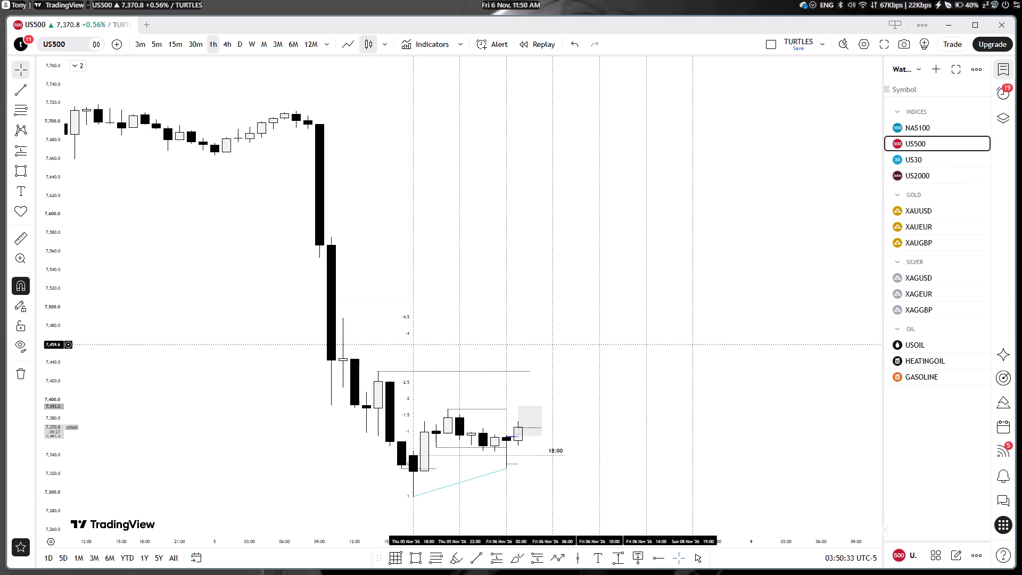
{"action": "scroll", "coordinate": [694, 344], "scroll_direction": "down", "scroll_amount": 1}
{"action": "left_click", "coordinate": [168, 47]}
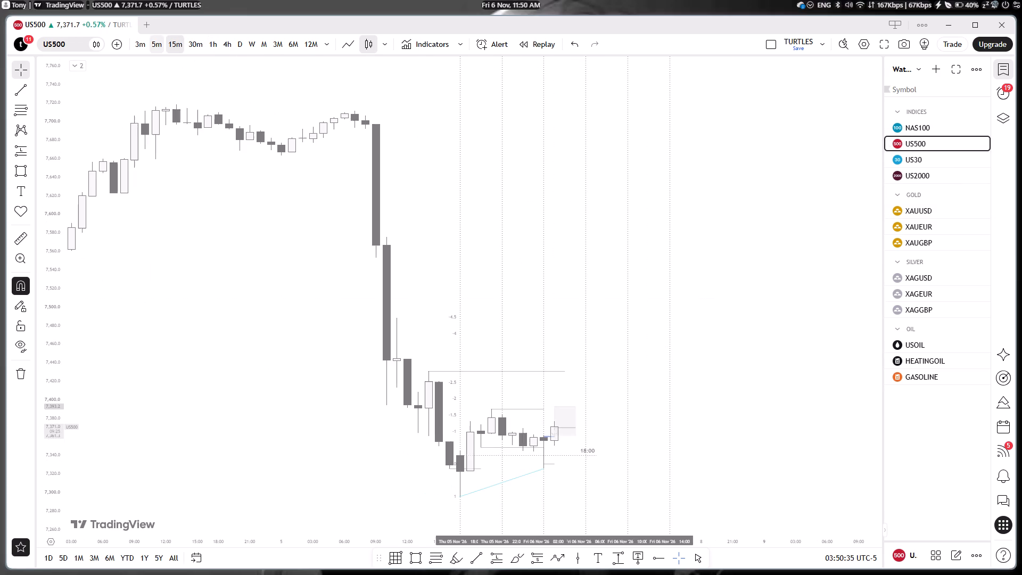
{"action": "left_click", "coordinate": [161, 46]}
{"action": "scroll", "coordinate": [326, 216], "scroll_direction": "down", "scroll_amount": 9}
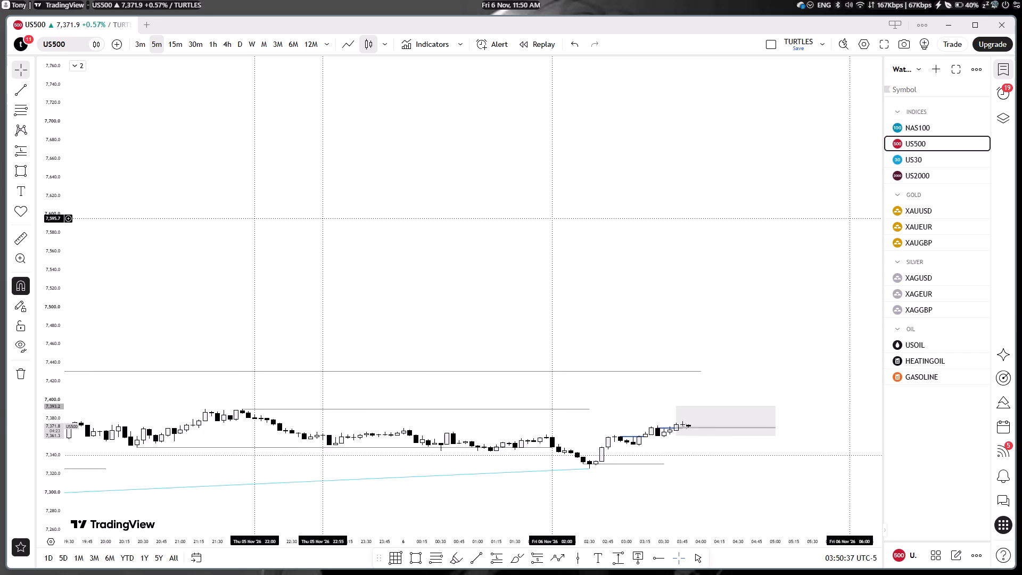
{"action": "left_click_drag", "start_coordinate": [46, 520], "coordinate": [110, 89]}
Examine the US500 5-minute price action around the marked highs and lows, the 18:00 line and the shaded position.
{"action": "left_click_drag", "start_coordinate": [422, 484], "coordinate": [438, 170]}
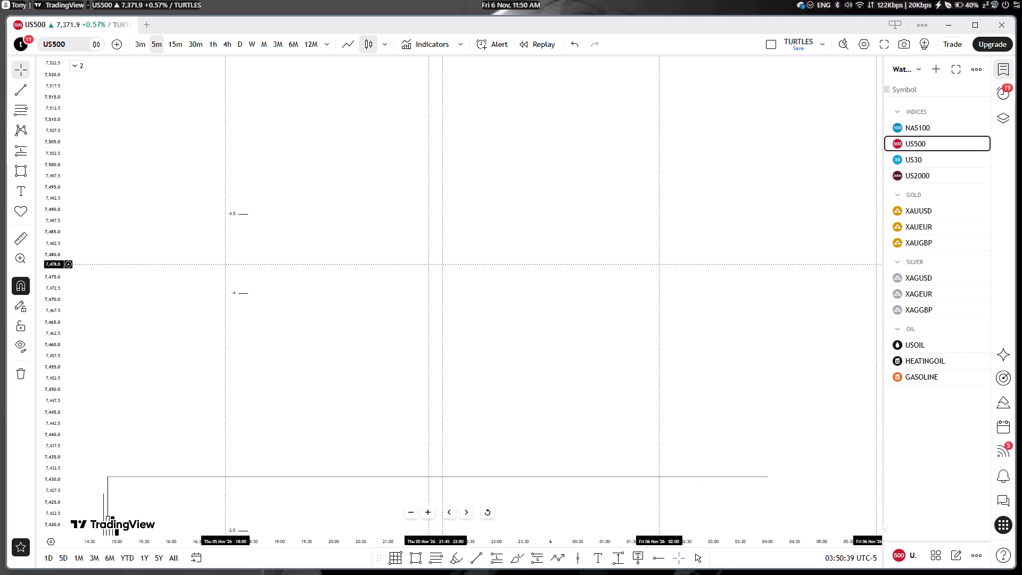
{"action": "left_click_drag", "start_coordinate": [438, 170], "coordinate": [439, 140]}
{"action": "left_click_drag", "start_coordinate": [492, 335], "coordinate": [584, 60]}
{"action": "left_click_drag", "start_coordinate": [586, 273], "coordinate": [592, 186]}
{"action": "left_click_drag", "start_coordinate": [595, 231], "coordinate": [577, 187]}
{"action": "left_click_drag", "start_coordinate": [622, 358], "coordinate": [598, 334]}
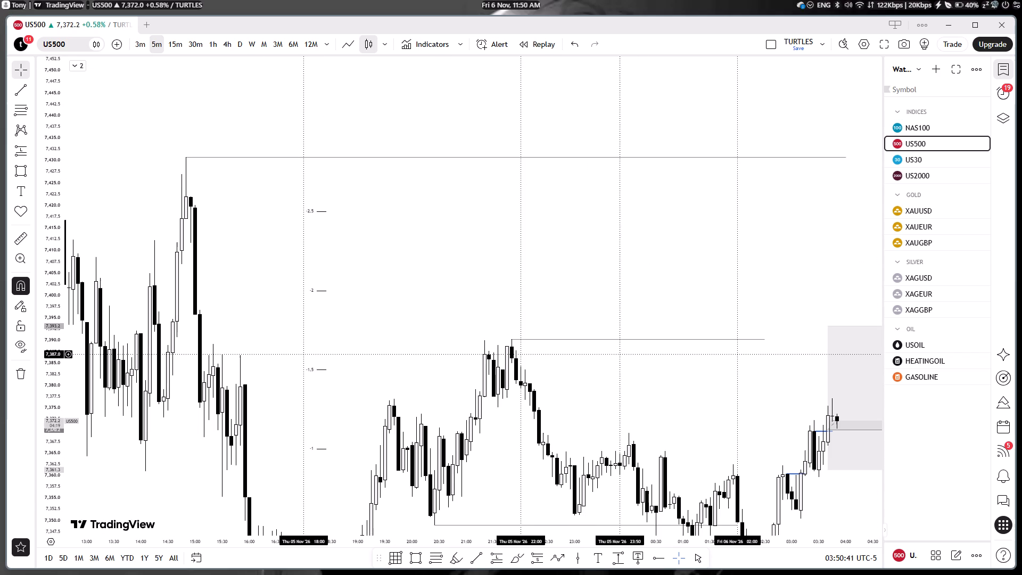
{"action": "left_click_drag", "start_coordinate": [598, 334], "coordinate": [539, 295]}
{"action": "scroll", "coordinate": [574, 330], "scroll_direction": "down", "scroll_amount": 1}
{"action": "left_click_drag", "start_coordinate": [574, 330], "coordinate": [531, 317]}
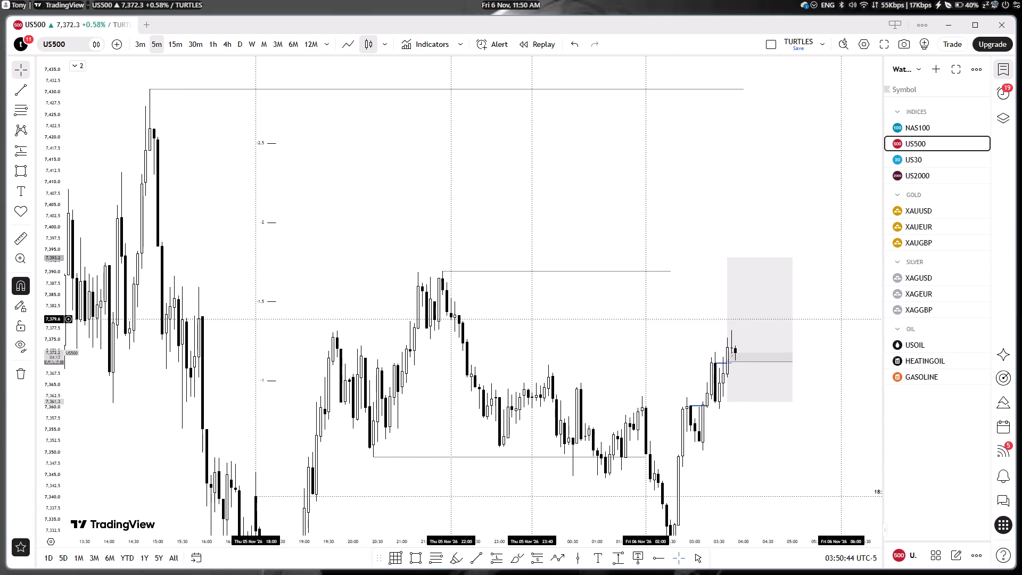
{"action": "left_click_drag", "start_coordinate": [530, 319], "coordinate": [525, 321]}
{"action": "left_click_drag", "start_coordinate": [538, 339], "coordinate": [520, 338]}
{"action": "left_click_drag", "start_coordinate": [534, 347], "coordinate": [548, 288]}
{"action": "left_click_drag", "start_coordinate": [549, 284], "coordinate": [543, 291]}
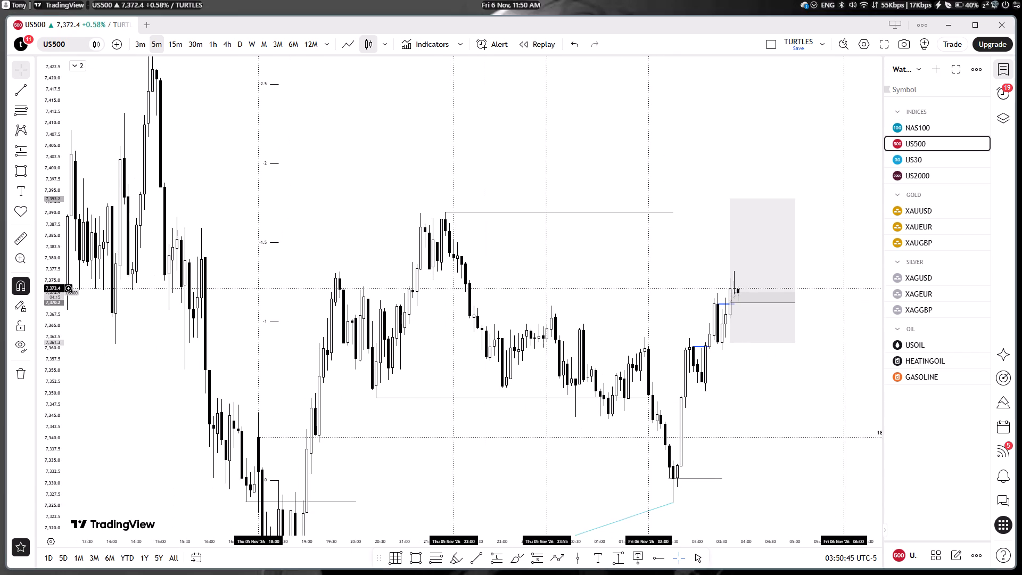
{"action": "left_click_drag", "start_coordinate": [543, 291], "coordinate": [496, 304]}
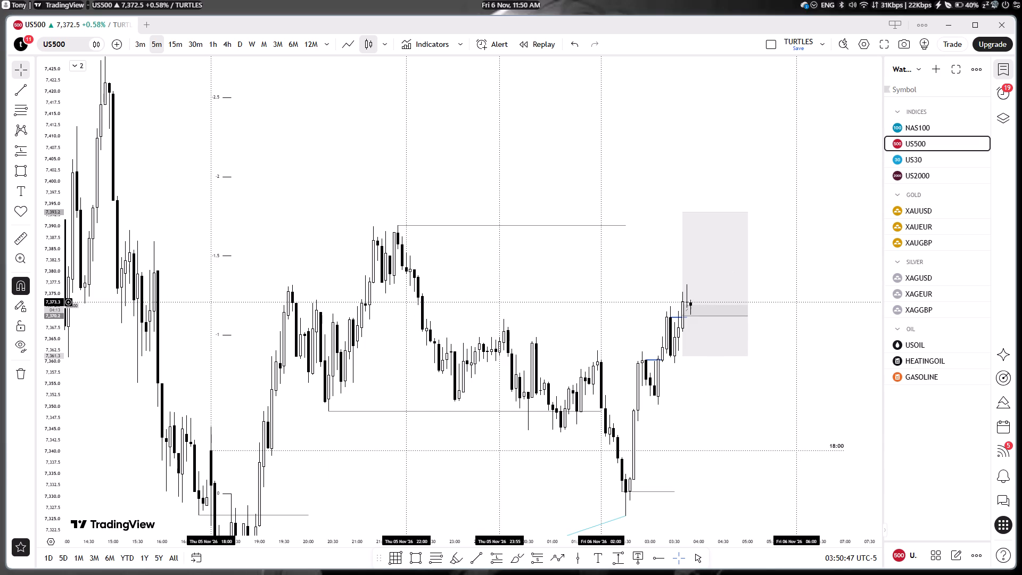
{"action": "scroll", "coordinate": [499, 302], "scroll_direction": "down", "scroll_amount": 3}
{"action": "scroll", "coordinate": [499, 302], "scroll_direction": "up", "scroll_amount": 4}
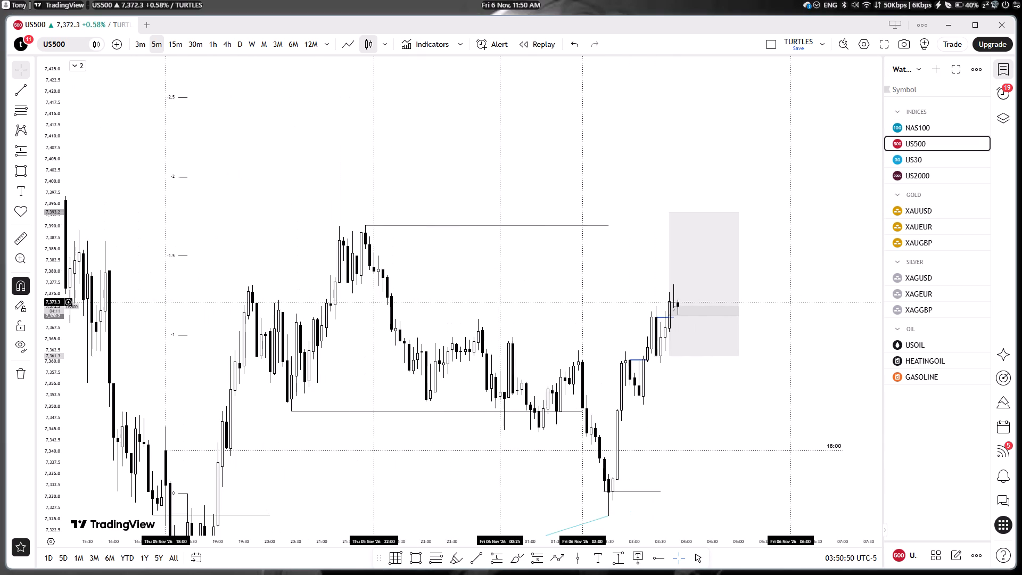
{"action": "scroll", "coordinate": [499, 302], "scroll_direction": "up", "scroll_amount": 1}
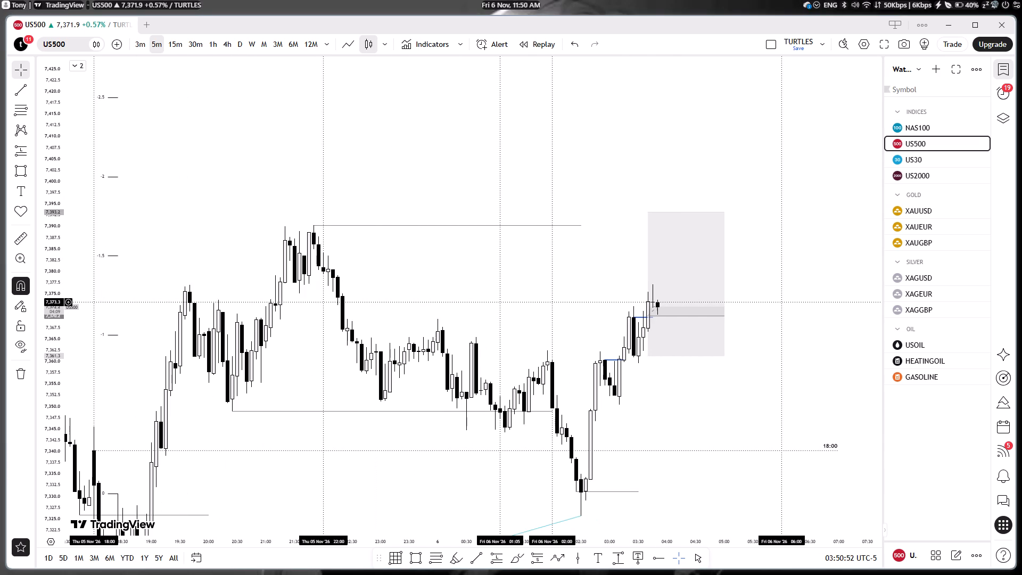
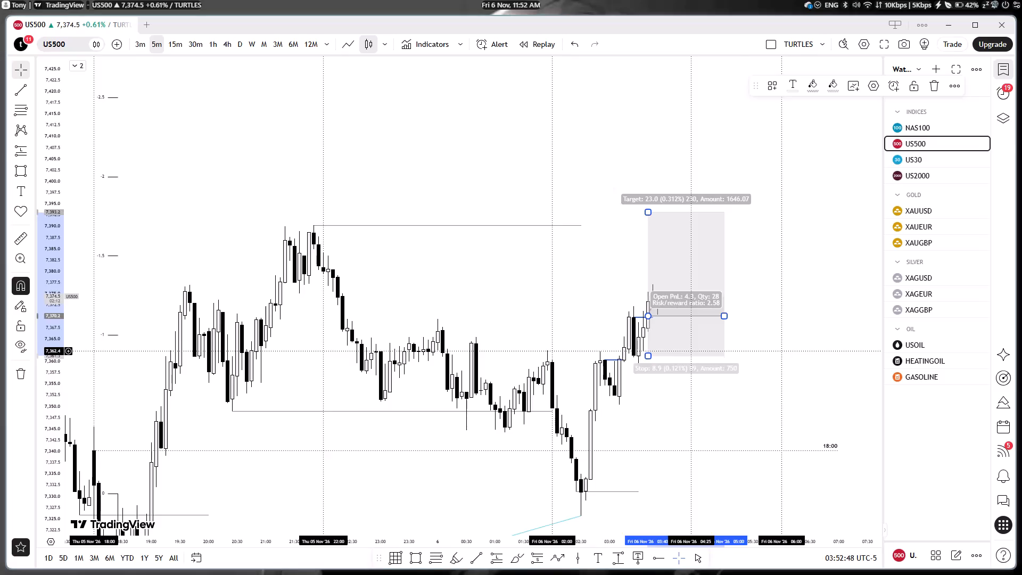
Delete the selected long position drawing from the 5m US500 chart.
{"action": "key", "text": "BackSpace"}
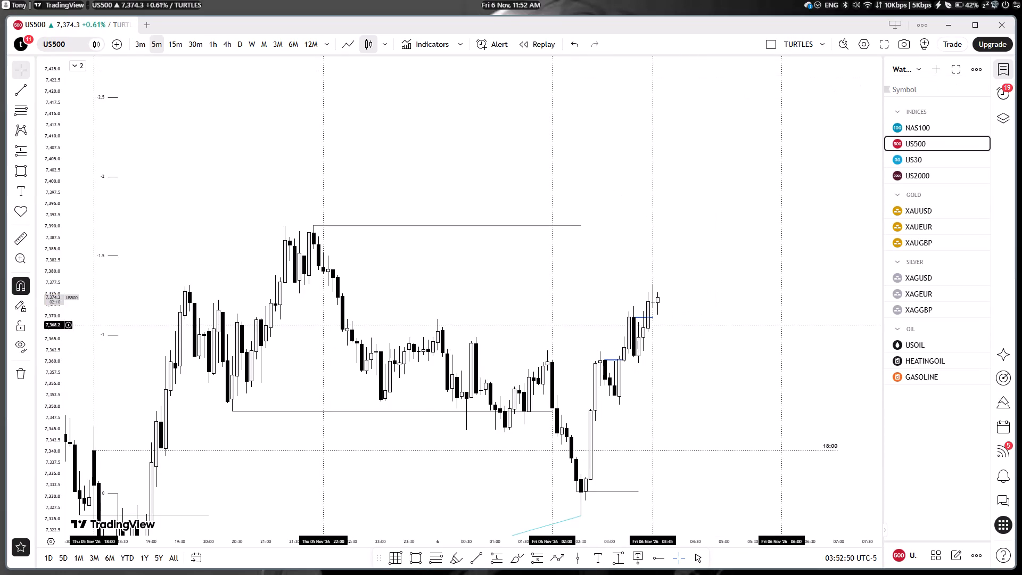
Delete the level projection drawing (0, -1, -1.5, -2) anchored near the Thu 05 Nov 18:25 candle.
{"action": "left_click_drag", "start_coordinate": [637, 396], "coordinate": [646, 267]}
{"action": "left_click_drag", "start_coordinate": [647, 321], "coordinate": [648, 294]}
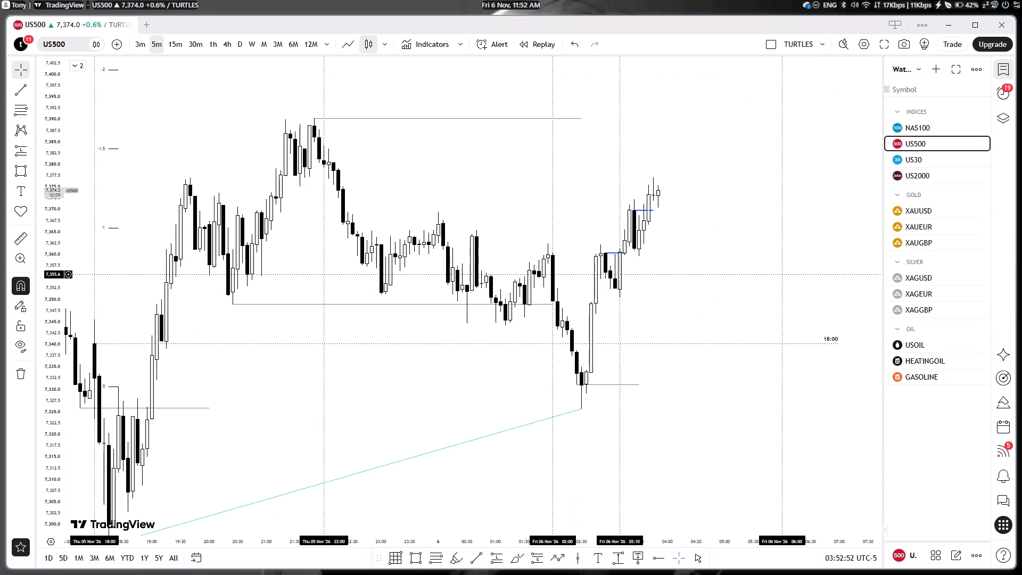
{"action": "left_click", "coordinate": [118, 390]}
{"action": "key", "text": "BackSpace"}
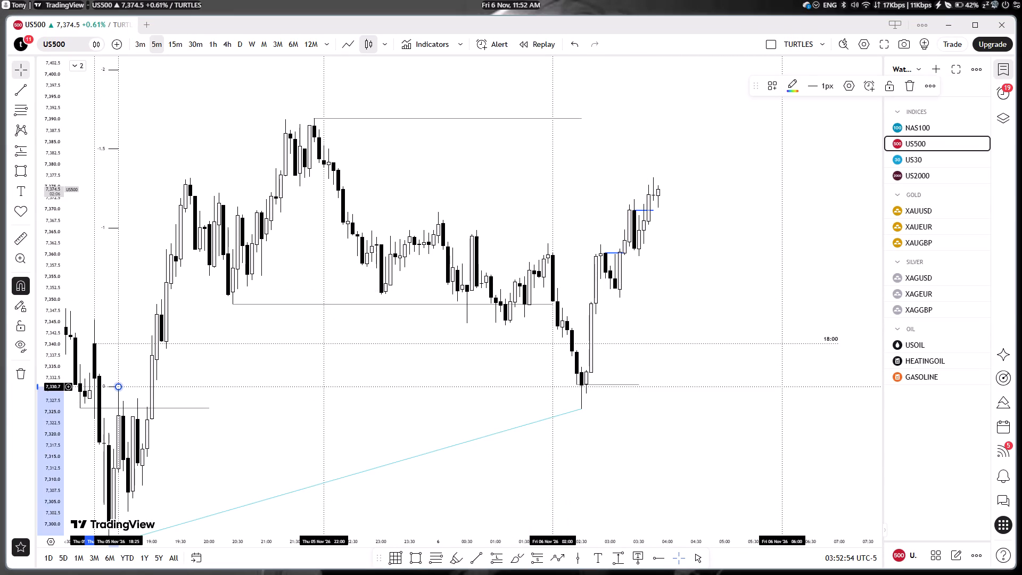
{"action": "left_click", "coordinate": [660, 426]}
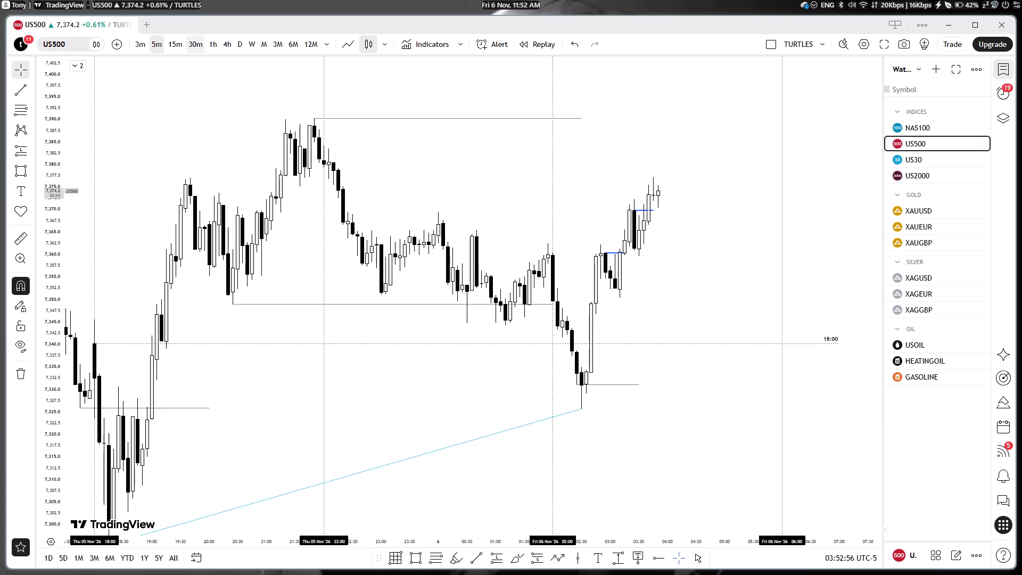
Switch the US500 chart to the 4h timeframe.
{"action": "left_click", "coordinate": [225, 45]}
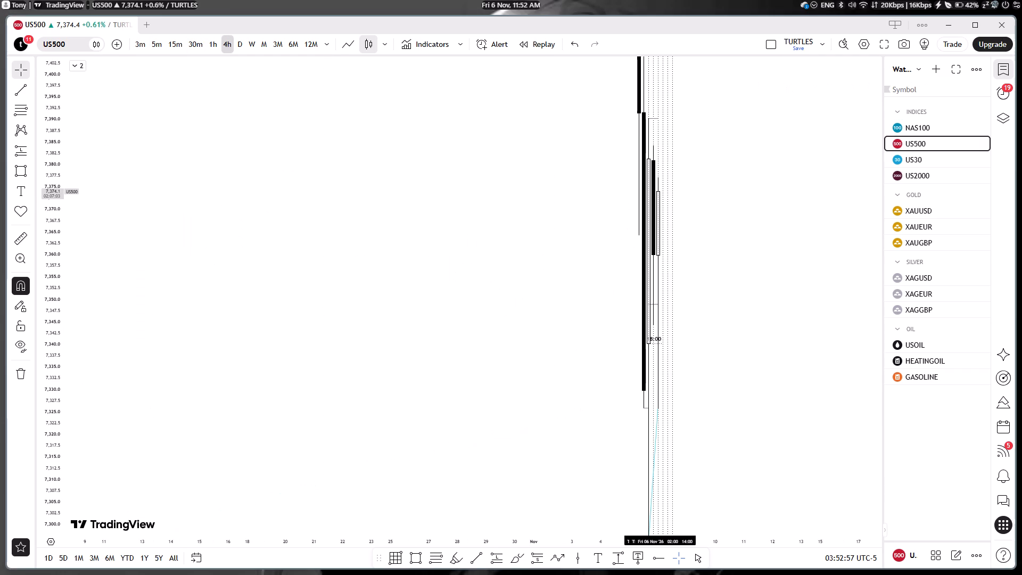
Select all the existing lines and labels around the latest 4h candles together and delete them.
{"action": "left_click_drag", "start_coordinate": [52, 98], "coordinate": [154, 574]}
{"action": "scroll", "coordinate": [392, 475], "scroll_direction": "up", "scroll_amount": 8}
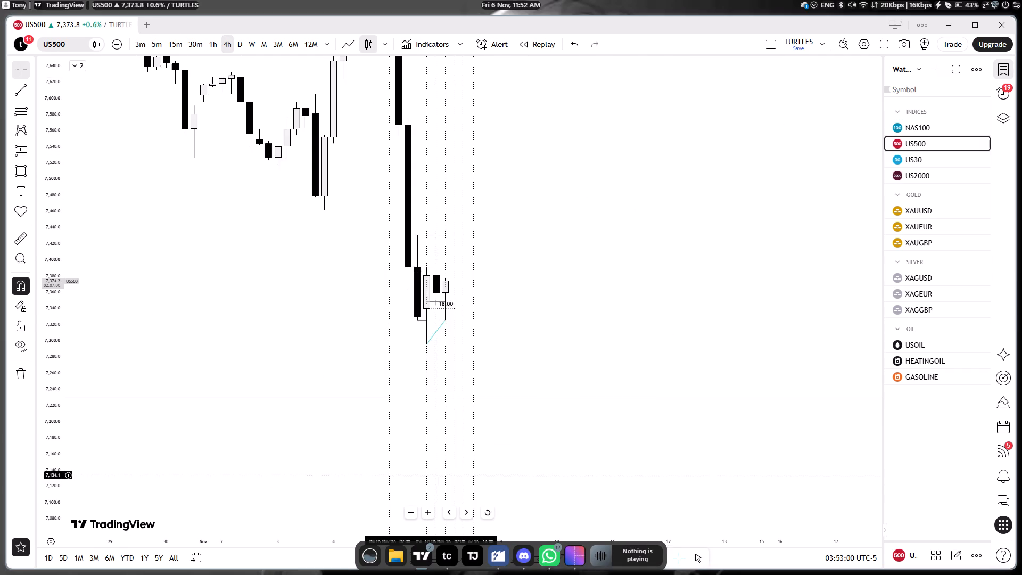
{"action": "left_click_drag", "start_coordinate": [601, 326], "coordinate": [798, 322]}
{"action": "scroll", "coordinate": [749, 327], "scroll_direction": "up", "scroll_amount": 1}
{"action": "left_click_drag", "start_coordinate": [663, 326], "coordinate": [680, 322]}
{"action": "left_click_drag", "start_coordinate": [647, 329], "coordinate": [673, 315]}
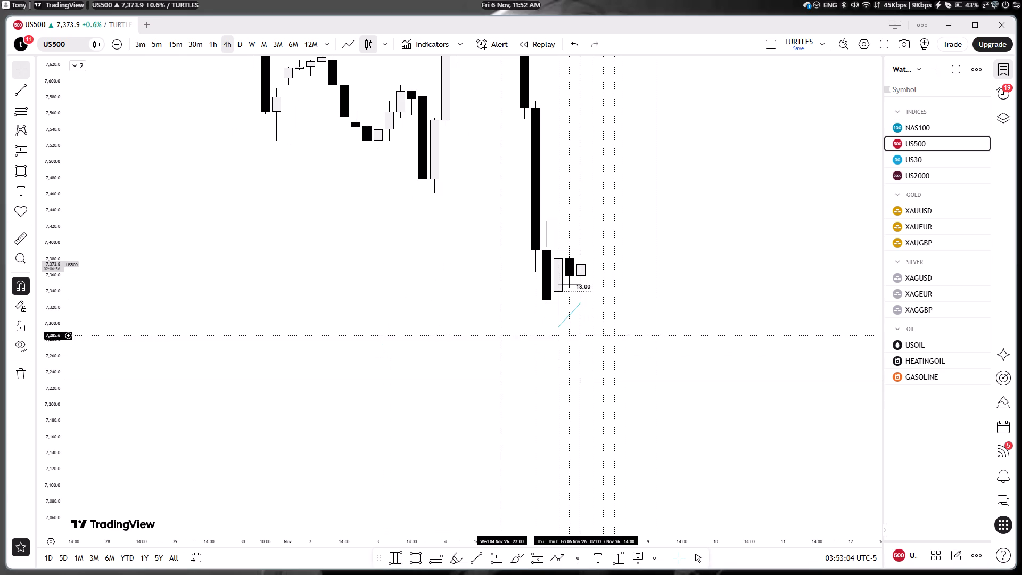
{"action": "left_click_drag", "start_coordinate": [499, 348], "coordinate": [635, 192], "text": "ctrl"}
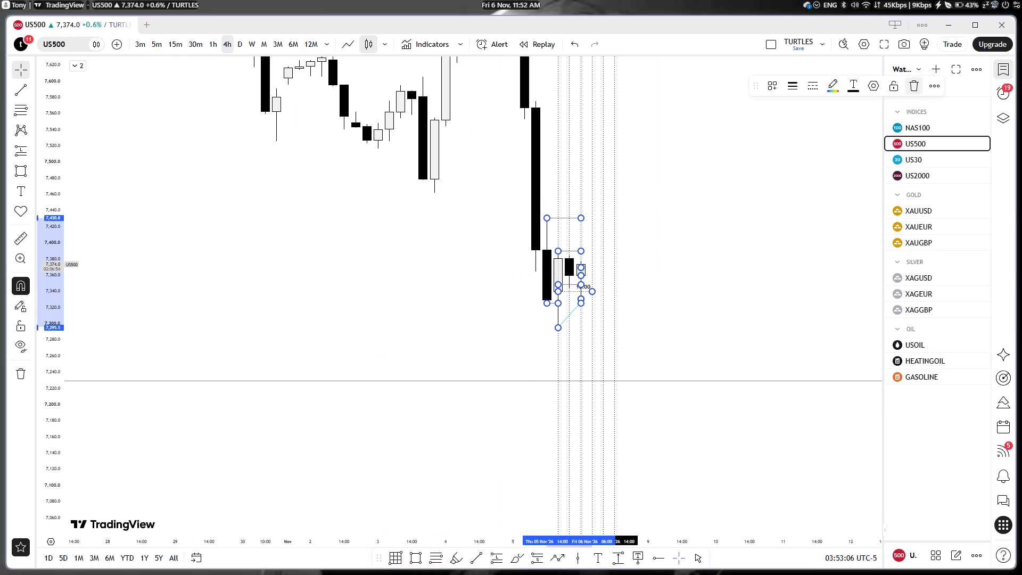
{"action": "left_click", "coordinate": [910, 81], "text": "ctrl"}
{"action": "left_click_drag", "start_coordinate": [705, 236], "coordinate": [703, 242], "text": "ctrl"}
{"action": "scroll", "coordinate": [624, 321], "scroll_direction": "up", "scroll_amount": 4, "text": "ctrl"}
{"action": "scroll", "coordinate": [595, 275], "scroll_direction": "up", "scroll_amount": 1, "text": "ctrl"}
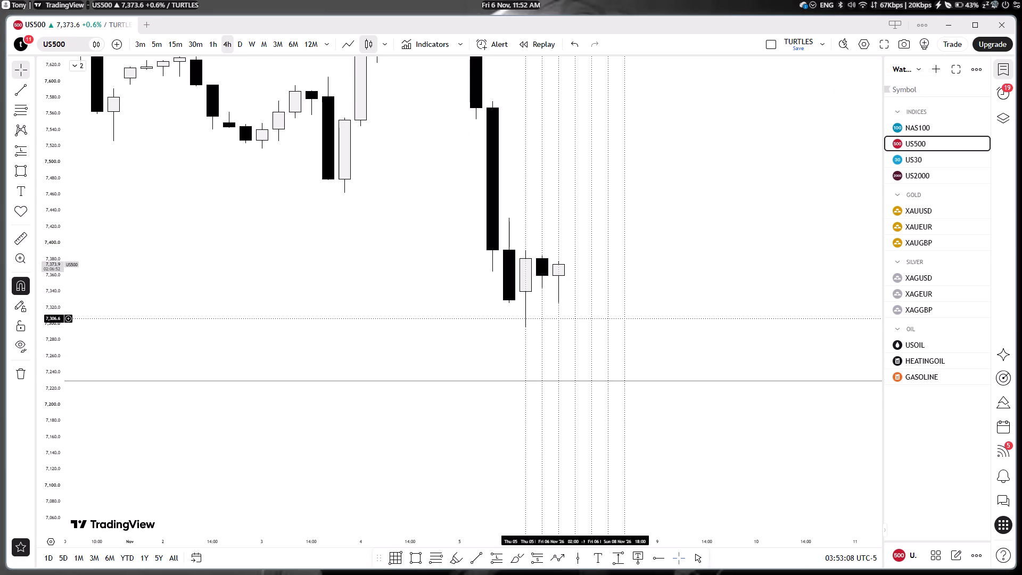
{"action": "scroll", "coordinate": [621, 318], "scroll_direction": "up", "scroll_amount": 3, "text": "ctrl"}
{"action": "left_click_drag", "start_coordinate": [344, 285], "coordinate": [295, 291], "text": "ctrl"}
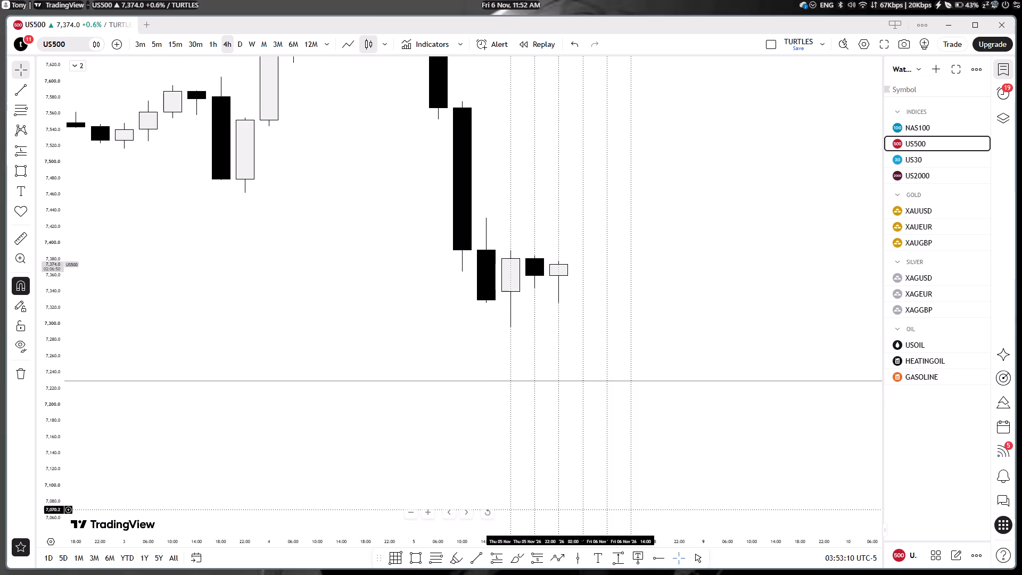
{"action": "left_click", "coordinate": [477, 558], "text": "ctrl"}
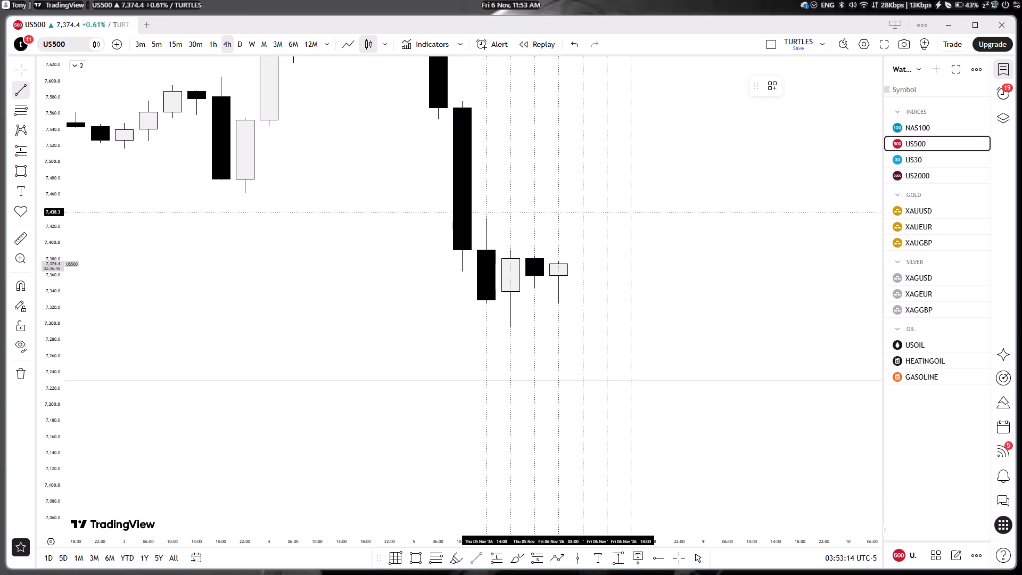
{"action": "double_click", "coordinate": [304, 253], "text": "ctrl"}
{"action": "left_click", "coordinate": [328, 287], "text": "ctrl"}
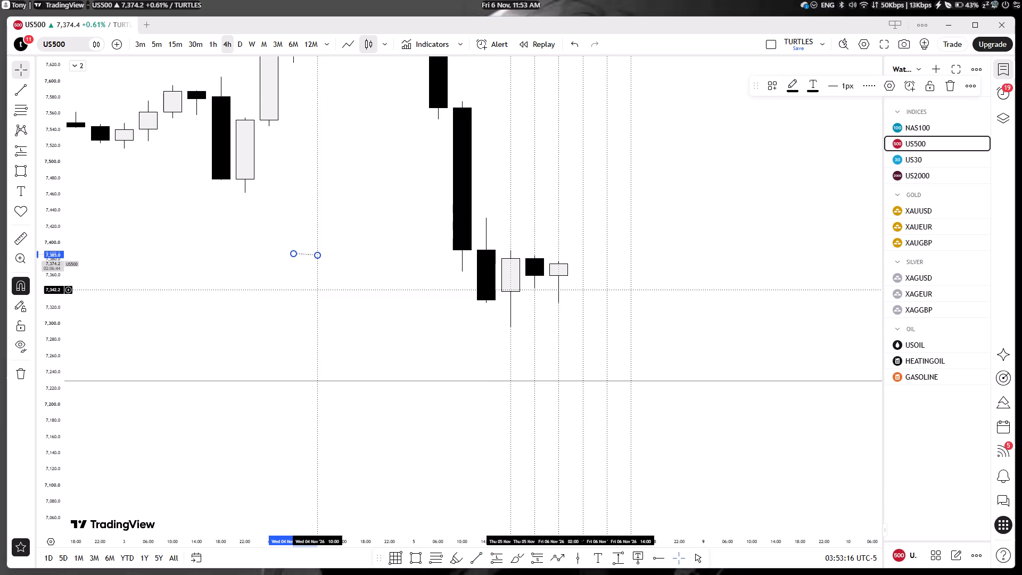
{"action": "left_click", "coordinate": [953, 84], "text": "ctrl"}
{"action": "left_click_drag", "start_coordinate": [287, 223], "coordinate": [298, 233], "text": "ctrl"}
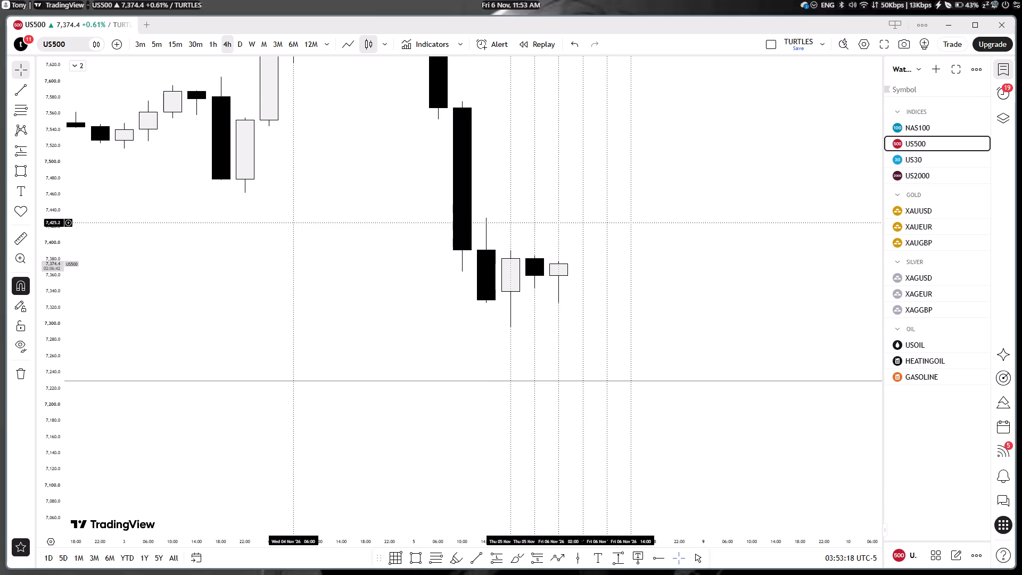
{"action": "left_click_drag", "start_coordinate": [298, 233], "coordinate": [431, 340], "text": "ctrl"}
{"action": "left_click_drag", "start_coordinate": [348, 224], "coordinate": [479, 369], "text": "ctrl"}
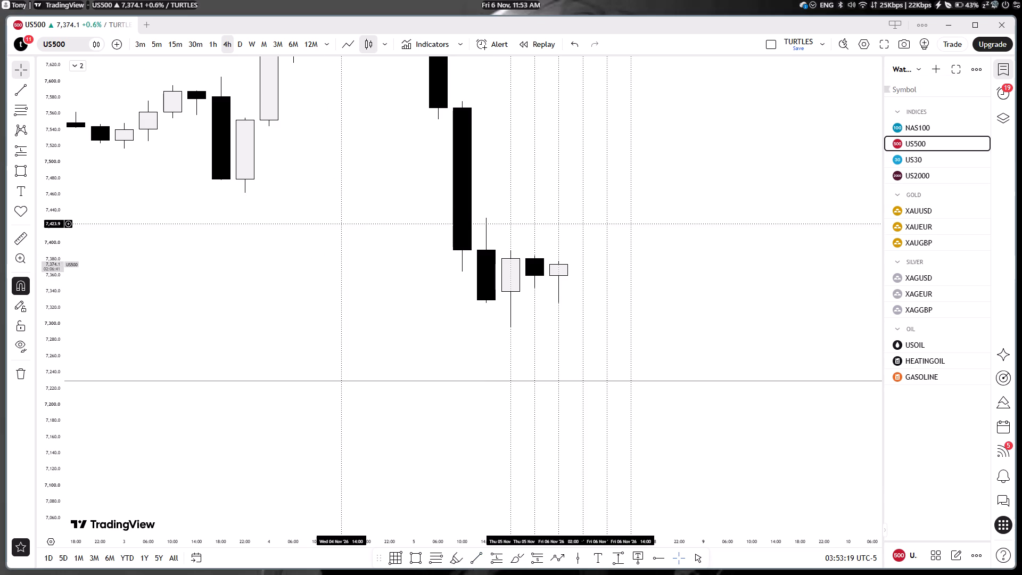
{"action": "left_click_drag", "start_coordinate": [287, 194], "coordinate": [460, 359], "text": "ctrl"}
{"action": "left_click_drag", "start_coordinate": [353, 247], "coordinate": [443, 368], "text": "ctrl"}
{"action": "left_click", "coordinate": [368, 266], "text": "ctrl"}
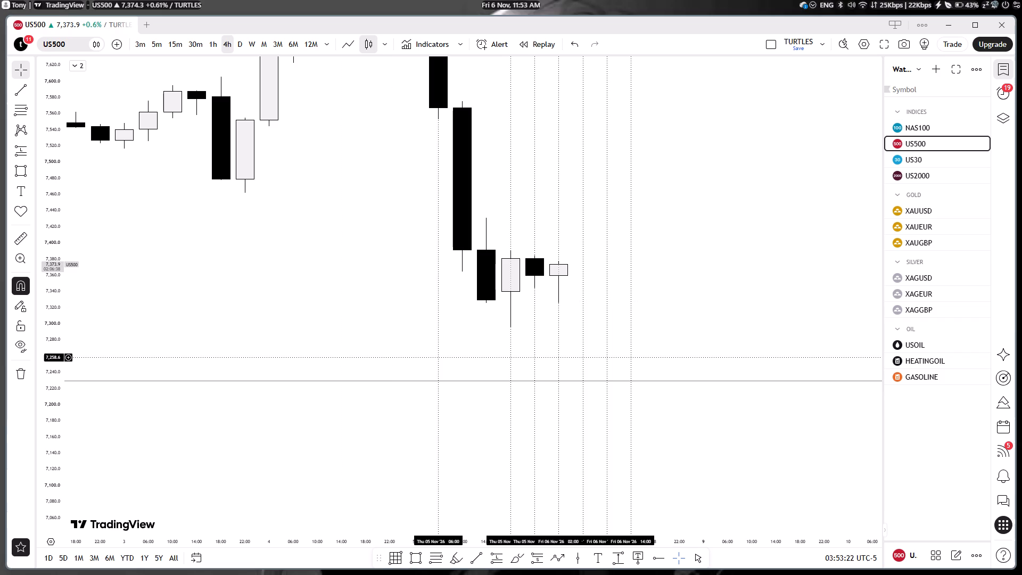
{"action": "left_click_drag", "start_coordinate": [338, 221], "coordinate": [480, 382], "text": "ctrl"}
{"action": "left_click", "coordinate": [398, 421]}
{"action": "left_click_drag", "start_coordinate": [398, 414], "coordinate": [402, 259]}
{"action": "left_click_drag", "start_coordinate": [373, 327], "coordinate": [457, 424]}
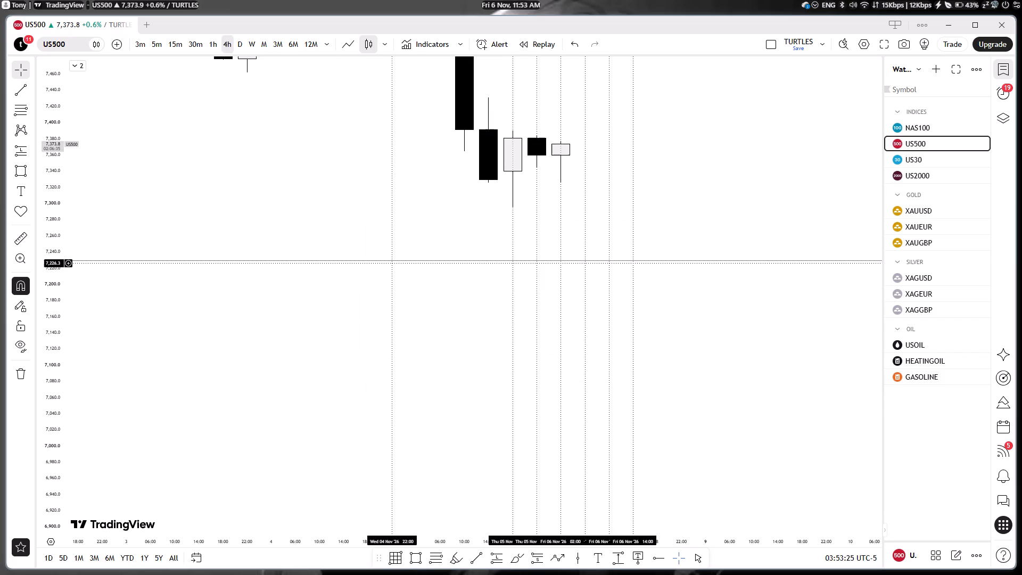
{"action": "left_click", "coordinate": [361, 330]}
Draw a horizontal trend line at 7,430.8 from the Thu 05 Nov 14:00 candle's high to Fri 06 Nov 06:00, using the "line" template.
{"action": "left_click_drag", "start_coordinate": [360, 250], "coordinate": [260, 324]}
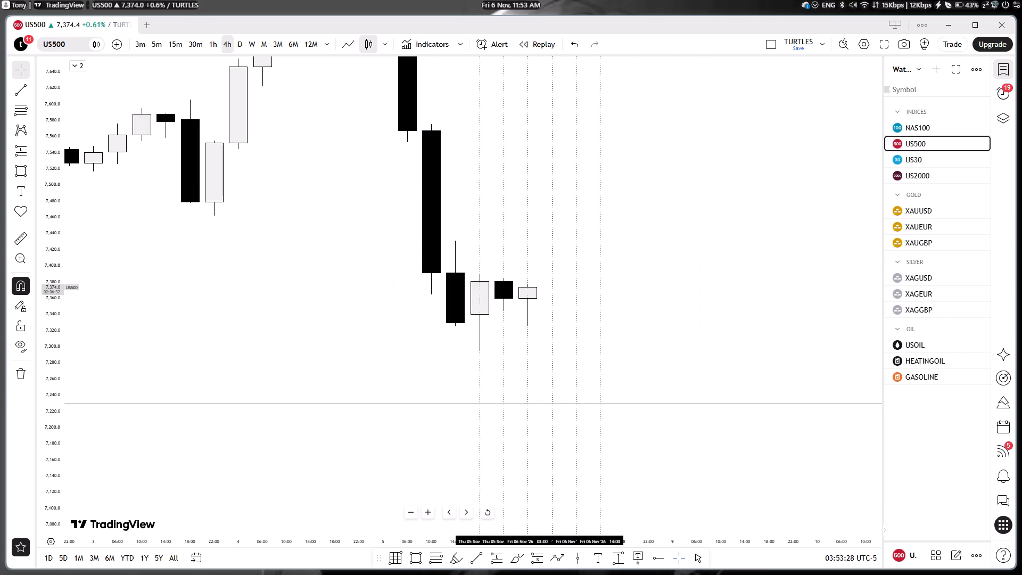
{"action": "left_click", "coordinate": [473, 552]}
{"action": "left_click", "coordinate": [449, 243]}
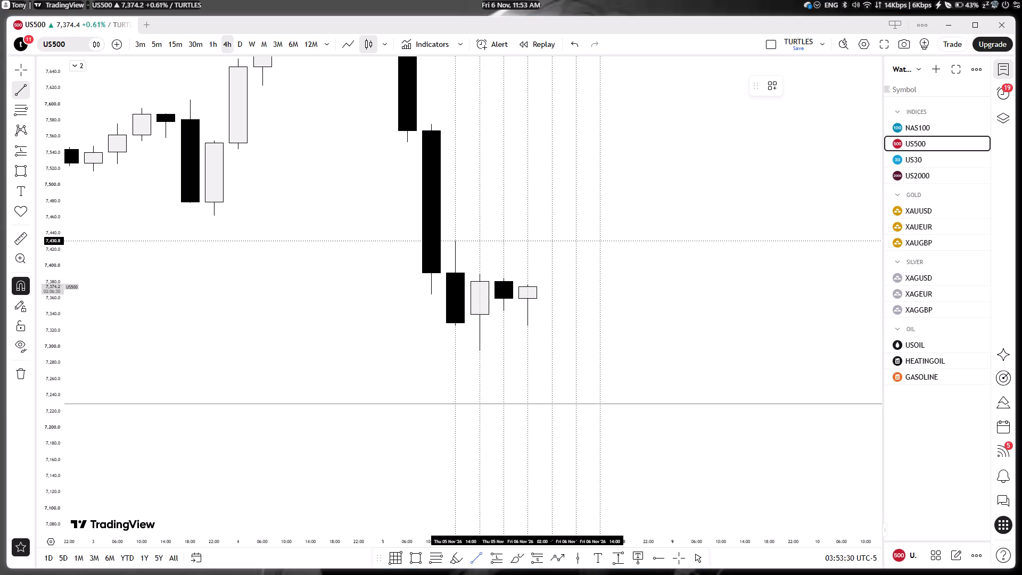
{"action": "left_click", "coordinate": [556, 252], "text": "shift"}
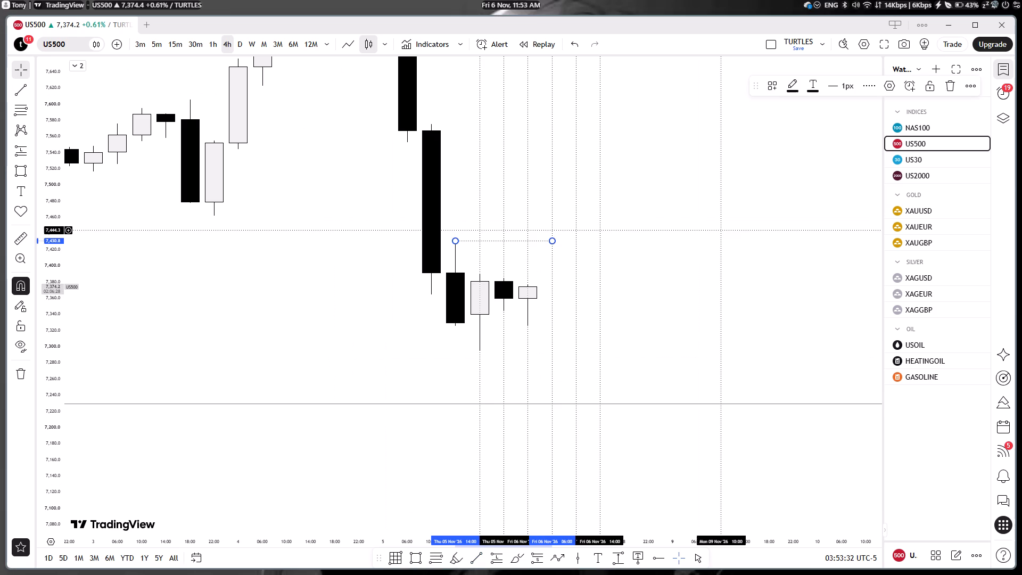
{"action": "left_click", "coordinate": [773, 86]}
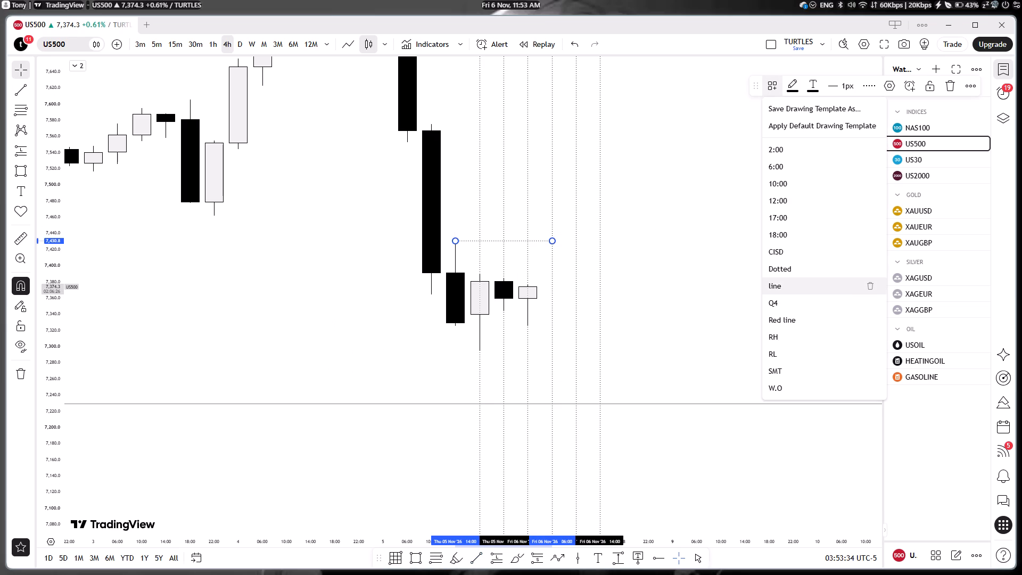
{"action": "left_click", "coordinate": [782, 284]}
{"action": "left_click", "coordinate": [745, 298]}
Draw a horizontal trend line at 7,340.3 from the Thu 05 Nov 18:00 candle's open to Fri 06 Nov 10:00, using the "18:00" template.
{"action": "scroll", "coordinate": [717, 295], "scroll_direction": "down", "scroll_amount": 4}
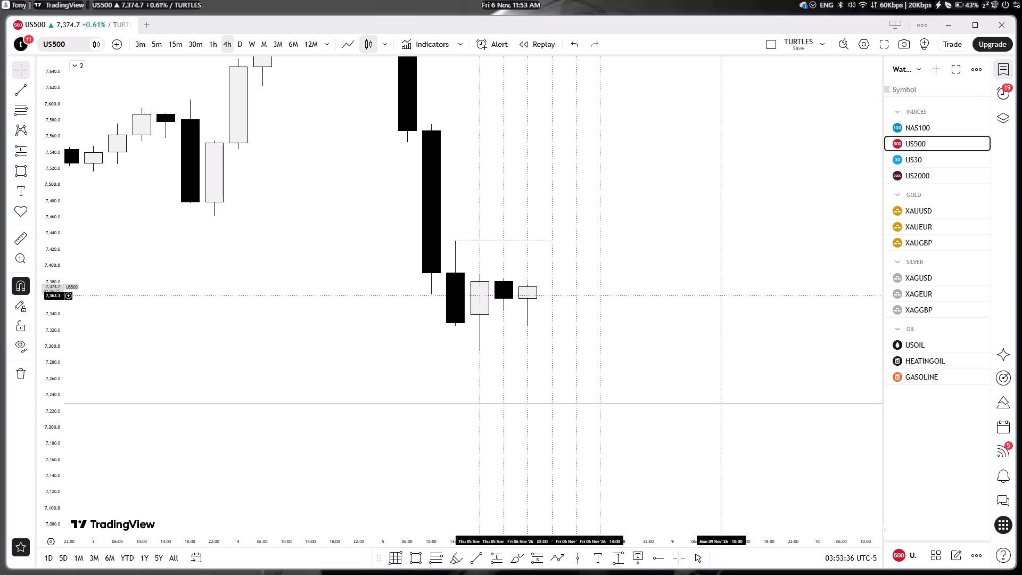
{"action": "left_click", "coordinate": [475, 555]}
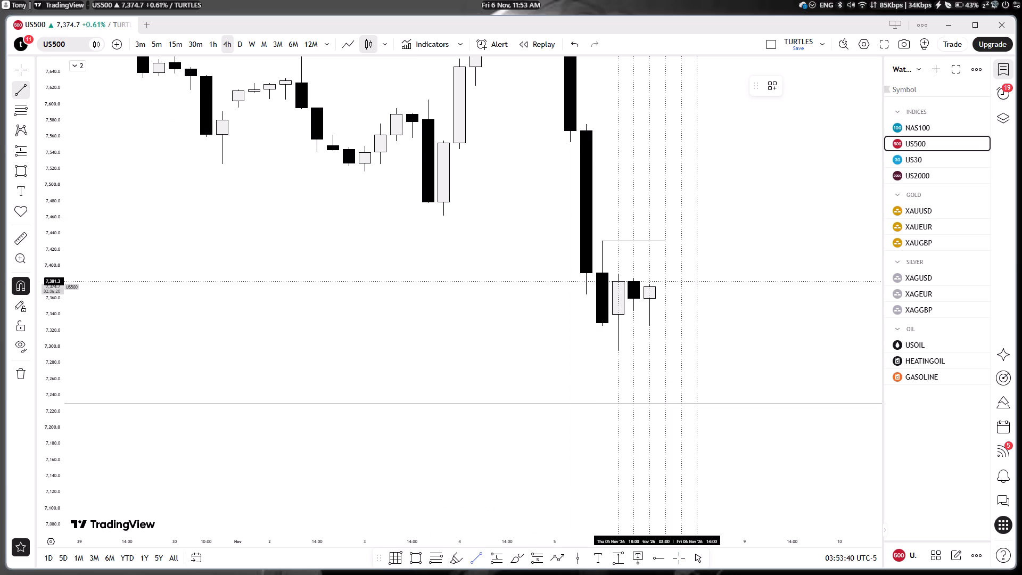
{"action": "left_click", "coordinate": [623, 318]}
{"action": "left_click", "coordinate": [677, 316], "text": "shift"}
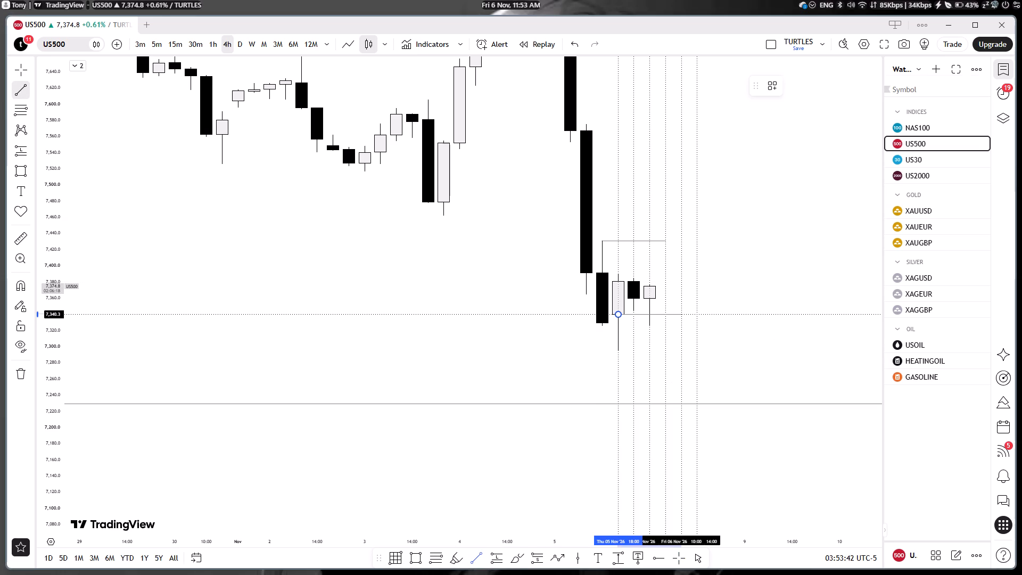
{"action": "left_click", "coordinate": [778, 84]}
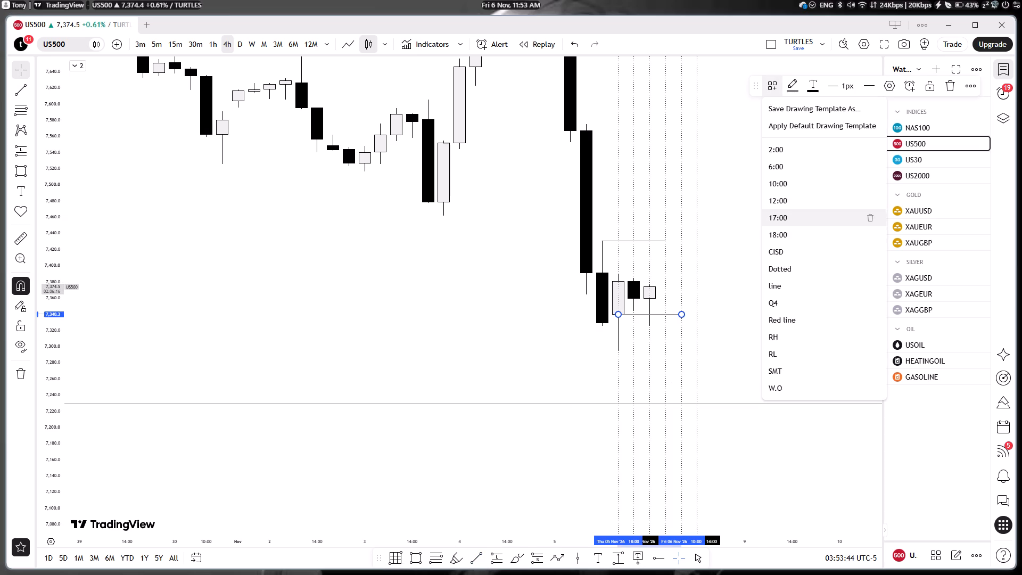
{"action": "left_click", "coordinate": [787, 229]}
{"action": "left_click_drag", "start_coordinate": [780, 251], "coordinate": [780, 259]}
Draw a trend line from the Thu 05 Nov 18:00 candle's low to the Fri 06 Nov 02:00 candle's low, using the "SMT" template.
{"action": "scroll", "coordinate": [836, 280], "scroll_direction": "down", "scroll_amount": 1}
{"action": "left_click_drag", "start_coordinate": [830, 292], "coordinate": [619, 324]}
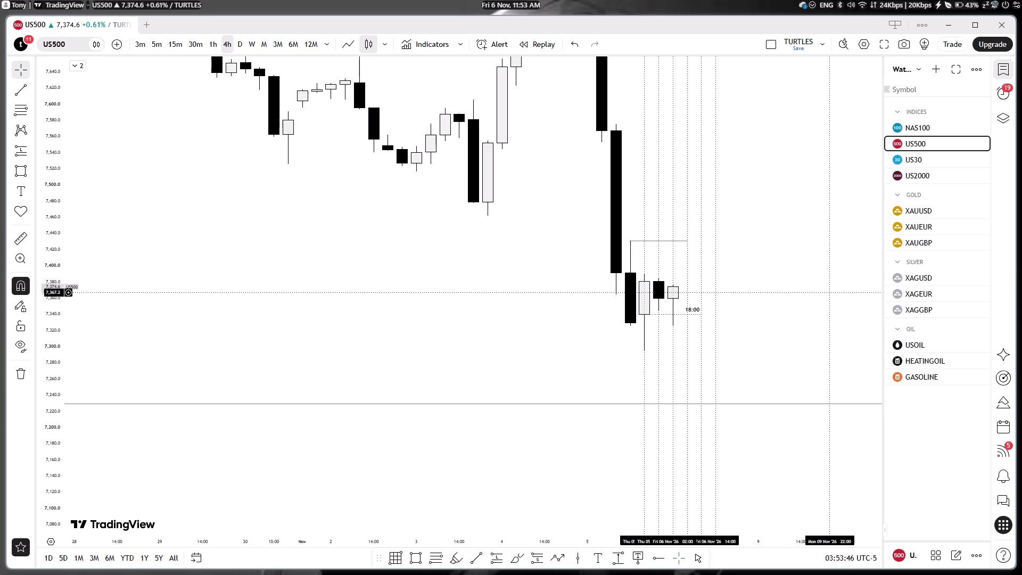
{"action": "scroll", "coordinate": [639, 316], "scroll_direction": "up", "scroll_amount": 1}
{"action": "left_click_drag", "start_coordinate": [548, 331], "coordinate": [665, 338]}
{"action": "scroll", "coordinate": [660, 338], "scroll_direction": "up", "scroll_amount": 2}
{"action": "left_click_drag", "start_coordinate": [652, 339], "coordinate": [657, 339]}
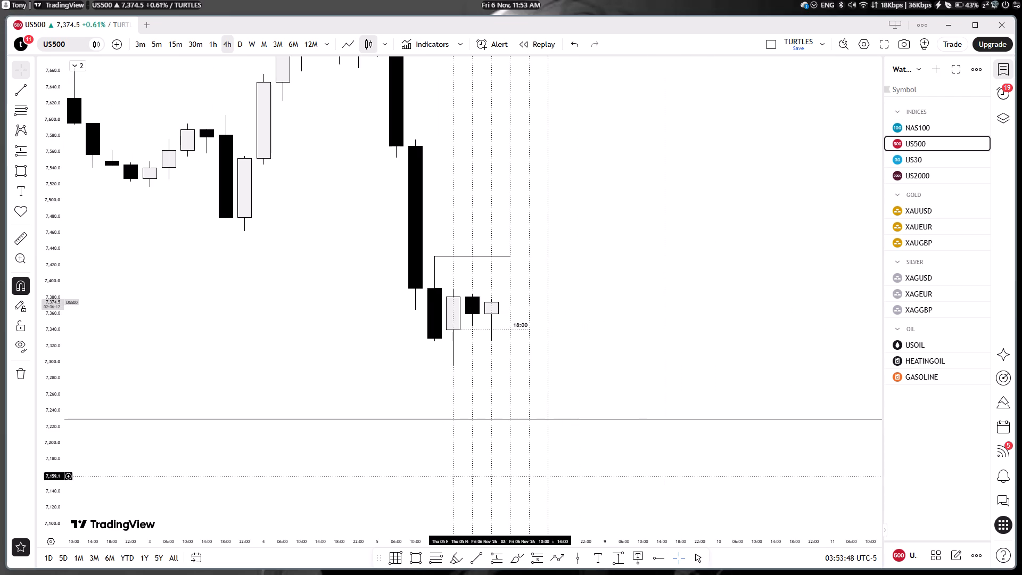
{"action": "left_click", "coordinate": [473, 557]}
{"action": "left_click", "coordinate": [454, 379]}
{"action": "left_click", "coordinate": [487, 351]}
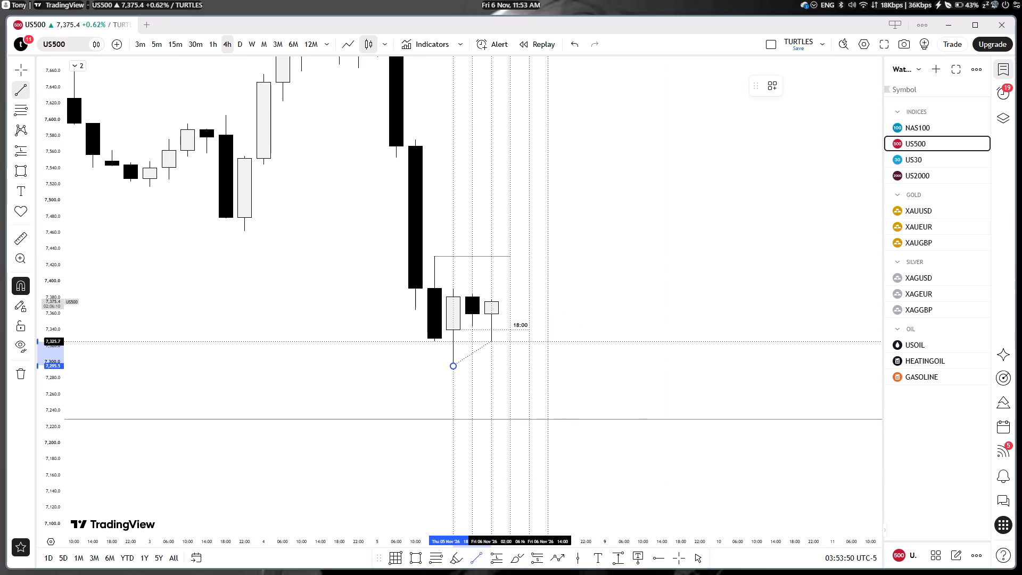
{"action": "left_click", "coordinate": [779, 83]}
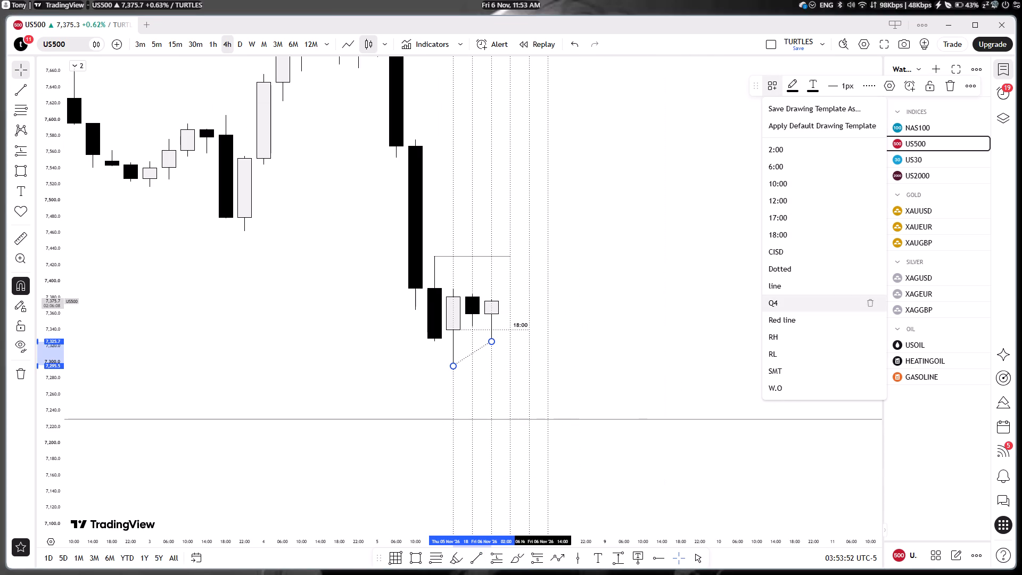
{"action": "double_click", "coordinate": [768, 370]}
{"action": "left_click_drag", "start_coordinate": [681, 356], "coordinate": [704, 348]}
{"action": "scroll", "coordinate": [704, 345], "scroll_direction": "up", "scroll_amount": 1}
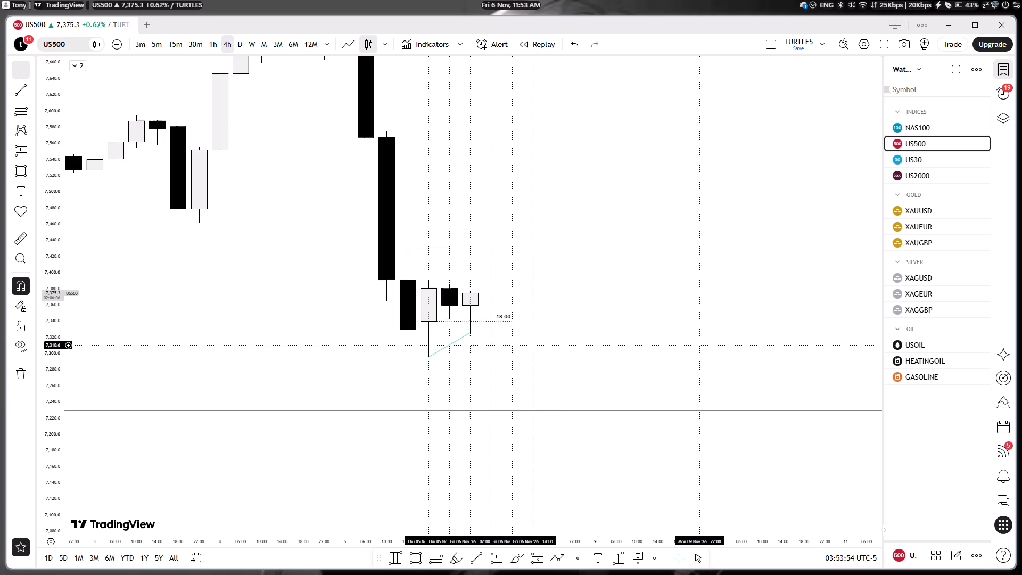
{"action": "left_click", "coordinate": [694, 341]}
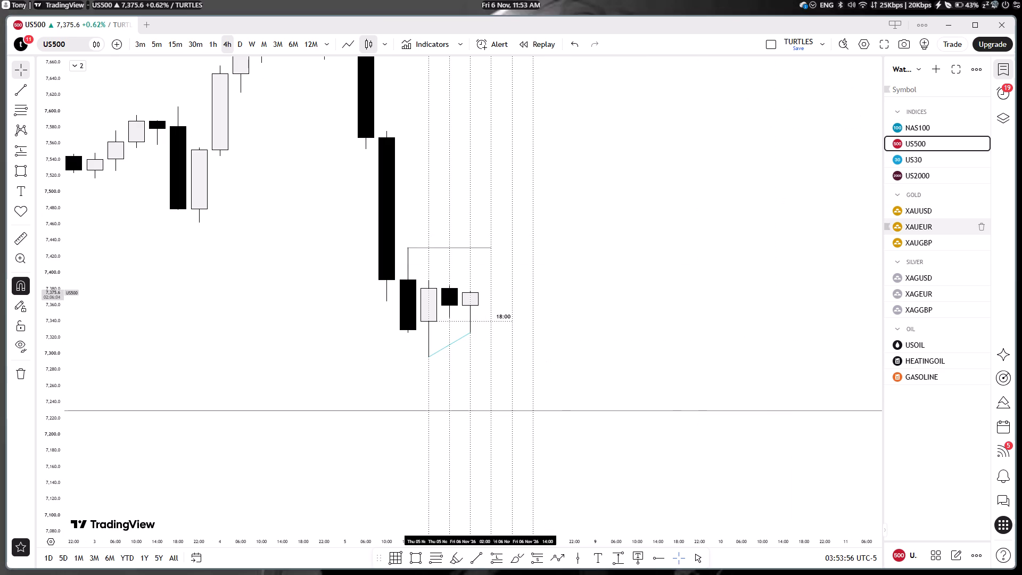
Switch the chart to the US30 symbol.
{"action": "left_click", "coordinate": [934, 160]}
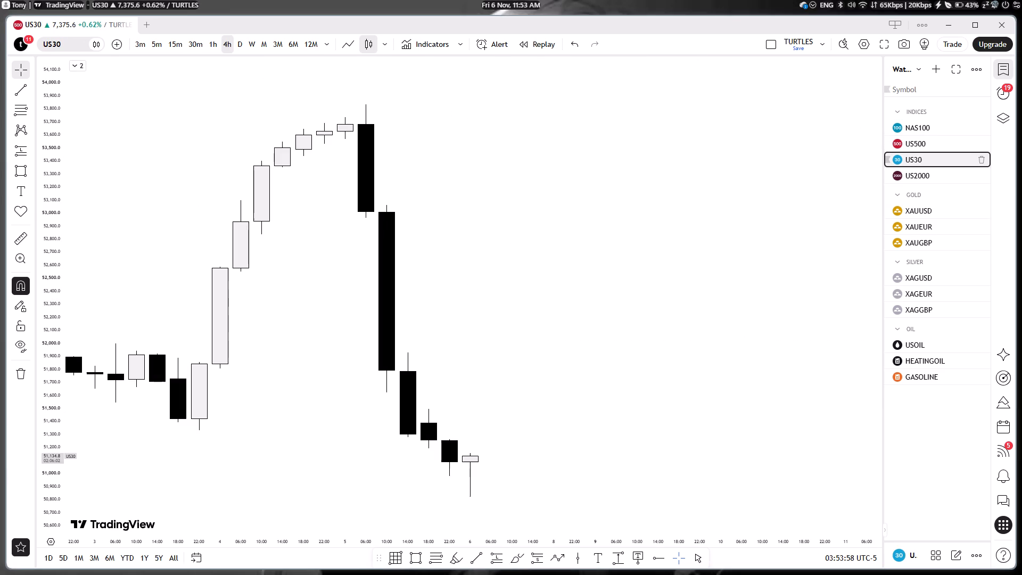
Extend the horizontal line at the Thu 05 Nov 22:00 candle's low to Fri 06 Nov 06:00.
{"action": "left_click_drag", "start_coordinate": [623, 343], "coordinate": [663, 236]}
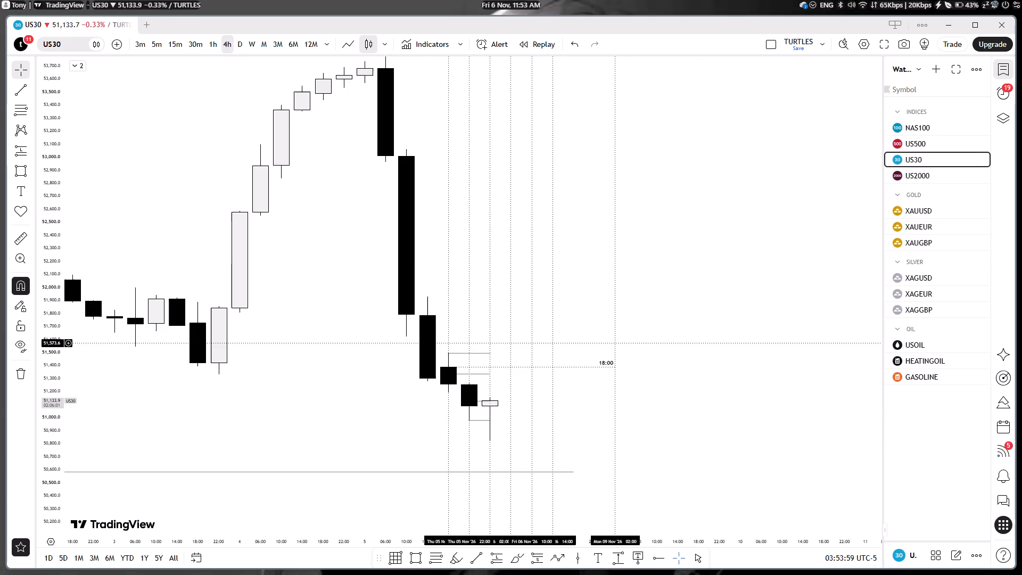
{"action": "left_click_drag", "start_coordinate": [489, 421], "coordinate": [502, 413]}
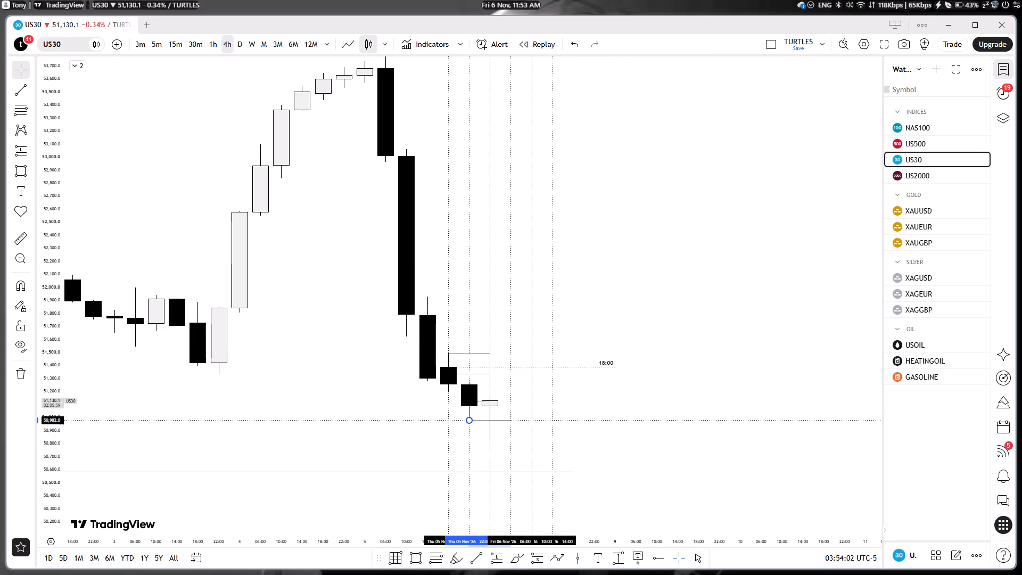
{"action": "left_click", "coordinate": [596, 420]}
Delete the short drawings between Thu 05 Nov 18:00 and Fri 06 Nov 02:00 that lie between the 18:00 open line and the 22:00 low line.
{"action": "left_click_drag", "start_coordinate": [417, 415], "coordinate": [503, 400]}
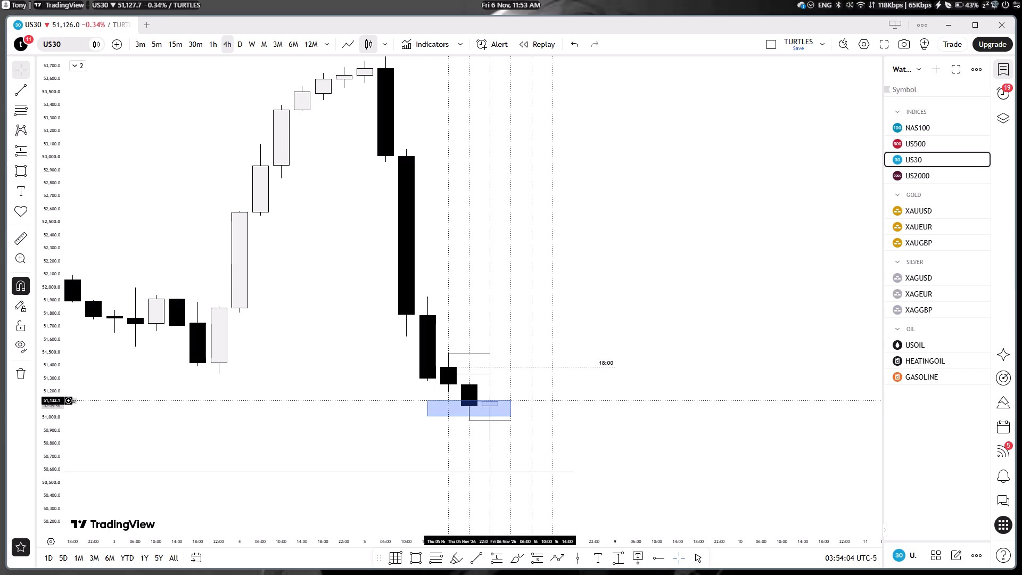
{"action": "left_click_drag", "start_coordinate": [503, 400], "coordinate": [511, 373]}
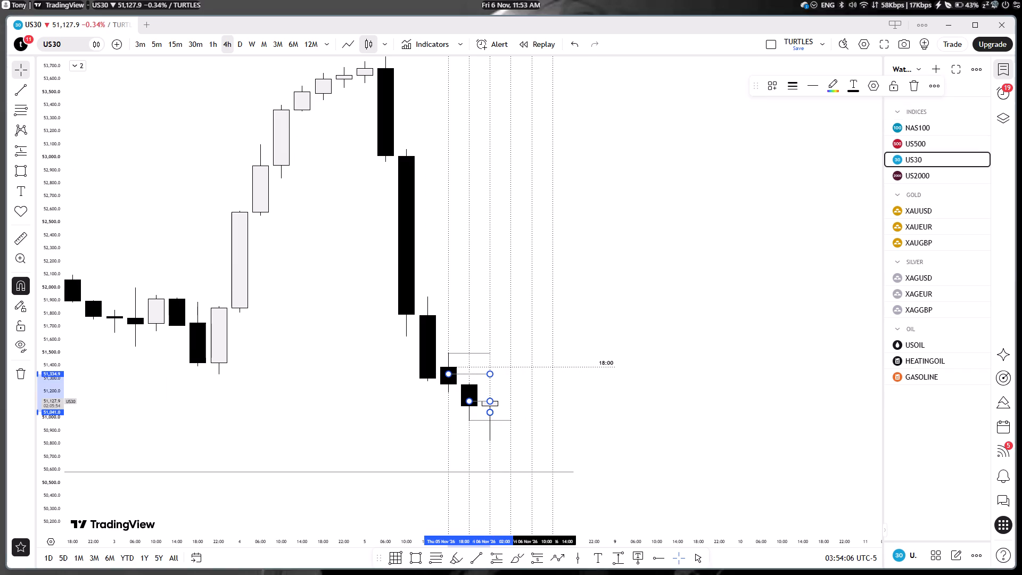
{"action": "left_click", "coordinate": [908, 89]}
{"action": "left_click", "coordinate": [793, 200]}
{"action": "scroll", "coordinate": [660, 286], "scroll_direction": "down", "scroll_amount": 2}
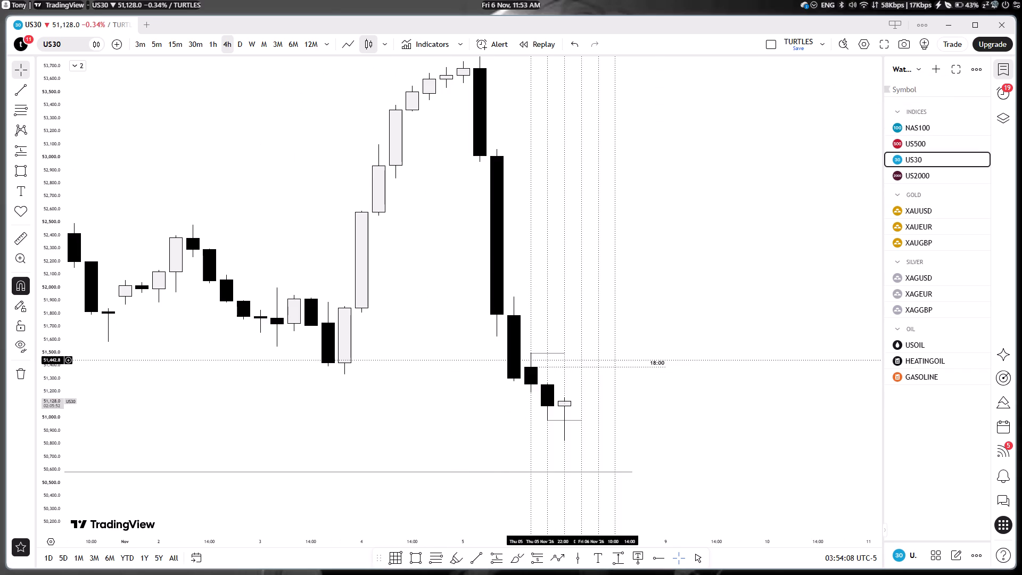
Extend the horizontal line at the Thu 05 Nov 18:00 candle's high to Fri 06 Nov 10:00.
{"action": "left_click_drag", "start_coordinate": [564, 352], "coordinate": [594, 356]}
{"action": "left_click", "coordinate": [618, 389]}
{"action": "left_click", "coordinate": [660, 416]}
{"action": "left_click_drag", "start_coordinate": [696, 430], "coordinate": [698, 358]}
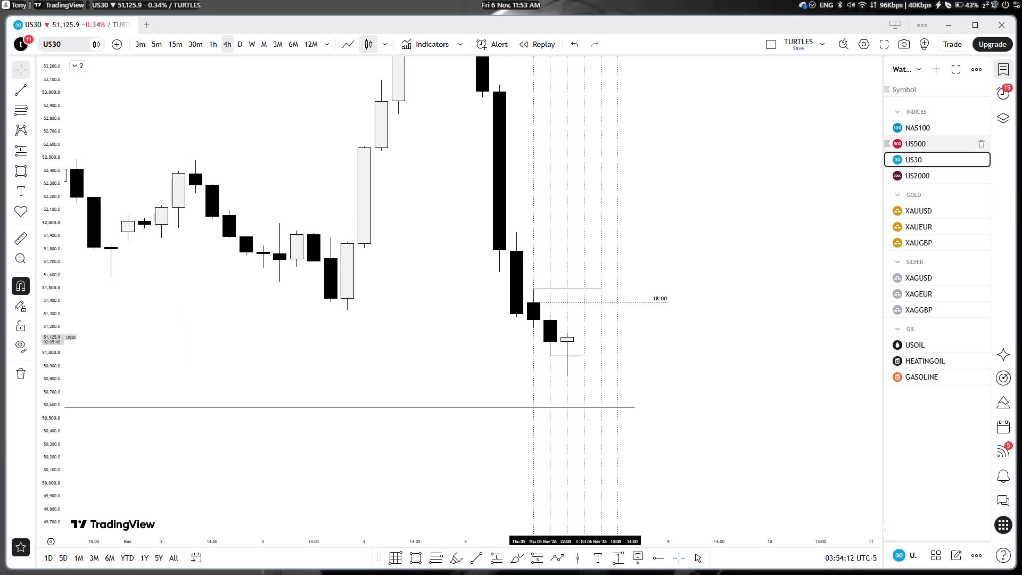
Switch the chart to the NAS100 symbol.
{"action": "left_click", "coordinate": [921, 123]}
{"action": "left_click_drag", "start_coordinate": [704, 400], "coordinate": [686, 321]}
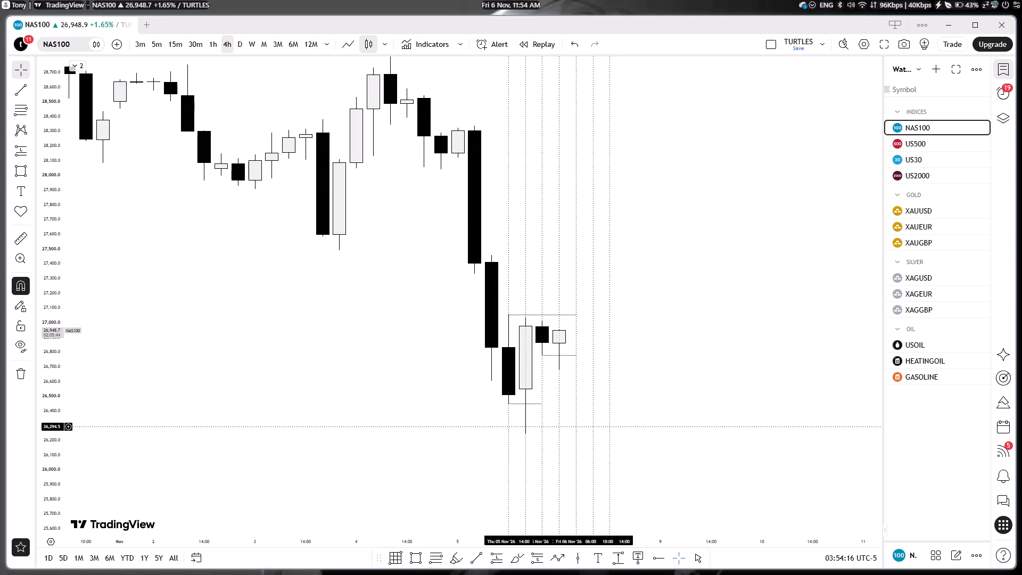
Draw a horizontal trend line at 26,549.6 from the Thu 05 Nov 18:00 candle's open to Sun 08 Nov 18:00, using the "18:00" template.
{"action": "left_click", "coordinate": [473, 560]}
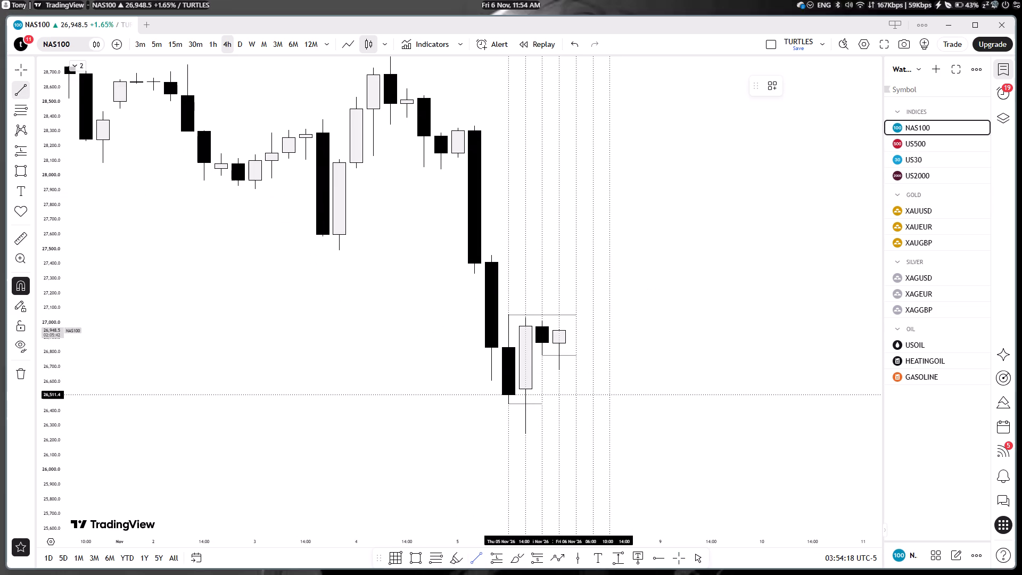
{"action": "left_click", "coordinate": [522, 392]}
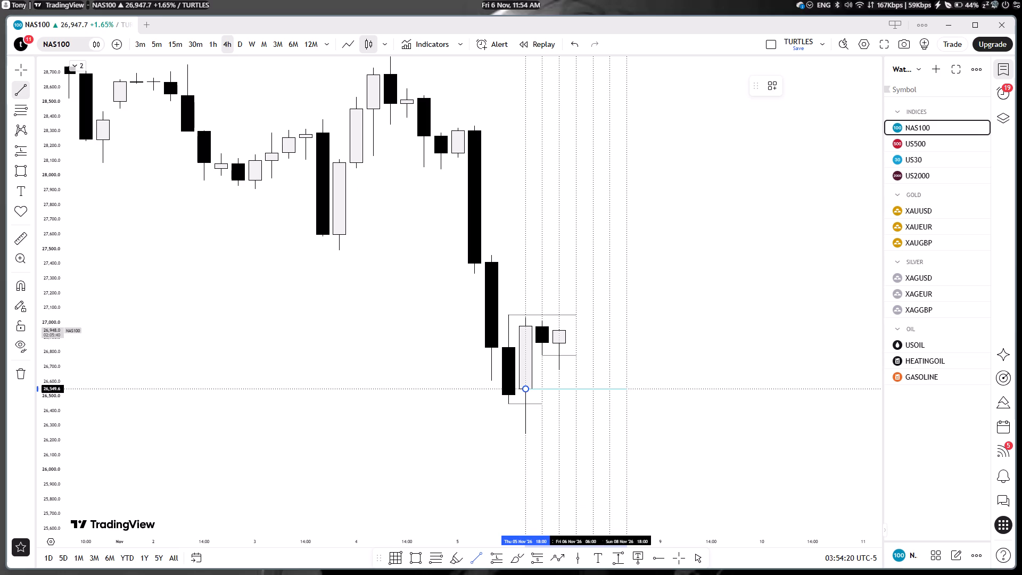
{"action": "left_click", "coordinate": [622, 392], "text": "shift"}
{"action": "left_click", "coordinate": [773, 89]}
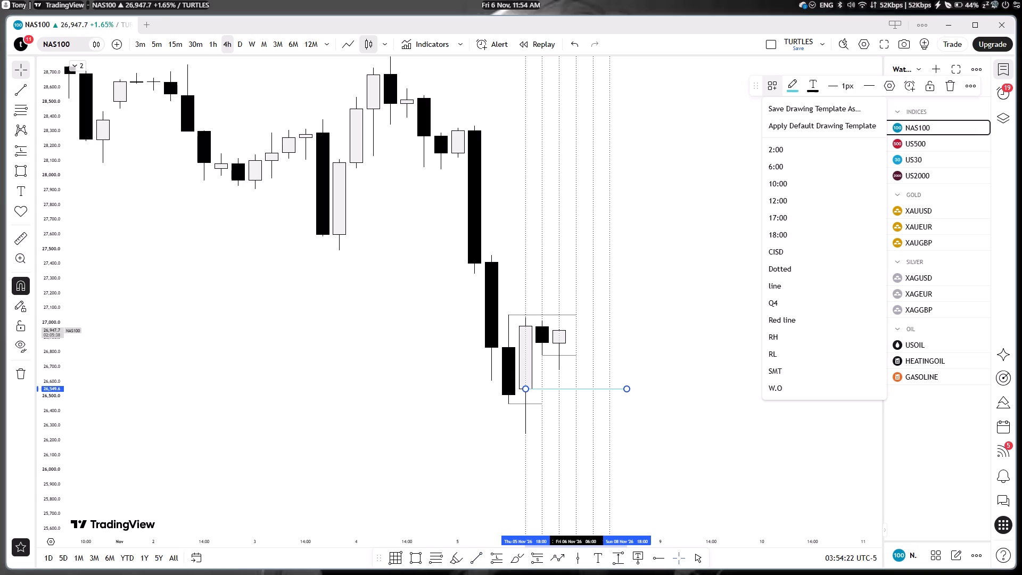
{"action": "left_click", "coordinate": [776, 232]}
{"action": "left_click", "coordinate": [677, 396]}
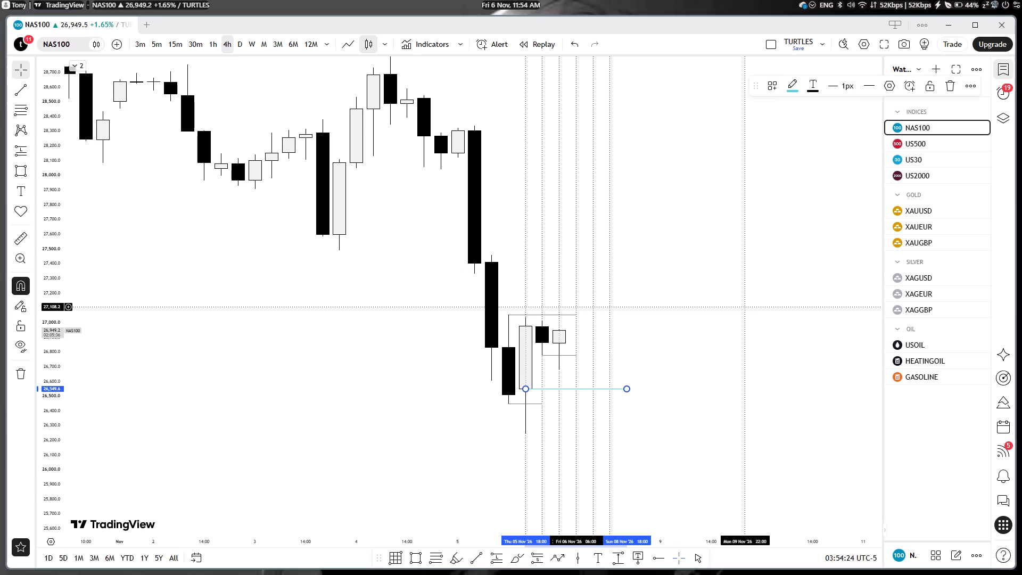
Draw a trend line from the Thu 05 Nov 18:00 candle's low to the Fri 06 Nov 02:00 candle's low, using the "SMT" template.
{"action": "left_click", "coordinate": [475, 555]}
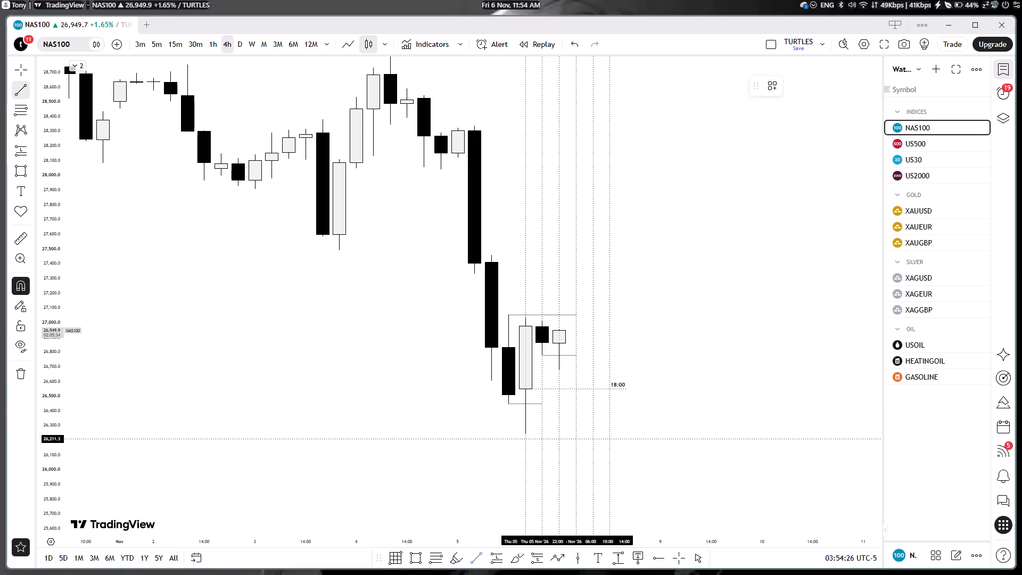
{"action": "left_click", "coordinate": [528, 439]}
{"action": "left_click", "coordinate": [559, 367]}
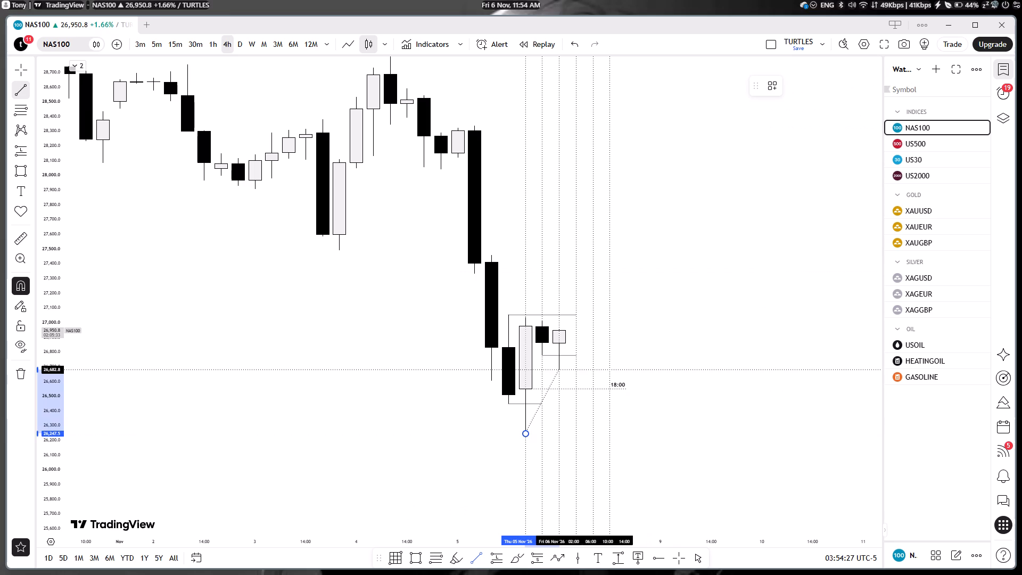
{"action": "left_click", "coordinate": [772, 84]}
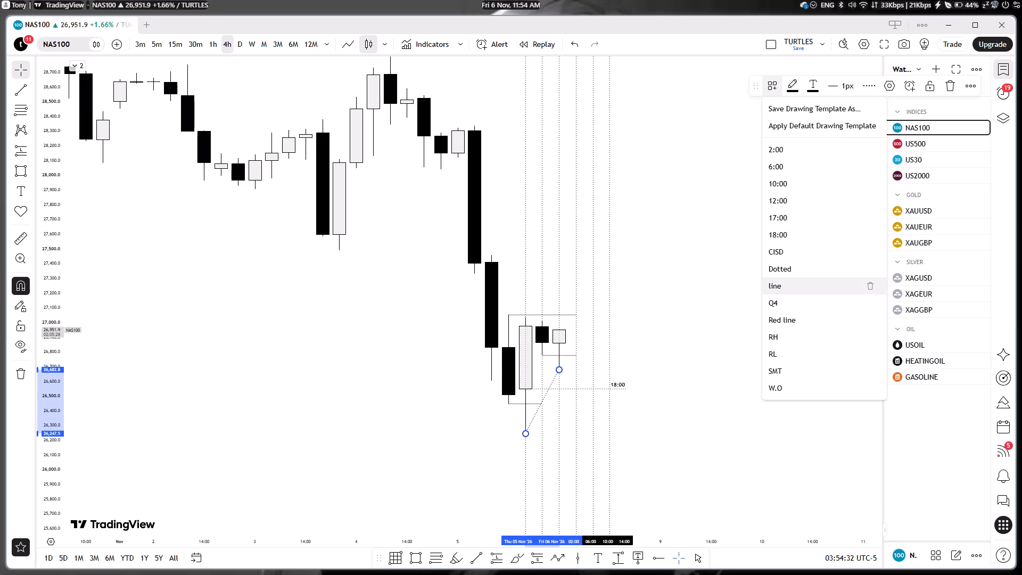
{"action": "left_click", "coordinate": [783, 371]}
{"action": "left_click", "coordinate": [745, 376]}
{"action": "scroll", "coordinate": [700, 374], "scroll_direction": "down", "scroll_amount": 1}
{"action": "scroll", "coordinate": [730, 372], "scroll_direction": "up", "scroll_amount": 1}
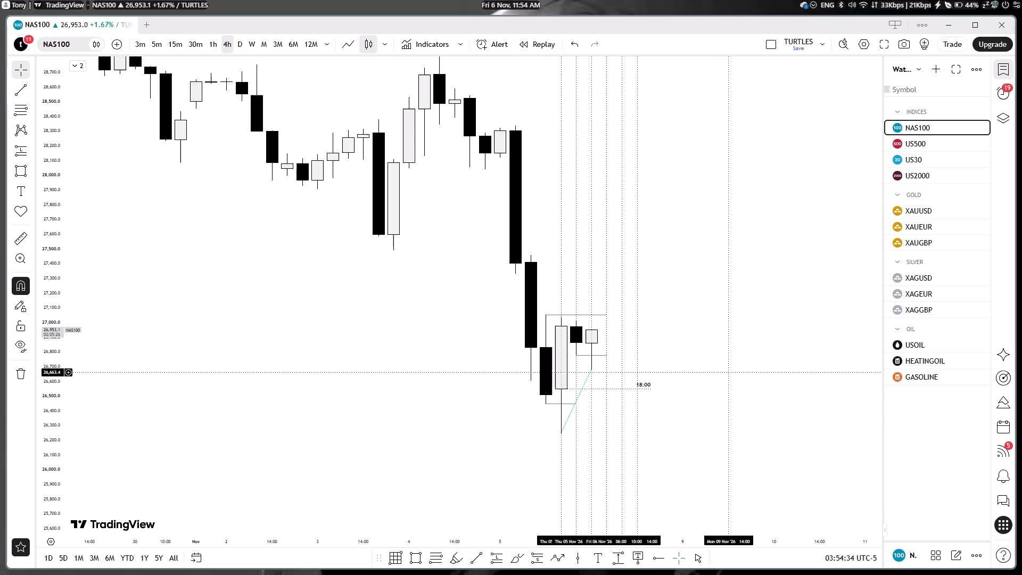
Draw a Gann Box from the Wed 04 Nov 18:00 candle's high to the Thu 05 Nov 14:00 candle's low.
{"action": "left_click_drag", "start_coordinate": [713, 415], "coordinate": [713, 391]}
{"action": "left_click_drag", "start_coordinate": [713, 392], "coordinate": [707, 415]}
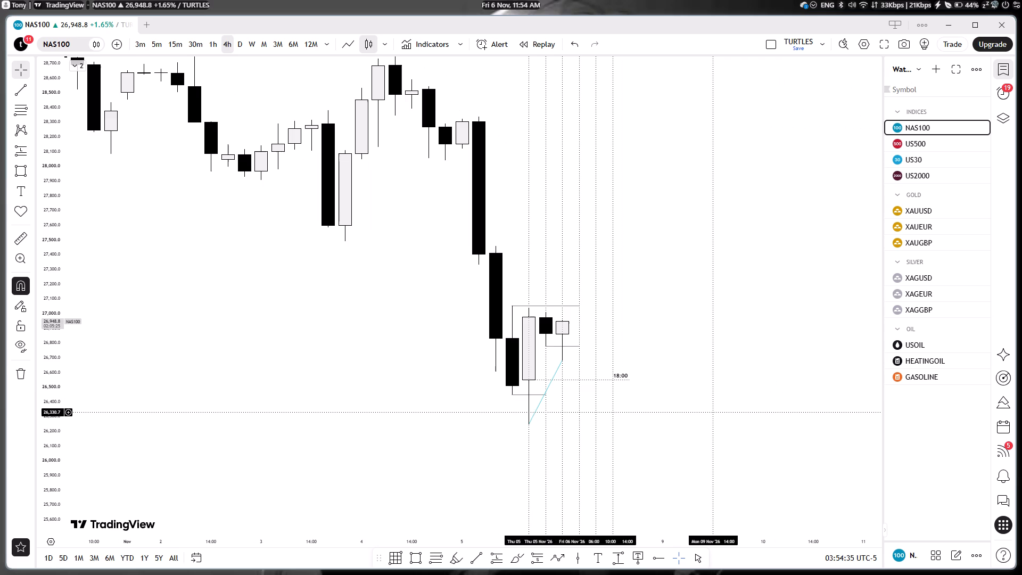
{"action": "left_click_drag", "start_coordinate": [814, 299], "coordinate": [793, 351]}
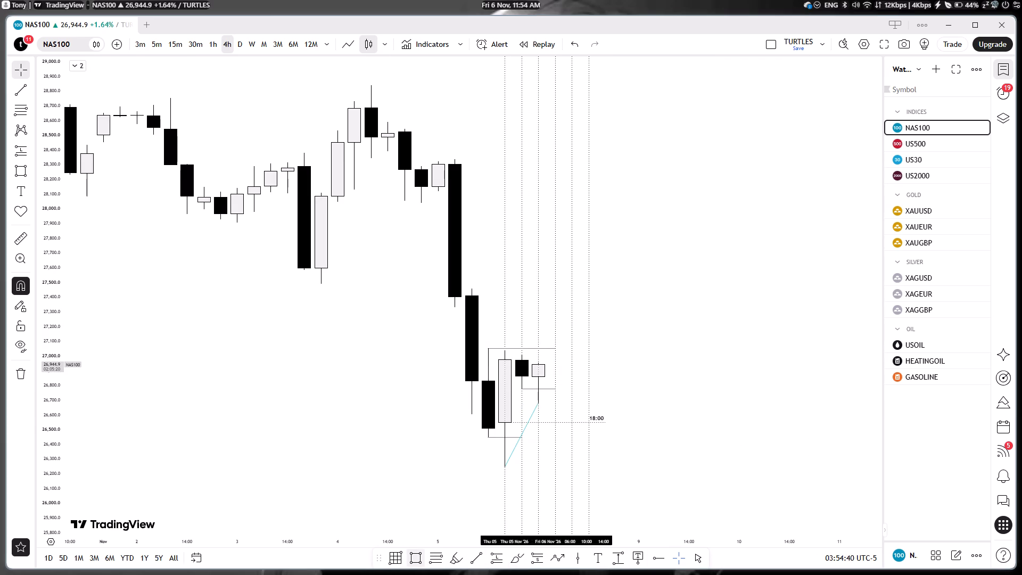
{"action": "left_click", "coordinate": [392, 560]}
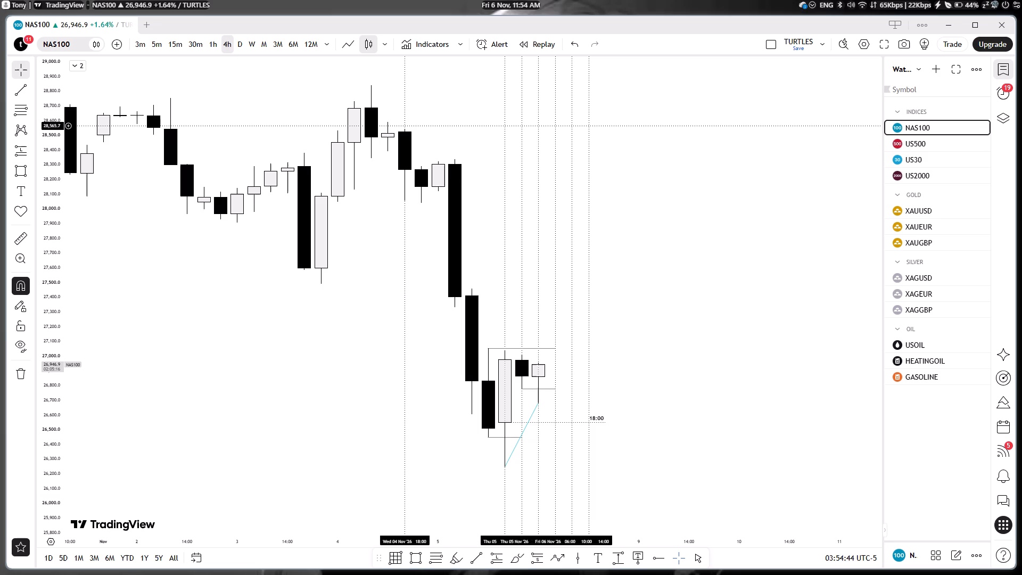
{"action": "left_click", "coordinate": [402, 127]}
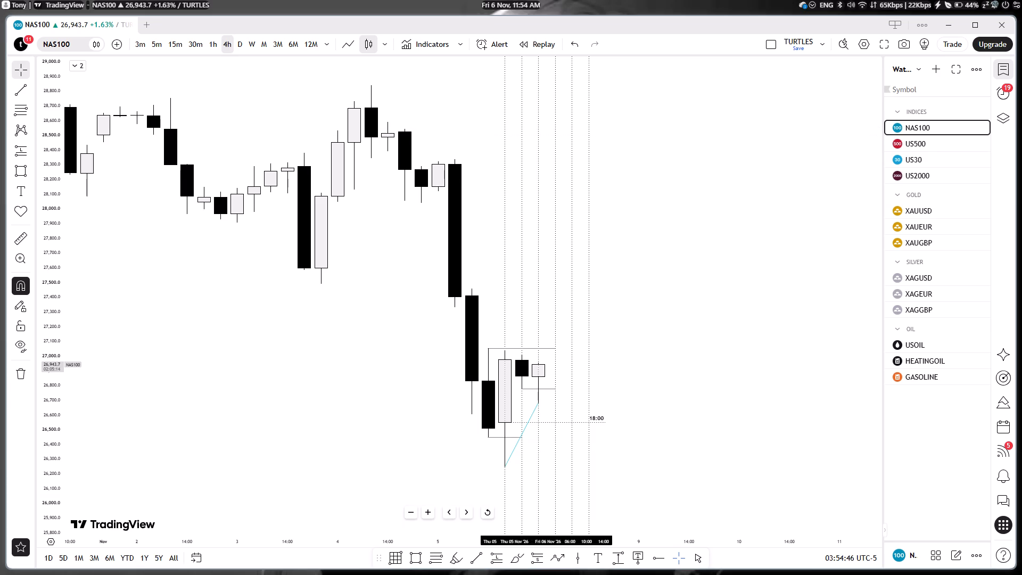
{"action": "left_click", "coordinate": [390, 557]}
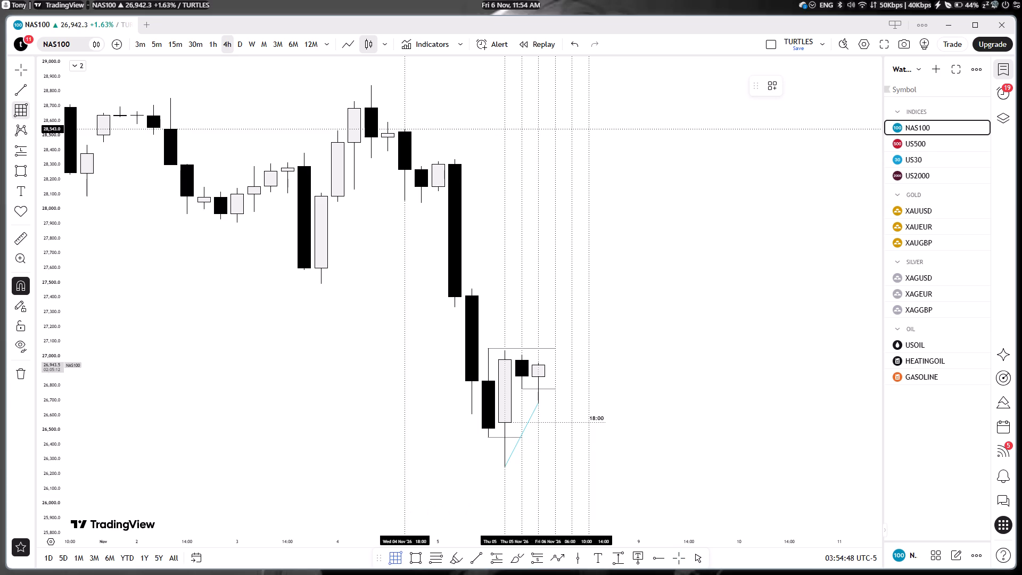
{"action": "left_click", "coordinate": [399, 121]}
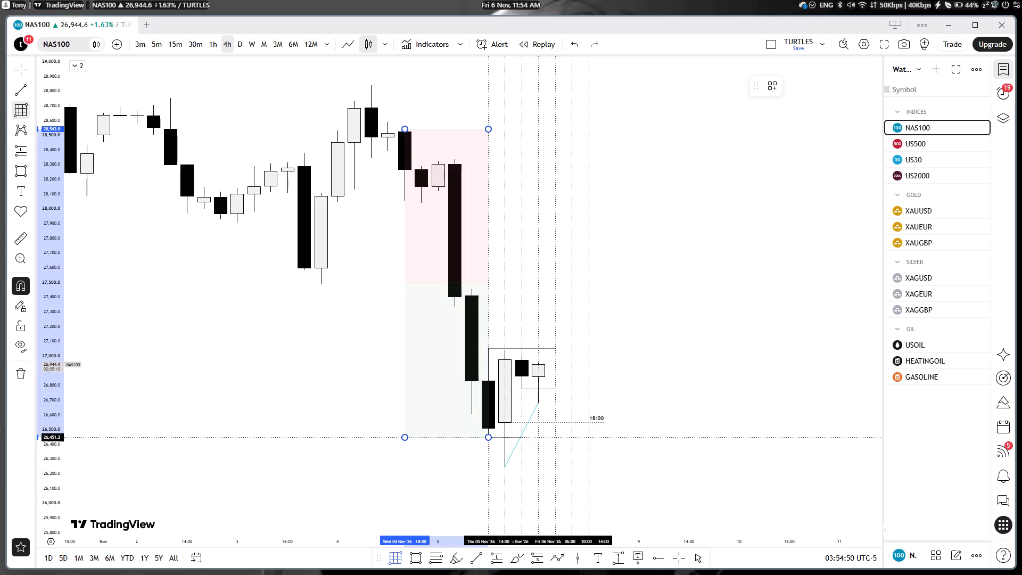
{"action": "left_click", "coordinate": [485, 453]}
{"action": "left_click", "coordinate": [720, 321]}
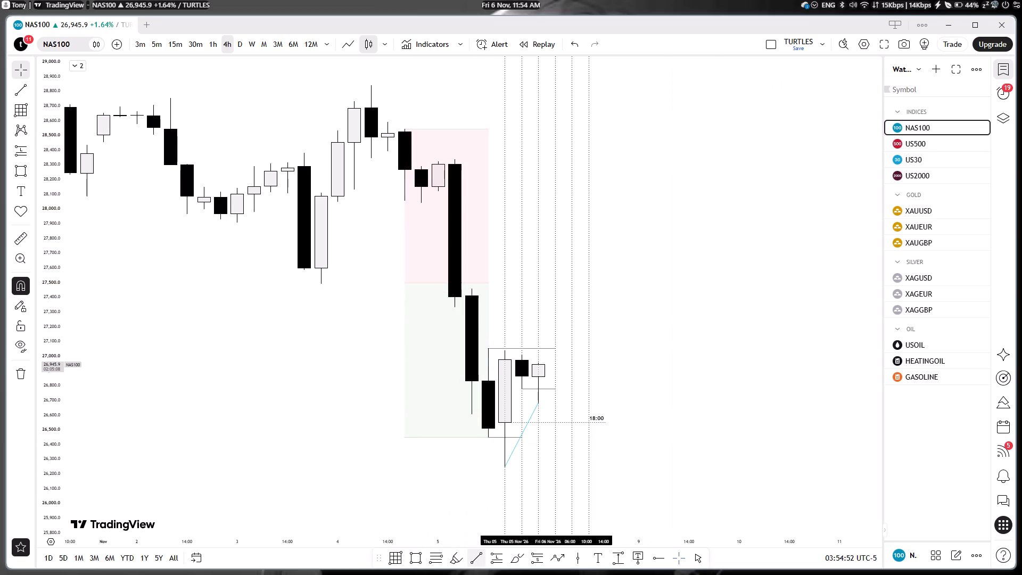
Draw a horizontal trend line at 27,460.8 from the Thu 05 Nov 10:00 candle's high to Fri 06 Nov 10:00, using the "line" template.
{"action": "left_click", "coordinate": [480, 563]}
{"action": "left_click", "coordinate": [474, 274]}
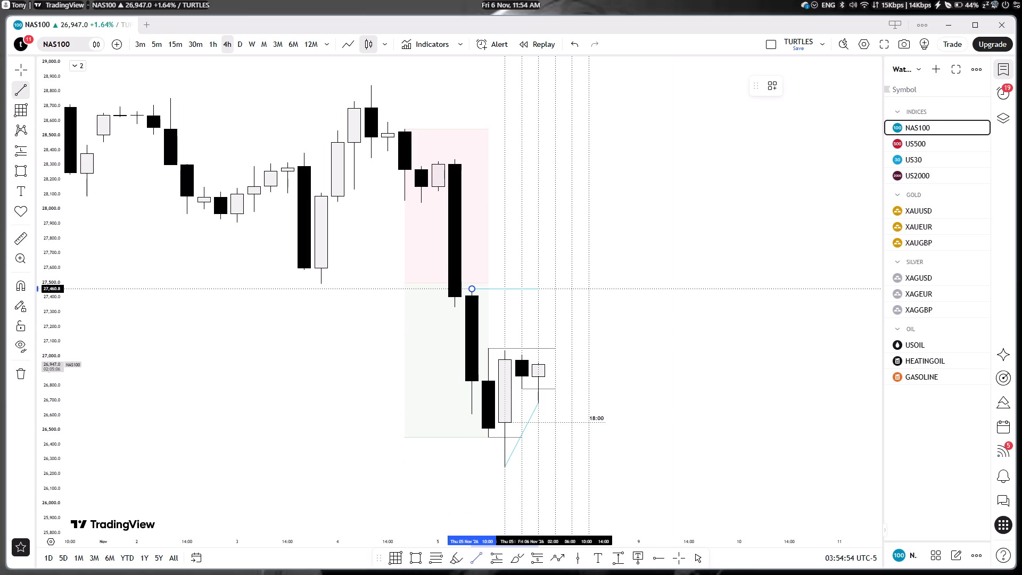
{"action": "left_click", "coordinate": [573, 277], "text": "shift"}
{"action": "left_click", "coordinate": [780, 81]}
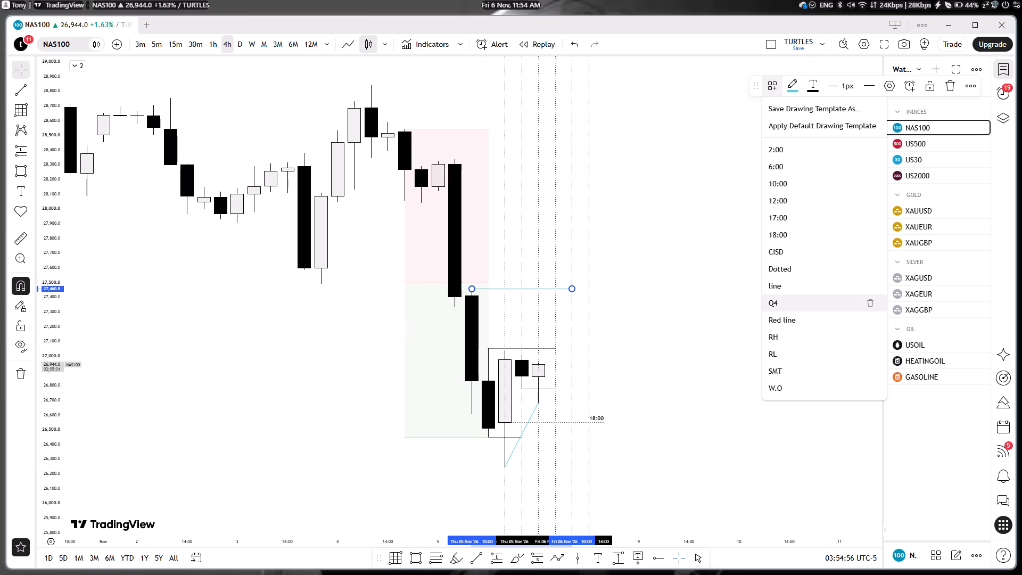
{"action": "left_click", "coordinate": [777, 285]}
{"action": "left_click", "coordinate": [706, 340]}
{"action": "left_click", "coordinate": [707, 240]}
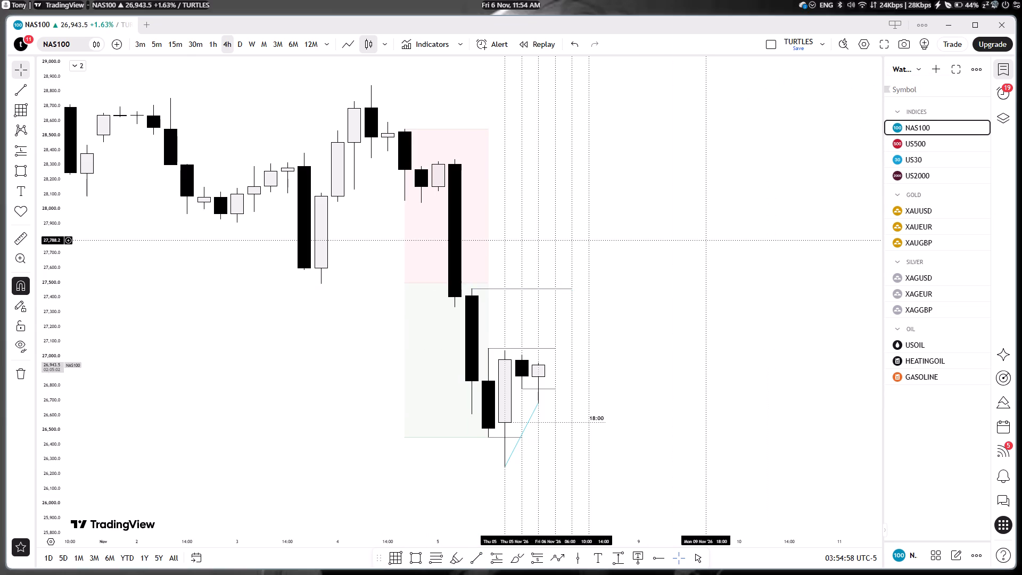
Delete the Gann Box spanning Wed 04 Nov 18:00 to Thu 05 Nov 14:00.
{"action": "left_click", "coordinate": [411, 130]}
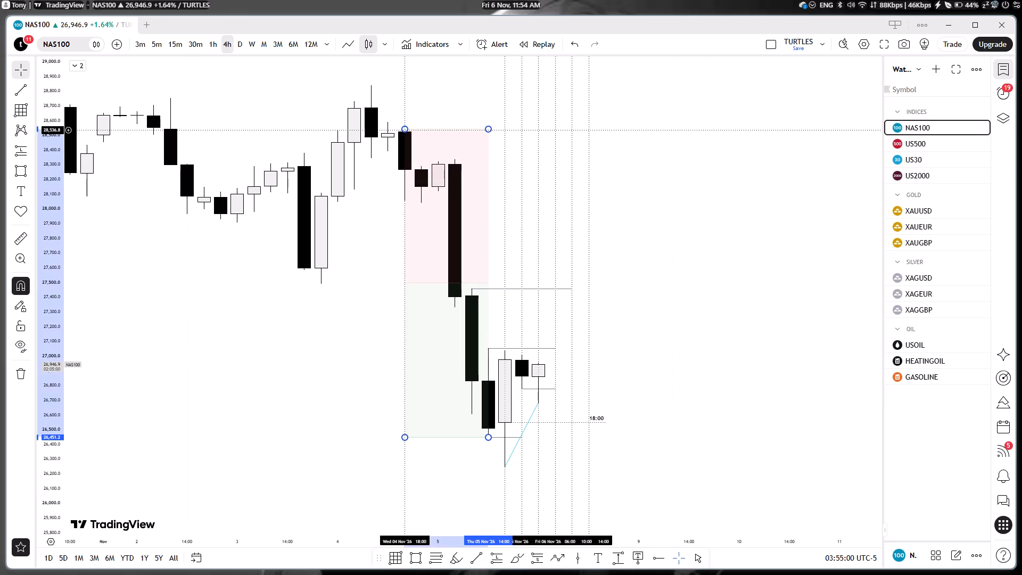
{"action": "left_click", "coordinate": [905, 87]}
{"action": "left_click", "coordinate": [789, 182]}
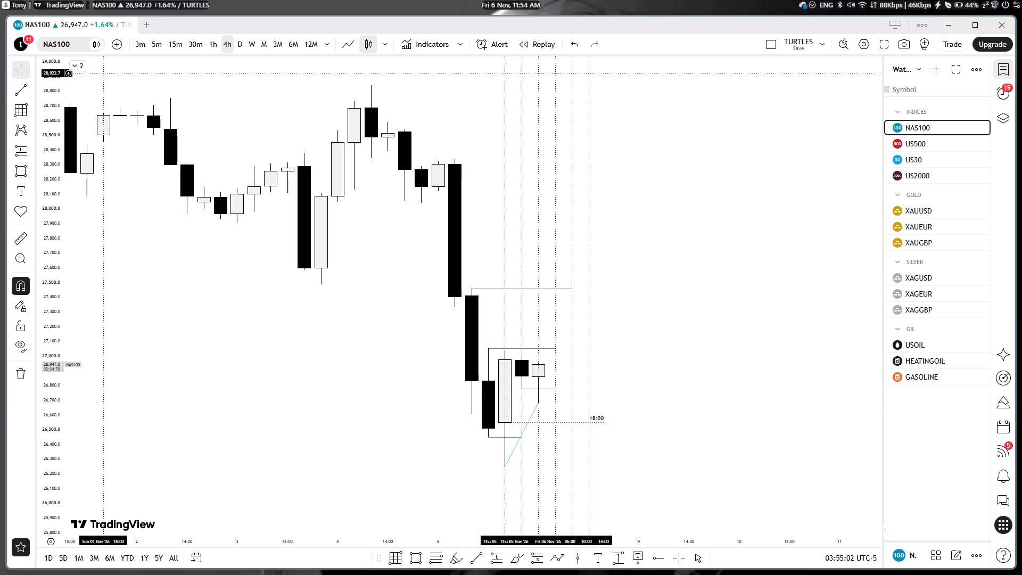
Examine the recent NAS100 candles on the daily timeframe and return to the 4h chart.
{"action": "left_click", "coordinate": [237, 40]}
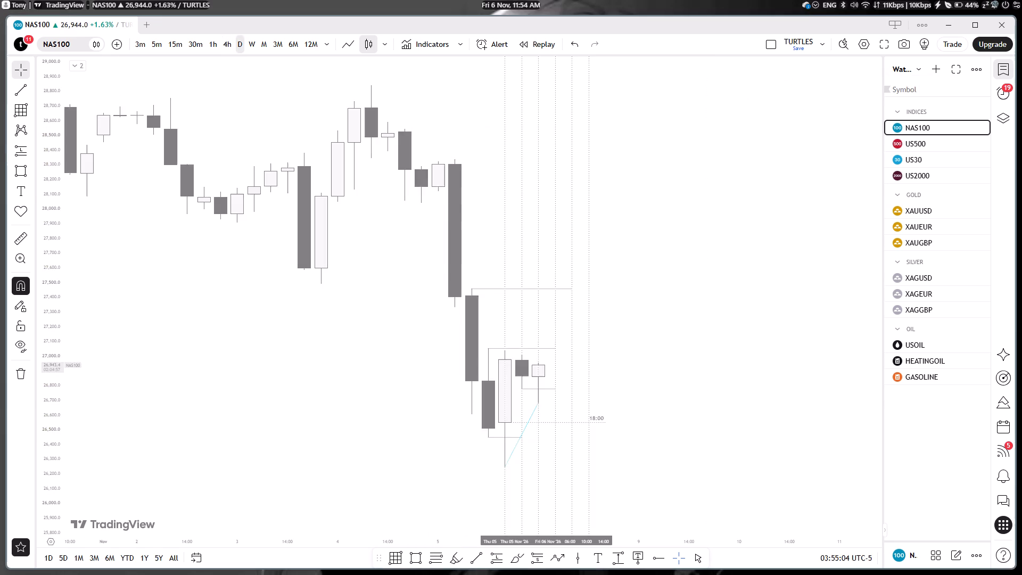
{"action": "scroll", "coordinate": [492, 239], "scroll_direction": "up", "scroll_amount": 9}
{"action": "left_click_drag", "start_coordinate": [419, 376], "coordinate": [817, 337]}
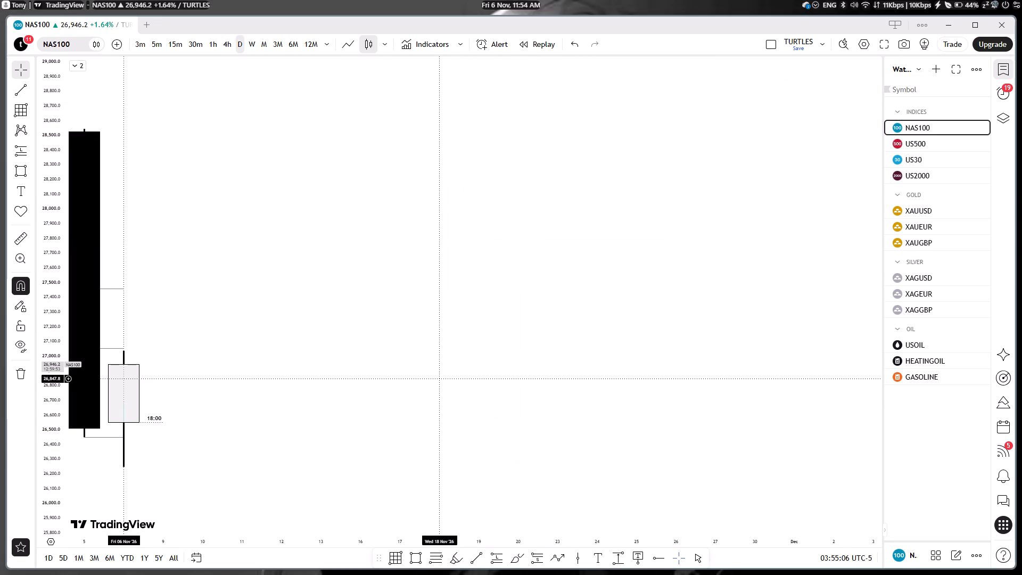
{"action": "left_click", "coordinate": [663, 324]}
{"action": "left_click_drag", "start_coordinate": [660, 324], "coordinate": [665, 398]}
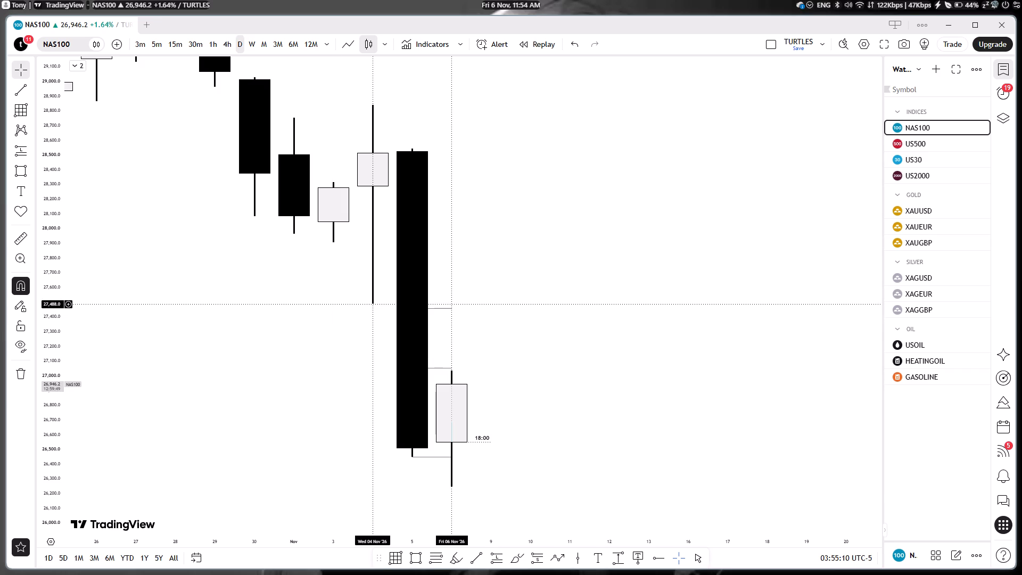
{"action": "left_click", "coordinate": [229, 47]}
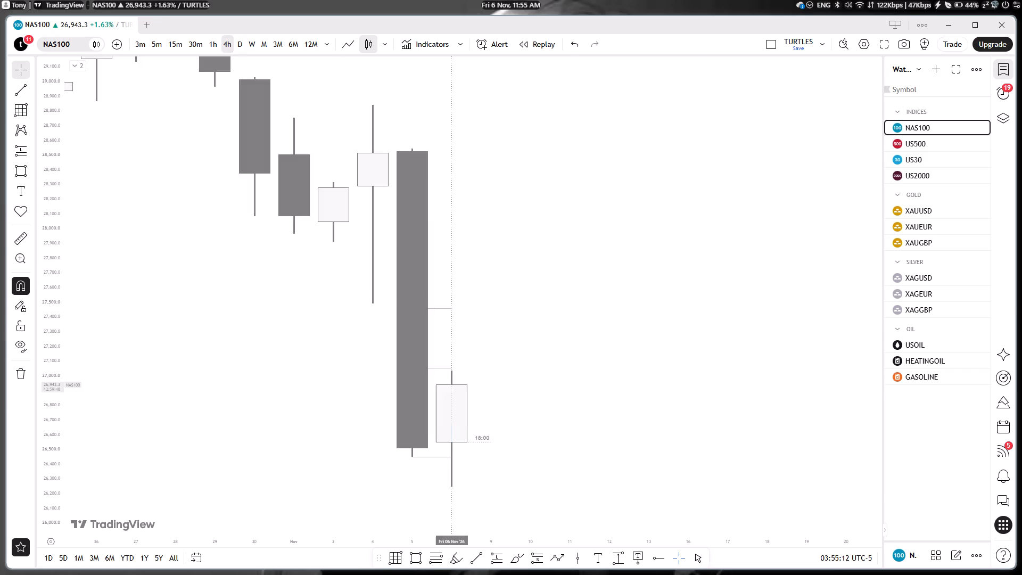
{"action": "scroll", "coordinate": [614, 305], "scroll_direction": "down", "scroll_amount": 5}
{"action": "left_click_drag", "start_coordinate": [244, 294], "coordinate": [28, 234]}
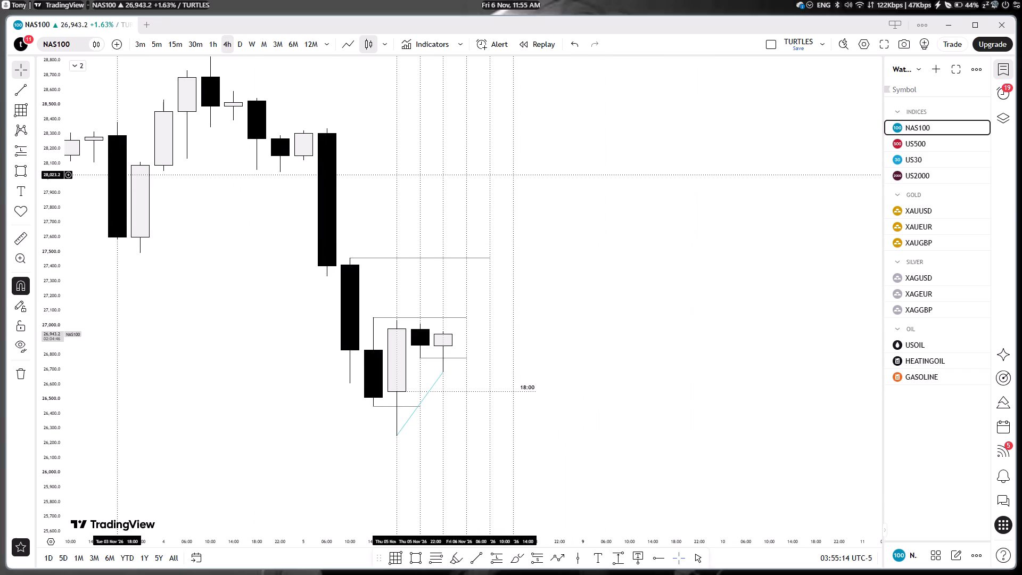
On the 1h timeframe, shorten the horizontal line at the Thu 05 Nov 14:00 candle's high to end at Fri 06 Nov 03:00.
{"action": "left_click", "coordinate": [209, 46]}
{"action": "scroll", "coordinate": [388, 203], "scroll_direction": "down", "scroll_amount": 2}
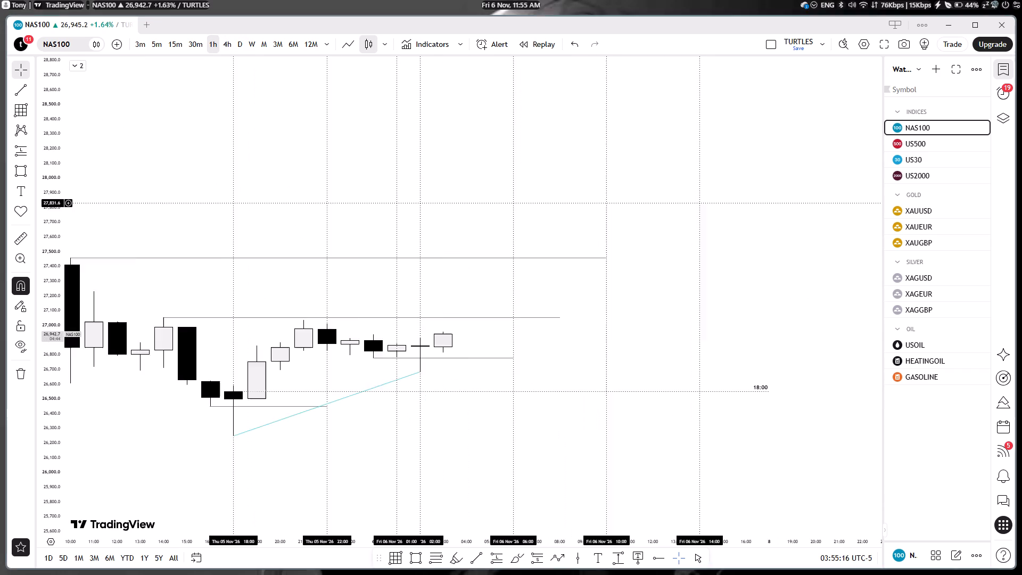
{"action": "scroll", "coordinate": [391, 208], "scroll_direction": "down", "scroll_amount": 4}
{"action": "left_click_drag", "start_coordinate": [54, 420], "coordinate": [48, 330]}
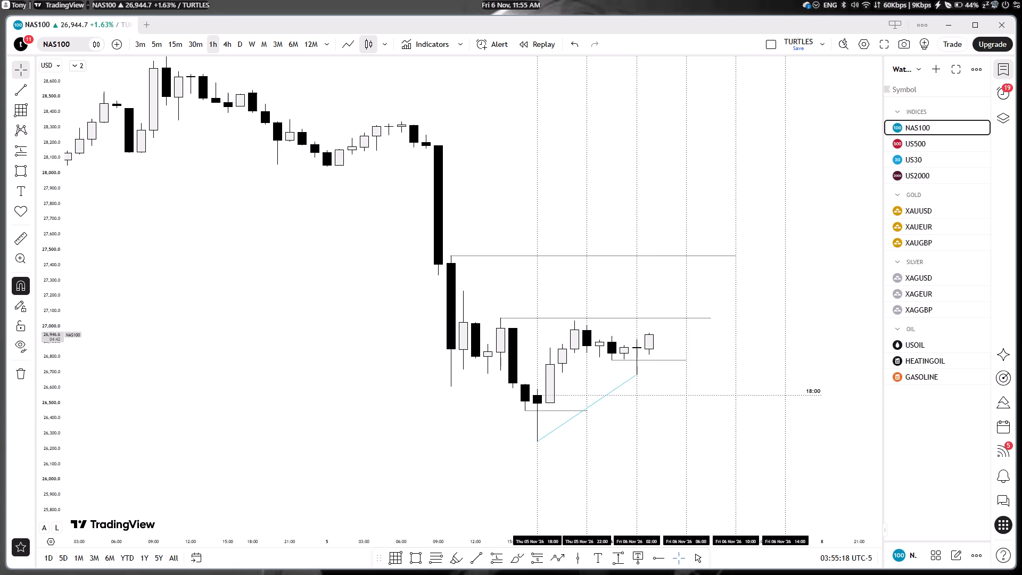
{"action": "left_click_drag", "start_coordinate": [227, 355], "coordinate": [88, 334]}
{"action": "scroll", "coordinate": [419, 308], "scroll_direction": "down", "scroll_amount": 1}
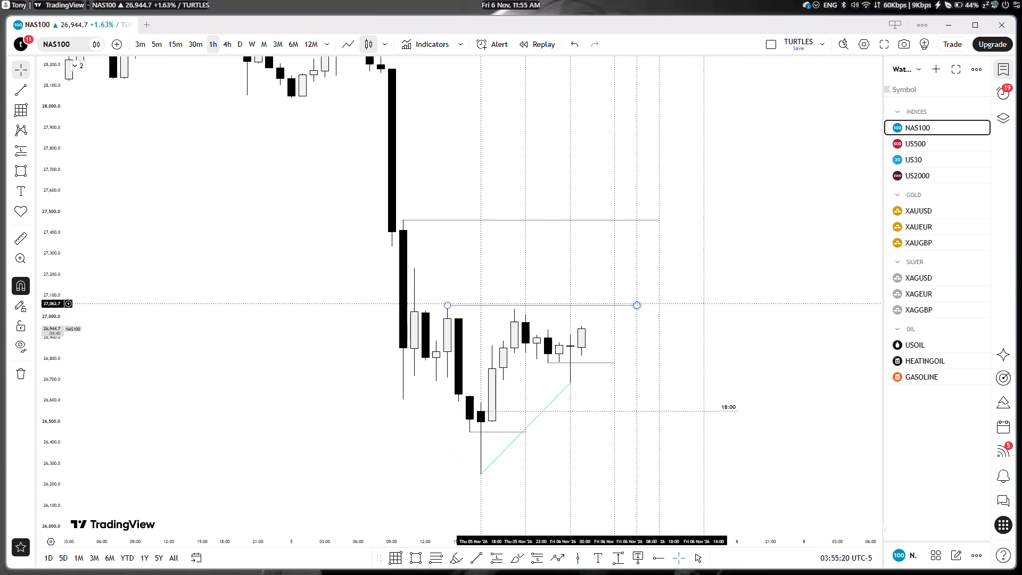
{"action": "left_click_drag", "start_coordinate": [639, 303], "coordinate": [585, 303]}
{"action": "left_click_drag", "start_coordinate": [664, 310], "coordinate": [669, 310]}
{"action": "left_click", "coordinate": [787, 321]}
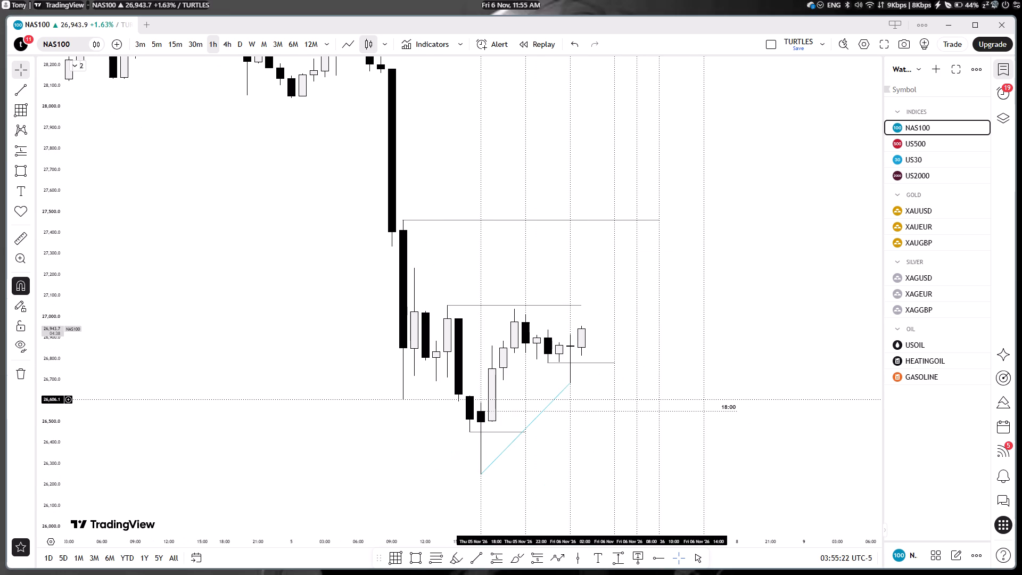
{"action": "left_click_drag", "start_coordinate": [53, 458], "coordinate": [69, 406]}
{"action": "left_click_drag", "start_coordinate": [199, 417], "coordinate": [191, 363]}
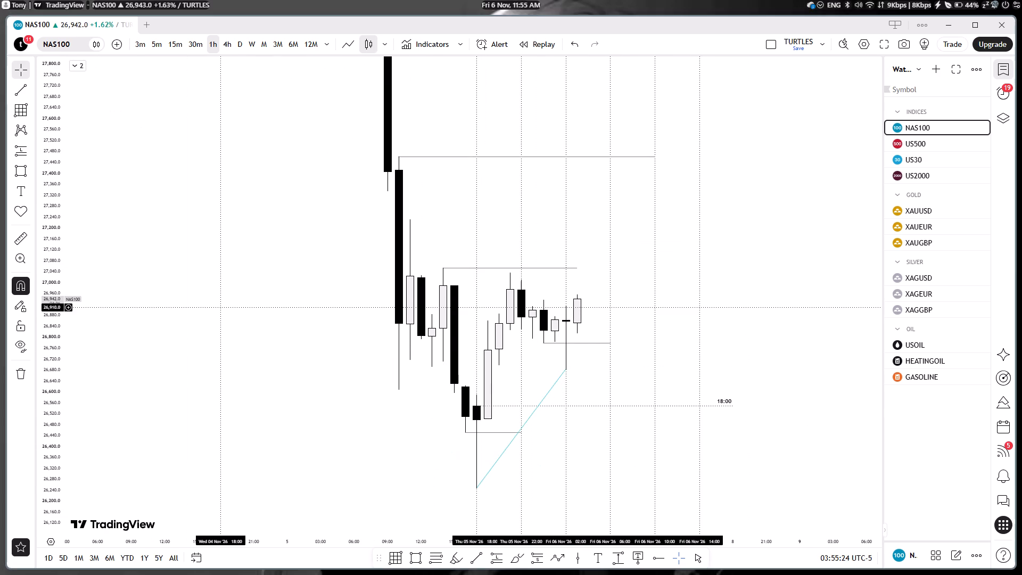
Shorten the horizontal line at the Fri 06 Nov 00:00 candle's low to end at Fri 06 Nov 03:00.
{"action": "scroll", "coordinate": [234, 321], "scroll_direction": "down", "scroll_amount": 1}
{"action": "left_click_drag", "start_coordinate": [311, 375], "coordinate": [241, 377]}
{"action": "left_click_drag", "start_coordinate": [511, 458], "coordinate": [504, 458]}
{"action": "left_click_drag", "start_coordinate": [504, 458], "coordinate": [489, 454]}
{"action": "left_click_drag", "start_coordinate": [510, 457], "coordinate": [473, 473]}
{"action": "left_click_drag", "start_coordinate": [484, 454], "coordinate": [464, 464]}
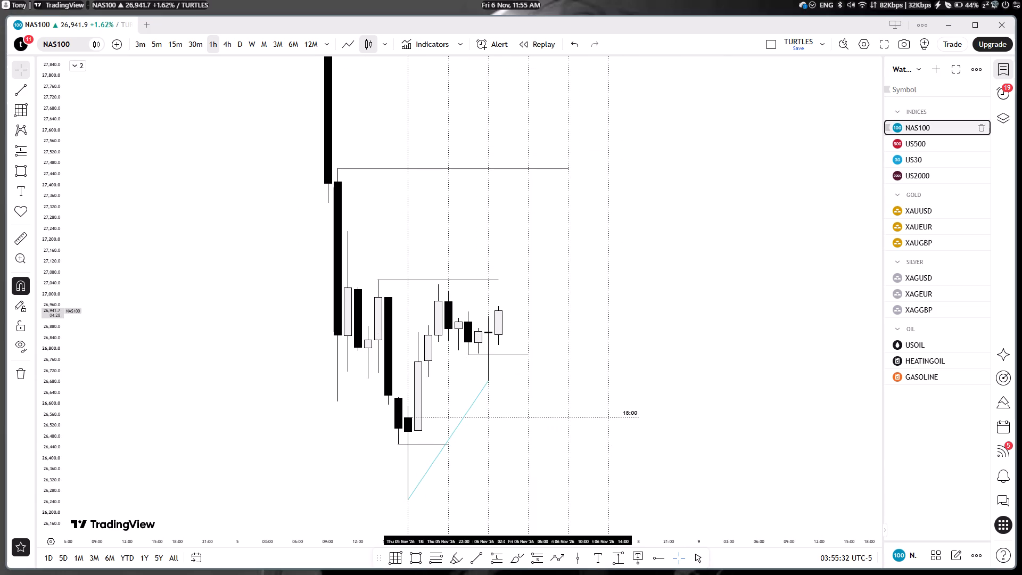
{"action": "left_click", "coordinate": [526, 352]}
{"action": "left_click_drag", "start_coordinate": [530, 353], "coordinate": [497, 354]}
{"action": "left_click", "coordinate": [510, 367], "text": "shift"}
{"action": "left_click", "coordinate": [562, 367]}
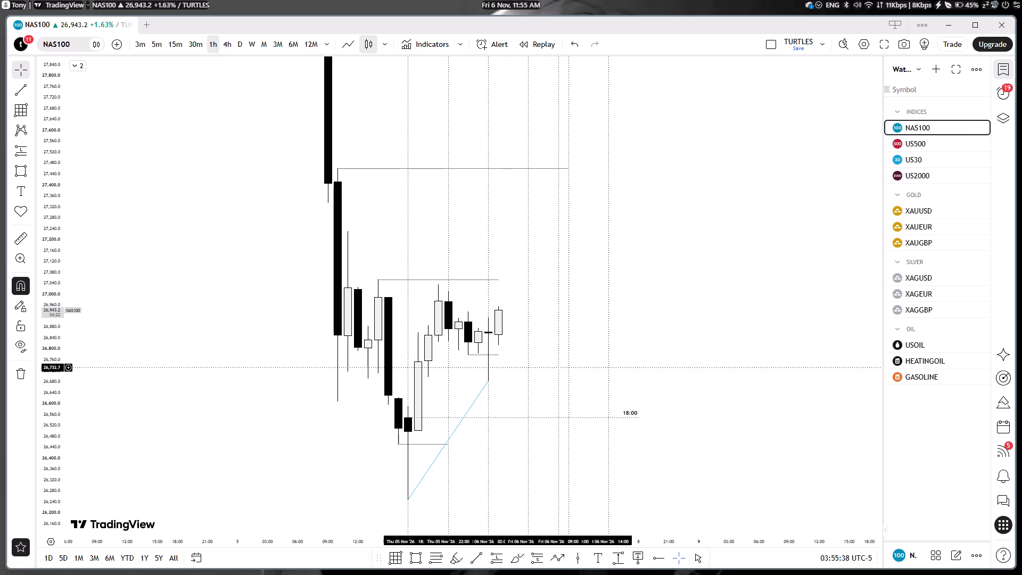
On the US500 1h chart, draw a horizontal trend line at about 7,344 from the Fri 06 Nov 01:00 candle's low to 04:00.
{"action": "left_click", "coordinate": [922, 142]}
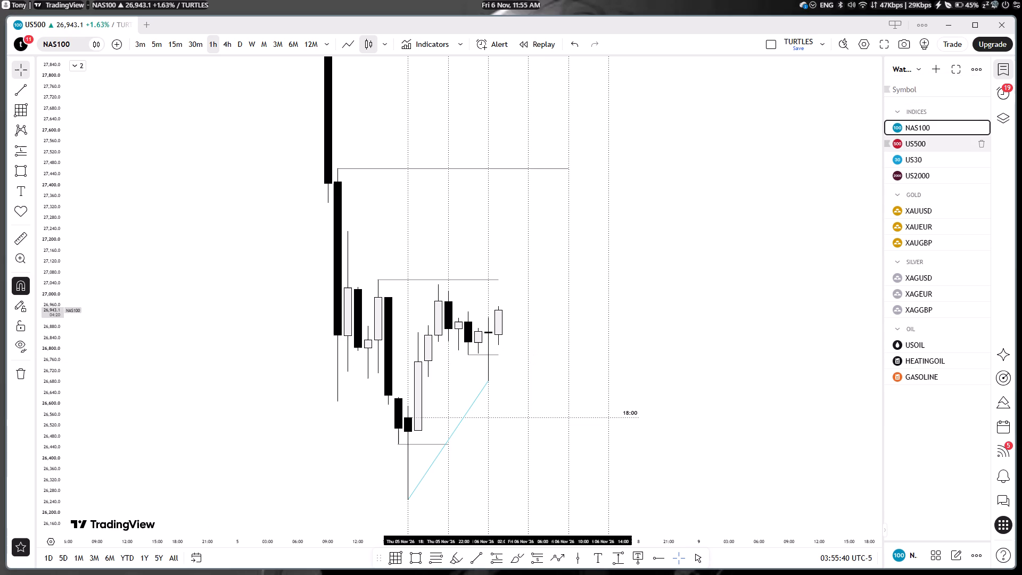
{"action": "left_click_drag", "start_coordinate": [653, 349], "coordinate": [654, 233]}
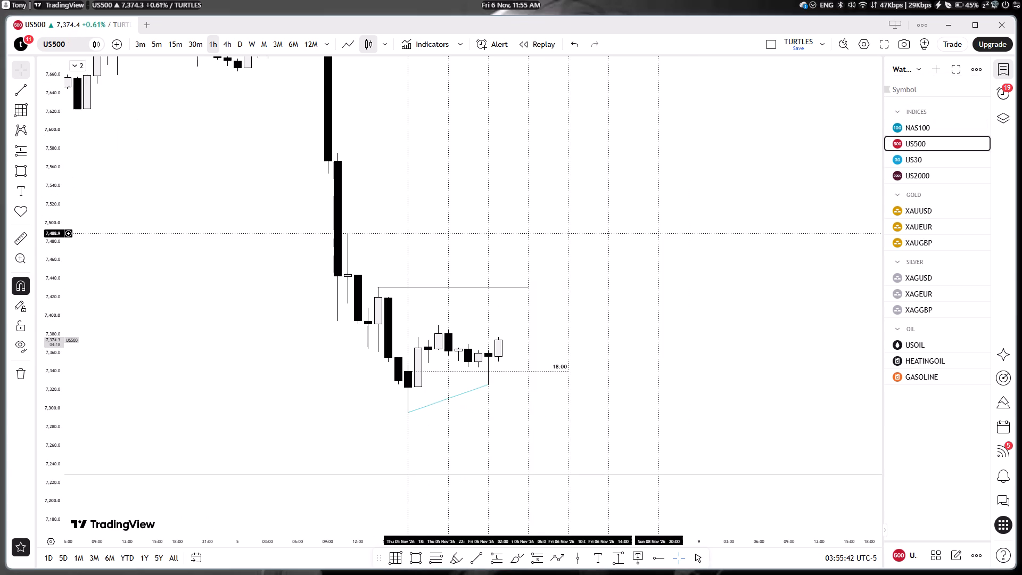
{"action": "left_click_drag", "start_coordinate": [55, 492], "coordinate": [70, 300]}
{"action": "left_click_drag", "start_coordinate": [251, 423], "coordinate": [263, 193]}
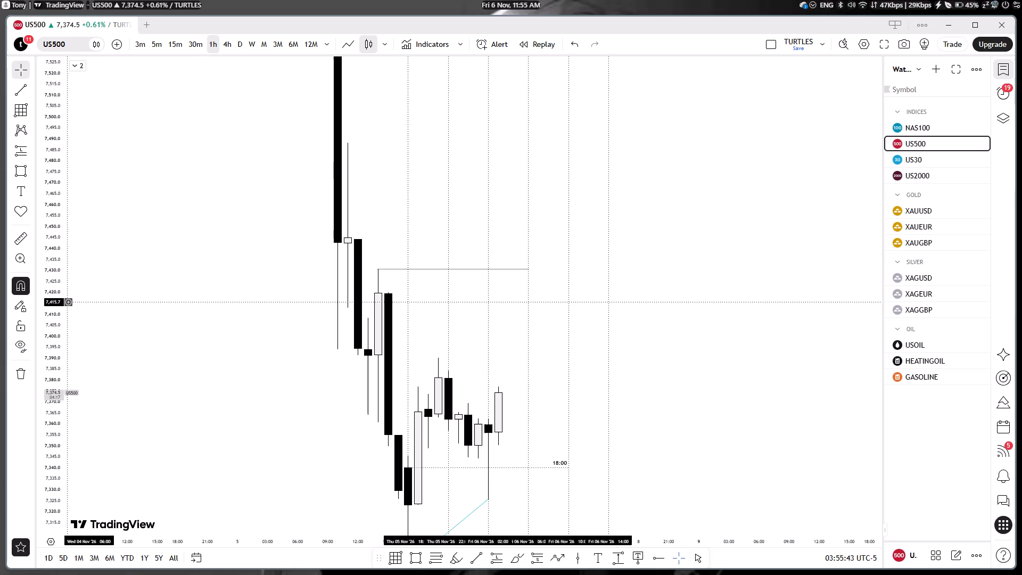
{"action": "left_click_drag", "start_coordinate": [290, 287], "coordinate": [285, 277]}
{"action": "left_click_drag", "start_coordinate": [299, 273], "coordinate": [226, 340]}
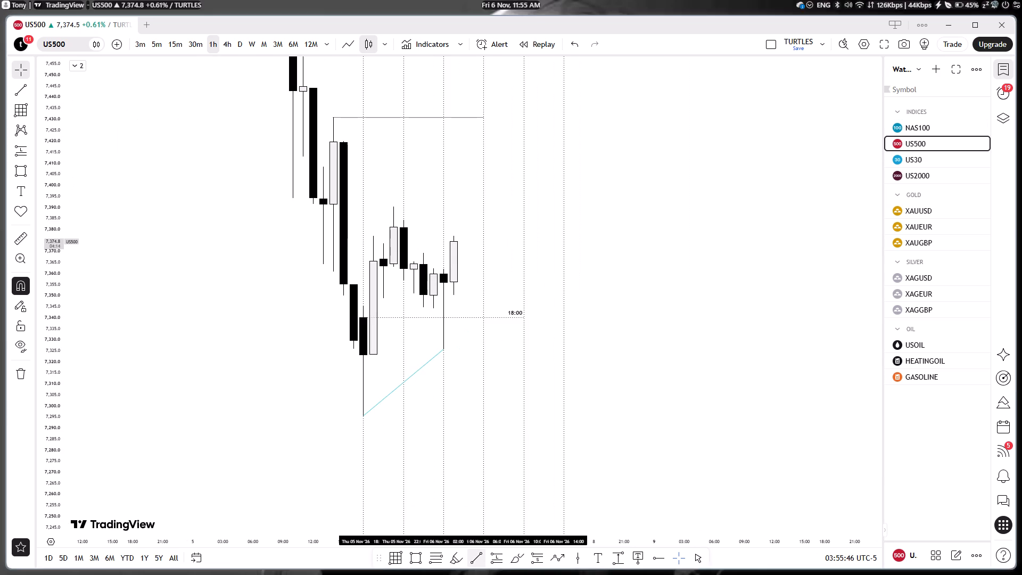
{"action": "left_click", "coordinate": [468, 555]}
{"action": "left_click", "coordinate": [430, 325]}
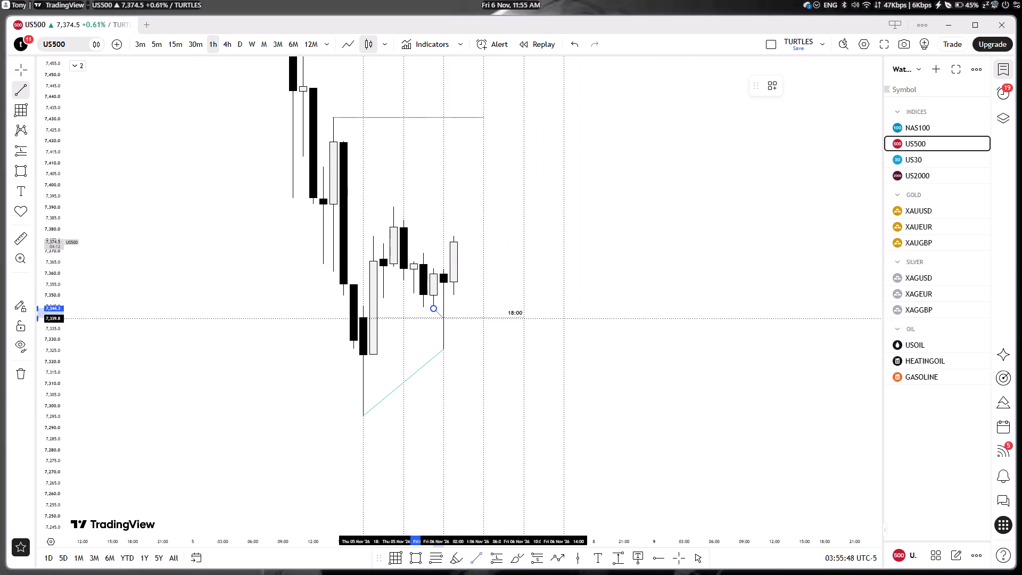
{"action": "left_click", "coordinate": [460, 314], "text": "shift"}
{"action": "left_click", "coordinate": [471, 359]}
{"action": "left_click", "coordinate": [479, 385]}
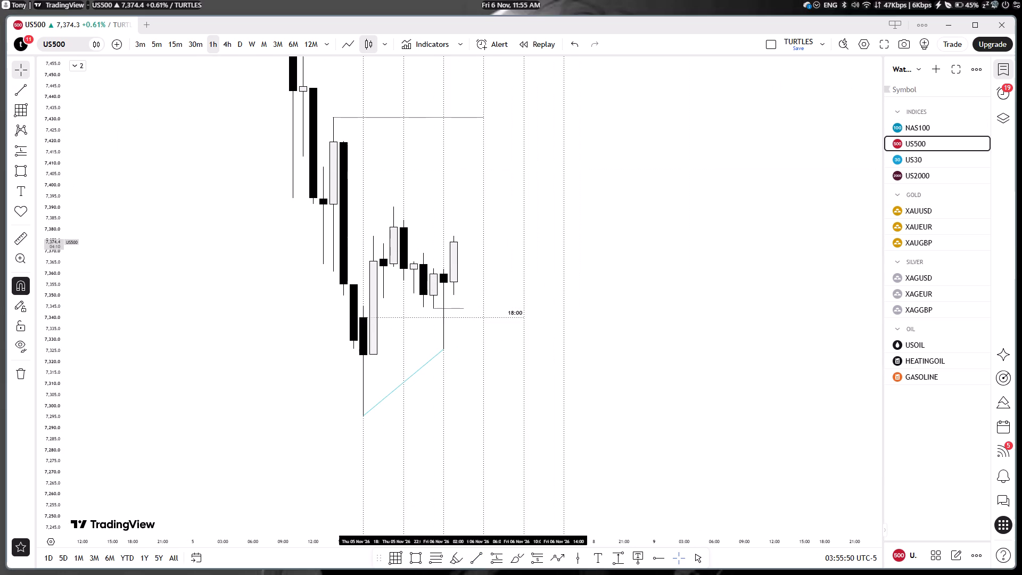
On the 5m timeframe, move the start of the 7,430.8 horizontal line to the Thu 05 Nov 14:50 candle's high.
{"action": "left_click", "coordinate": [158, 40]}
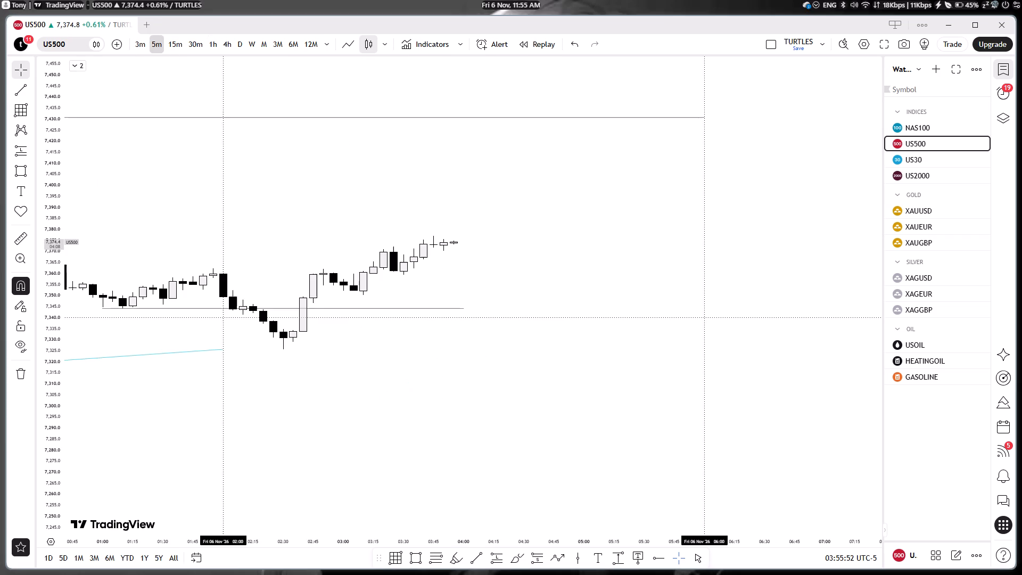
{"action": "scroll", "coordinate": [394, 295], "scroll_direction": "down", "scroll_amount": 14}
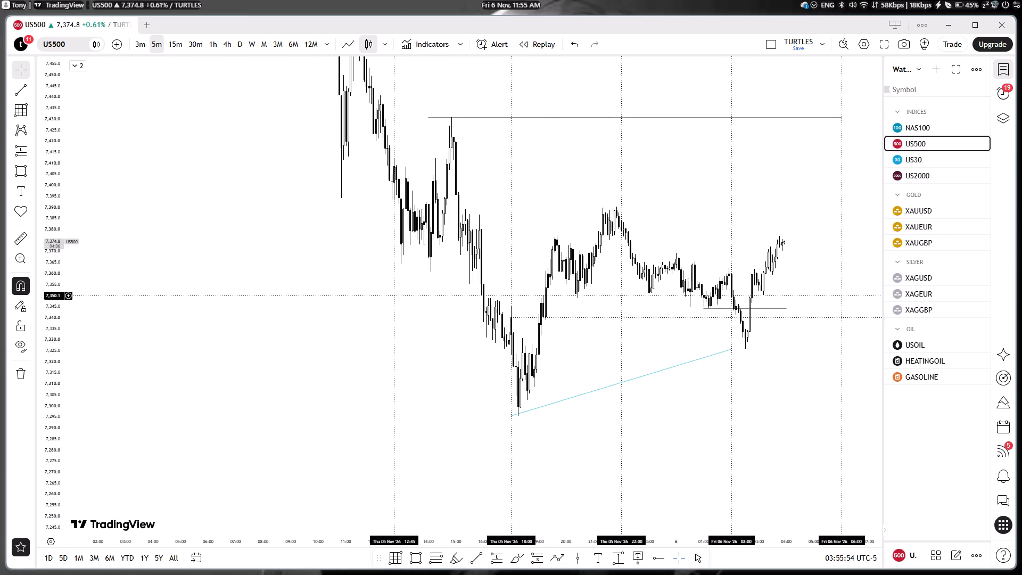
{"action": "left_click_drag", "start_coordinate": [425, 118], "coordinate": [432, 106]}
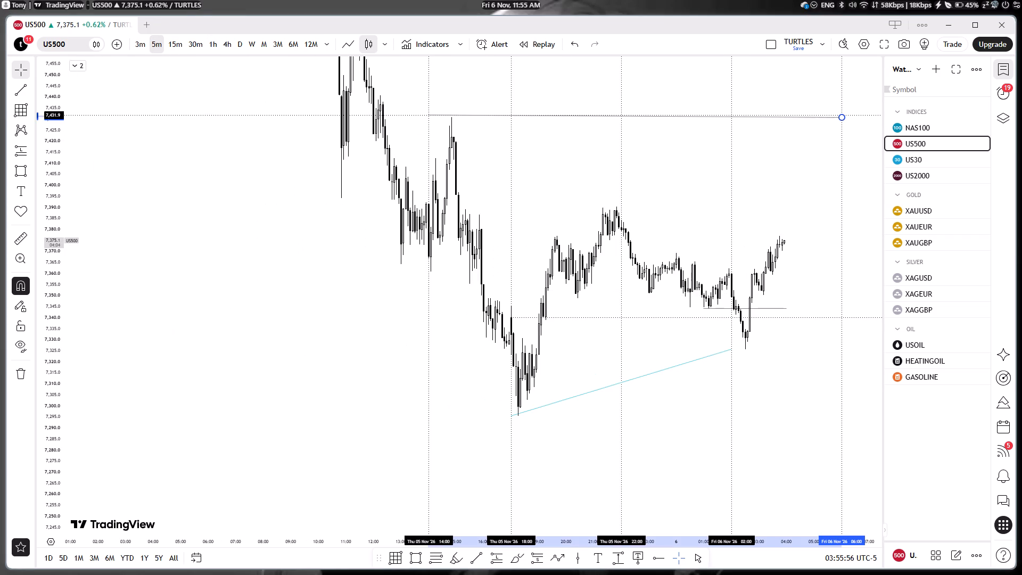
{"action": "left_click_drag", "start_coordinate": [432, 106], "coordinate": [452, 111]}
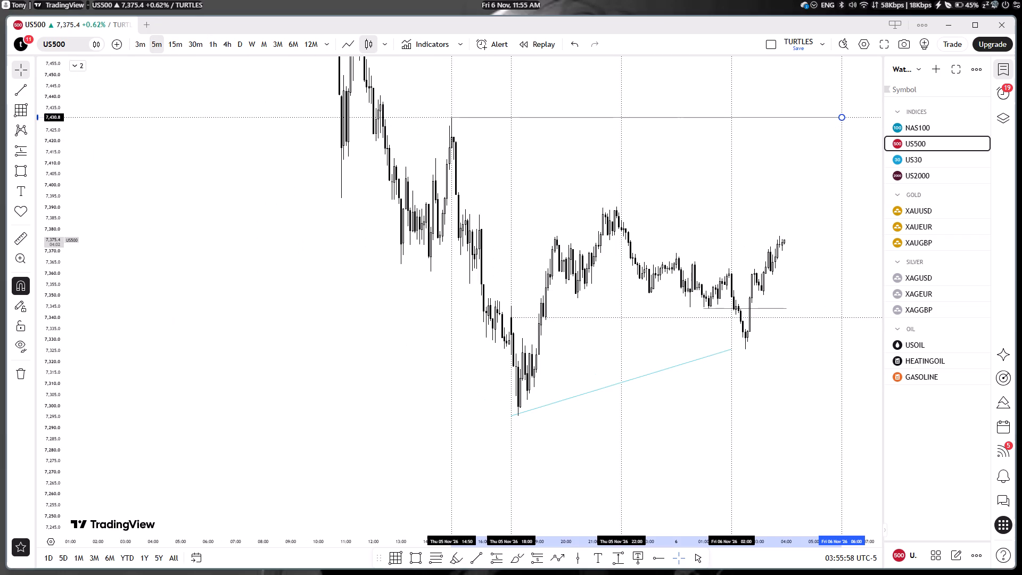
{"action": "left_click", "coordinate": [471, 164]}
On the 30m timeframe, move the end of the SMT line to the Fri 06 Nov 02:30 candle's low.
{"action": "left_click_drag", "start_coordinate": [514, 219], "coordinate": [392, 236]}
{"action": "scroll", "coordinate": [416, 262], "scroll_direction": "up", "scroll_amount": 6}
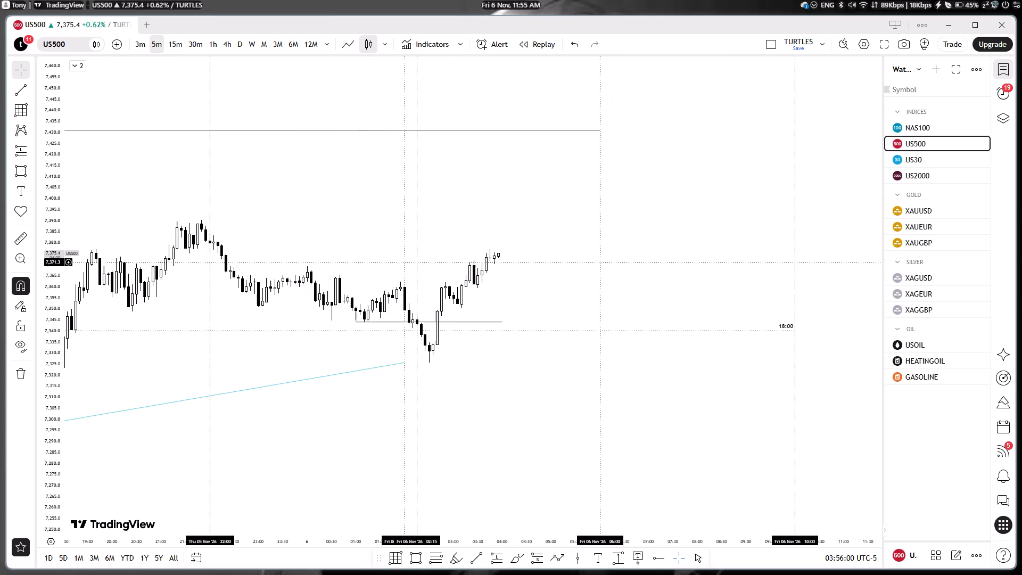
{"action": "left_click", "coordinate": [194, 41]}
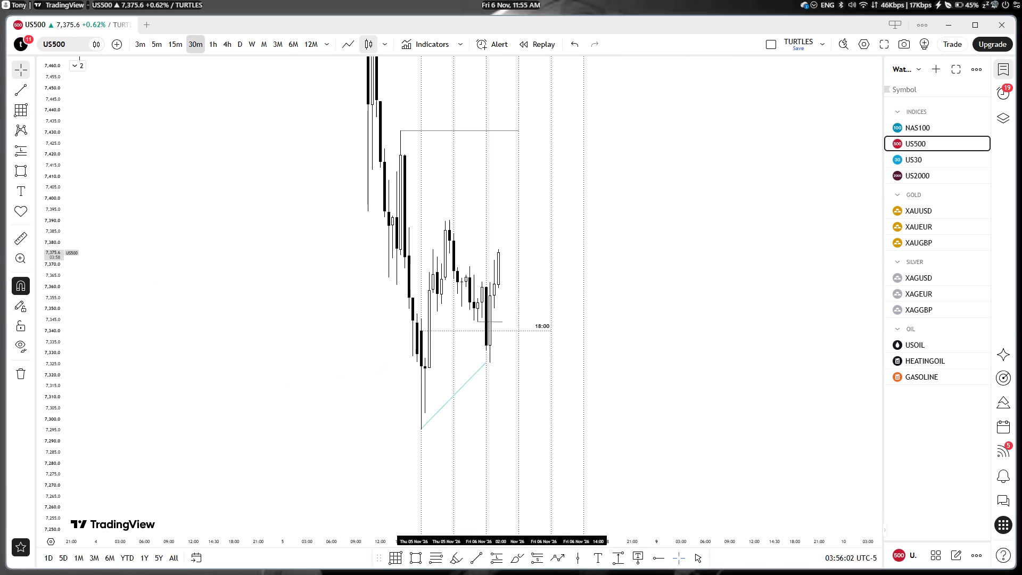
{"action": "scroll", "coordinate": [369, 238], "scroll_direction": "down", "scroll_amount": 3}
{"action": "scroll", "coordinate": [369, 238], "scroll_direction": "up", "scroll_amount": 8}
{"action": "scroll", "coordinate": [522, 284], "scroll_direction": "up", "scroll_amount": 1}
{"action": "left_click_drag", "start_coordinate": [480, 292], "coordinate": [498, 292]}
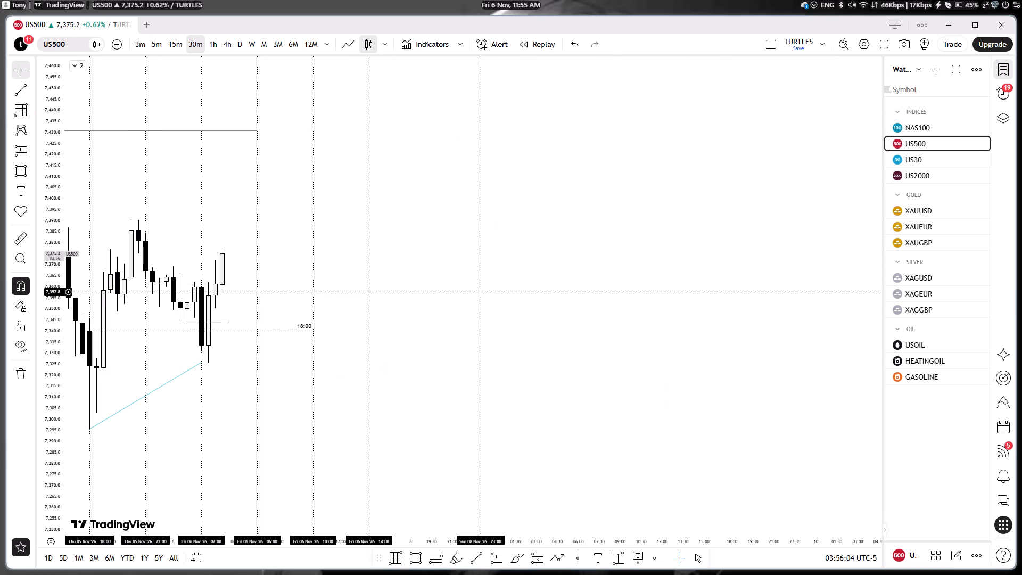
{"action": "left_click_drag", "start_coordinate": [498, 292], "coordinate": [771, 301]}
{"action": "scroll", "coordinate": [670, 322], "scroll_direction": "up", "scroll_amount": 1}
{"action": "left_click_drag", "start_coordinate": [649, 322], "coordinate": [663, 319]}
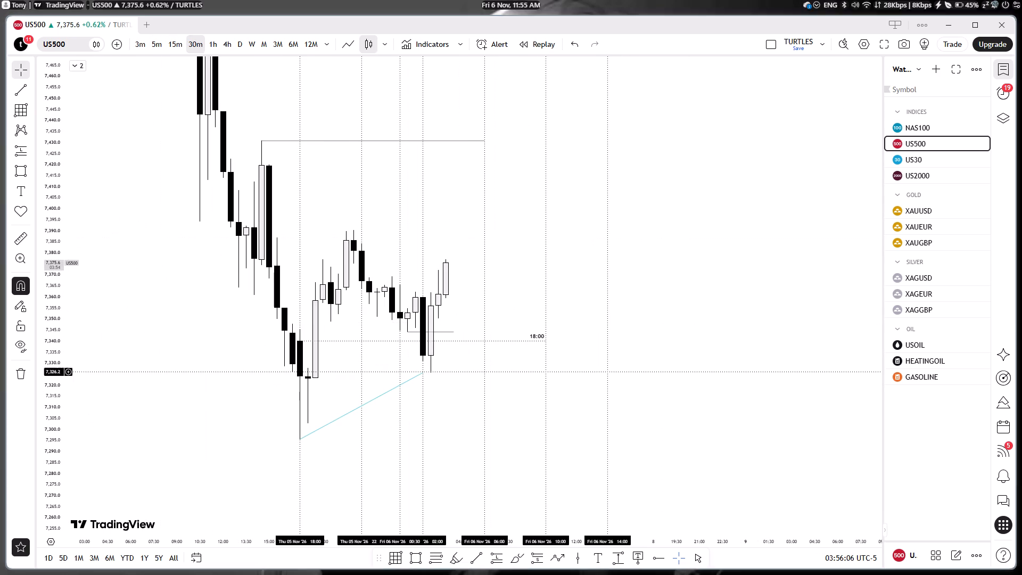
{"action": "left_click_drag", "start_coordinate": [425, 373], "coordinate": [426, 373]}
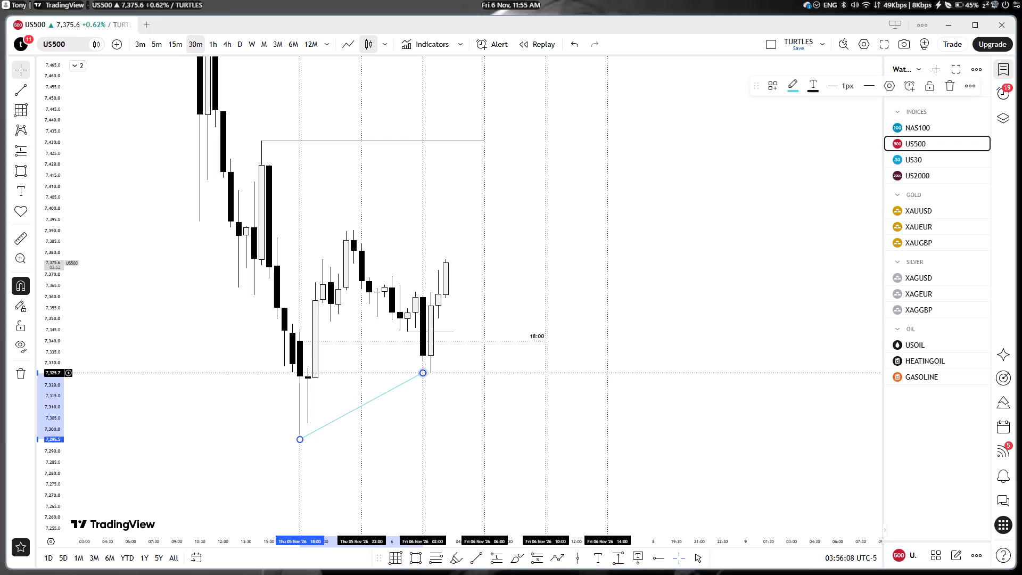
{"action": "left_click_drag", "start_coordinate": [426, 373], "coordinate": [430, 377]}
{"action": "left_click", "coordinate": [448, 405]}
Draw a horizontal trend line at 7,331.1 from the Fri 06 Nov 02:00 candle's low to 03:00.
{"action": "left_click", "coordinate": [474, 555]}
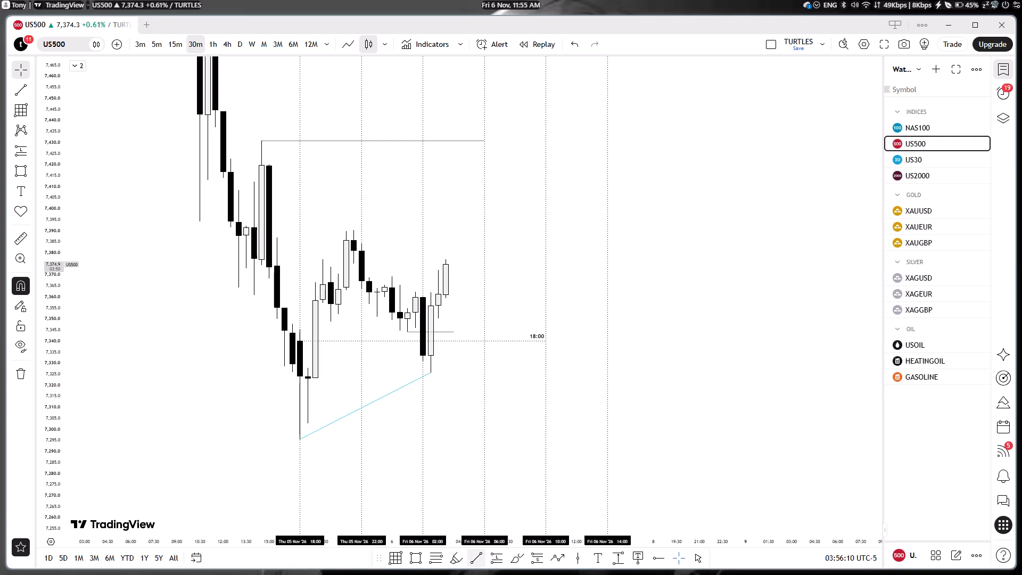
{"action": "left_click", "coordinate": [422, 367]}
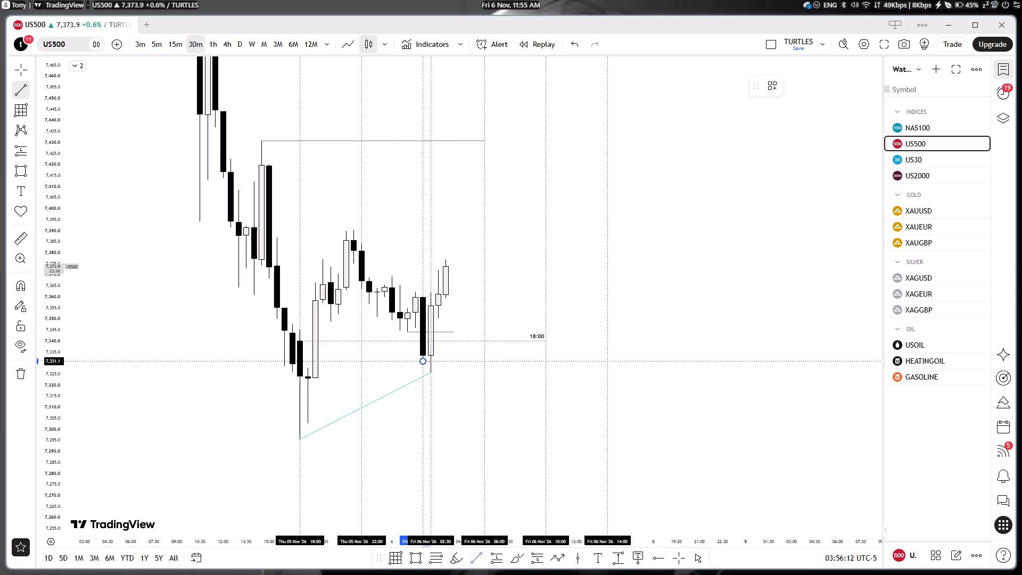
{"action": "left_click", "coordinate": [437, 364], "text": "shift"}
{"action": "left_click", "coordinate": [451, 393]}
Shorten the horizontal line at about 7,344 to end at Fri 06 Nov 03:30.
{"action": "left_click_drag", "start_coordinate": [452, 332], "coordinate": [445, 331]}
{"action": "left_click", "coordinate": [456, 368]}
{"action": "left_click", "coordinate": [458, 403]}
{"action": "left_click", "coordinate": [447, 387]}
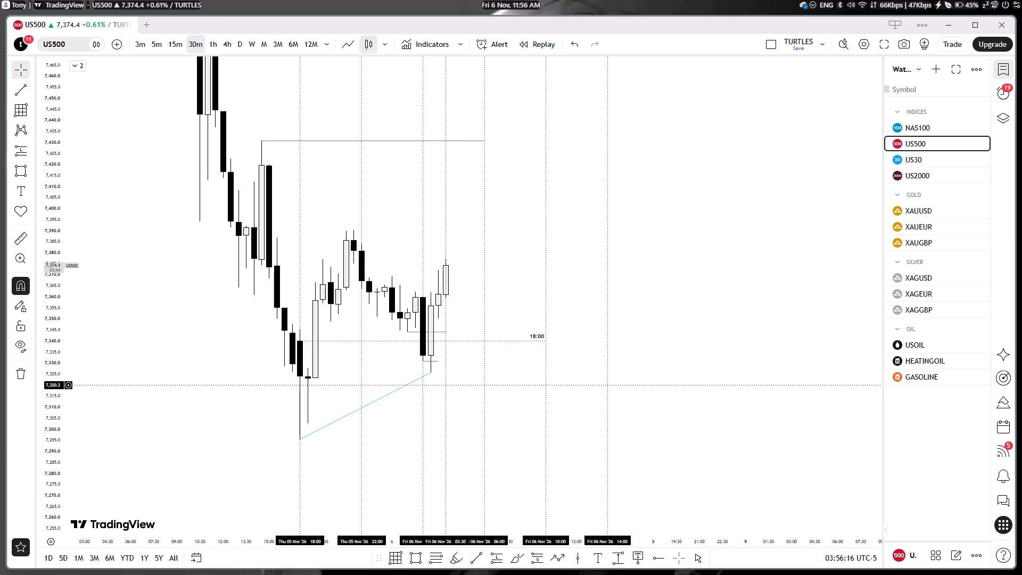
Draw a horizontal trend line at about 7,390 from the Thu 05 Nov 21:30 candle's high to Fri 06 Nov 02:30.
{"action": "left_click", "coordinate": [467, 554]}
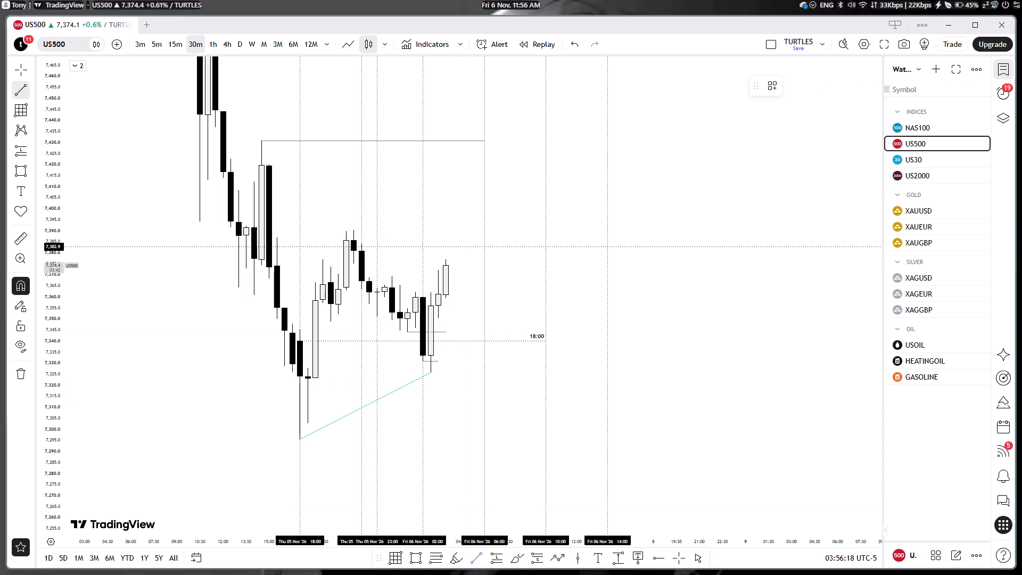
{"action": "left_click", "coordinate": [355, 226]}
{"action": "left_click", "coordinate": [432, 229], "text": "shift"}
{"action": "left_click", "coordinate": [451, 234]}
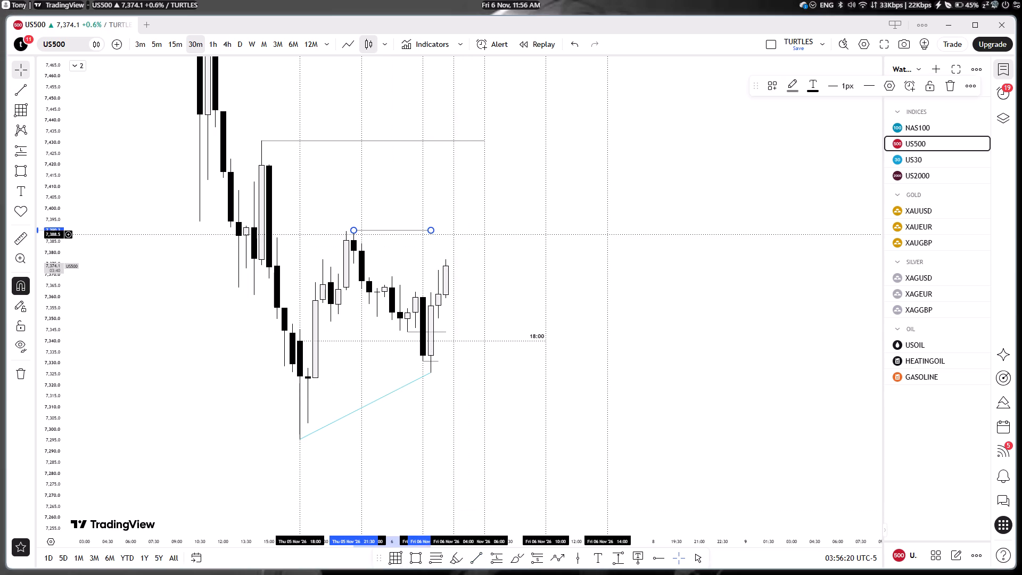
Draw a horizontal line at 7,359.9 from the Fri 06 Nov 02:00 candle's open to 03:30 and apply the "CISD" template.
{"action": "left_click", "coordinate": [479, 555]}
{"action": "left_click", "coordinate": [419, 300]}
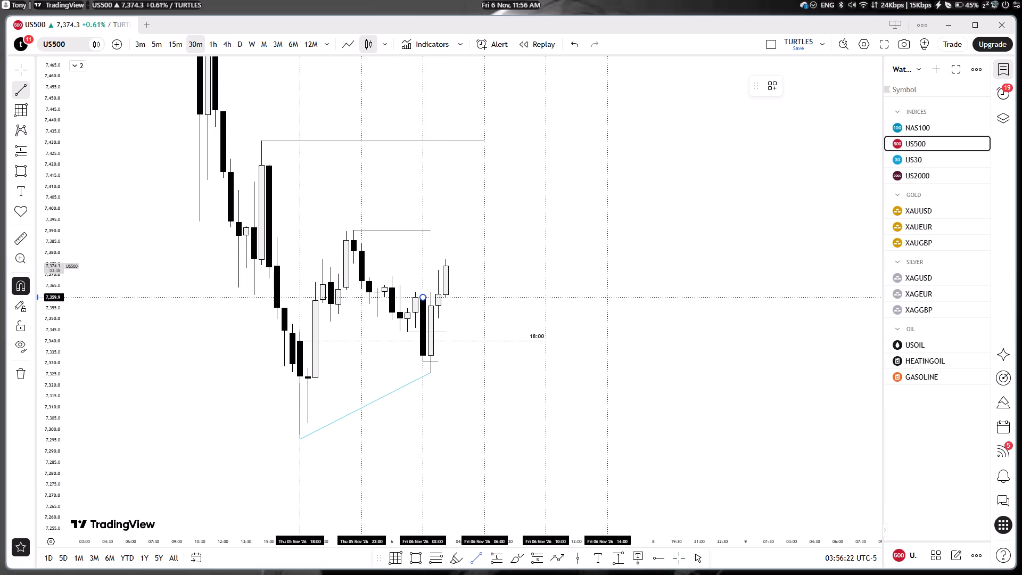
{"action": "left_click", "coordinate": [445, 301], "text": "shift"}
{"action": "left_click", "coordinate": [769, 86]}
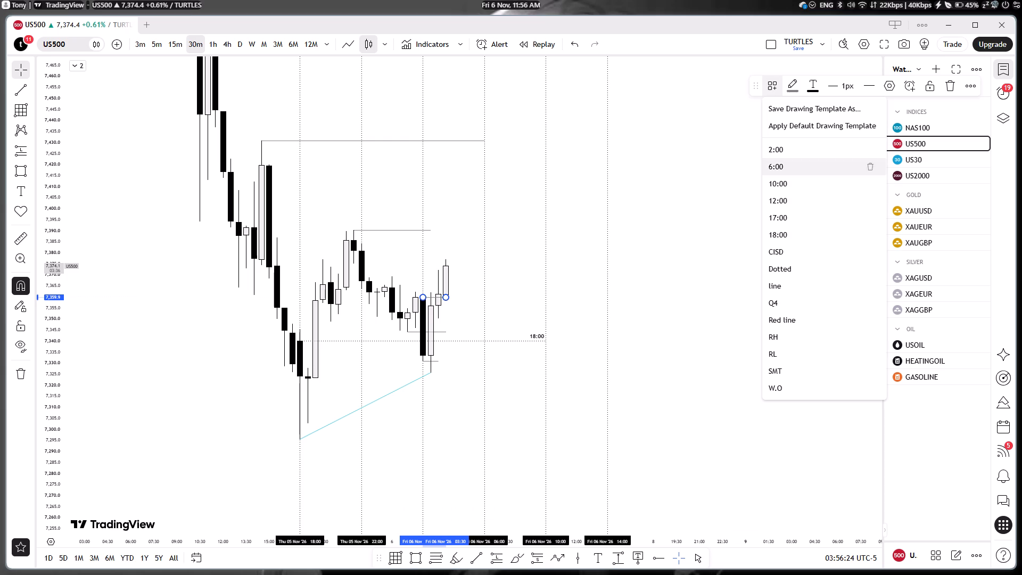
{"action": "left_click", "coordinate": [782, 248]}
{"action": "left_click", "coordinate": [710, 275]}
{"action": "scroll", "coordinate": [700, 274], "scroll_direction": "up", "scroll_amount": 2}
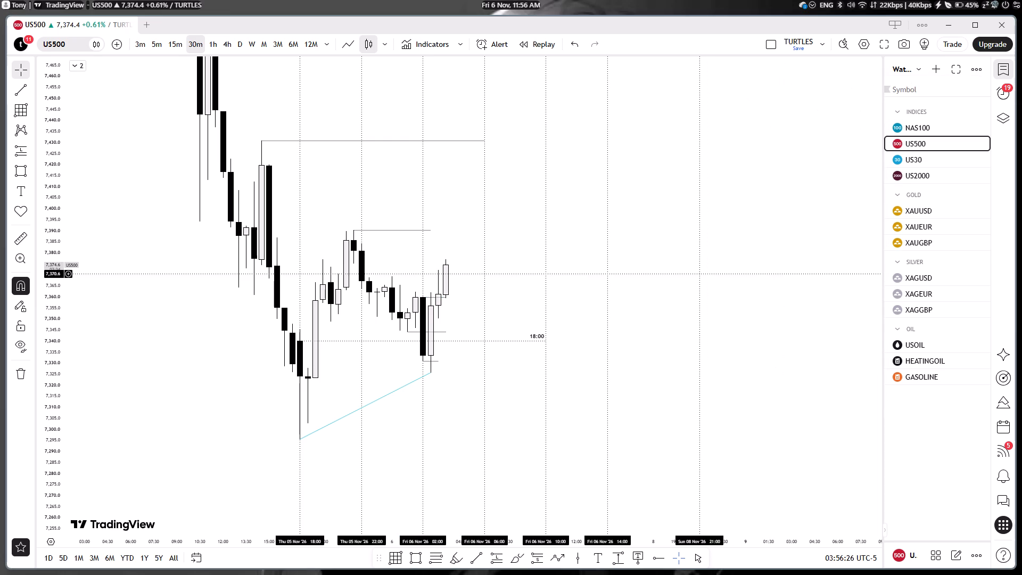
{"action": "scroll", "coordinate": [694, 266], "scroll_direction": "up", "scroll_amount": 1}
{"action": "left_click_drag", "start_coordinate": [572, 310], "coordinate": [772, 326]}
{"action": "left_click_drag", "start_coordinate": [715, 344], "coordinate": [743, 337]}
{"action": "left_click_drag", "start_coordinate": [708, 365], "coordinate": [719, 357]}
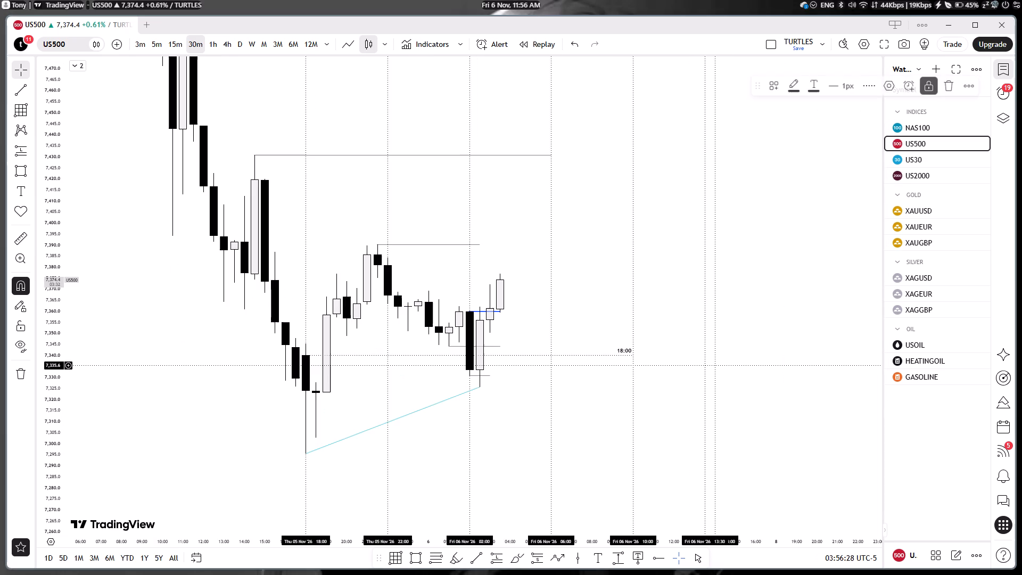
On the NAS100 30m chart, move the end of the SMT line to the Fri 06 Nov 02:30 candle's low.
{"action": "left_click", "coordinate": [921, 131]}
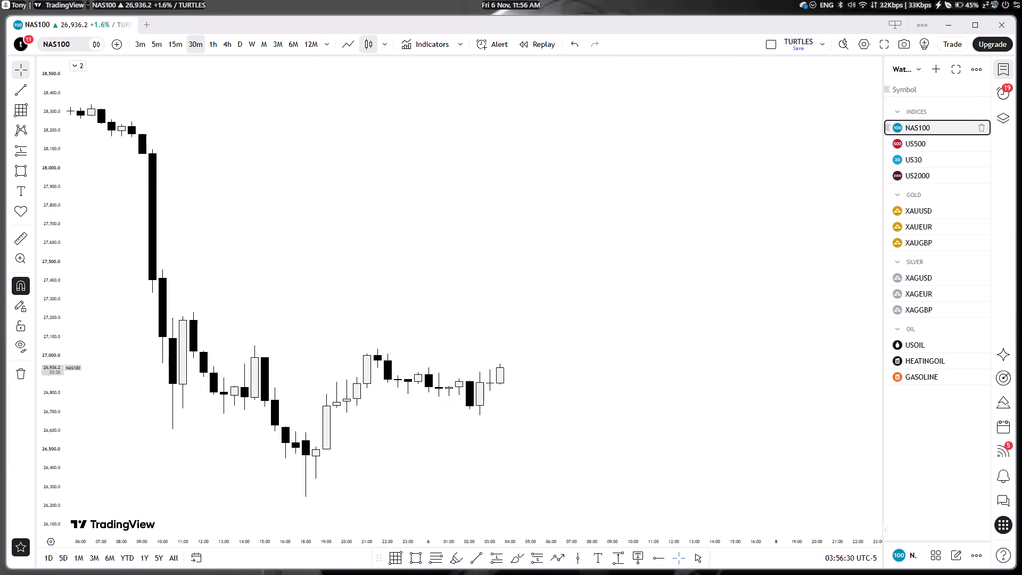
{"action": "scroll", "coordinate": [621, 331], "scroll_direction": "down", "scroll_amount": 4}
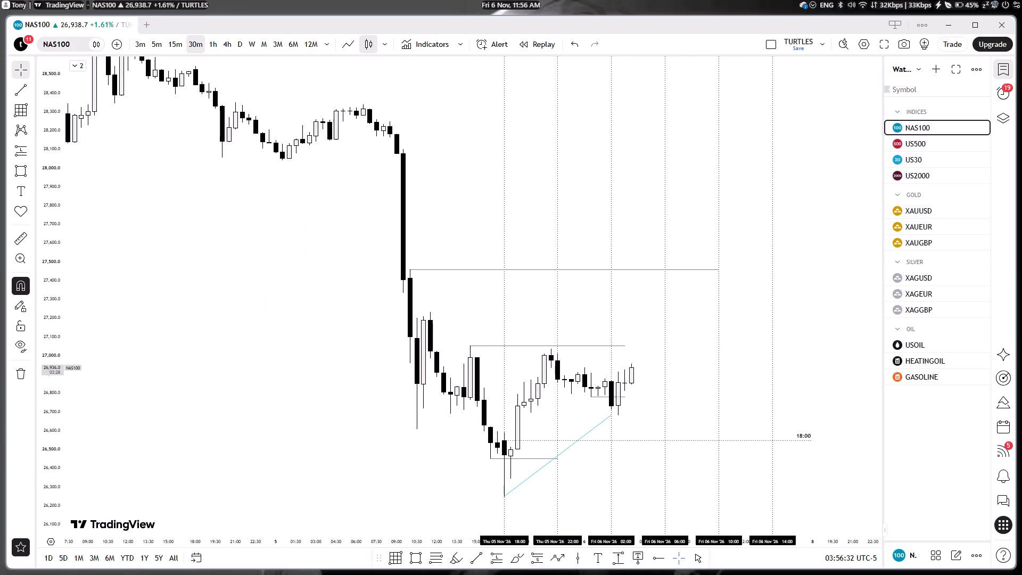
{"action": "left_click_drag", "start_coordinate": [43, 475], "coordinate": [48, 390]}
{"action": "left_click_drag", "start_coordinate": [466, 504], "coordinate": [442, 329]}
{"action": "left_click_drag", "start_coordinate": [405, 373], "coordinate": [350, 355]}
{"action": "left_click_drag", "start_coordinate": [388, 369], "coordinate": [334, 409]}
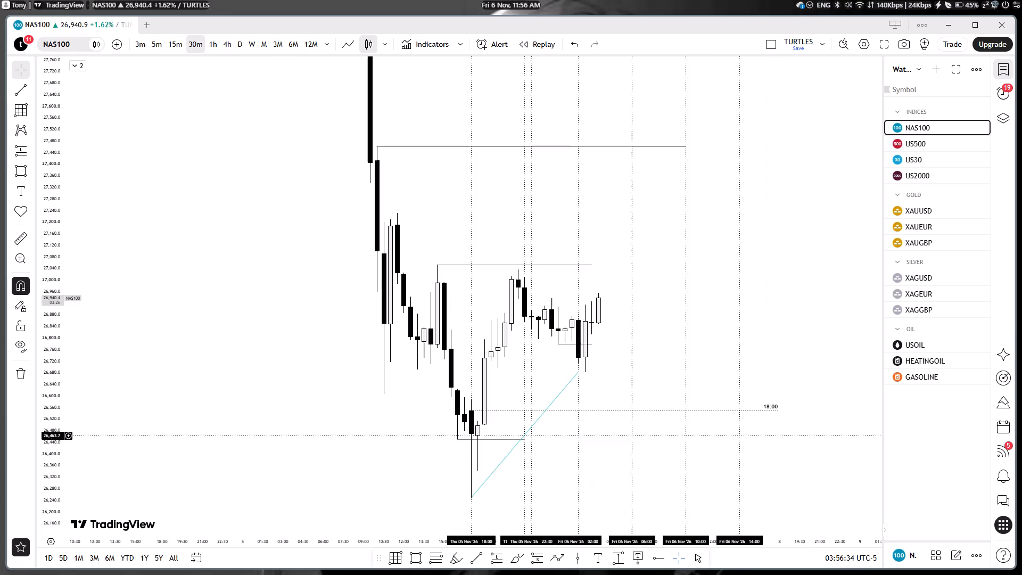
{"action": "left_click_drag", "start_coordinate": [579, 372], "coordinate": [585, 377]}
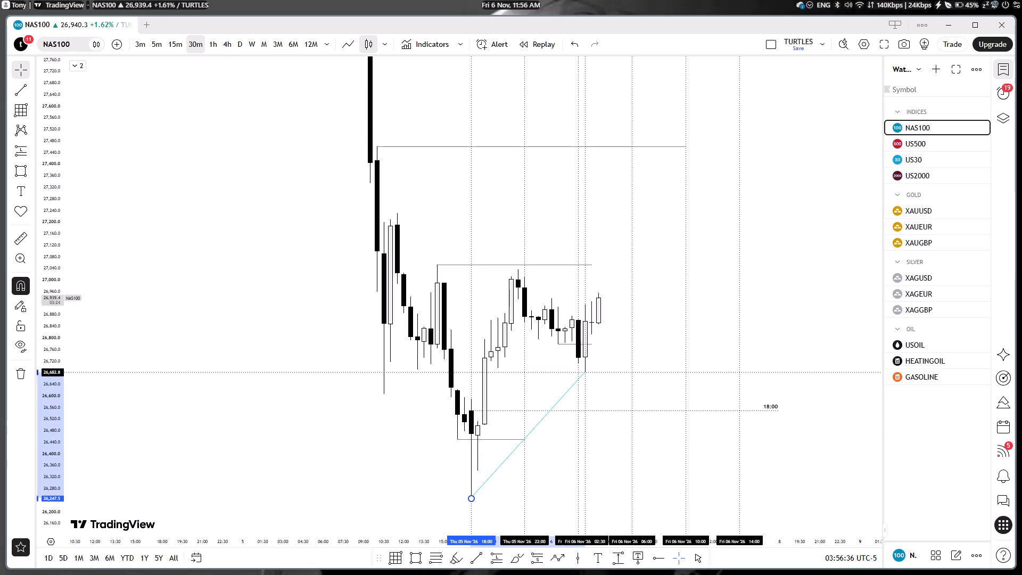
{"action": "left_click", "coordinate": [603, 392]}
Draw a horizontal CISD line at about 26,863 from the Fri 06 Nov 02:00 candle's open to 04:00.
{"action": "left_click", "coordinate": [477, 557]}
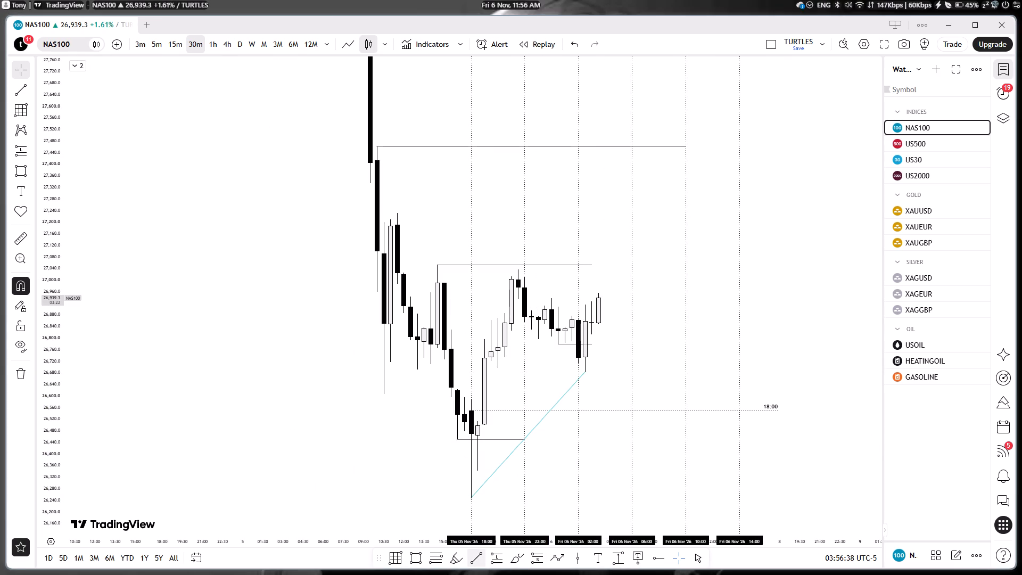
{"action": "left_click", "coordinate": [580, 330]}
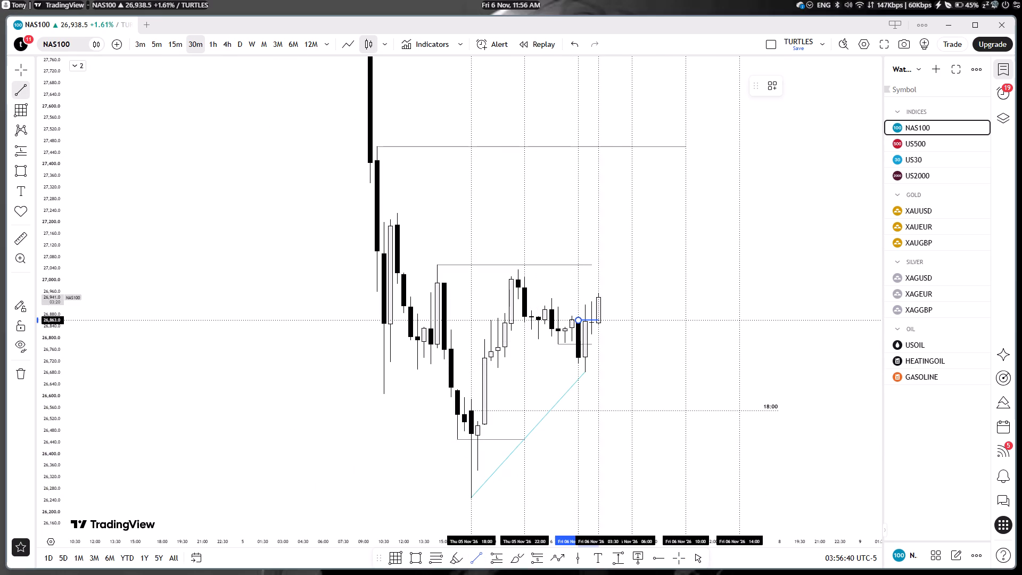
{"action": "left_click", "coordinate": [605, 323], "text": "shift"}
{"action": "left_click", "coordinate": [614, 354]}
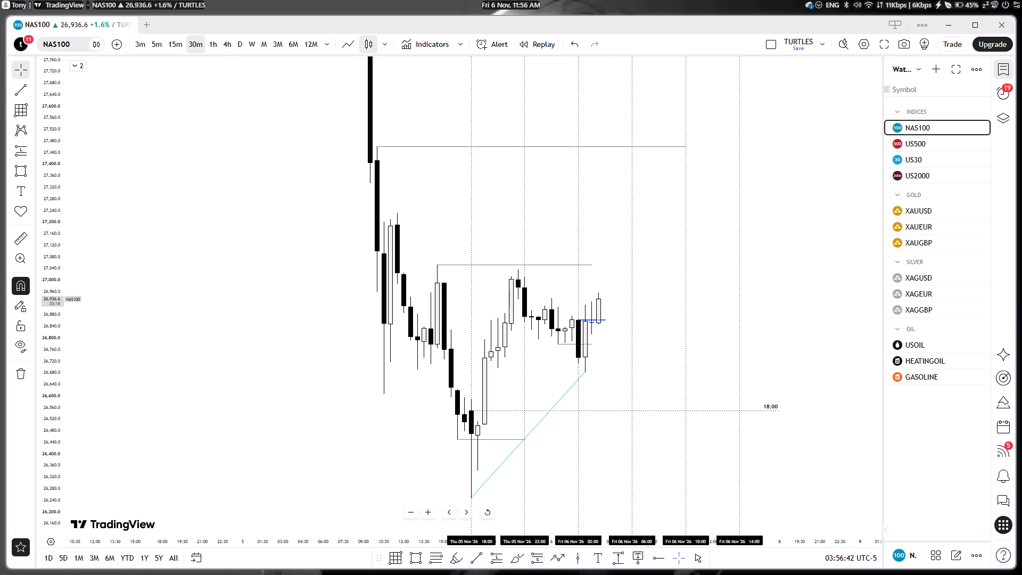
Draw a horizontal line at about 26,714 from the Fri 06 Nov 02:00 candle's low to 03:00 and apply the "line" template.
{"action": "left_click", "coordinate": [474, 559]}
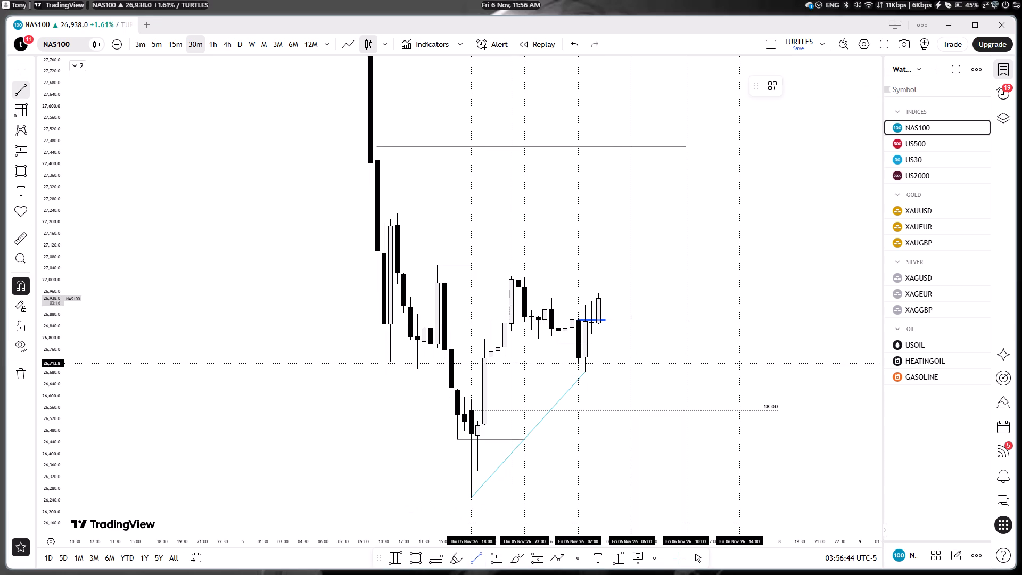
{"action": "left_click", "coordinate": [578, 371]}
{"action": "left_click", "coordinate": [590, 366], "text": "shift"}
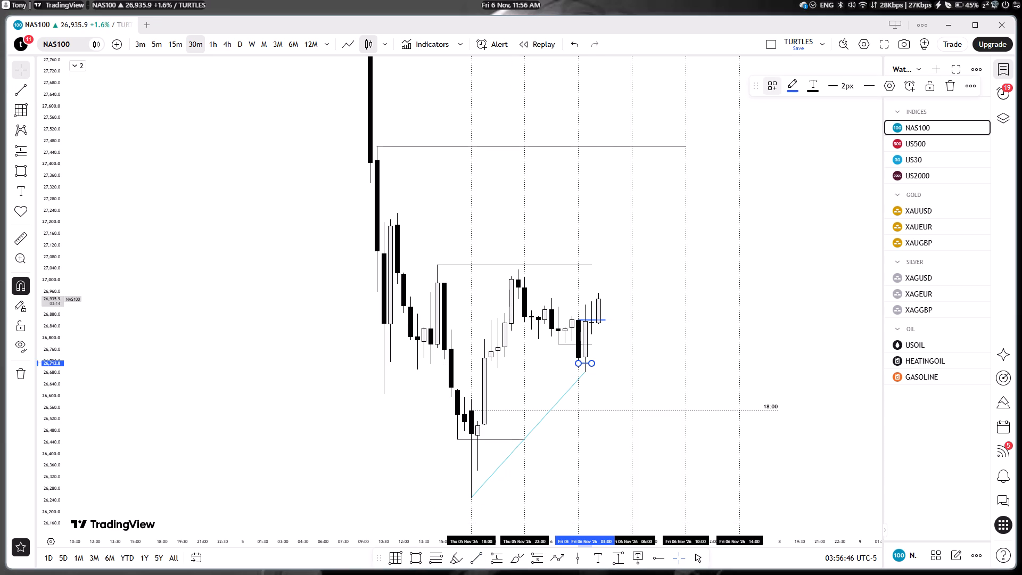
{"action": "left_click", "coordinate": [767, 93]}
{"action": "left_click", "coordinate": [773, 287]}
{"action": "left_click", "coordinate": [625, 362]}
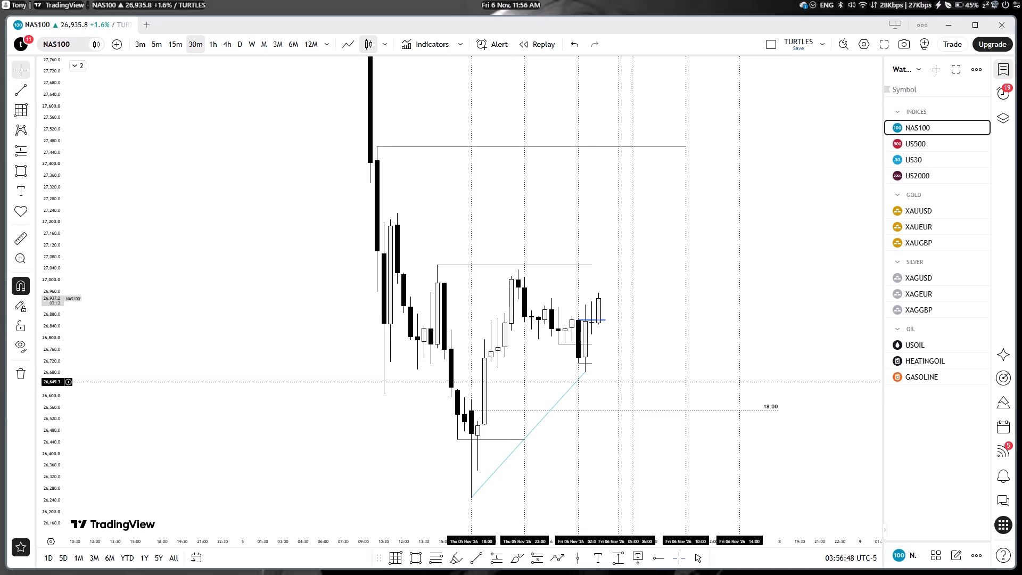
Shorten the horizontal line at the low before the Thu 05 Nov 18:00 open, ending it at about 19:30.
{"action": "left_click_drag", "start_coordinate": [602, 379], "coordinate": [602, 364]}
{"action": "left_click_drag", "start_coordinate": [525, 433], "coordinate": [493, 428]}
{"action": "left_click", "coordinate": [578, 447]}
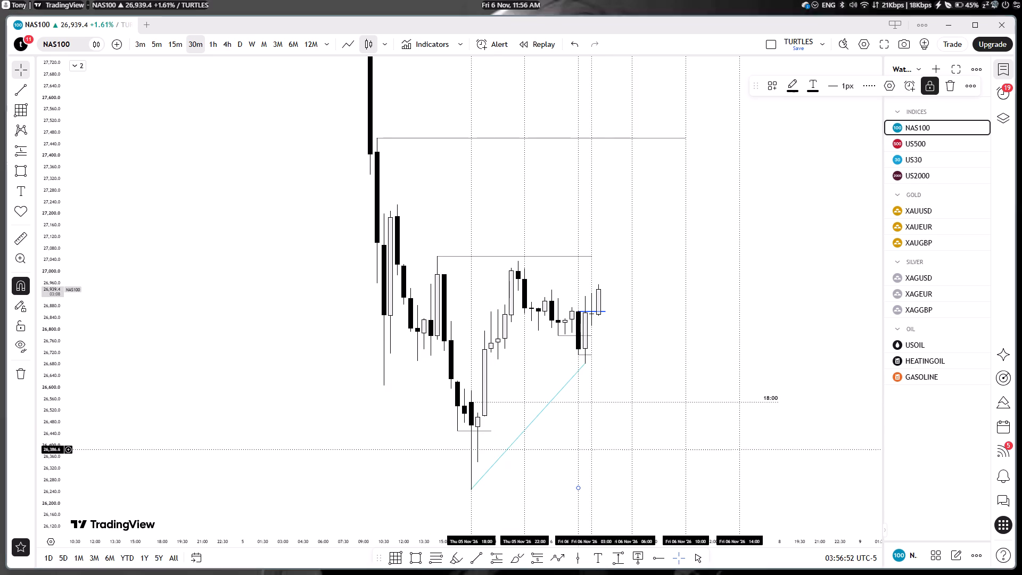
Pull the end of the NAS100 18:00 open line back to about Fri 06 Nov 07:30.
{"action": "scroll", "coordinate": [616, 427], "scroll_direction": "up", "scroll_amount": 3}
{"action": "left_click", "coordinate": [512, 482]}
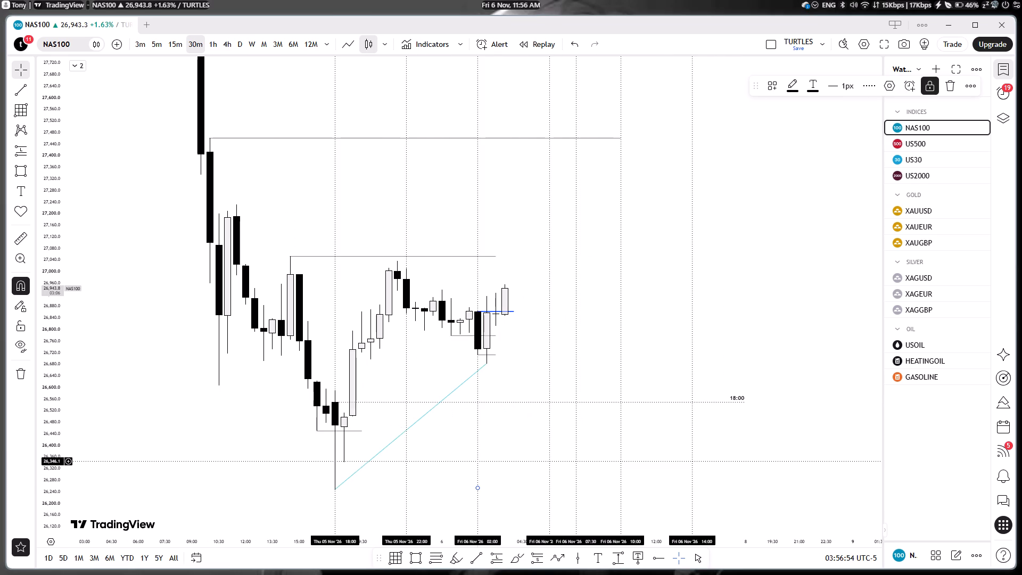
{"action": "left_click_drag", "start_coordinate": [510, 481], "coordinate": [570, 452]}
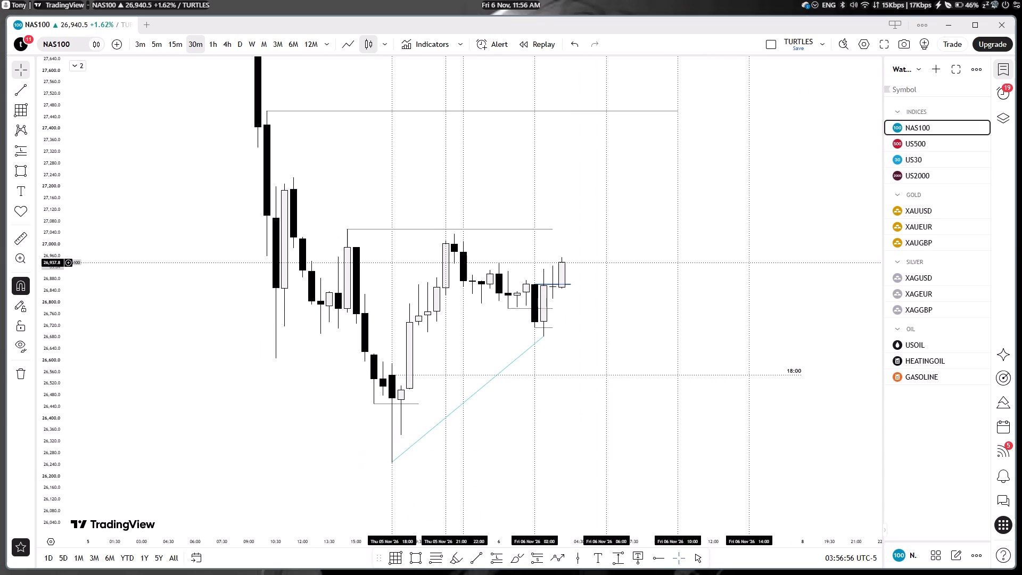
{"action": "left_click_drag", "start_coordinate": [802, 373], "coordinate": [631, 379]}
{"action": "left_click", "coordinate": [653, 399]}
{"action": "left_click", "coordinate": [652, 417]}
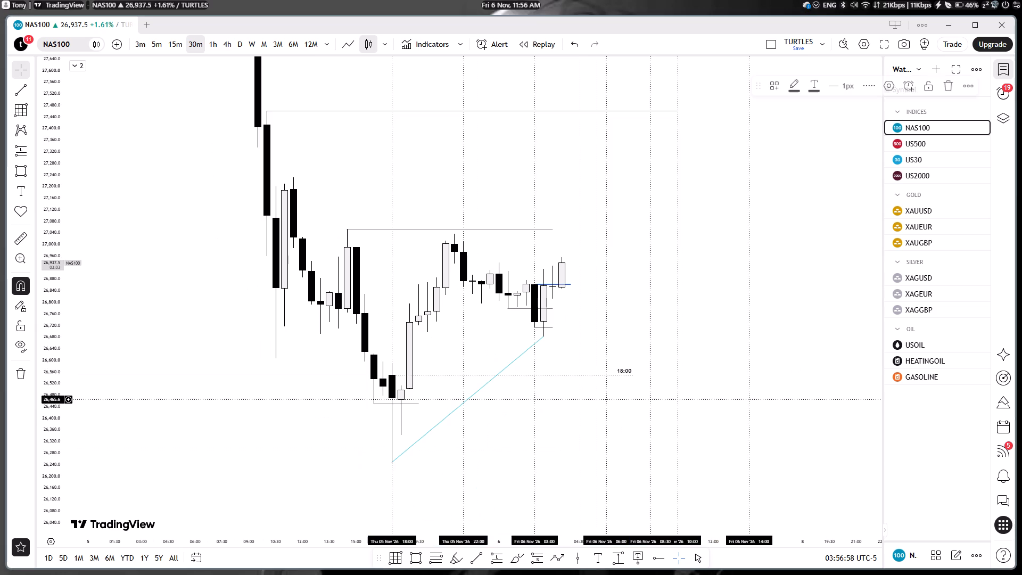
Draw a horizontal line at about 26,863 from the Fri 06 Nov 02:00 candle's open to 08:00 and apply the "2:00" template.
{"action": "left_click", "coordinate": [475, 565]}
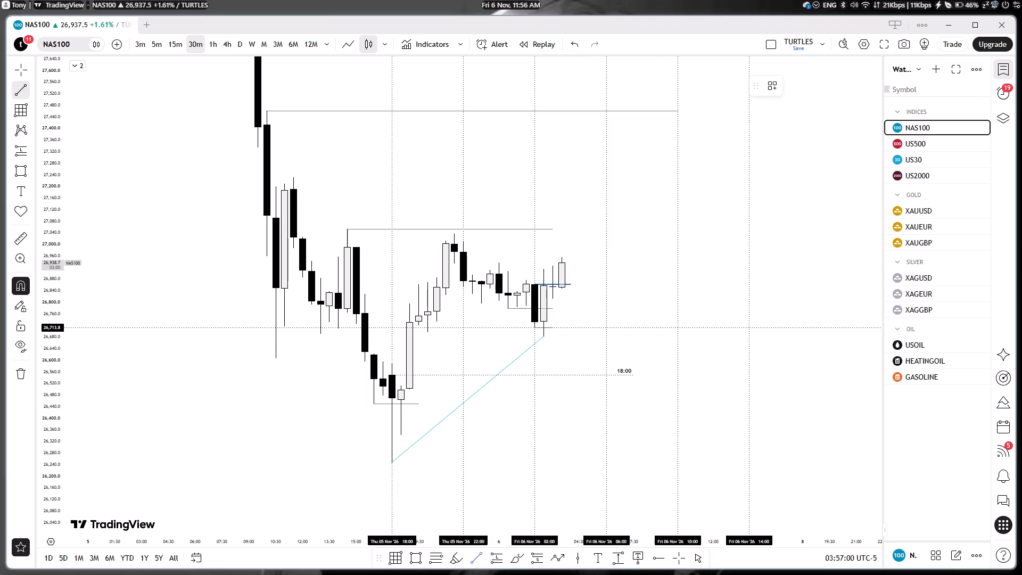
{"action": "left_click", "coordinate": [531, 286]}
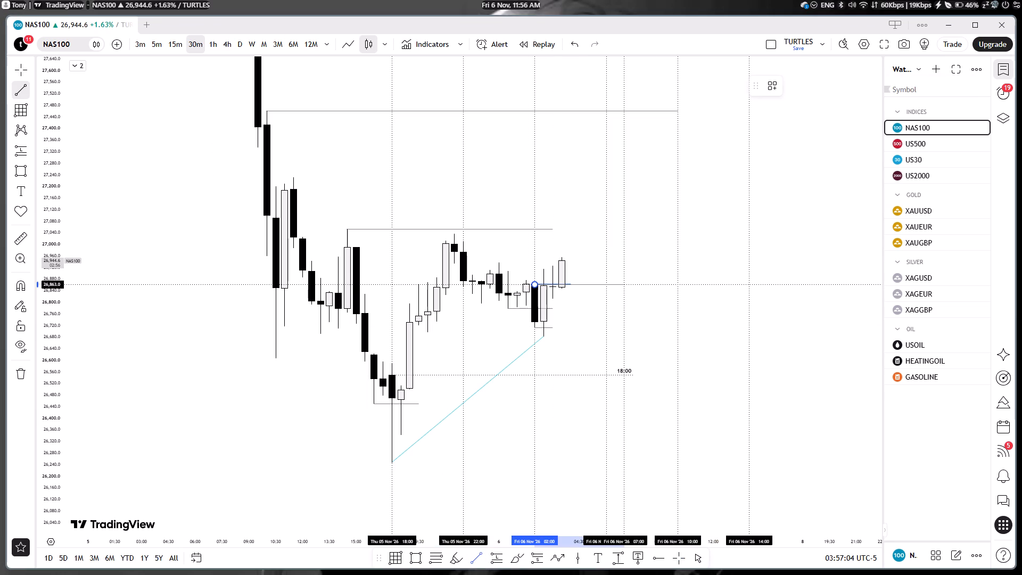
{"action": "left_click", "coordinate": [641, 287], "text": "shift"}
{"action": "left_click", "coordinate": [768, 94]}
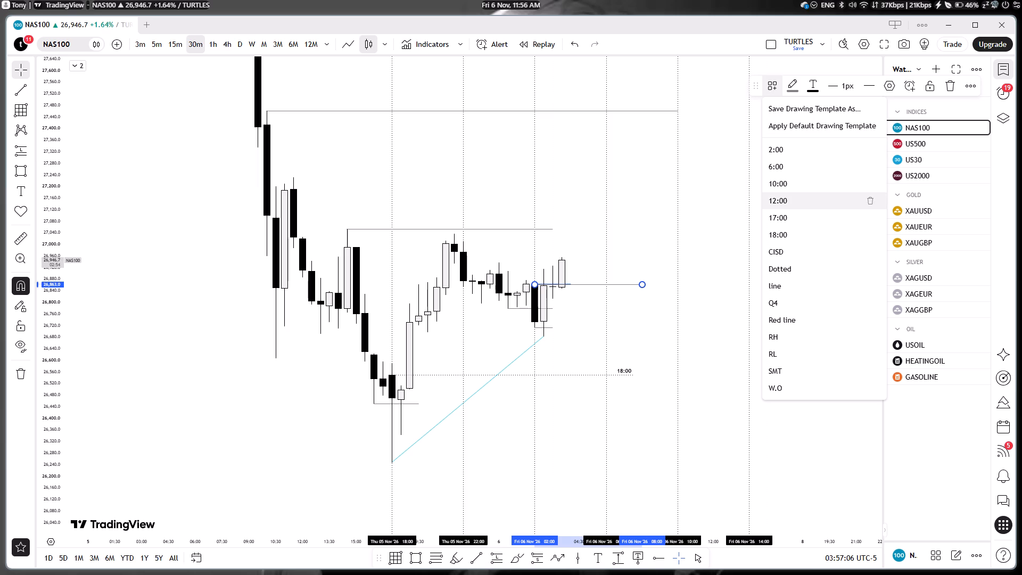
{"action": "left_click", "coordinate": [784, 151]}
{"action": "left_click", "coordinate": [779, 199]}
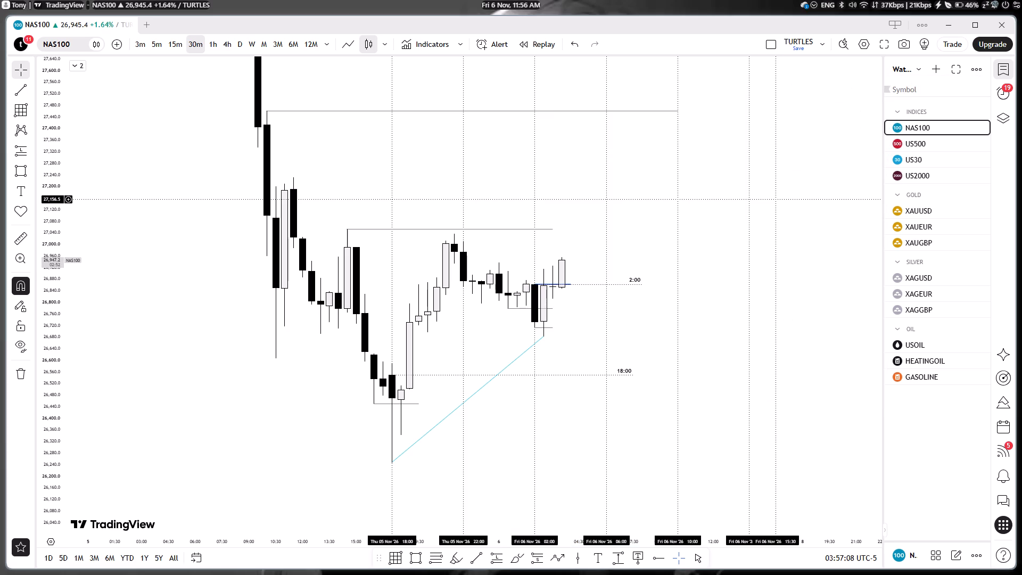
On the US500 30m chart, draw a horizontal line at 7,359.9 from the Fri 06 Nov 02:00 open to 10:00 with the "2:00" template.
{"action": "left_click", "coordinate": [927, 144]}
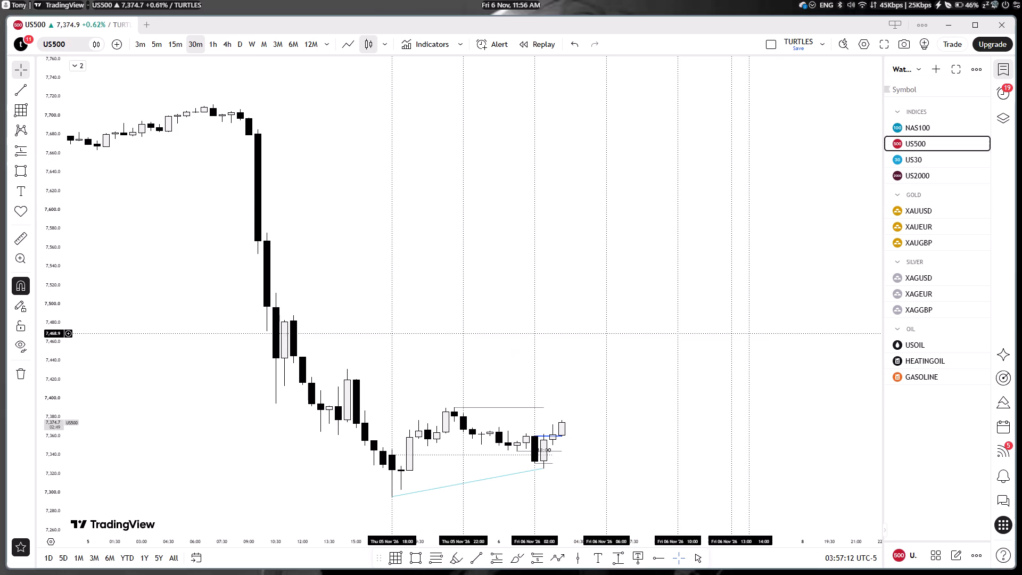
{"action": "left_click_drag", "start_coordinate": [55, 484], "coordinate": [67, 301]}
{"action": "left_click_drag", "start_coordinate": [229, 396], "coordinate": [265, 106]}
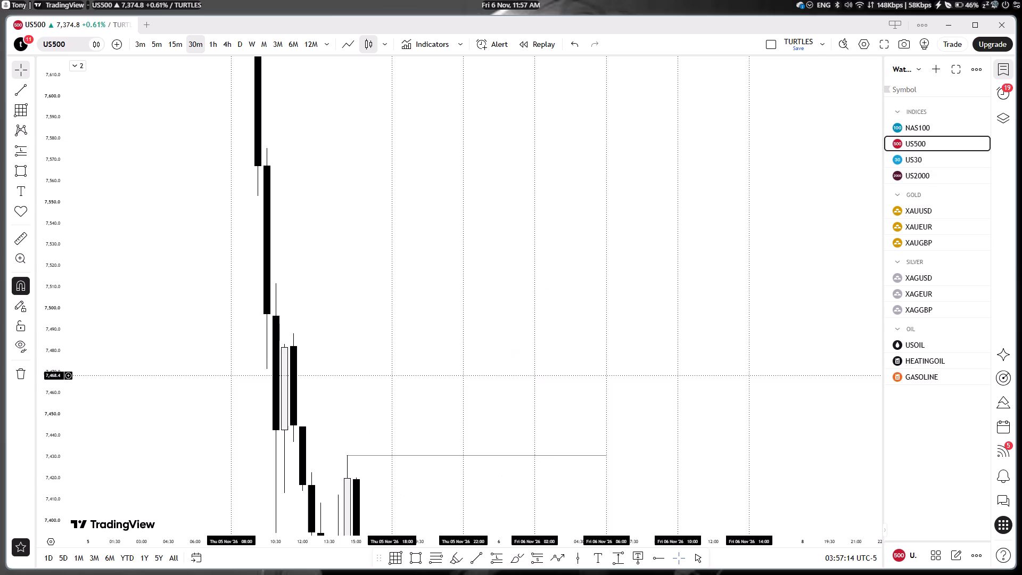
{"action": "scroll", "coordinate": [289, 188], "scroll_direction": "up", "scroll_amount": 1}
{"action": "scroll", "coordinate": [295, 316], "scroll_direction": "up", "scroll_amount": 1}
{"action": "left_click_drag", "start_coordinate": [292, 324], "coordinate": [290, 241]}
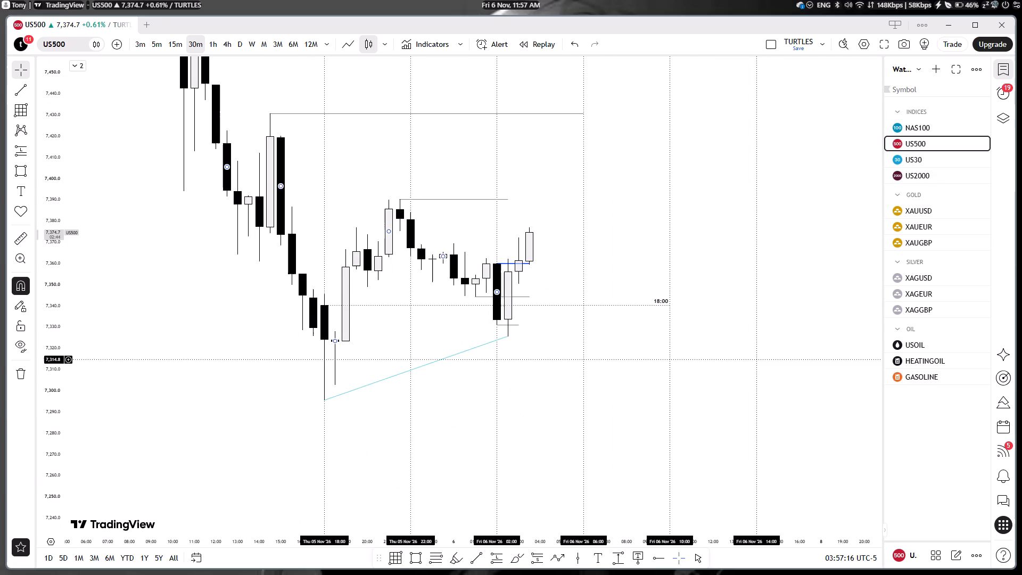
{"action": "left_click", "coordinate": [477, 560]}
{"action": "left_click", "coordinate": [496, 271]}
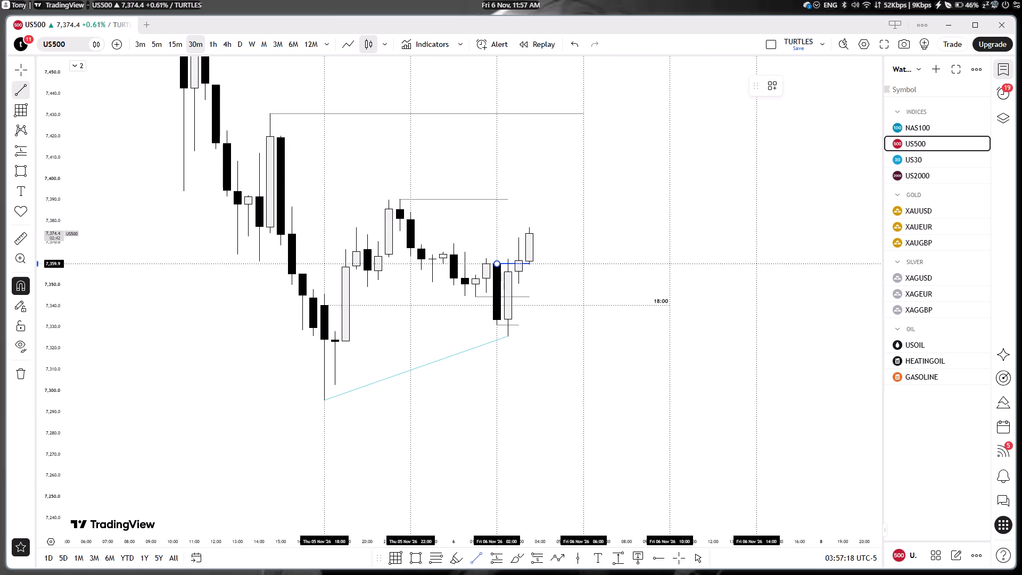
{"action": "left_click", "coordinate": [669, 267], "text": "shift"}
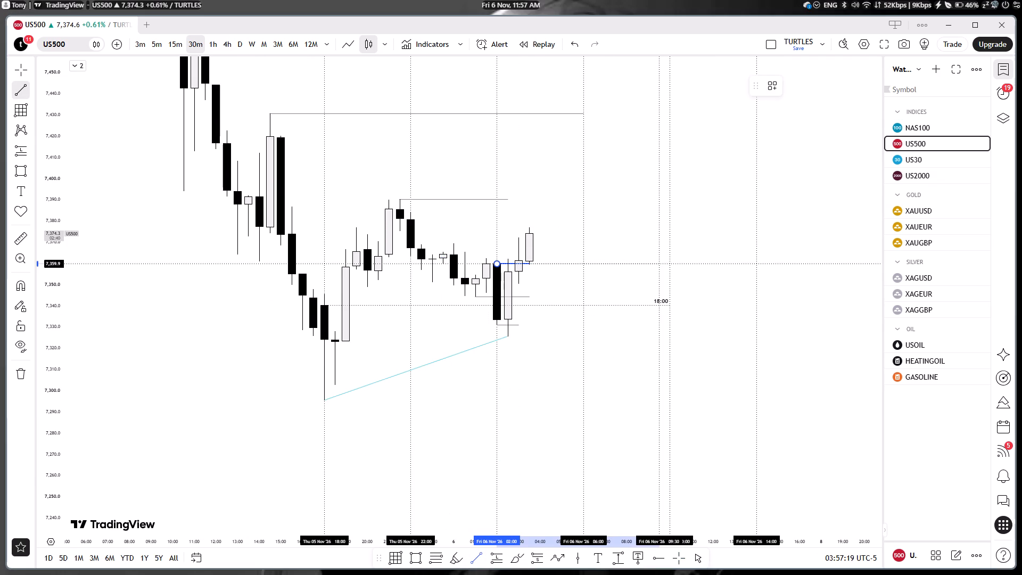
{"action": "left_click", "coordinate": [770, 81]}
{"action": "left_click", "coordinate": [790, 145]}
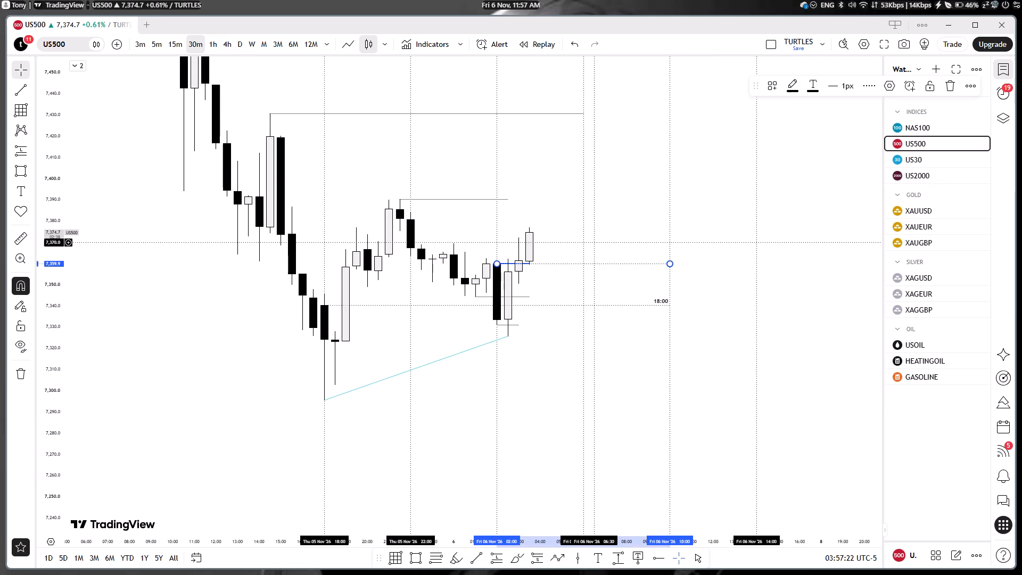
{"action": "left_click", "coordinate": [605, 215]}
On the US30 30m chart, draw a horizontal line at 51,090.4 from the Fri 06 Nov 02:00 open to 06:30 with the "18:00" template.
{"action": "left_click", "coordinate": [933, 159]}
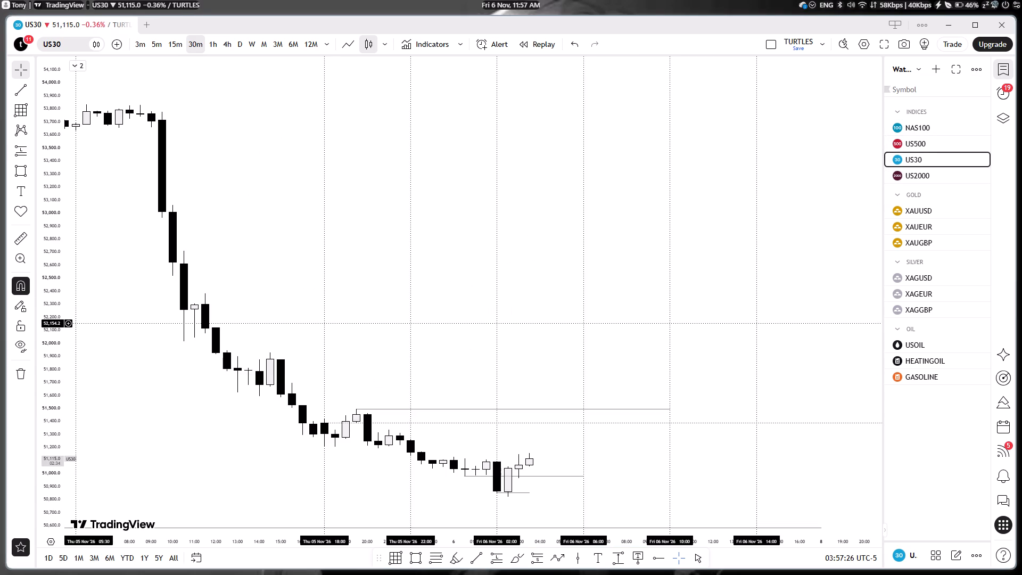
{"action": "left_click_drag", "start_coordinate": [44, 451], "coordinate": [92, 186]}
{"action": "left_click_drag", "start_coordinate": [263, 420], "coordinate": [288, 152]}
{"action": "left_click_drag", "start_coordinate": [286, 351], "coordinate": [291, 235]}
{"action": "left_click_drag", "start_coordinate": [288, 346], "coordinate": [274, 256]}
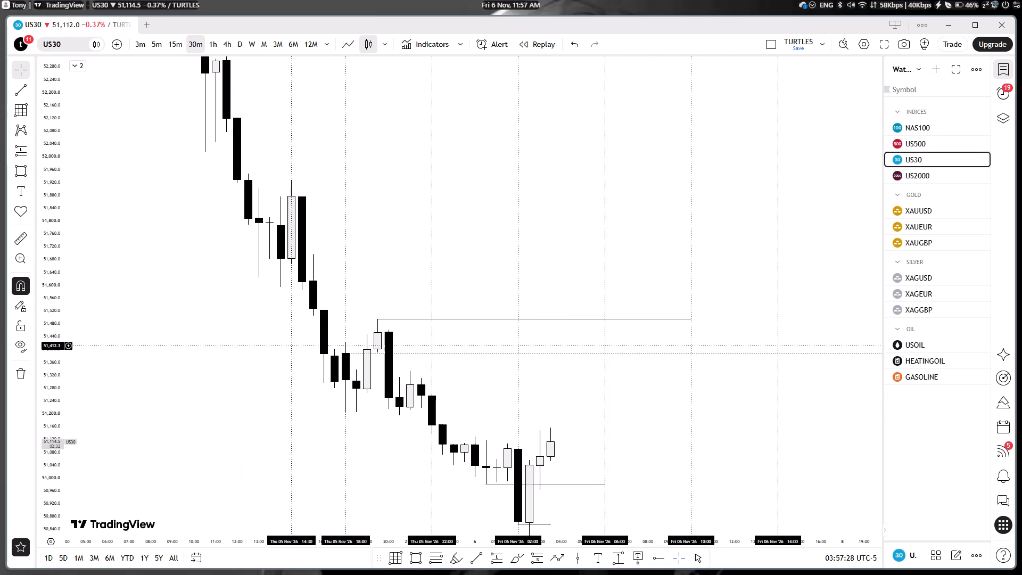
{"action": "left_click_drag", "start_coordinate": [279, 293], "coordinate": [270, 224]}
{"action": "left_click_drag", "start_coordinate": [346, 318], "coordinate": [327, 281]}
{"action": "left_click", "coordinate": [479, 556]}
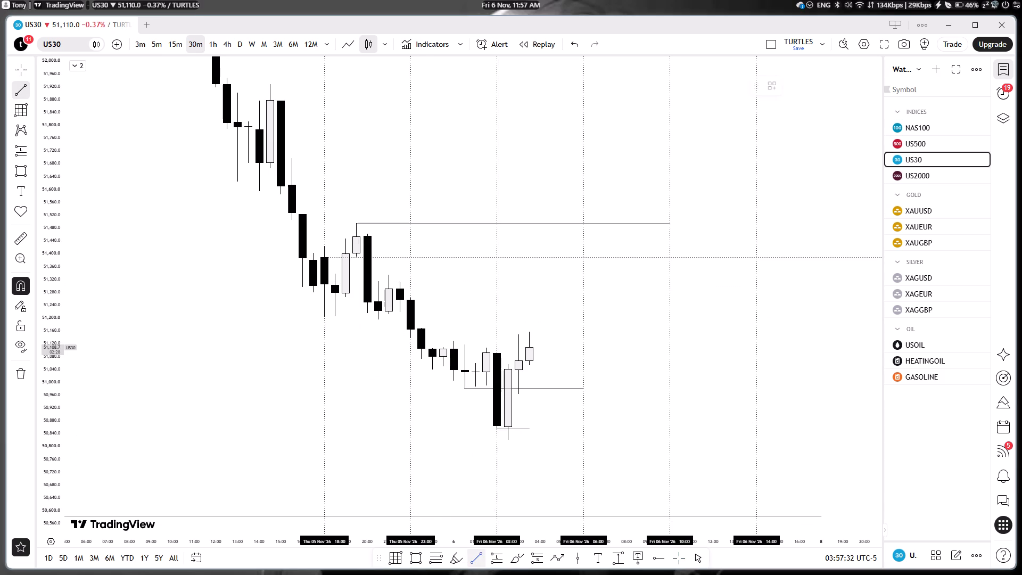
{"action": "left_click", "coordinate": [494, 361]}
{"action": "left_click", "coordinate": [599, 362], "text": "shift"}
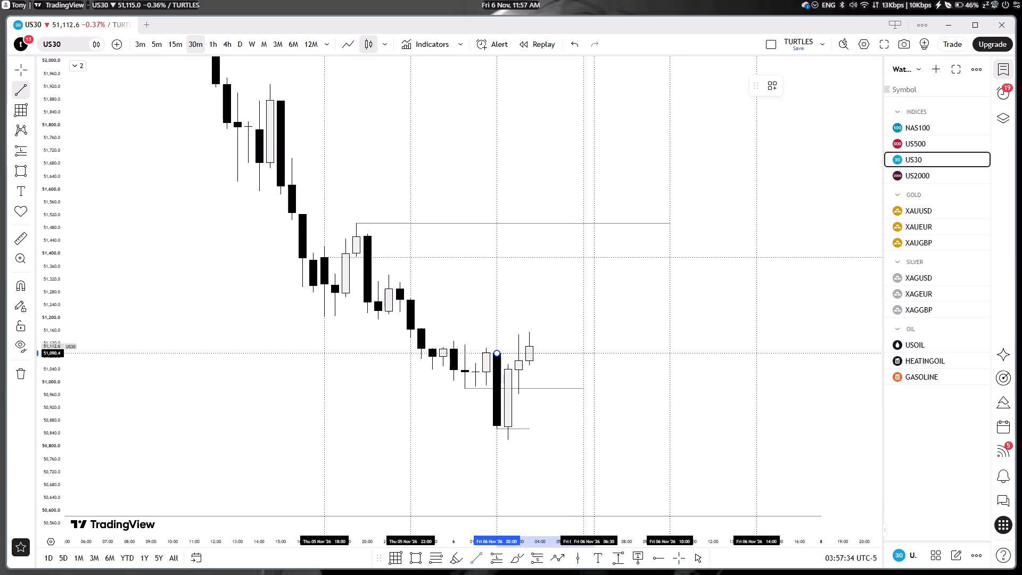
{"action": "left_click", "coordinate": [777, 88]}
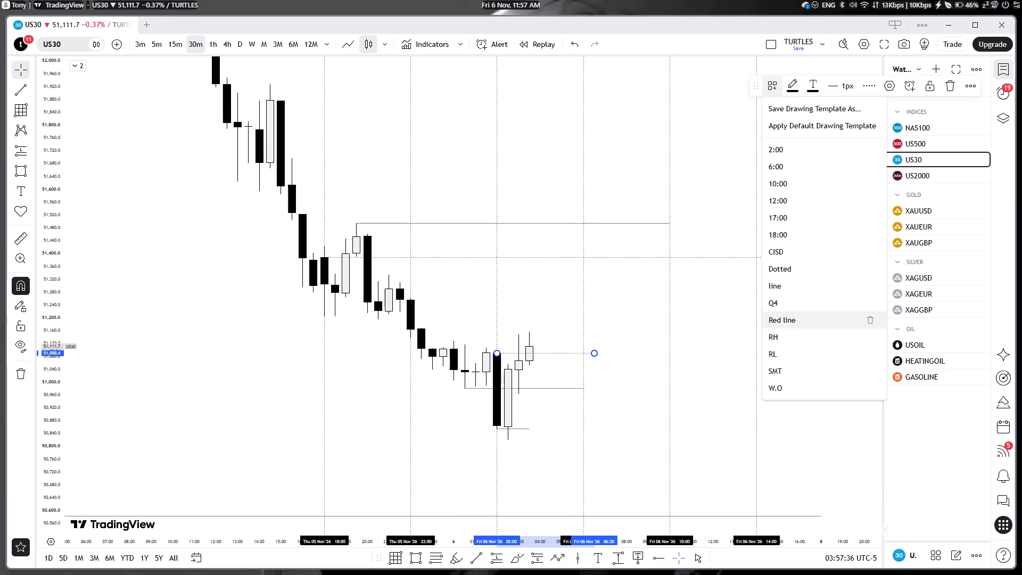
{"action": "left_click", "coordinate": [780, 234]}
{"action": "left_click", "coordinate": [716, 336]}
Pull the end of the US30 Thu 05 Nov 18:00 open line back to about Fri 06 Nov 08:30.
{"action": "scroll", "coordinate": [716, 336], "scroll_direction": "down", "scroll_amount": 1}
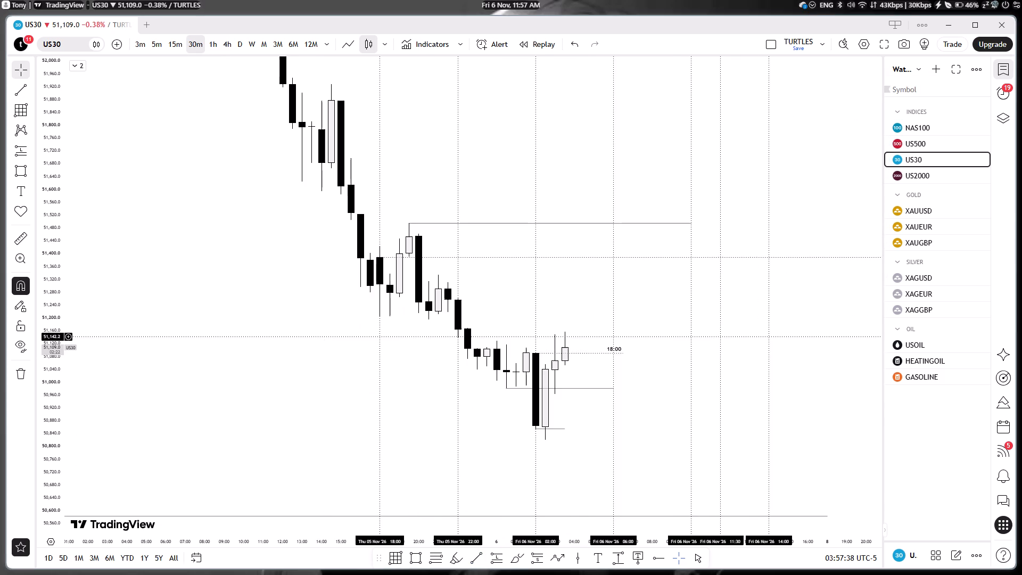
{"action": "left_click_drag", "start_coordinate": [727, 351], "coordinate": [433, 332]}
{"action": "left_click_drag", "start_coordinate": [697, 237], "coordinate": [380, 243]}
{"action": "left_click", "coordinate": [468, 289]}
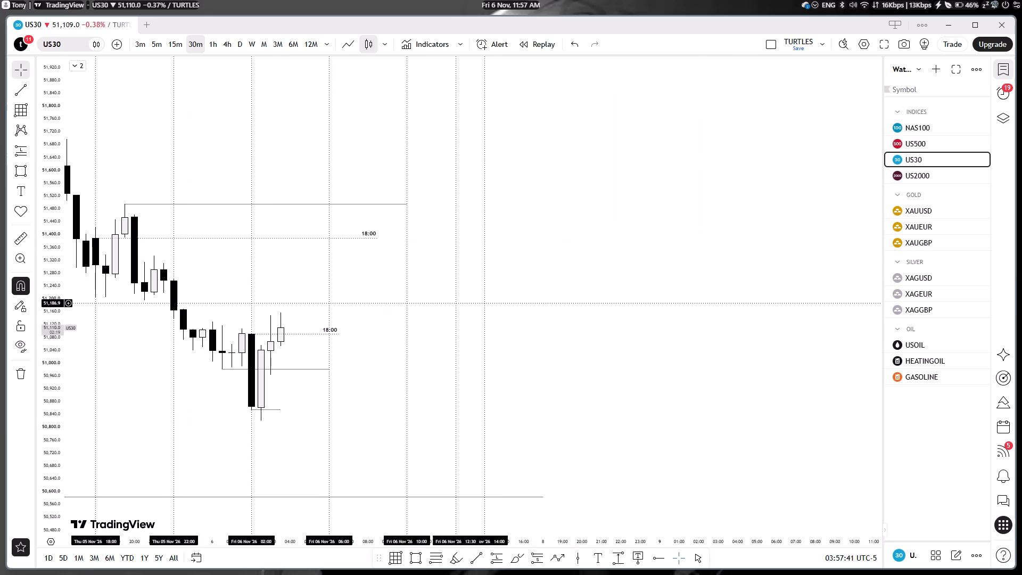
Extend the line from the Fri 06 Nov 02:00 open to 09:30 and apply the "2:00" template to it.
{"action": "left_click_drag", "start_coordinate": [336, 333], "coordinate": [392, 332]}
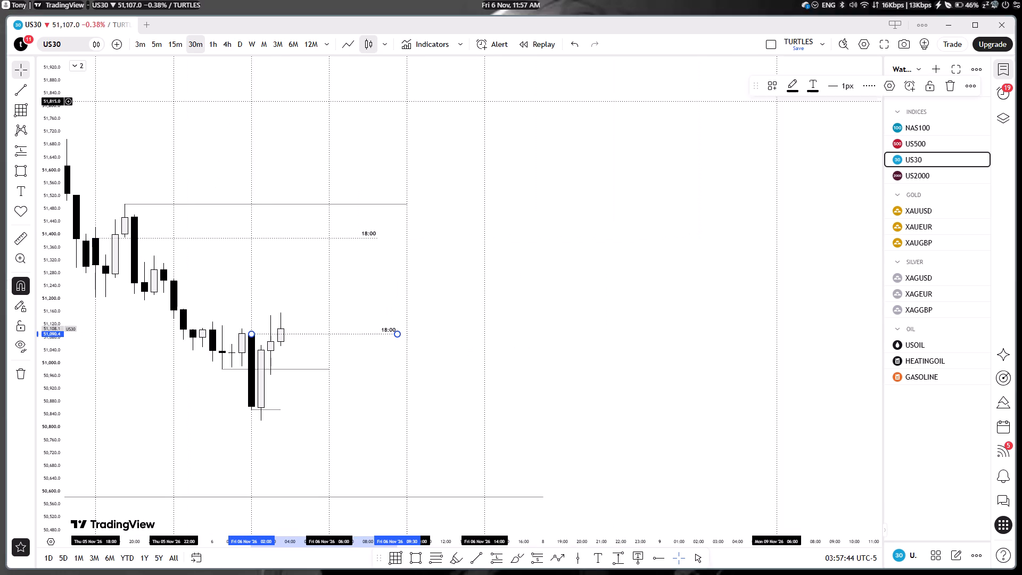
{"action": "left_click", "coordinate": [773, 91]}
{"action": "left_click", "coordinate": [780, 147]}
{"action": "left_click", "coordinate": [646, 195]}
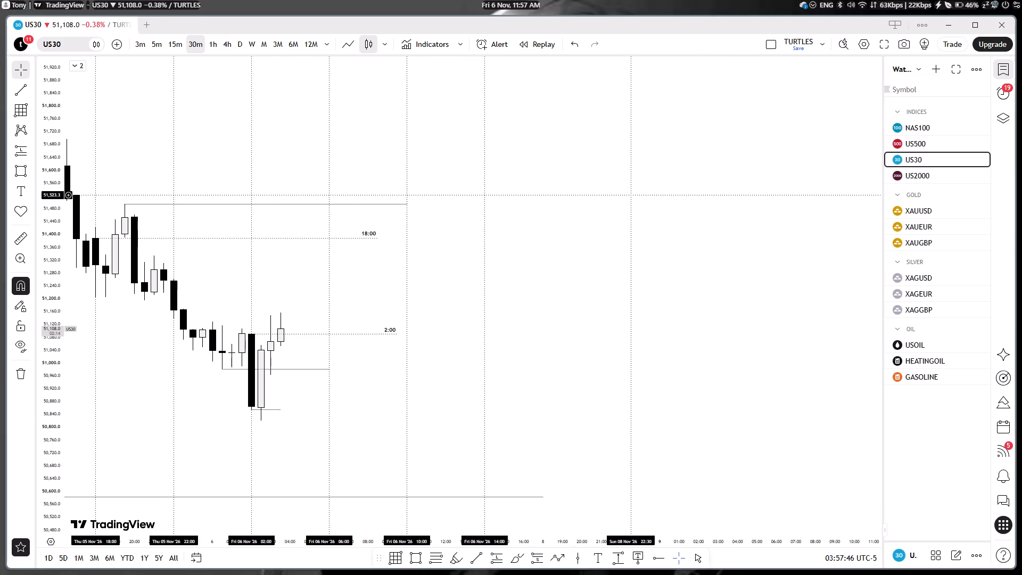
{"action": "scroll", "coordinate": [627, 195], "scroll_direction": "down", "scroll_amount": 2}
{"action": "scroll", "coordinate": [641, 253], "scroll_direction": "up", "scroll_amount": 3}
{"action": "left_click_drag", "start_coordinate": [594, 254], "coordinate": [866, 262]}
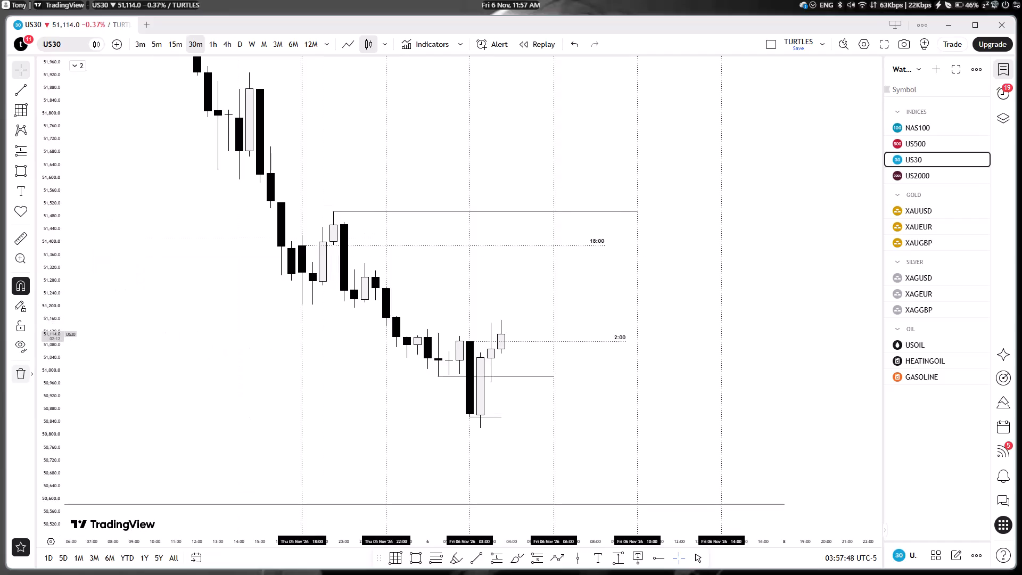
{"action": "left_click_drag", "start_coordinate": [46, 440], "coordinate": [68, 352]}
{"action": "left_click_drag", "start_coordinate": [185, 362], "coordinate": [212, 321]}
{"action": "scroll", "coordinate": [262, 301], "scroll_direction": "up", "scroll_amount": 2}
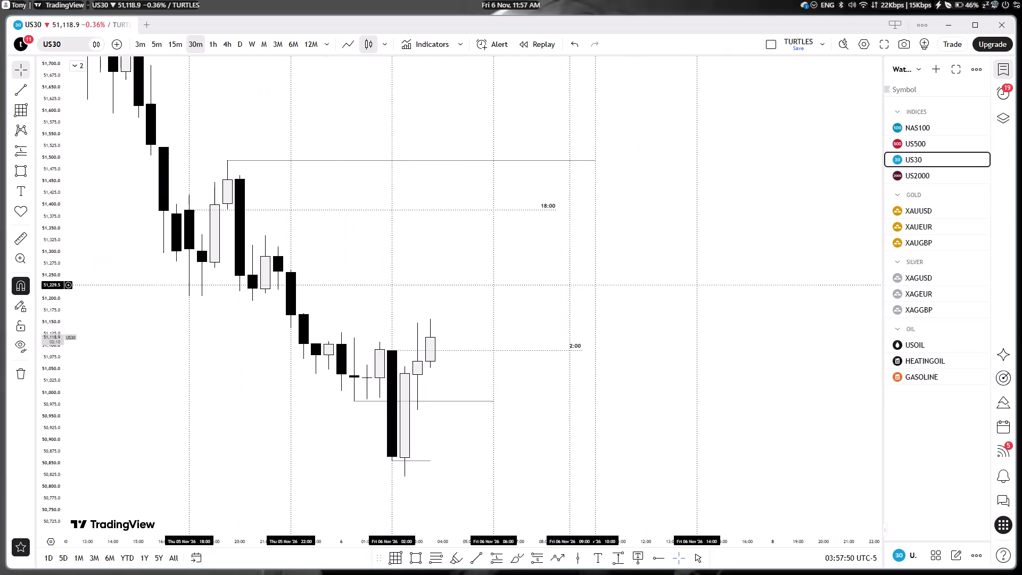
On the XAUUSD 30m chart, draw a horizontal line at 4,077.20 from the Thu 05 Nov 20:30 high to Fri 06 Nov 02:30 with the "line" template.
{"action": "left_click", "coordinate": [937, 212]}
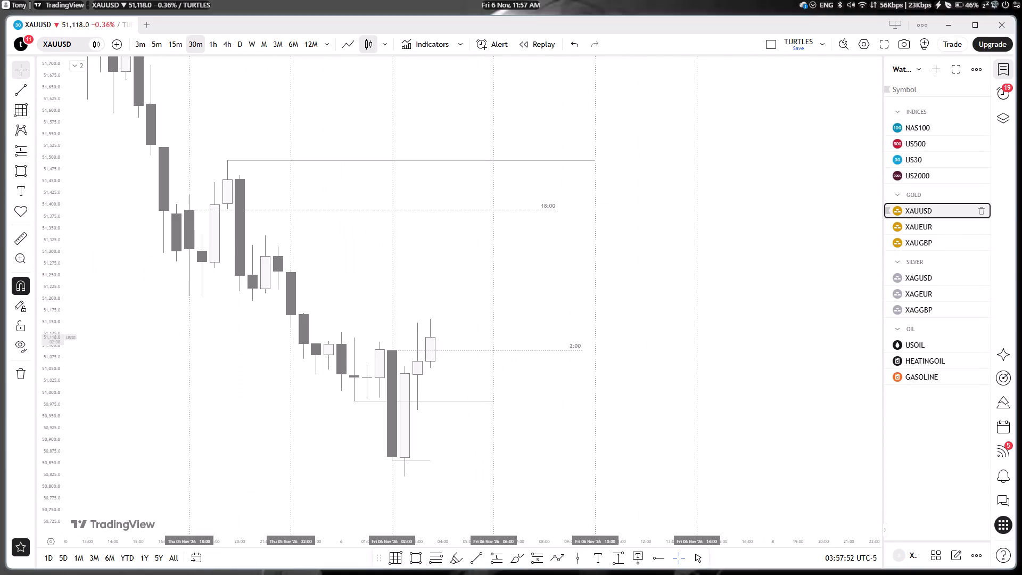
{"action": "left_click_drag", "start_coordinate": [653, 416], "coordinate": [679, 352]}
{"action": "left_click_drag", "start_coordinate": [659, 381], "coordinate": [673, 369]}
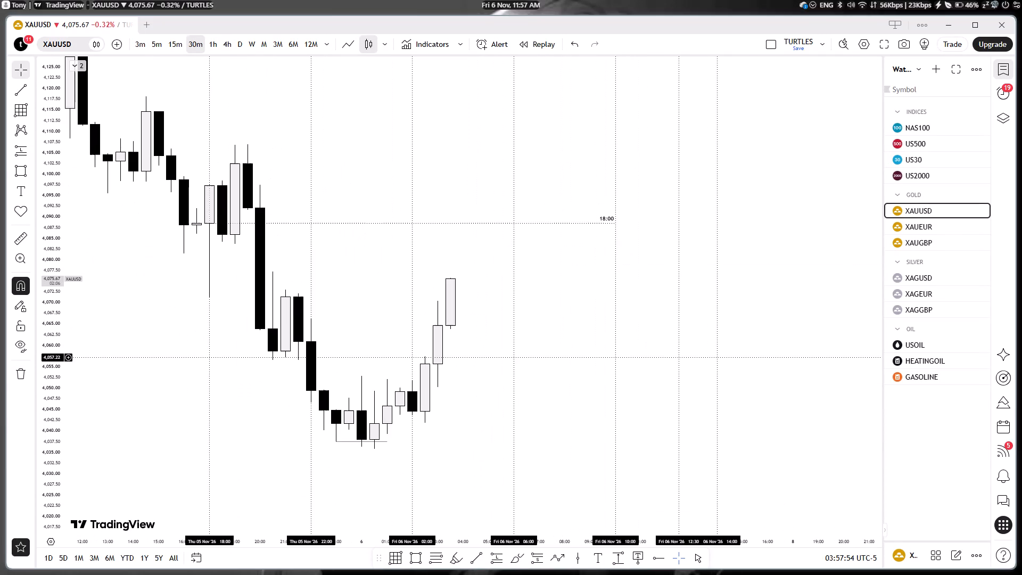
{"action": "left_click", "coordinate": [475, 553]}
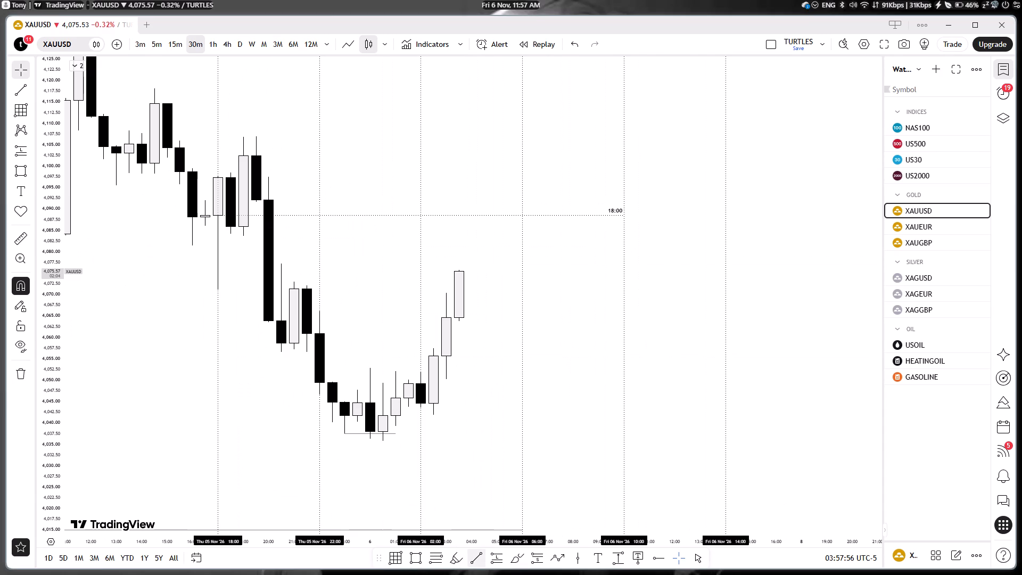
{"action": "left_click", "coordinate": [281, 257]}
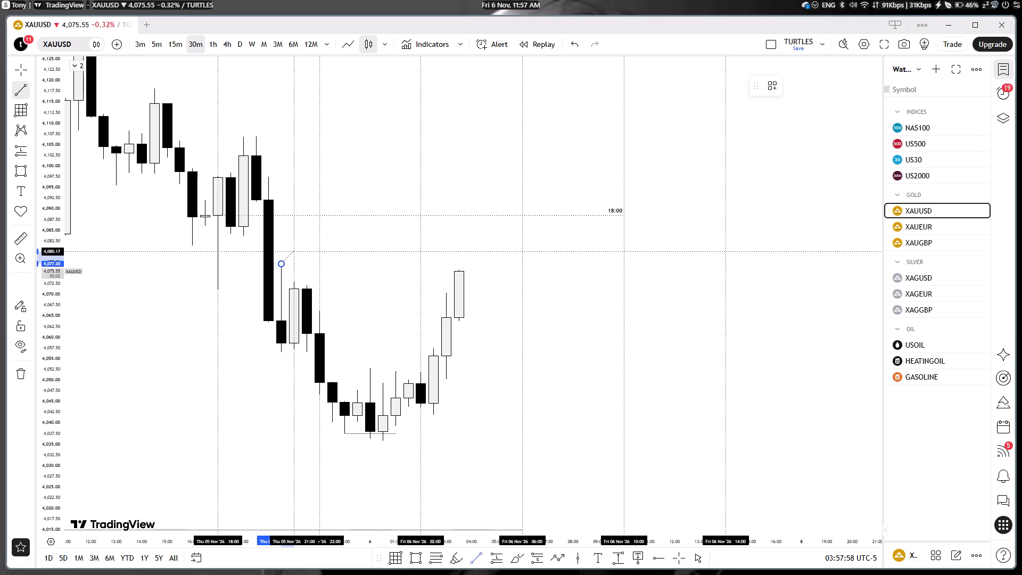
{"action": "left_click", "coordinate": [433, 259], "text": "shift"}
{"action": "left_click", "coordinate": [769, 89]}
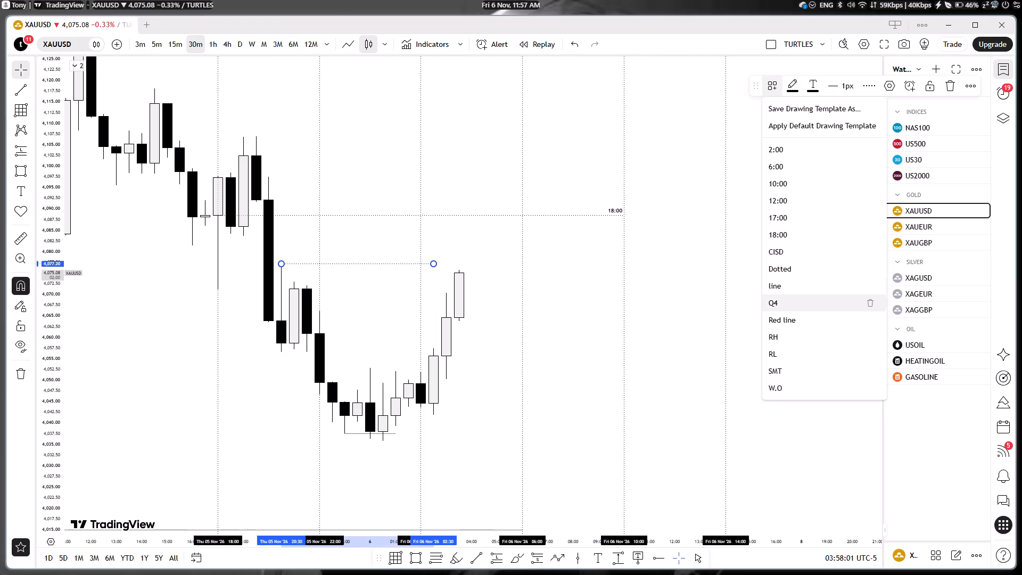
{"action": "left_click", "coordinate": [779, 281]}
{"action": "left_click", "coordinate": [502, 339]}
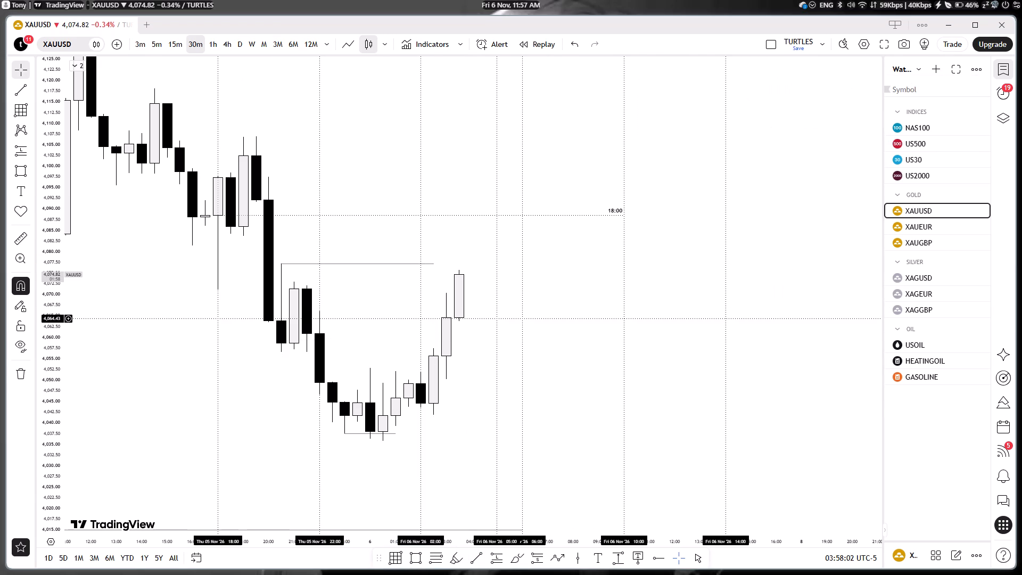
On the XAUUSD 30m chart, draw a horizontal line at 4,107.00 from the Thu 05 Nov 19:30 high to Fri 06 Nov 07:30.
{"action": "left_click", "coordinate": [476, 560]}
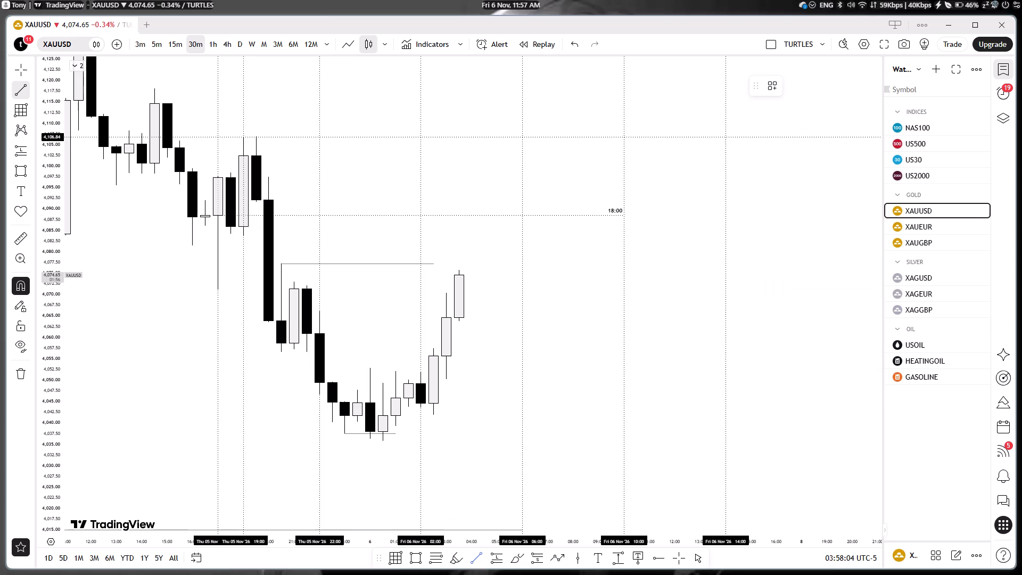
{"action": "left_click", "coordinate": [256, 132]}
{"action": "left_click", "coordinate": [562, 144], "text": "shift"}
{"action": "left_click", "coordinate": [551, 207]}
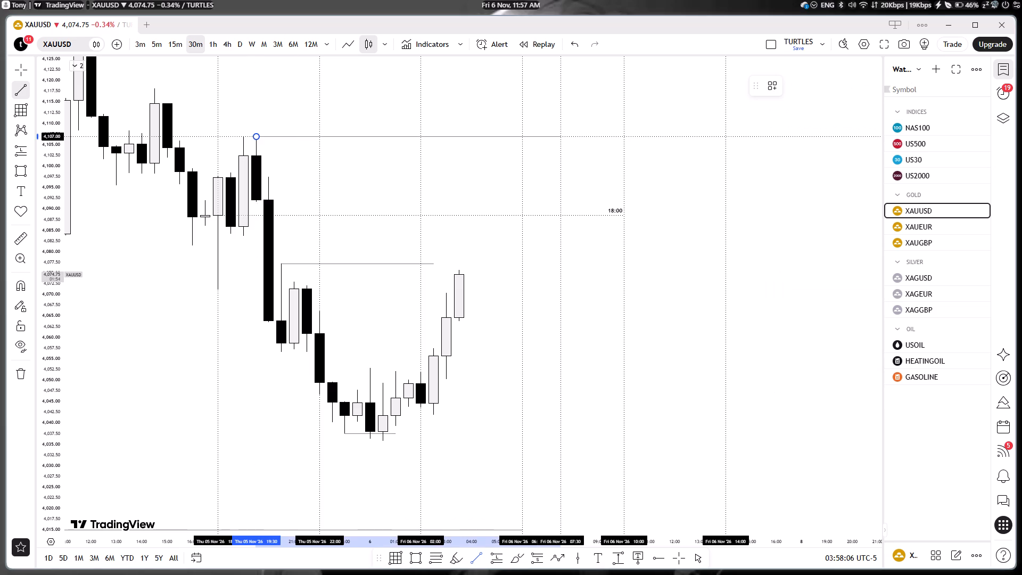
{"action": "left_click", "coordinate": [515, 313]}
Extend the XAUUSD line at 4,077.20 to end at Fri 06 Nov 03:30.
{"action": "scroll", "coordinate": [508, 315], "scroll_direction": "down", "scroll_amount": 7}
{"action": "scroll", "coordinate": [508, 315], "scroll_direction": "up", "scroll_amount": 7}
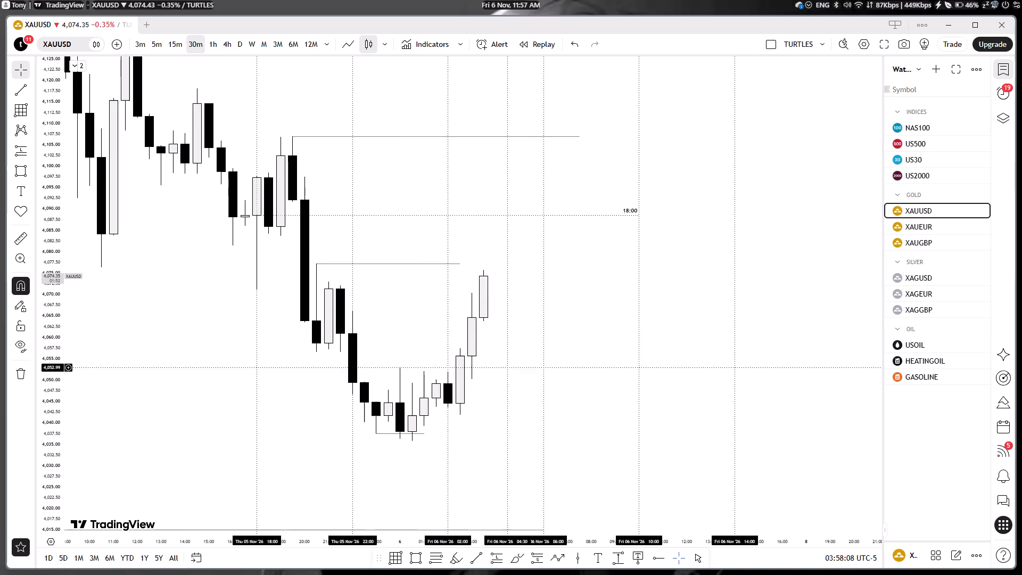
{"action": "left_click_drag", "start_coordinate": [502, 369], "coordinate": [521, 347]}
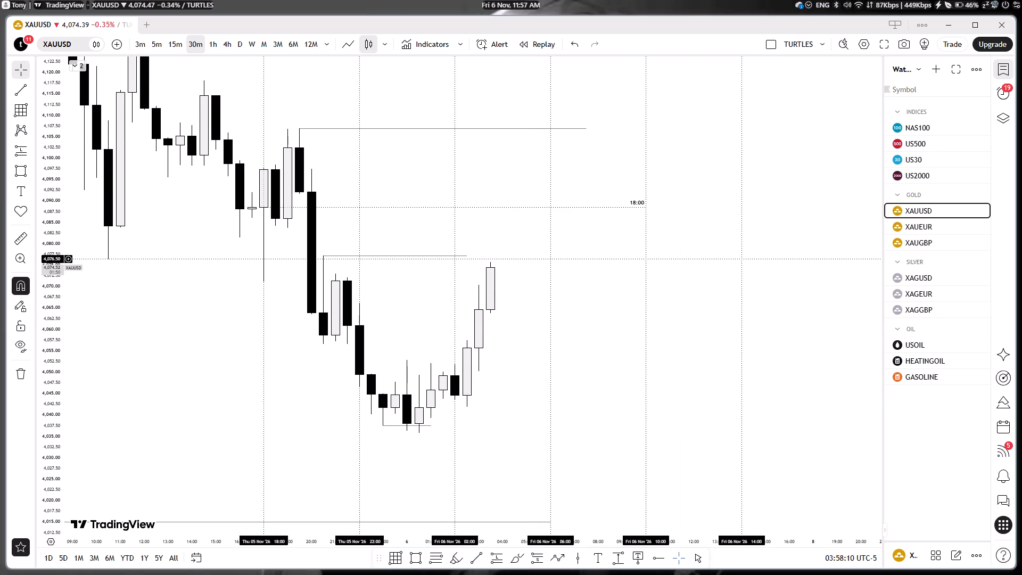
{"action": "left_click_drag", "start_coordinate": [467, 256], "coordinate": [516, 262]}
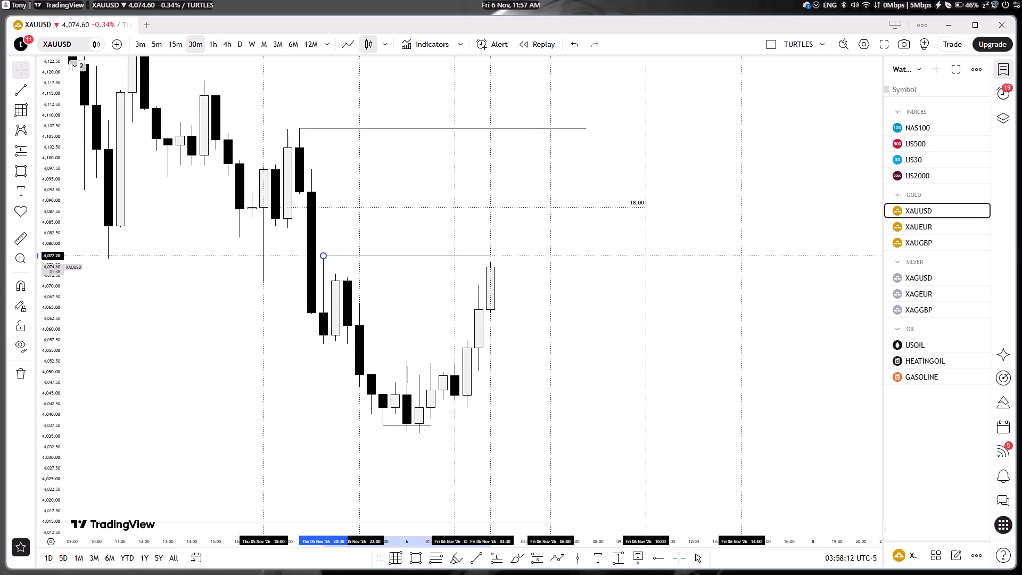
{"action": "left_click", "coordinate": [476, 333]}
{"action": "left_click_drag", "start_coordinate": [516, 258], "coordinate": [492, 262]}
{"action": "left_click_drag", "start_coordinate": [504, 286], "coordinate": [492, 262]}
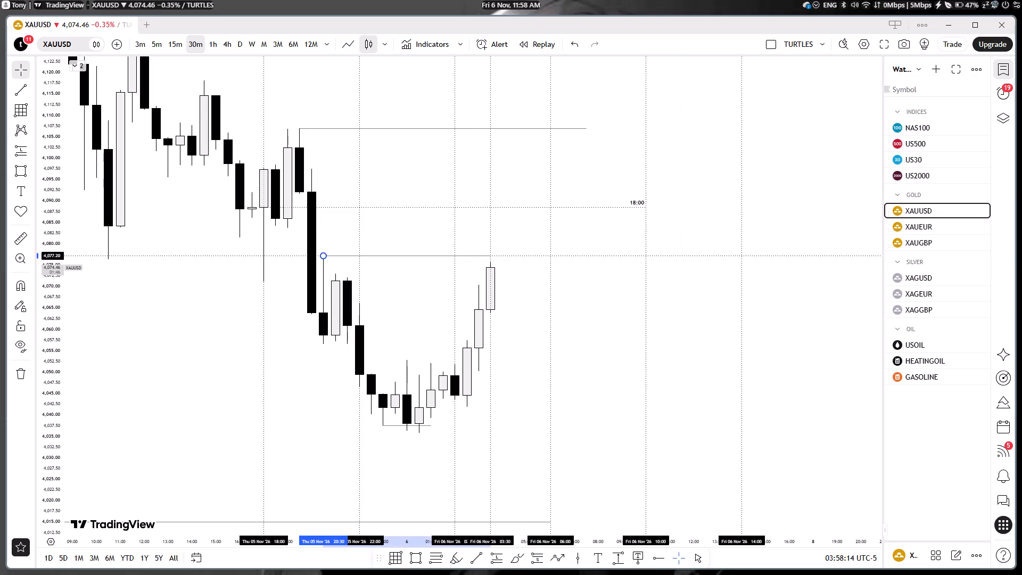
{"action": "left_click_drag", "start_coordinate": [492, 262], "coordinate": [508, 301]}
{"action": "left_click", "coordinate": [509, 338]}
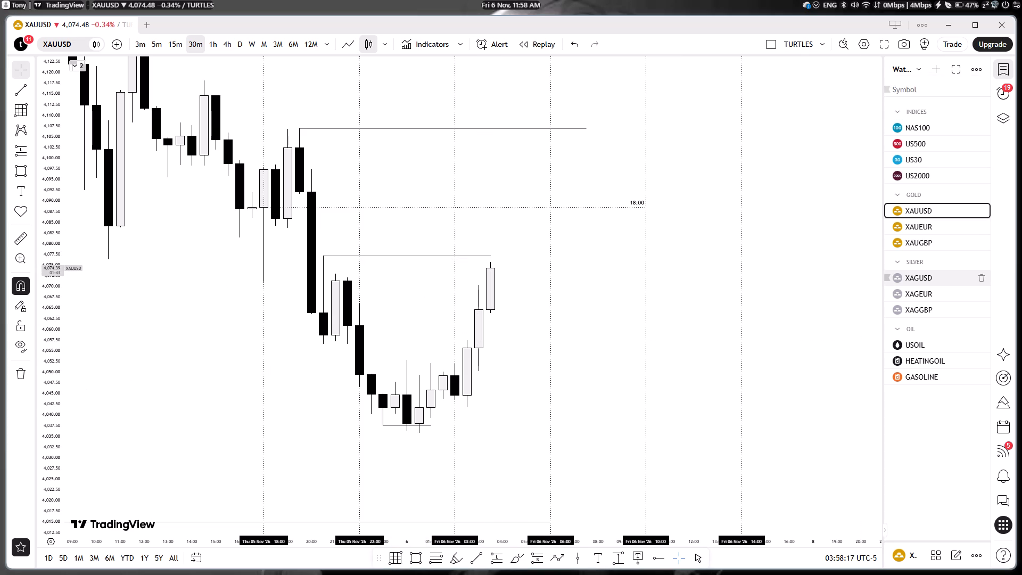
On the USOIL 30m chart, move the short blue line to 90.414, spanning Fri 06 Nov 00:30 to 01:30.
{"action": "left_click", "coordinate": [919, 345]}
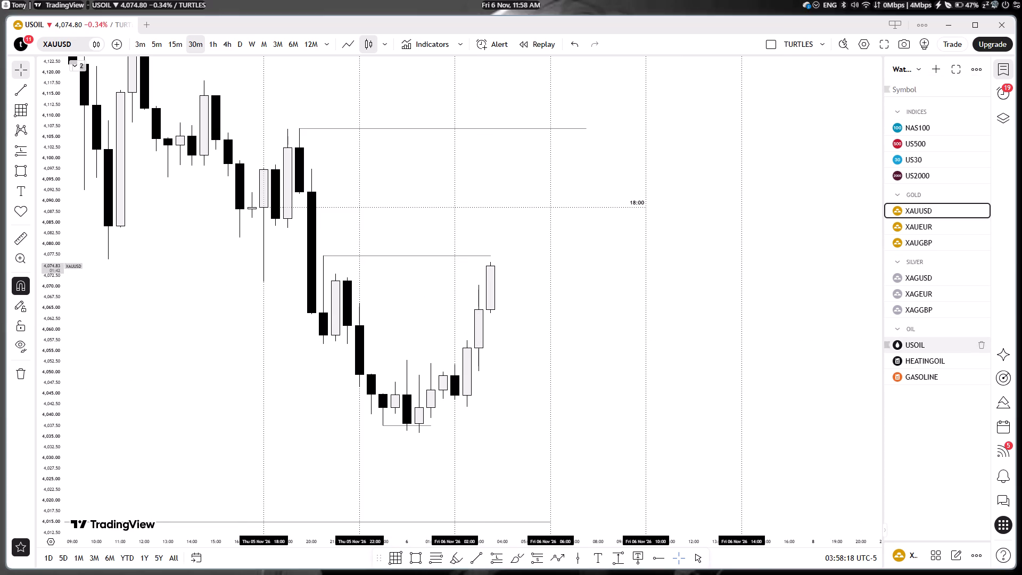
{"action": "left_click_drag", "start_coordinate": [523, 461], "coordinate": [521, 449]}
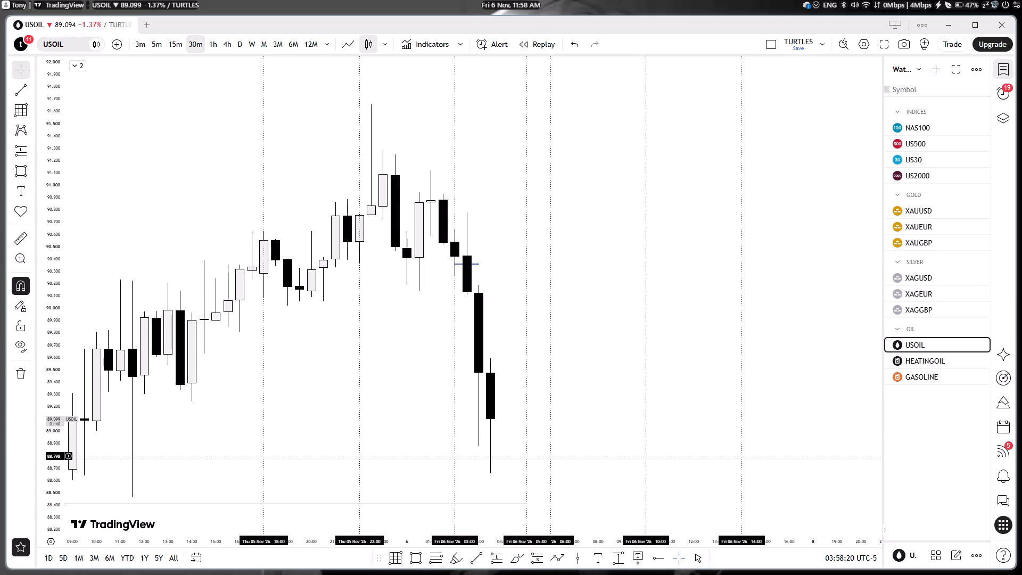
{"action": "left_click_drag", "start_coordinate": [521, 449], "coordinate": [537, 402]}
{"action": "left_click_drag", "start_coordinate": [520, 425], "coordinate": [525, 420]}
{"action": "left_click_drag", "start_coordinate": [525, 375], "coordinate": [529, 400]}
{"action": "left_click_drag", "start_coordinate": [472, 232], "coordinate": [441, 231]}
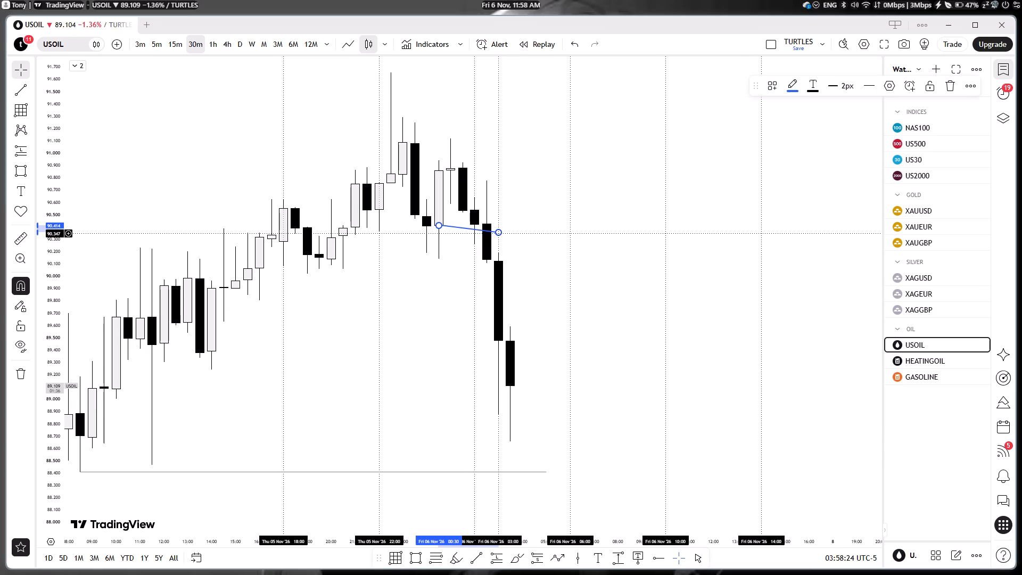
{"action": "left_click_drag", "start_coordinate": [501, 233], "coordinate": [467, 224]}
{"action": "left_click", "coordinate": [487, 240]}
{"action": "left_click", "coordinate": [523, 245]}
Draw a horizontal line on USOIL at 89.589 from the Fri 06 Nov 03:30 candle's high to about 05:30.
{"action": "left_click_drag", "start_coordinate": [530, 278], "coordinate": [538, 258]}
{"action": "left_click", "coordinate": [476, 560]}
{"action": "left_click", "coordinate": [516, 300]}
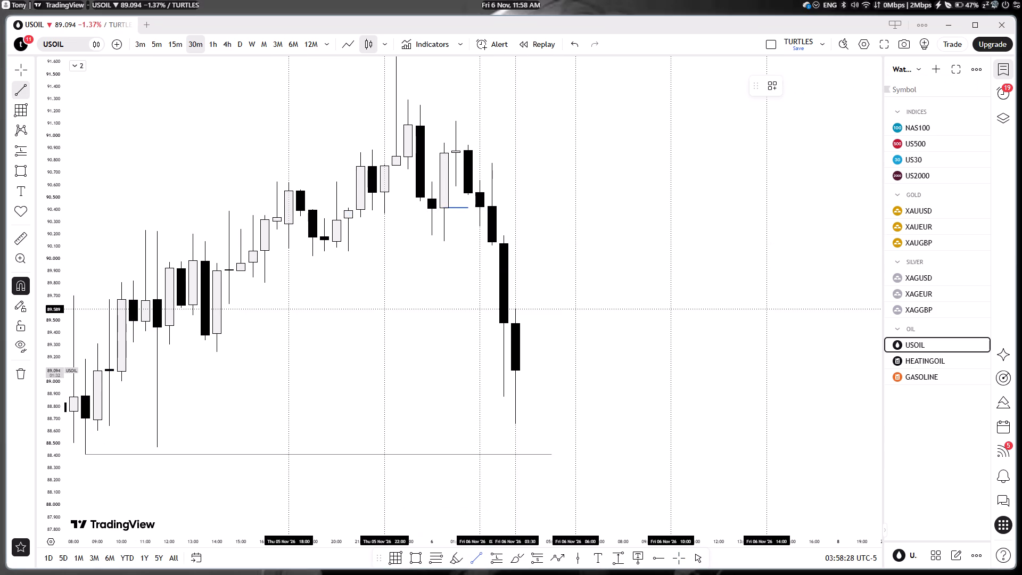
{"action": "left_click", "coordinate": [558, 302], "text": "shift"}
{"action": "left_click", "coordinate": [561, 344]}
{"action": "left_click", "coordinate": [549, 368]}
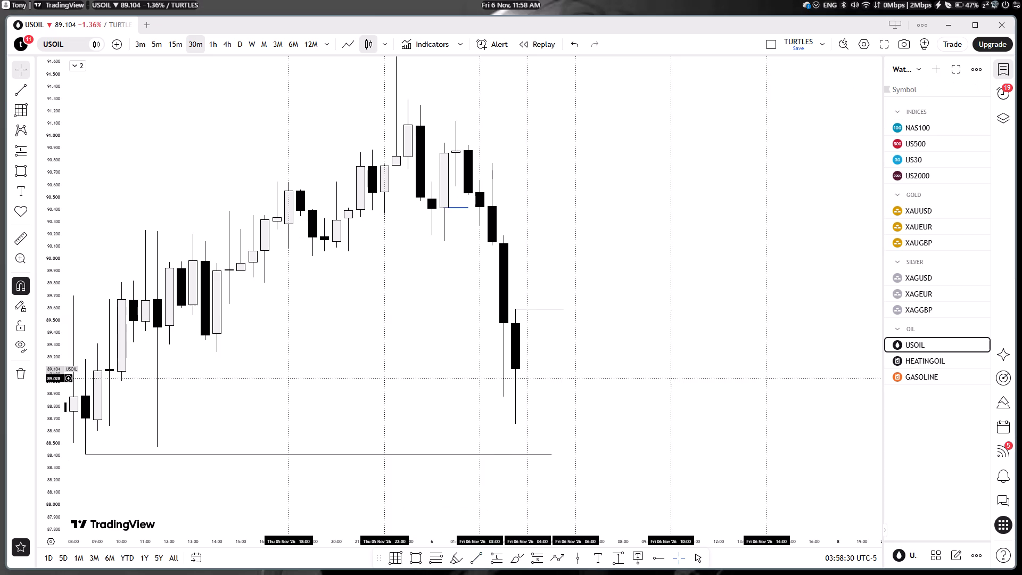
Draw a horizontal line on USOIL at 90.104 from the Fri 06 Nov 02:30 candle's low to 05:30.
{"action": "left_click_drag", "start_coordinate": [551, 363], "coordinate": [549, 346]}
{"action": "left_click", "coordinate": [472, 563]}
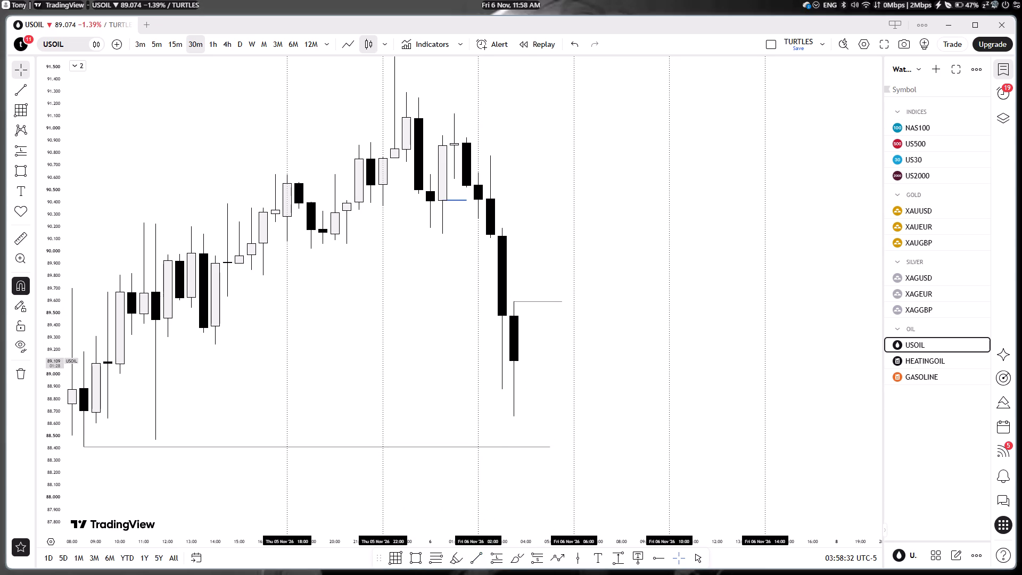
{"action": "left_click", "coordinate": [482, 562]}
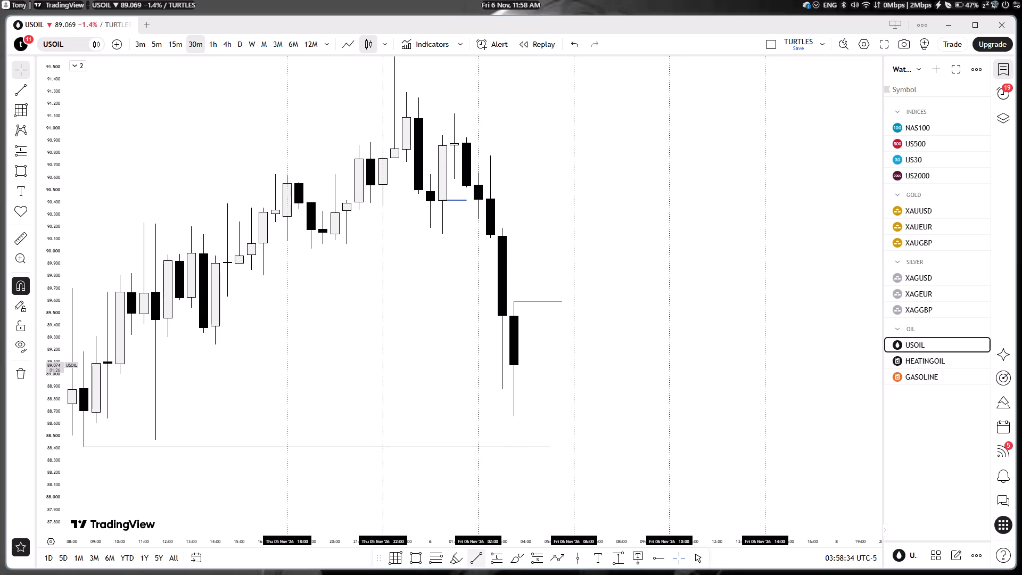
{"action": "left_click", "coordinate": [489, 251]}
{"action": "left_click", "coordinate": [566, 239], "text": "shift"}
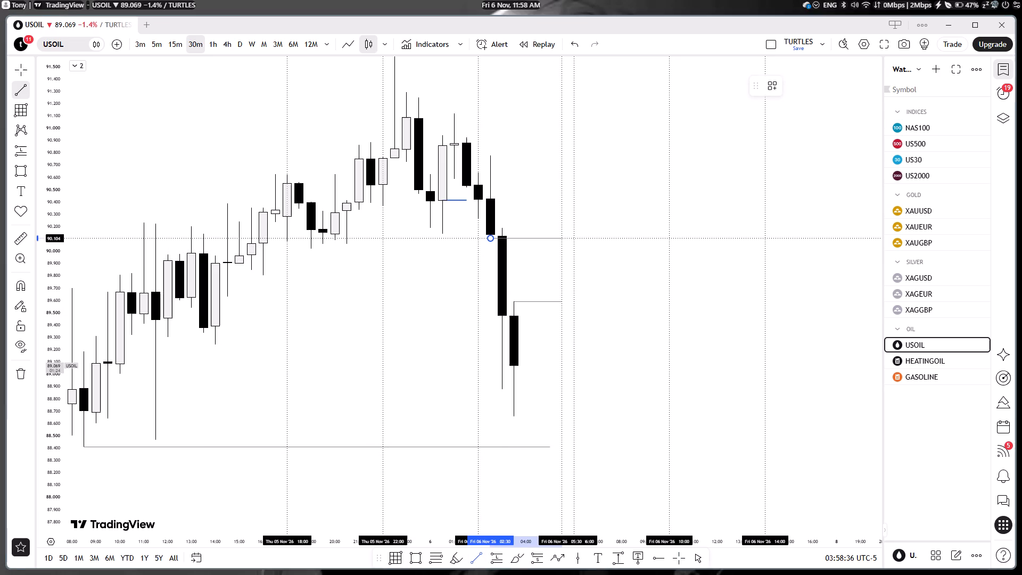
{"action": "left_click", "coordinate": [571, 380]}
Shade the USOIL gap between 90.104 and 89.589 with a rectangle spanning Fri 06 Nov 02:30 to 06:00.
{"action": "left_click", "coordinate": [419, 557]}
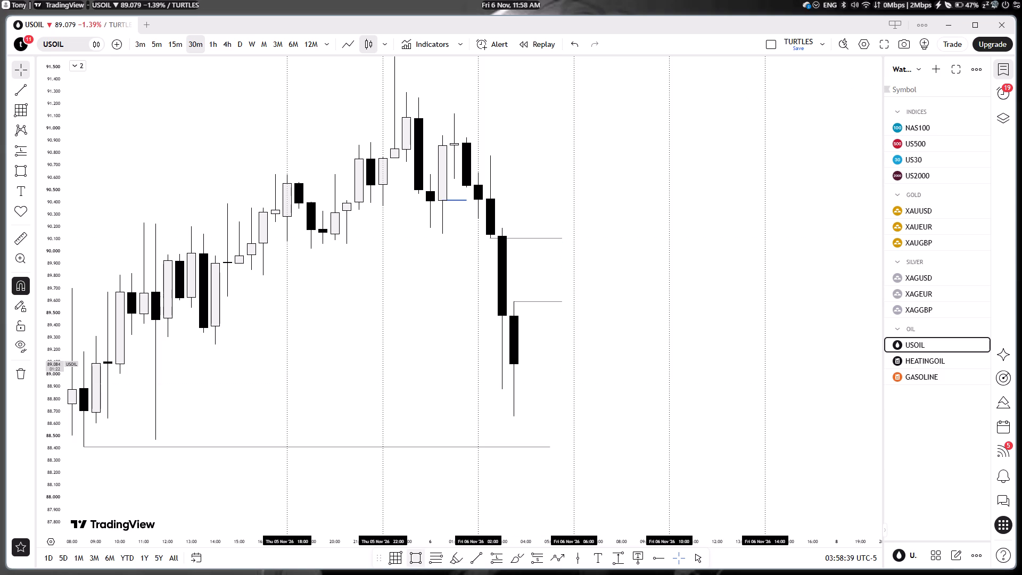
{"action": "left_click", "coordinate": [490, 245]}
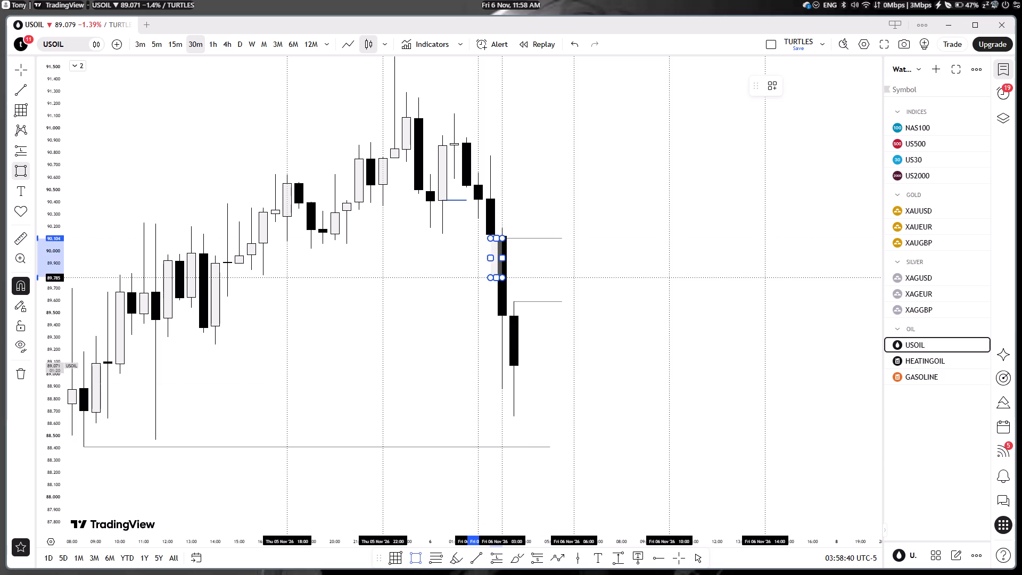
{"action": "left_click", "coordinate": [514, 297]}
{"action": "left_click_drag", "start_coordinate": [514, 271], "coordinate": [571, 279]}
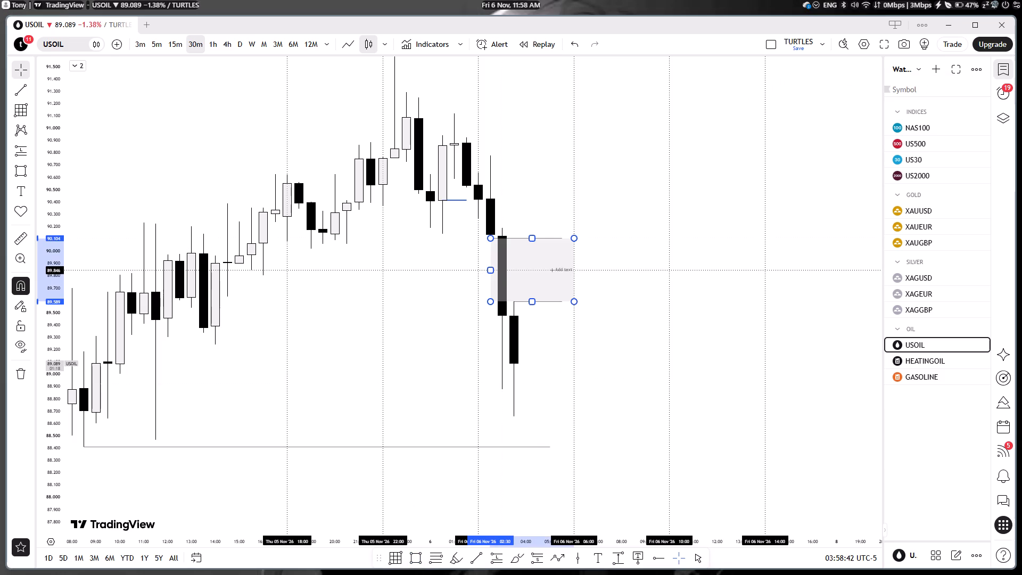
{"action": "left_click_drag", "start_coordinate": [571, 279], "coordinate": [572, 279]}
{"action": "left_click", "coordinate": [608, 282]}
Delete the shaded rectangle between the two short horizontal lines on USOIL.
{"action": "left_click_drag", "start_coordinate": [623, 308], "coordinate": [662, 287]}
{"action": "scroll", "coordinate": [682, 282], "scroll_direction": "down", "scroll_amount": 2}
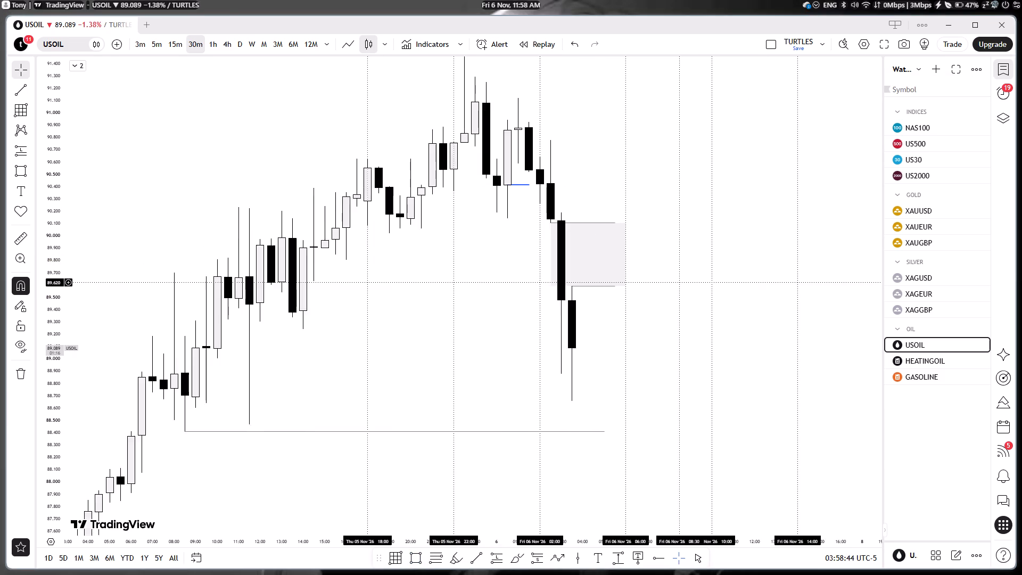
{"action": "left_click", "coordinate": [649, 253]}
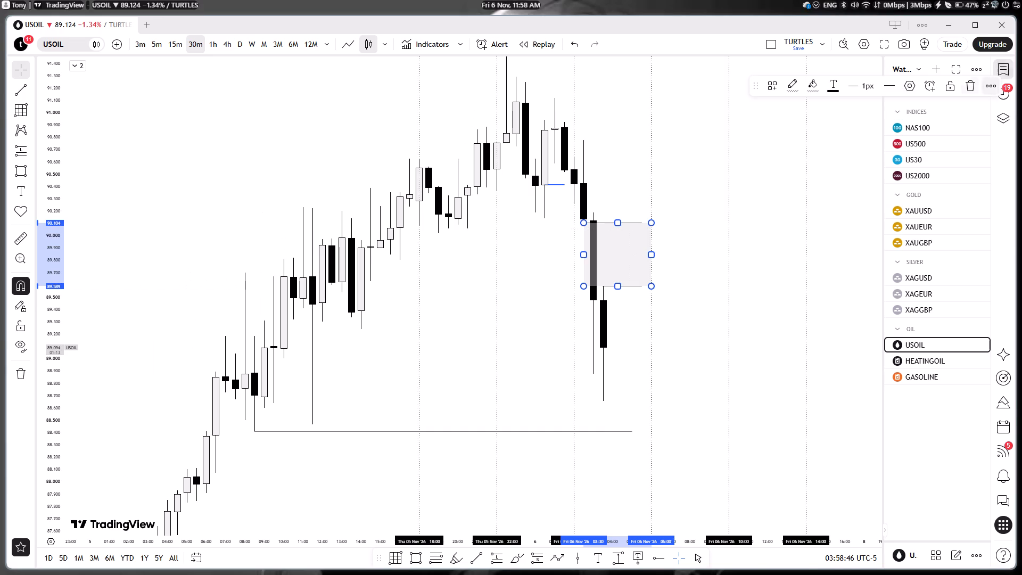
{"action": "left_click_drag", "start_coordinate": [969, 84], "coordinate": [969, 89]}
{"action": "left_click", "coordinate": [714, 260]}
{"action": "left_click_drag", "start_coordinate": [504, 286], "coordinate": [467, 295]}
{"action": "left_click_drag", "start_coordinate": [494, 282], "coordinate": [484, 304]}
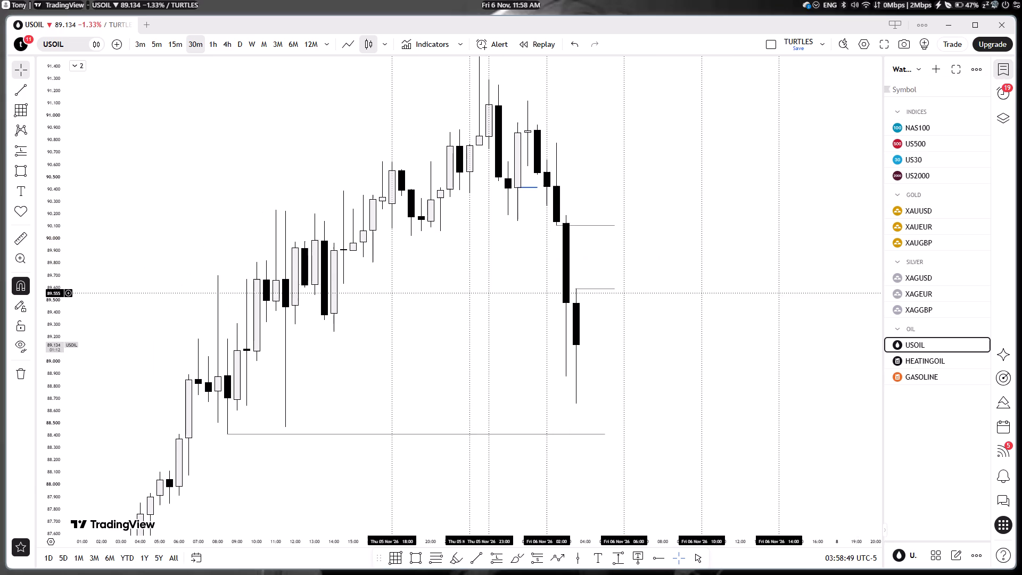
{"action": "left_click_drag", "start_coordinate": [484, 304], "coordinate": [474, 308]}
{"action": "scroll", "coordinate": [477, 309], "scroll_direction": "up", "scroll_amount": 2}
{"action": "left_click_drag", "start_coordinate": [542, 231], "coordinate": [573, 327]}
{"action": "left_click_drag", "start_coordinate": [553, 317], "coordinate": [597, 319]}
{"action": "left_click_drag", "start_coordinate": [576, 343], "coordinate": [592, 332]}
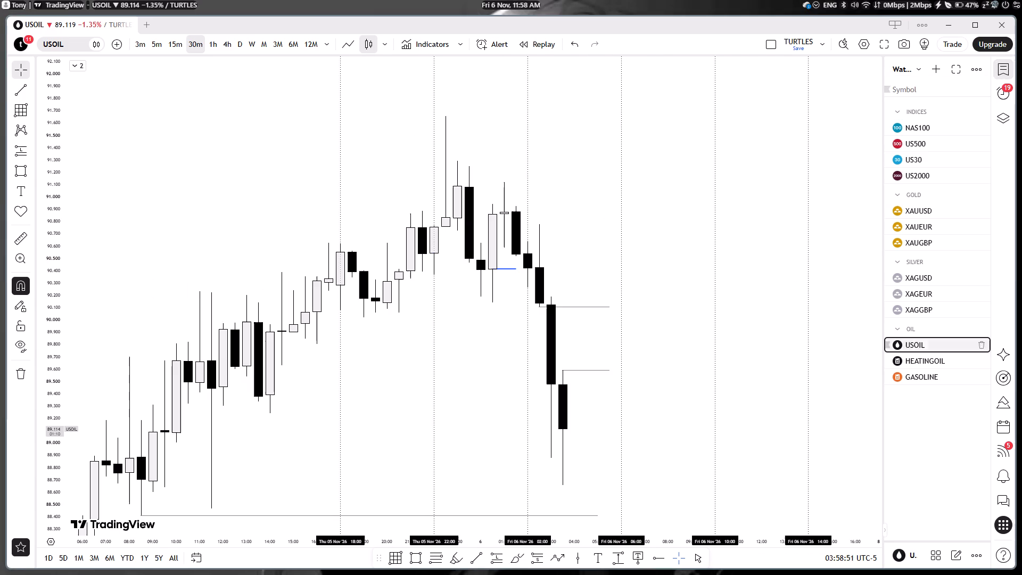
On the HEATINGOIL 30m chart, connect the Thu 05 Nov 23:00 and Fri 06 Nov 01:00 highs with a trend line using the "SMT" template.
{"action": "left_click", "coordinate": [924, 362]}
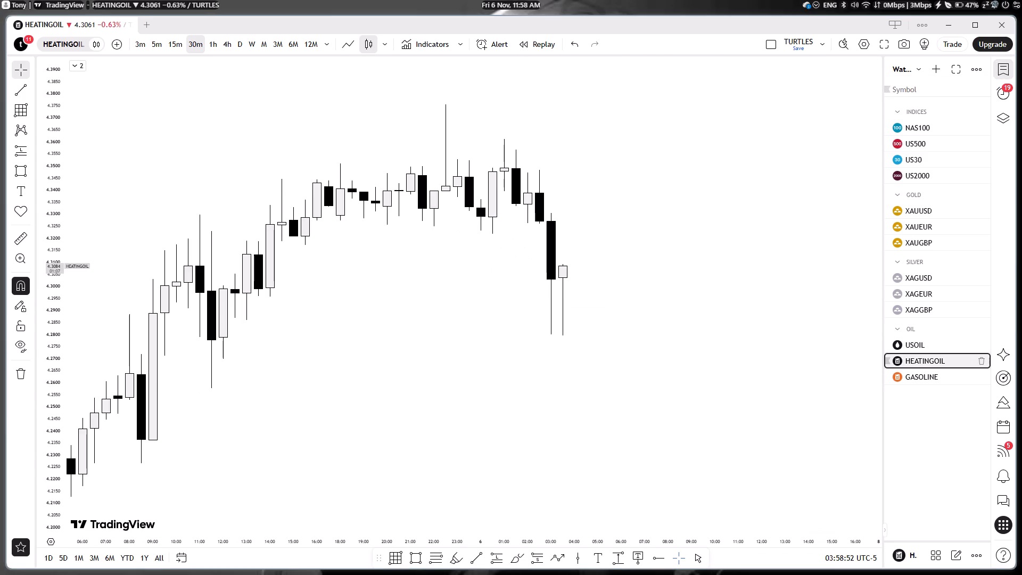
{"action": "left_click", "coordinate": [483, 559]}
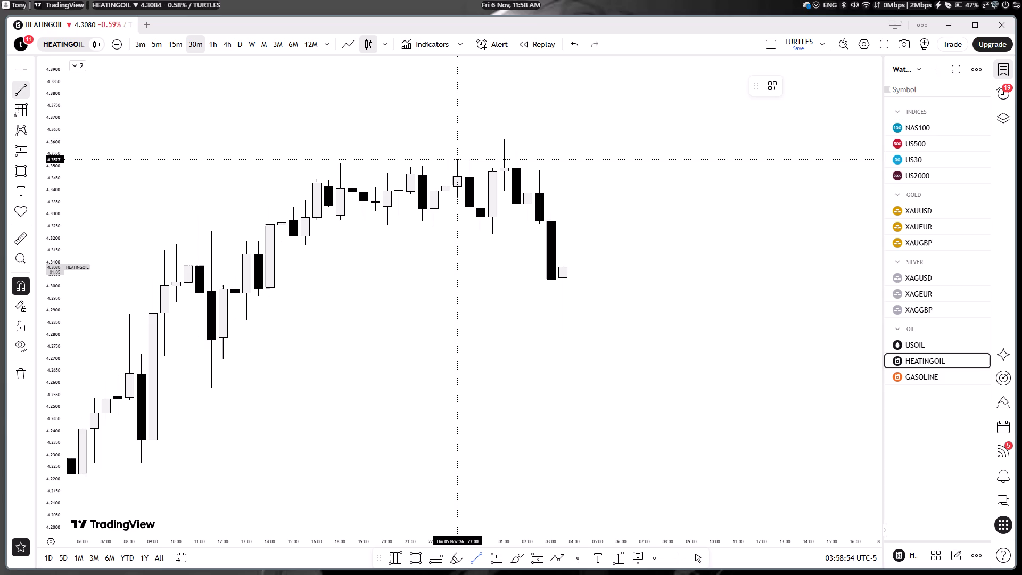
{"action": "left_click", "coordinate": [455, 148]}
{"action": "left_click", "coordinate": [504, 130]}
{"action": "left_click", "coordinate": [769, 83]}
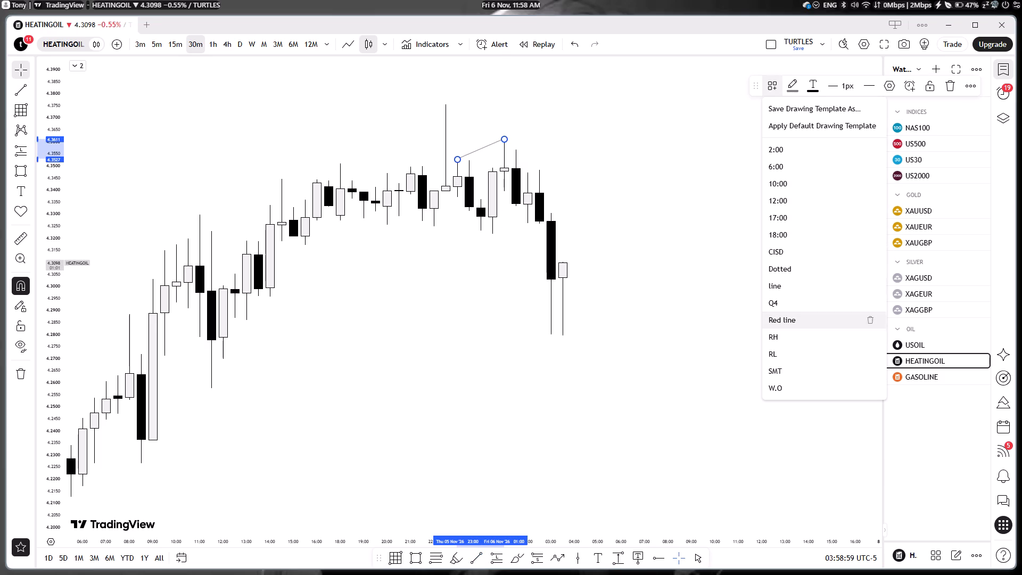
{"action": "left_click", "coordinate": [778, 371]}
{"action": "left_click", "coordinate": [662, 348]}
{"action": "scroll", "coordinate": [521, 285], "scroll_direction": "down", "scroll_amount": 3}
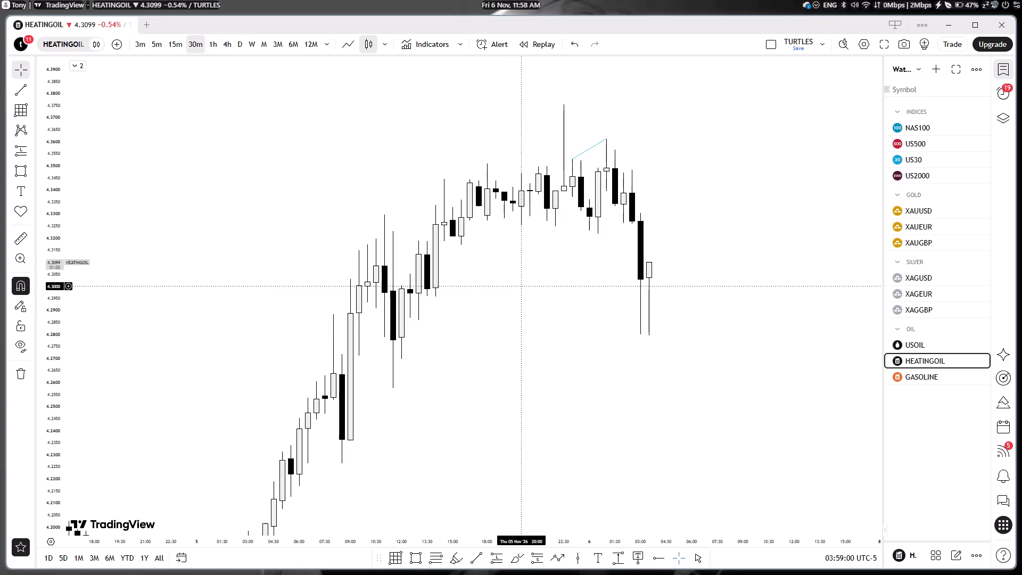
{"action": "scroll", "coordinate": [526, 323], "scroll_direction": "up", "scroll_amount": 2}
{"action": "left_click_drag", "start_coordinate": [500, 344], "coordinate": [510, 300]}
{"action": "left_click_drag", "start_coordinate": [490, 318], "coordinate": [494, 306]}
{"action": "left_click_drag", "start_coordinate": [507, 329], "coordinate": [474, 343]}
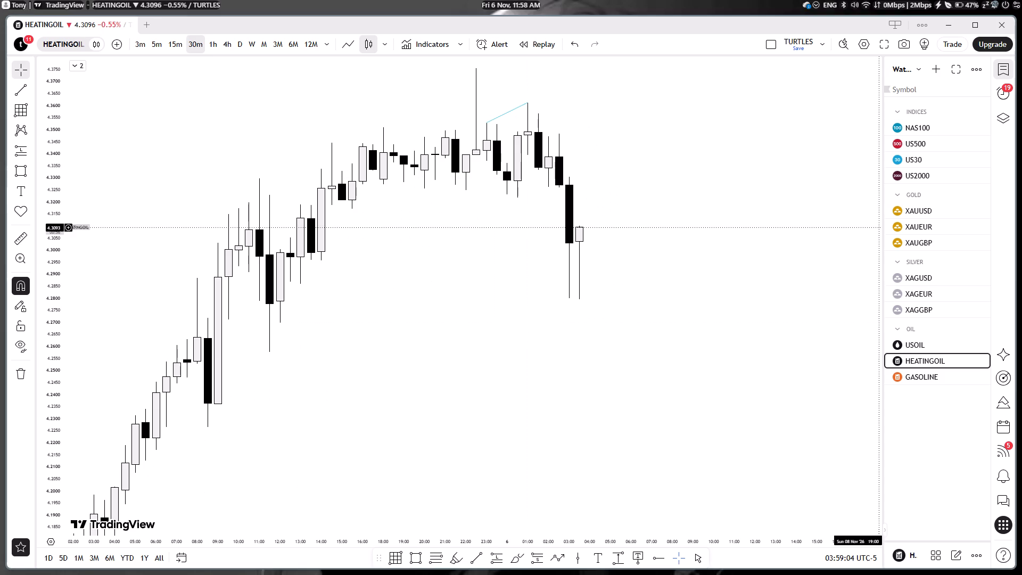
On the USOIL 30m chart, draw an SMT line from the Thu 05 Nov 23:00 high at 91.289 to the Fri 06 Nov 01:00 high at 91.119.
{"action": "left_click", "coordinate": [922, 344]}
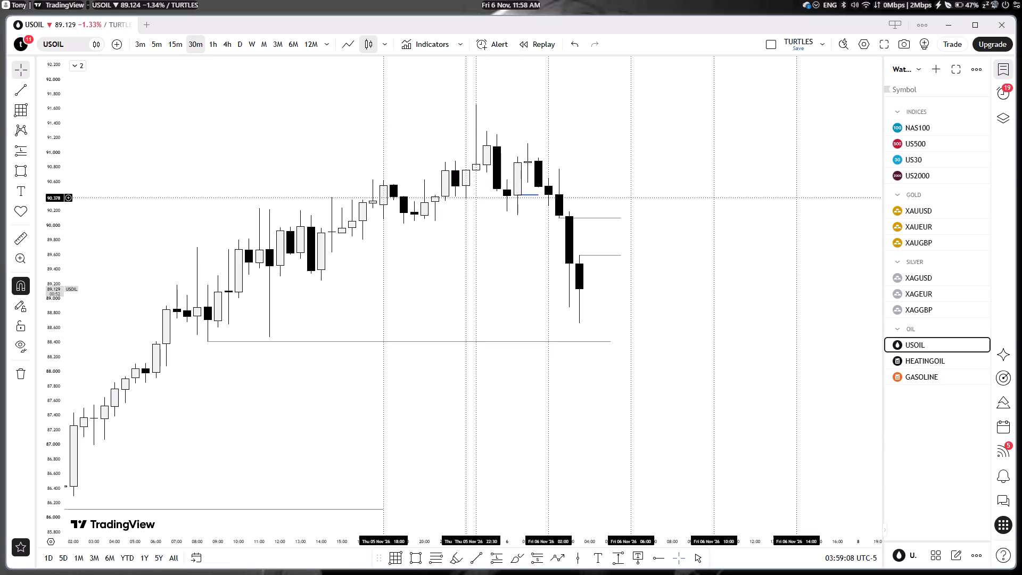
{"action": "left_click", "coordinate": [468, 560]}
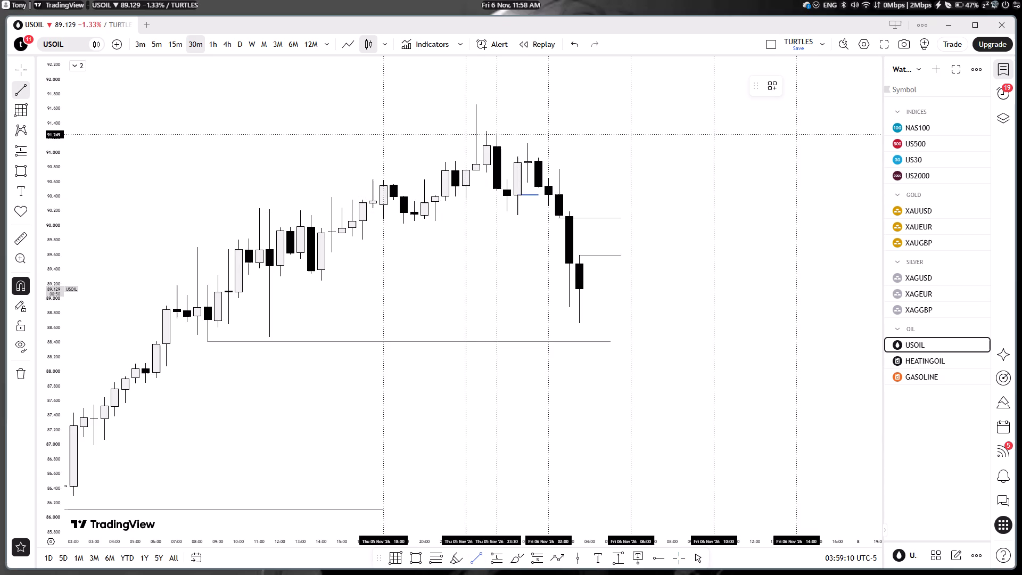
{"action": "left_click", "coordinate": [484, 130]}
{"action": "left_click", "coordinate": [528, 147]}
{"action": "left_click", "coordinate": [530, 248]}
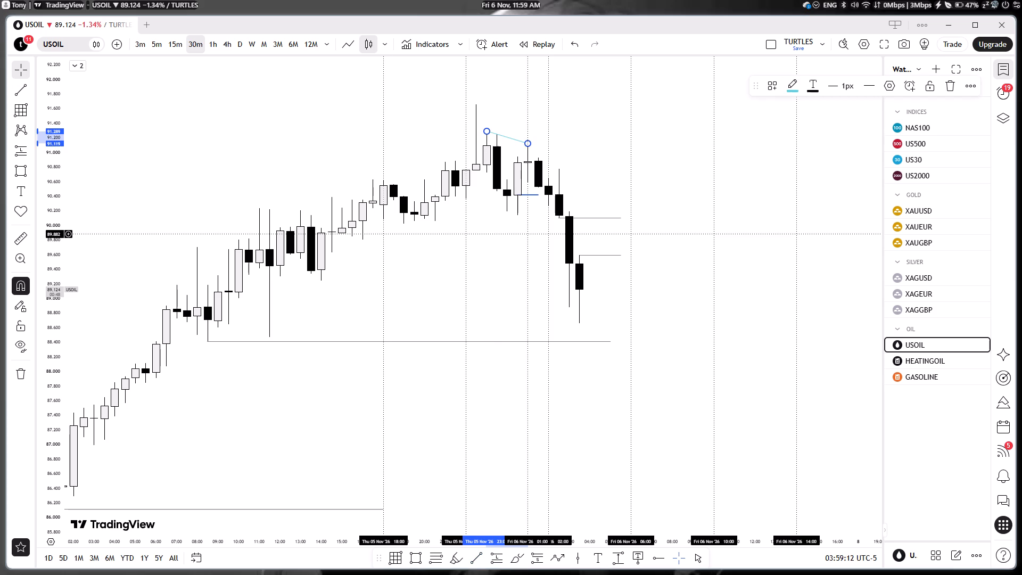
On the GASOLINE 30m chart, draw an SMT line from the Thu 05 Nov 22:30 high to the Fri 06 Nov 01:00 high at 2.8000.
{"action": "left_click_drag", "start_coordinate": [532, 310], "coordinate": [540, 292]}
{"action": "left_click", "coordinate": [934, 379]}
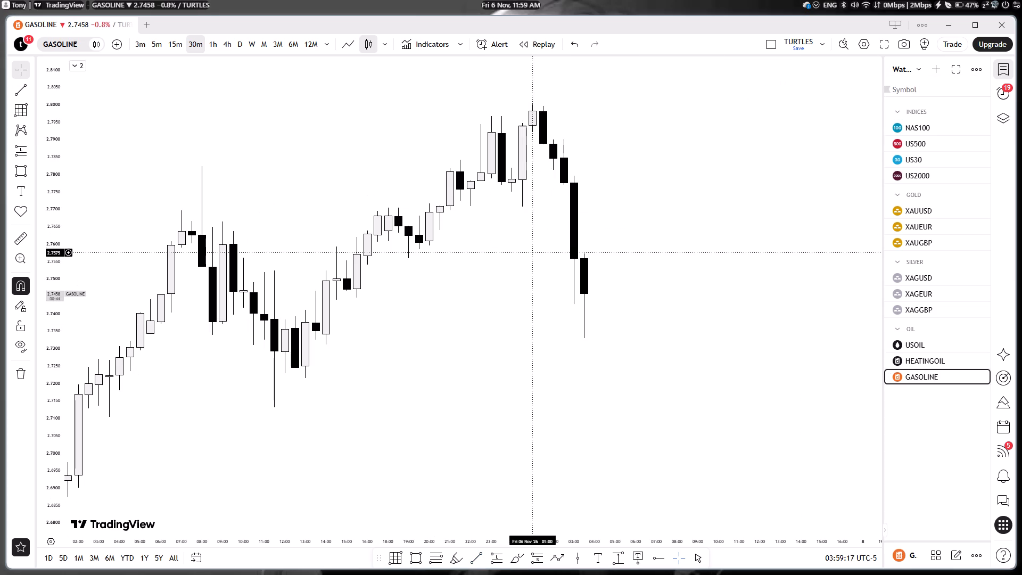
{"action": "left_click", "coordinate": [477, 556]}
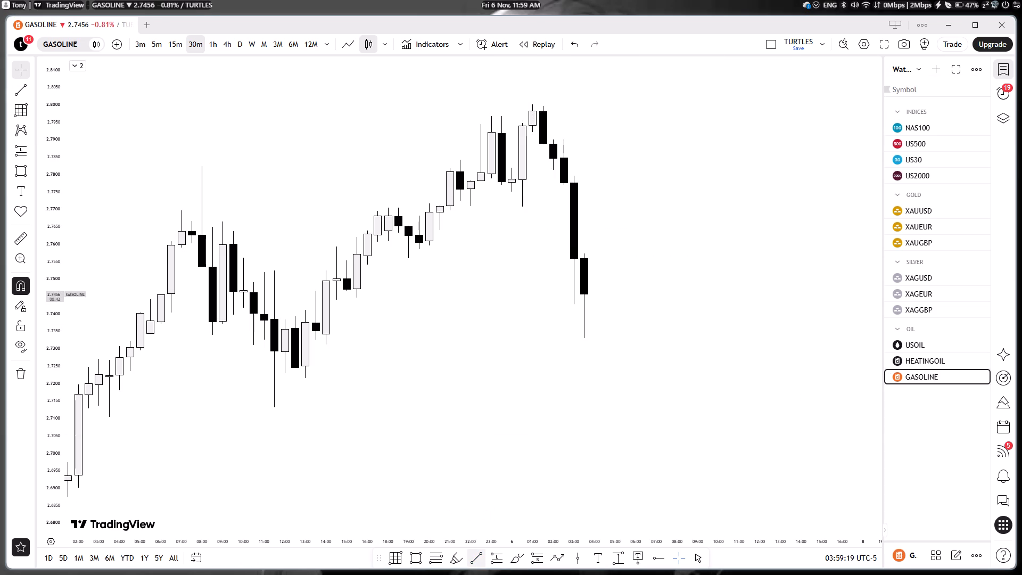
{"action": "left_click", "coordinate": [480, 127]}
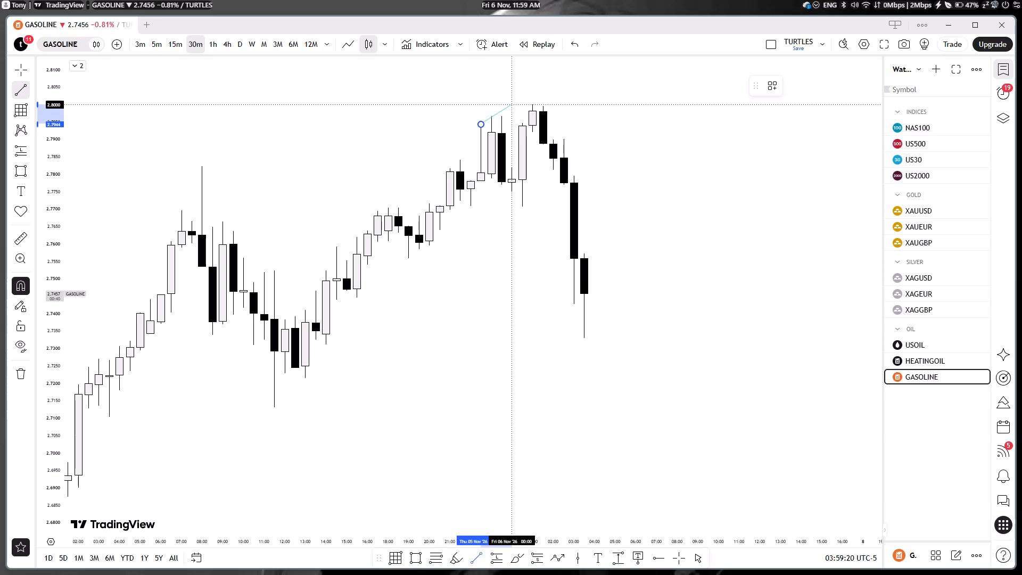
{"action": "left_click", "coordinate": [530, 97]}
{"action": "left_click", "coordinate": [532, 193]}
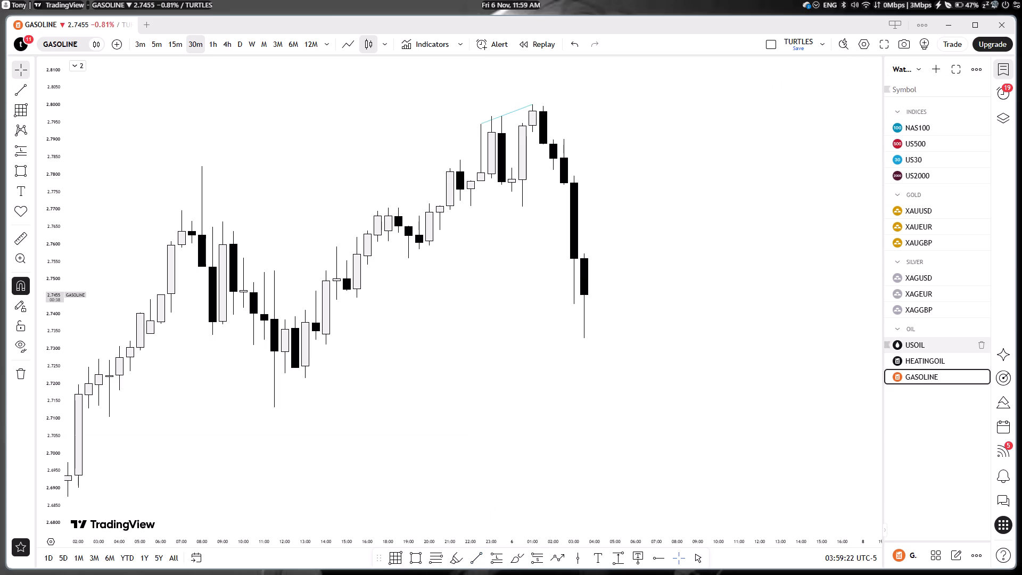
Return to the USOIL chart.
{"action": "left_click", "coordinate": [926, 343]}
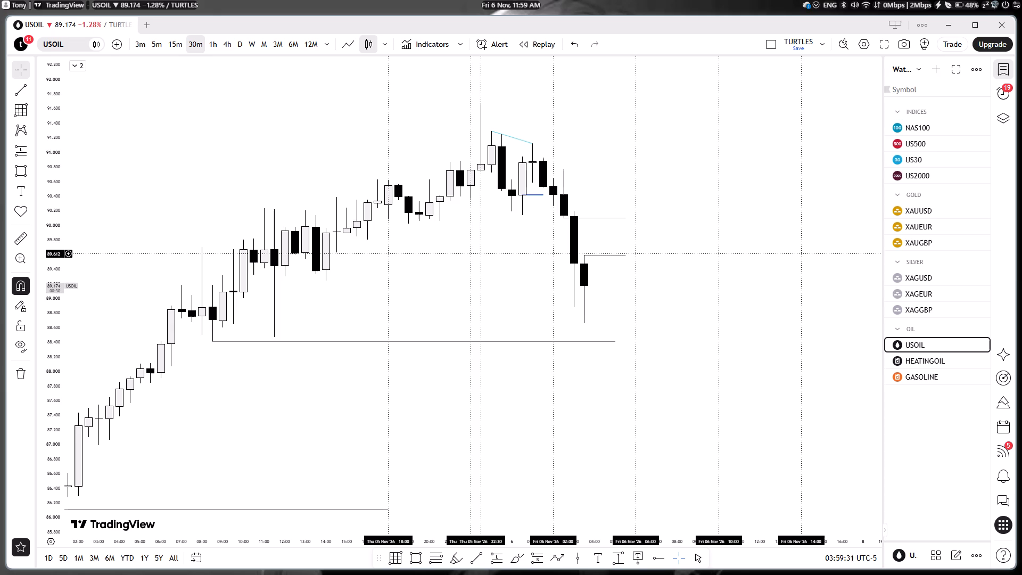
On the HEATINGOIL 30m chart, draw an SMT line from the Thu 05 Nov 22:30 high at about 4.3754 to the 23:00 high.
{"action": "left_click", "coordinate": [919, 358]}
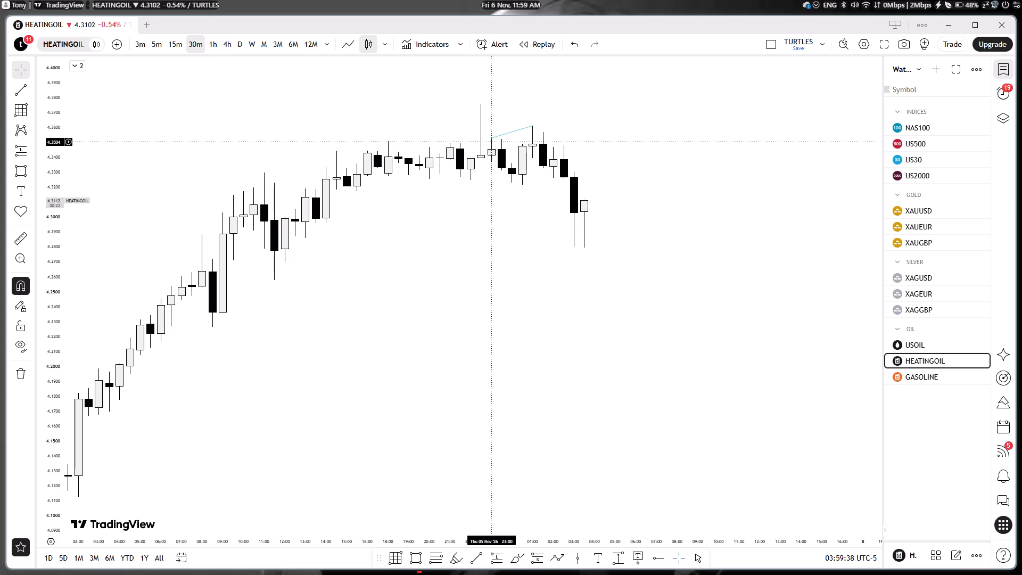
{"action": "left_click", "coordinate": [476, 557]}
{"action": "left_click", "coordinate": [477, 103]}
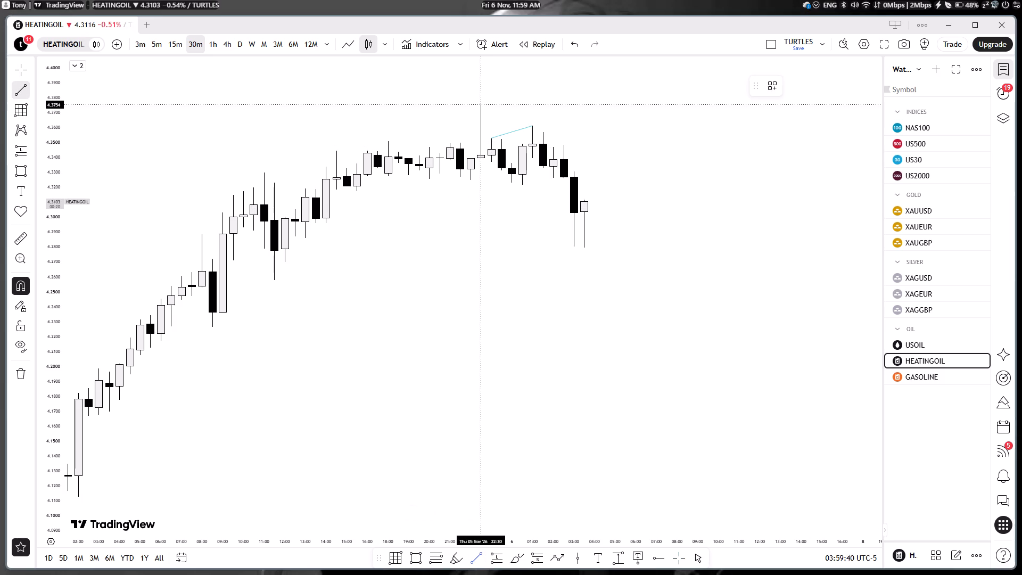
{"action": "left_click", "coordinate": [492, 135]}
{"action": "left_click", "coordinate": [502, 286]}
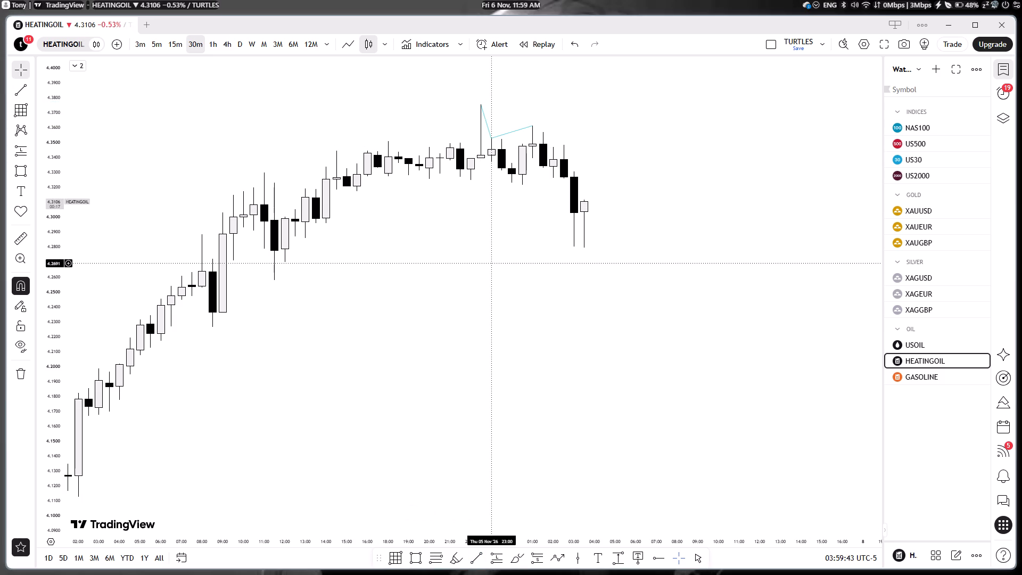
On the USOIL 30m chart, draw an SMT line from the Thu 05 Nov 22:30 high to the 23:00 high.
{"action": "left_click", "coordinate": [921, 344]}
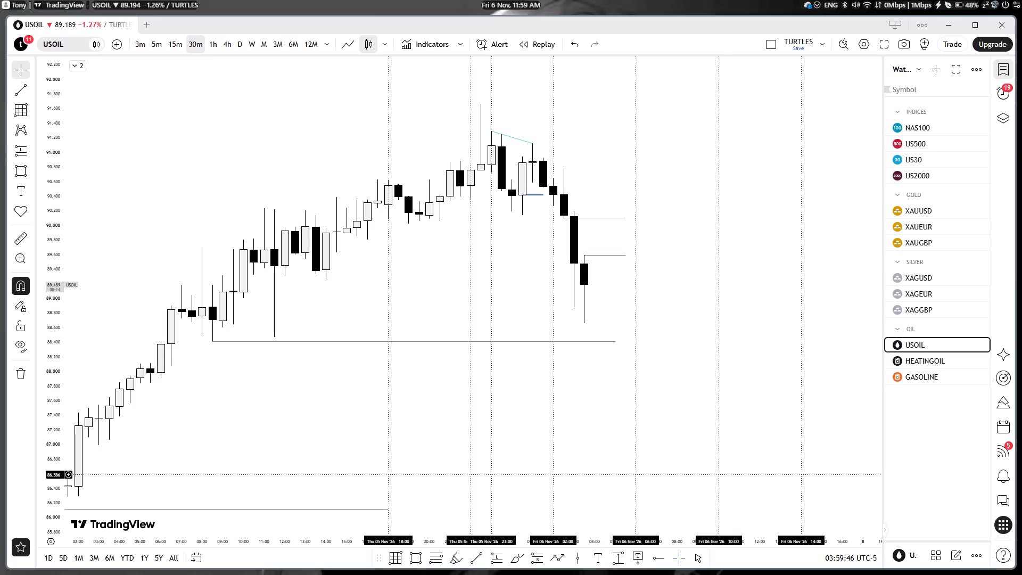
{"action": "left_click", "coordinate": [476, 559]}
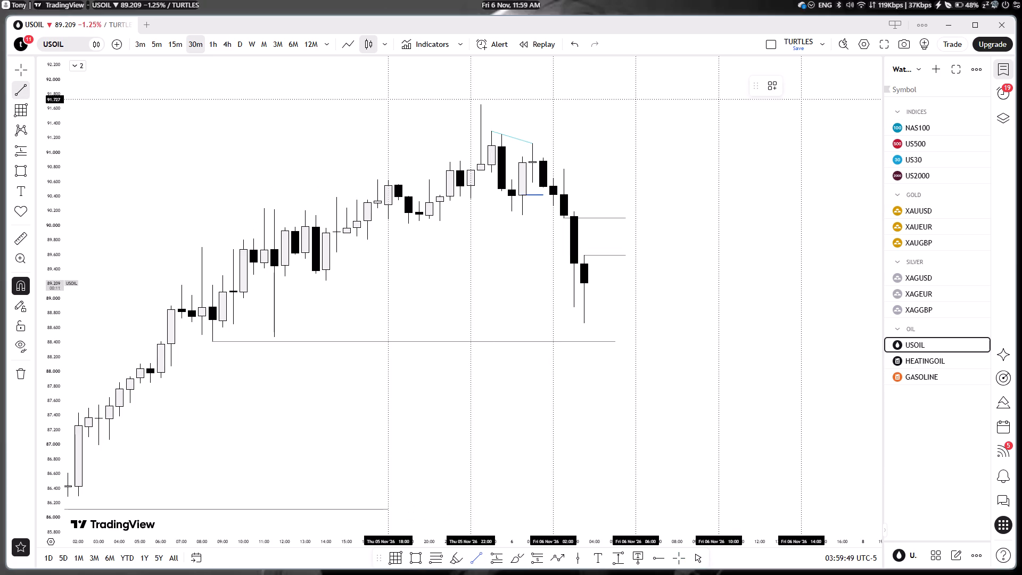
{"action": "left_click", "coordinate": [479, 102]}
{"action": "left_click", "coordinate": [489, 133]}
{"action": "left_click_drag", "start_coordinate": [500, 233], "coordinate": [505, 252]}
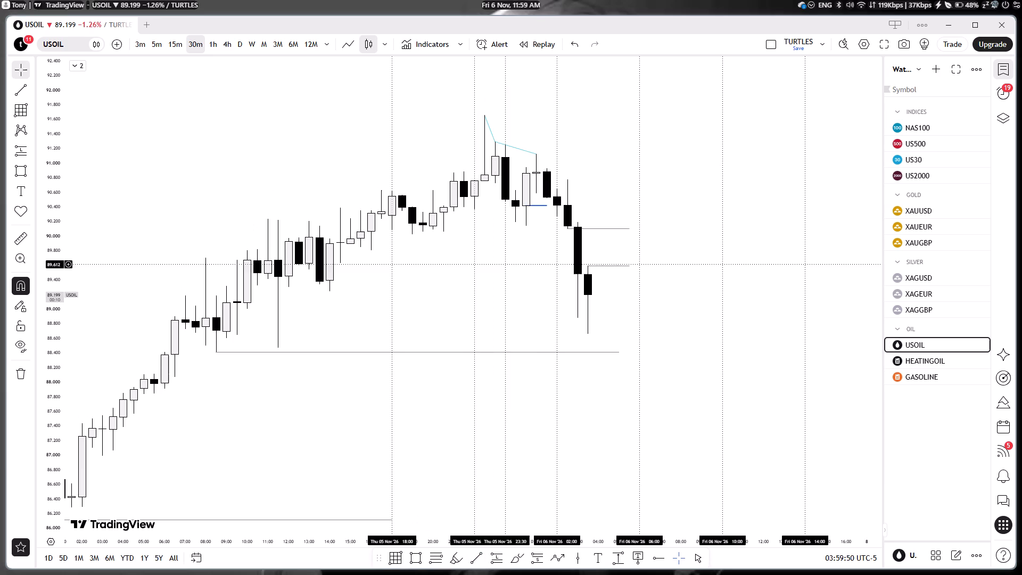
On the GASOLINE 30m chart, move the SMT line's end point from the Fri 06 Nov 01:00 high to the Thu 05 Nov 23:00 high.
{"action": "left_click", "coordinate": [936, 380]}
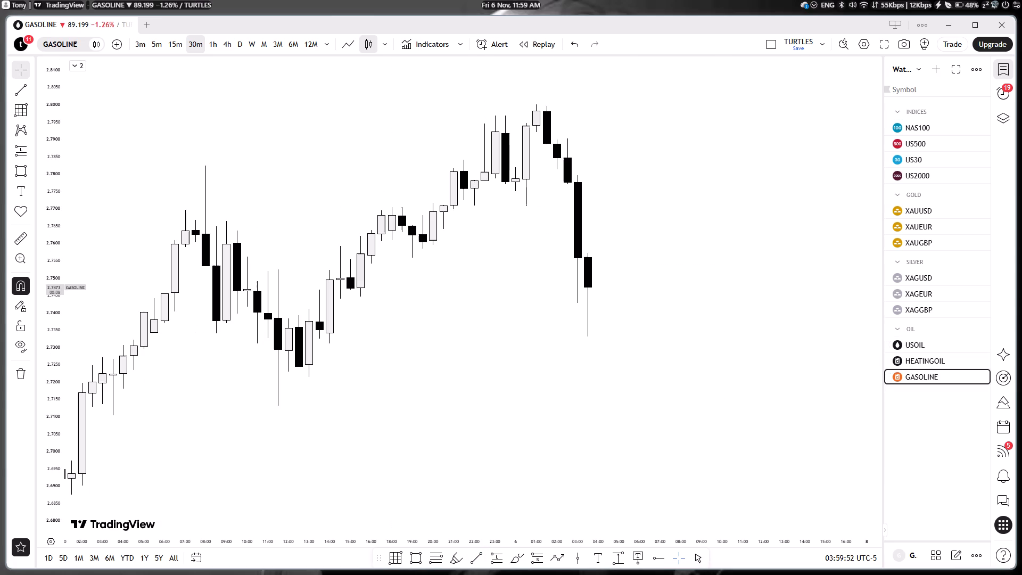
{"action": "left_click_drag", "start_coordinate": [533, 105], "coordinate": [493, 98]}
{"action": "left_click", "coordinate": [497, 93]}
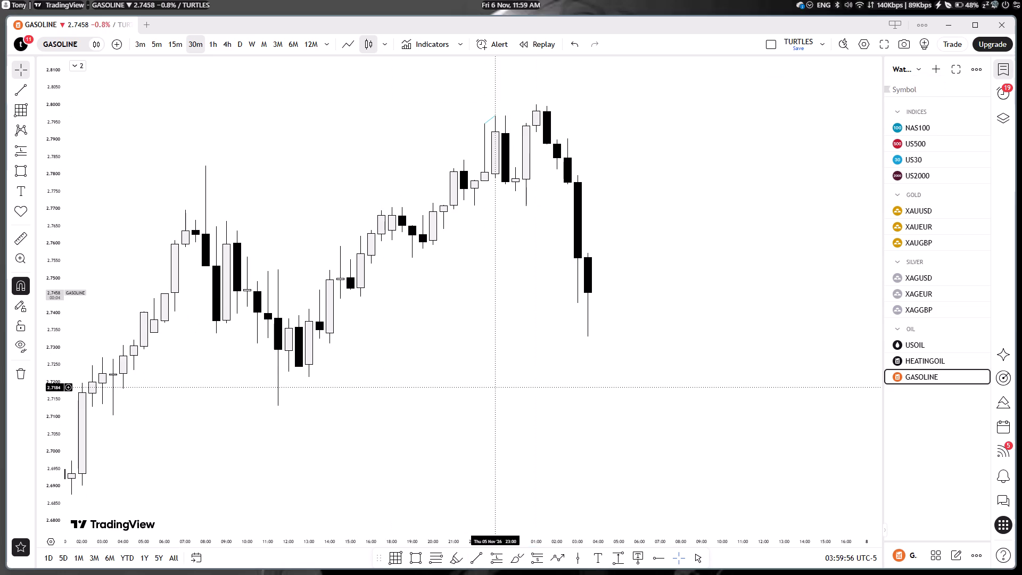
Draw a second GASOLINE SMT line from the Thu 05 Nov 23:00 high at 2.7967 to the Fri 06 Nov 01:00 high.
{"action": "left_click", "coordinate": [465, 563]}
{"action": "left_click", "coordinate": [476, 564]}
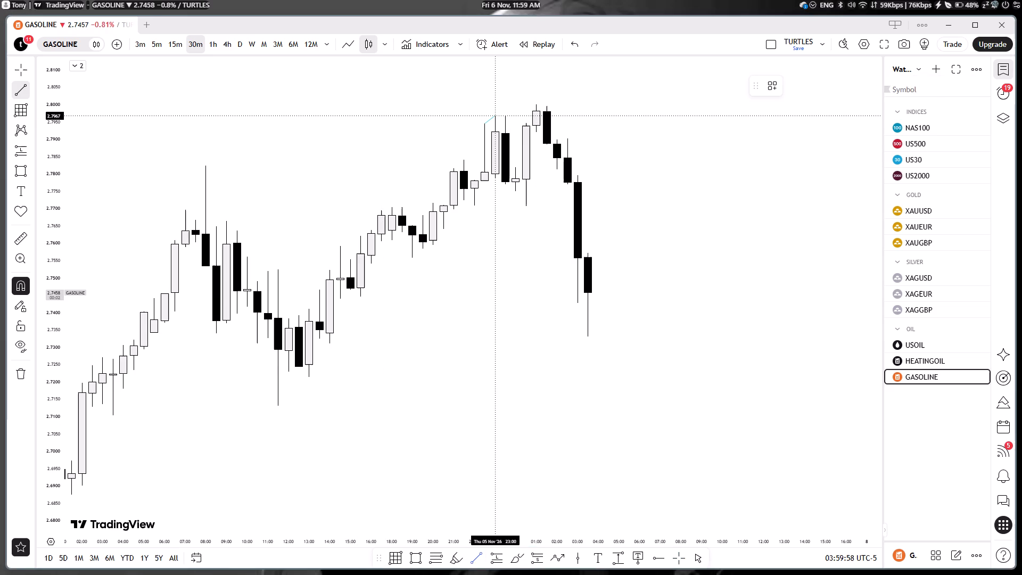
{"action": "left_click", "coordinate": [491, 103]}
{"action": "left_click", "coordinate": [537, 99]}
{"action": "left_click_drag", "start_coordinate": [535, 195], "coordinate": [537, 206]}
{"action": "left_click", "coordinate": [524, 304]}
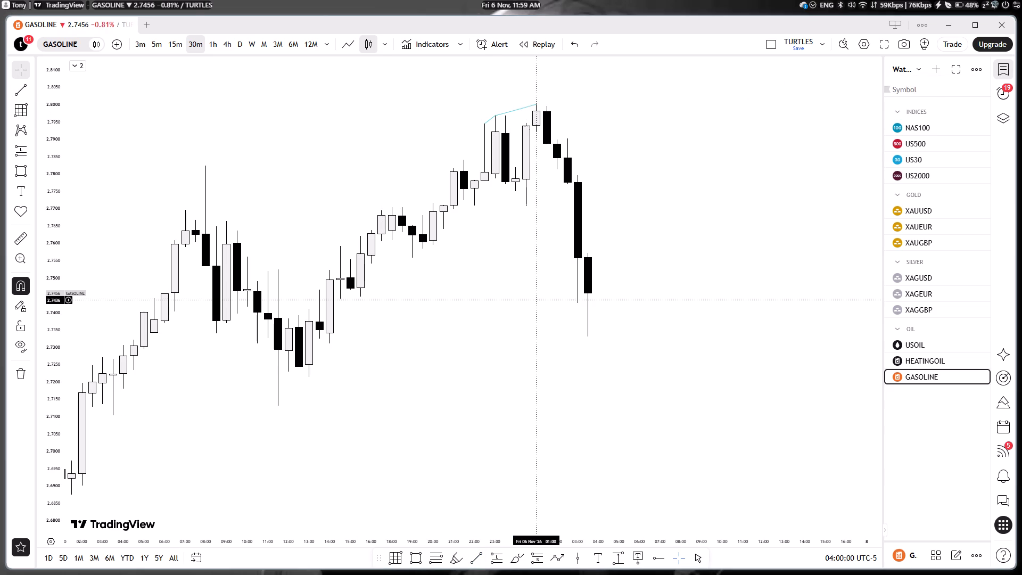
Draw a level trend line at 2.7777 from Fri 06 Nov 00:00 to 02:30 and apply the "CISD" template.
{"action": "left_click_drag", "start_coordinate": [480, 558], "coordinate": [479, 553]}
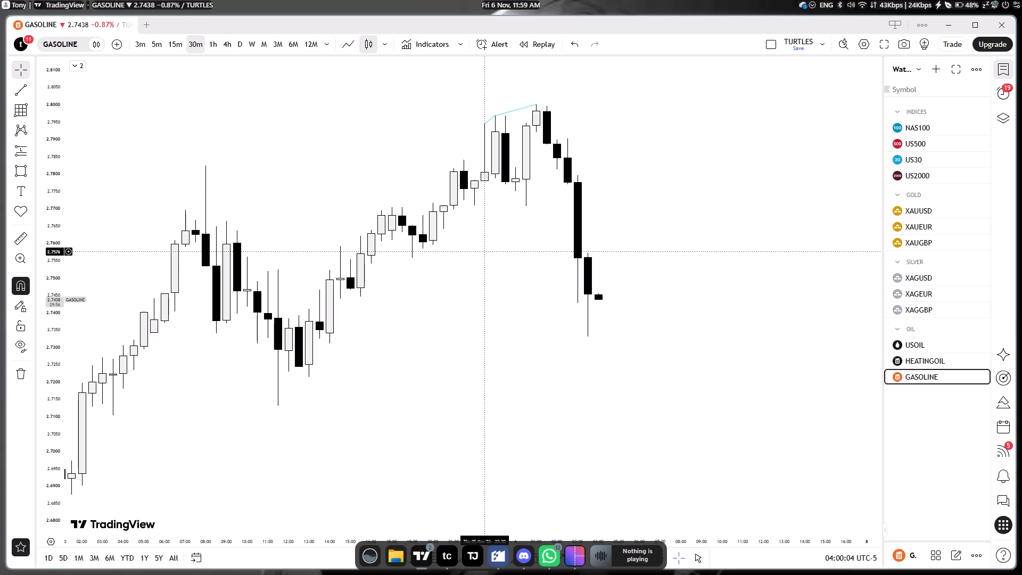
{"action": "left_click", "coordinate": [474, 559]}
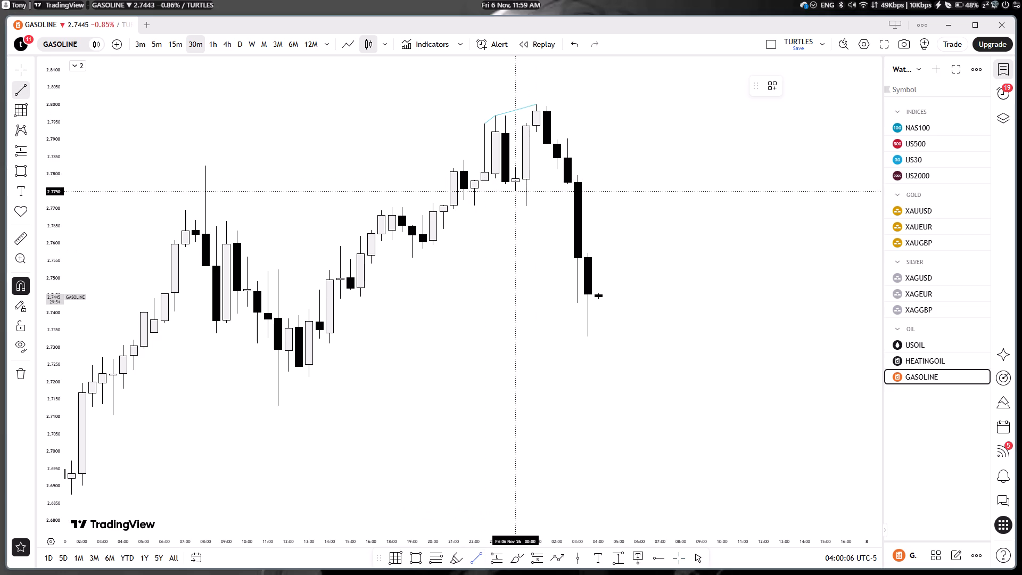
{"action": "left_click", "coordinate": [513, 183]}
{"action": "left_click", "coordinate": [568, 184], "text": "shift"}
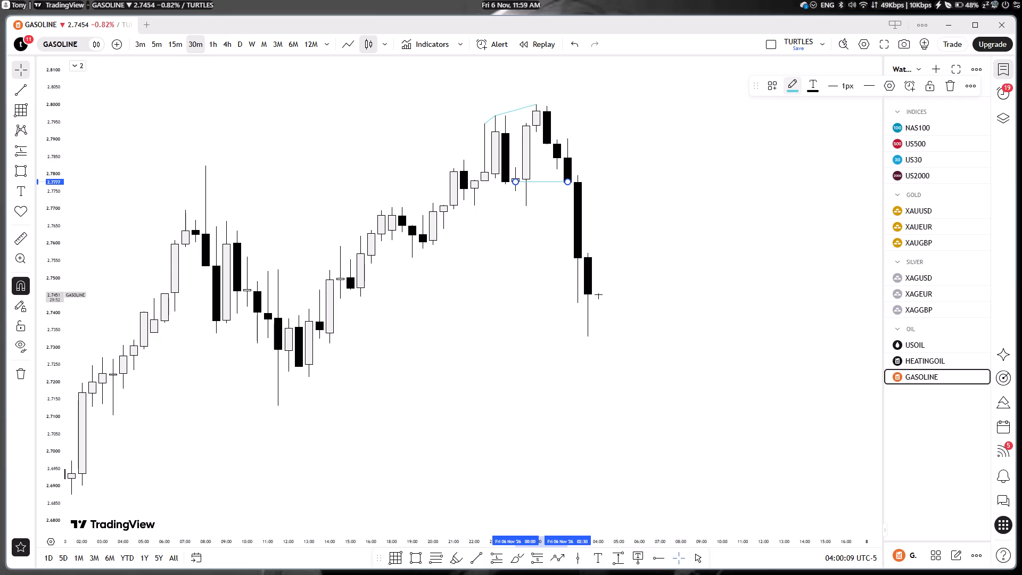
{"action": "left_click", "coordinate": [771, 87]}
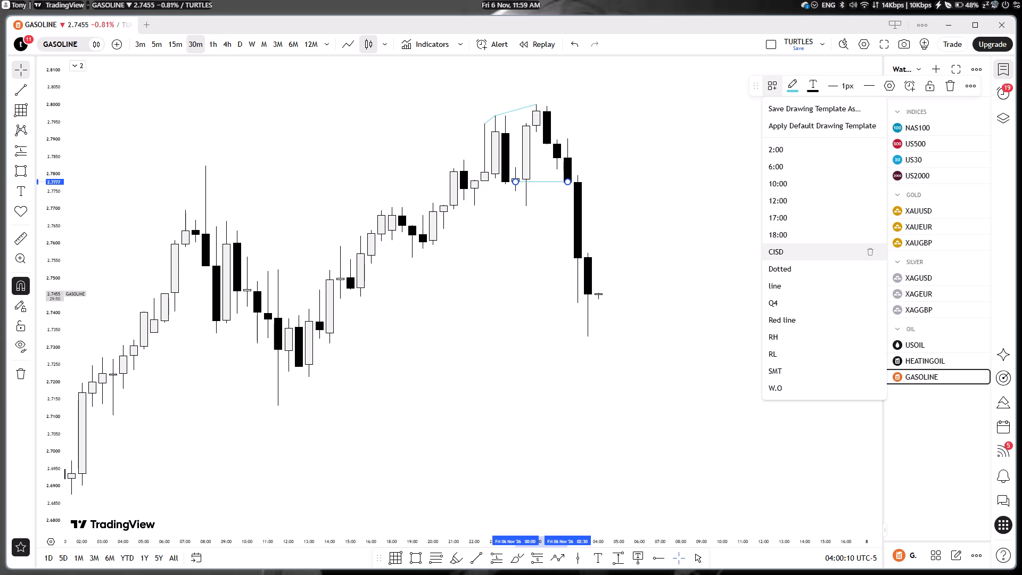
{"action": "left_click", "coordinate": [790, 251]}
{"action": "left_click", "coordinate": [671, 389]}
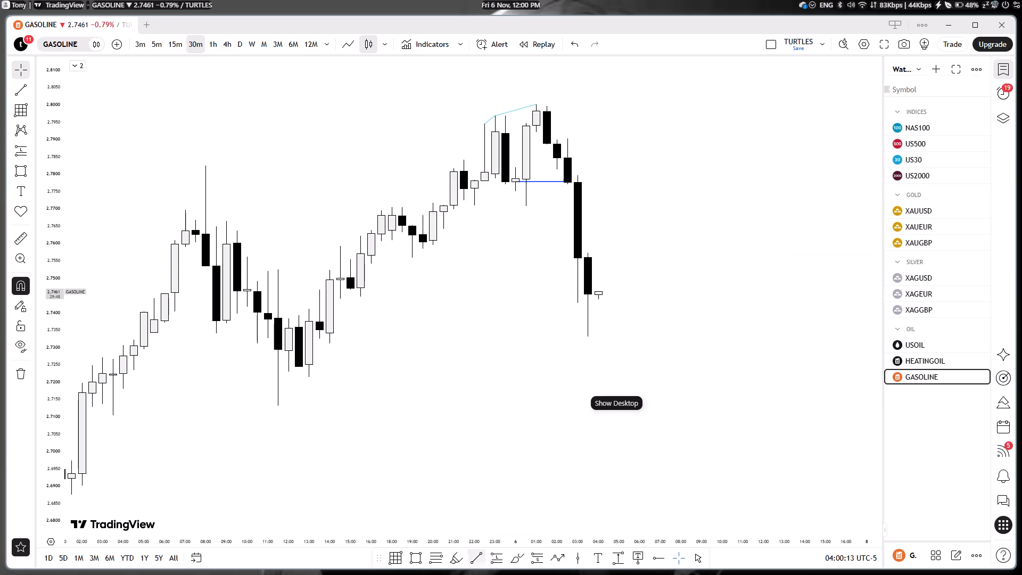
Mark the Thu 05 Nov 11:30 low at 2.7130 with a level line extended to Fri 06 Nov 05:30, using the "line" template.
{"action": "left_click", "coordinate": [479, 561]}
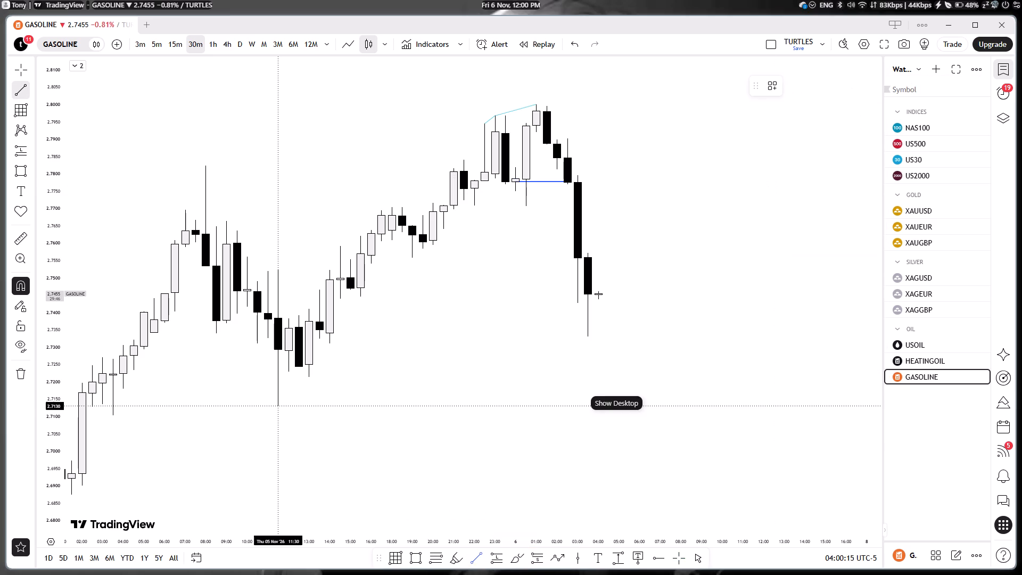
{"action": "left_click", "coordinate": [277, 414]}
{"action": "left_click", "coordinate": [633, 372], "text": "shift"}
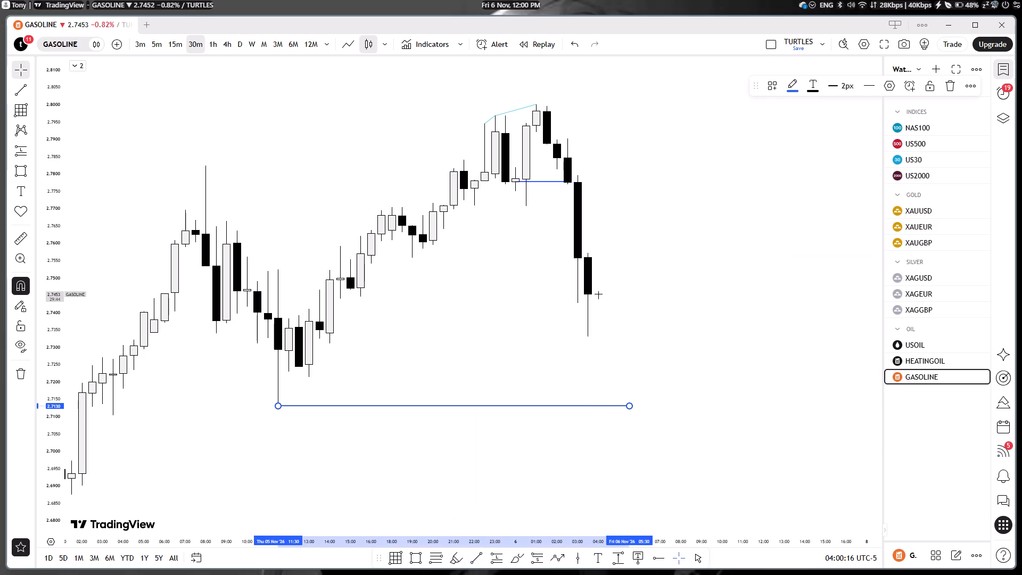
{"action": "left_click", "coordinate": [769, 85]}
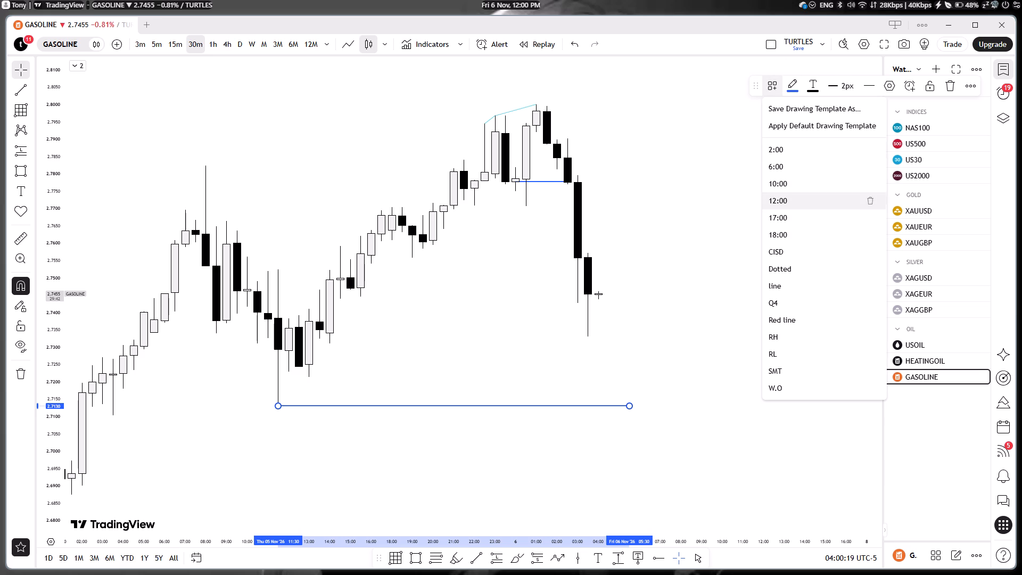
{"action": "left_click", "coordinate": [787, 290]}
{"action": "left_click", "coordinate": [720, 333]}
{"action": "left_click_drag", "start_coordinate": [705, 356], "coordinate": [707, 337]}
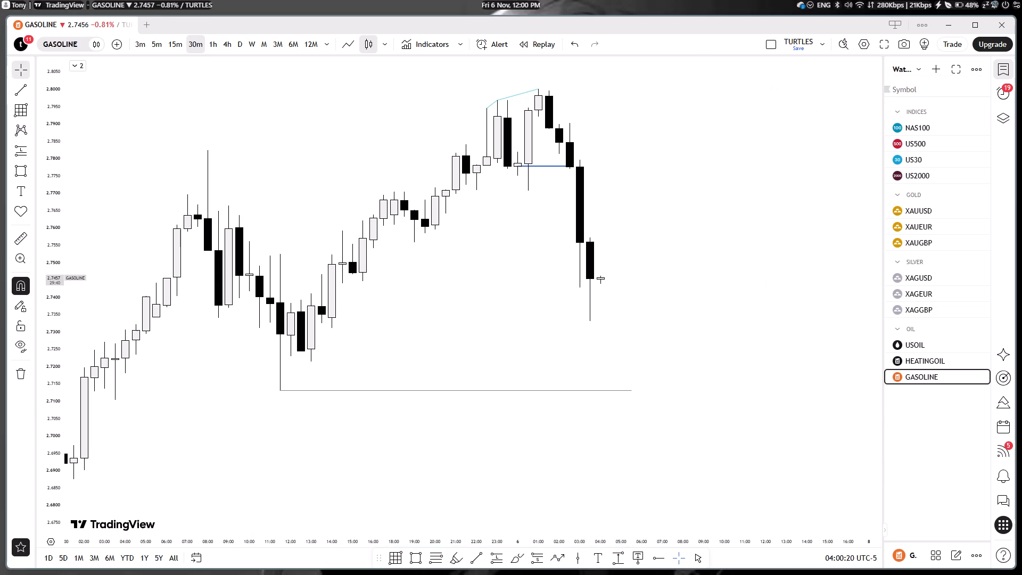
{"action": "left_click_drag", "start_coordinate": [673, 342], "coordinate": [652, 341]}
Draw a level line from the Fri 06 Nov 03:30 candle's high at about 2.757 to about 05:30 on GASOLINE.
{"action": "left_click", "coordinate": [481, 561]}
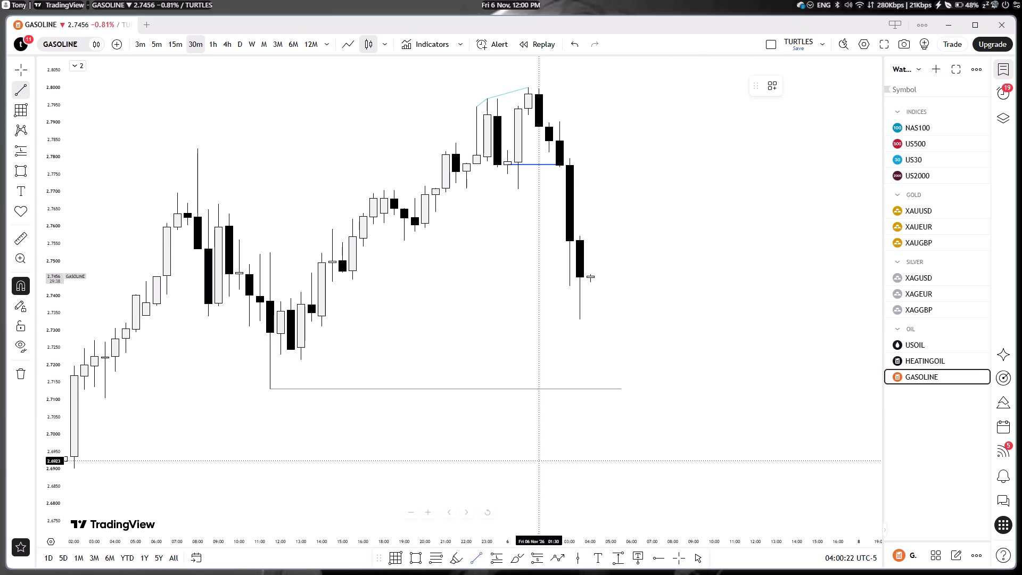
{"action": "left_click", "coordinate": [583, 232]}
{"action": "left_click", "coordinate": [624, 234], "text": "shift"}
{"action": "left_click_drag", "start_coordinate": [657, 302], "coordinate": [659, 309]}
{"action": "left_click_drag", "start_coordinate": [670, 350], "coordinate": [630, 355]}
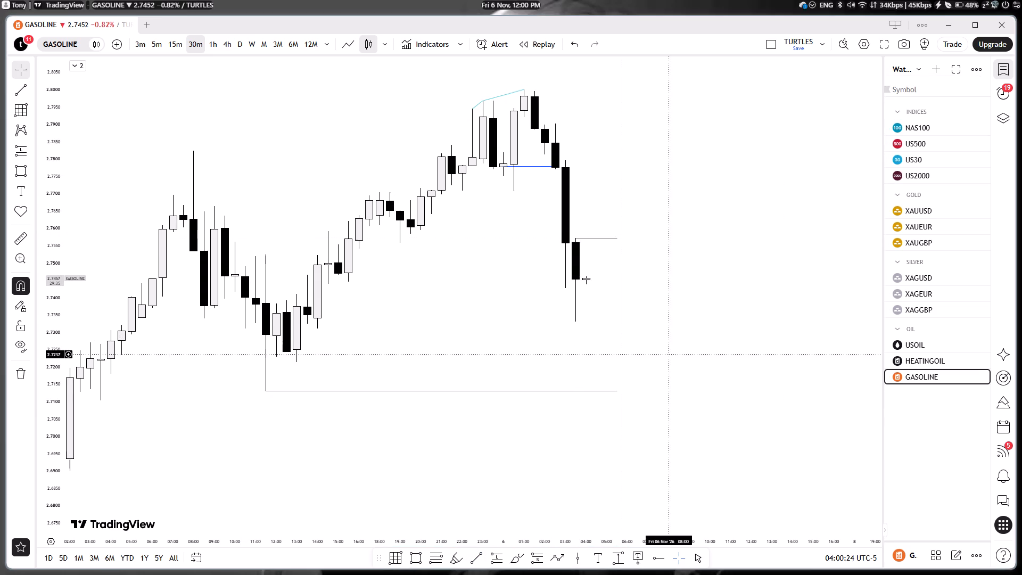
{"action": "left_click_drag", "start_coordinate": [666, 331], "coordinate": [648, 340]}
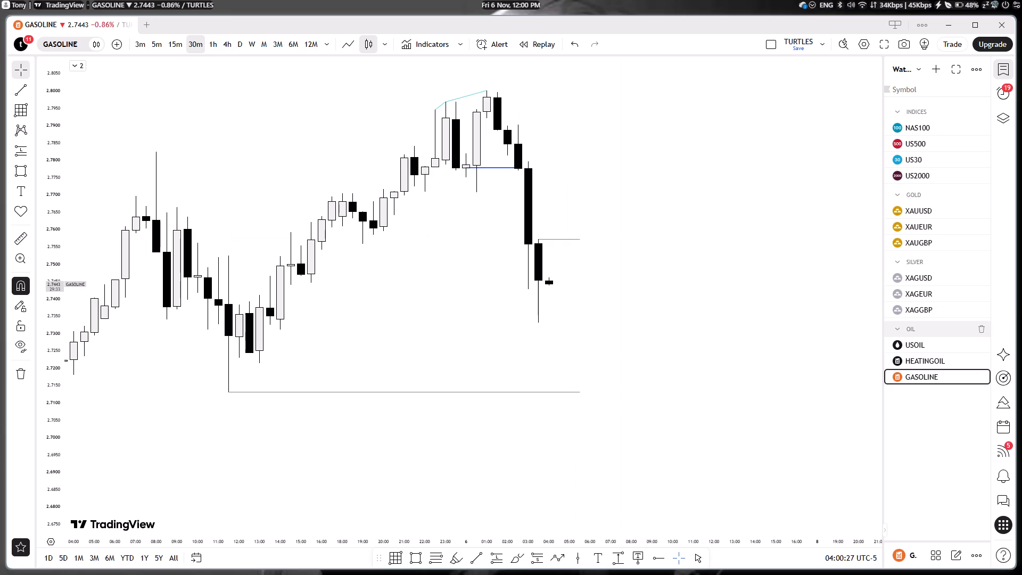
Compare the marked-up USOIL, GASOLINE and HEATINGOIL 30m charts.
{"action": "left_click", "coordinate": [929, 348]}
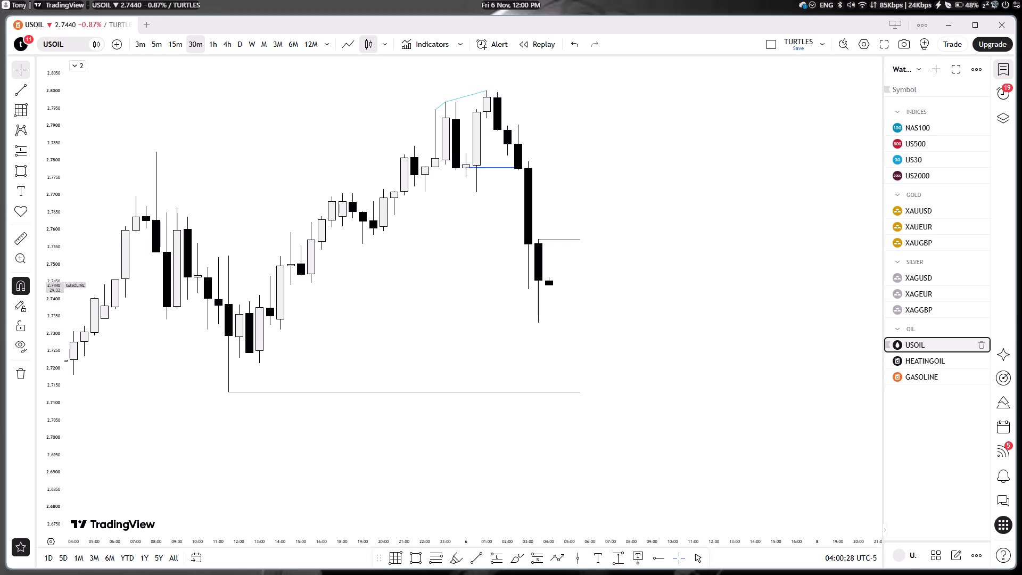
{"action": "left_click_drag", "start_coordinate": [748, 279], "coordinate": [746, 300]}
{"action": "left_click_drag", "start_coordinate": [691, 323], "coordinate": [727, 307]}
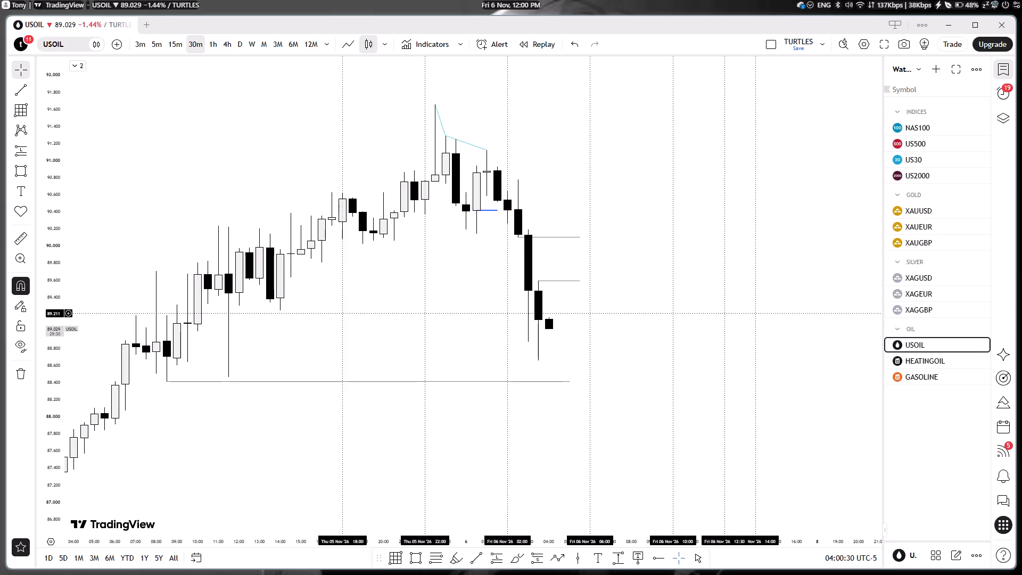
{"action": "left_click", "coordinate": [934, 378]}
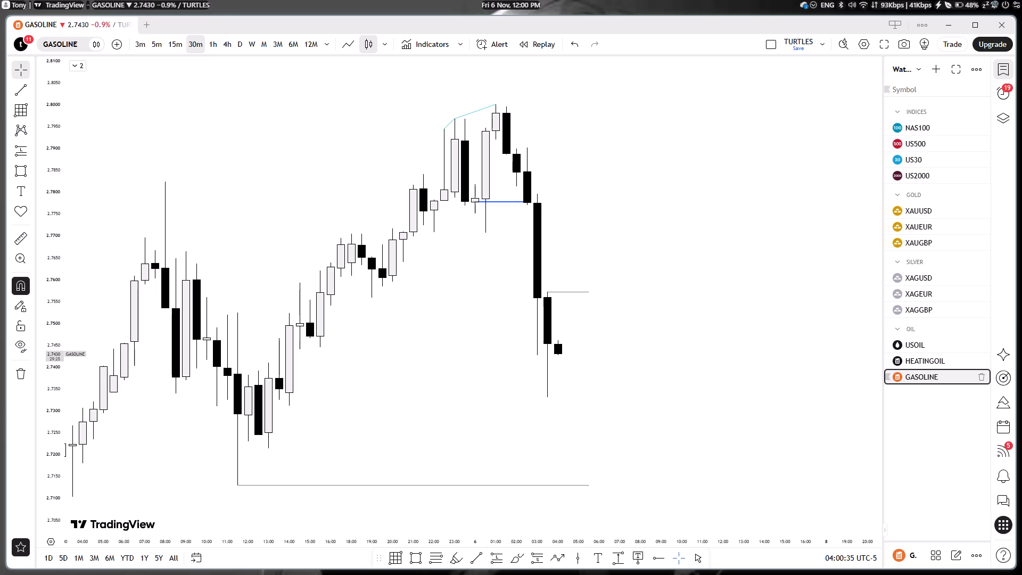
{"action": "left_click", "coordinate": [926, 364]}
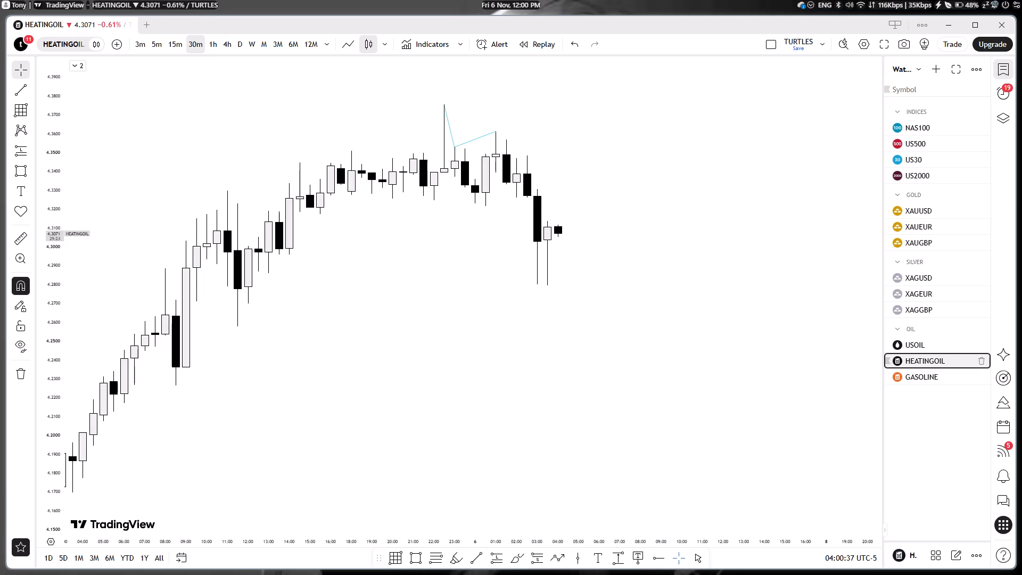
{"action": "left_click", "coordinate": [780, 362]}
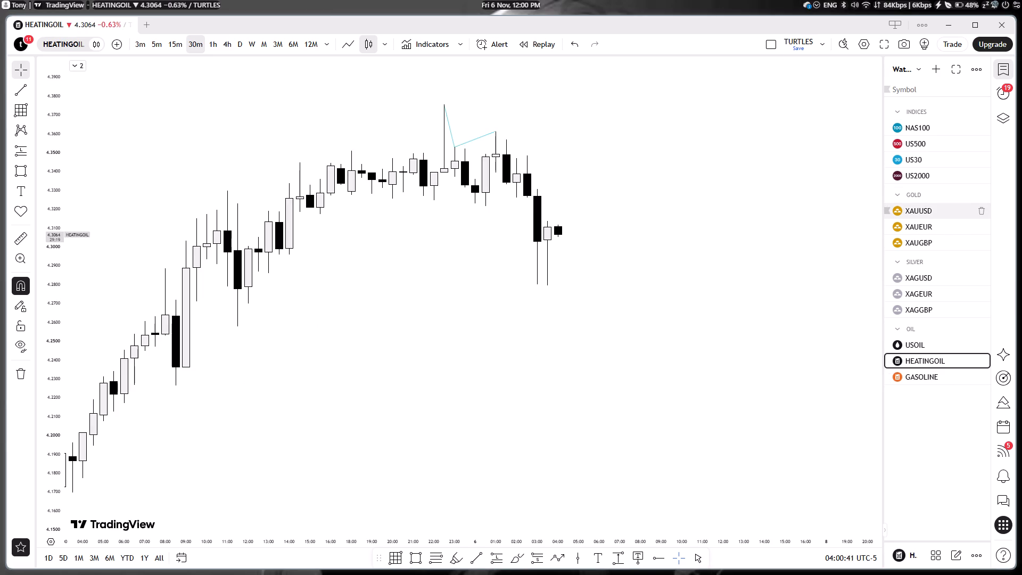
On the US500 5m chart, shift the start of the short grey line at about 7,331 to the Fri 06 Nov 02:25 candle.
{"action": "left_click", "coordinate": [923, 144]}
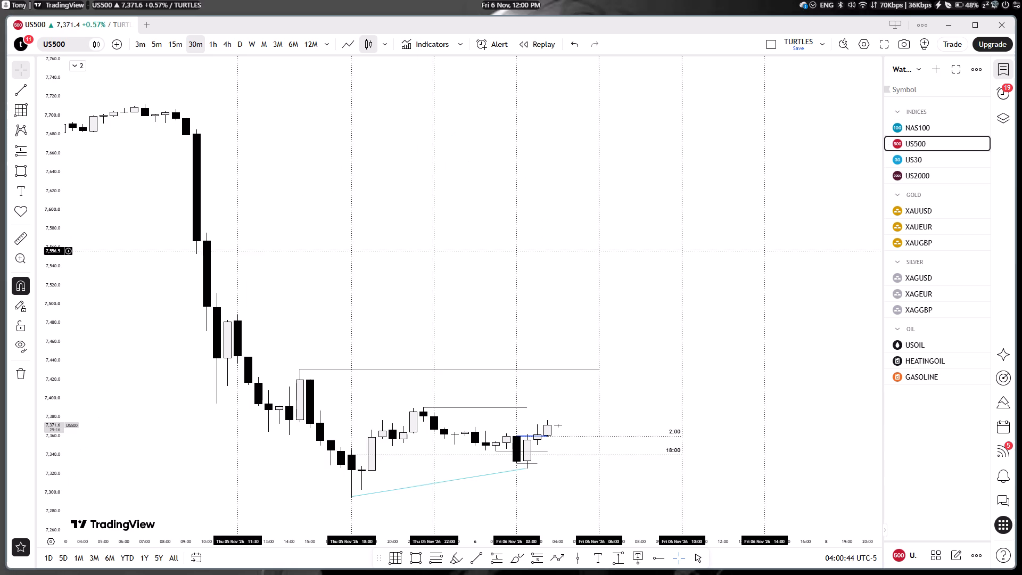
{"action": "left_click_drag", "start_coordinate": [56, 491], "coordinate": [63, 282]}
{"action": "left_click_drag", "start_coordinate": [274, 388], "coordinate": [326, 56]}
{"action": "scroll", "coordinate": [331, 128], "scroll_direction": "up", "scroll_amount": 2}
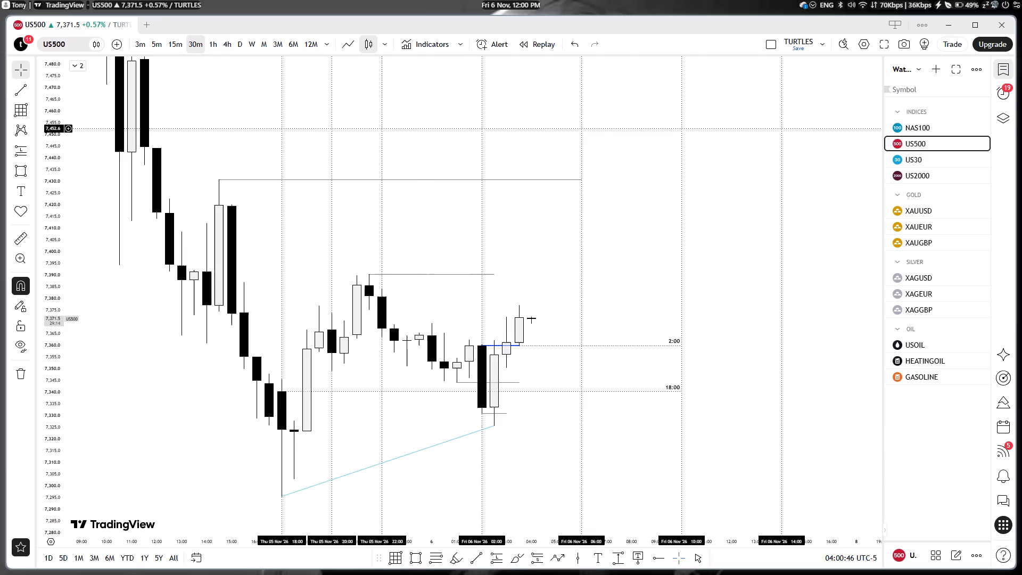
{"action": "left_click_drag", "start_coordinate": [523, 297], "coordinate": [533, 268]}
{"action": "left_click_drag", "start_coordinate": [549, 282], "coordinate": [558, 265]}
{"action": "left_click", "coordinate": [160, 38]}
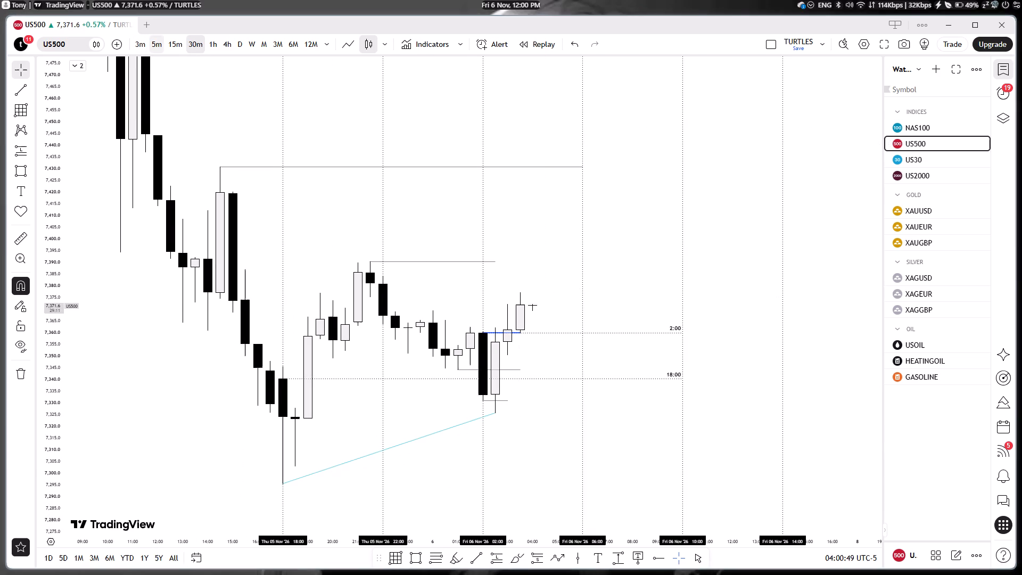
{"action": "scroll", "coordinate": [271, 168], "scroll_direction": "down", "scroll_amount": 7}
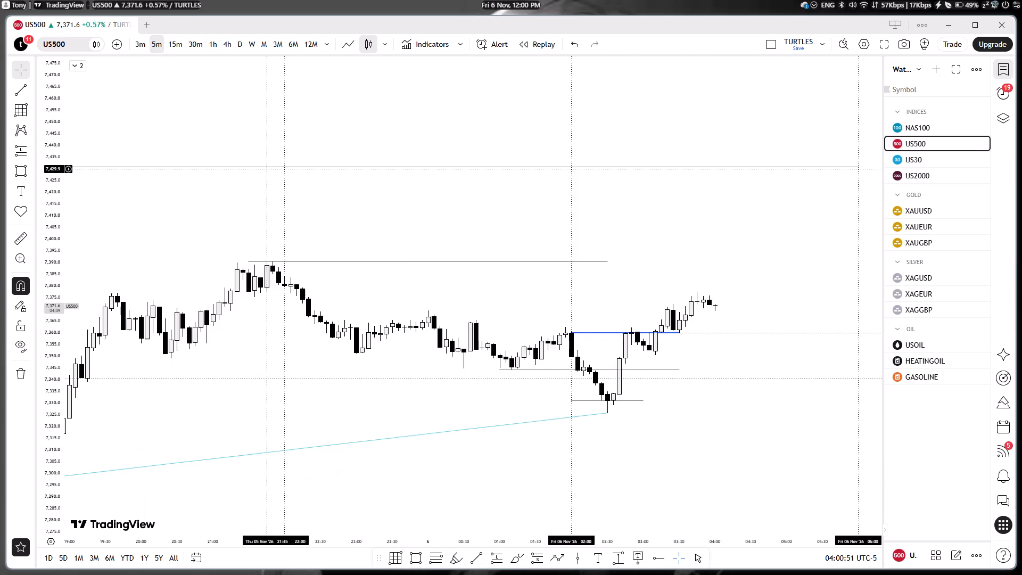
{"action": "scroll", "coordinate": [269, 169], "scroll_direction": "down", "scroll_amount": 2}
{"action": "scroll", "coordinate": [269, 169], "scroll_direction": "up", "scroll_amount": 3}
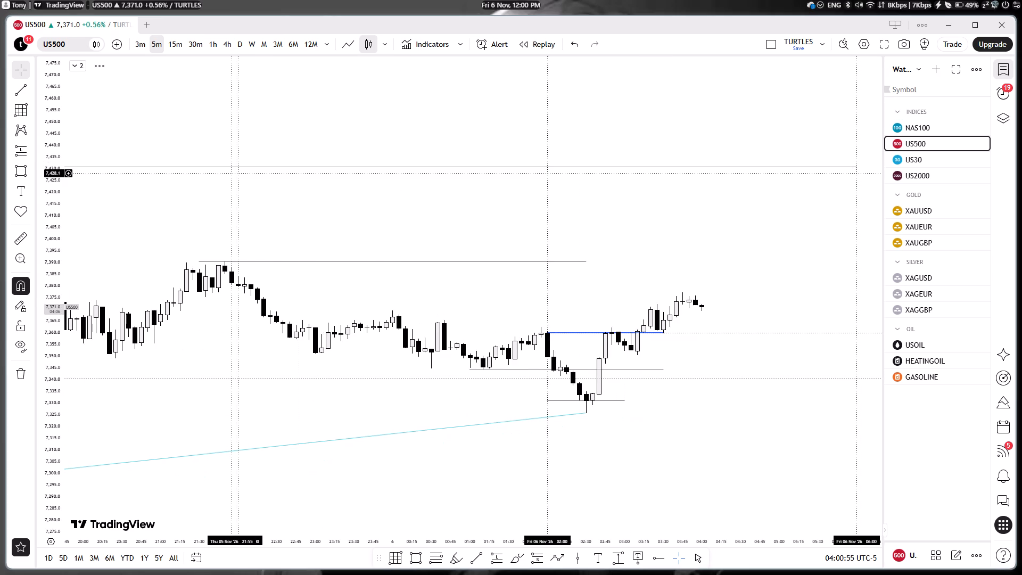
{"action": "left_click_drag", "start_coordinate": [543, 400], "coordinate": [578, 413]}
{"action": "left_click", "coordinate": [641, 466]}
Re-anchor the start of the US500 SMT line to the Thu 05 Nov 18:15 low at 7,295.5.
{"action": "scroll", "coordinate": [237, 100], "scroll_direction": "down", "scroll_amount": 7}
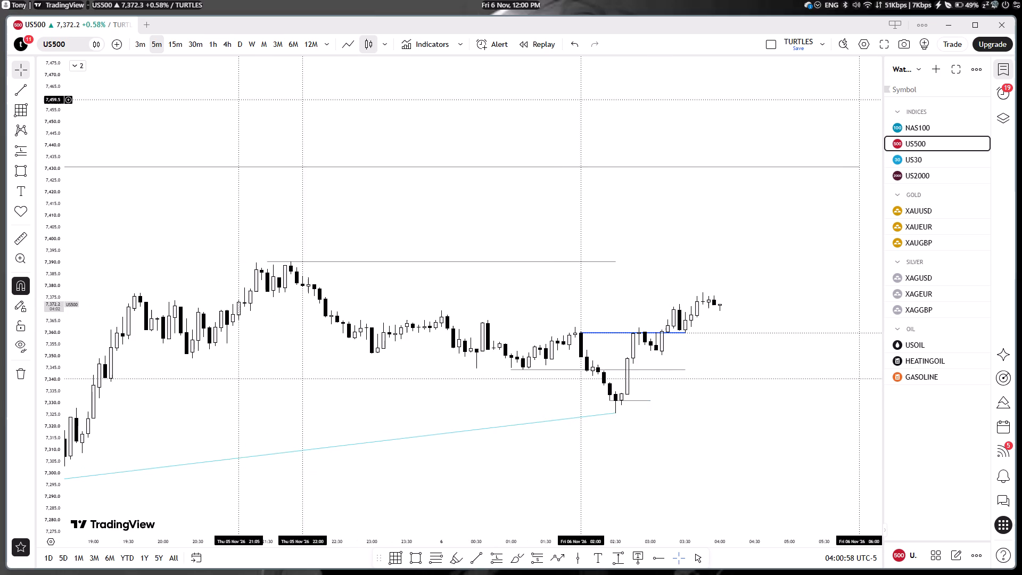
{"action": "scroll", "coordinate": [232, 107], "scroll_direction": "down", "scroll_amount": 2}
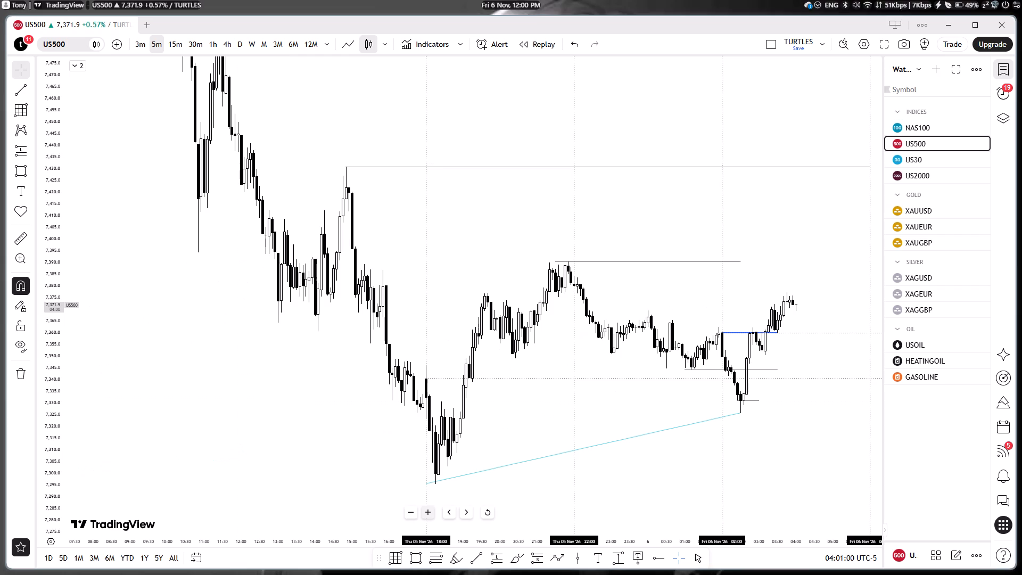
{"action": "left_click_drag", "start_coordinate": [425, 482], "coordinate": [435, 489]}
{"action": "left_click", "coordinate": [505, 424]}
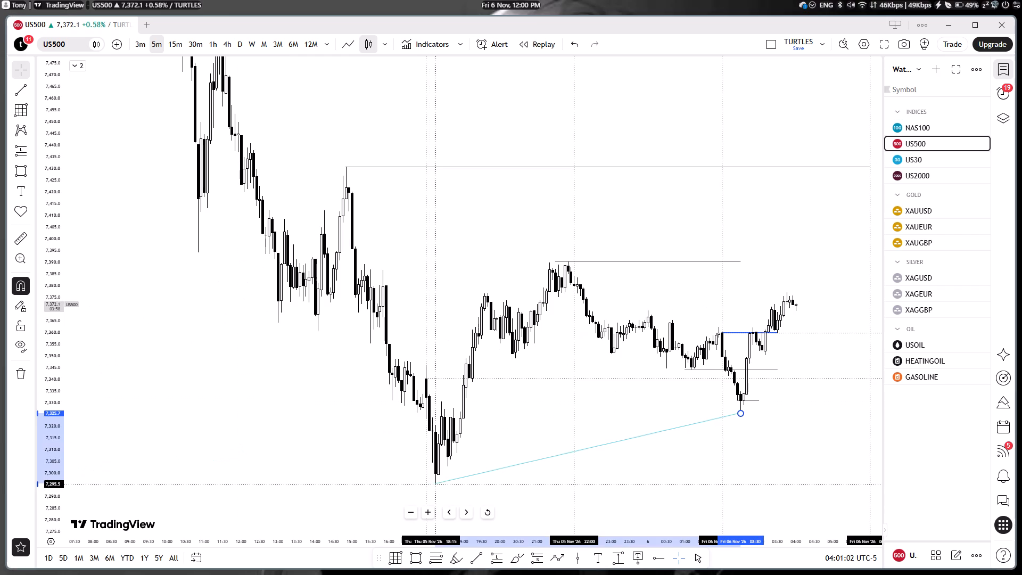
On the US500 5m chart, shift the start of the grey high line at about 7,390 to the Thu 05 Nov 21:50 candle.
{"action": "left_click_drag", "start_coordinate": [554, 261], "coordinate": [575, 249]}
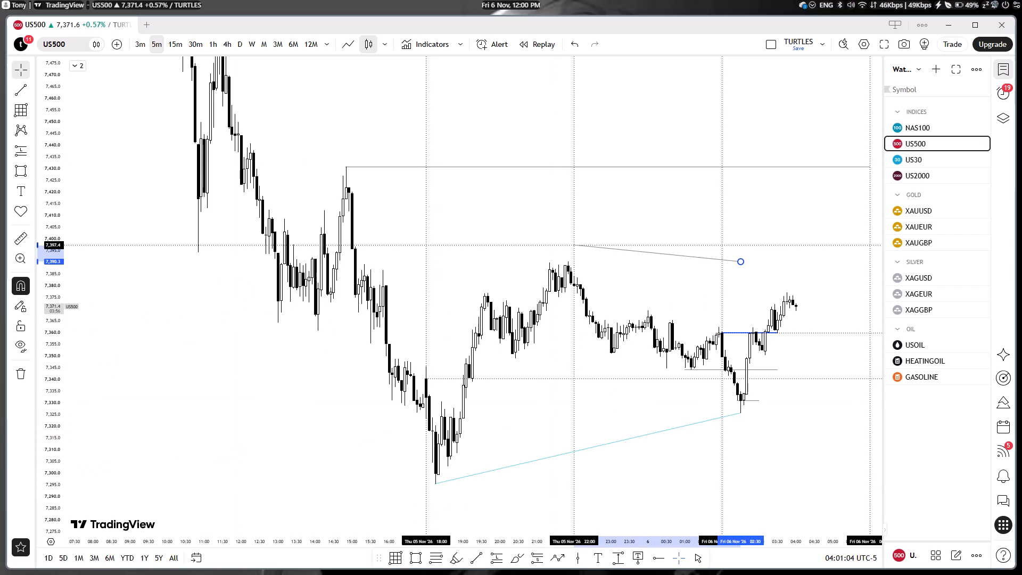
{"action": "left_click_drag", "start_coordinate": [575, 249], "coordinate": [568, 257]}
{"action": "left_click", "coordinate": [645, 356]}
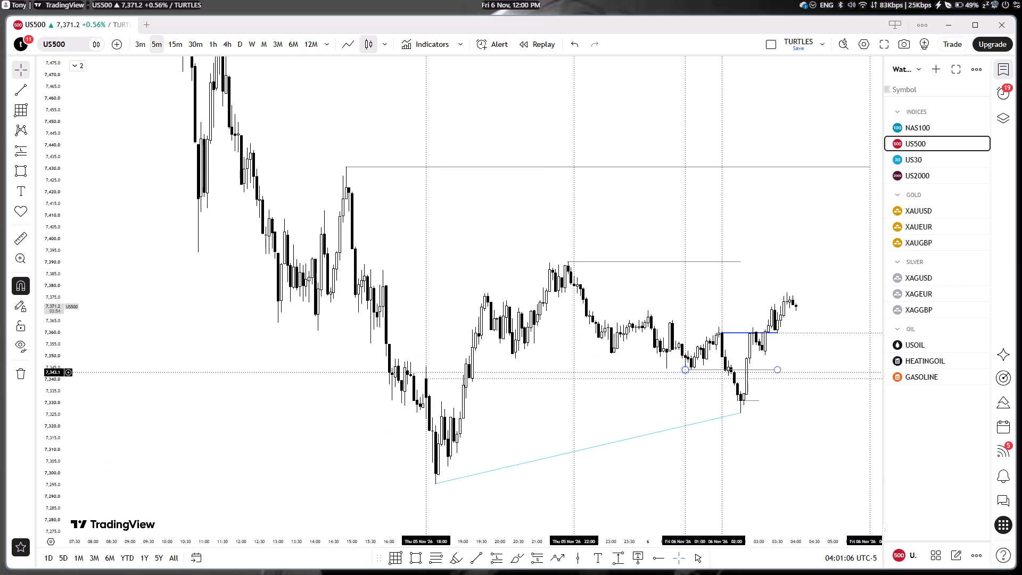
Shift the start of the grey low line at about 7,344 to the Fri 06 Nov 01:10 candle's low.
{"action": "left_click_drag", "start_coordinate": [683, 372], "coordinate": [690, 385]}
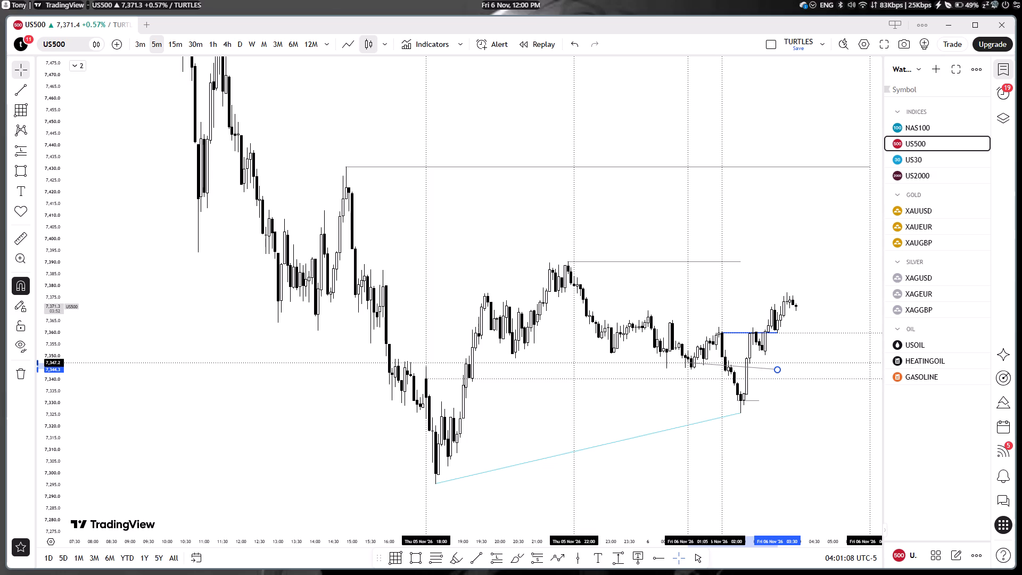
{"action": "left_click_drag", "start_coordinate": [690, 385], "coordinate": [690, 387]}
{"action": "left_click", "coordinate": [687, 390]}
Review the US500 chart on the 30m timeframe, examining recent candles against the marked highs, lows, opens and SMT line.
{"action": "scroll", "coordinate": [517, 178], "scroll_direction": "up", "scroll_amount": 5}
{"action": "left_click", "coordinate": [192, 46]}
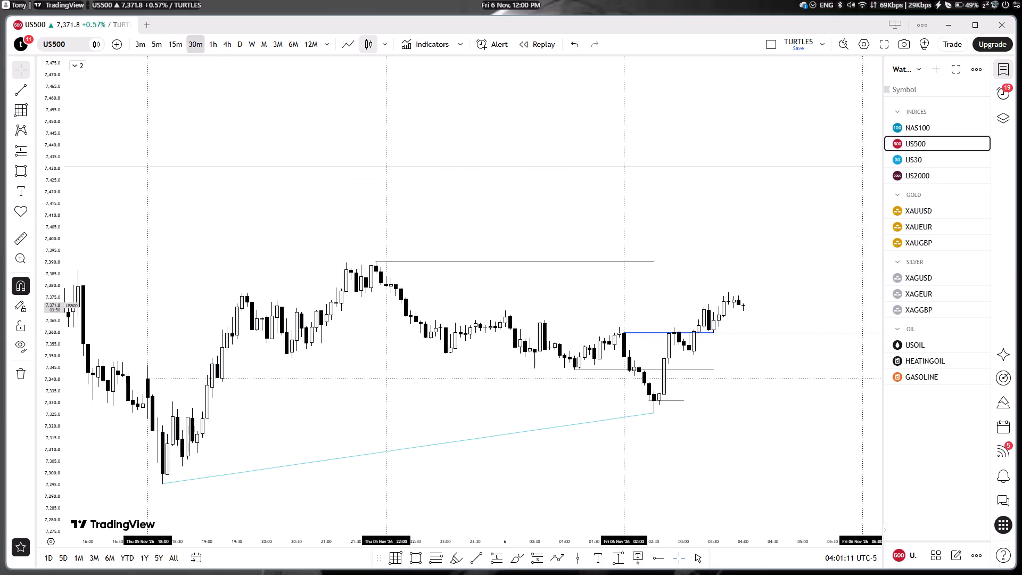
{"action": "scroll", "coordinate": [365, 249], "scroll_direction": "up", "scroll_amount": 9}
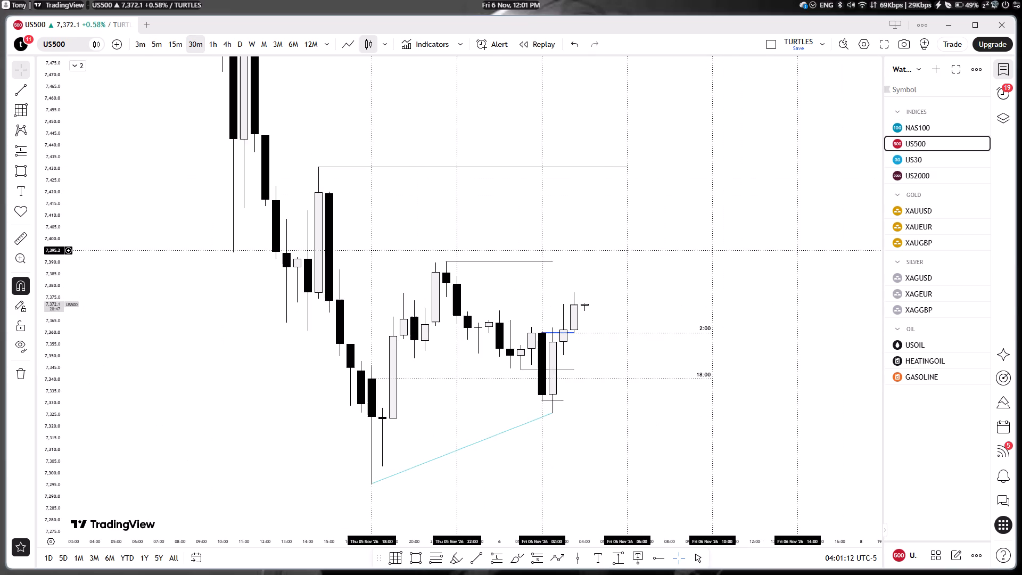
{"action": "left_click_drag", "start_coordinate": [624, 280], "coordinate": [621, 292]}
{"action": "left_click_drag", "start_coordinate": [623, 283], "coordinate": [628, 331]}
{"action": "left_click_drag", "start_coordinate": [634, 311], "coordinate": [631, 334]}
{"action": "left_click_drag", "start_coordinate": [632, 336], "coordinate": [628, 323]}
{"action": "left_click_drag", "start_coordinate": [657, 325], "coordinate": [654, 317]}
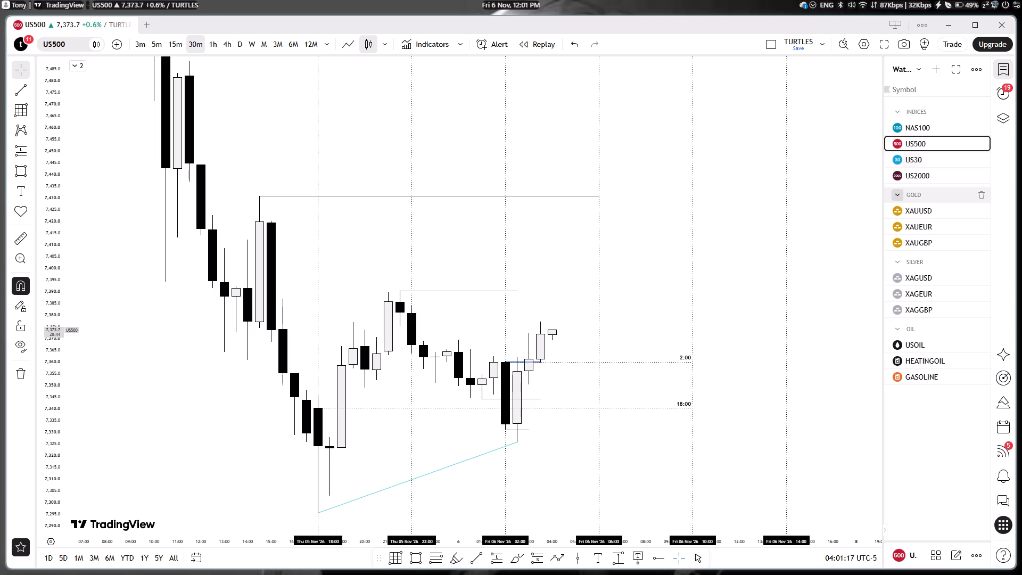
{"action": "scroll", "coordinate": [435, 349], "scroll_direction": "up", "scroll_amount": 1}
{"action": "left_click_drag", "start_coordinate": [532, 497], "coordinate": [540, 404]}
{"action": "left_click_drag", "start_coordinate": [527, 436], "coordinate": [530, 430]}
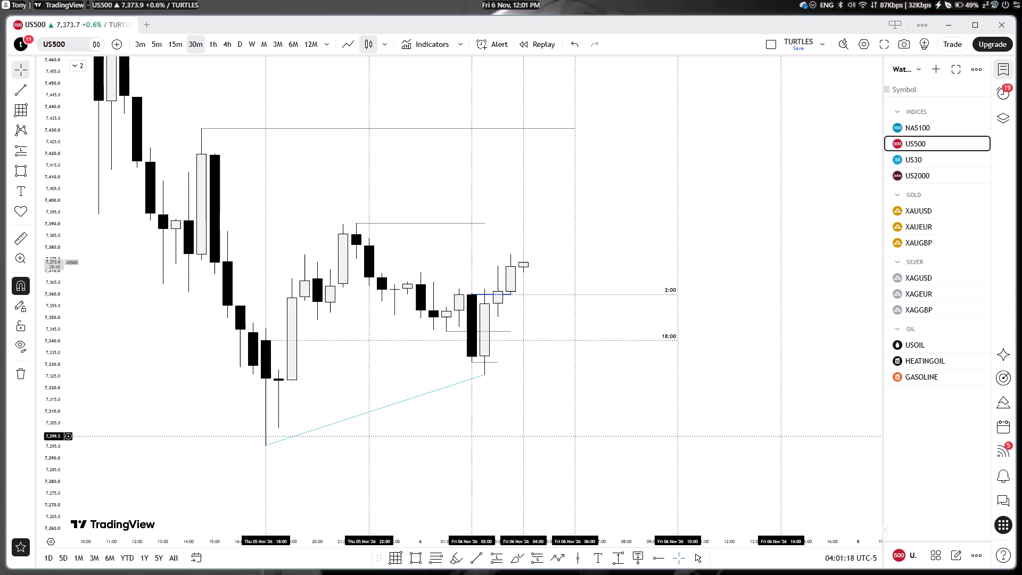
{"action": "left_click_drag", "start_coordinate": [530, 430], "coordinate": [539, 401]}
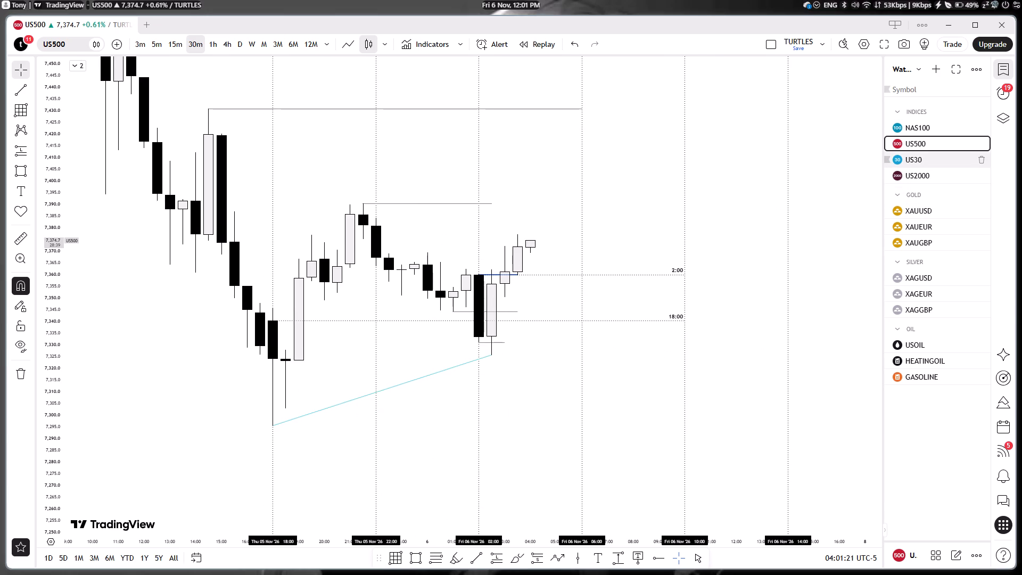
Check the US30 and USOIL 30m charts, examining USOIL's recent candles against its marked levels and SMT lines.
{"action": "left_click", "coordinate": [927, 162]}
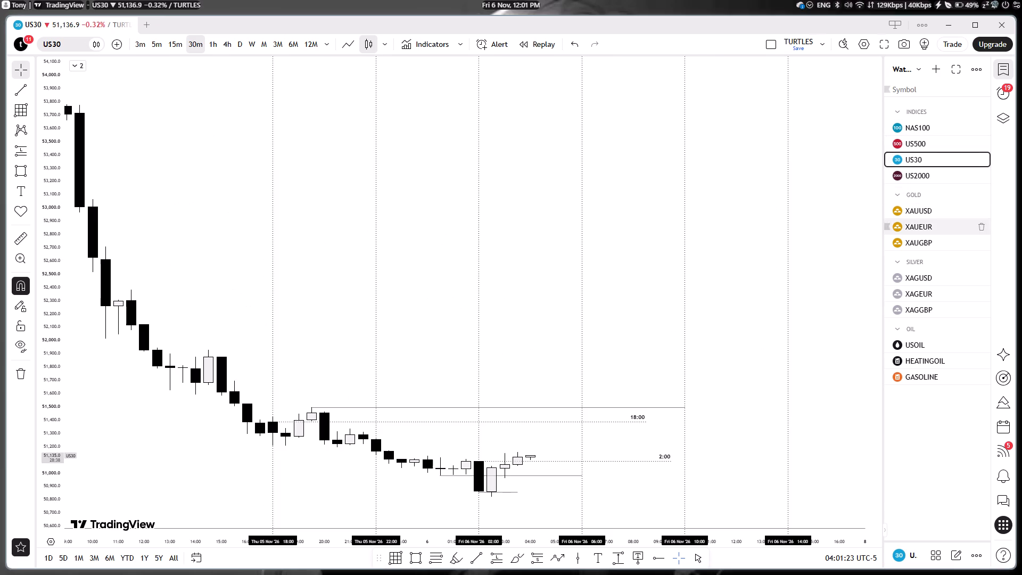
{"action": "left_click", "coordinate": [929, 342]}
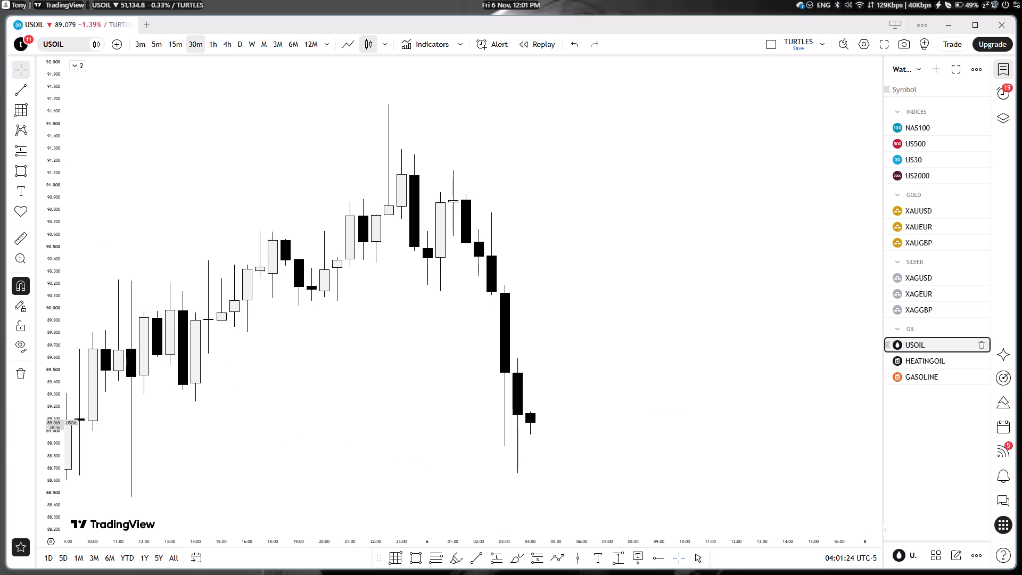
{"action": "left_click_drag", "start_coordinate": [553, 446], "coordinate": [569, 313]}
{"action": "scroll", "coordinate": [564, 327], "scroll_direction": "down", "scroll_amount": 1}
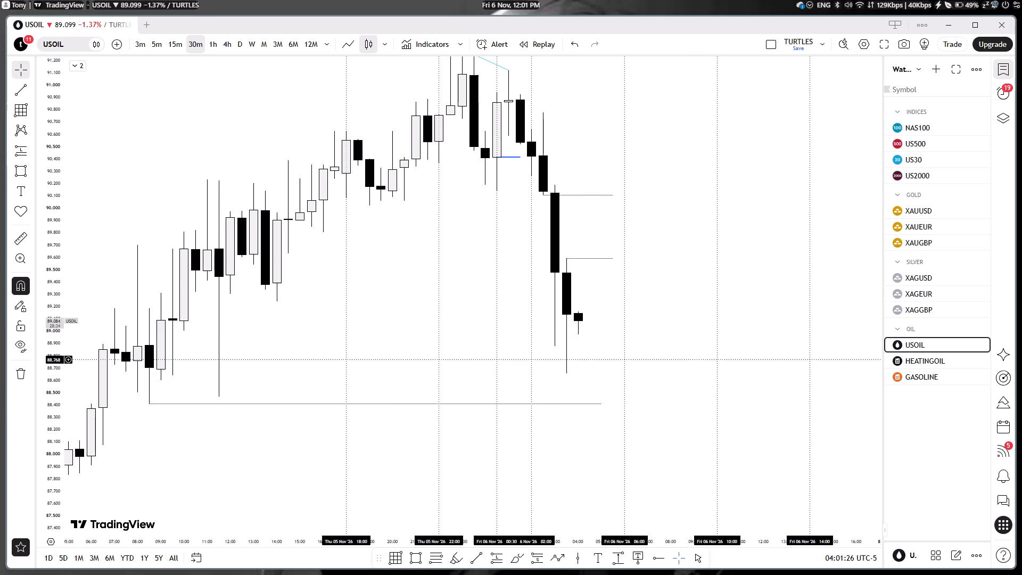
{"action": "left_click_drag", "start_coordinate": [495, 369], "coordinate": [488, 392]}
{"action": "left_click_drag", "start_coordinate": [487, 346], "coordinate": [492, 379]}
{"action": "left_click_drag", "start_coordinate": [476, 354], "coordinate": [521, 352]}
{"action": "left_click", "coordinate": [501, 370]}
{"action": "left_click_drag", "start_coordinate": [498, 332], "coordinate": [481, 346]}
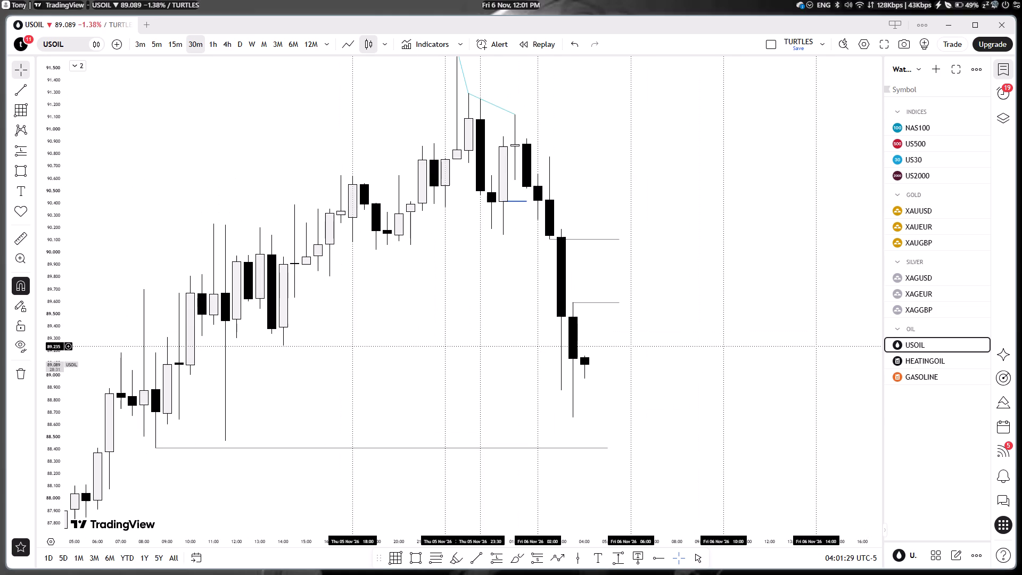
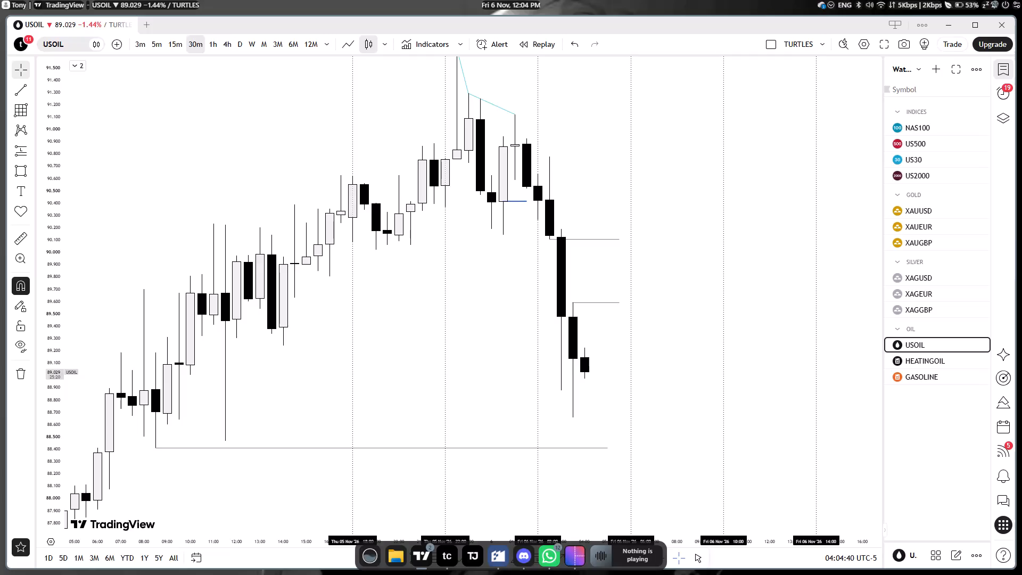
Minimise the USOIL chart window and dismiss the Widget Error dialog about the Tooltip widget.
{"action": "left_click", "coordinate": [686, 193]}
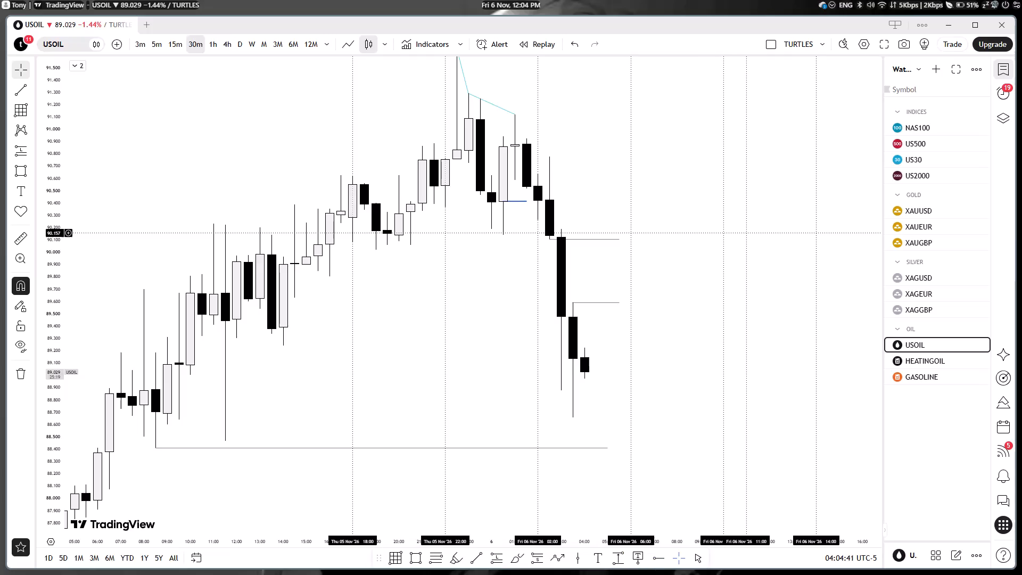
{"action": "left_click", "coordinate": [955, 29]}
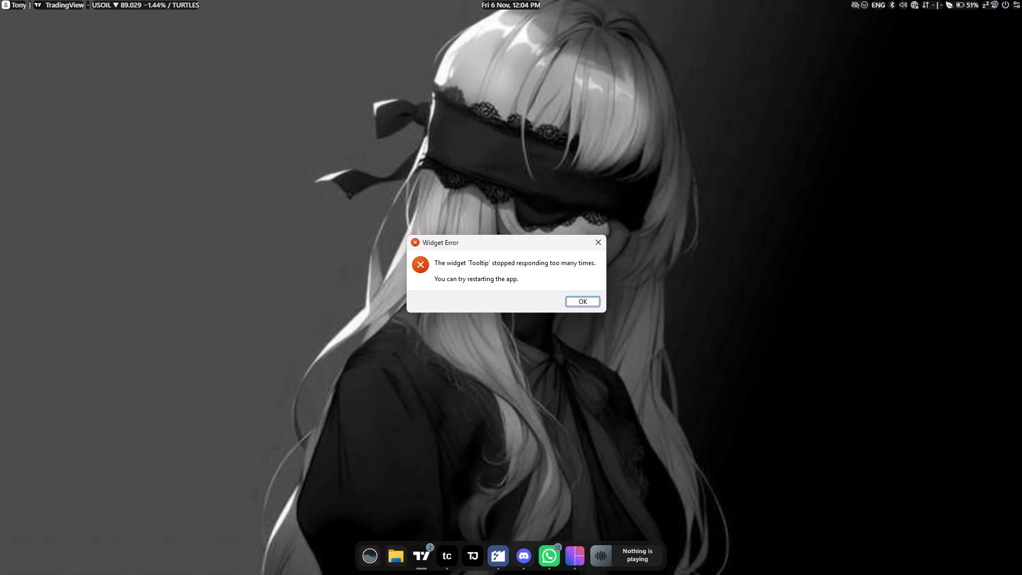
{"action": "left_click", "coordinate": [587, 303]}
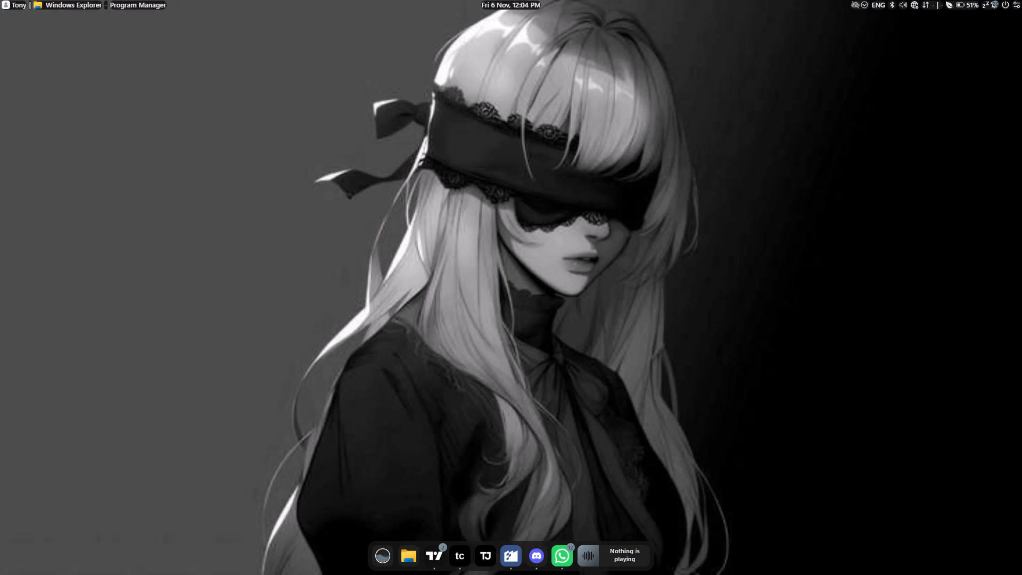
Search the installed applications for "se" and launch Seelen UI.
{"action": "left_click", "coordinate": [385, 560]}
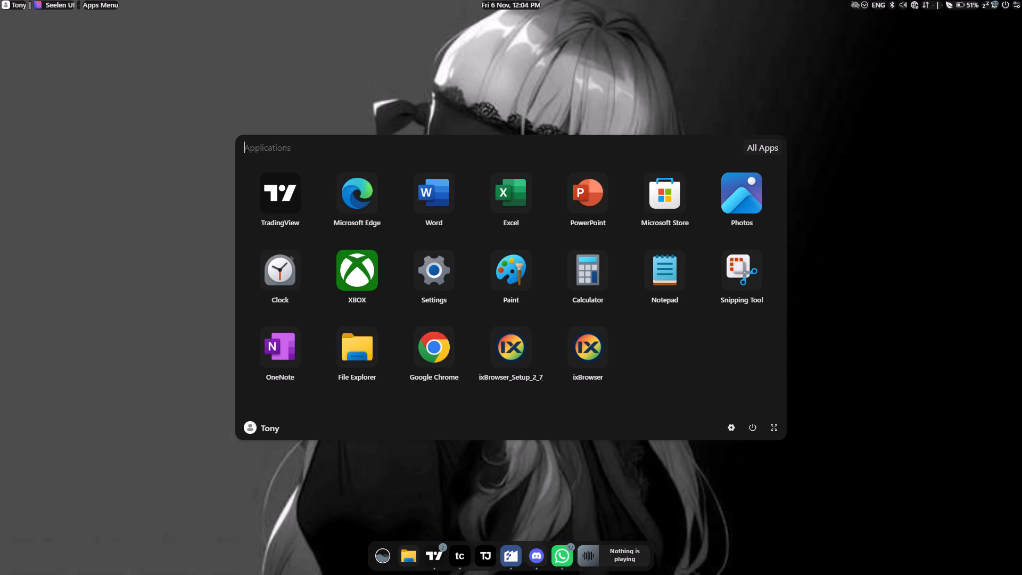
{"action": "type", "text": "se"}
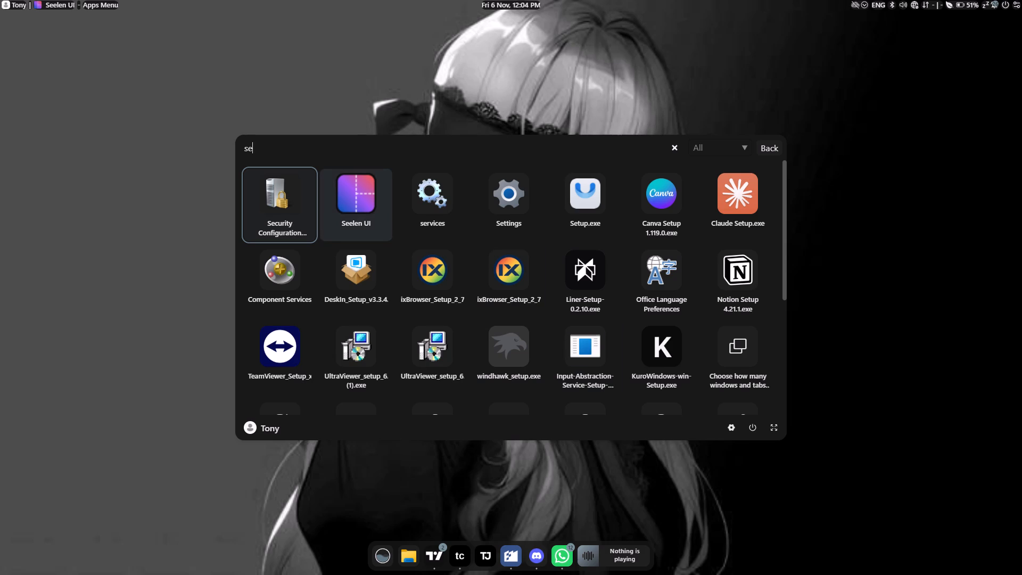
{"action": "left_click", "coordinate": [376, 214]}
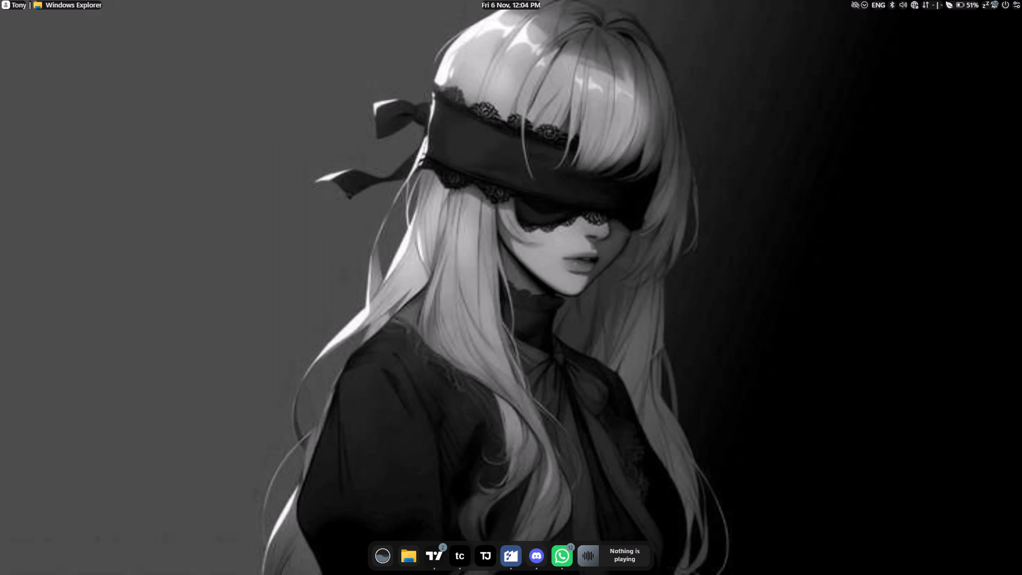
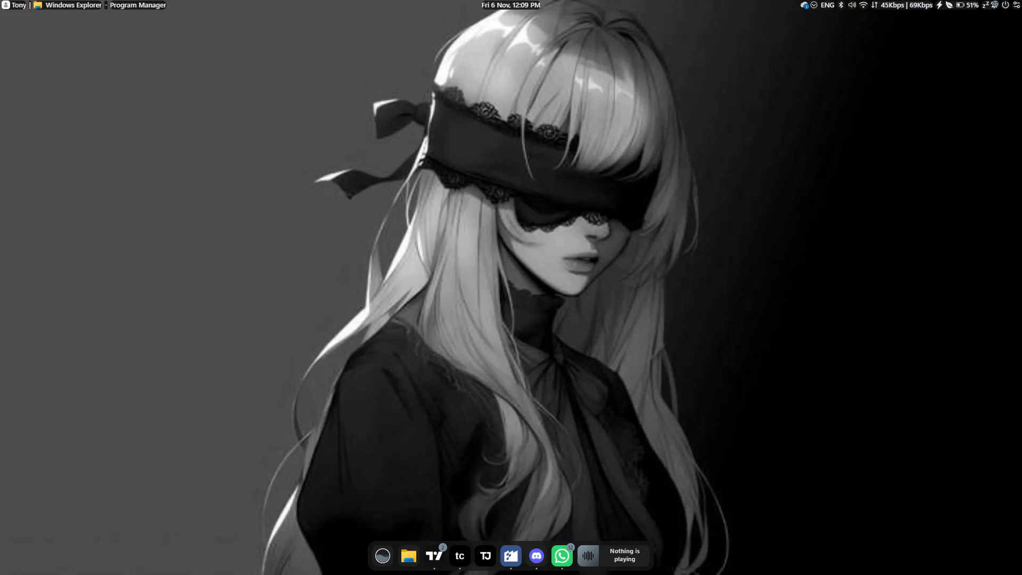
Bring the TradingView chart window back up, check the NAS100 and US500 charts and settle on NAS100.
{"action": "left_click", "coordinate": [433, 556]}
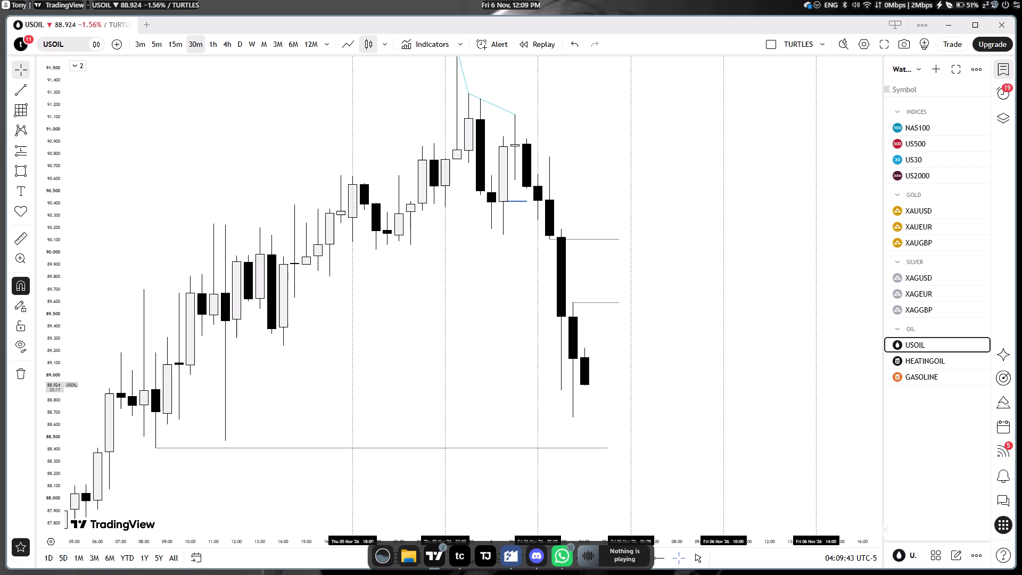
{"action": "left_click", "coordinate": [695, 348]}
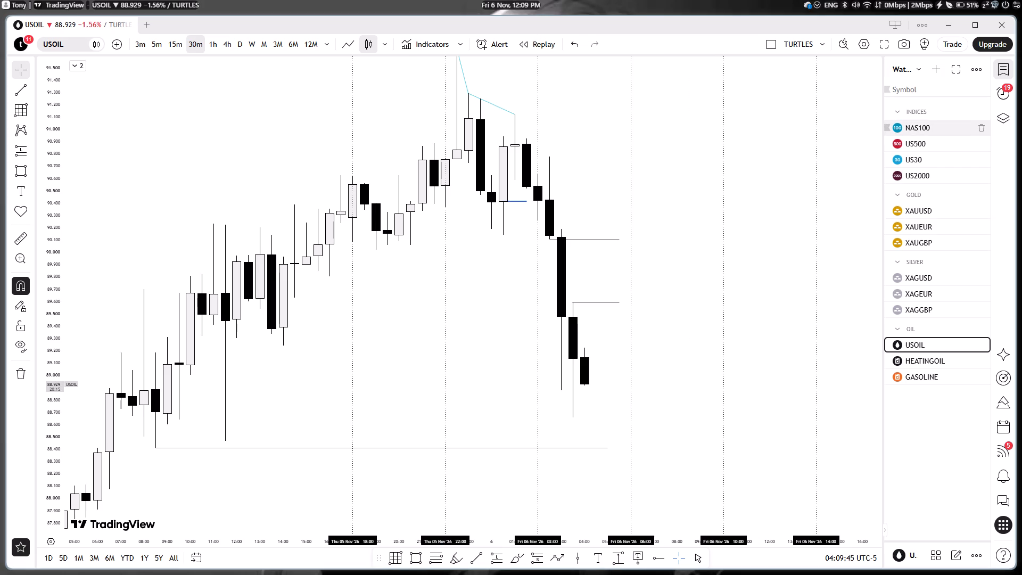
{"action": "left_click", "coordinate": [919, 126]}
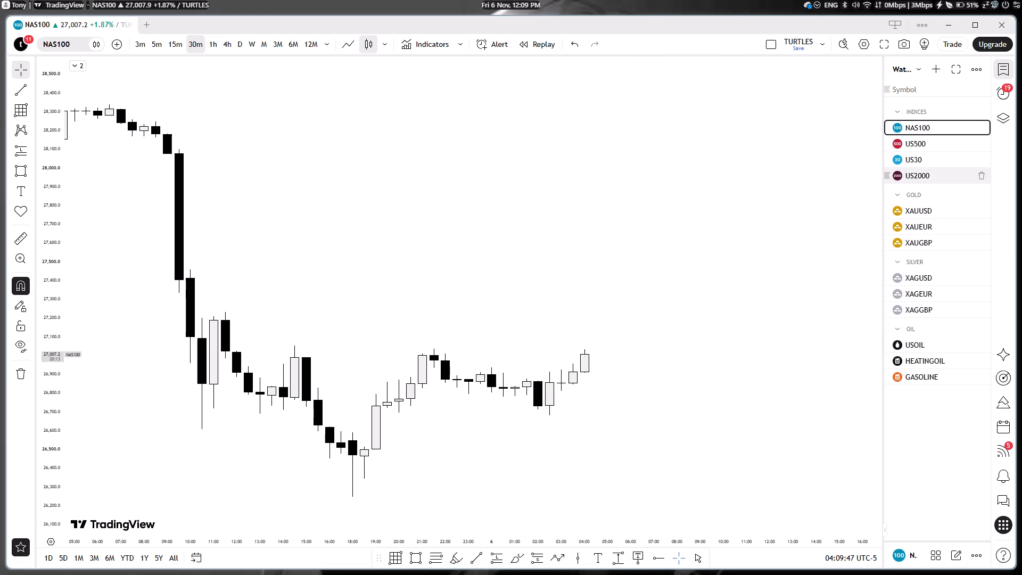
{"action": "left_click", "coordinate": [930, 143]}
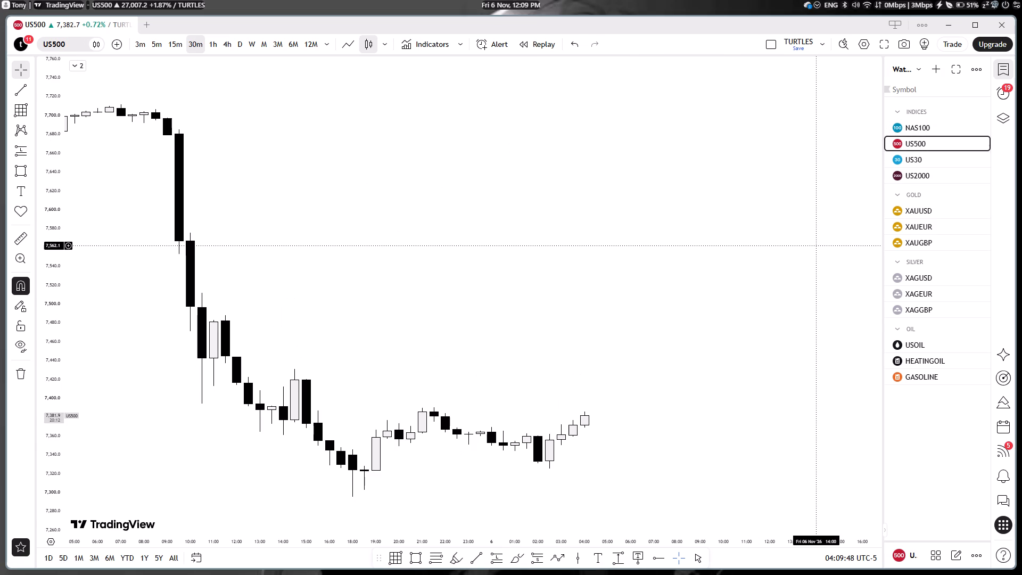
{"action": "scroll", "coordinate": [735, 302], "scroll_direction": "down", "scroll_amount": 3}
{"action": "left_click", "coordinate": [920, 125]}
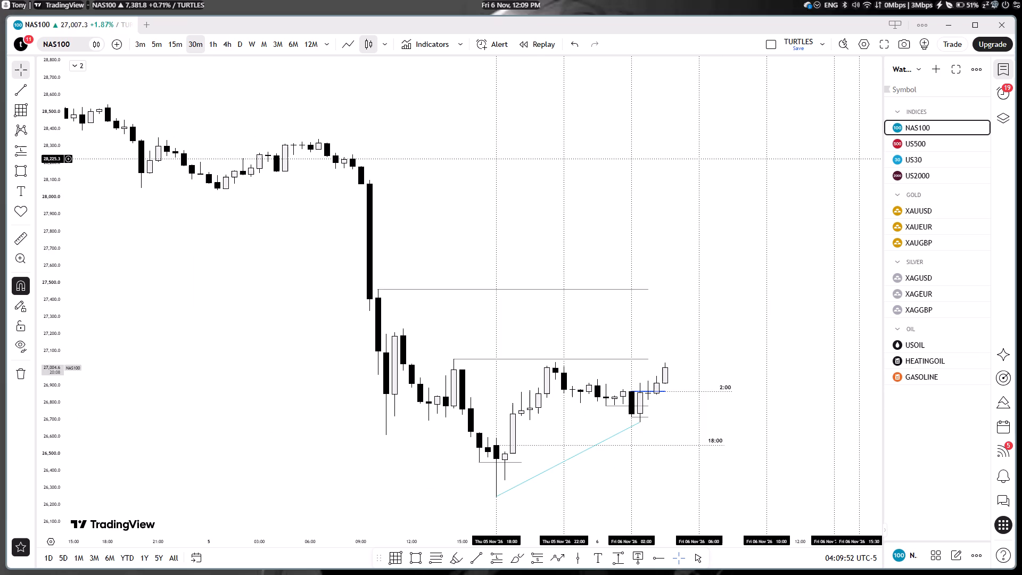
Switch NAS100 to the 5-minute timeframe and anchor the start of the 27,054.1 high line on that high's wick.
{"action": "left_click_drag", "start_coordinate": [51, 474], "coordinate": [76, 318]}
{"action": "left_click_drag", "start_coordinate": [223, 392], "coordinate": [217, 145]}
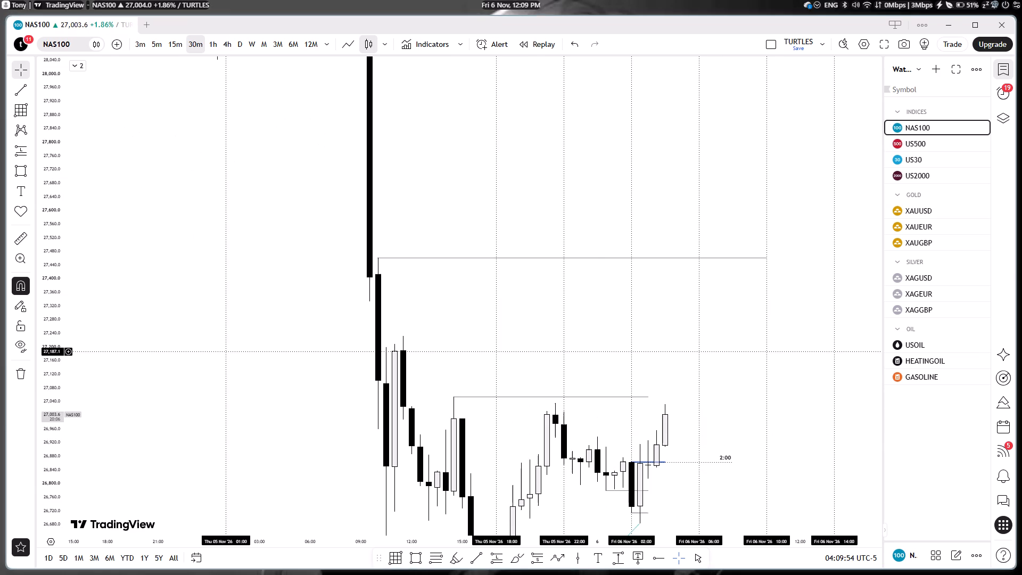
{"action": "scroll", "coordinate": [268, 235], "scroll_direction": "up", "scroll_amount": 2}
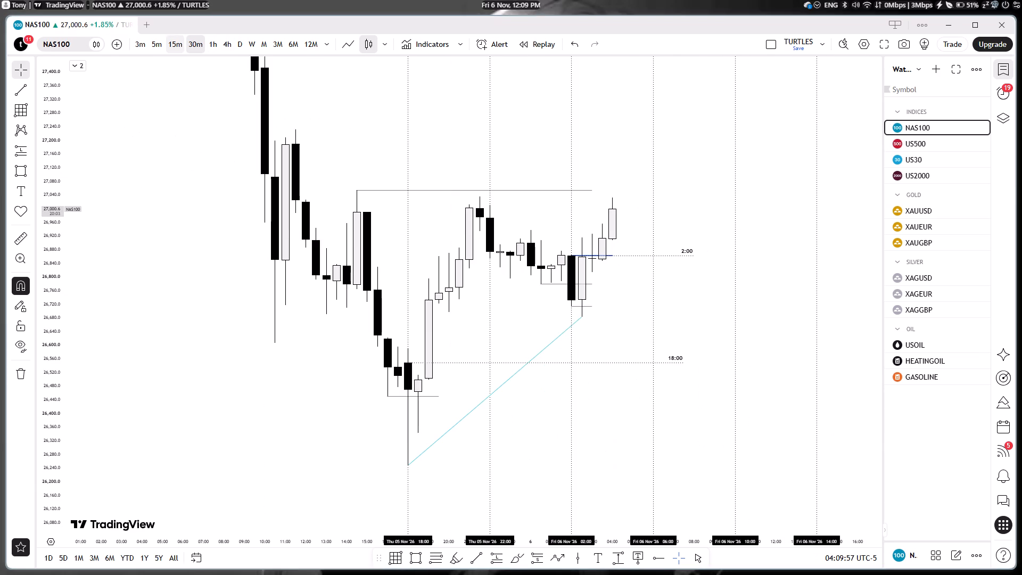
{"action": "left_click", "coordinate": [157, 39]}
{"action": "scroll", "coordinate": [336, 316], "scroll_direction": "down", "scroll_amount": 7}
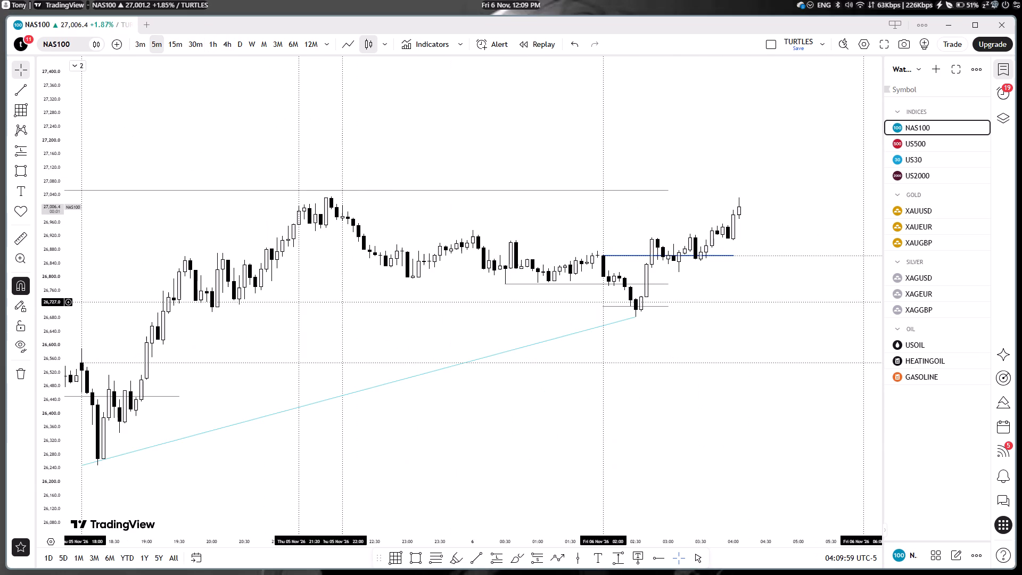
{"action": "left_click_drag", "start_coordinate": [54, 458], "coordinate": [60, 232]}
{"action": "scroll", "coordinate": [242, 244], "scroll_direction": "down", "scroll_amount": 4}
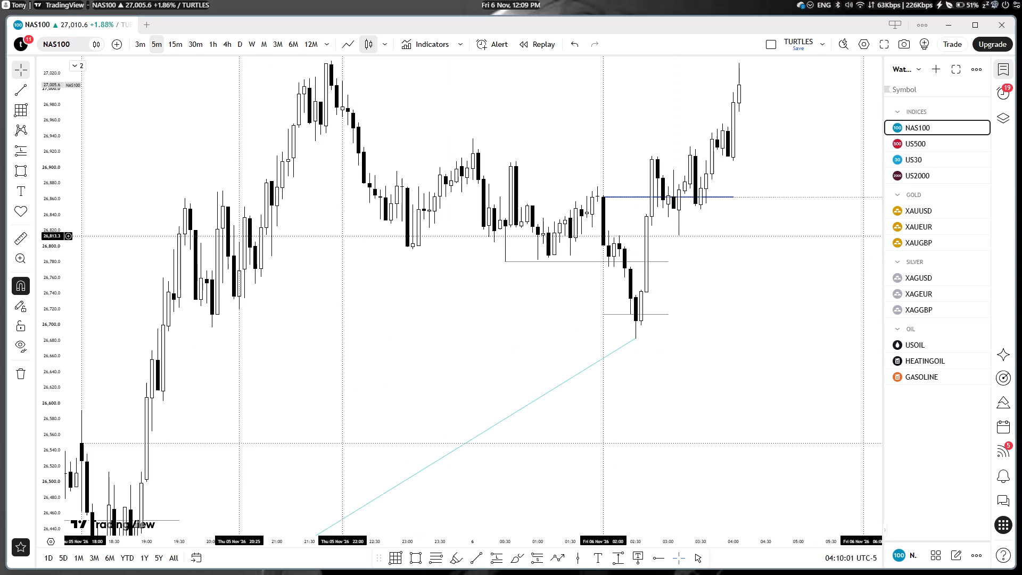
{"action": "left_click_drag", "start_coordinate": [307, 170], "coordinate": [315, 363]}
{"action": "scroll", "coordinate": [318, 297], "scroll_direction": "down", "scroll_amount": 1}
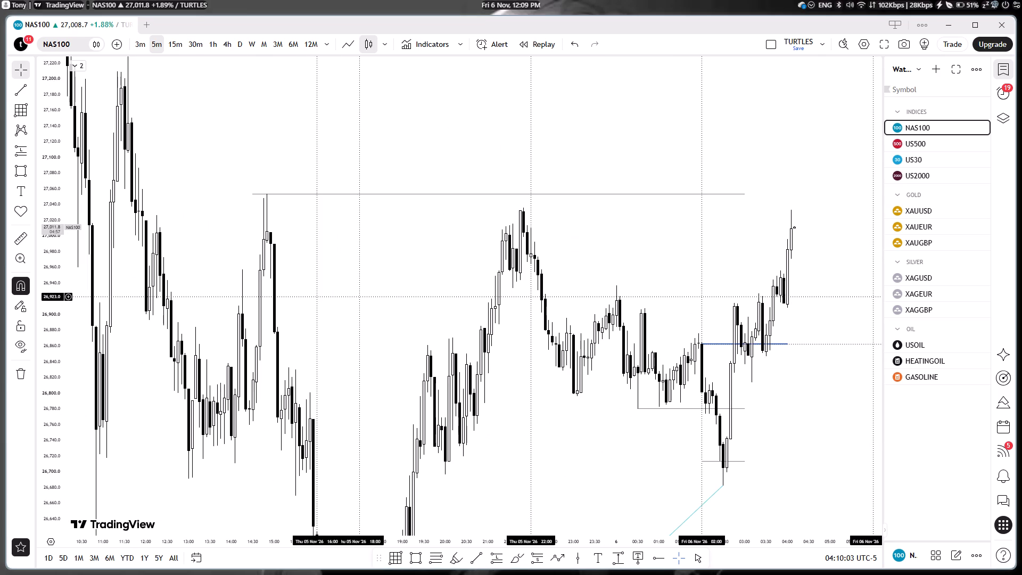
{"action": "left_click_drag", "start_coordinate": [253, 191], "coordinate": [264, 183]}
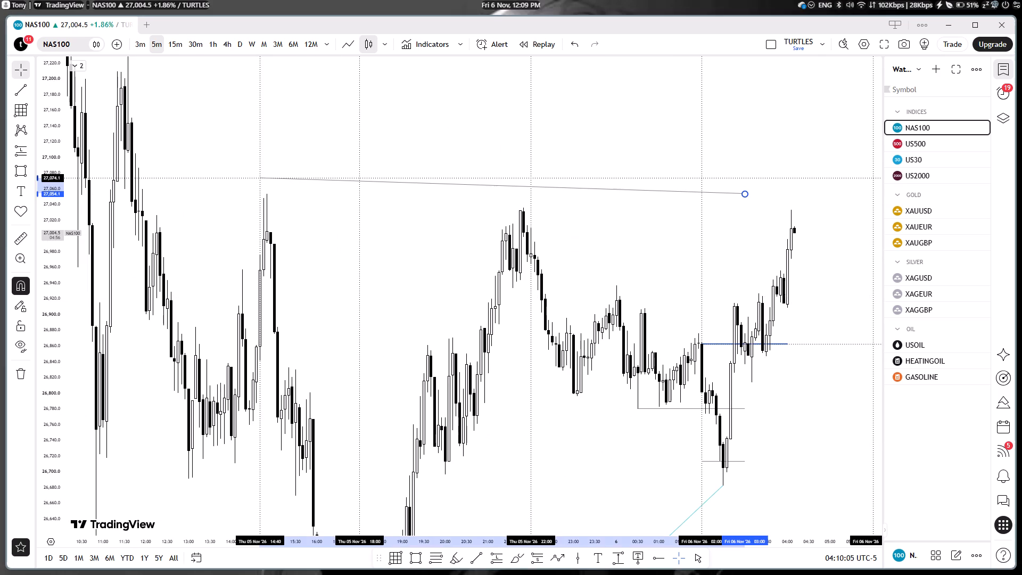
{"action": "left_click_drag", "start_coordinate": [264, 183], "coordinate": [267, 190]}
{"action": "left_click", "coordinate": [325, 276]}
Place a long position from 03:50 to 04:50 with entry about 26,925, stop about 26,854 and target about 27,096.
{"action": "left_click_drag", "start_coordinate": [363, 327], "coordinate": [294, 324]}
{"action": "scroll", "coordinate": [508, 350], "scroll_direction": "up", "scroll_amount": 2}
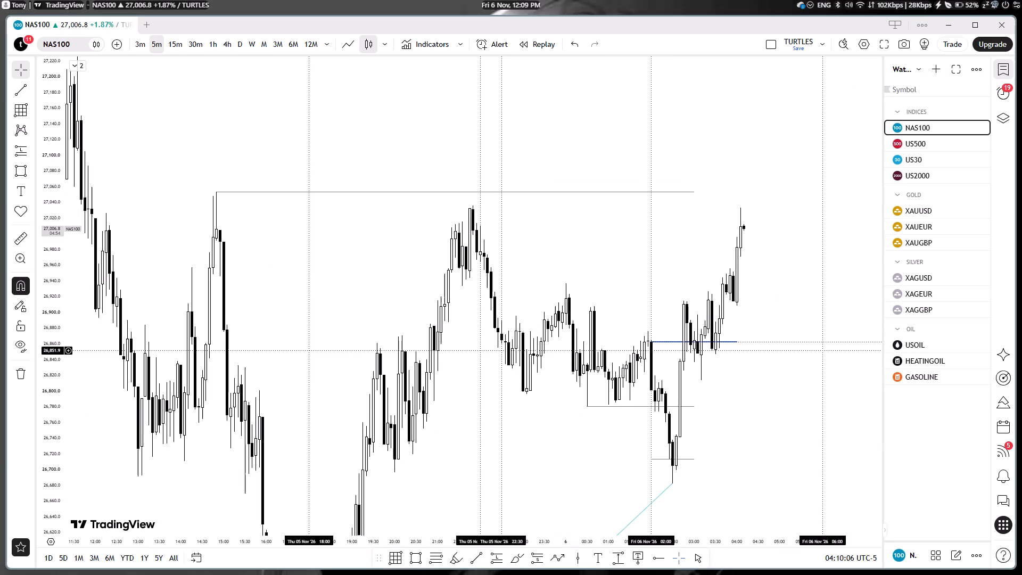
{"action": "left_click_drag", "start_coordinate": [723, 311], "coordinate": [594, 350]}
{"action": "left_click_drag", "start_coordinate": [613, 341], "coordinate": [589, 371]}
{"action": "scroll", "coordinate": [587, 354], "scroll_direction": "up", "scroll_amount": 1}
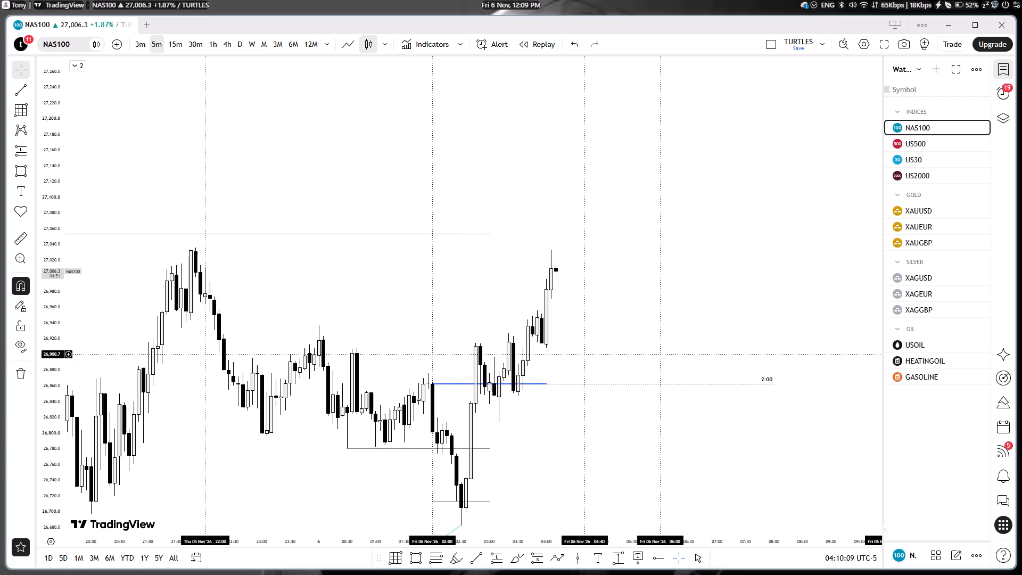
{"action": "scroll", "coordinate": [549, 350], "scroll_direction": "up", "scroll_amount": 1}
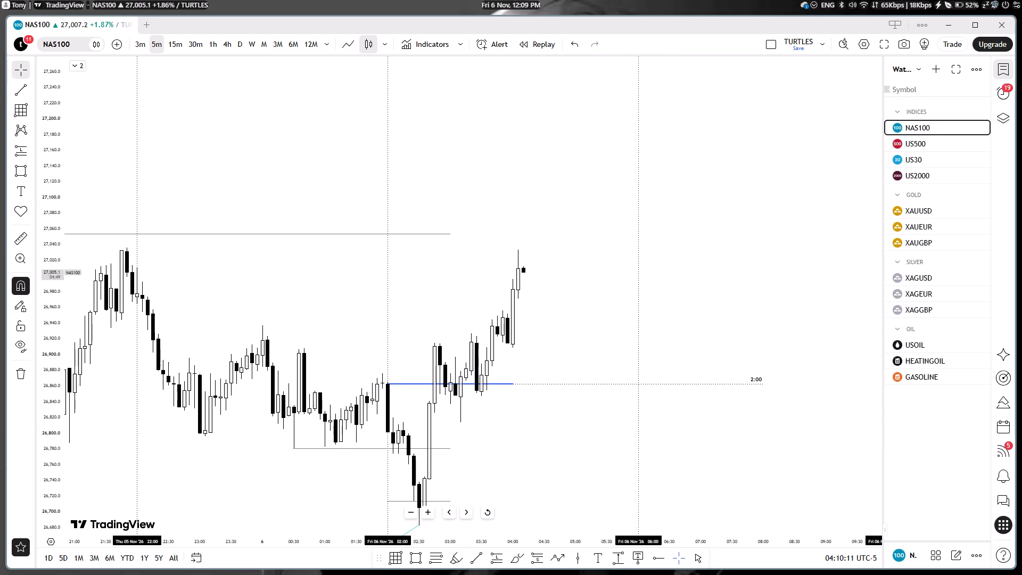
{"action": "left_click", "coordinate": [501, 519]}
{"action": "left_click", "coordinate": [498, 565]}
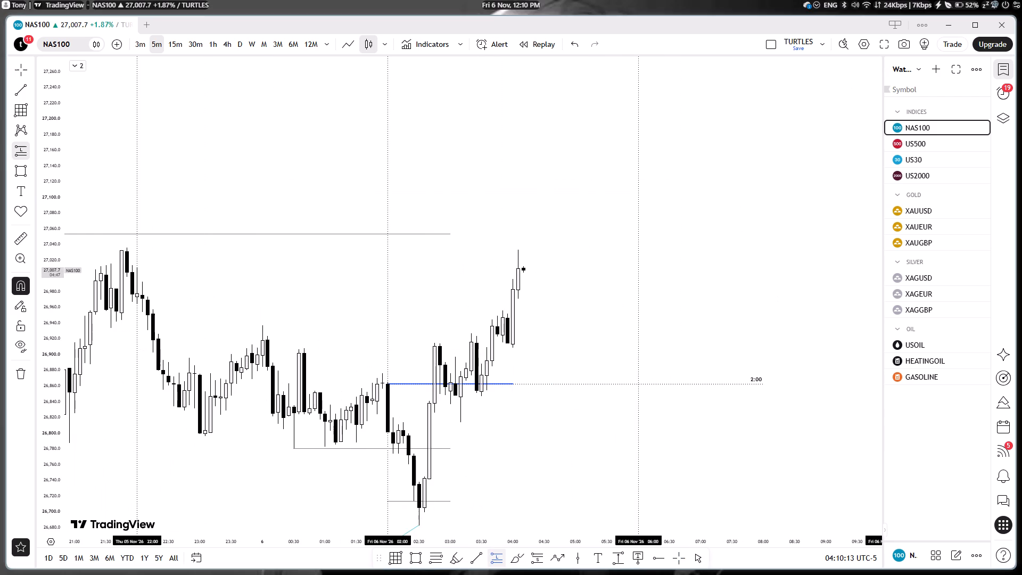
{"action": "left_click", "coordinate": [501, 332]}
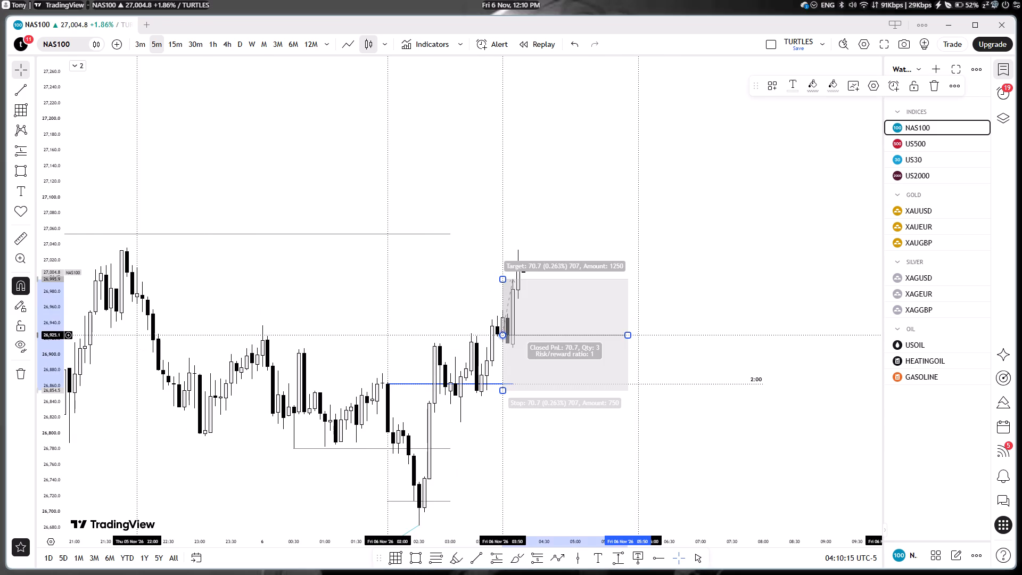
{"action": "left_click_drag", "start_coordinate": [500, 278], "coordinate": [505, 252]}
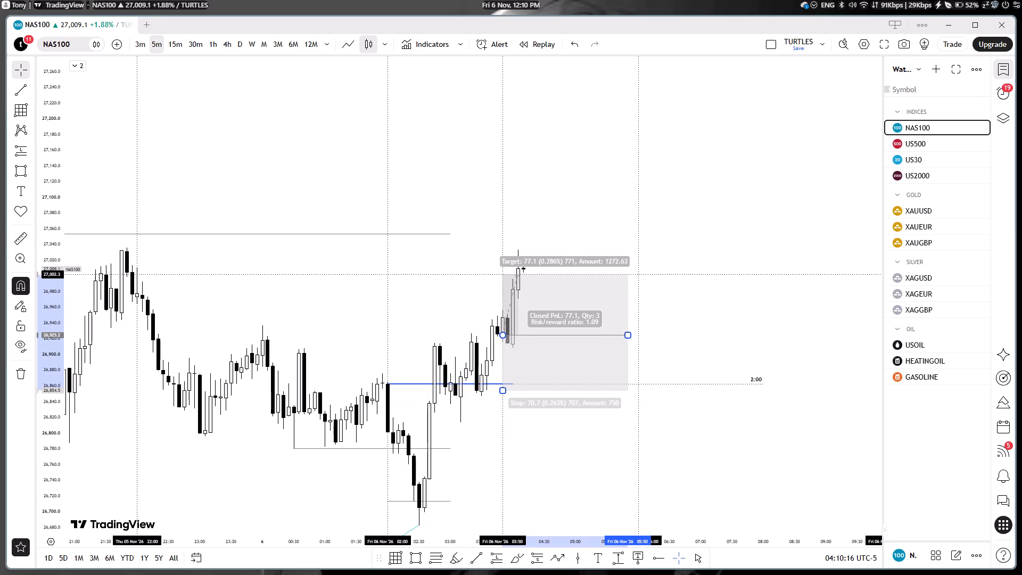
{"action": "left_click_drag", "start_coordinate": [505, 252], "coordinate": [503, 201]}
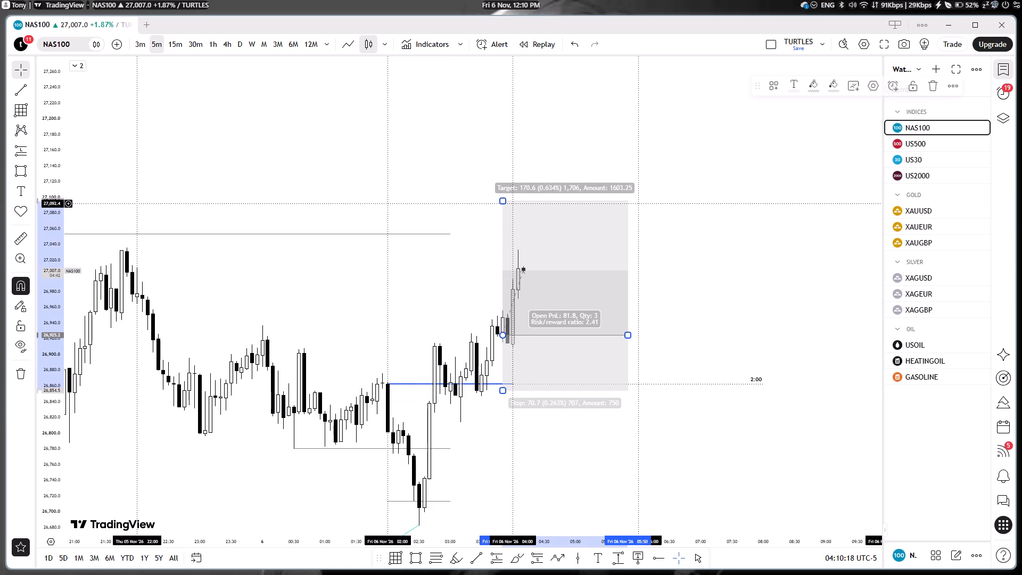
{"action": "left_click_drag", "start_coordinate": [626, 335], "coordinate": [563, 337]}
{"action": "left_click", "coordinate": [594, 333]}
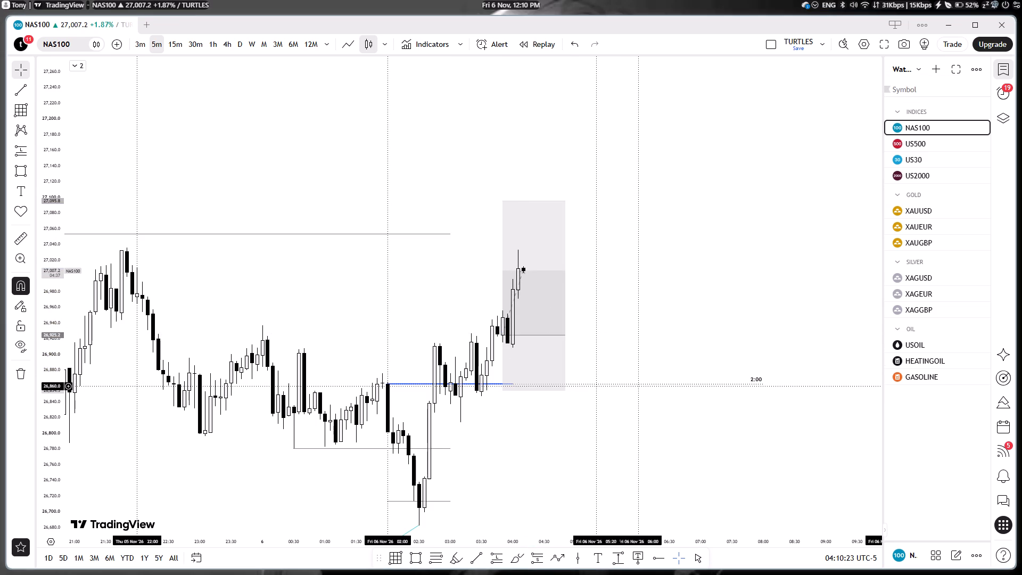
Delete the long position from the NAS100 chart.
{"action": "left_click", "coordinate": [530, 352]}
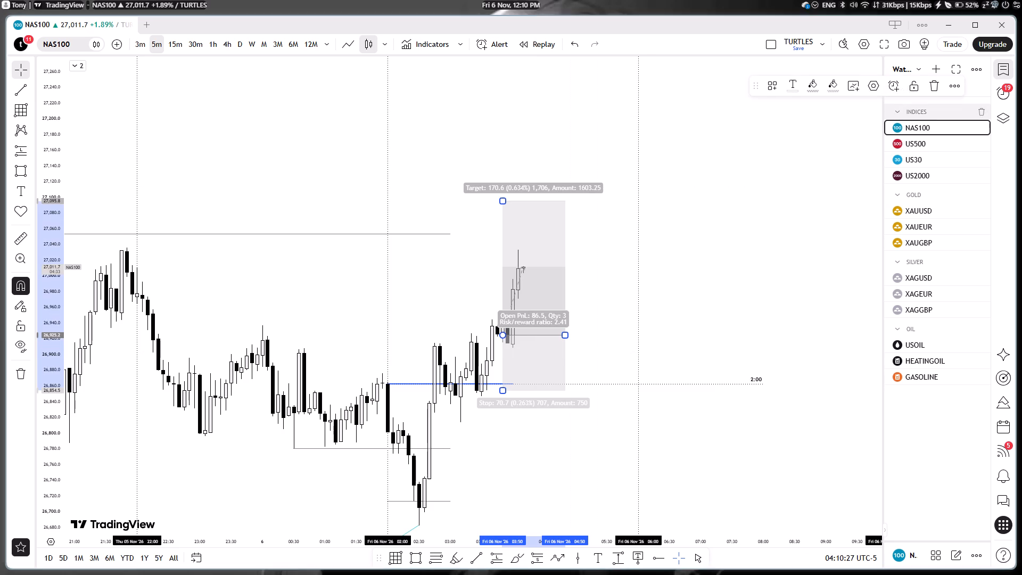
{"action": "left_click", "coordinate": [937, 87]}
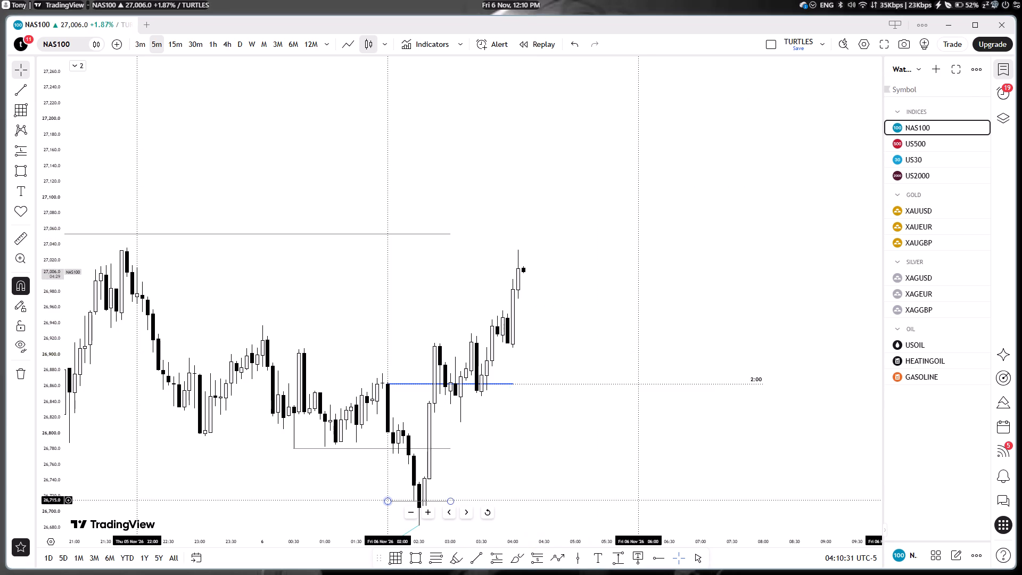
Move the start of the short low line from 02:00 to the candle wick just before the 02:30 low.
{"action": "left_click_drag", "start_coordinate": [388, 500], "coordinate": [415, 497]}
{"action": "left_click", "coordinate": [444, 479]}
Anchor the start of the light-blue SMT line on the 18:15 candle's low at 26,247.5.
{"action": "left_click_drag", "start_coordinate": [459, 478], "coordinate": [496, 342]}
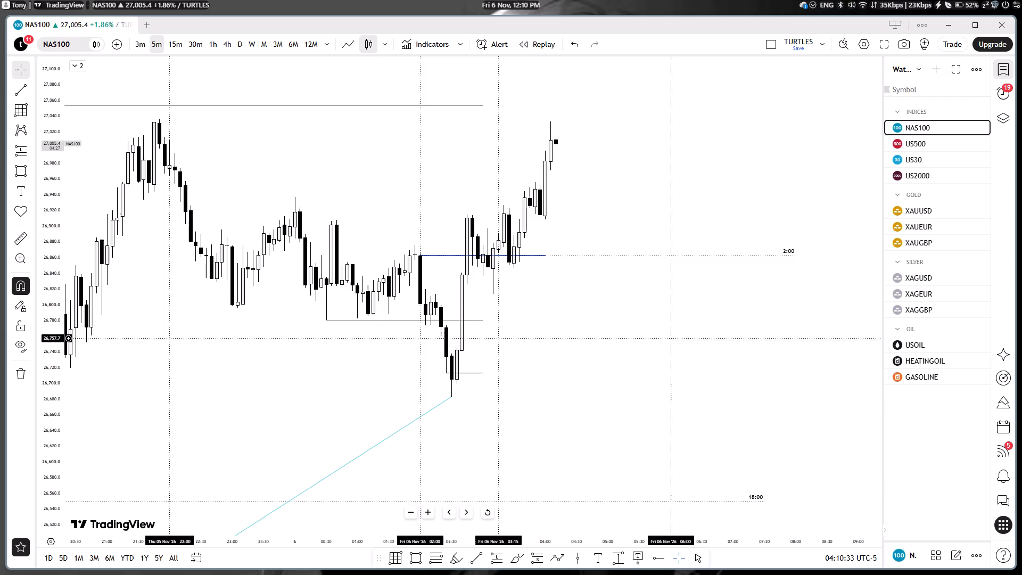
{"action": "scroll", "coordinate": [490, 364], "scroll_direction": "down", "scroll_amount": 4}
{"action": "scroll", "coordinate": [361, 409], "scroll_direction": "down", "scroll_amount": 1}
{"action": "scroll", "coordinate": [361, 409], "scroll_direction": "up", "scroll_amount": 4}
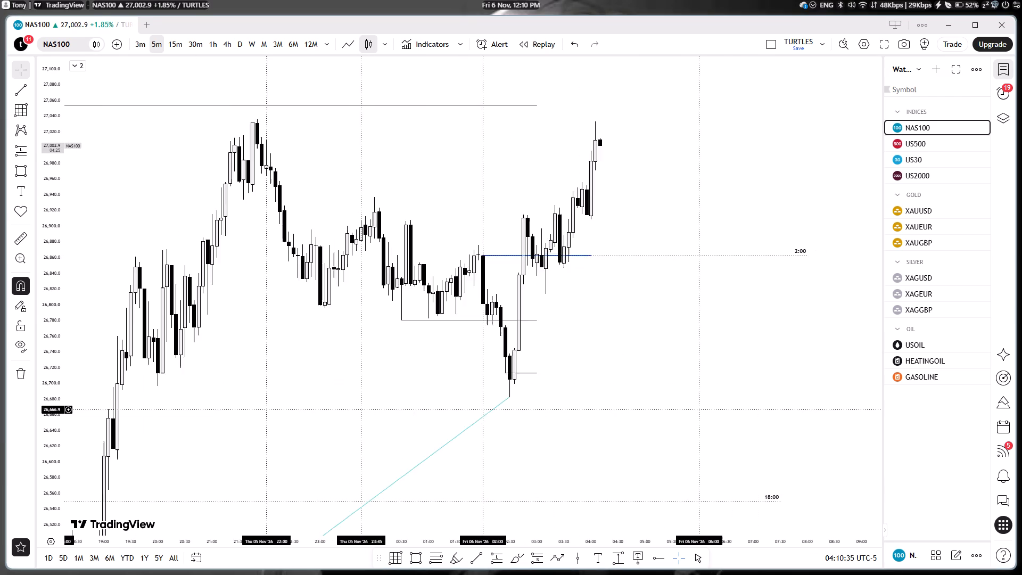
{"action": "scroll", "coordinate": [361, 409], "scroll_direction": "up", "scroll_amount": 2}
{"action": "left_click_drag", "start_coordinate": [316, 446], "coordinate": [496, 421]}
{"action": "left_click_drag", "start_coordinate": [474, 437], "coordinate": [518, 412]}
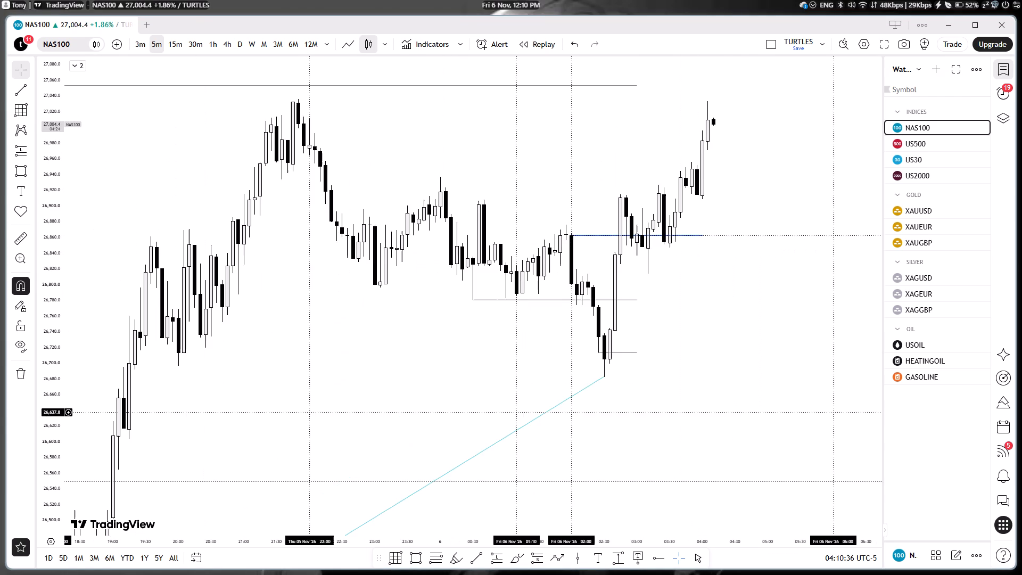
{"action": "left_click_drag", "start_coordinate": [518, 412], "coordinate": [590, 239]}
{"action": "left_click_drag", "start_coordinate": [325, 434], "coordinate": [427, 364]}
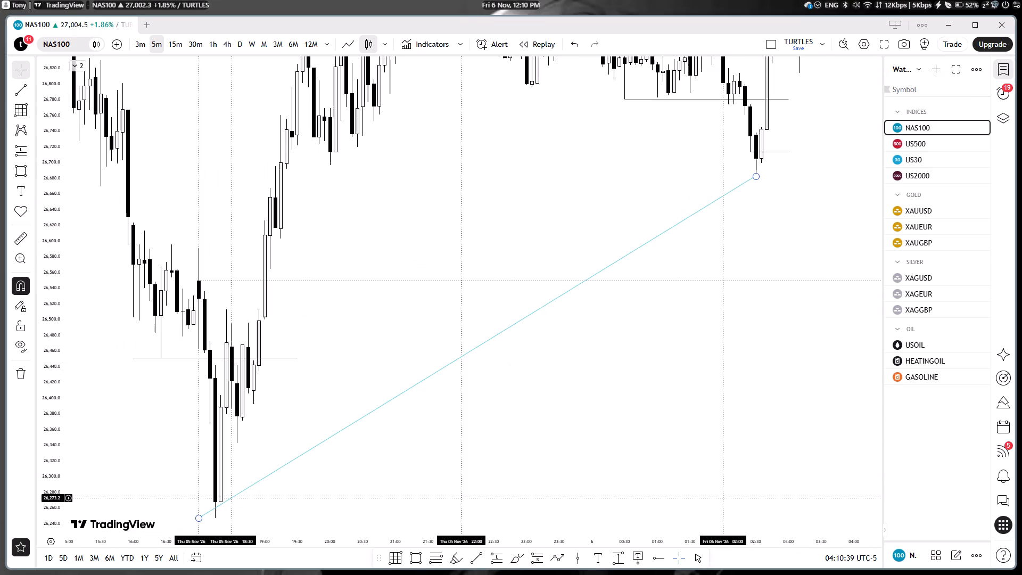
{"action": "left_click_drag", "start_coordinate": [199, 517], "coordinate": [224, 514]}
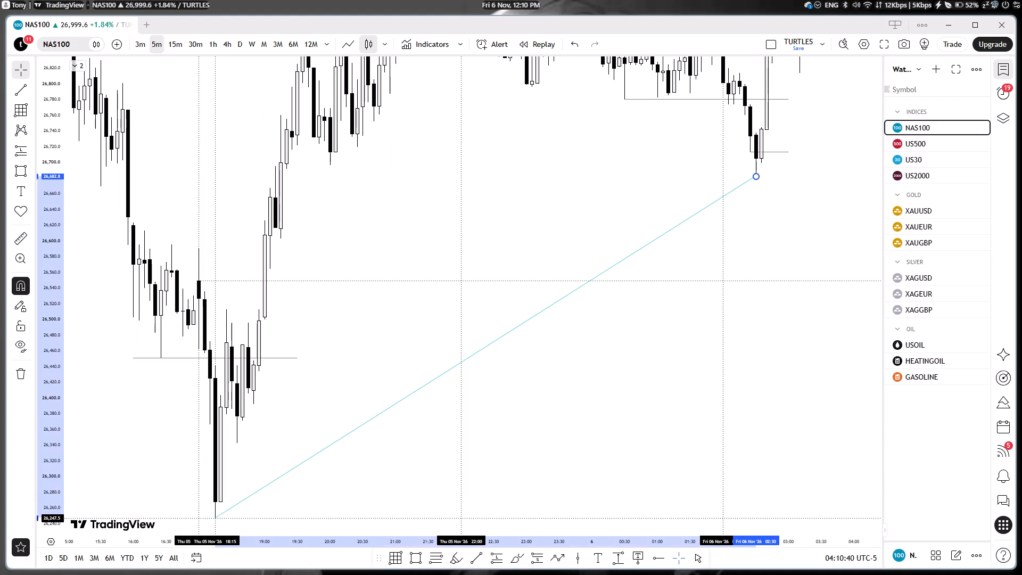
{"action": "left_click_drag", "start_coordinate": [224, 514], "coordinate": [214, 520]}
{"action": "left_click", "coordinate": [265, 434]}
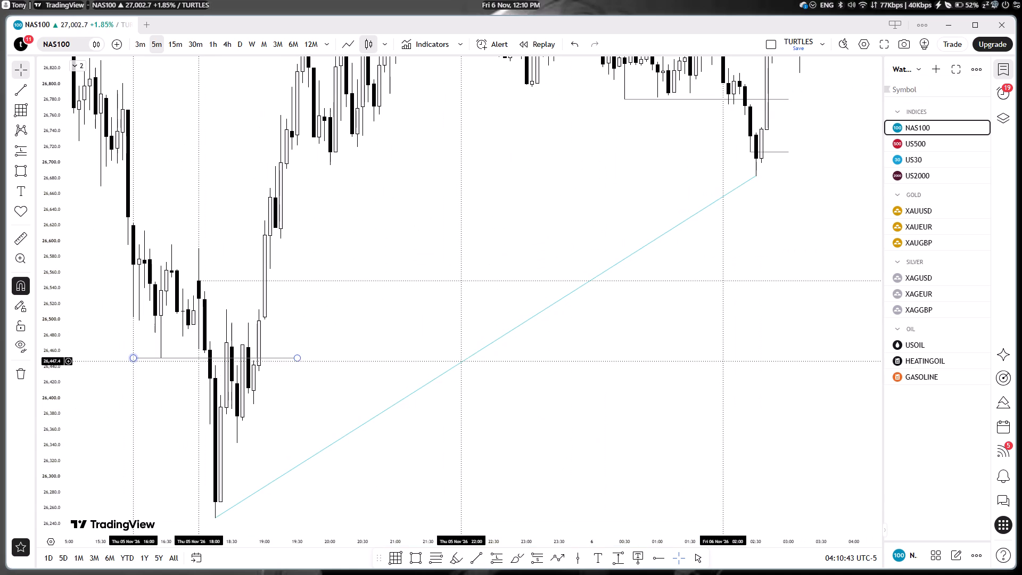
Move the start of the 26,451.2 low line from 16:00 to the exact low candle at about 16:25.
{"action": "left_click_drag", "start_coordinate": [132, 361], "coordinate": [160, 361]}
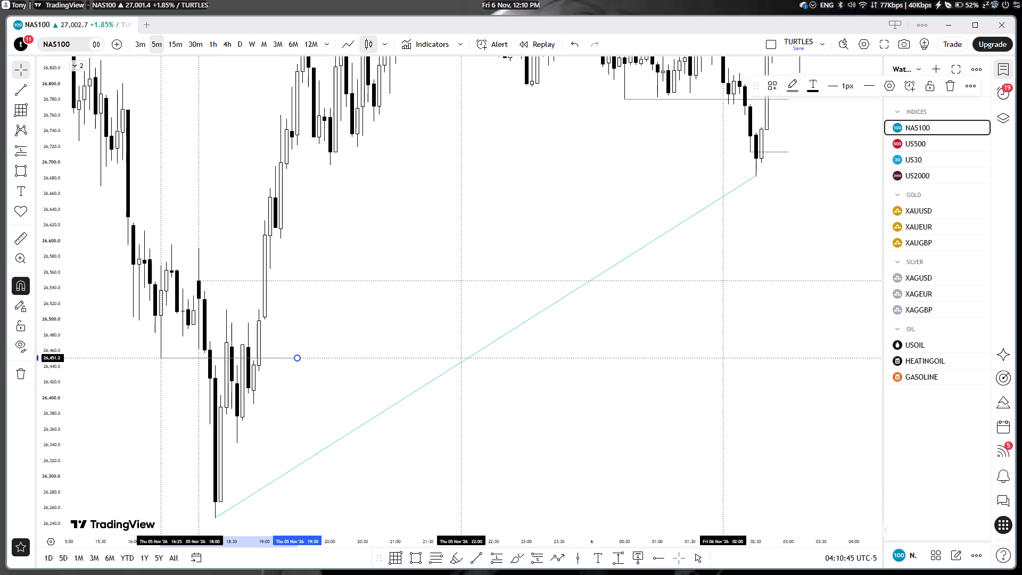
{"action": "left_click", "coordinate": [195, 402]}
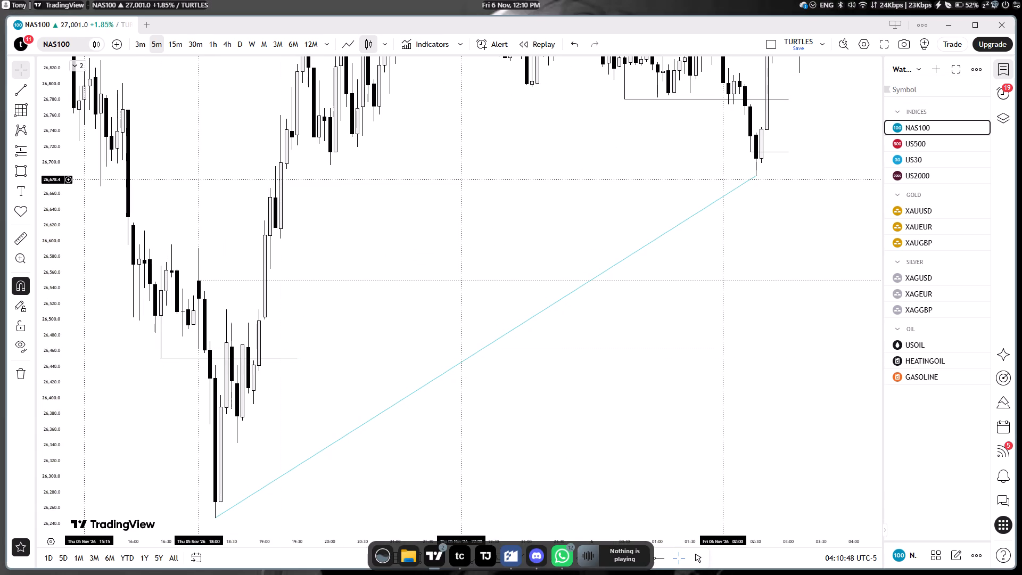
Extend the end of the NAS100 high line near 27,054 to the latest candle at about 04:10.
{"action": "scroll", "coordinate": [150, 220], "scroll_direction": "down", "scroll_amount": 1}
{"action": "left_click_drag", "start_coordinate": [179, 130], "coordinate": [193, 313]}
{"action": "left_click_drag", "start_coordinate": [191, 184], "coordinate": [200, 368]}
{"action": "left_click_drag", "start_coordinate": [193, 175], "coordinate": [213, 342]}
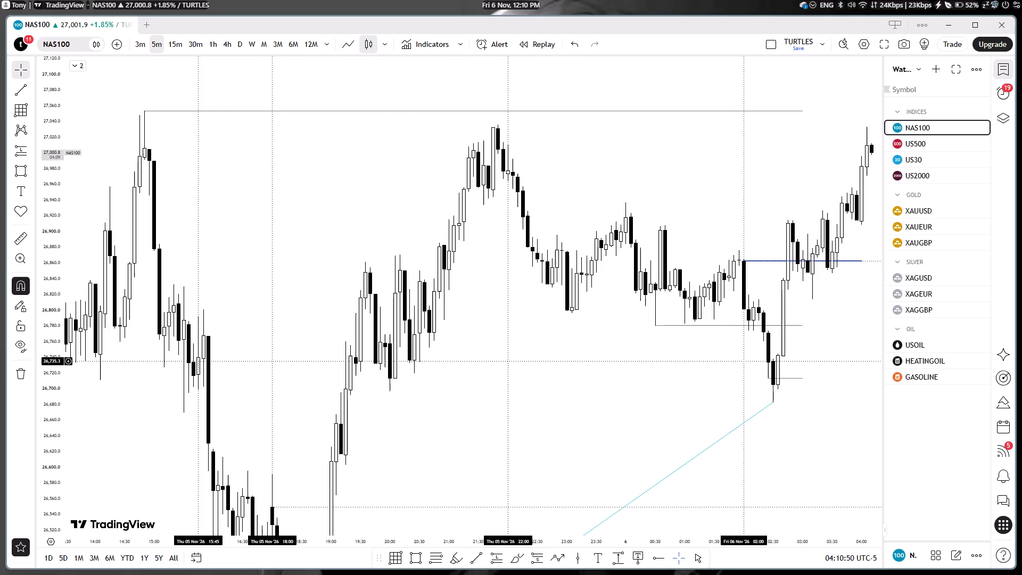
{"action": "left_click_drag", "start_coordinate": [549, 210], "coordinate": [352, 275]}
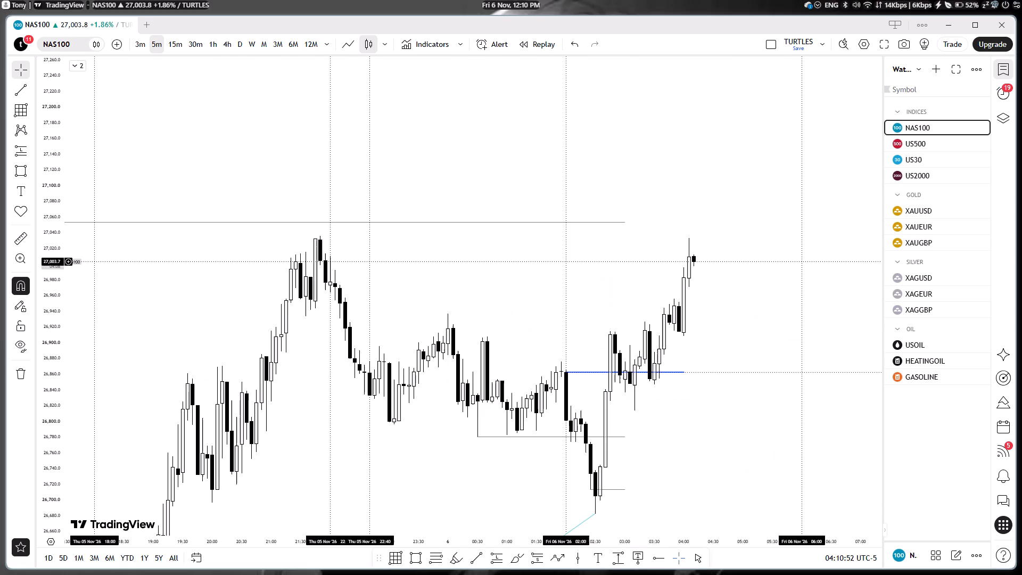
{"action": "left_click_drag", "start_coordinate": [622, 224], "coordinate": [694, 219]}
{"action": "left_click", "coordinate": [671, 275]}
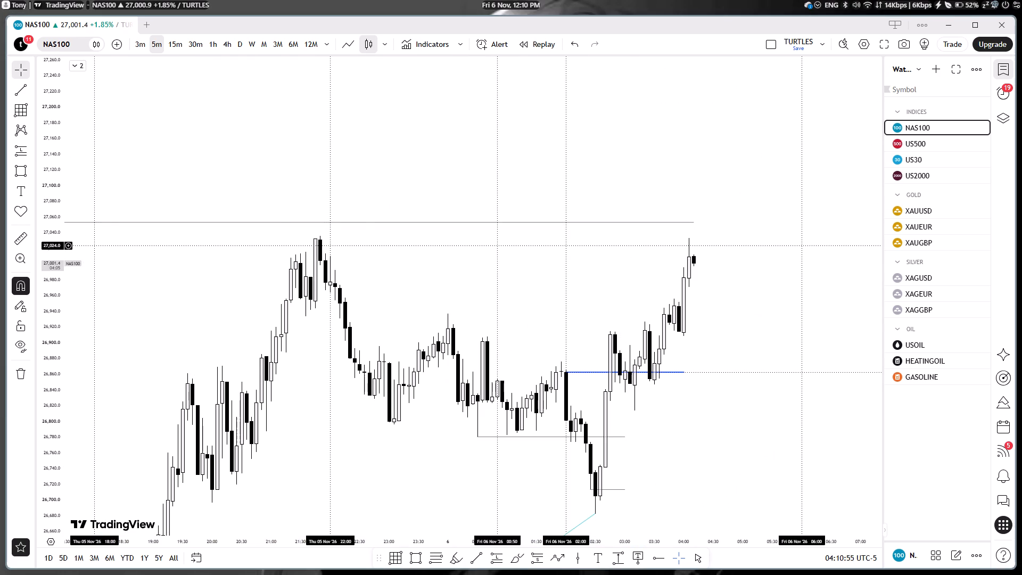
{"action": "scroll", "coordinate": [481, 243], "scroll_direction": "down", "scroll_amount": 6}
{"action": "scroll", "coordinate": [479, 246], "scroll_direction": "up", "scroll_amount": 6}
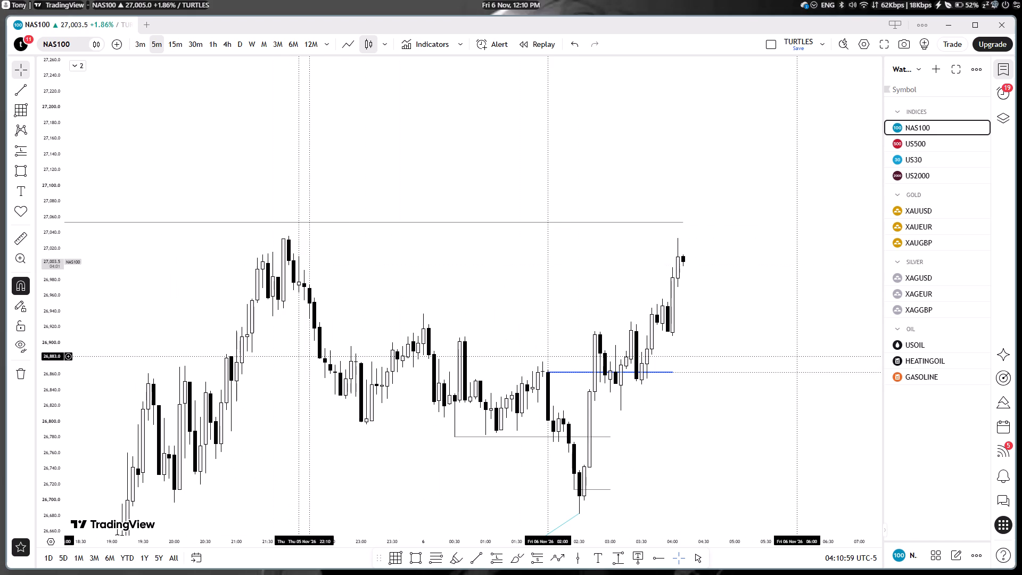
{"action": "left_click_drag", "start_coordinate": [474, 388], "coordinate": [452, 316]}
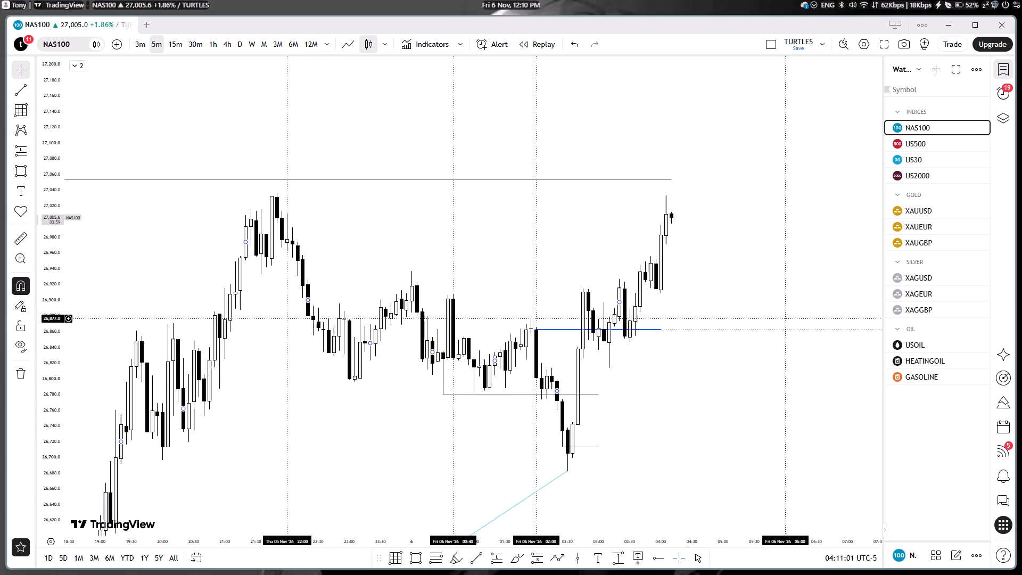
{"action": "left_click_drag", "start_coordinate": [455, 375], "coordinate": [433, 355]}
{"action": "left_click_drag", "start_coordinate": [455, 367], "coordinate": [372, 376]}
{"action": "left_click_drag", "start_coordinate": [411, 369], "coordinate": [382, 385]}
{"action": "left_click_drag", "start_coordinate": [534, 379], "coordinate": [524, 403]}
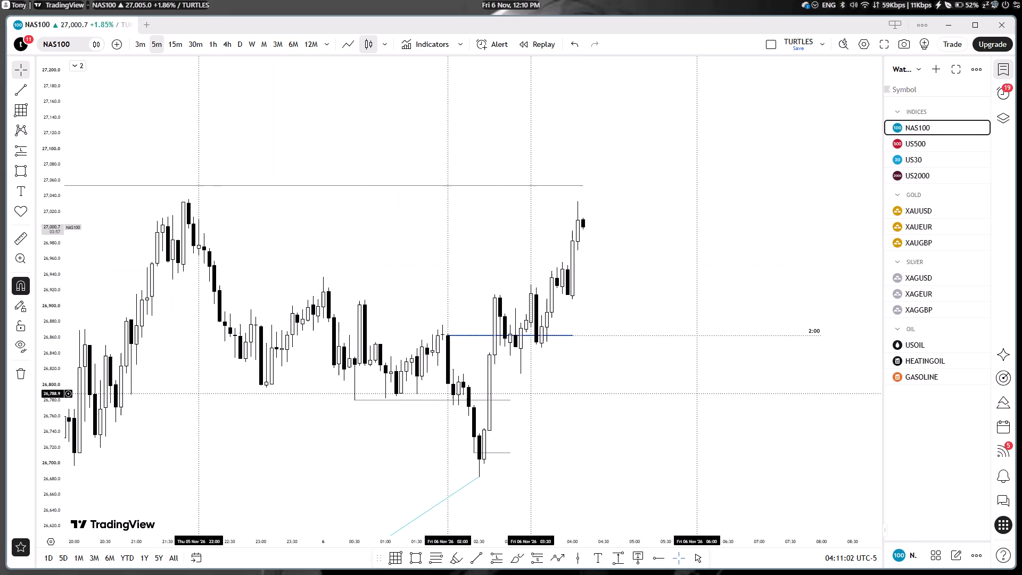
Shorten the blue 2:00 open line on NAS100 so it ends at about the 02:55 candle.
{"action": "left_click_drag", "start_coordinate": [566, 341], "coordinate": [545, 341]}
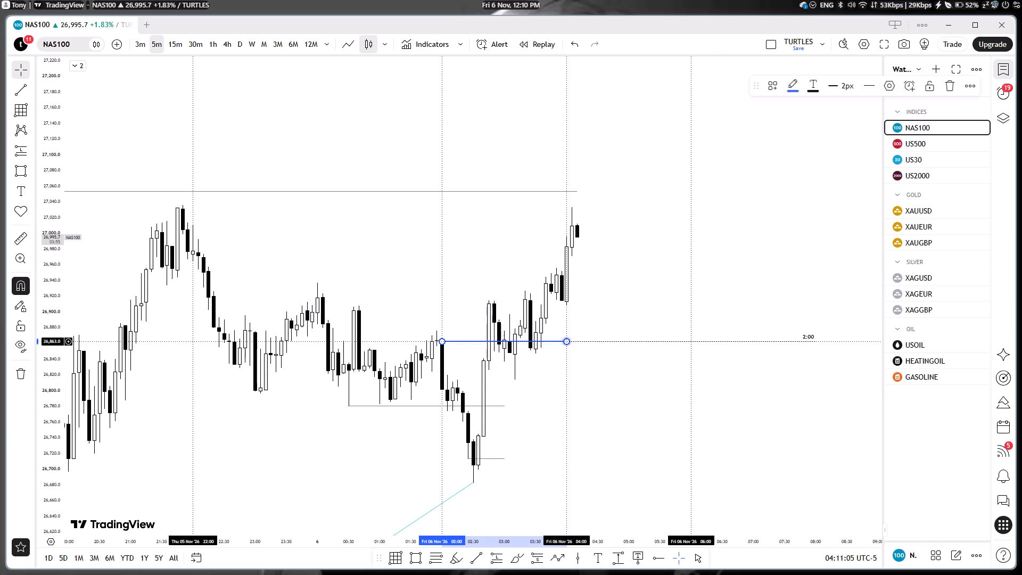
{"action": "left_click_drag", "start_coordinate": [545, 341], "coordinate": [497, 348]}
{"action": "left_click_drag", "start_coordinate": [519, 380], "coordinate": [520, 385]}
{"action": "left_click", "coordinate": [541, 401]}
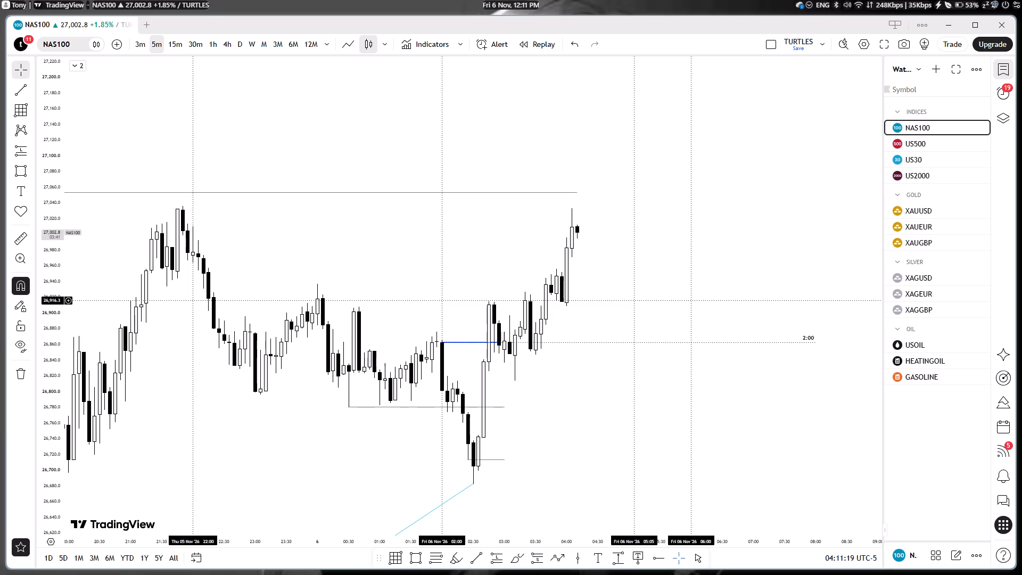
Examine the NAS100 price action from the 02:30 low up to the high line.
{"action": "left_click_drag", "start_coordinate": [550, 441], "coordinate": [731, 357]}
{"action": "scroll", "coordinate": [465, 351], "scroll_direction": "down", "scroll_amount": 4}
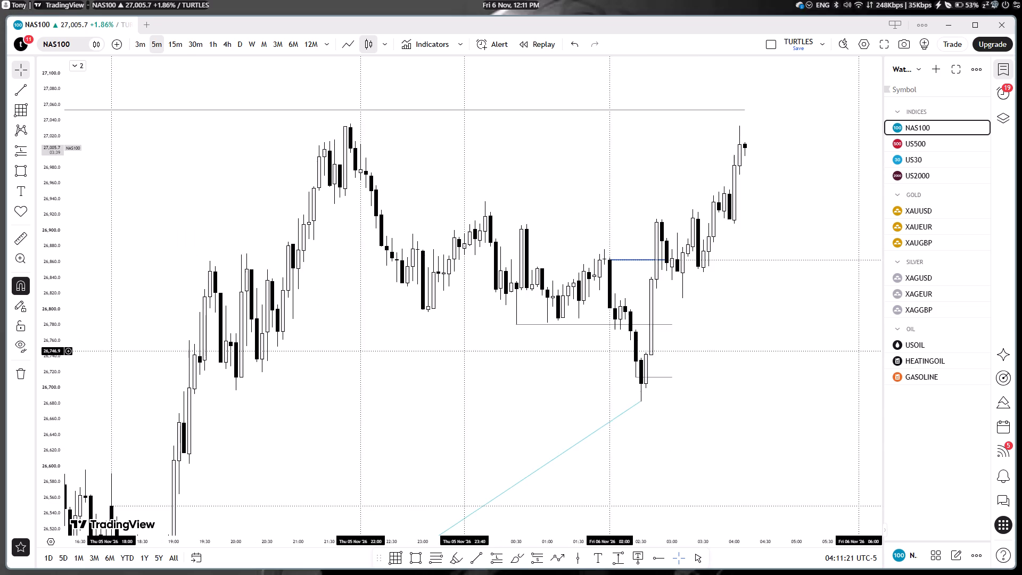
{"action": "scroll", "coordinate": [465, 351], "scroll_direction": "up", "scroll_amount": 5}
{"action": "left_click_drag", "start_coordinate": [679, 350], "coordinate": [649, 348]}
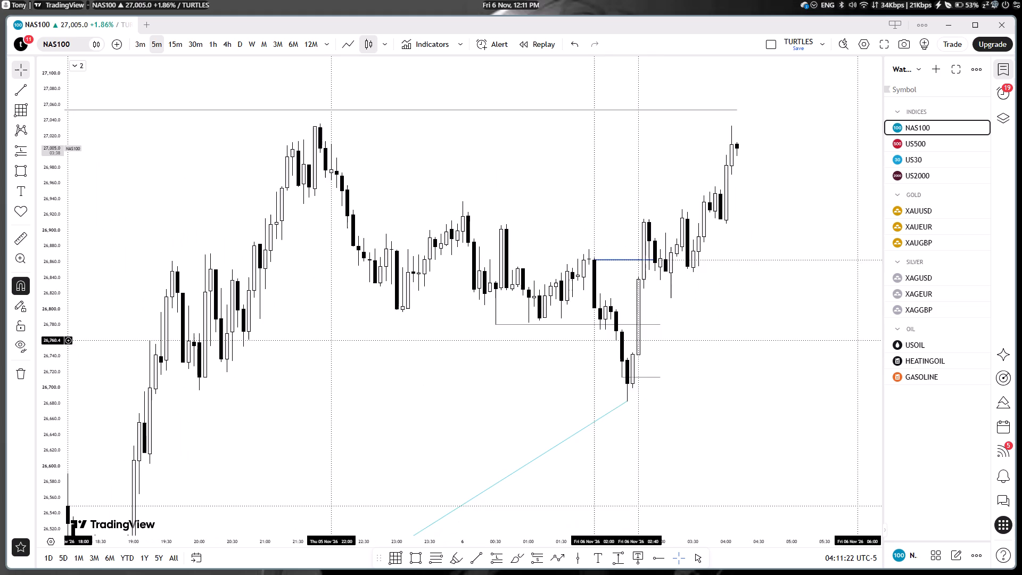
{"action": "left_click_drag", "start_coordinate": [649, 348], "coordinate": [563, 429]}
{"action": "left_click_drag", "start_coordinate": [597, 395], "coordinate": [538, 414]}
{"action": "left_click_drag", "start_coordinate": [581, 398], "coordinate": [529, 401]}
{"action": "left_click_drag", "start_coordinate": [576, 290], "coordinate": [523, 288]}
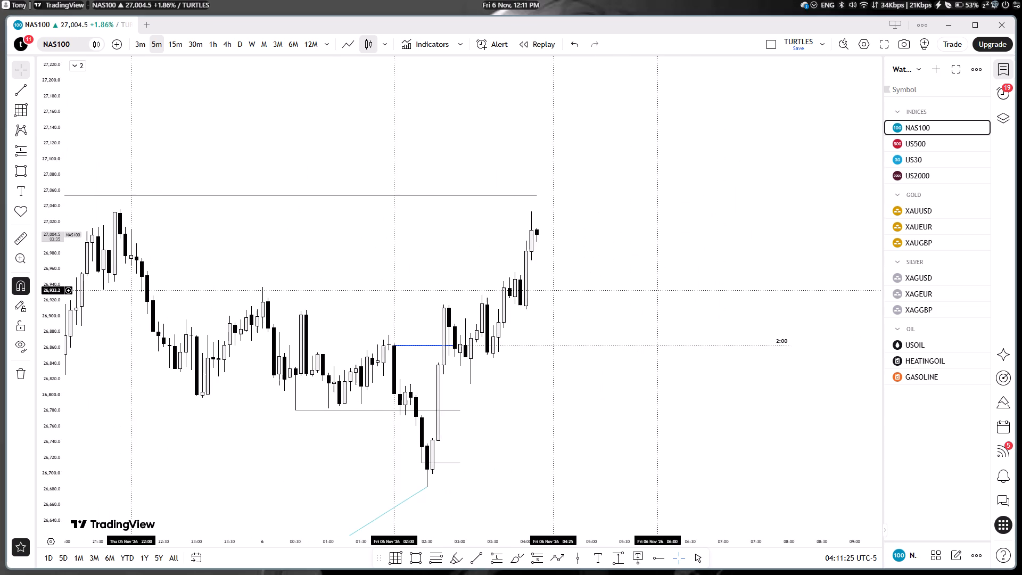
Switch to the US500 chart and extend the end of the high line near 7,390 to the latest candle at about 04:10.
{"action": "left_click", "coordinate": [923, 145]}
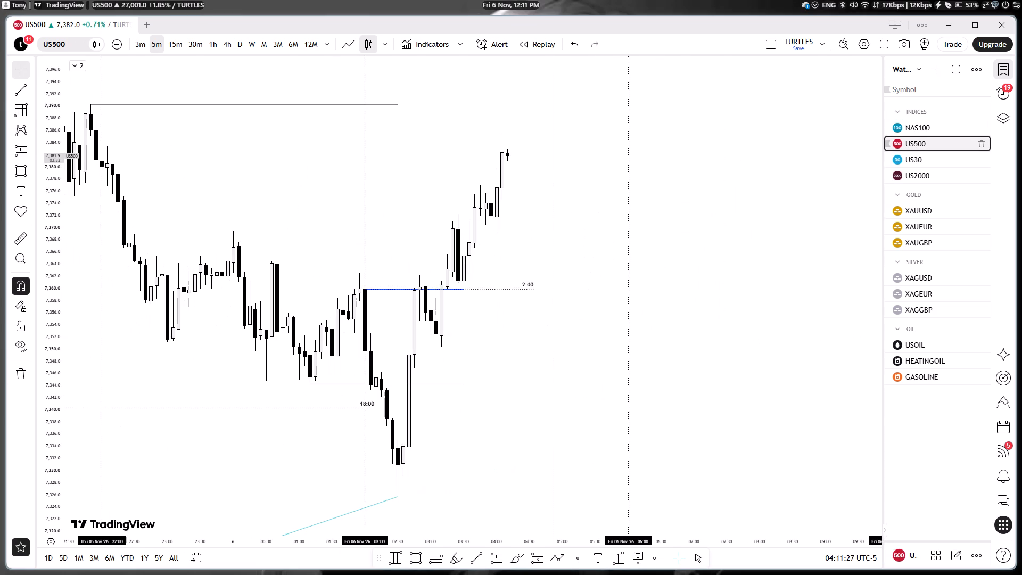
{"action": "left_click_drag", "start_coordinate": [539, 226], "coordinate": [553, 315]}
{"action": "left_click_drag", "start_coordinate": [545, 281], "coordinate": [551, 309]}
{"action": "scroll", "coordinate": [548, 295], "scroll_direction": "down", "scroll_amount": 1}
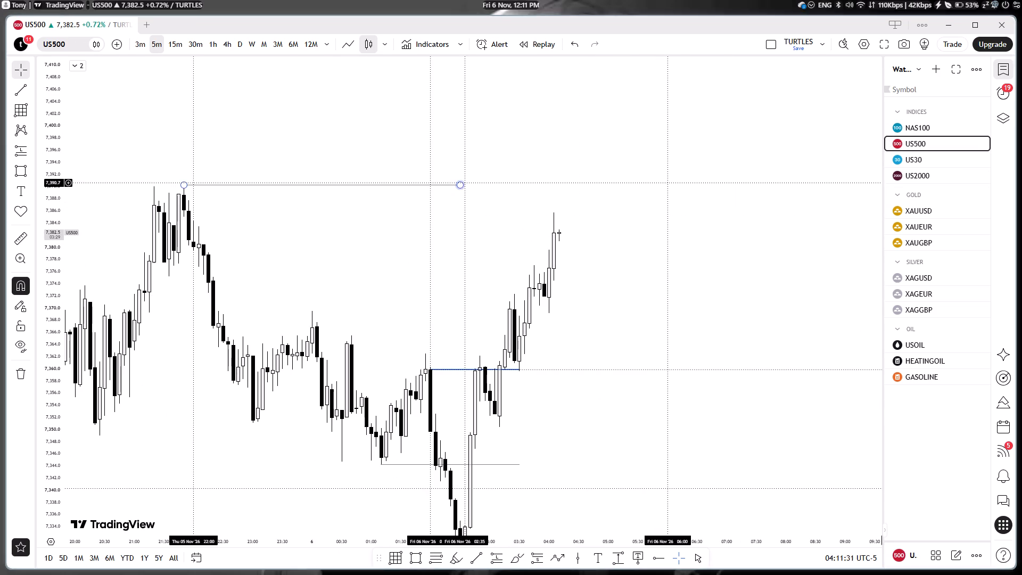
{"action": "left_click_drag", "start_coordinate": [461, 185], "coordinate": [560, 178]}
{"action": "left_click_drag", "start_coordinate": [570, 236], "coordinate": [576, 243]}
{"action": "left_click", "coordinate": [583, 289]}
{"action": "left_click_drag", "start_coordinate": [579, 307], "coordinate": [580, 303]}
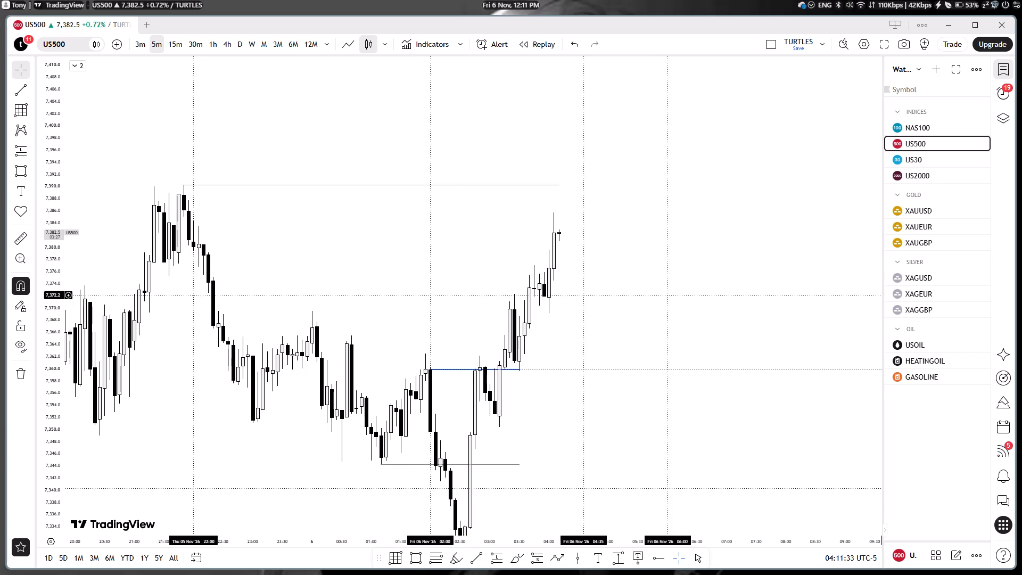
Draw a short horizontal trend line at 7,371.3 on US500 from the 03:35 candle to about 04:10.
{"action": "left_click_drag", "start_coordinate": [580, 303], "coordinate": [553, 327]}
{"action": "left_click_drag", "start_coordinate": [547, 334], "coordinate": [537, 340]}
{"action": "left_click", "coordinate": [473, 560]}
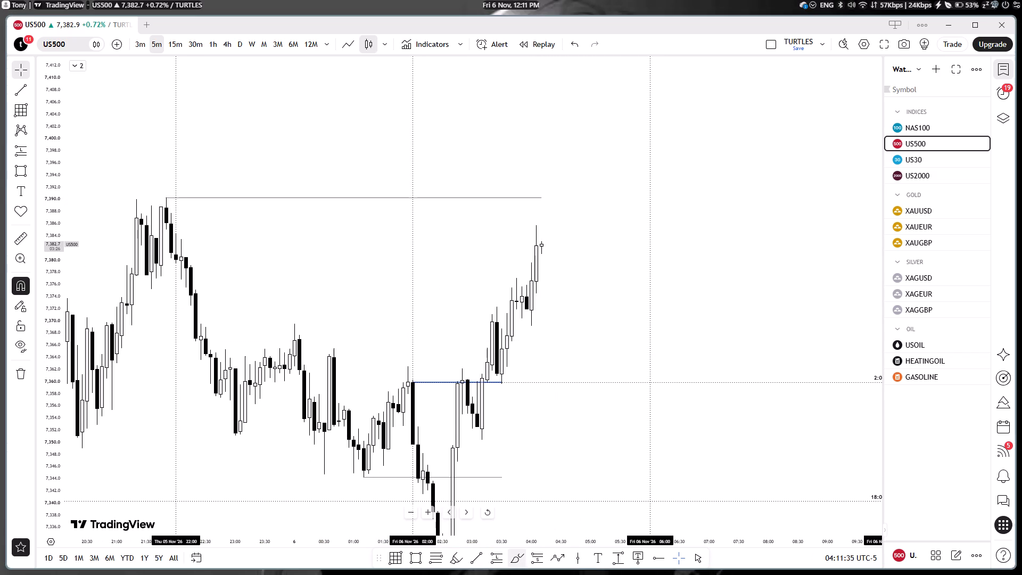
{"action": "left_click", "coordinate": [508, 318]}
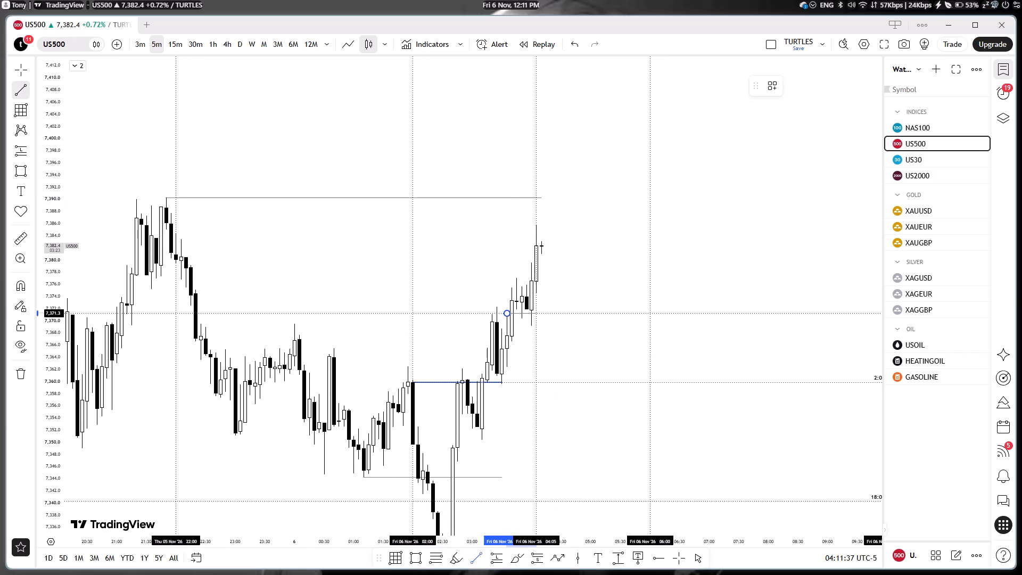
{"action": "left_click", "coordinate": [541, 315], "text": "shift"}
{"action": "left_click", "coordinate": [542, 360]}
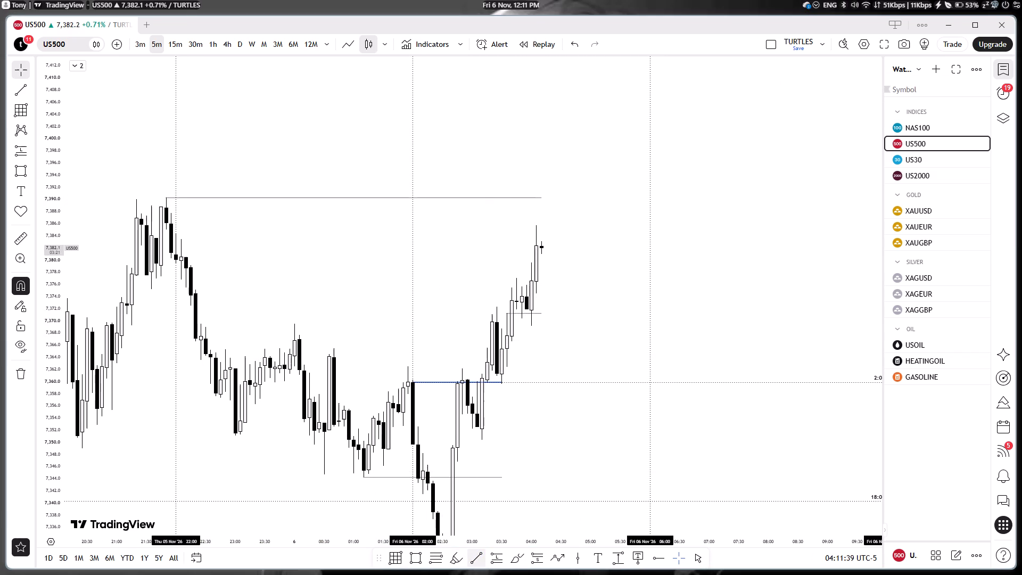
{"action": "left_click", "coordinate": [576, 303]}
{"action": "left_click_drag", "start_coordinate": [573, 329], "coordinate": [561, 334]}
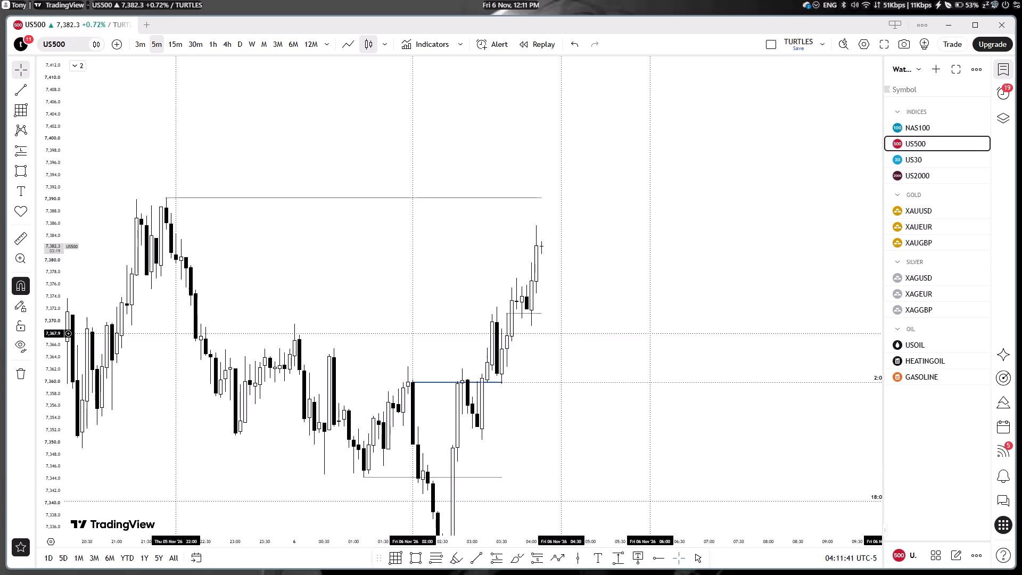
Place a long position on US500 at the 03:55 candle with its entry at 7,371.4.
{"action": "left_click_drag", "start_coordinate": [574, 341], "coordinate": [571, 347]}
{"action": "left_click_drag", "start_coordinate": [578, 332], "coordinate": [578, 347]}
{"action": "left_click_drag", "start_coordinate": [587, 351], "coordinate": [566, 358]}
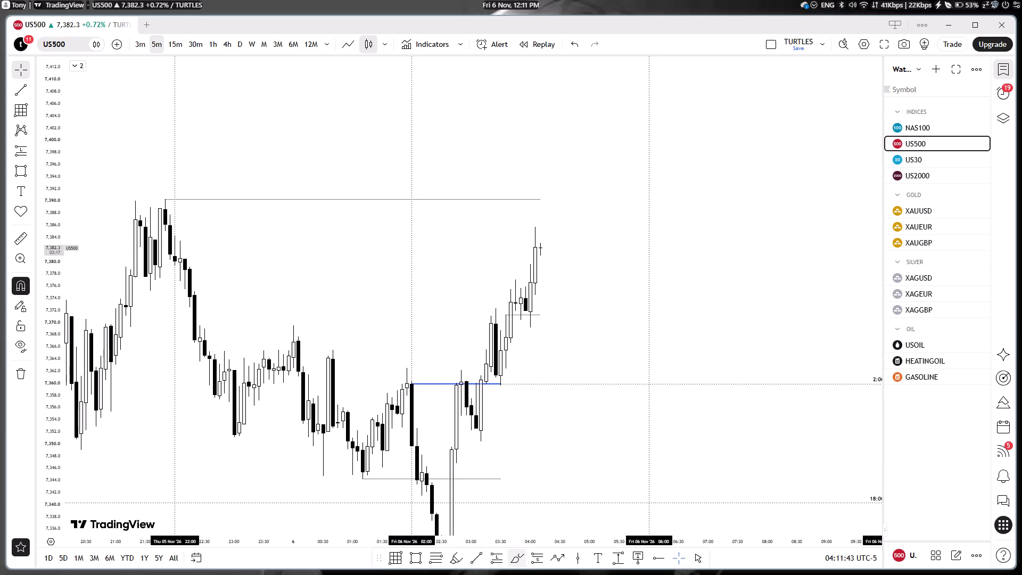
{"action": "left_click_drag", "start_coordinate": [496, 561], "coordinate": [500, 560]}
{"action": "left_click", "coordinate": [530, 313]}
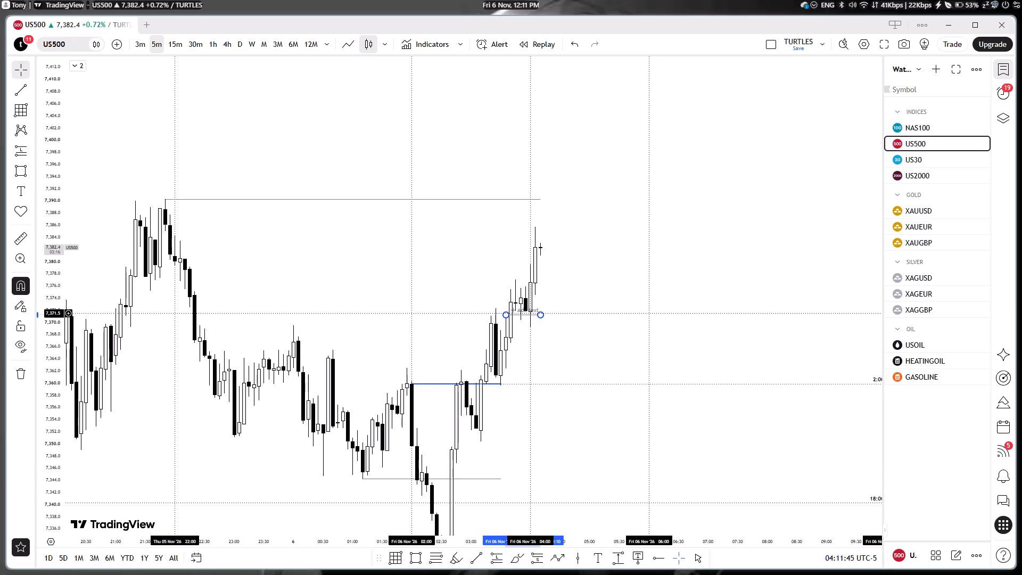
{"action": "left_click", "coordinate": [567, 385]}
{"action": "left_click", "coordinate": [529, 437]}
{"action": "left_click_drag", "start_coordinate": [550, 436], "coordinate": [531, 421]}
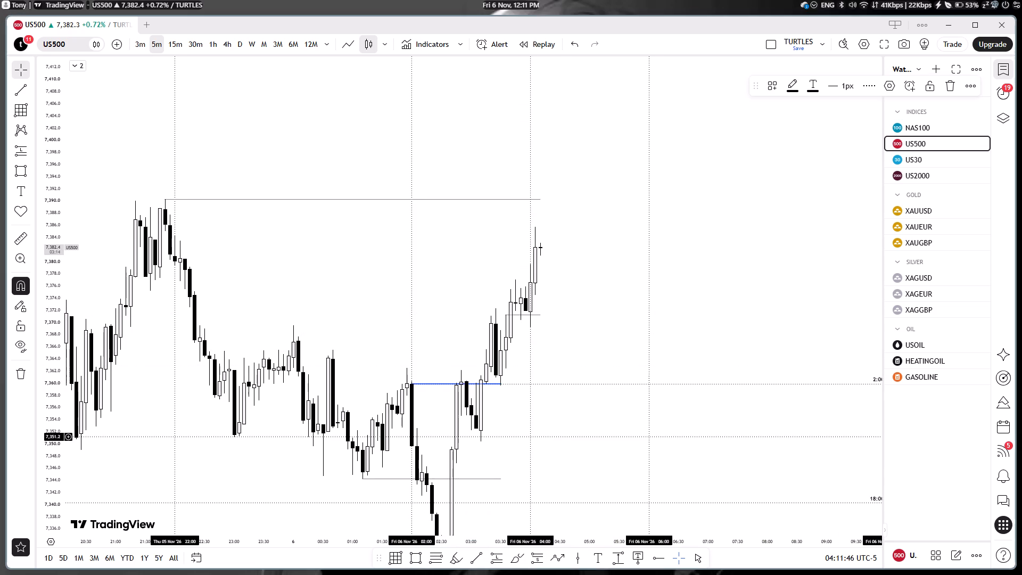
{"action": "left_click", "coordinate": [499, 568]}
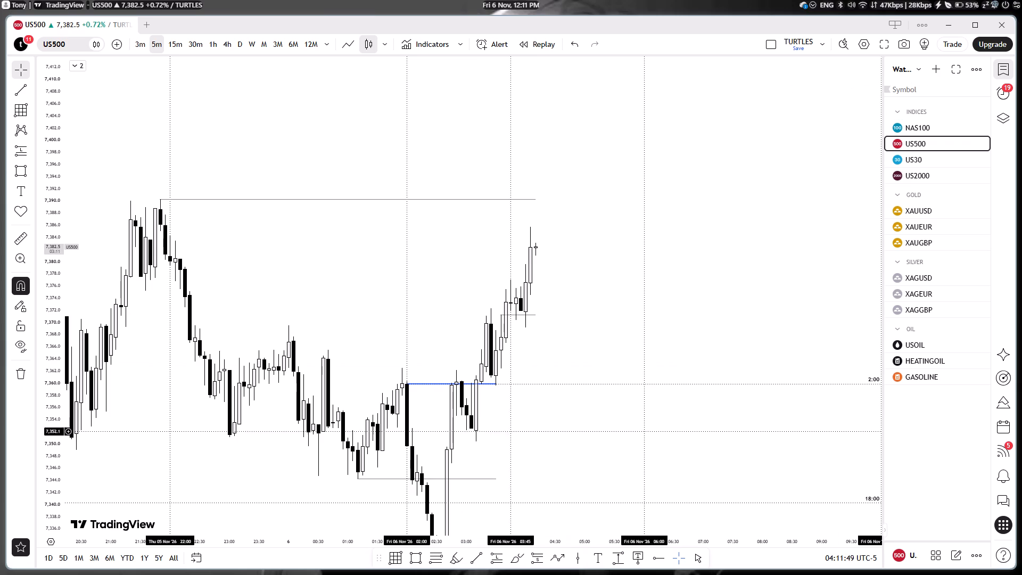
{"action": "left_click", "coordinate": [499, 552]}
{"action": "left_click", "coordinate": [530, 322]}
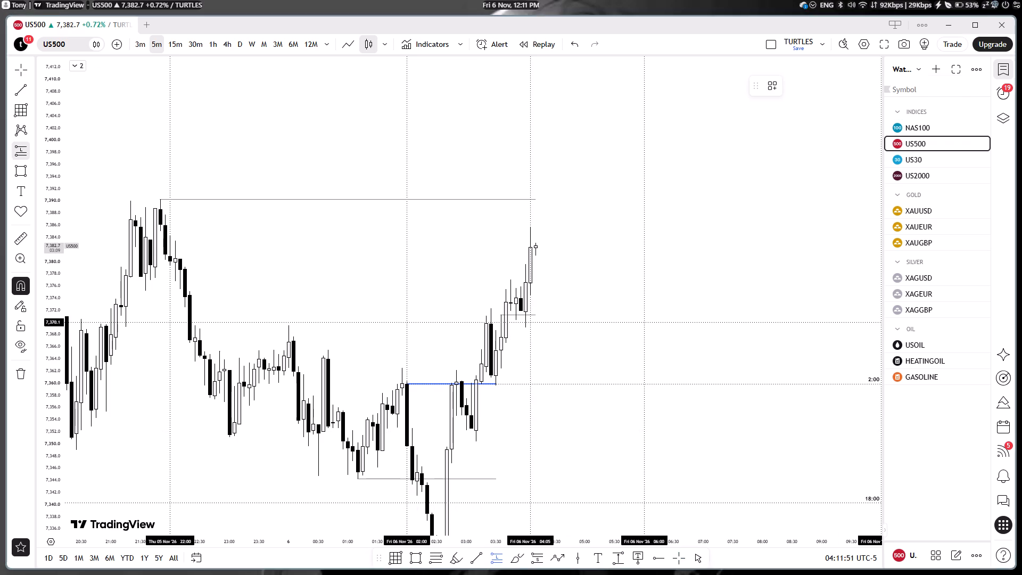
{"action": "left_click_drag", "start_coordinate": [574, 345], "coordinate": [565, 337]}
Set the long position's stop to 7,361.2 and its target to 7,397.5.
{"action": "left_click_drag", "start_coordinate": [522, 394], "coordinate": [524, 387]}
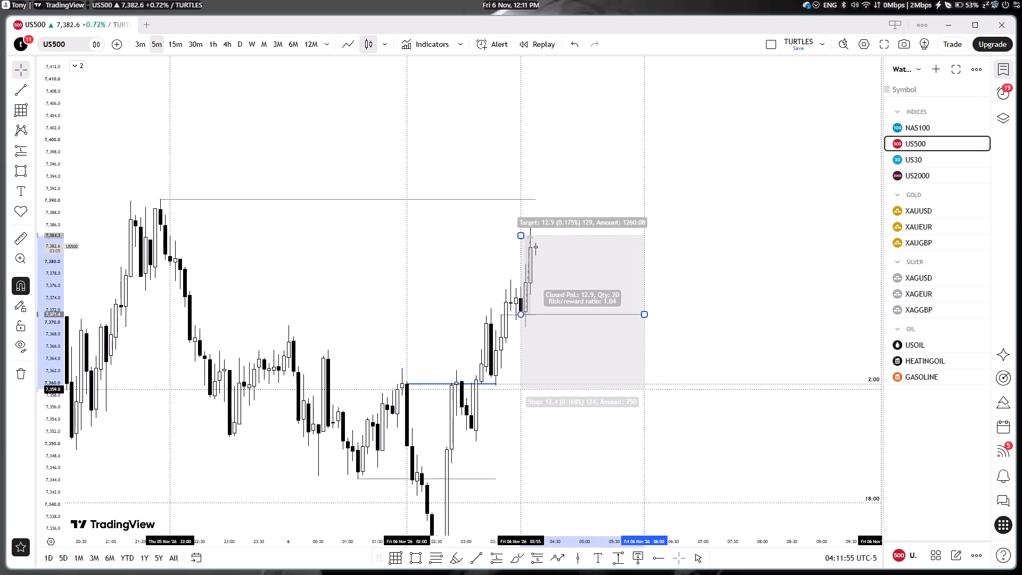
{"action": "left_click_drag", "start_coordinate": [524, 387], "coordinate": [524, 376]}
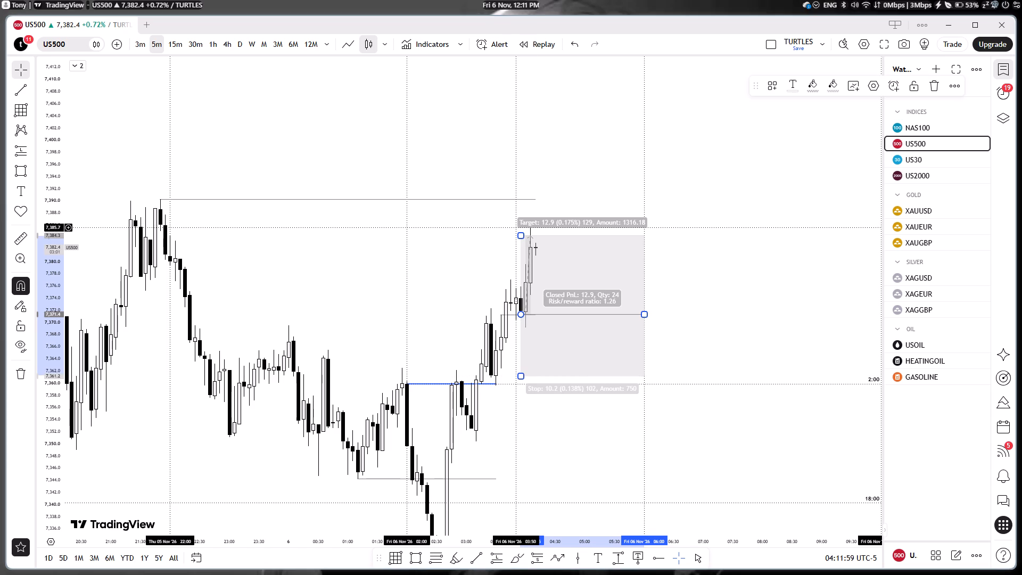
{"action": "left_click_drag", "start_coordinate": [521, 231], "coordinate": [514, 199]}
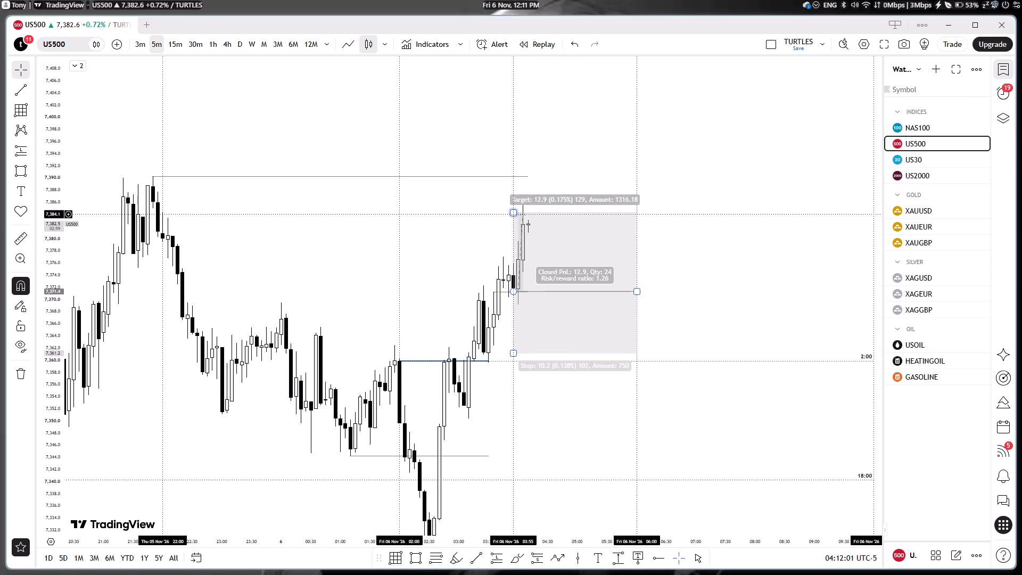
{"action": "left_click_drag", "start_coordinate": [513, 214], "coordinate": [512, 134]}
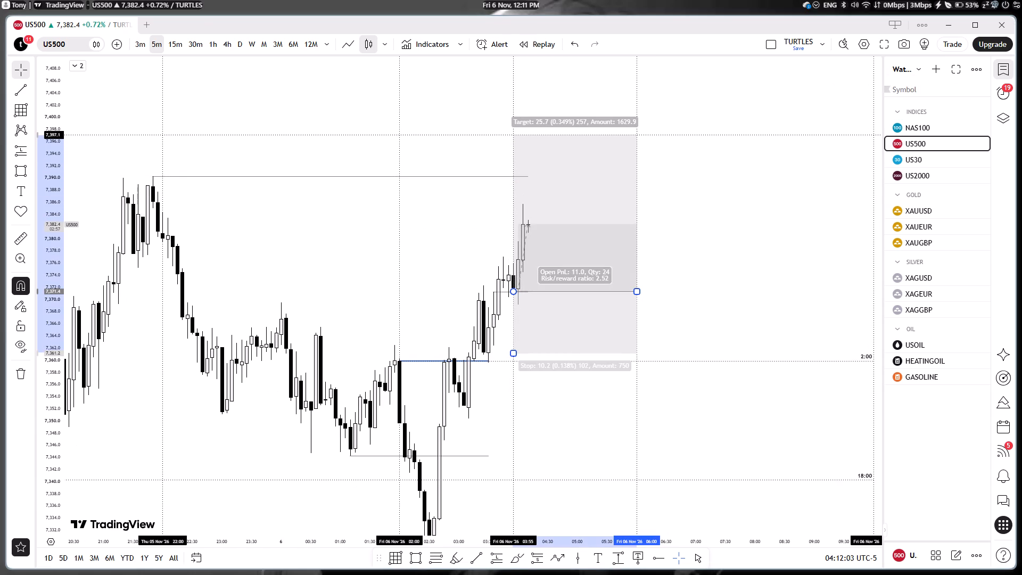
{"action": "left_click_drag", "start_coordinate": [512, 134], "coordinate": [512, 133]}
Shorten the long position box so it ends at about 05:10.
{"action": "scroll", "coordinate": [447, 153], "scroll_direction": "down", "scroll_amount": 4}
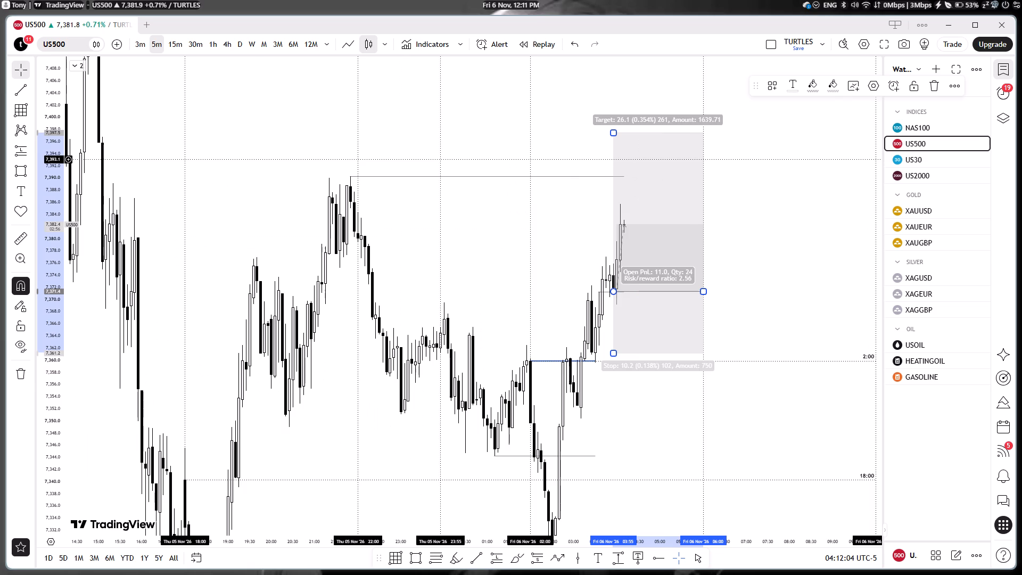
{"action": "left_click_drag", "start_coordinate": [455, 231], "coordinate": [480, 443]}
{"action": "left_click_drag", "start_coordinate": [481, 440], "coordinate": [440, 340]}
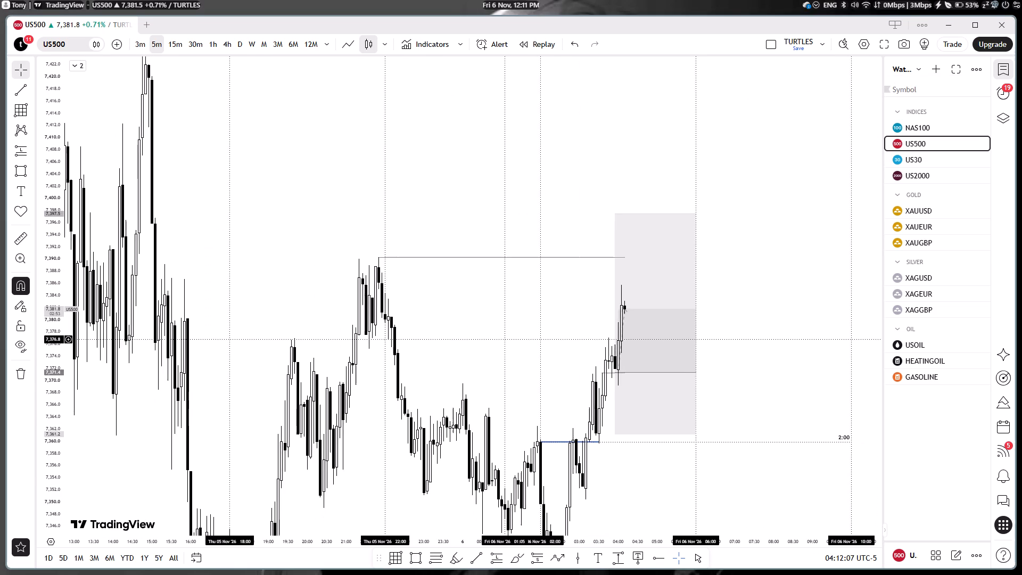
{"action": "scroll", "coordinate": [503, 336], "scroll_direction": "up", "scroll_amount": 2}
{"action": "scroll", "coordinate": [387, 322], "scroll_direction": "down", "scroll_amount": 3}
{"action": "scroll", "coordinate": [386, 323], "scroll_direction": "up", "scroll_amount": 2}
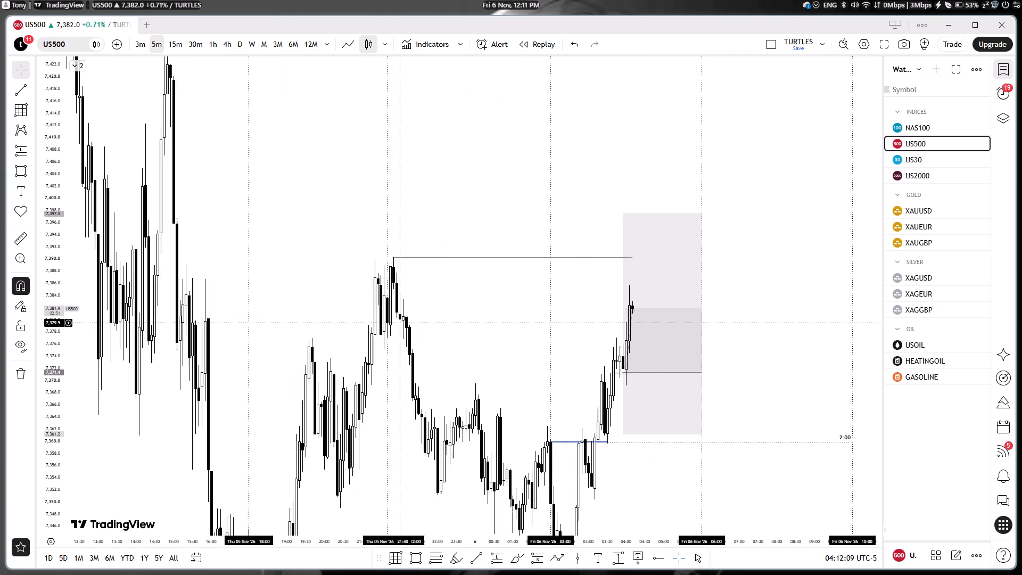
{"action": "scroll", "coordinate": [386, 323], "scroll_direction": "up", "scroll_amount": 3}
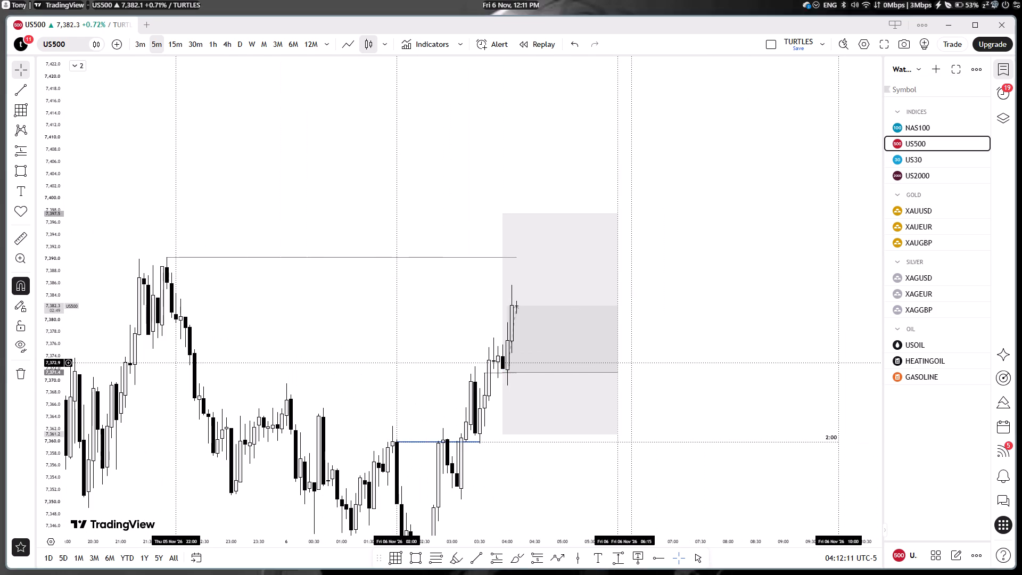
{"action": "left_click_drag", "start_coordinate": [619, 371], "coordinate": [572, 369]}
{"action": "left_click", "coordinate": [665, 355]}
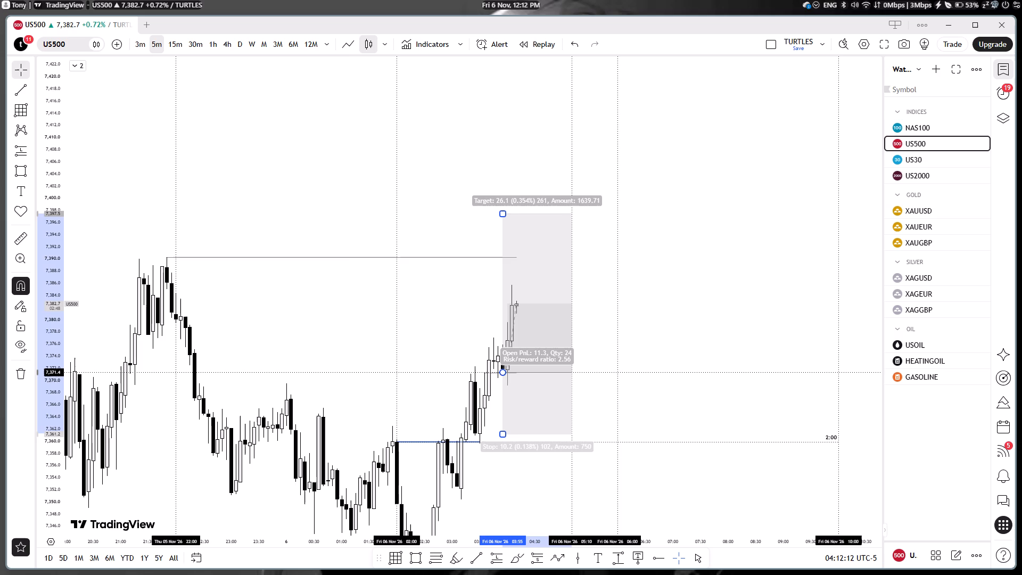
Examine the US500 long position against the 7,390 high line, the 2:00 open and the recent candles.
{"action": "scroll", "coordinate": [679, 349], "scroll_direction": "up", "scroll_amount": 1}
{"action": "left_click_drag", "start_coordinate": [620, 372], "coordinate": [775, 377]}
{"action": "scroll", "coordinate": [716, 362], "scroll_direction": "up", "scroll_amount": 1}
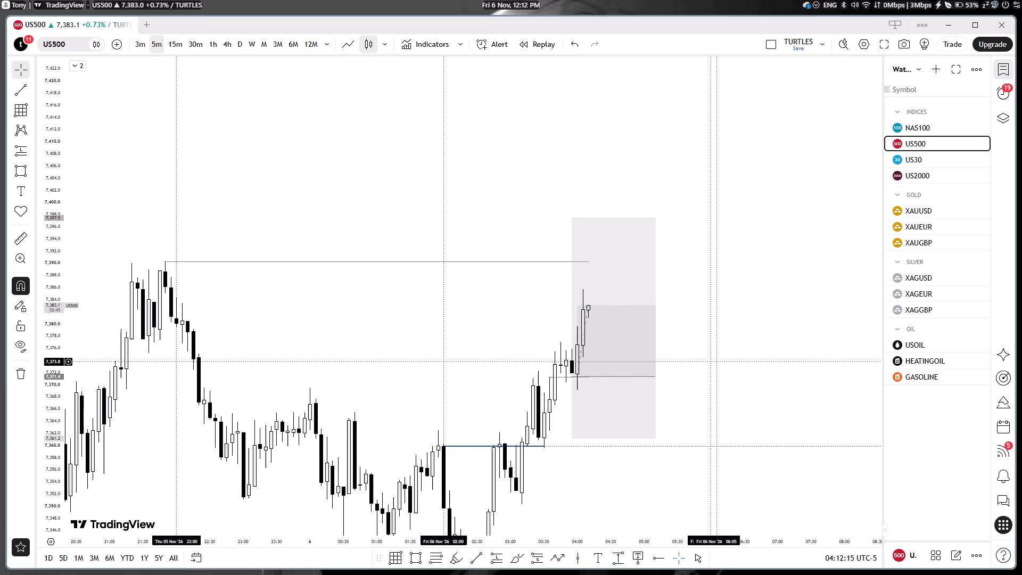
{"action": "scroll", "coordinate": [744, 363], "scroll_direction": "up", "scroll_amount": 1}
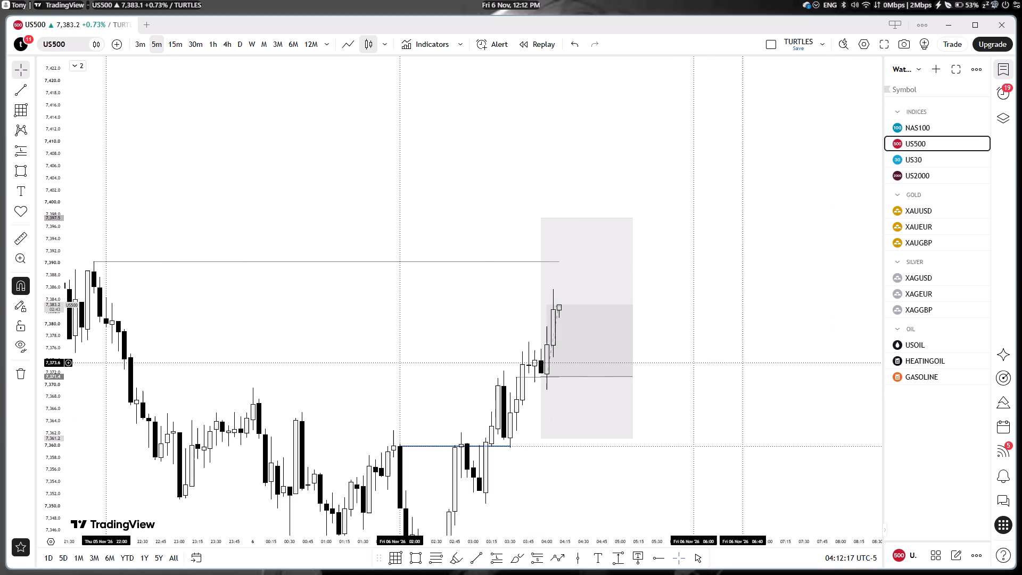
{"action": "left_click_drag", "start_coordinate": [677, 404], "coordinate": [676, 367]}
{"action": "left_click_drag", "start_coordinate": [673, 397], "coordinate": [679, 385]}
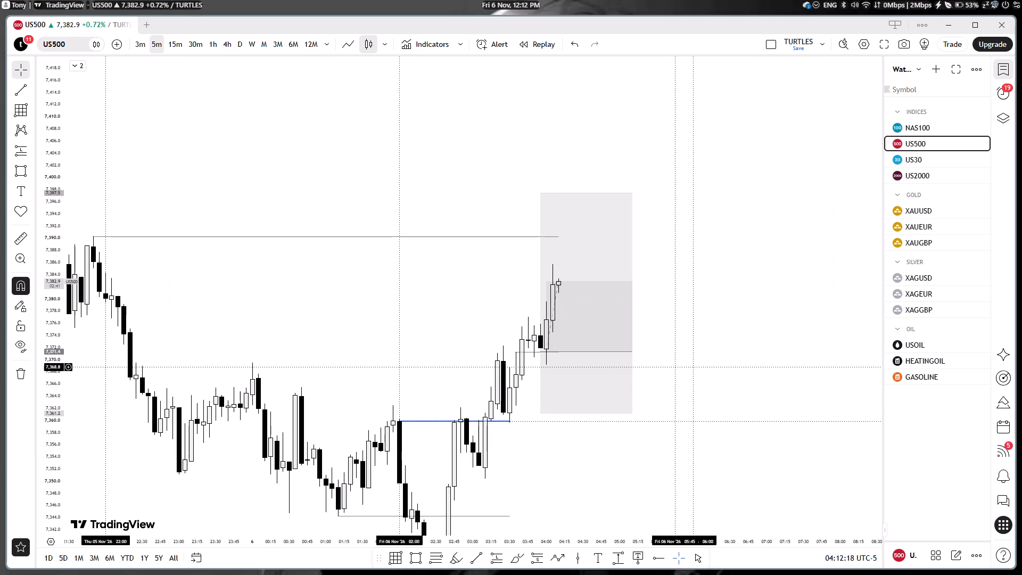
{"action": "left_click_drag", "start_coordinate": [675, 391], "coordinate": [746, 382]}
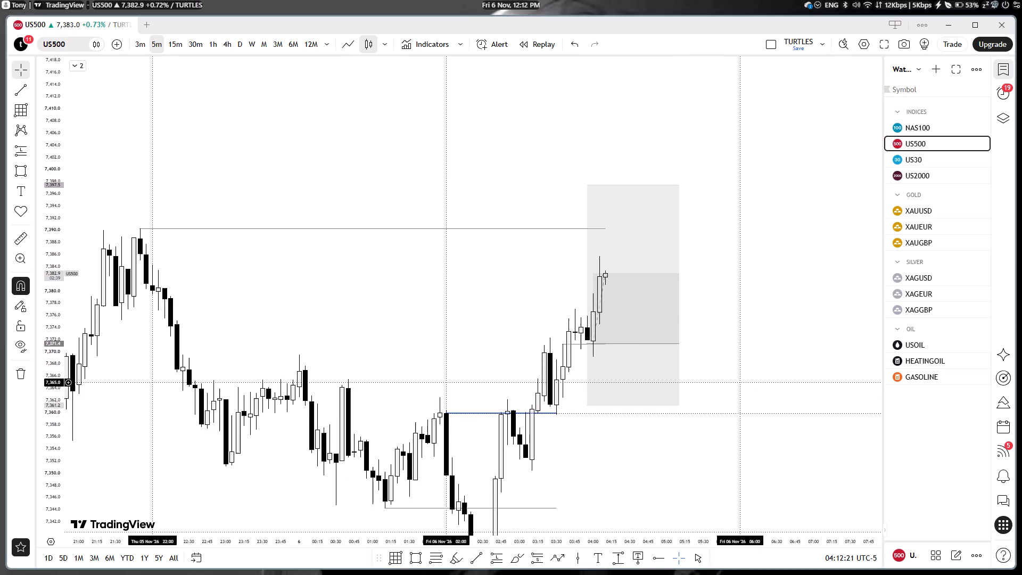
{"action": "left_click_drag", "start_coordinate": [746, 382], "coordinate": [747, 382]}
{"action": "left_click_drag", "start_coordinate": [745, 380], "coordinate": [692, 393]}
{"action": "left_click", "coordinate": [702, 383]}
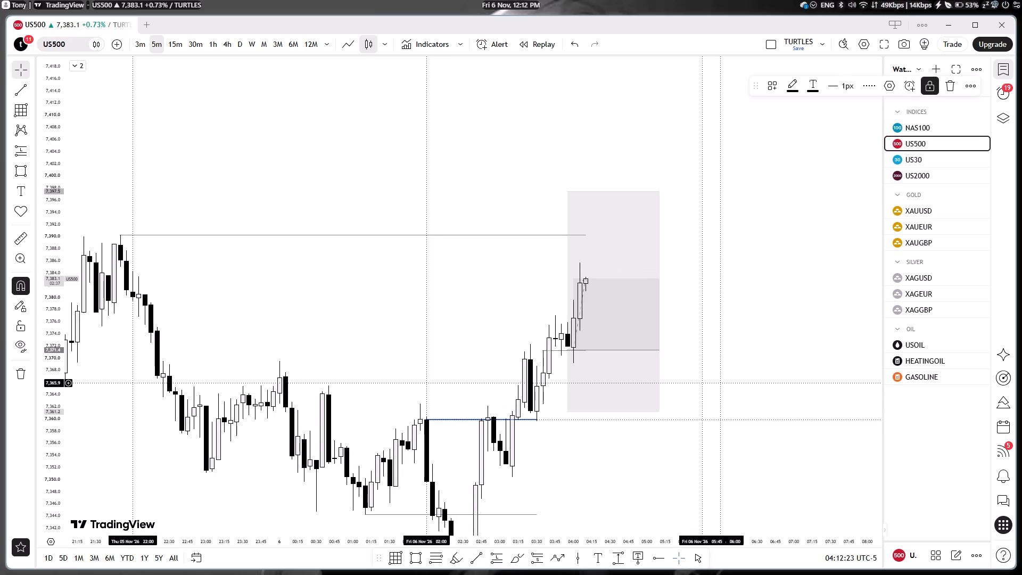
{"action": "left_click_drag", "start_coordinate": [709, 357], "coordinate": [677, 383]}
{"action": "left_click_drag", "start_coordinate": [687, 363], "coordinate": [673, 381]}
{"action": "left_click_drag", "start_coordinate": [670, 388], "coordinate": [673, 357]}
{"action": "left_click_drag", "start_coordinate": [669, 368], "coordinate": [676, 390]}
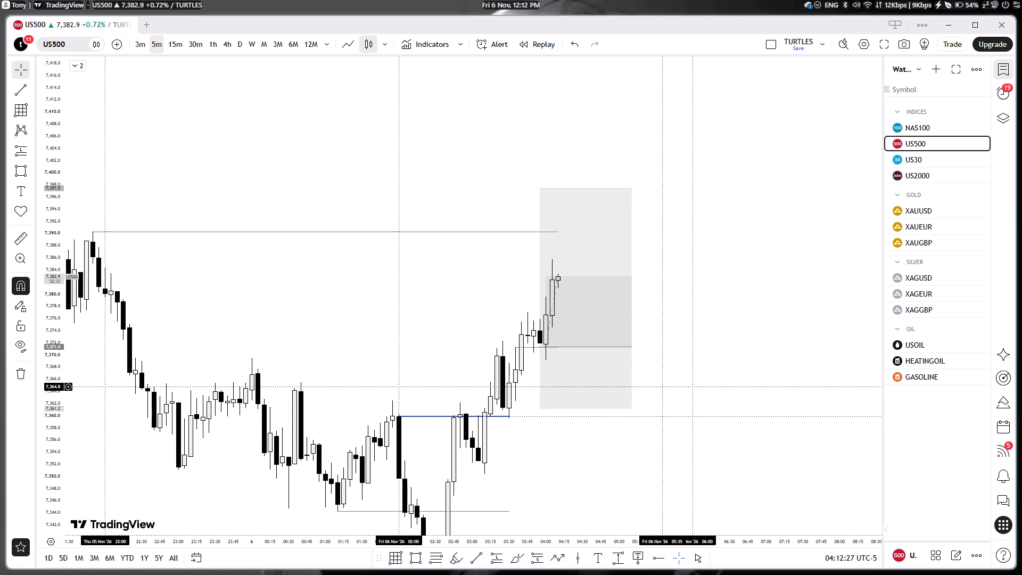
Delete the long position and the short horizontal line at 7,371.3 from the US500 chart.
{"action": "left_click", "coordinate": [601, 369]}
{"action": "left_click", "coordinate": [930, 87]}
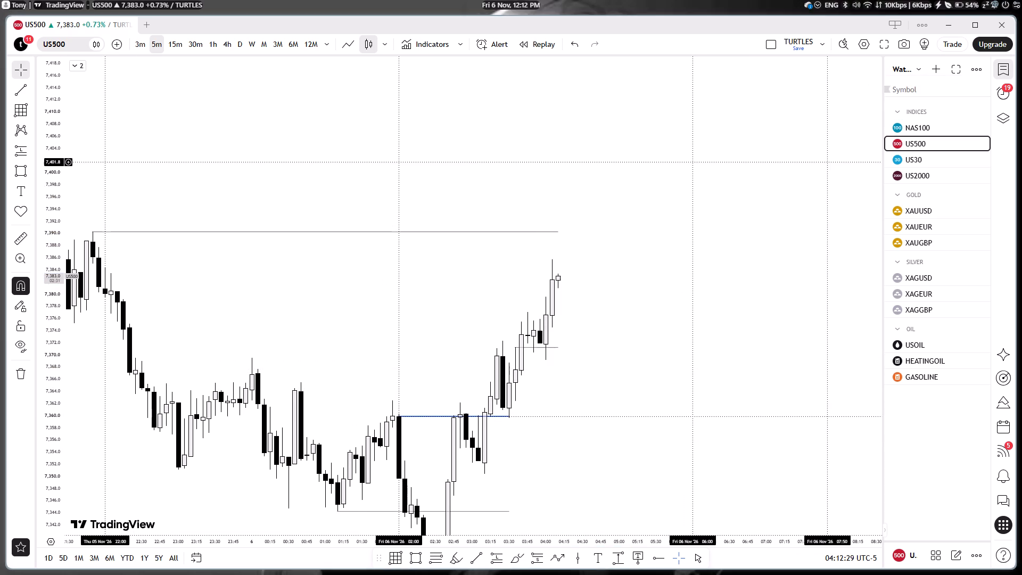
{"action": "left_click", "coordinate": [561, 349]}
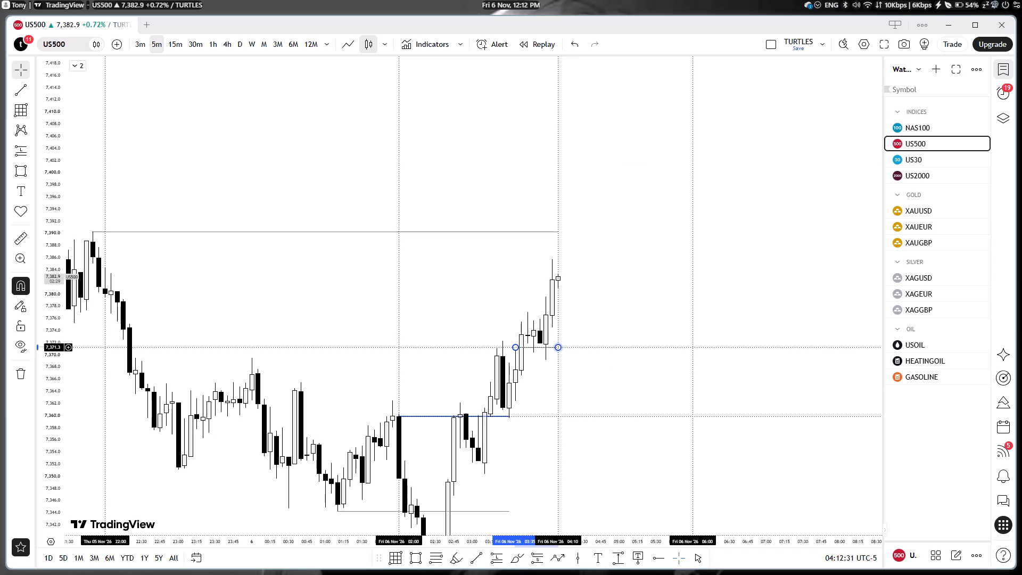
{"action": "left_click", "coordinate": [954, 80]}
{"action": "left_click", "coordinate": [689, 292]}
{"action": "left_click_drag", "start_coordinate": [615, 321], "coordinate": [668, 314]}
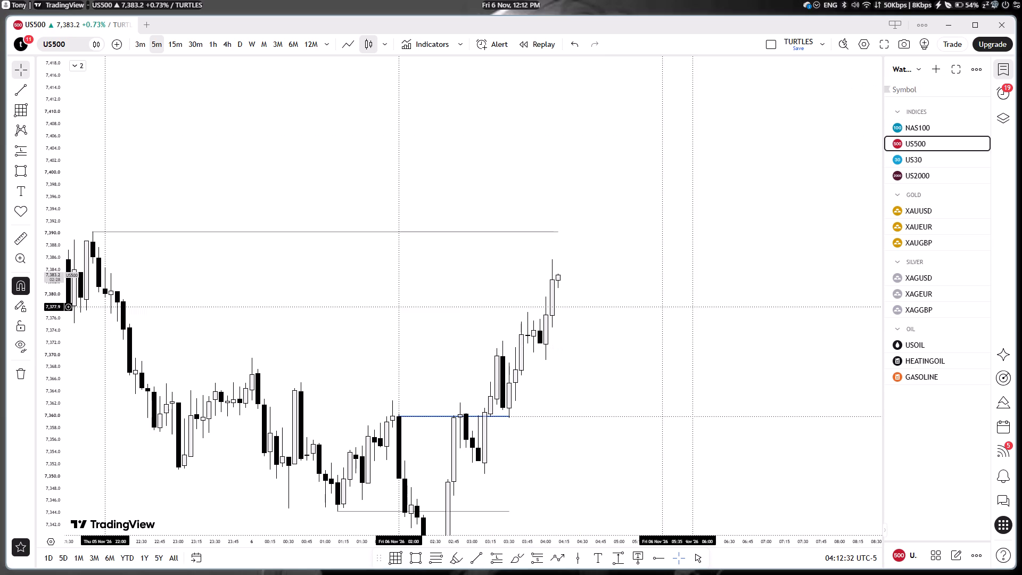
Examine the US500 5-minute candles between the 2:00 open, the recent lows and the 7,390 high line.
{"action": "scroll", "coordinate": [670, 301], "scroll_direction": "down", "scroll_amount": 4}
{"action": "scroll", "coordinate": [608, 317], "scroll_direction": "up", "scroll_amount": 7}
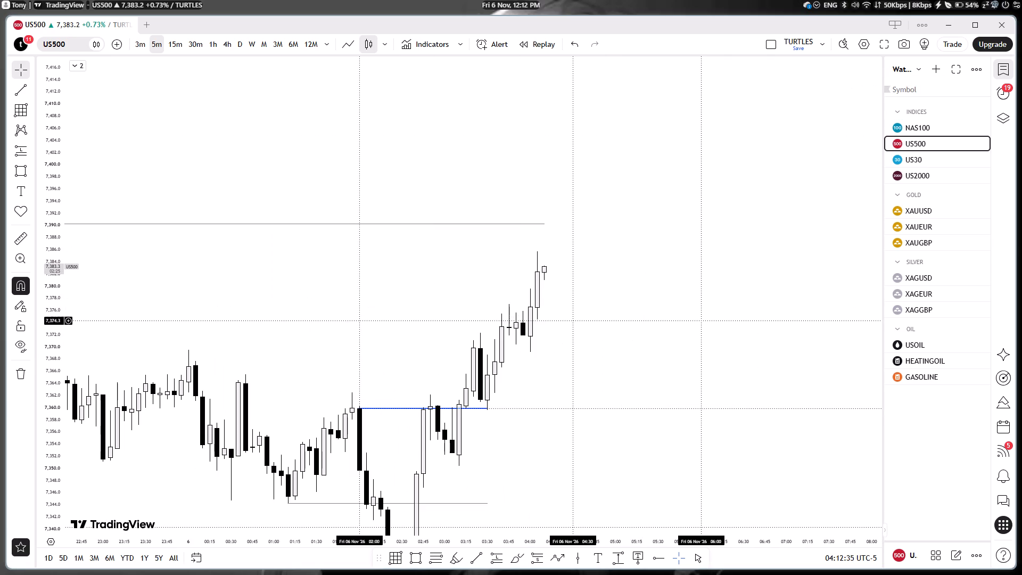
{"action": "left_click_drag", "start_coordinate": [562, 361], "coordinate": [621, 267]}
{"action": "left_click_drag", "start_coordinate": [564, 336], "coordinate": [587, 321]}
{"action": "left_click_drag", "start_coordinate": [530, 379], "coordinate": [579, 374]}
{"action": "left_click_drag", "start_coordinate": [584, 381], "coordinate": [591, 395]}
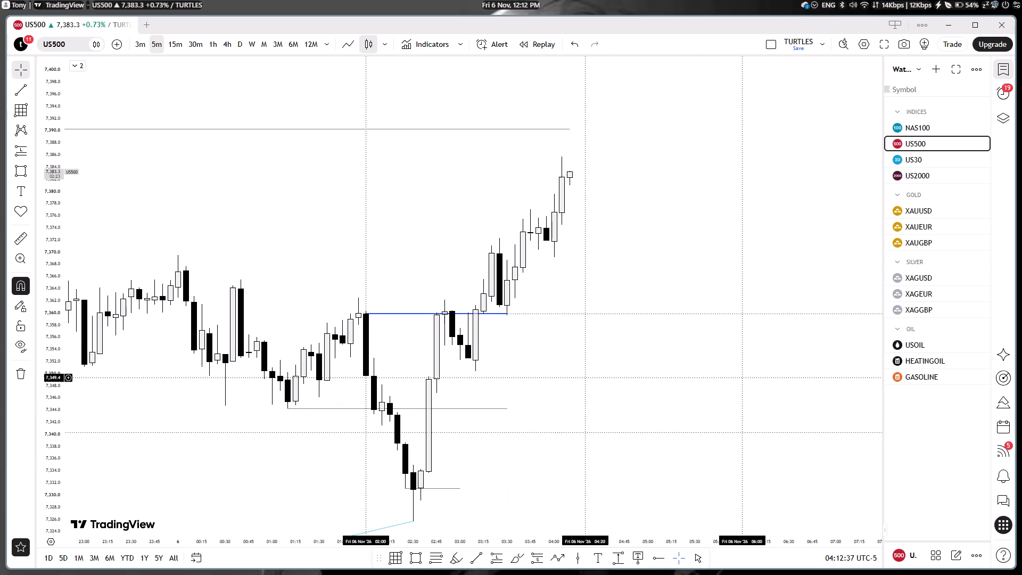
{"action": "left_click_drag", "start_coordinate": [584, 363], "coordinate": [589, 388]}
{"action": "left_click_drag", "start_coordinate": [611, 203], "coordinate": [615, 267]}
{"action": "left_click_drag", "start_coordinate": [611, 253], "coordinate": [615, 293]}
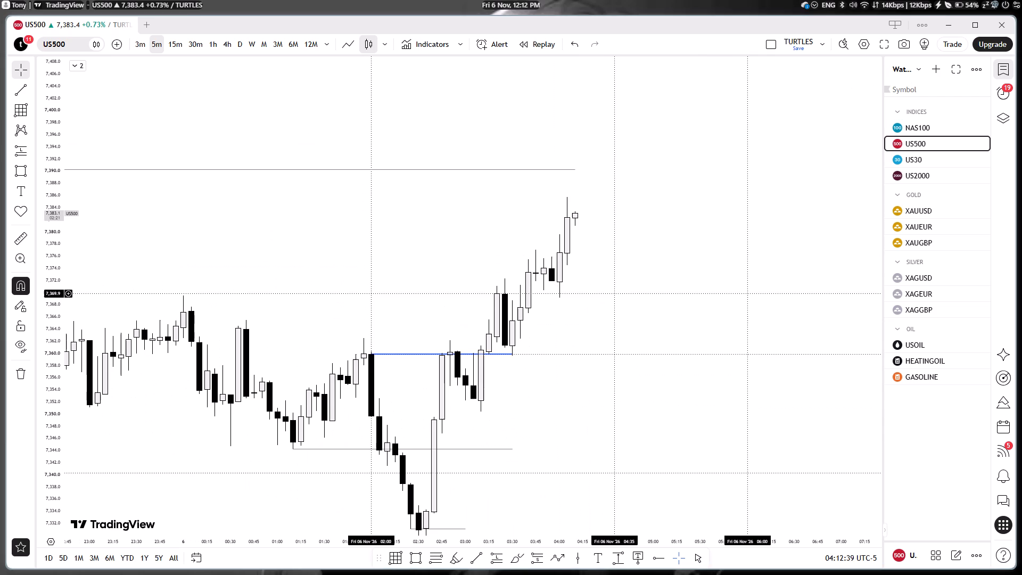
Switch US500 to 30-minute candles and examine the price action around the 7,390 and 7,430 high lines and the blue line connecting the lows.
{"action": "left_click", "coordinate": [194, 51]}
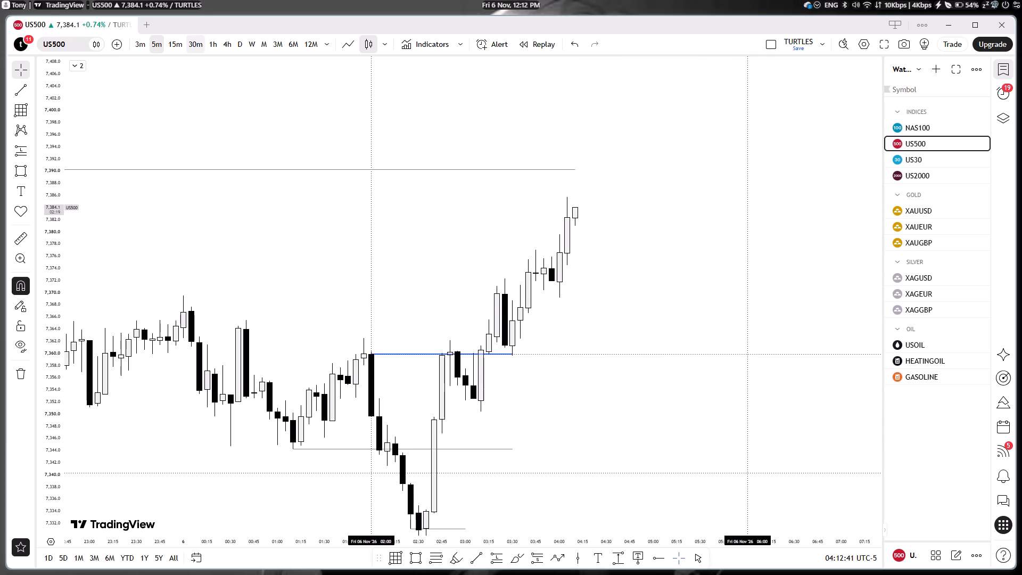
{"action": "scroll", "coordinate": [357, 241], "scroll_direction": "up", "scroll_amount": 4}
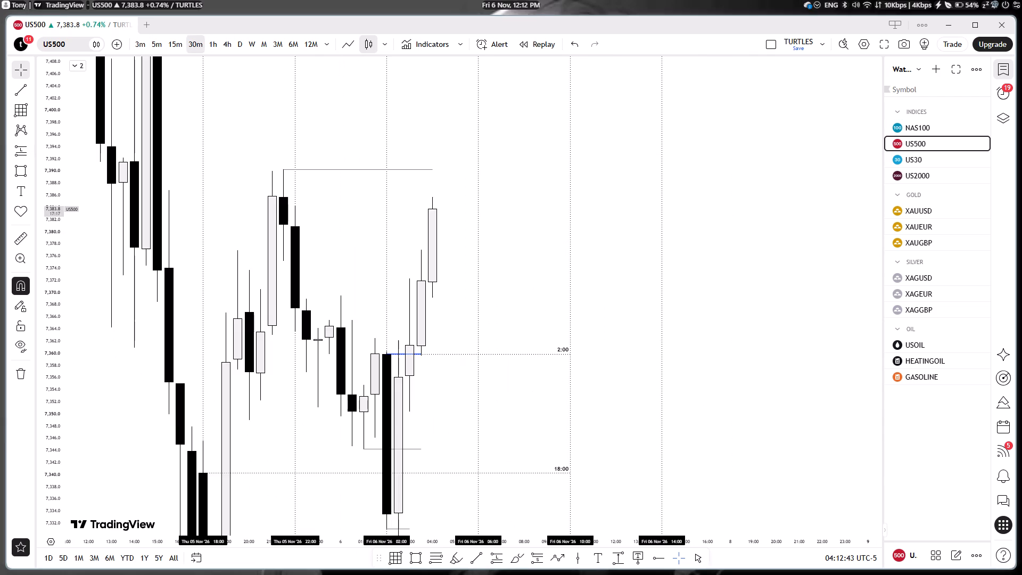
{"action": "left_click_drag", "start_coordinate": [50, 155], "coordinate": [120, 574]}
{"action": "scroll", "coordinate": [245, 447], "scroll_direction": "up", "scroll_amount": 4}
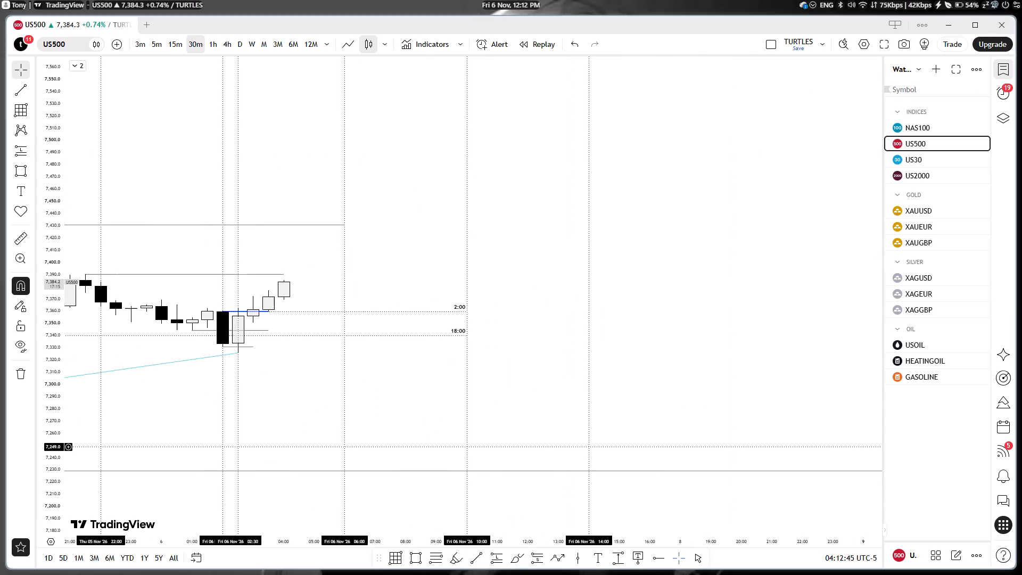
{"action": "left_click_drag", "start_coordinate": [46, 495], "coordinate": [68, 367]}
{"action": "left_click_drag", "start_coordinate": [191, 469], "coordinate": [185, 469]}
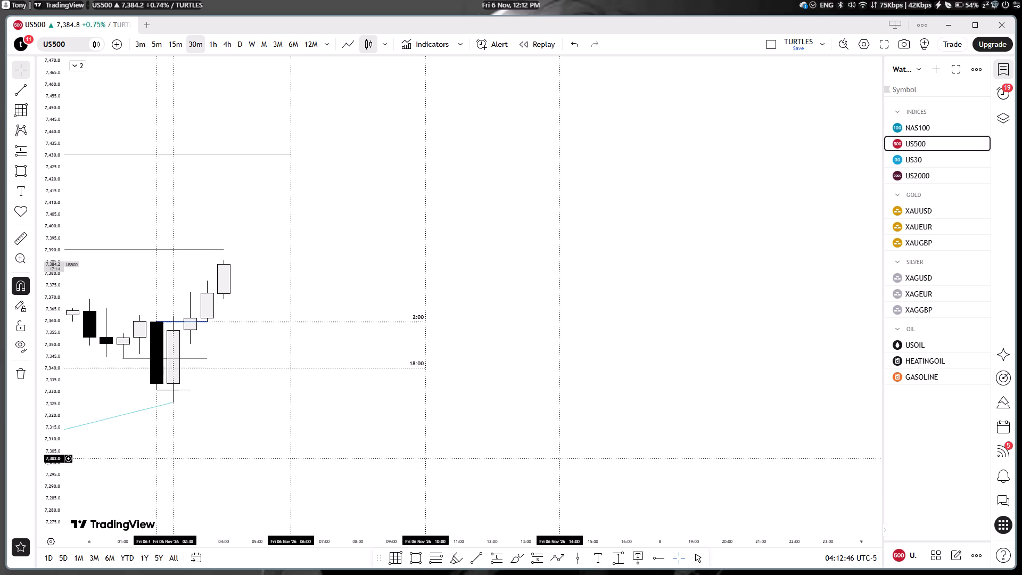
{"action": "left_click_drag", "start_coordinate": [185, 469], "coordinate": [638, 485]}
{"action": "scroll", "coordinate": [541, 453], "scroll_direction": "down", "scroll_amount": 1}
{"action": "left_click_drag", "start_coordinate": [434, 416], "coordinate": [400, 440]}
{"action": "left_click_drag", "start_coordinate": [430, 428], "coordinate": [416, 432]}
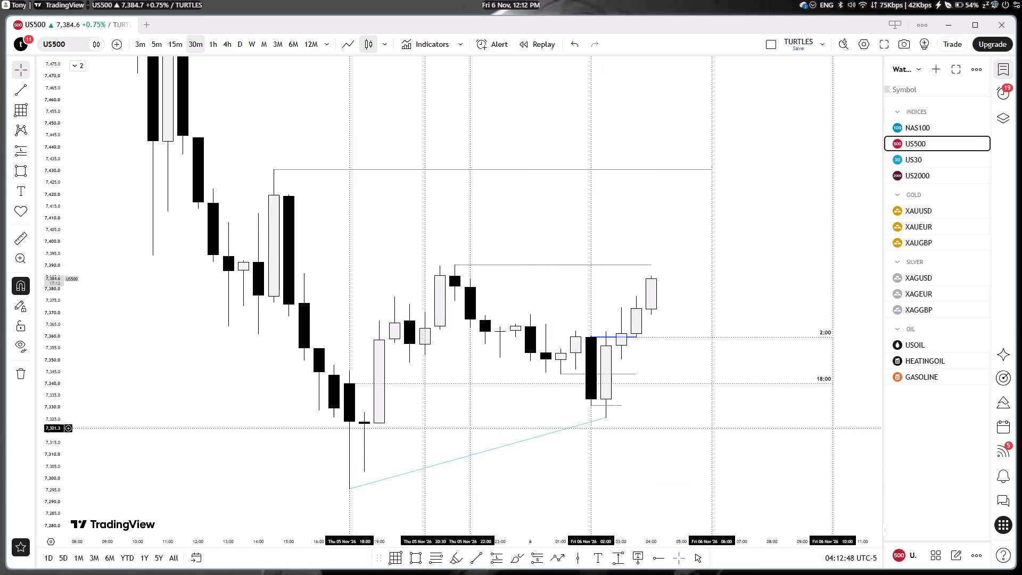
{"action": "left_click_drag", "start_coordinate": [586, 467], "coordinate": [541, 476]}
{"action": "left_click_drag", "start_coordinate": [582, 461], "coordinate": [542, 463]}
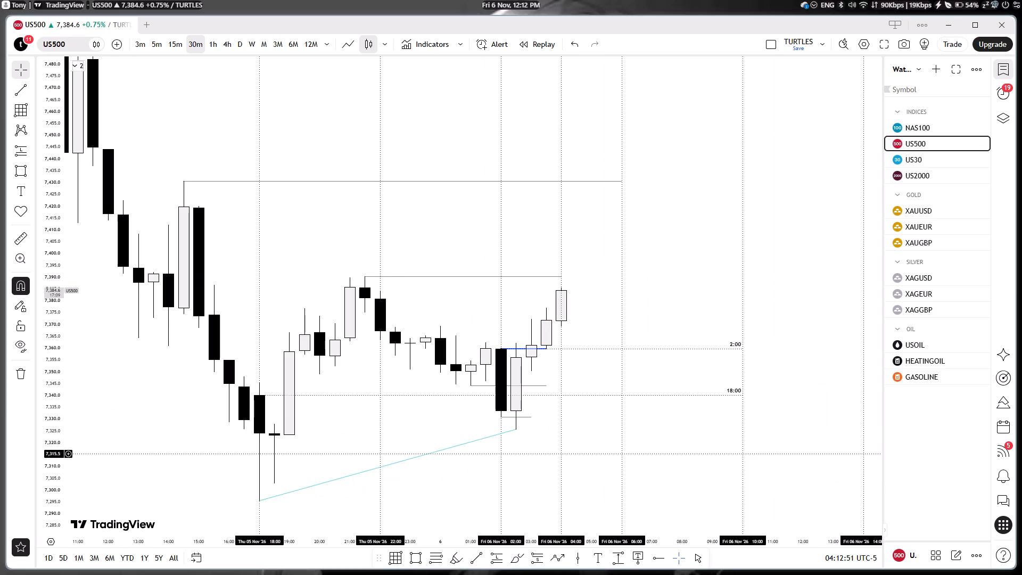
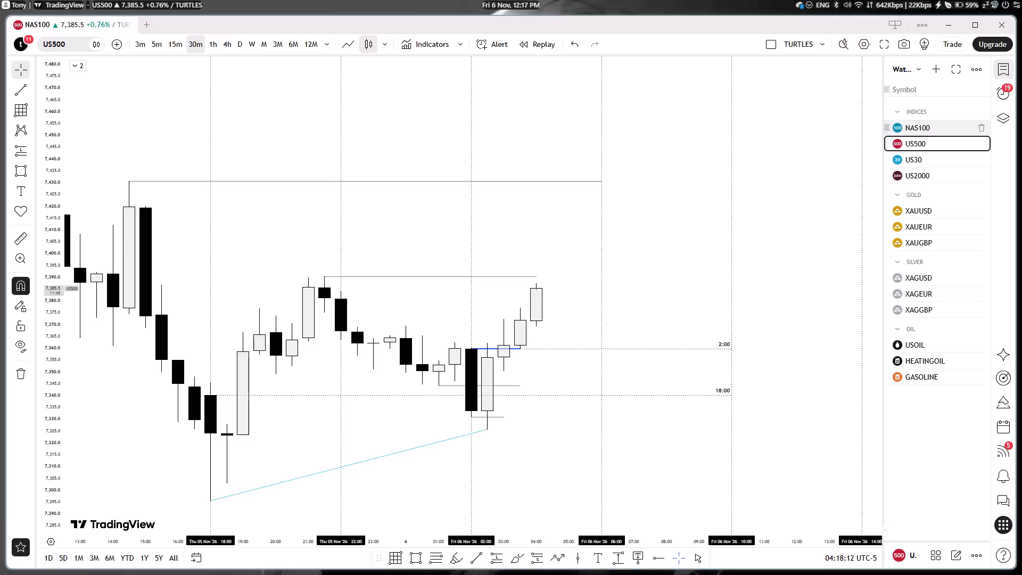
Place a dotted vertical line at the Fri 6 Nov 03:00 candle on the NAS100 30-minute chart.
{"action": "scroll", "coordinate": [493, 317], "scroll_direction": "down", "scroll_amount": 1}
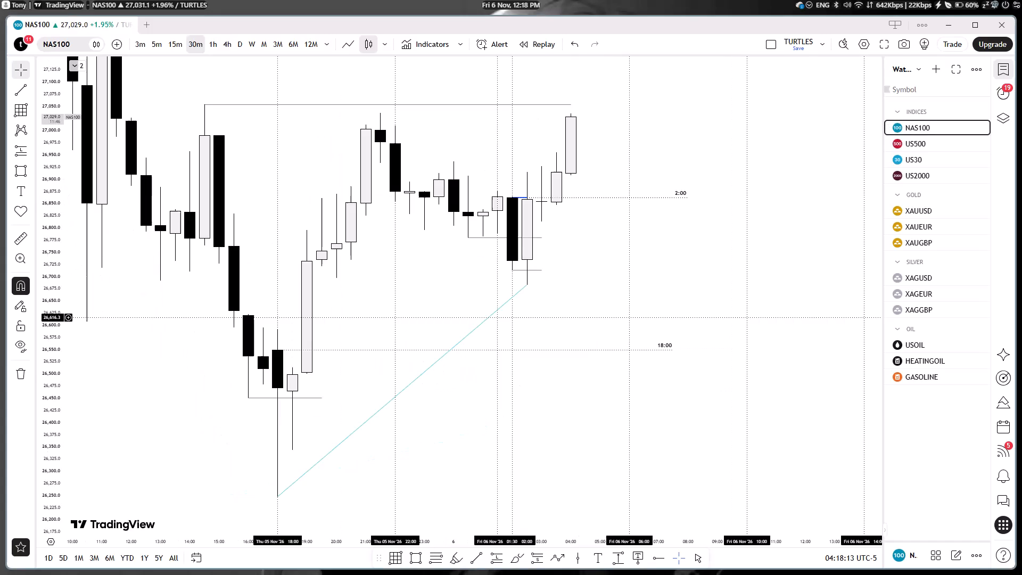
{"action": "left_click_drag", "start_coordinate": [417, 282], "coordinate": [430, 436]}
{"action": "scroll", "coordinate": [436, 383], "scroll_direction": "down", "scroll_amount": 1}
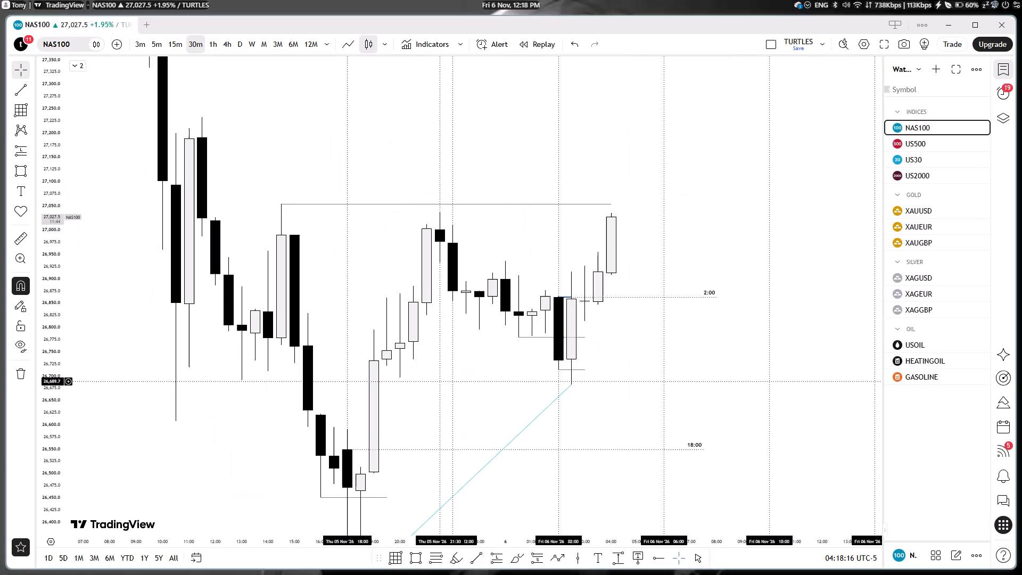
{"action": "left_click_drag", "start_coordinate": [491, 391], "coordinate": [465, 443]}
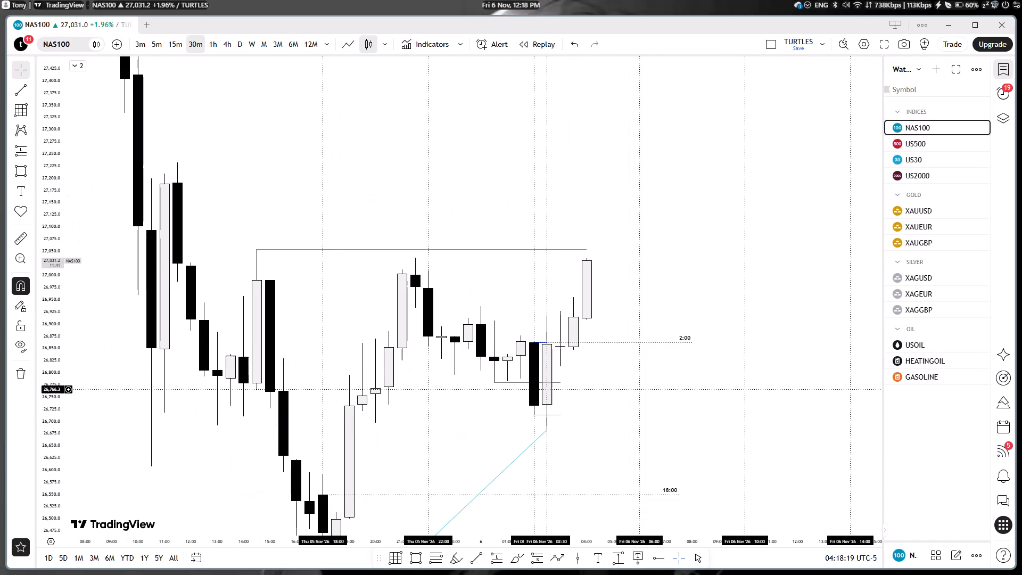
{"action": "left_click", "coordinate": [571, 561]}
{"action": "left_click", "coordinate": [558, 437]}
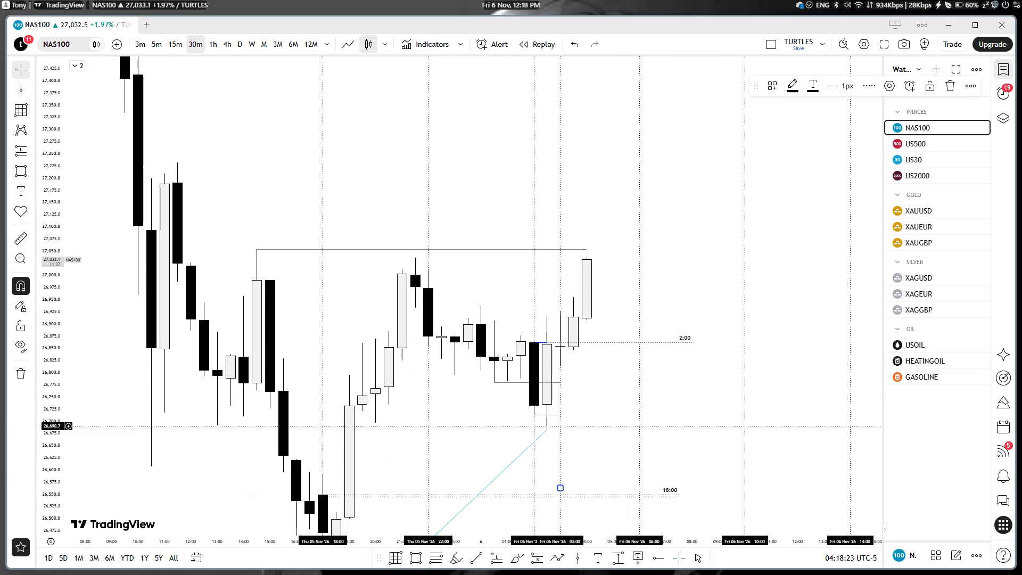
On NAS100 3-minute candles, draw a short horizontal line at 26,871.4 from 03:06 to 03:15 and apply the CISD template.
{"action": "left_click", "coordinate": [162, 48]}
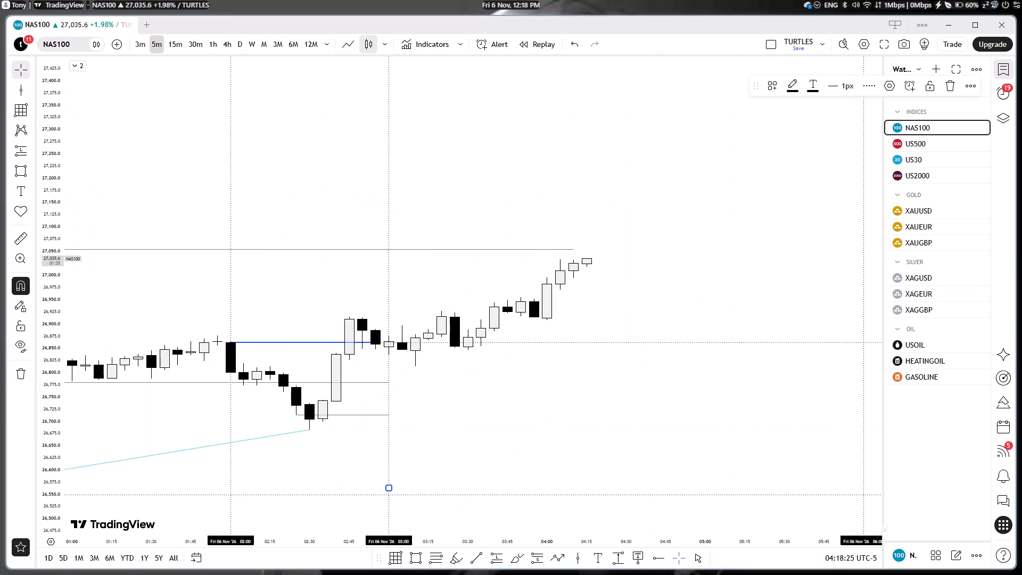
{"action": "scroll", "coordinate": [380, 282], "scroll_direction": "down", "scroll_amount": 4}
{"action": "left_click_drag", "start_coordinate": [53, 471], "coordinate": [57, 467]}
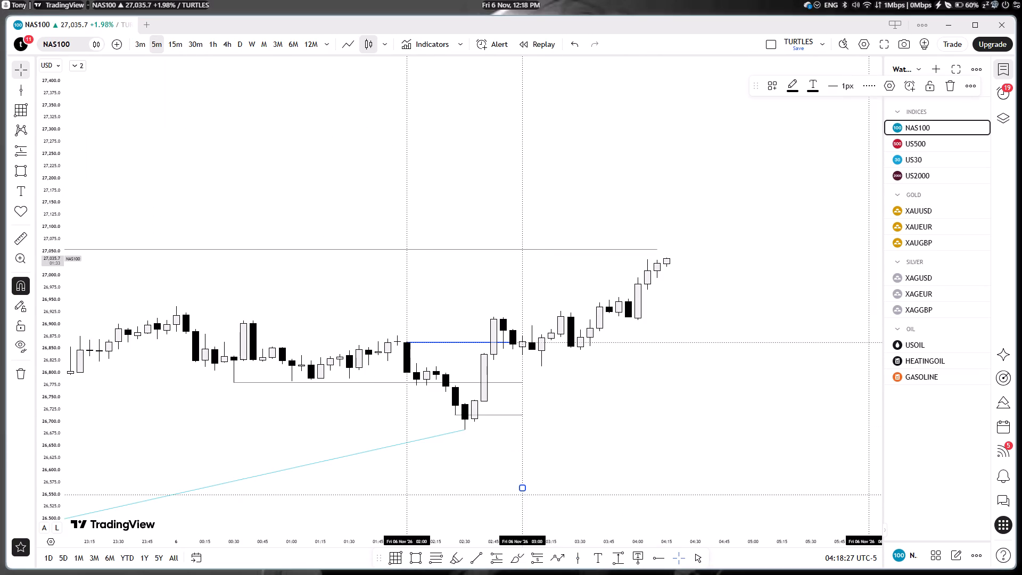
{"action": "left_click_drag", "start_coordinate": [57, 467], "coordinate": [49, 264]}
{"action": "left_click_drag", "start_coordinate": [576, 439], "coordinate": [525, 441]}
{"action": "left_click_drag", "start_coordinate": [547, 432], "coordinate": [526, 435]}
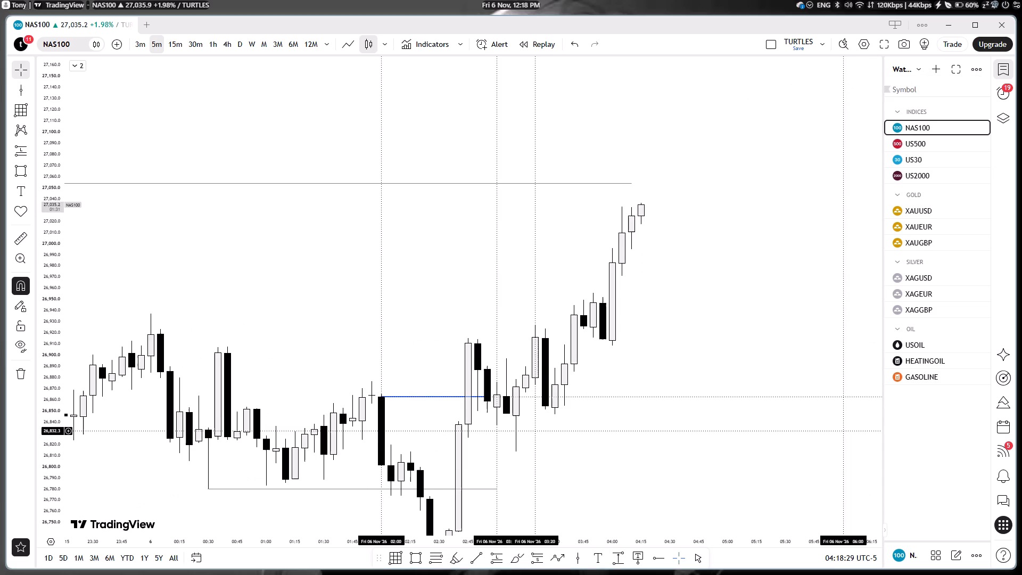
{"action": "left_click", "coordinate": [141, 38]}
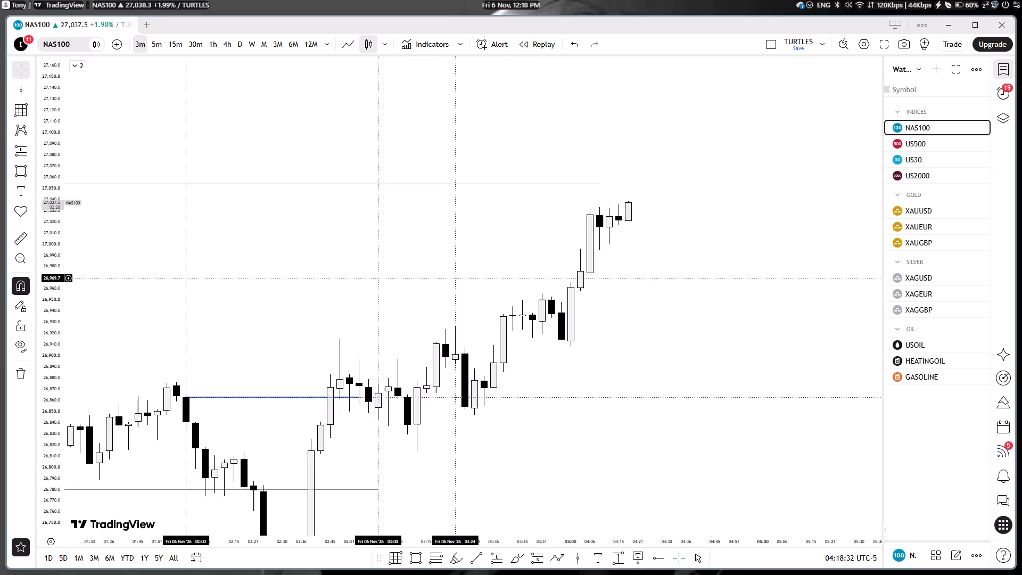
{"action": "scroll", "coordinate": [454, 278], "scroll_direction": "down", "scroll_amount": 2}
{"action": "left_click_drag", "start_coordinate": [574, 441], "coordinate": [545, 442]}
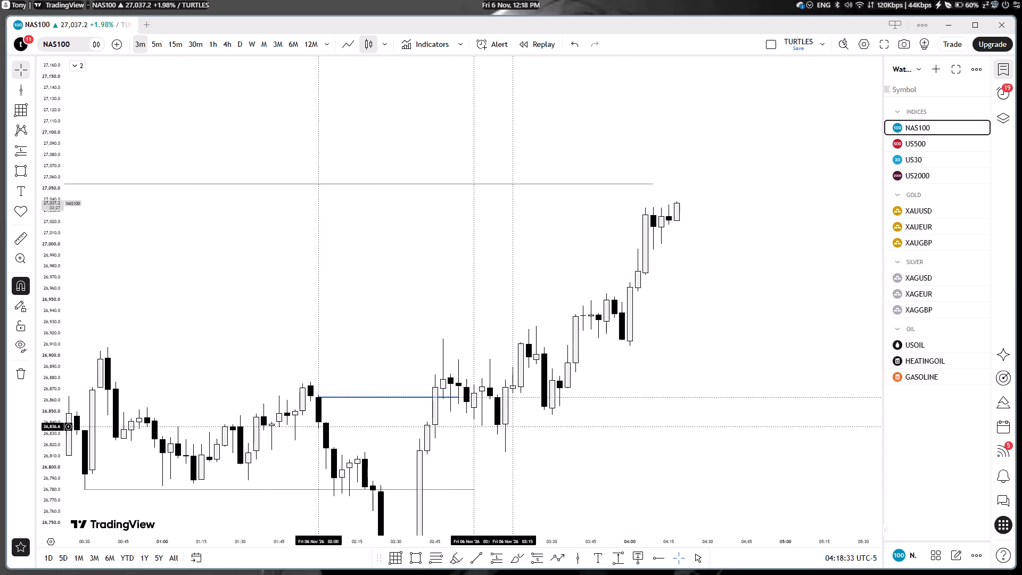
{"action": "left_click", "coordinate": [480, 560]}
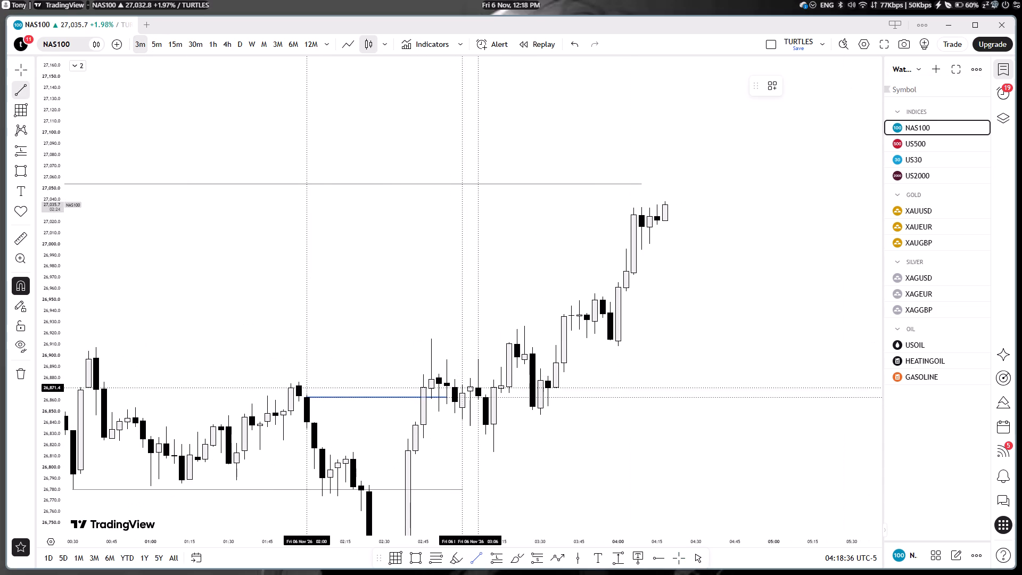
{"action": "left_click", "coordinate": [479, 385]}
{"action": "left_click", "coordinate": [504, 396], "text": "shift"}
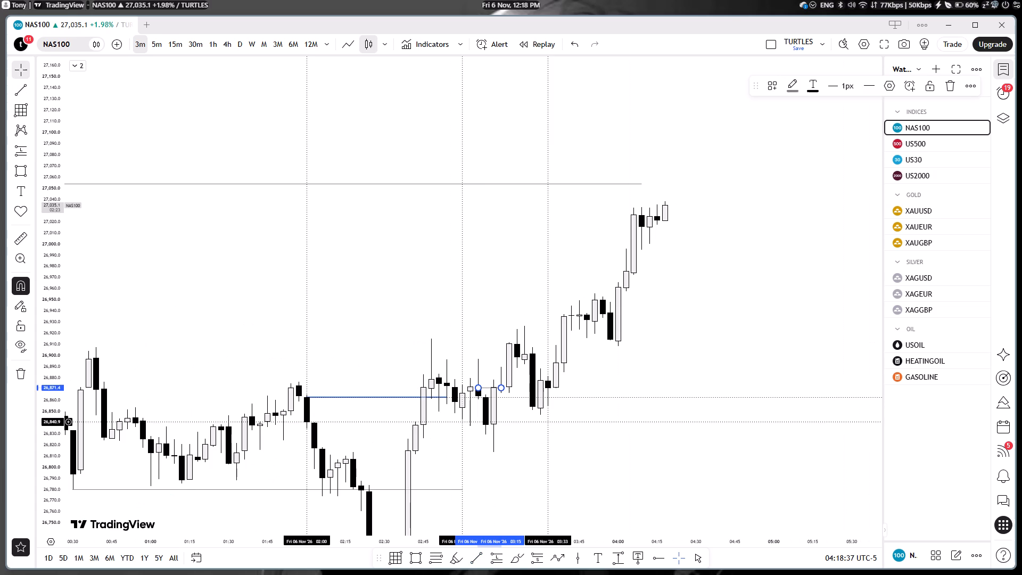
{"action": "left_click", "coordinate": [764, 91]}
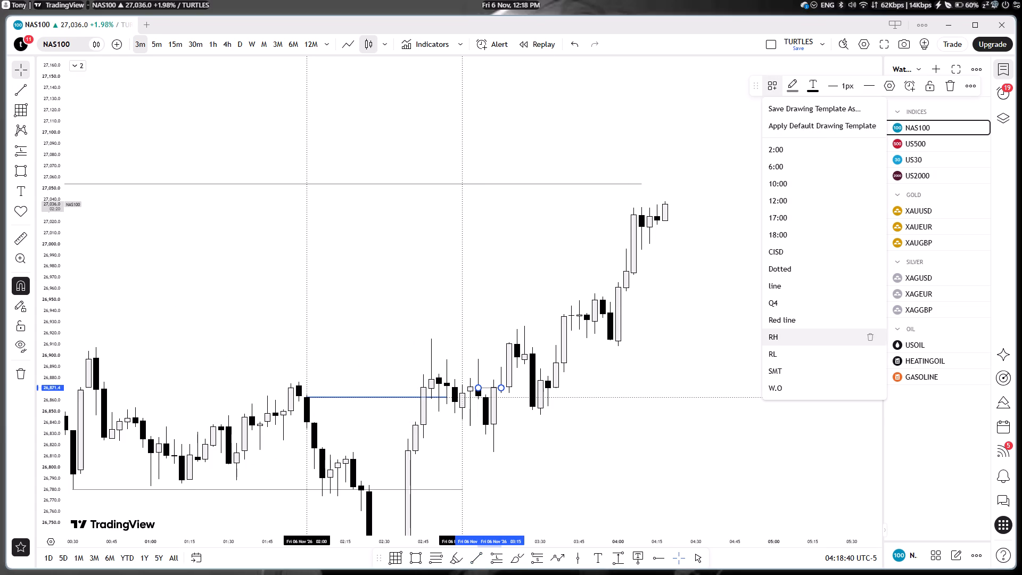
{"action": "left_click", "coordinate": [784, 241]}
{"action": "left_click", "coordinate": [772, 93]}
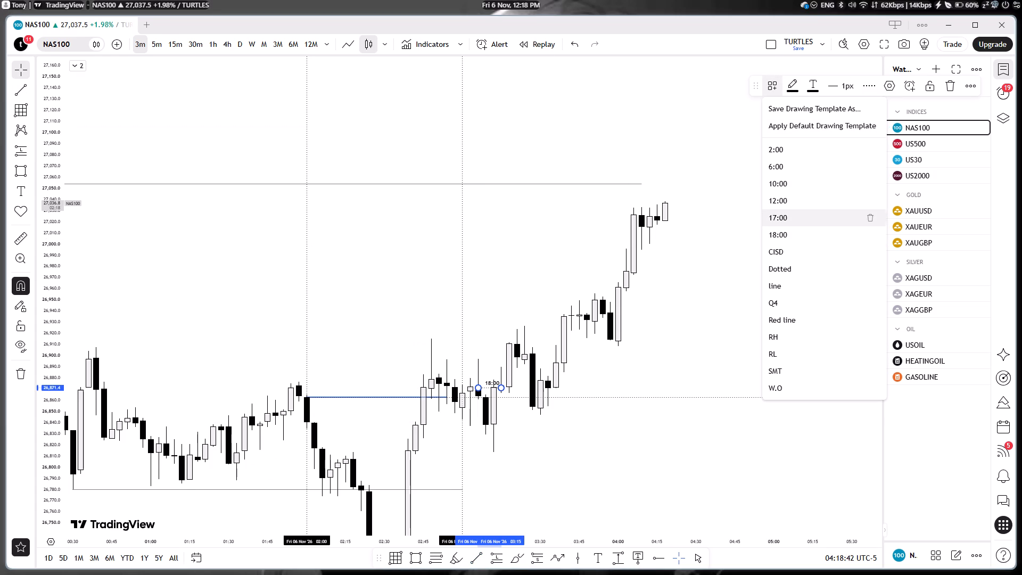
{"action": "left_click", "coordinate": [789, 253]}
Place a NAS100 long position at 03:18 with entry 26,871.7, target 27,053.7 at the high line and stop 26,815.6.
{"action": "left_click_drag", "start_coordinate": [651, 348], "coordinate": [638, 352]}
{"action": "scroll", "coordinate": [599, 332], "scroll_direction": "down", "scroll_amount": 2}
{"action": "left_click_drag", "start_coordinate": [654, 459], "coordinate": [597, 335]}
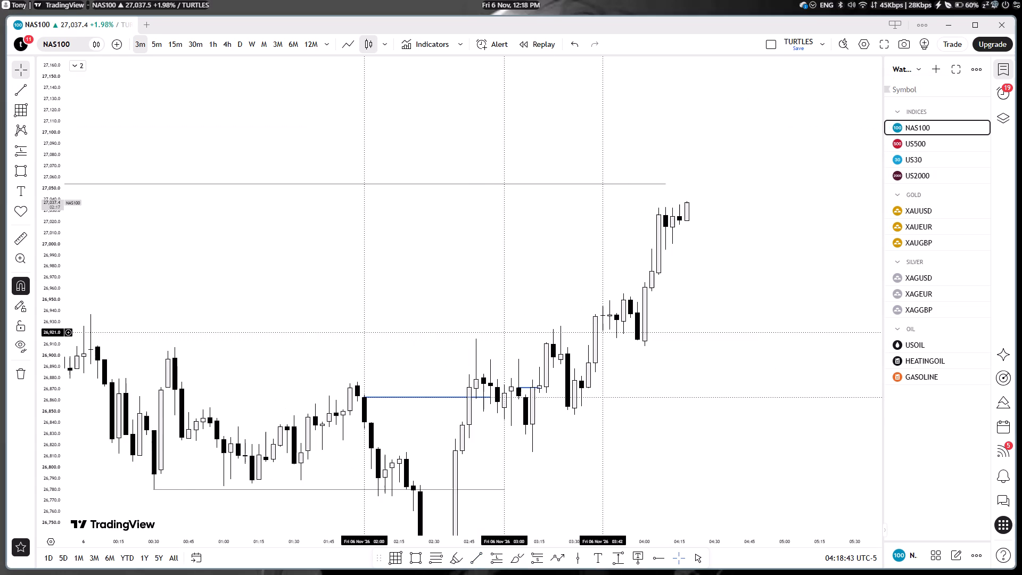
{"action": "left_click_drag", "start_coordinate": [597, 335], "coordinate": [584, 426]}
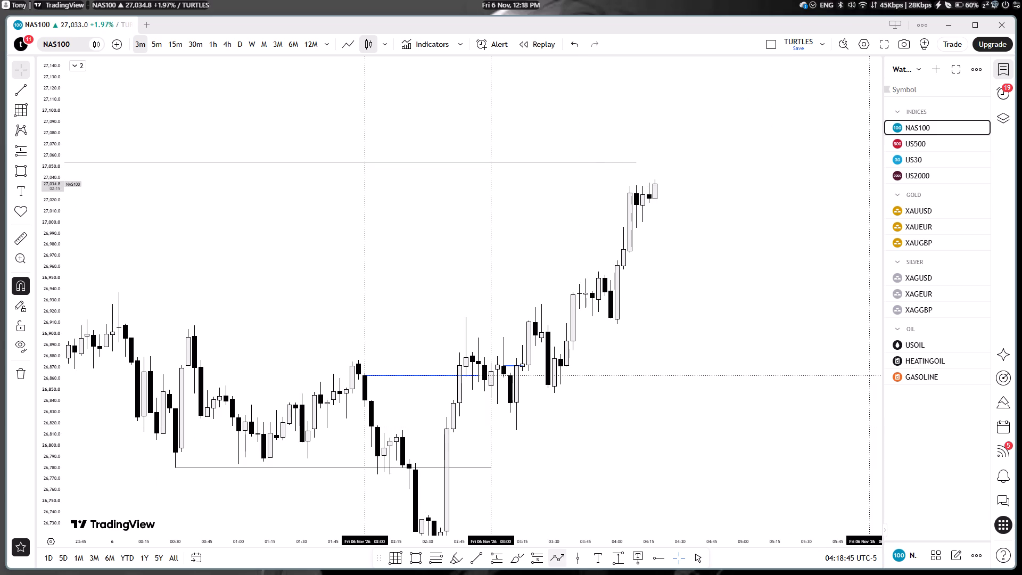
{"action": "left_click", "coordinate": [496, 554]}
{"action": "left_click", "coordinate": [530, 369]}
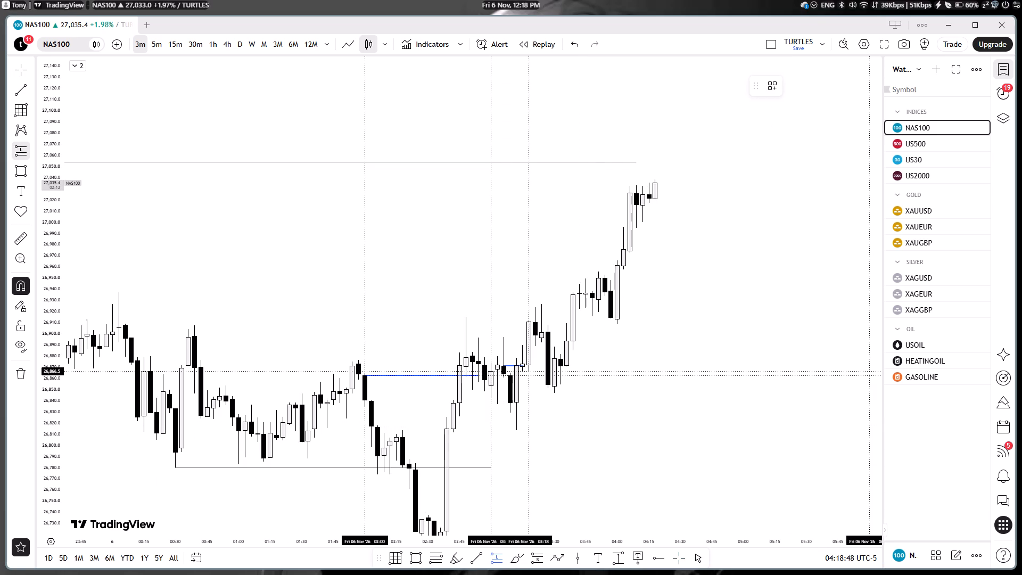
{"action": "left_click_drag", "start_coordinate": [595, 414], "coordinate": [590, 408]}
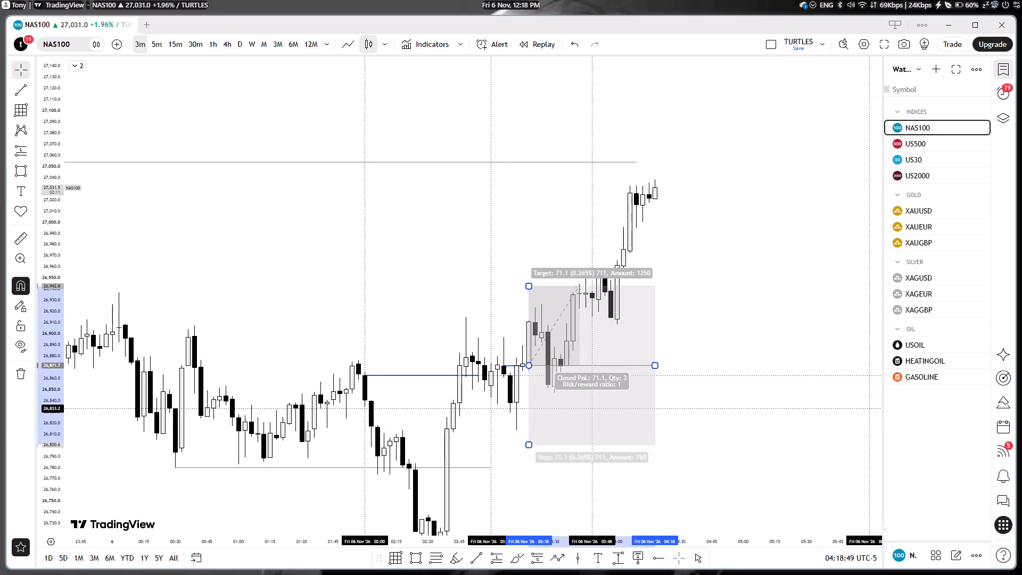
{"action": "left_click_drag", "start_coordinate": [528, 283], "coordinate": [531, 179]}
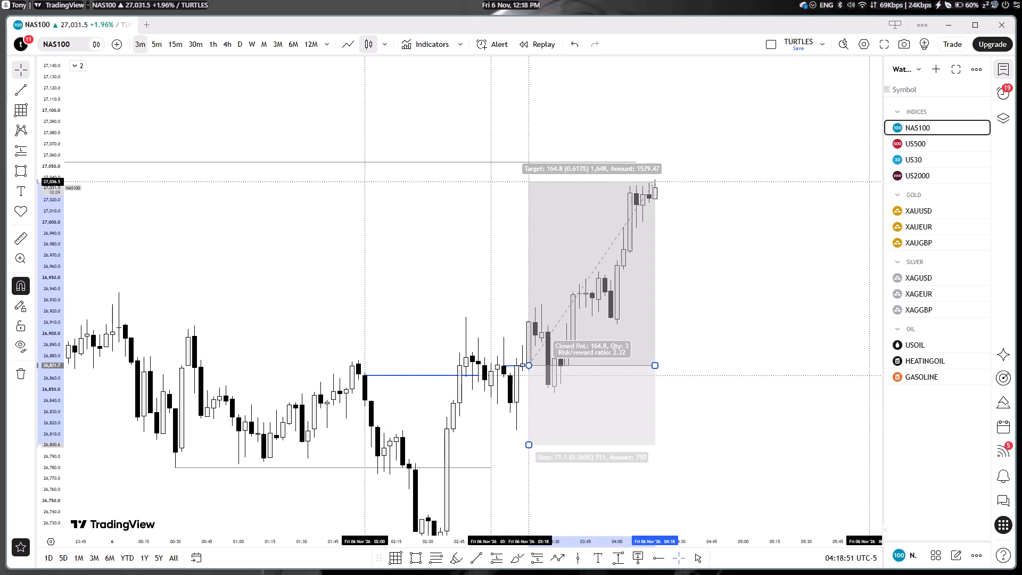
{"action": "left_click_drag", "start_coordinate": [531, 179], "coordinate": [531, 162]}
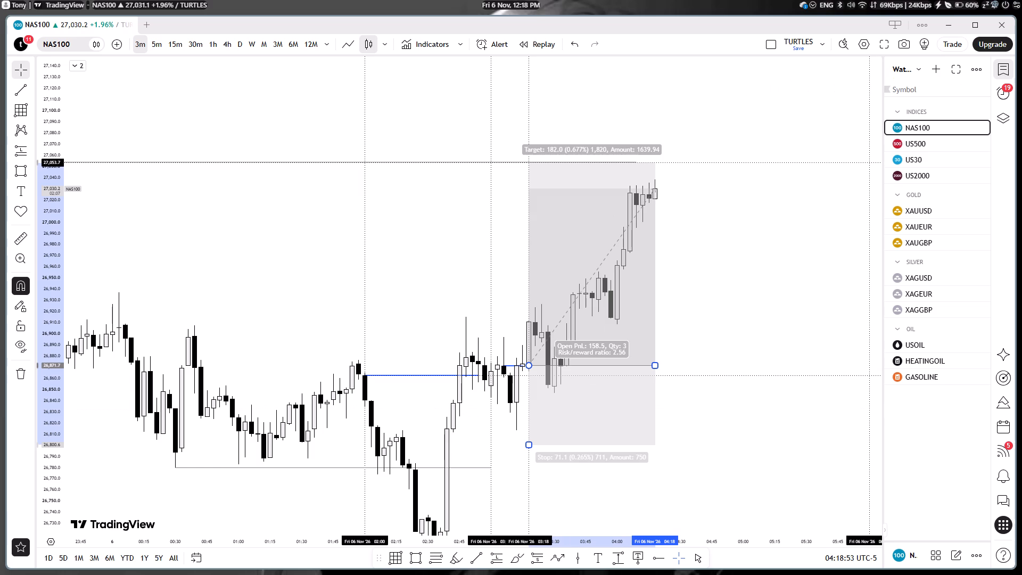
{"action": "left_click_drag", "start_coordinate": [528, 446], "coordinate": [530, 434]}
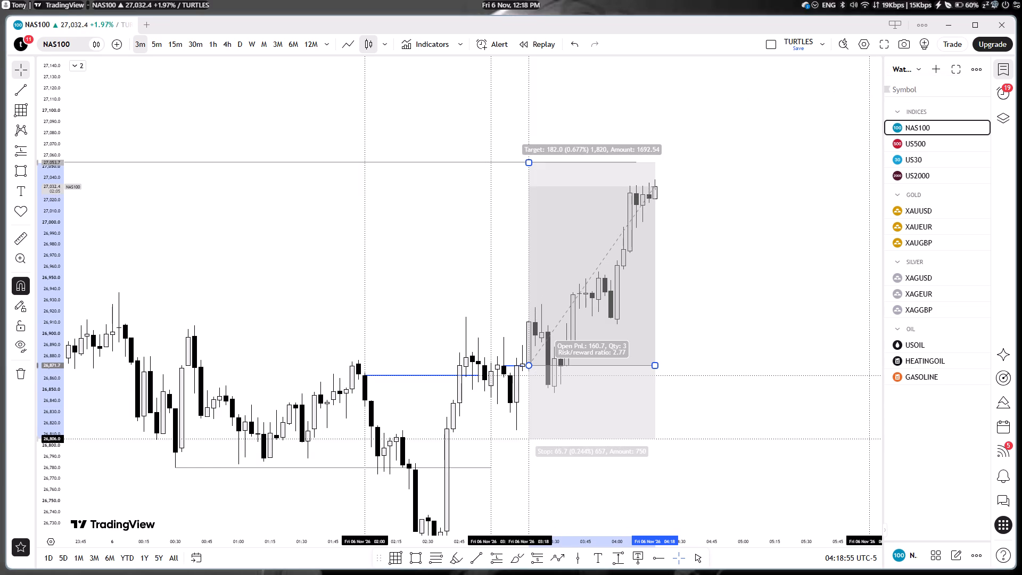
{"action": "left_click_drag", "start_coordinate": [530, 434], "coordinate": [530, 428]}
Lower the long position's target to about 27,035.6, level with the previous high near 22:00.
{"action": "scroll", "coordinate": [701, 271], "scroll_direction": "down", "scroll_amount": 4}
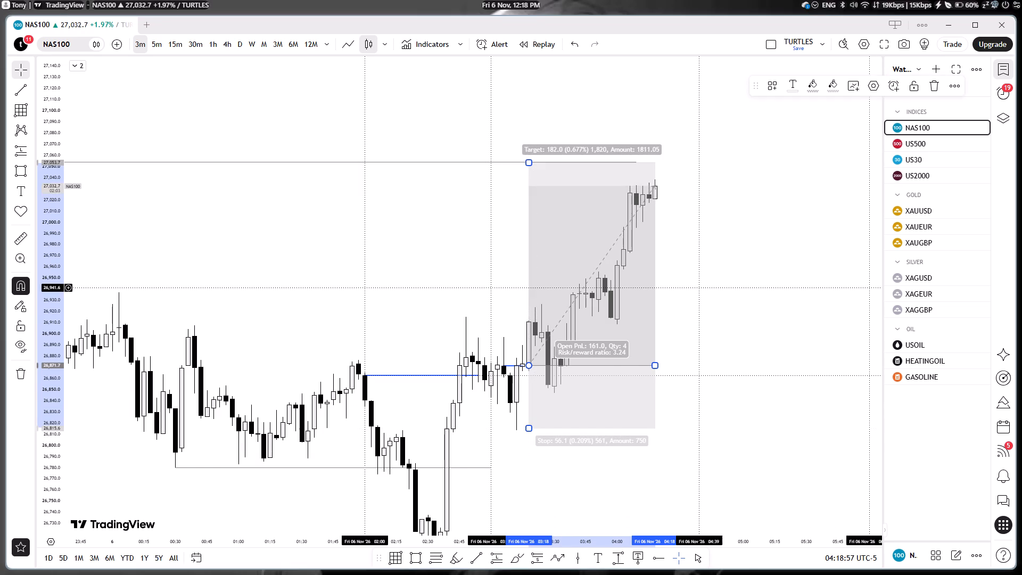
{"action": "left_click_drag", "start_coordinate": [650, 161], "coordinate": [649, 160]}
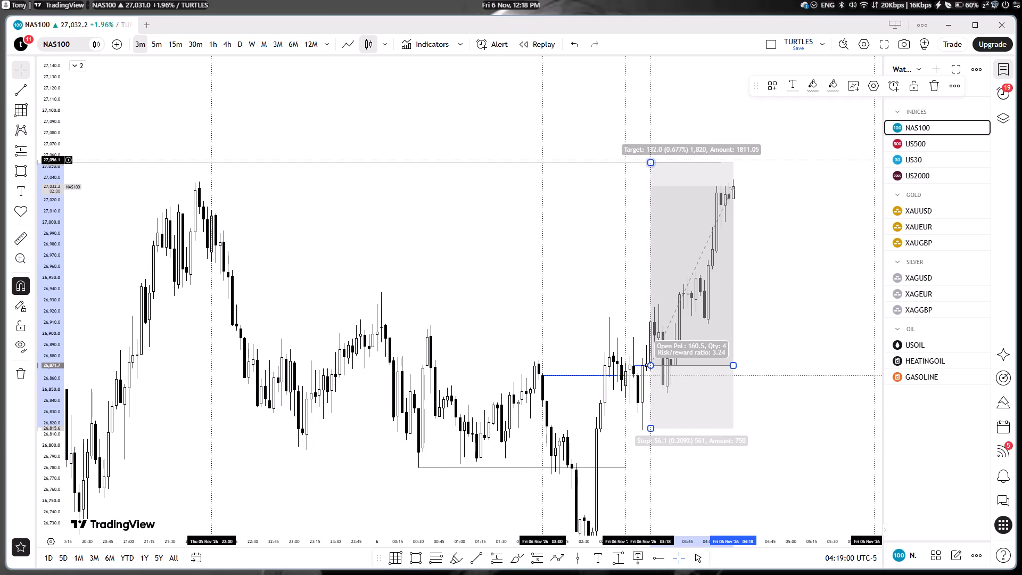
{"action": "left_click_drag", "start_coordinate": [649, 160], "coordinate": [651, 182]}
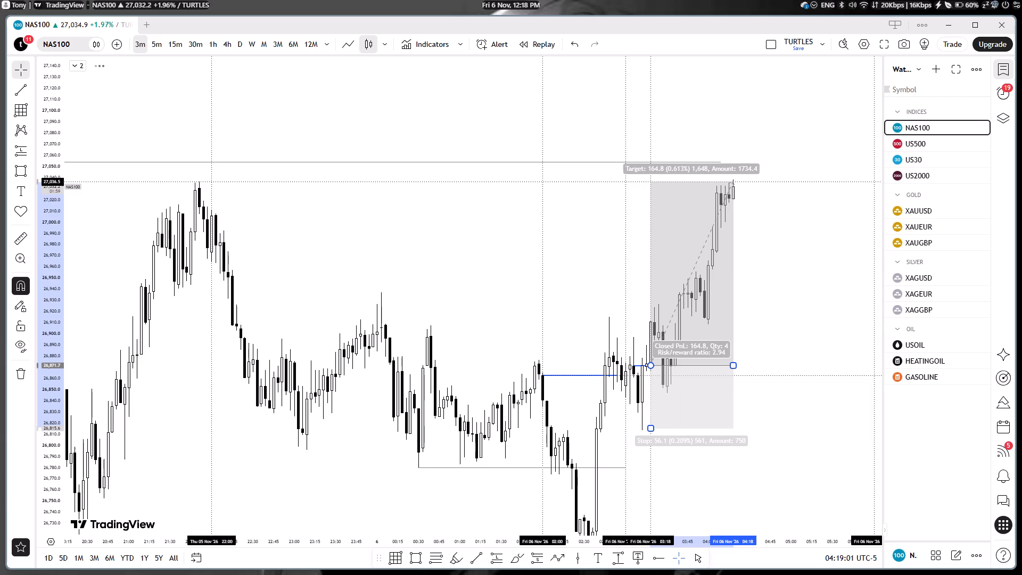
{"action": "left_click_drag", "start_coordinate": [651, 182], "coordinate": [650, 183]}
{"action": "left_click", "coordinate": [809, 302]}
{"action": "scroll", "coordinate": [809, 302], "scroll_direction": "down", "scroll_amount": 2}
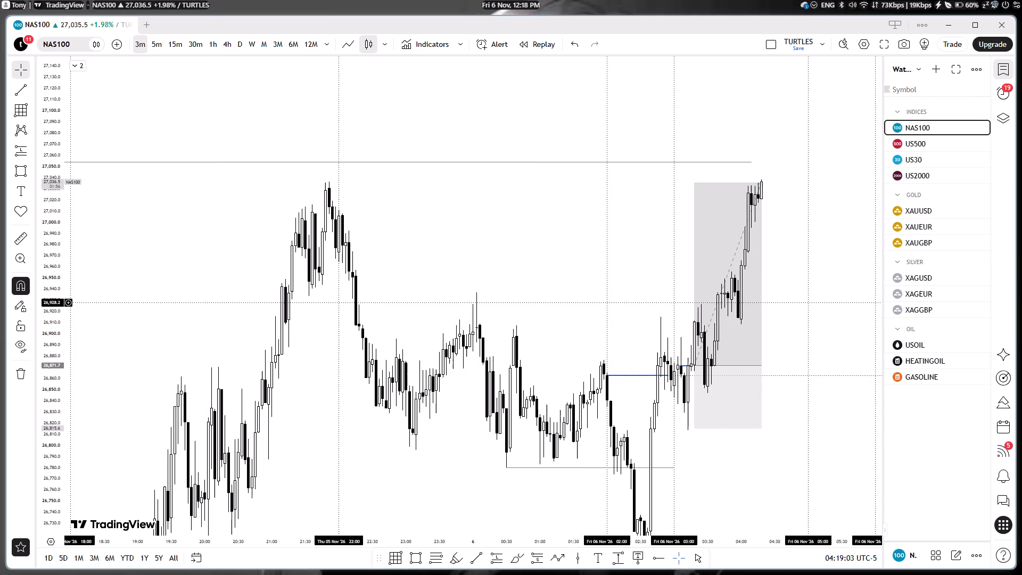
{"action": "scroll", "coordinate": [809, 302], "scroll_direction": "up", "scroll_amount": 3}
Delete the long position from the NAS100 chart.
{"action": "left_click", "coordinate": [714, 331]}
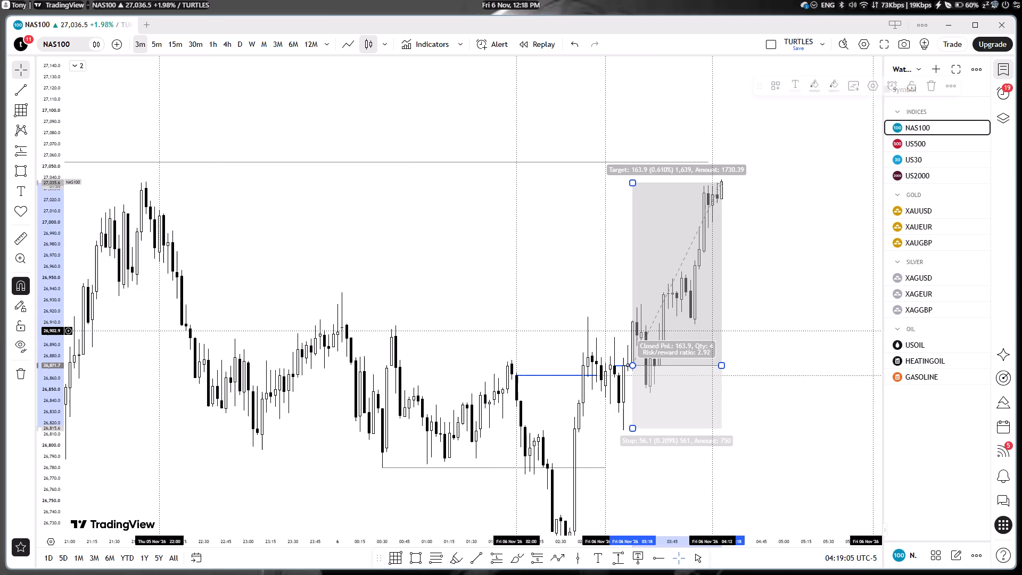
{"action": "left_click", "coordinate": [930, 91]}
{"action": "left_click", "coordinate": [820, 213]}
Examine the NAS100 price action around the 2:00 open, recent lows and high line on 3-minute and 30-minute candles.
{"action": "left_click_drag", "start_coordinate": [734, 317], "coordinate": [699, 297]}
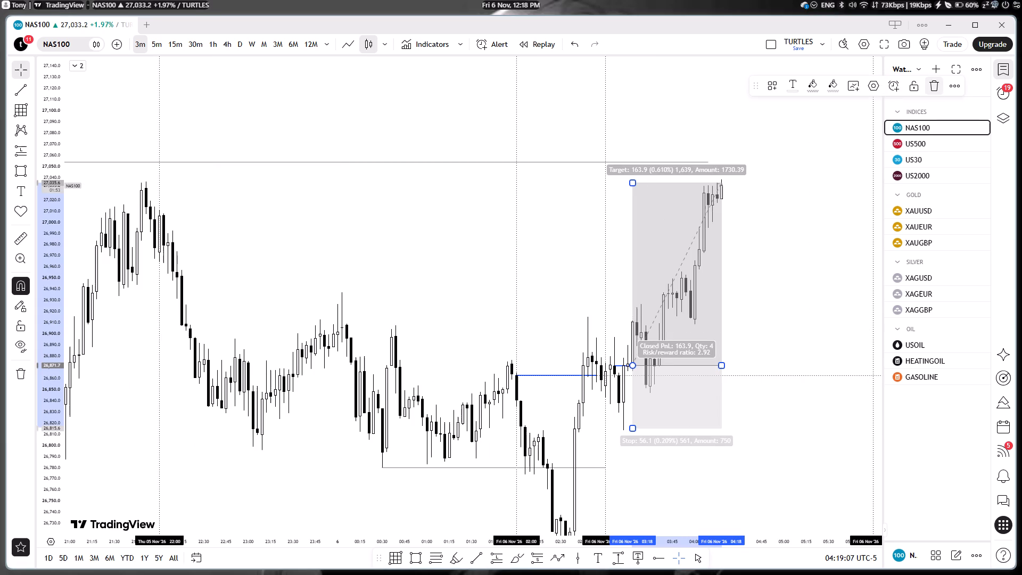
{"action": "scroll", "coordinate": [718, 292], "scroll_direction": "up", "scroll_amount": 1}
{"action": "left_click_drag", "start_coordinate": [714, 291], "coordinate": [697, 302]}
{"action": "left_click_drag", "start_coordinate": [711, 289], "coordinate": [677, 302]}
{"action": "left_click_drag", "start_coordinate": [687, 284], "coordinate": [683, 334]}
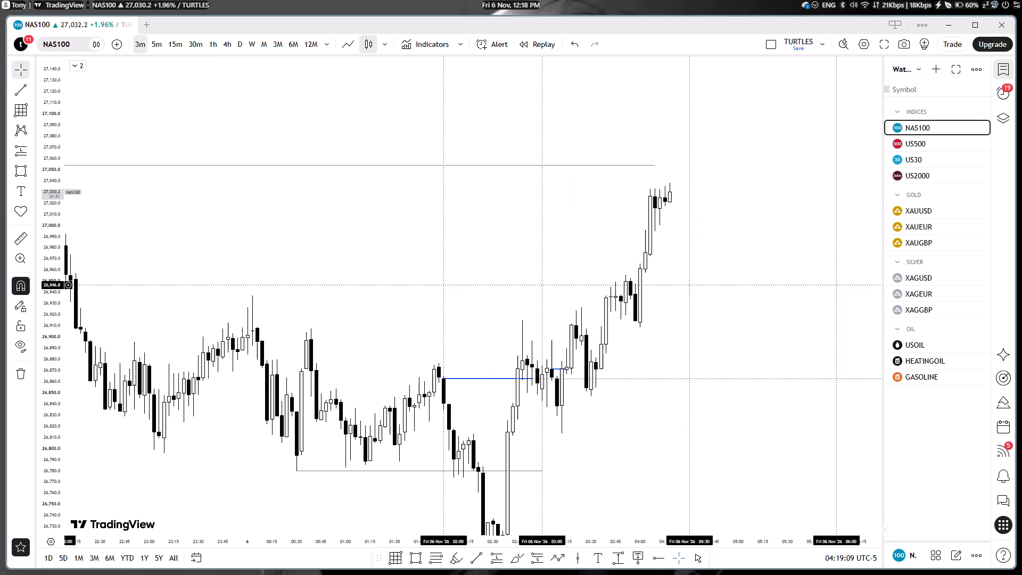
{"action": "left_click_drag", "start_coordinate": [583, 358], "coordinate": [624, 112]}
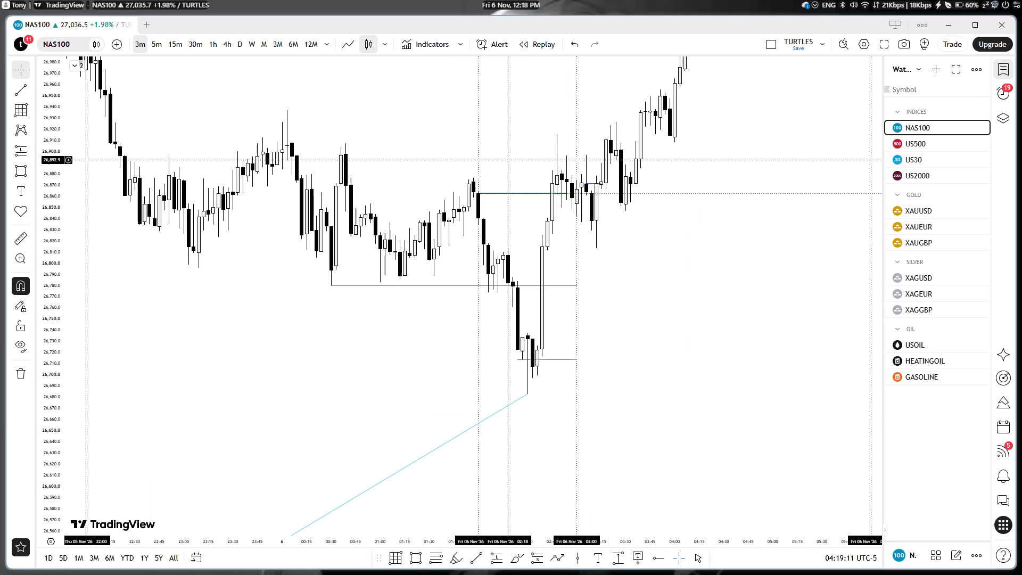
{"action": "left_click", "coordinate": [200, 45]}
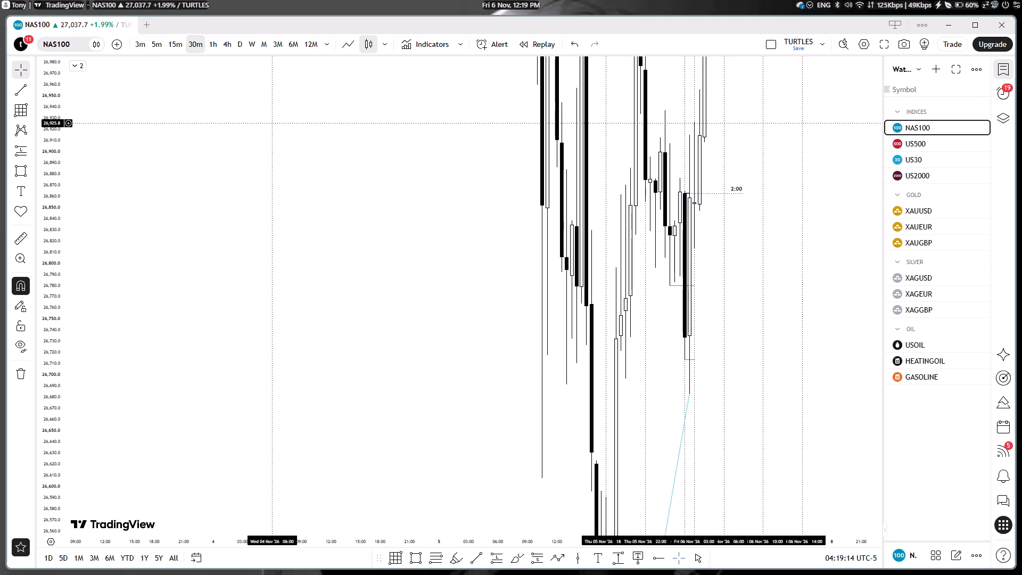
{"action": "scroll", "coordinate": [508, 364], "scroll_direction": "up", "scroll_amount": 8}
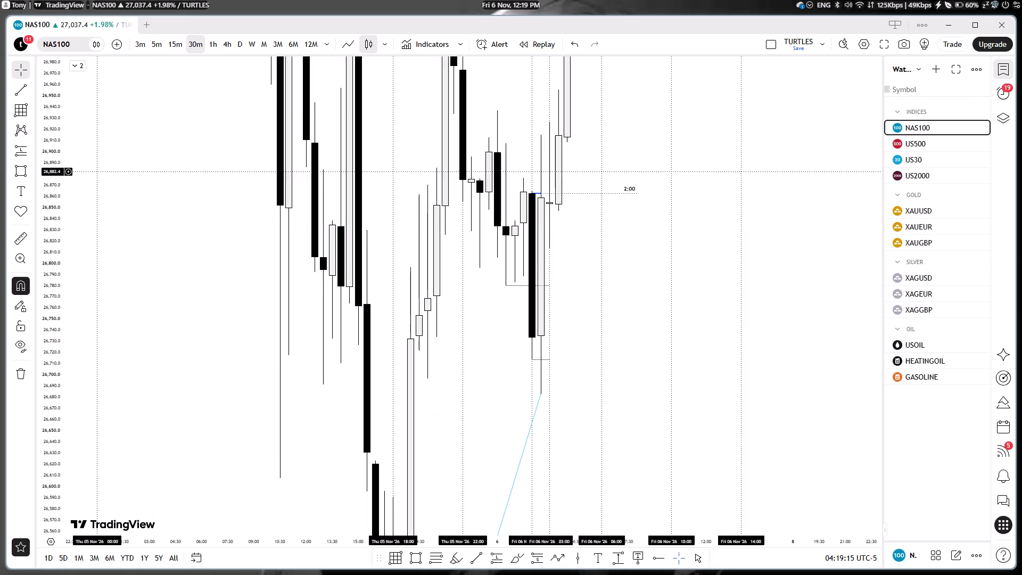
{"action": "left_click_drag", "start_coordinate": [47, 146], "coordinate": [118, 456]}
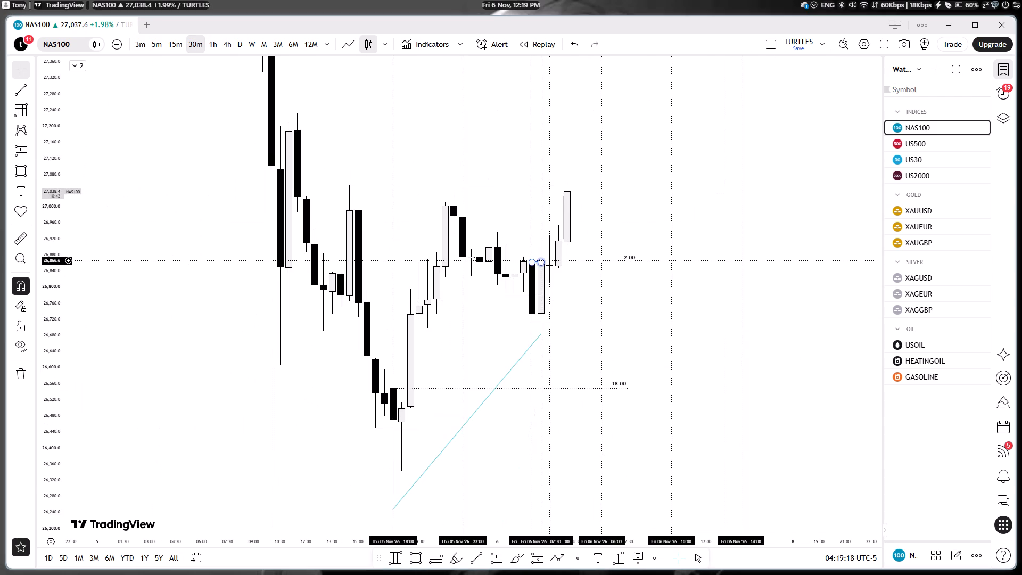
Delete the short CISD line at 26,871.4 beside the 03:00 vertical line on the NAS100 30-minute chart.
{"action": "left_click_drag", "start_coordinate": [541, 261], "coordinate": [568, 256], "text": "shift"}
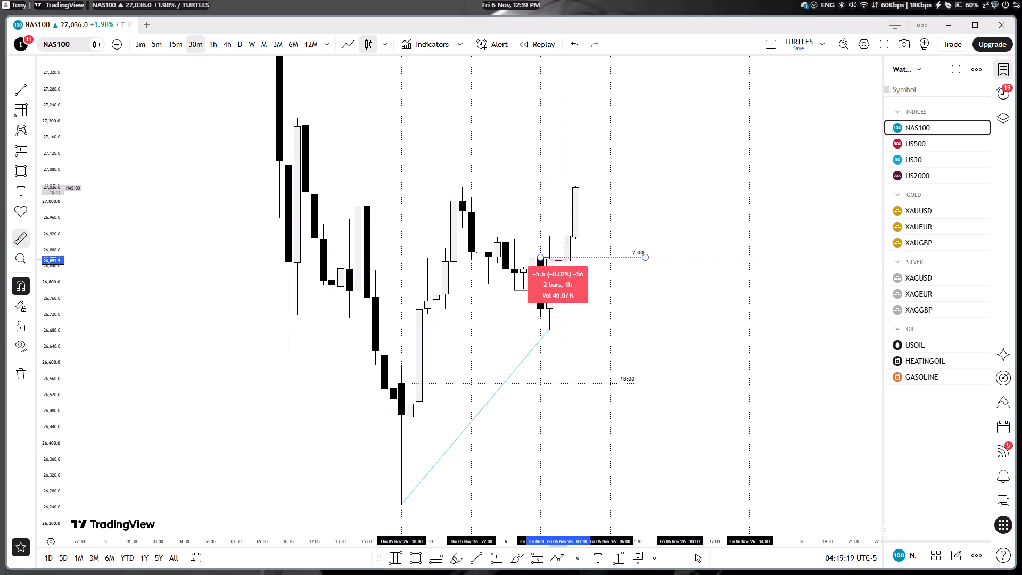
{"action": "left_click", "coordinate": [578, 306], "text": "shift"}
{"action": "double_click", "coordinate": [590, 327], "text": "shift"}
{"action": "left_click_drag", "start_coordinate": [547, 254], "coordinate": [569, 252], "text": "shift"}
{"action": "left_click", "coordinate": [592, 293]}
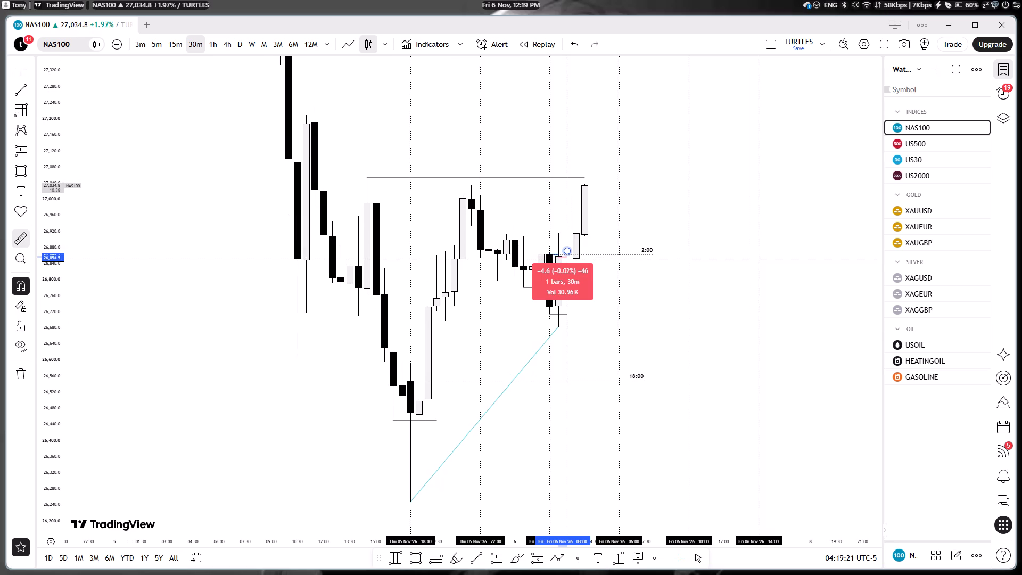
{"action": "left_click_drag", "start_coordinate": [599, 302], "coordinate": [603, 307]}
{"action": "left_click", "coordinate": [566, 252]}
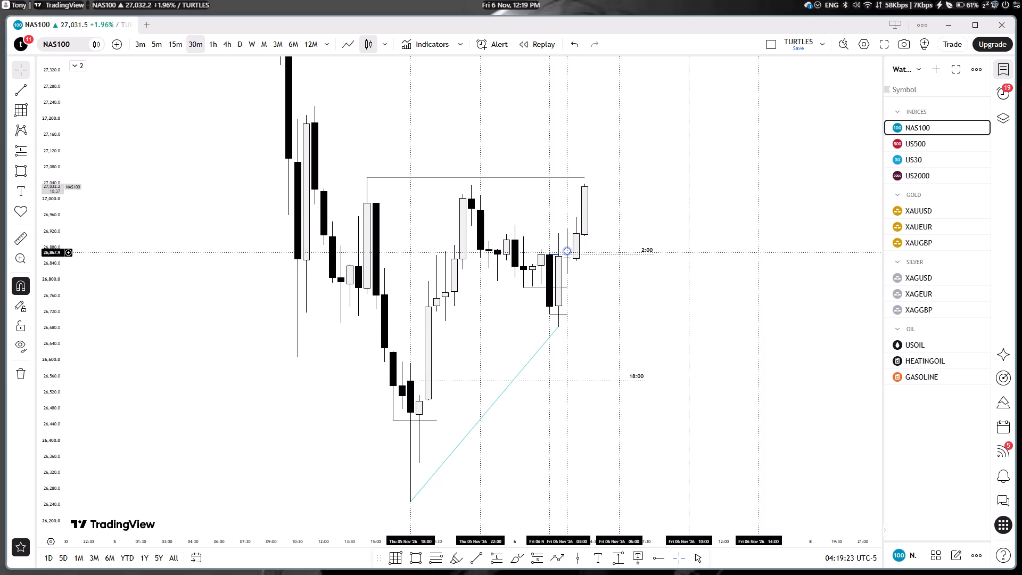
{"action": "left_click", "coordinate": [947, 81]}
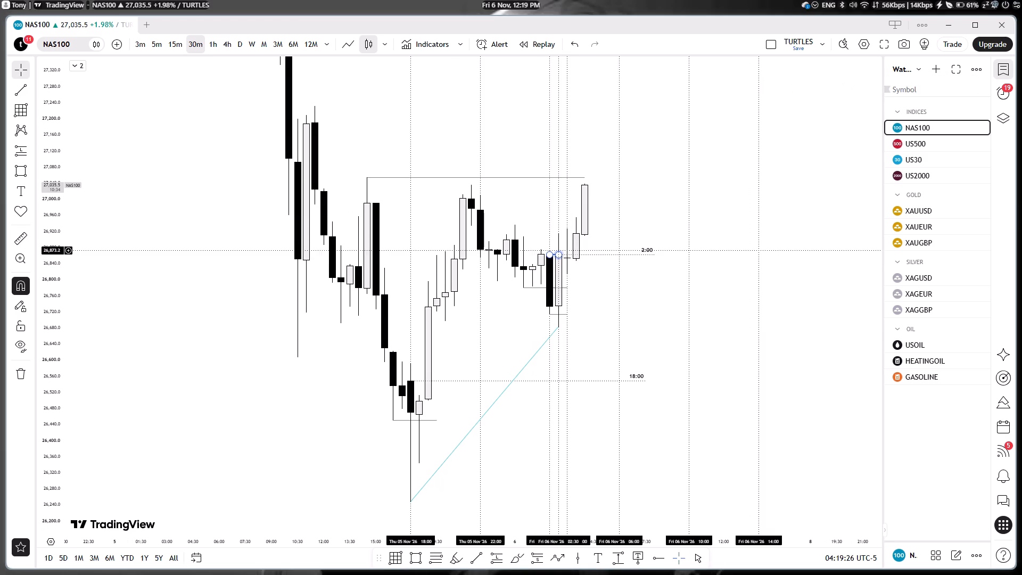
Extend the short horizontal line at the 2:00 open level to about the 03:30 candle on the NAS100 chart.
{"action": "left_click_drag", "start_coordinate": [559, 252], "coordinate": [580, 247]}
{"action": "left_click", "coordinate": [593, 305]}
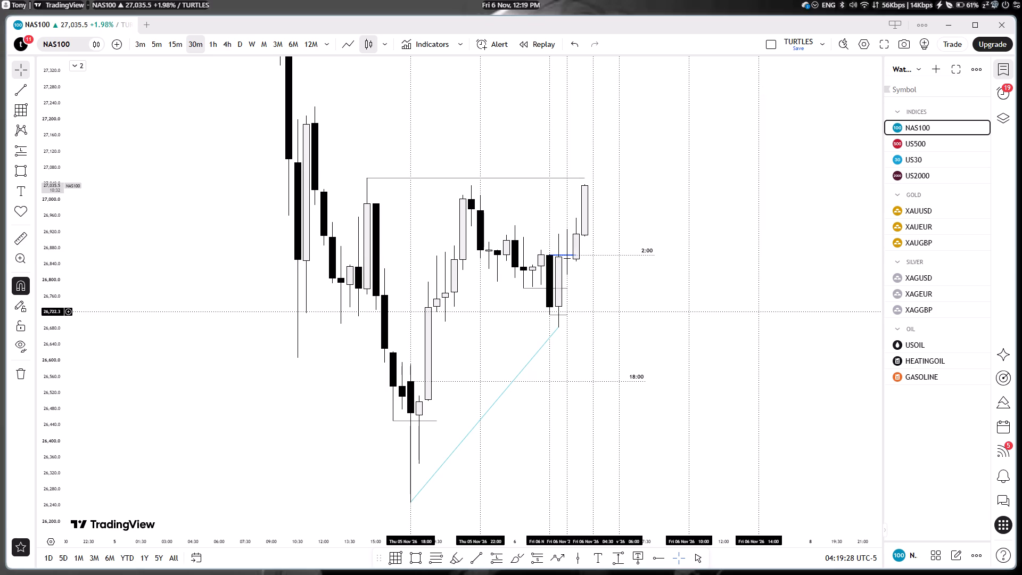
Delete the 03:00 vertical line of Fri 06 Nov from the NAS100 30-minute chart.
{"action": "left_click_drag", "start_coordinate": [399, 240], "coordinate": [402, 354]}
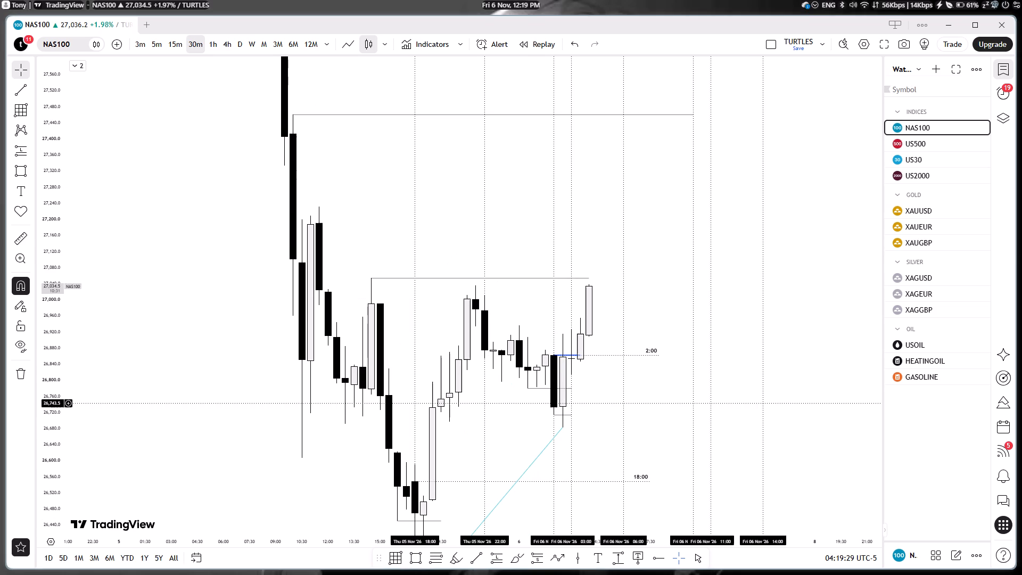
{"action": "left_click_drag", "start_coordinate": [694, 412], "coordinate": [672, 413]}
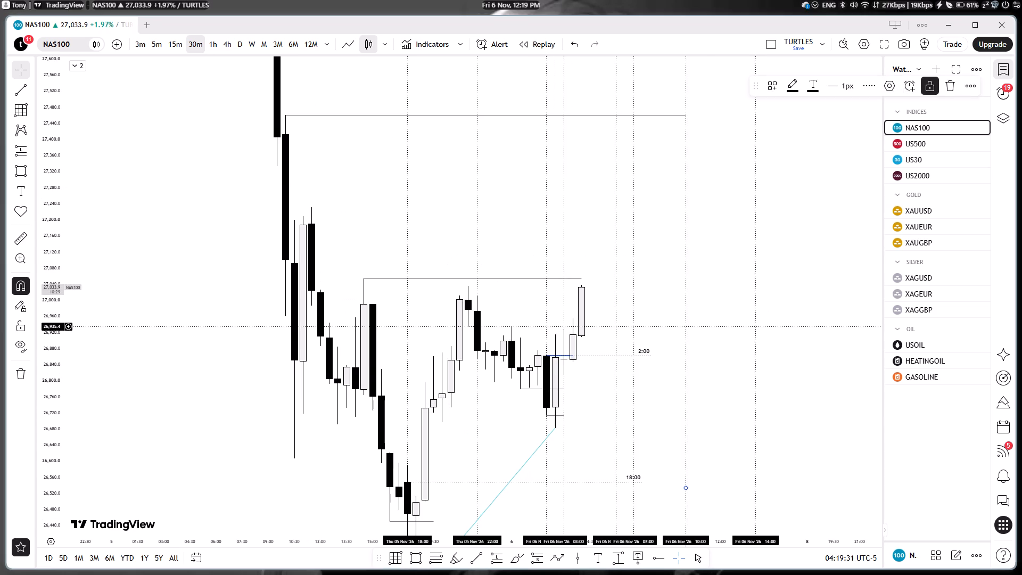
{"action": "left_click", "coordinate": [564, 443]}
{"action": "left_click", "coordinate": [946, 88]}
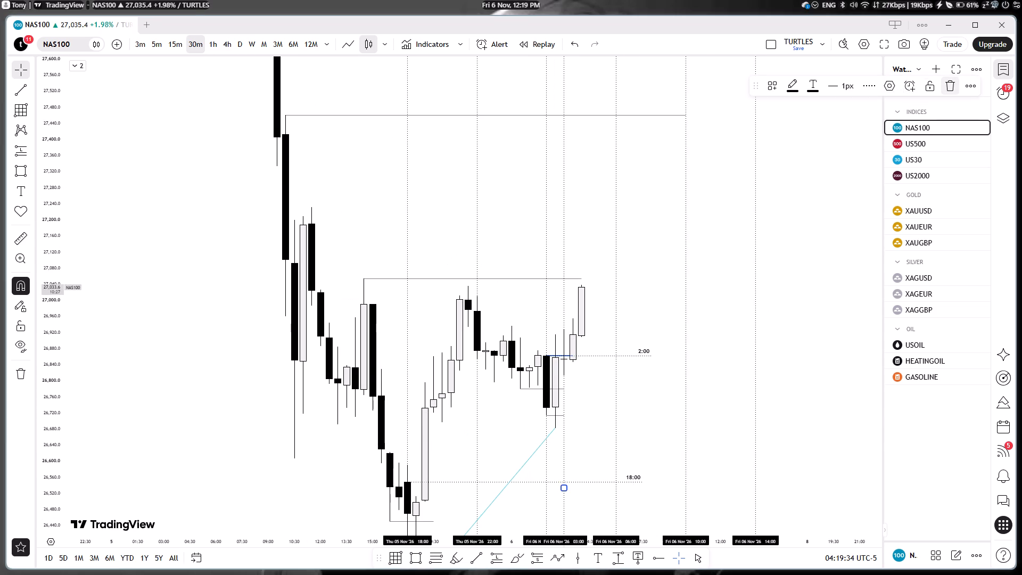
{"action": "left_click", "coordinate": [668, 349]}
{"action": "left_click", "coordinate": [662, 400]}
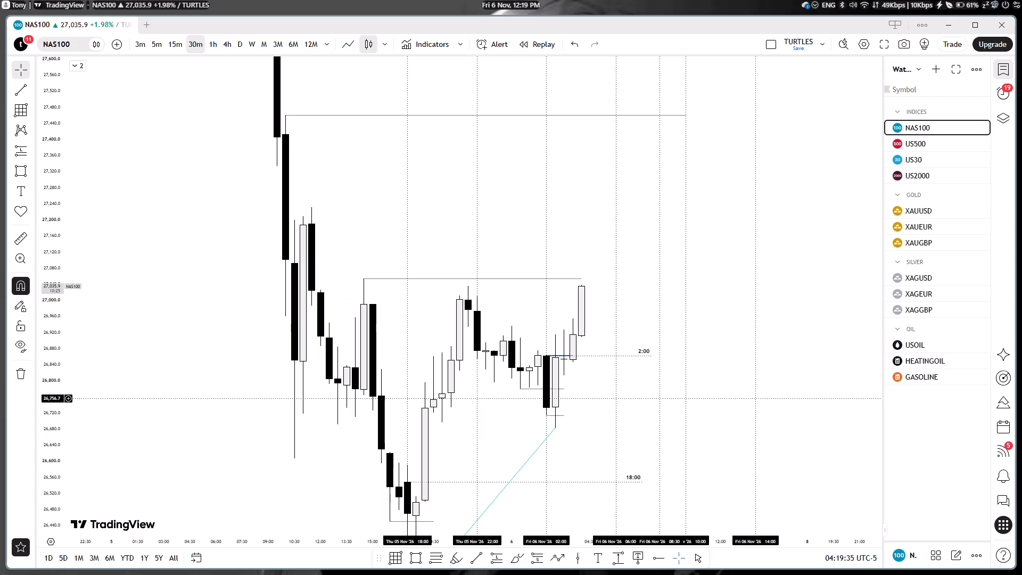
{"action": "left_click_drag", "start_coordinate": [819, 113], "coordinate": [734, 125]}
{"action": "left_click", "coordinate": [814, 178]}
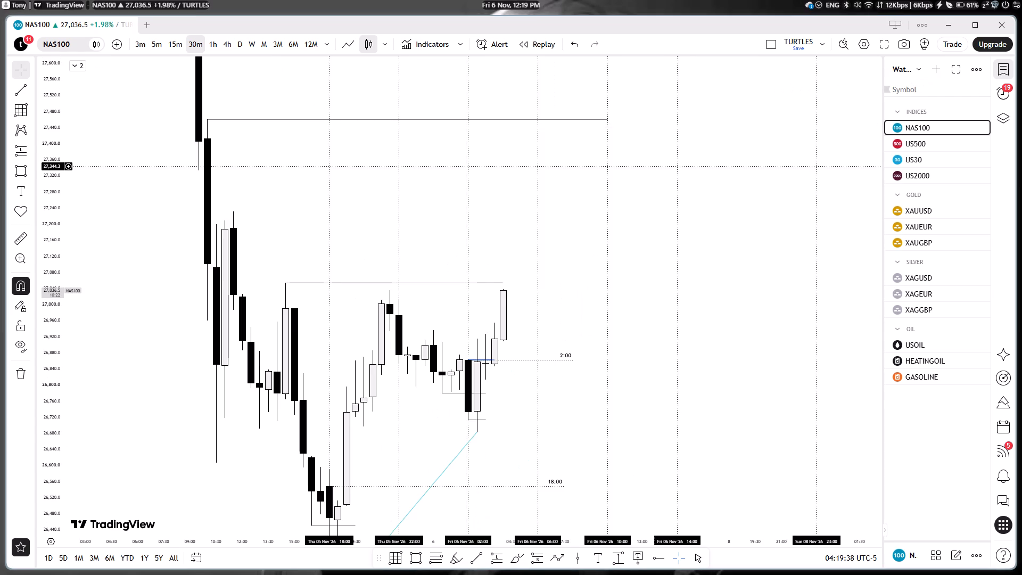
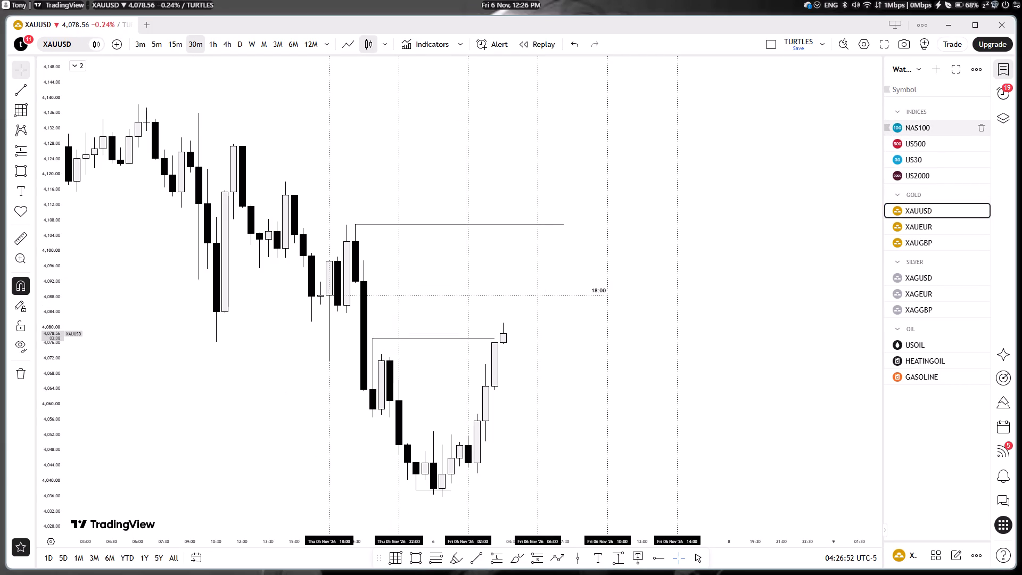
Review the 30-minute charts of US500, USOIL, HEATINGOIL, GASOLINE and US30 with their marked levels.
{"action": "left_click", "coordinate": [921, 143]}
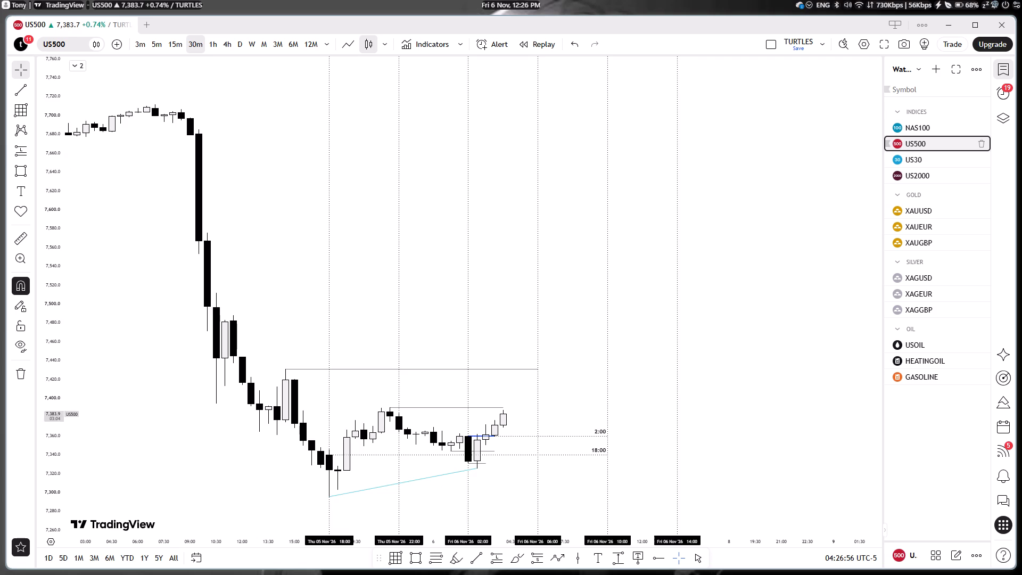
{"action": "left_click", "coordinate": [917, 122]}
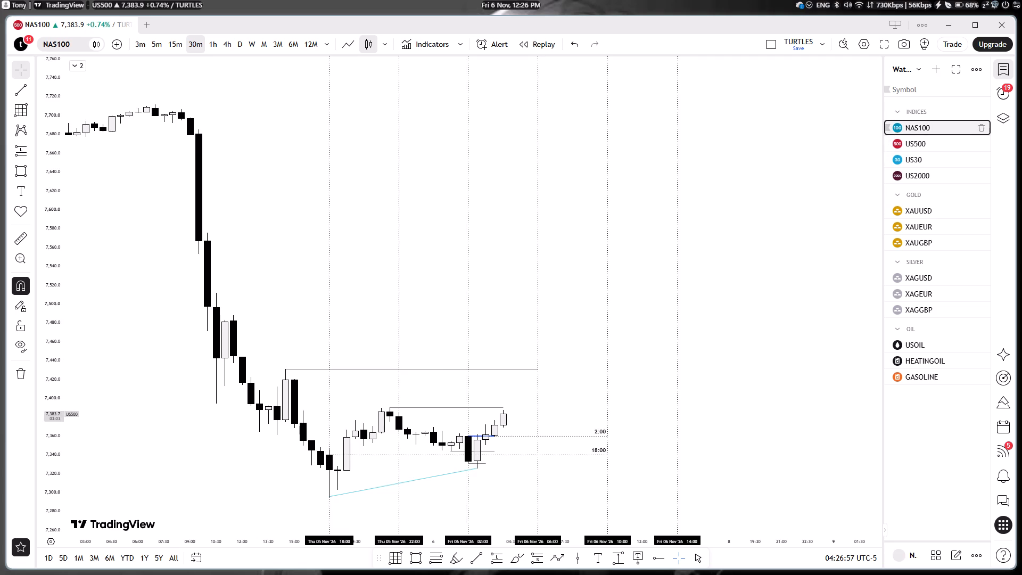
{"action": "left_click", "coordinate": [926, 341]}
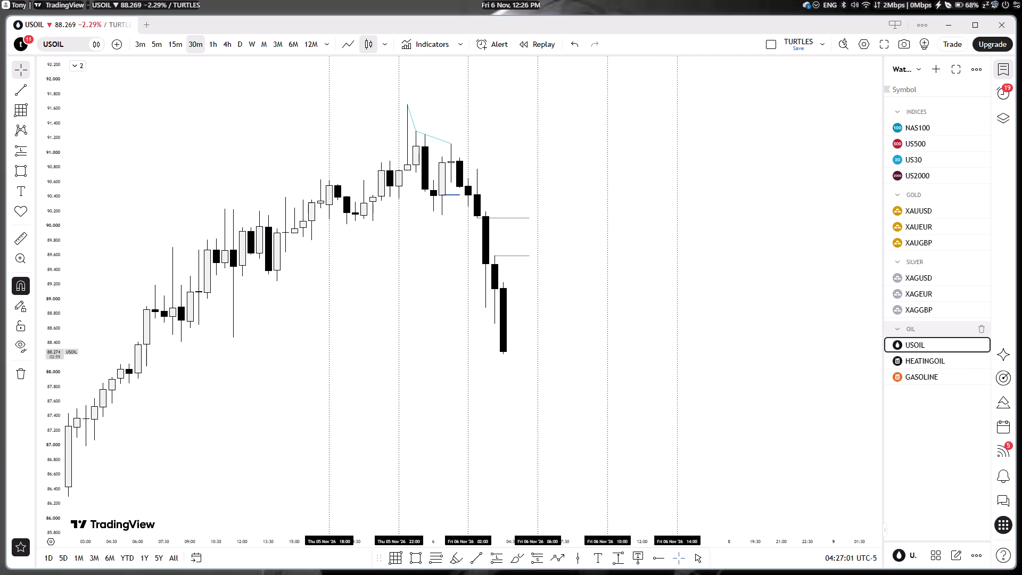
{"action": "scroll", "coordinate": [666, 293], "scroll_direction": "down", "scroll_amount": 3}
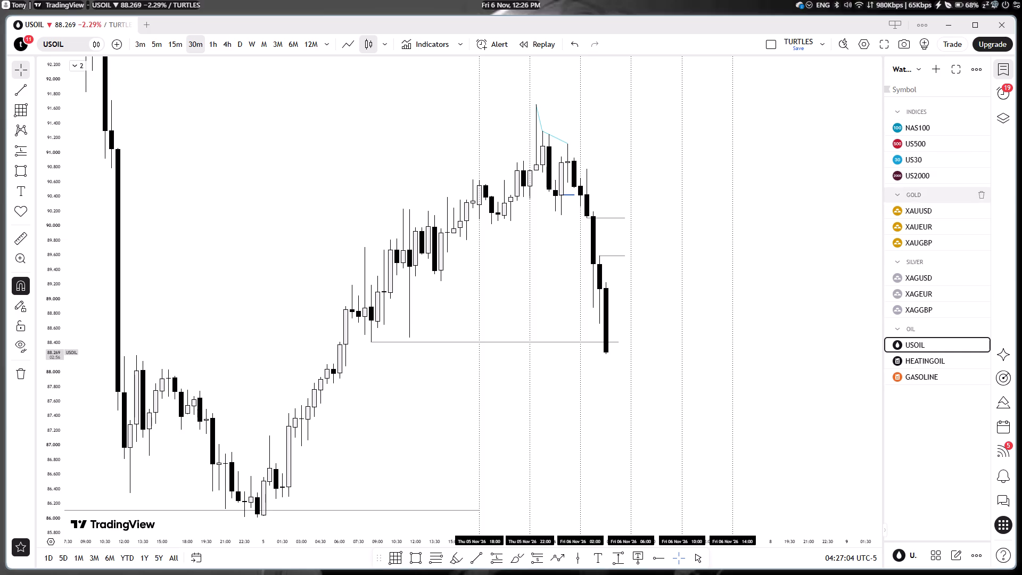
{"action": "left_click", "coordinate": [920, 358]}
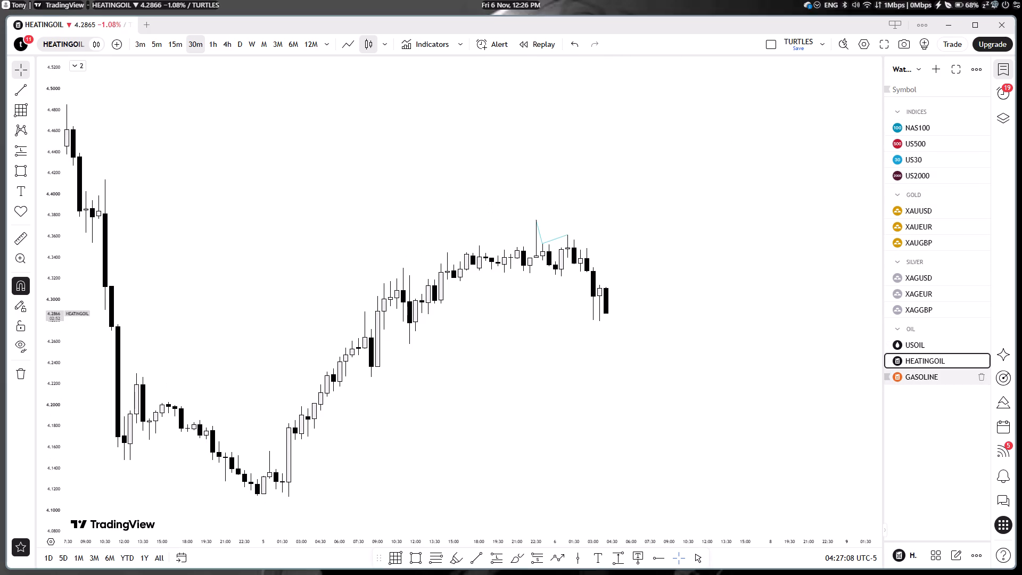
{"action": "left_click", "coordinate": [925, 373]}
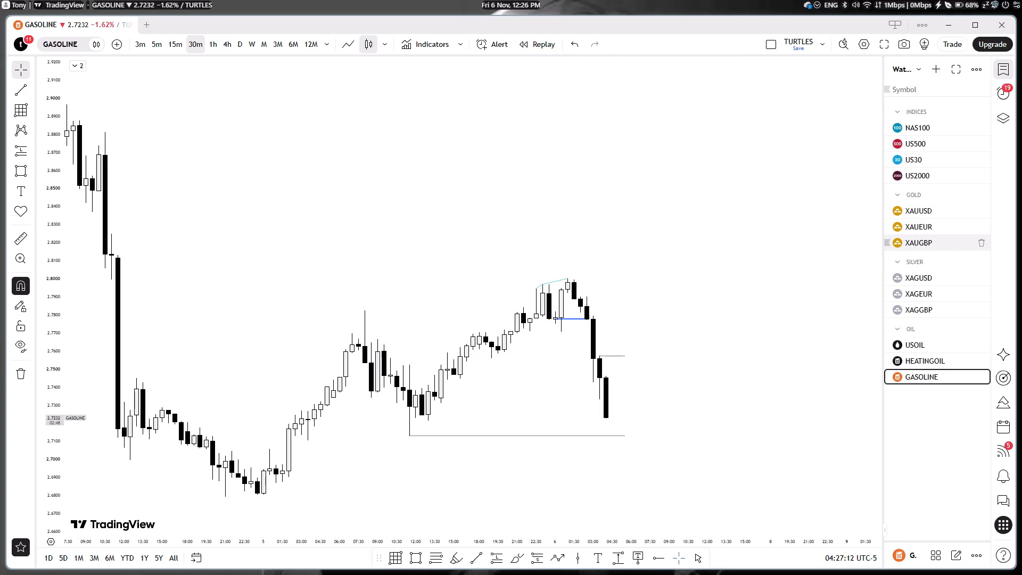
{"action": "left_click", "coordinate": [913, 133]}
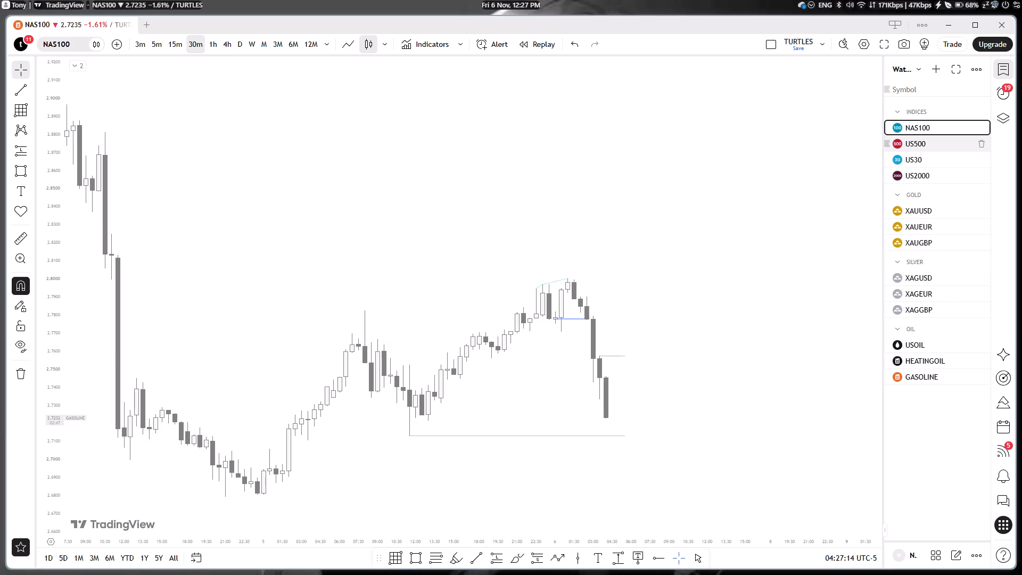
{"action": "left_click", "coordinate": [945, 155]}
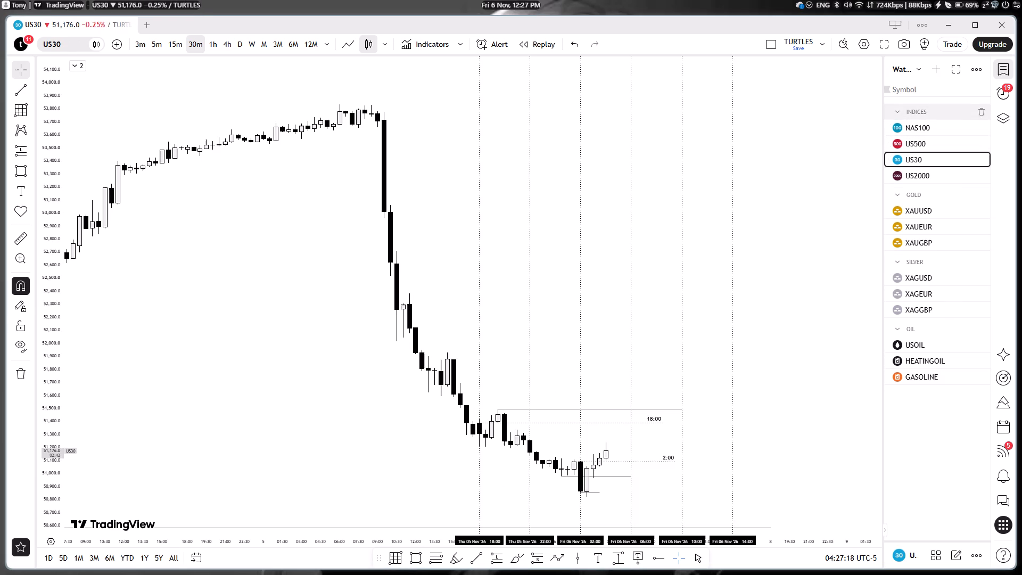
Examine the NAS100 30-minute chart with the watchlist hidden, covering the marked highs, lows and the 2:00 and 18:00 opens.
{"action": "left_click", "coordinate": [936, 130]}
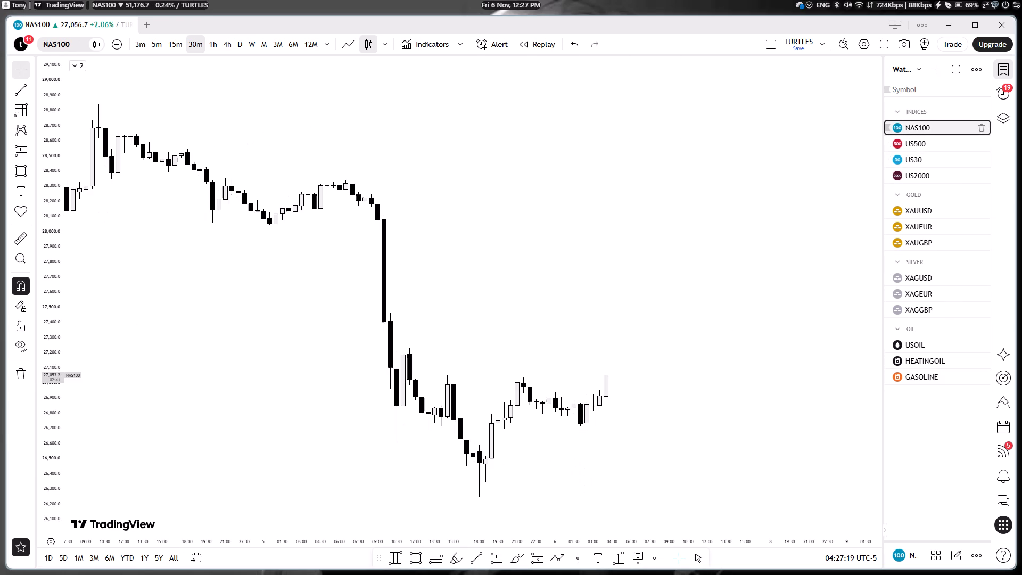
{"action": "left_click_drag", "start_coordinate": [50, 474], "coordinate": [70, 233]}
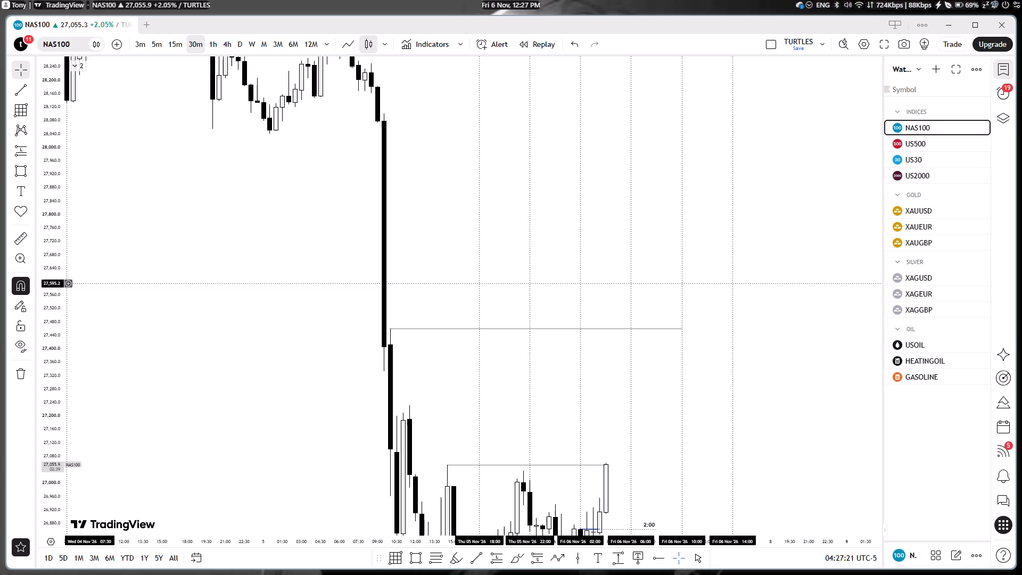
{"action": "left_click_drag", "start_coordinate": [322, 357], "coordinate": [316, 79]}
{"action": "scroll", "coordinate": [327, 203], "scroll_direction": "up", "scroll_amount": 5}
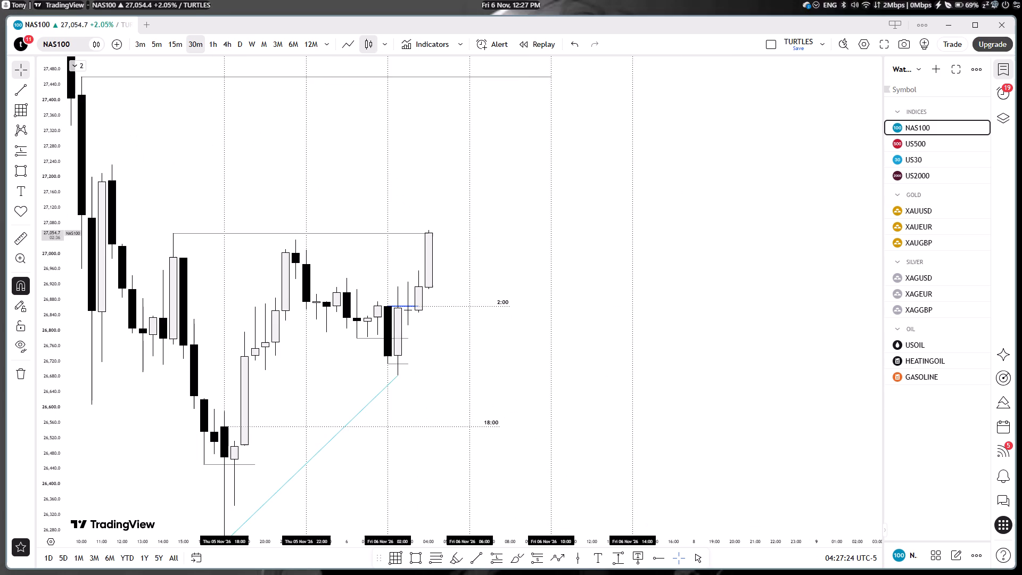
{"action": "left_click", "coordinate": [1003, 66]}
{"action": "scroll", "coordinate": [694, 270], "scroll_direction": "down", "scroll_amount": 1}
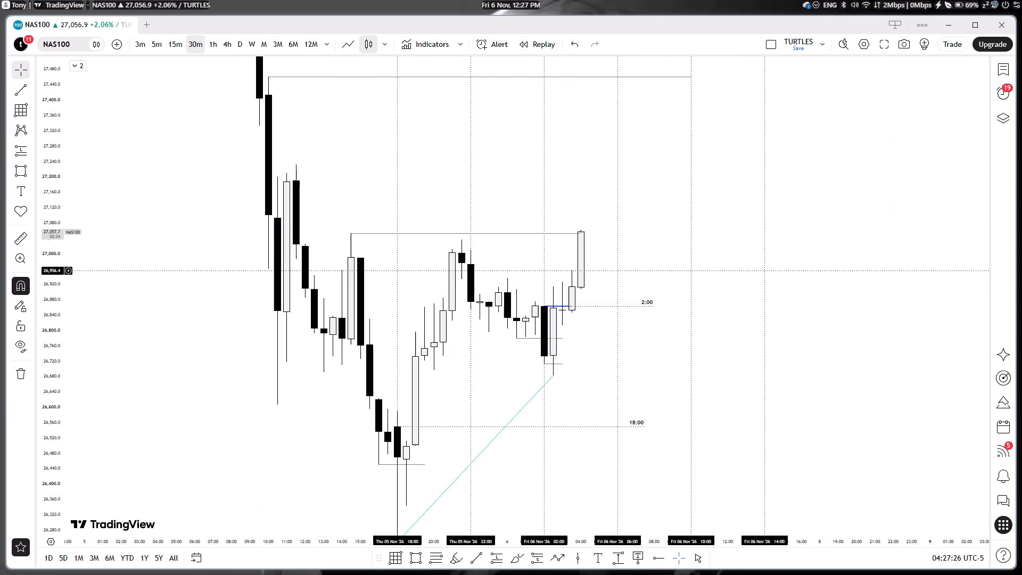
{"action": "left_click_drag", "start_coordinate": [722, 294], "coordinate": [787, 231]}
{"action": "left_click_drag", "start_coordinate": [47, 146], "coordinate": [47, 239]}
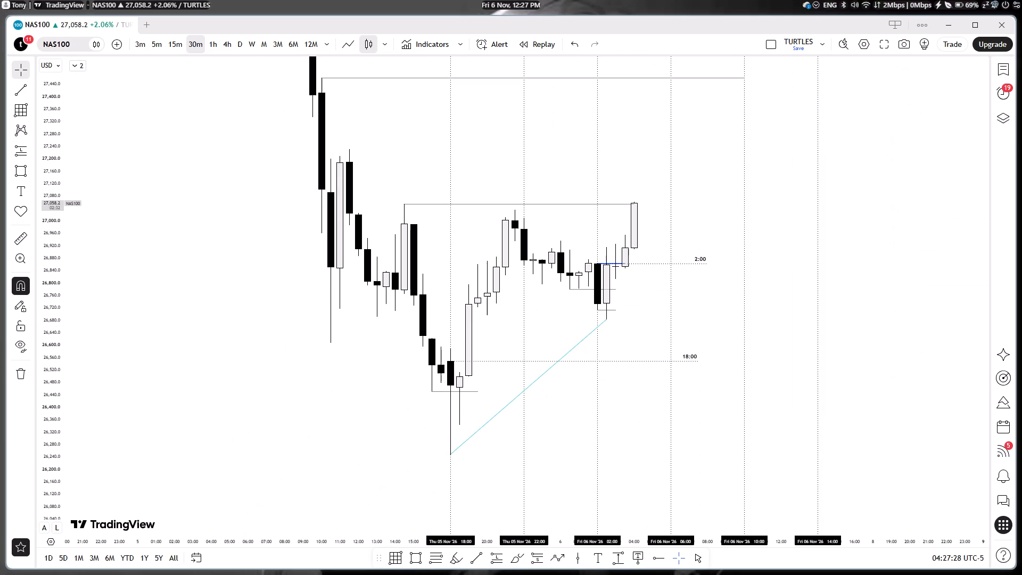
{"action": "scroll", "coordinate": [157, 284], "scroll_direction": "up", "scroll_amount": 2}
{"action": "left_click_drag", "start_coordinate": [157, 266], "coordinate": [159, 303]}
{"action": "left_click_drag", "start_coordinate": [160, 302], "coordinate": [167, 321]}
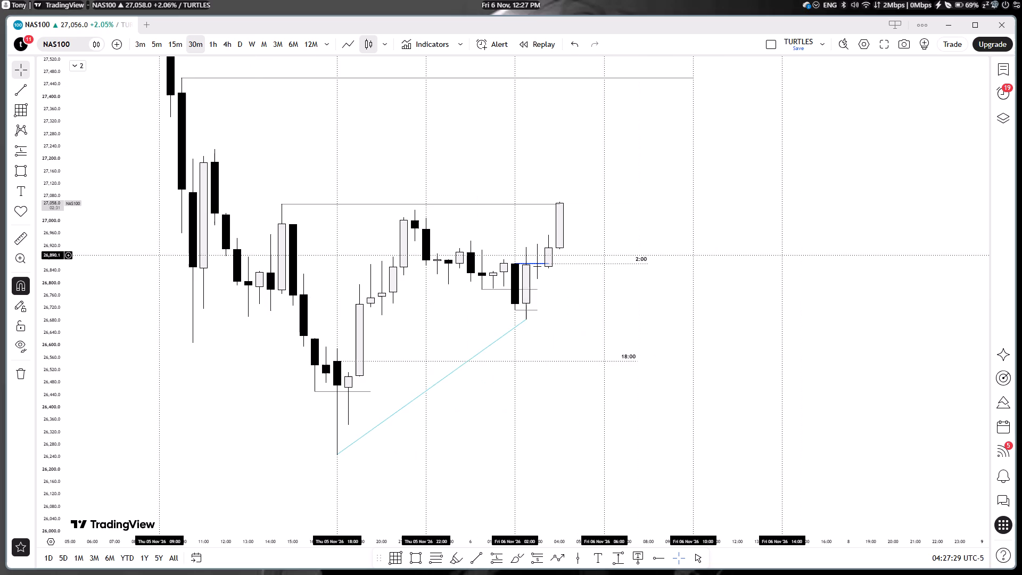
{"action": "left_click_drag", "start_coordinate": [161, 284], "coordinate": [288, 345]}
{"action": "left_click_drag", "start_coordinate": [269, 345], "coordinate": [284, 345]}
{"action": "left_click_drag", "start_coordinate": [263, 360], "coordinate": [257, 326]}
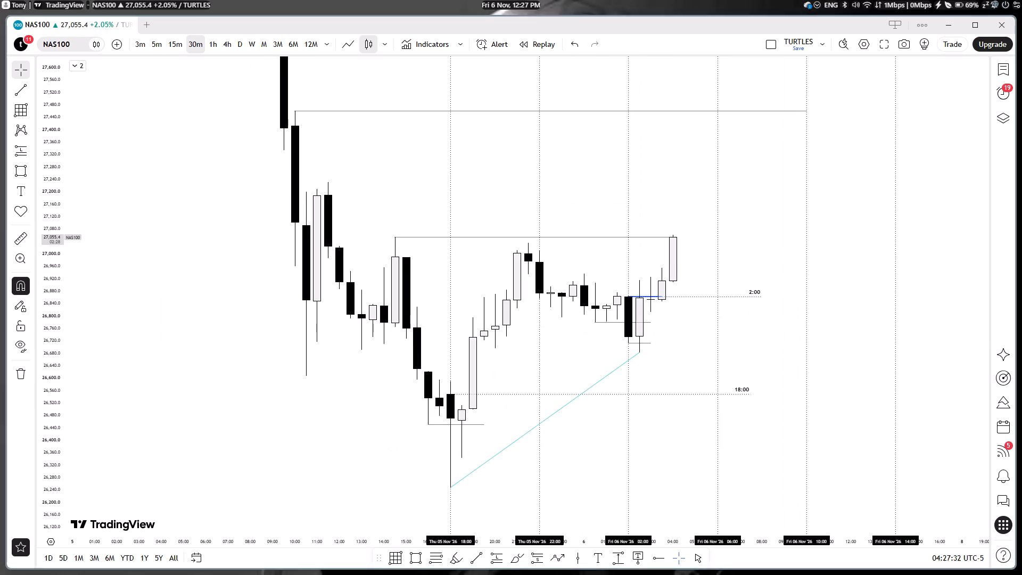
Minimize the chart window, search the installed applications for liner and launch the Liner music player.
{"action": "left_click", "coordinate": [947, 33]}
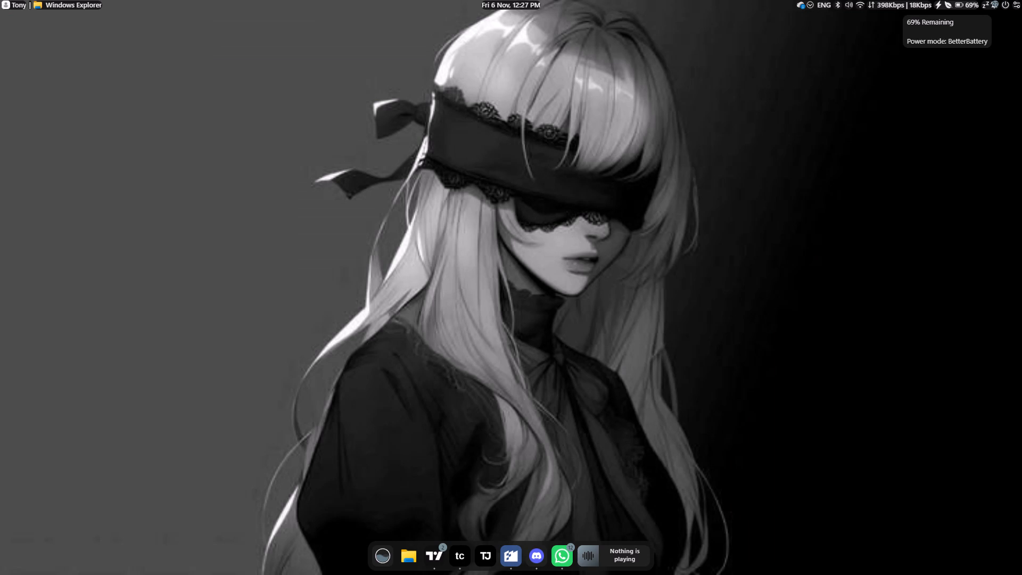
{"action": "left_click", "coordinate": [383, 554]}
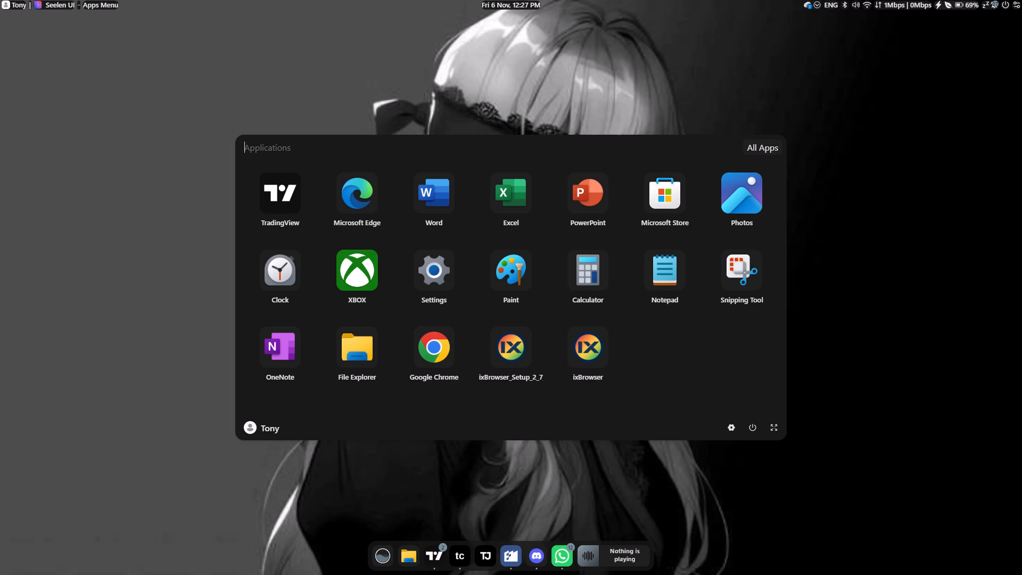
{"action": "type", "text": "liner"}
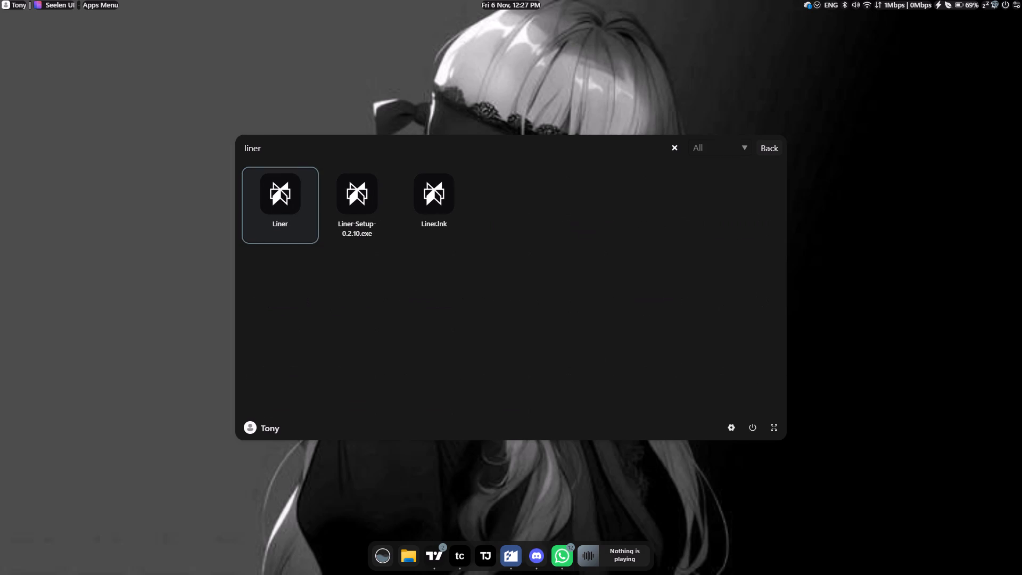
{"action": "left_click", "coordinate": [278, 216]}
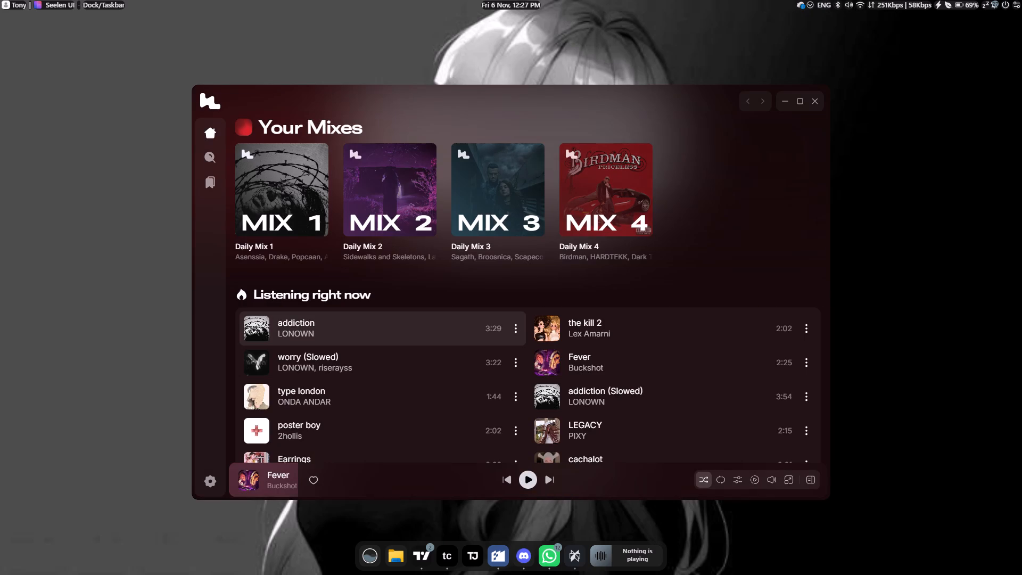
Play the track addiction by LONOWN from Listening right now and expand the player view.
{"action": "left_click", "coordinate": [370, 336]}
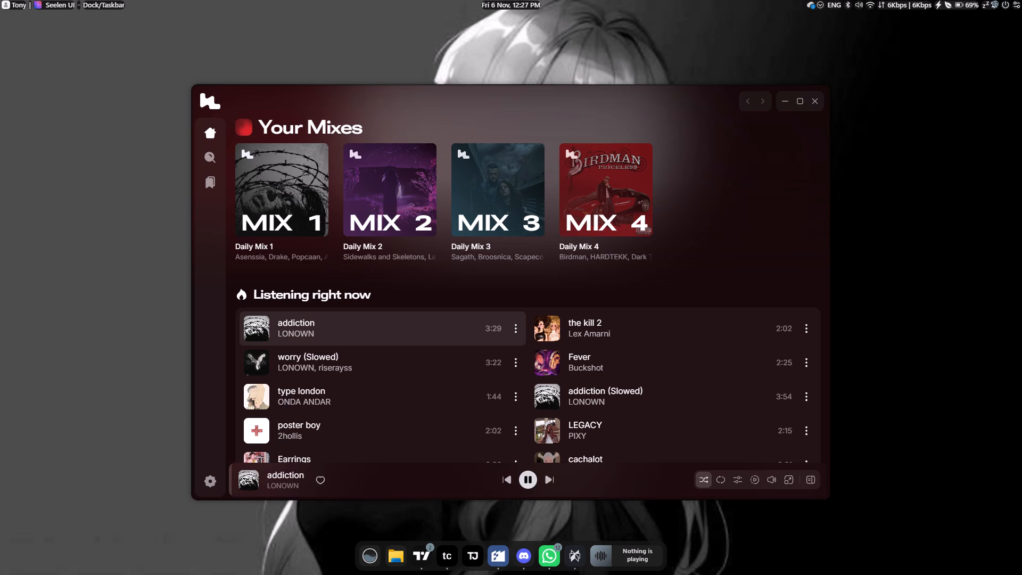
{"action": "left_click", "coordinate": [789, 481]}
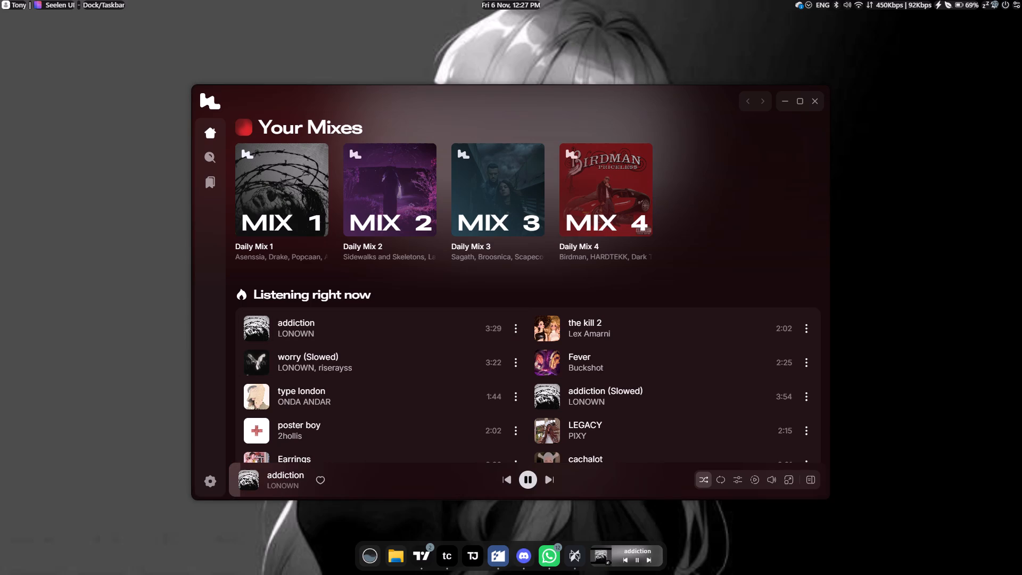
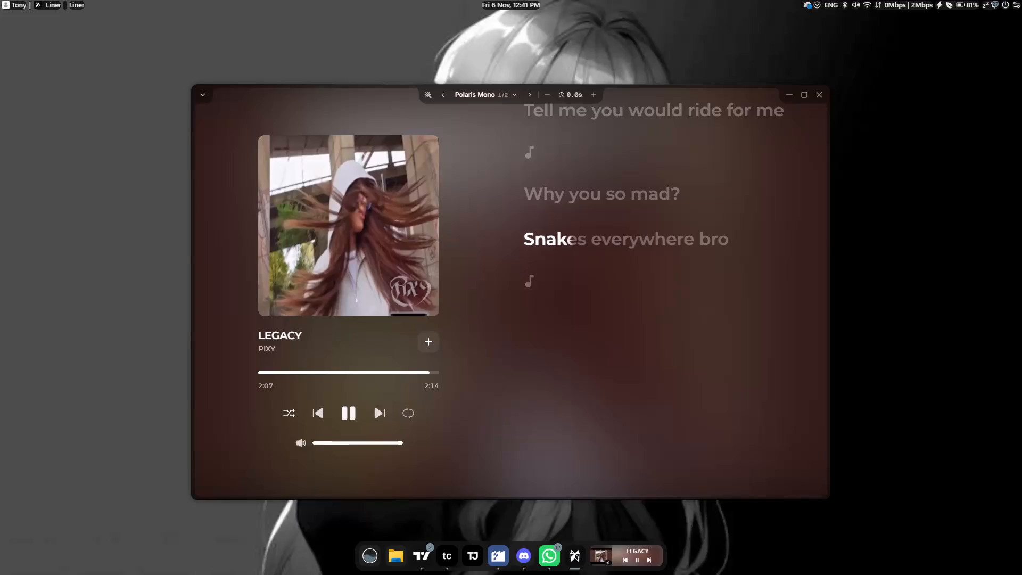
Switch back to TradingView and look over the NAS100 30-minute chart with its marked levels.
{"action": "left_click", "coordinate": [425, 554]}
{"action": "scroll", "coordinate": [674, 353], "scroll_direction": "down", "scroll_amount": 1}
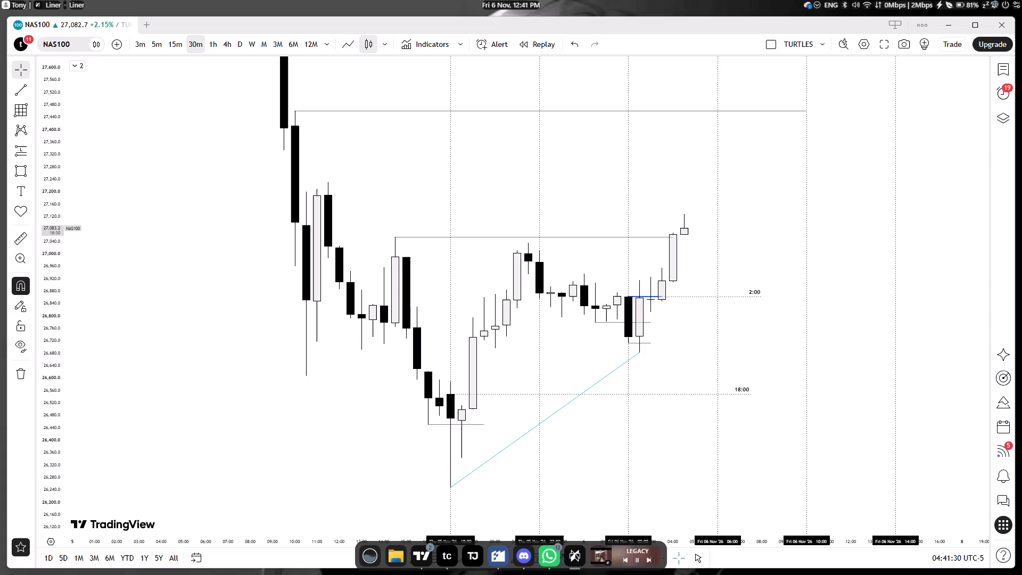
{"action": "left_click", "coordinate": [266, 373]}
Switch from the NAS100 chart to Discord.
{"action": "left_click", "coordinate": [525, 560]}
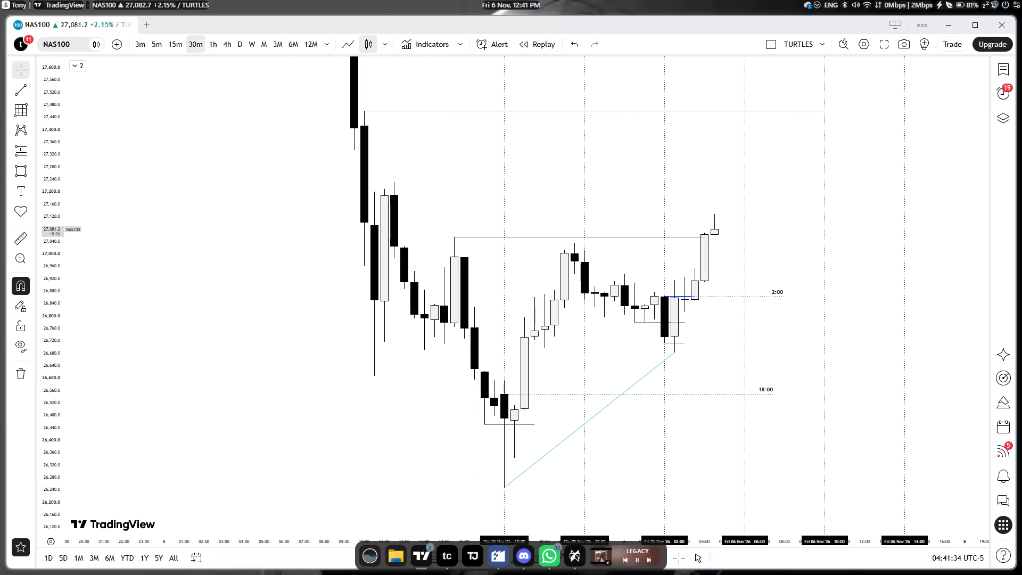
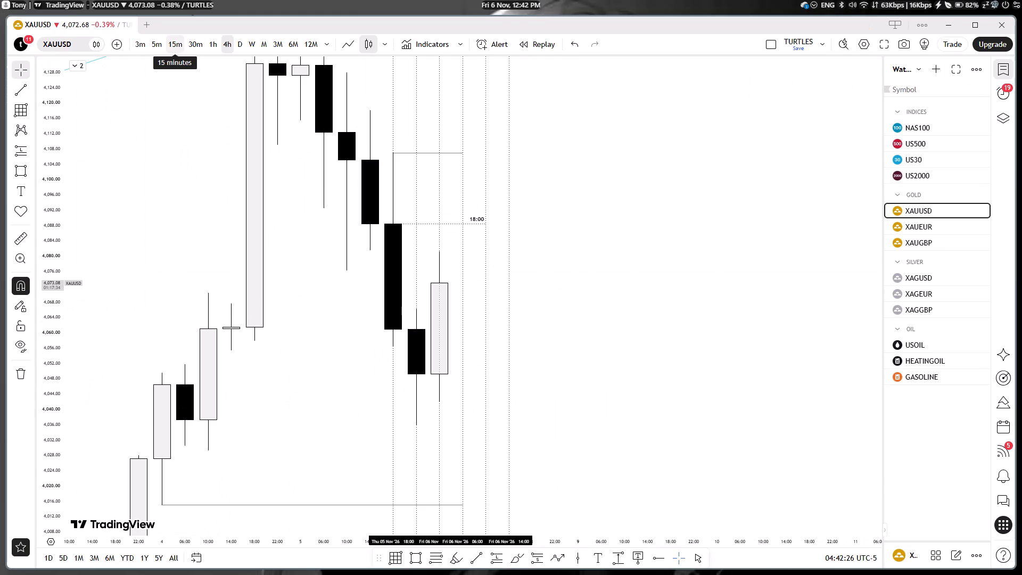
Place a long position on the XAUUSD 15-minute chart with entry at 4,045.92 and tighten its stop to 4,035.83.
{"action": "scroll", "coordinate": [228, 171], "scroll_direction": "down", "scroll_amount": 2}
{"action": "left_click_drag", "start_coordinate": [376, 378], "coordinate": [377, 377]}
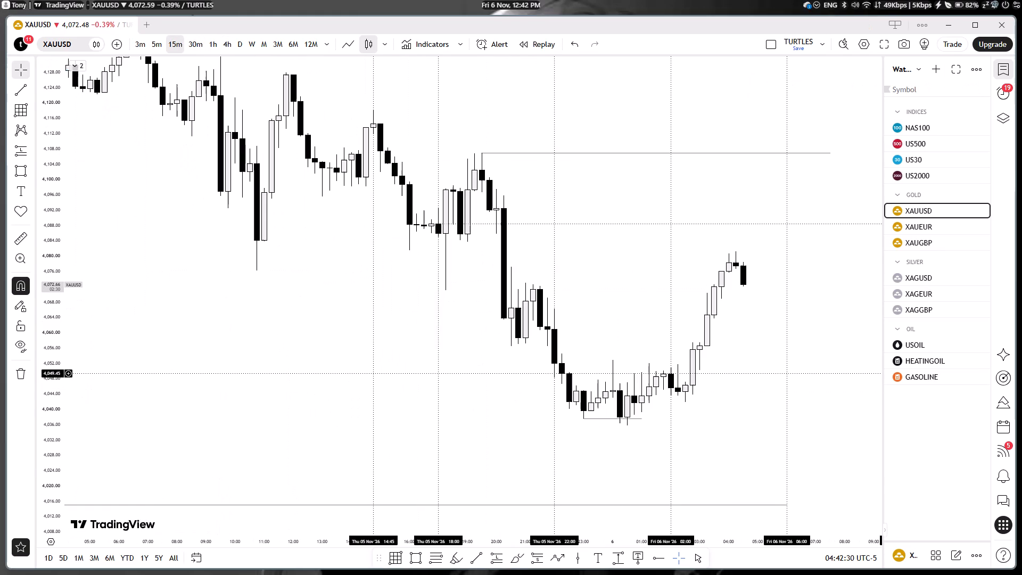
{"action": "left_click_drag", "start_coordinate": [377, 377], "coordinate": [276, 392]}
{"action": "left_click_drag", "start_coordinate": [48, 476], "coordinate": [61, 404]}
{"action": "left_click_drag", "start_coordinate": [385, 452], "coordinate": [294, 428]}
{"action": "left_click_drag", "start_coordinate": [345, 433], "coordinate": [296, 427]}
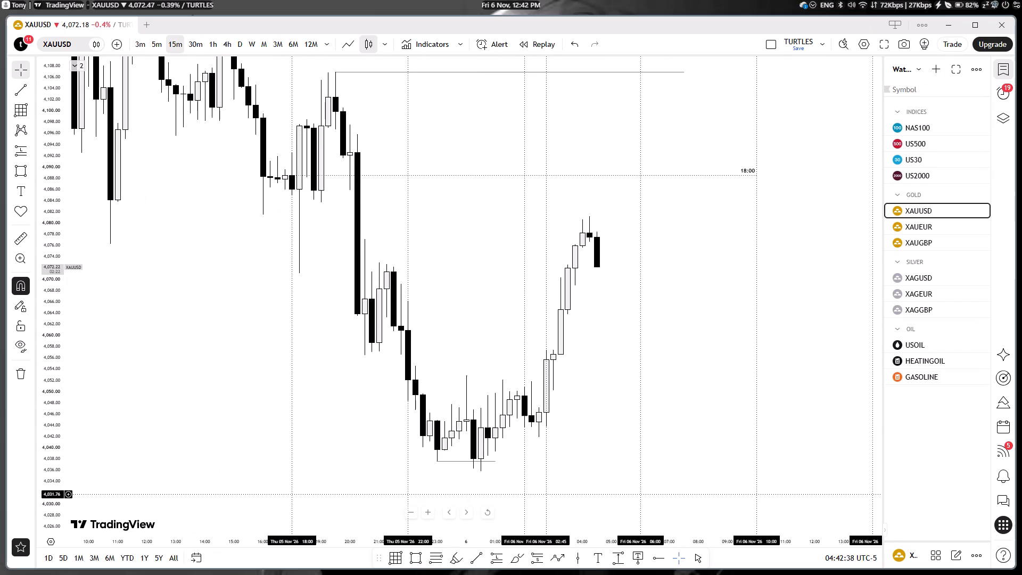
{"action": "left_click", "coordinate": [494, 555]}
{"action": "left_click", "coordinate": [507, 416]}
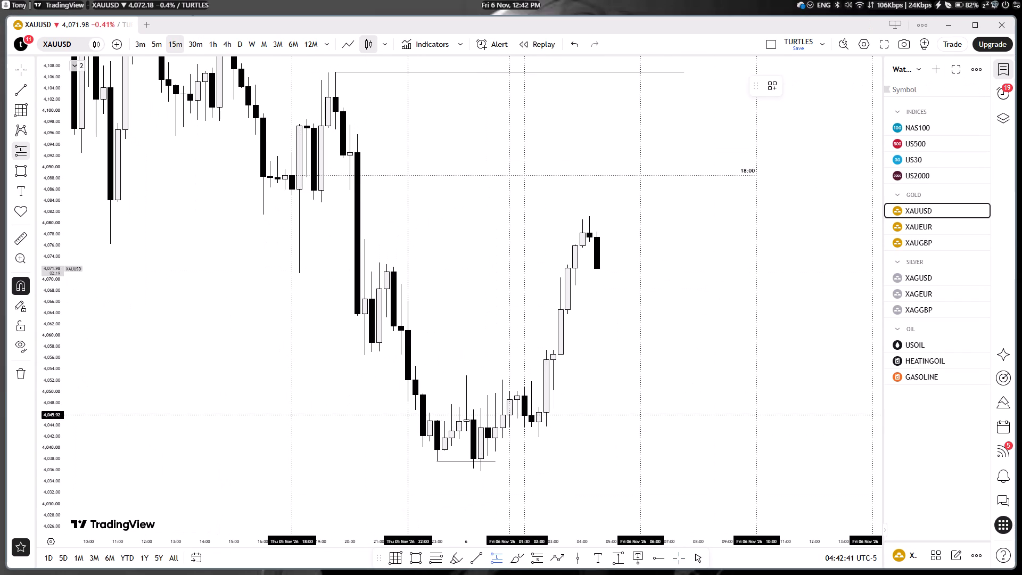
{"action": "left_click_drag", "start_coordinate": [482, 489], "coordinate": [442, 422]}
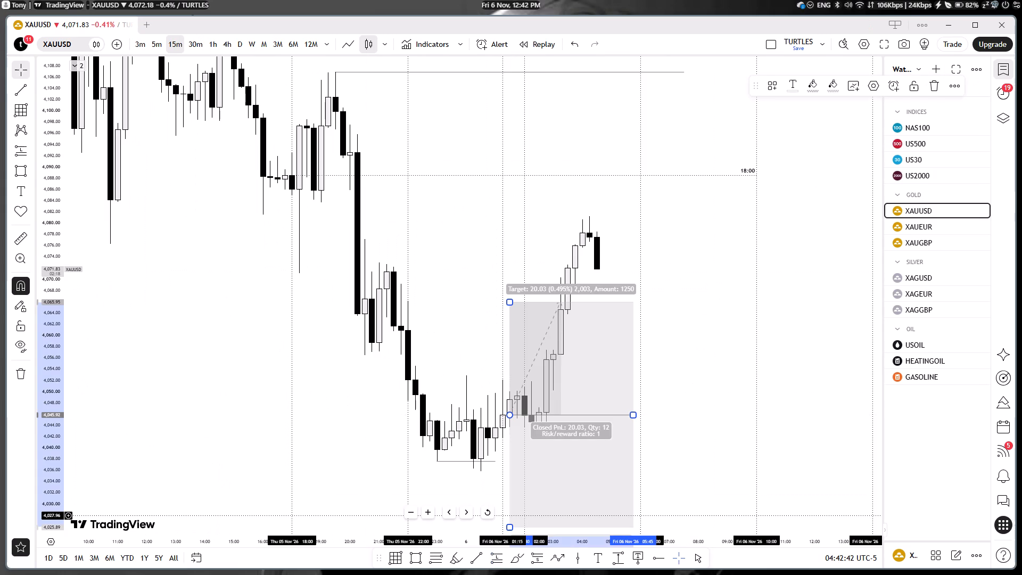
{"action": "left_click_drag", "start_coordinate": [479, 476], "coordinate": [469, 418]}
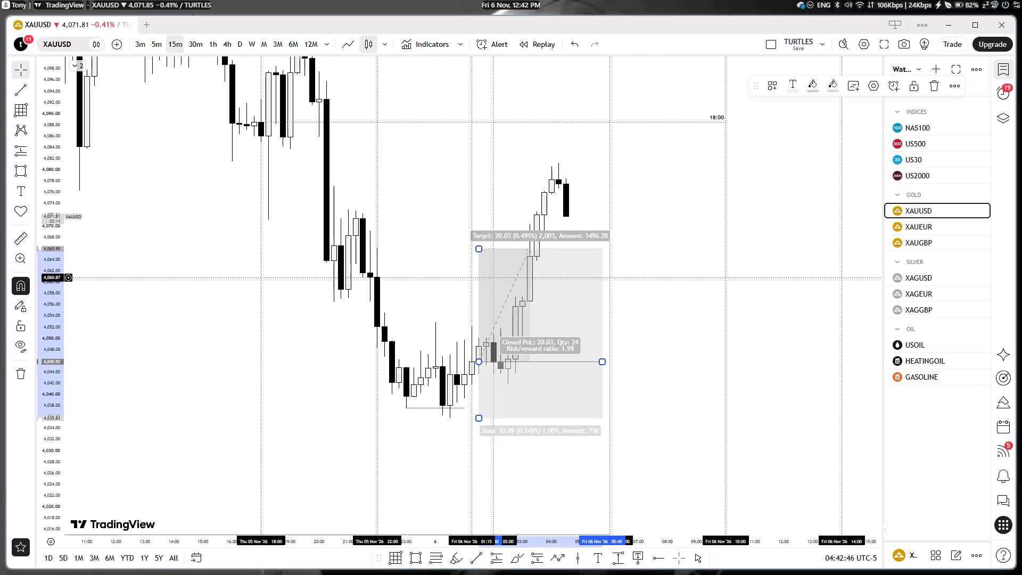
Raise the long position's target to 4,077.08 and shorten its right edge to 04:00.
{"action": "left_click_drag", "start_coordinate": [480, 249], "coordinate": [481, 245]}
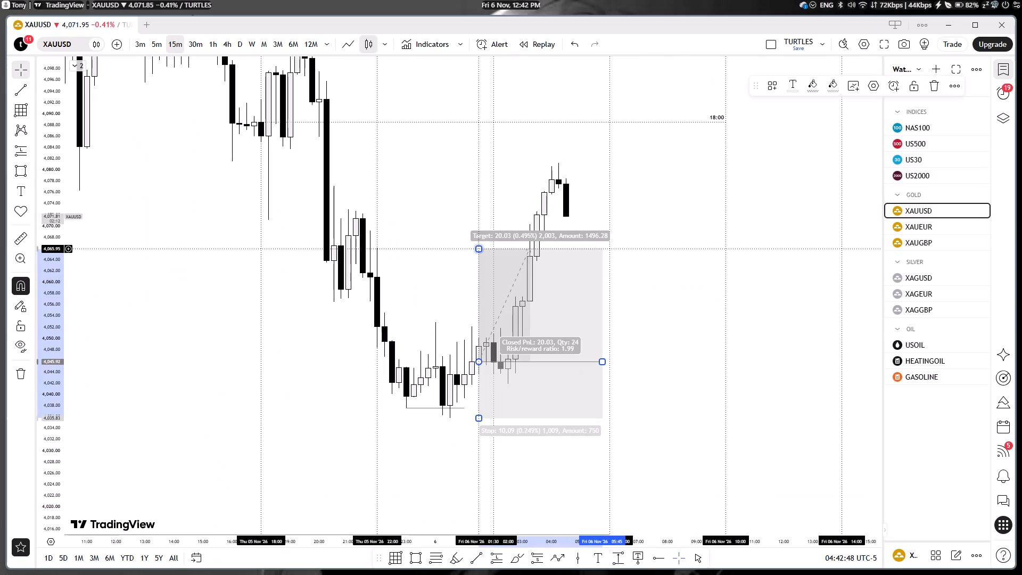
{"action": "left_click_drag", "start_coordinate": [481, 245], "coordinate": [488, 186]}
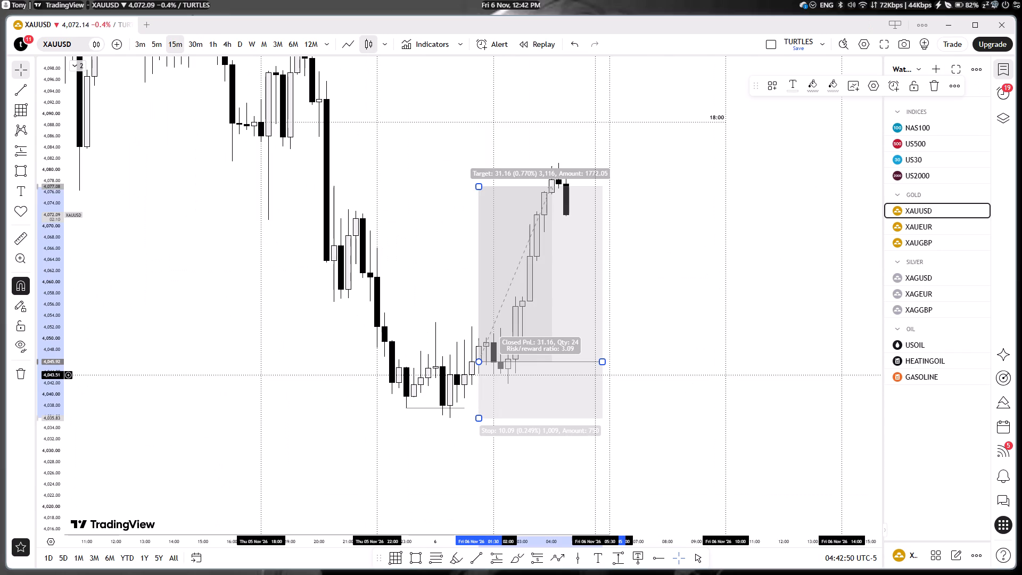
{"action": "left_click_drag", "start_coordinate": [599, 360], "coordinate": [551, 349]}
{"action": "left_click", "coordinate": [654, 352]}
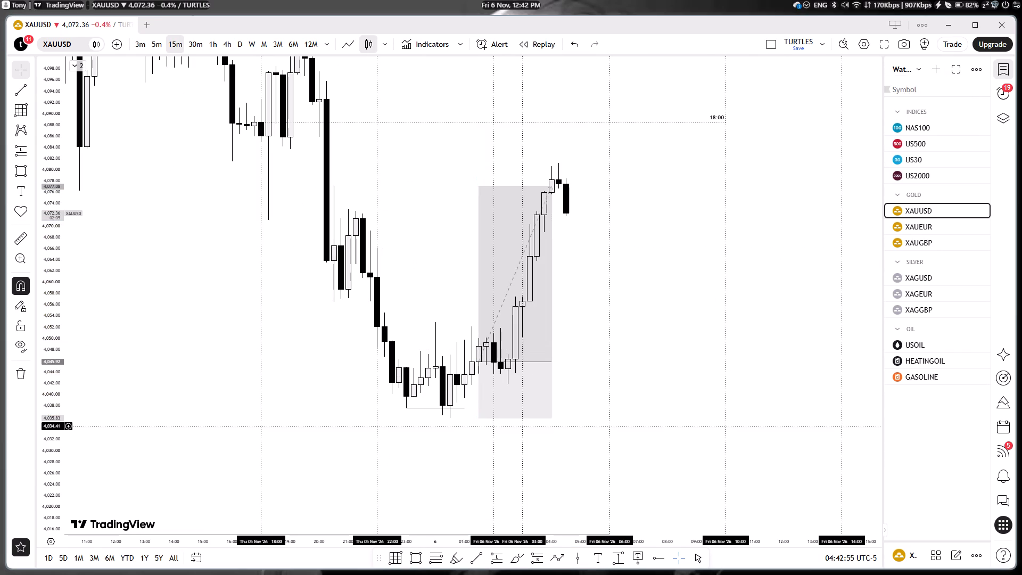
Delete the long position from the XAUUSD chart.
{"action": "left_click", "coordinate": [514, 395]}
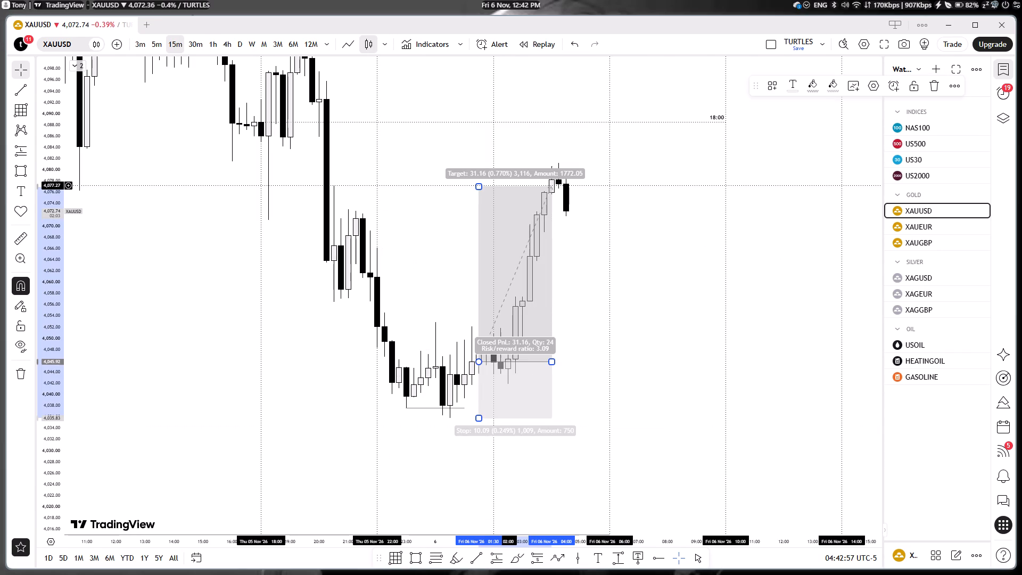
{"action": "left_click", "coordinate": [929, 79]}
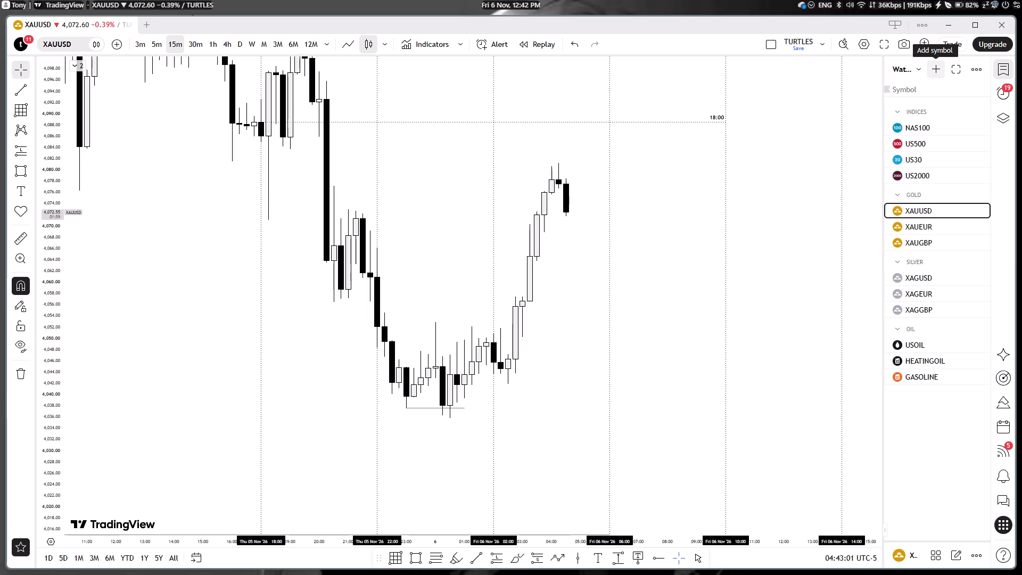
Look closely at the recent XAUUSD rally from the overnight low on the 15-minute and 30-minute charts.
{"action": "scroll", "coordinate": [540, 355], "scroll_direction": "up", "scroll_amount": 1}
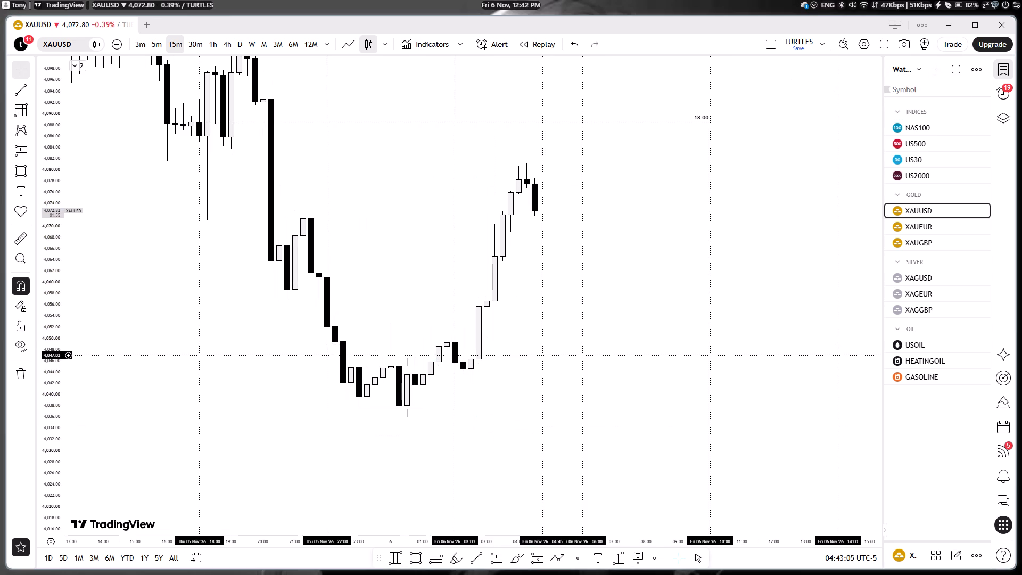
{"action": "scroll", "coordinate": [540, 355], "scroll_direction": "up", "scroll_amount": 1}
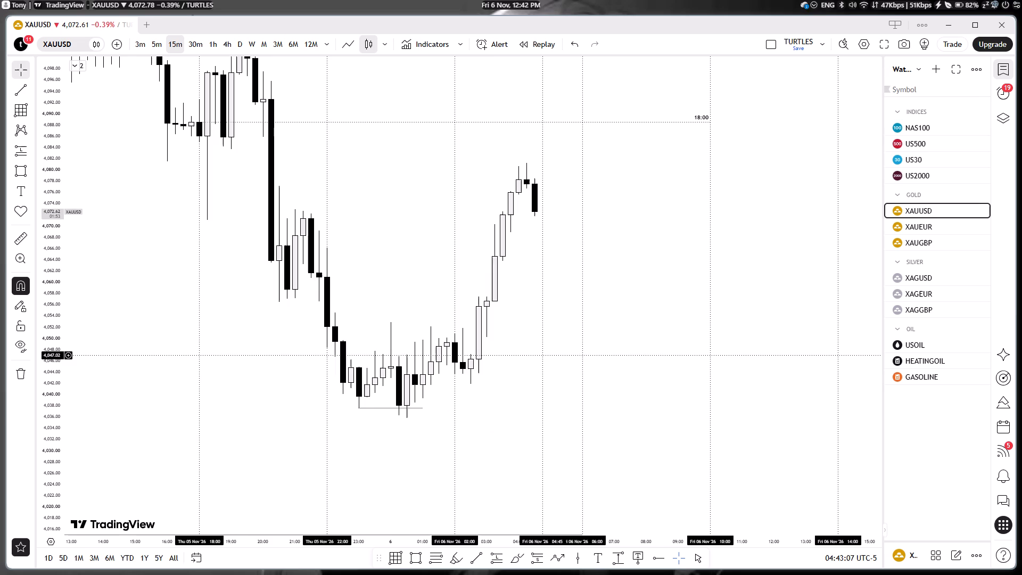
{"action": "scroll", "coordinate": [540, 355], "scroll_direction": "up", "scroll_amount": 1}
{"action": "left_click_drag", "start_coordinate": [444, 391], "coordinate": [736, 413]}
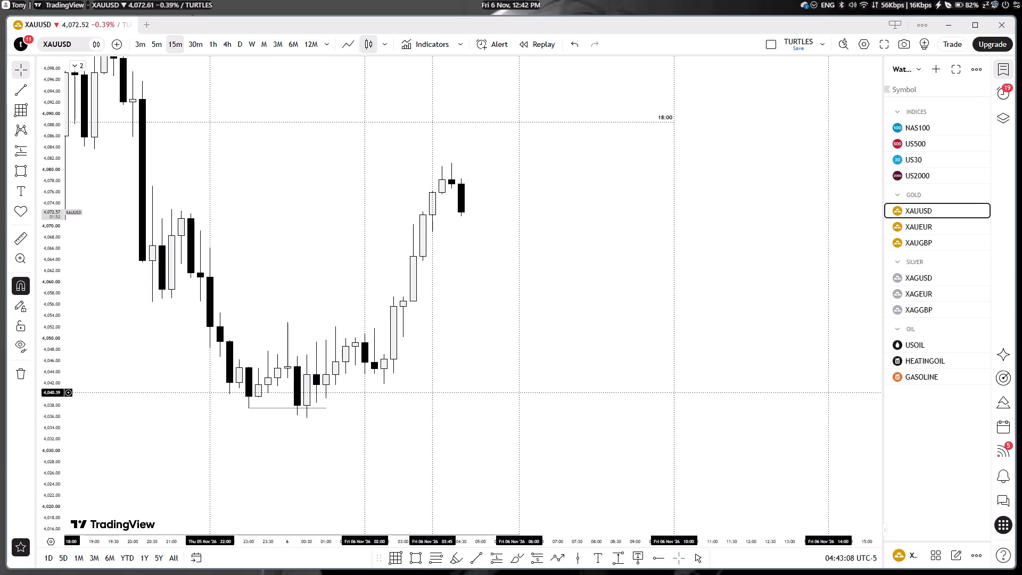
{"action": "left_click", "coordinate": [197, 46]}
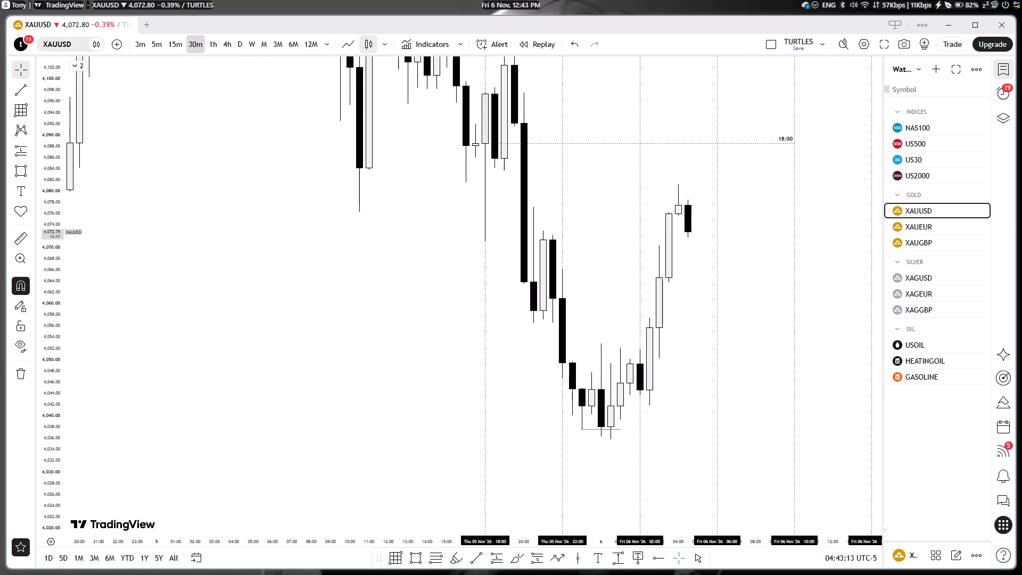
{"action": "scroll", "coordinate": [229, 269], "scroll_direction": "up", "scroll_amount": 3}
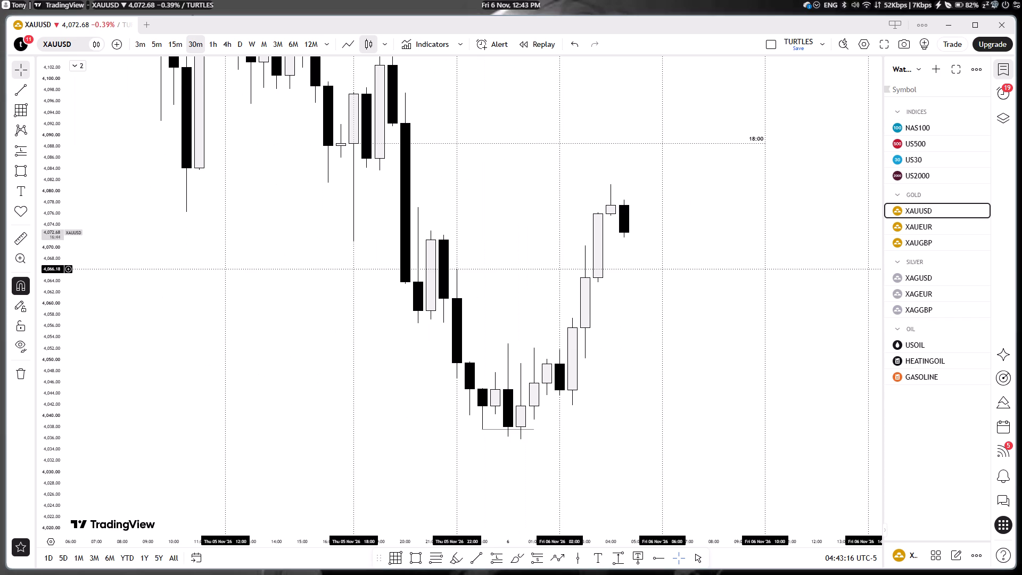
{"action": "scroll", "coordinate": [245, 272], "scroll_direction": "up", "scroll_amount": 2}
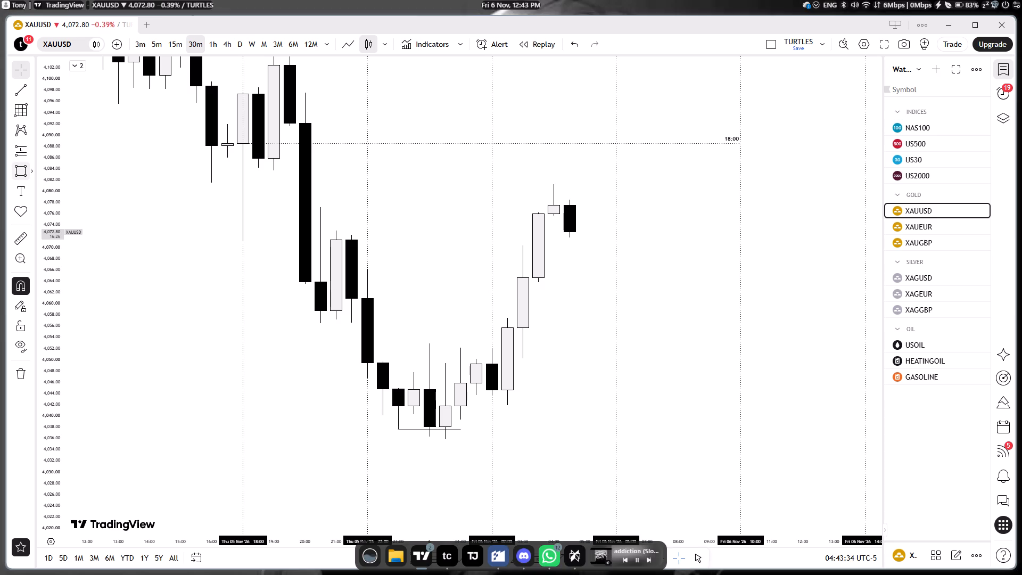
On the XAUUSD 5-minute chart, move the start of the marked low's line to the 23:10 candle.
{"action": "left_click", "coordinate": [152, 37]}
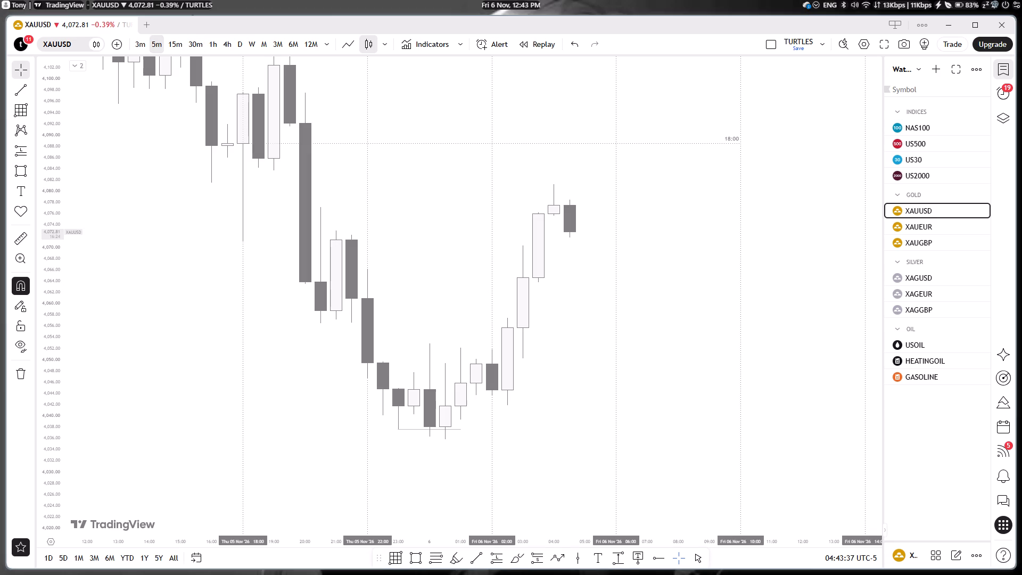
{"action": "scroll", "coordinate": [570, 358], "scroll_direction": "down", "scroll_amount": 9}
{"action": "scroll", "coordinate": [497, 369], "scroll_direction": "down", "scroll_amount": 3}
{"action": "left_click_drag", "start_coordinate": [51, 462], "coordinate": [48, 461]}
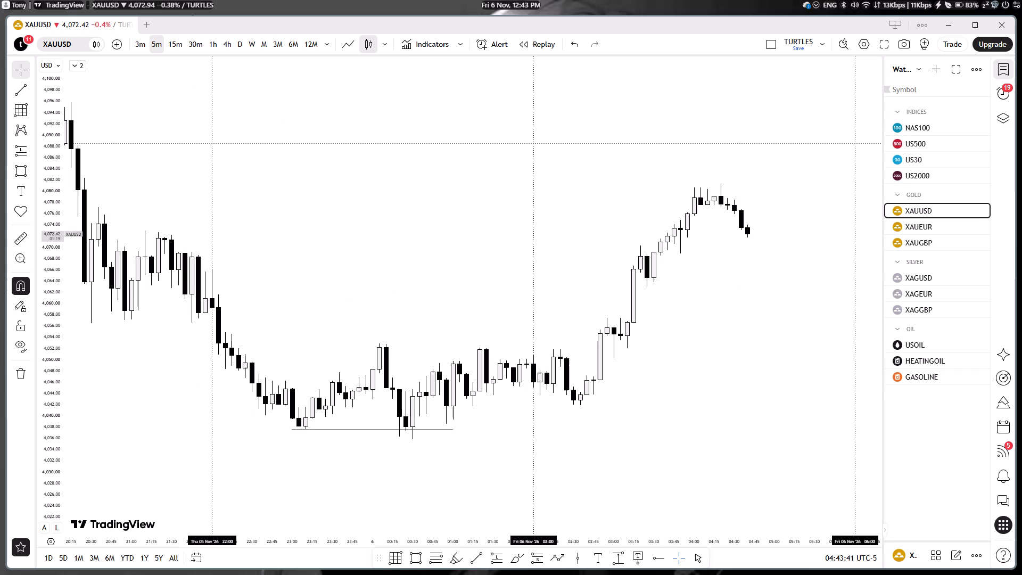
{"action": "left_click_drag", "start_coordinate": [48, 461], "coordinate": [60, 282]}
{"action": "left_click_drag", "start_coordinate": [357, 242], "coordinate": [185, 396]}
{"action": "left_click_drag", "start_coordinate": [330, 313], "coordinate": [317, 348]}
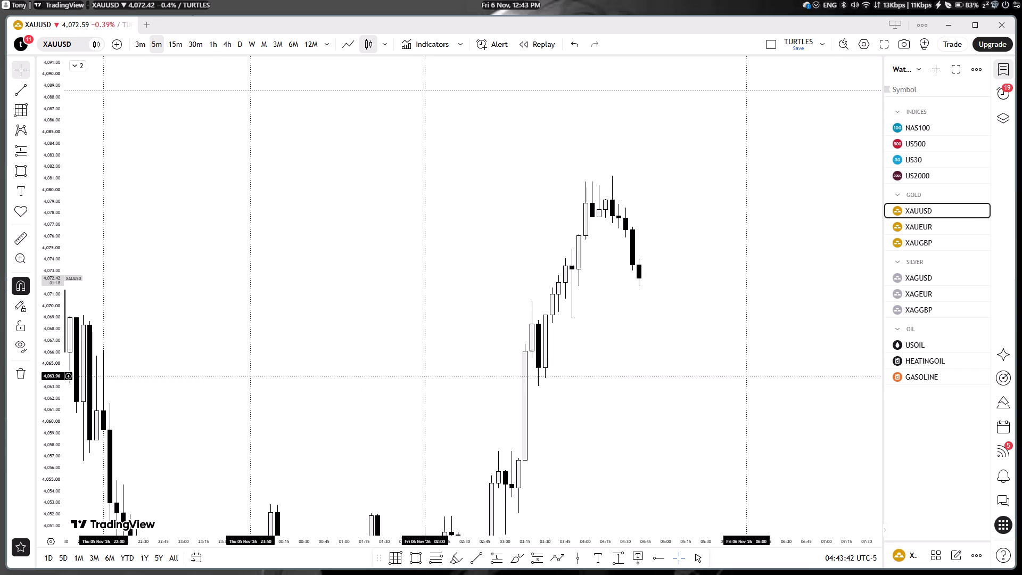
{"action": "scroll", "coordinate": [359, 311], "scroll_direction": "down", "scroll_amount": 2}
{"action": "scroll", "coordinate": [406, 335], "scroll_direction": "down", "scroll_amount": 4}
{"action": "scroll", "coordinate": [413, 347], "scroll_direction": "up", "scroll_amount": 1}
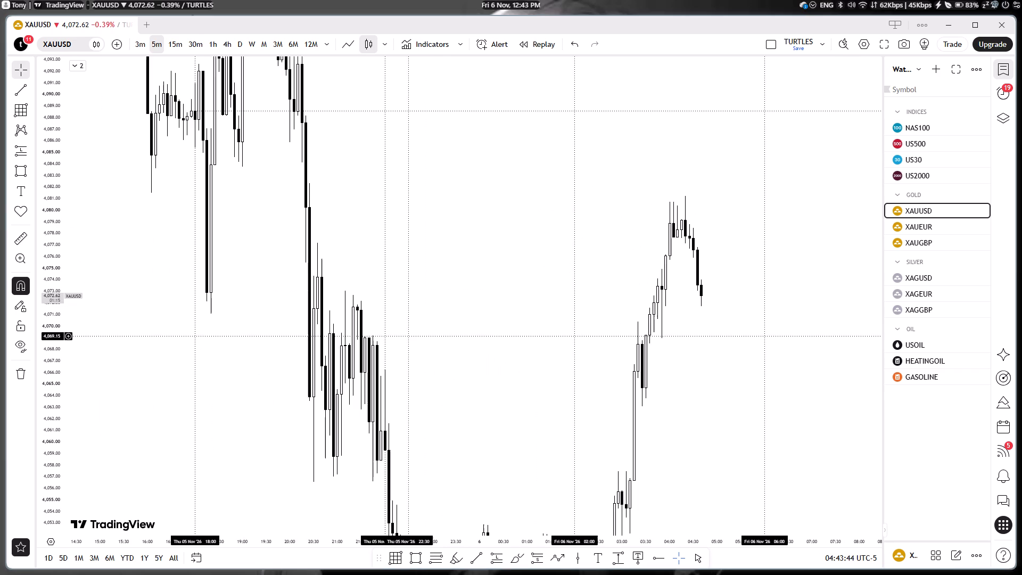
{"action": "scroll", "coordinate": [407, 336], "scroll_direction": "up", "scroll_amount": 3}
{"action": "left_click_drag", "start_coordinate": [405, 393], "coordinate": [426, 247]}
{"action": "left_click", "coordinate": [423, 253]}
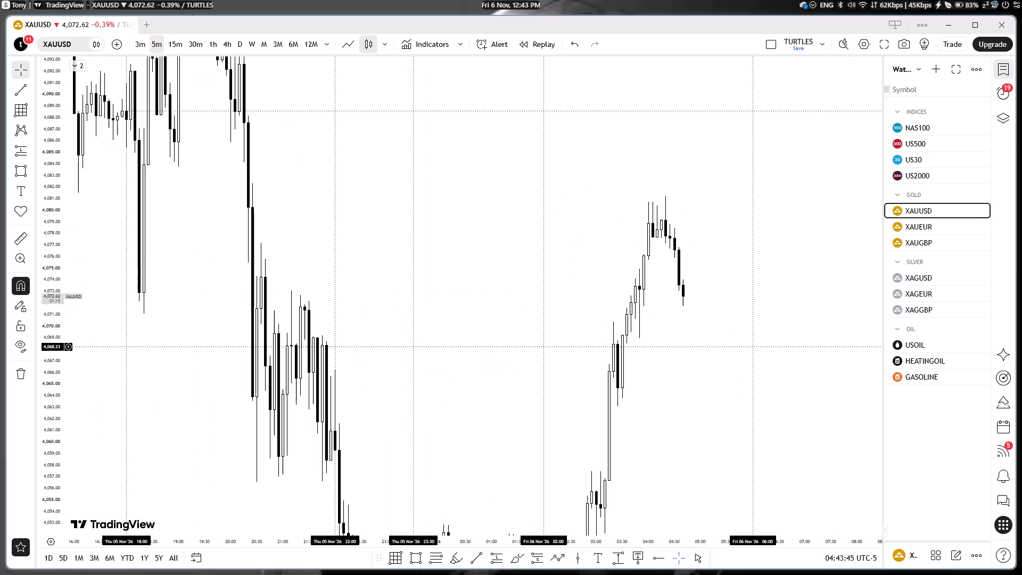
{"action": "left_click_drag", "start_coordinate": [432, 220], "coordinate": [459, 115]}
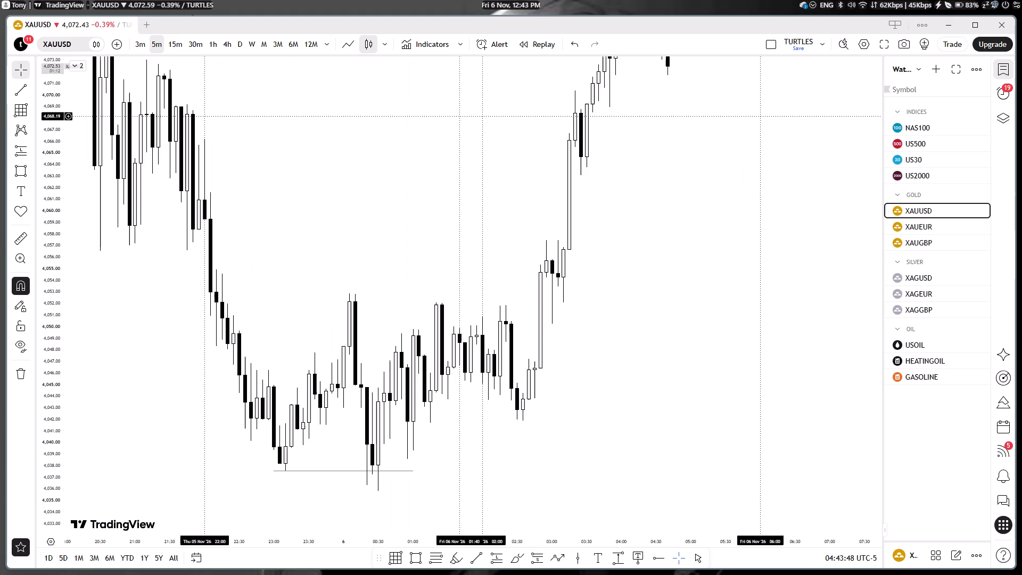
{"action": "left_click_drag", "start_coordinate": [269, 472], "coordinate": [268, 472]}
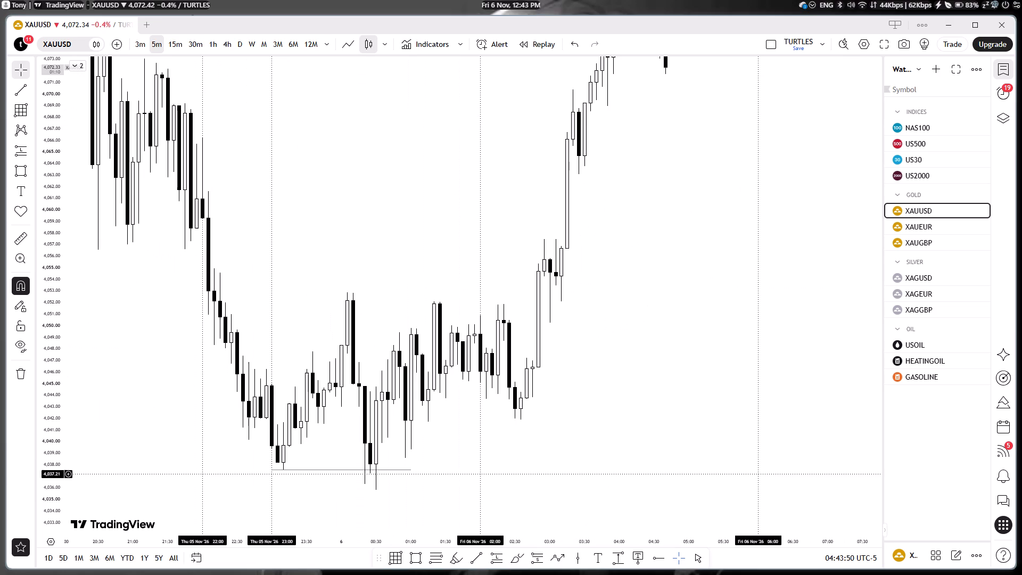
{"action": "left_click_drag", "start_coordinate": [268, 472], "coordinate": [284, 482]}
{"action": "left_click", "coordinate": [315, 417]}
Draw a trend line across the recent high at 4,080.72 from 04:05 to 04:35 and apply the "line" template.
{"action": "left_click_drag", "start_coordinate": [339, 397], "coordinate": [285, 488]}
{"action": "left_click_drag", "start_coordinate": [416, 317], "coordinate": [414, 463]}
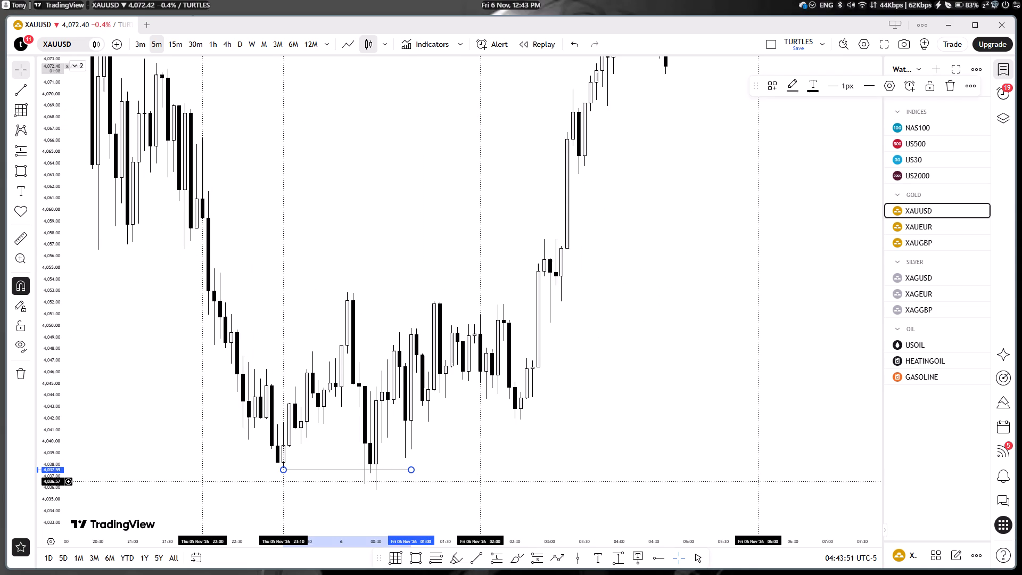
{"action": "scroll", "coordinate": [487, 383], "scroll_direction": "up", "scroll_amount": 2}
{"action": "left_click", "coordinate": [474, 560]}
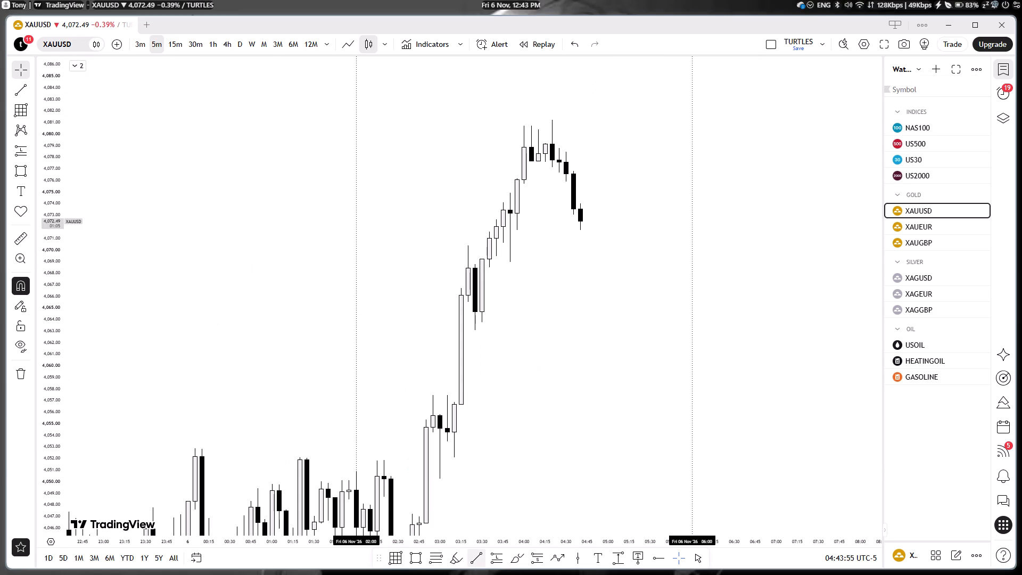
{"action": "left_click", "coordinate": [528, 120]}
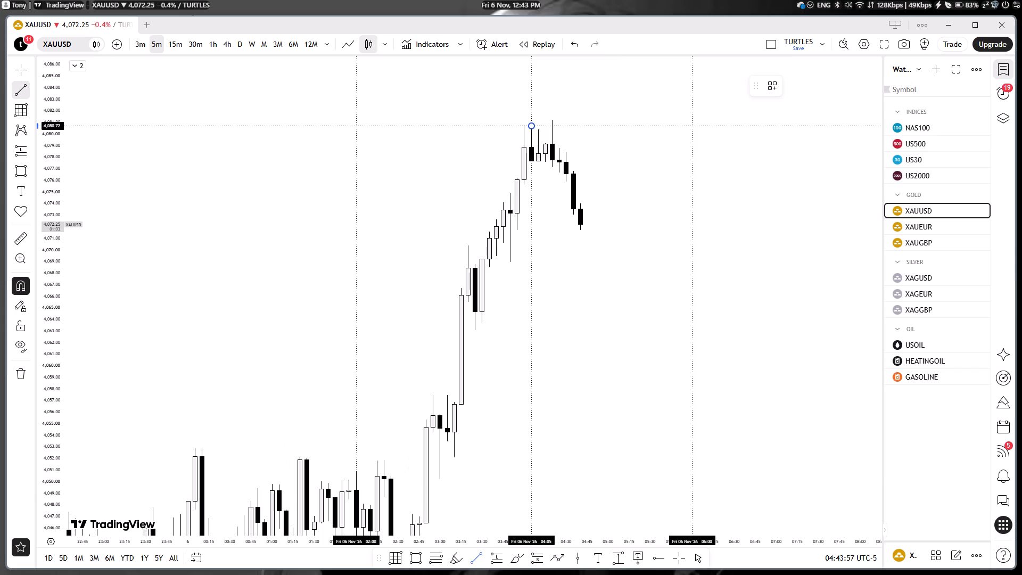
{"action": "left_click", "coordinate": [572, 124], "text": "shift"}
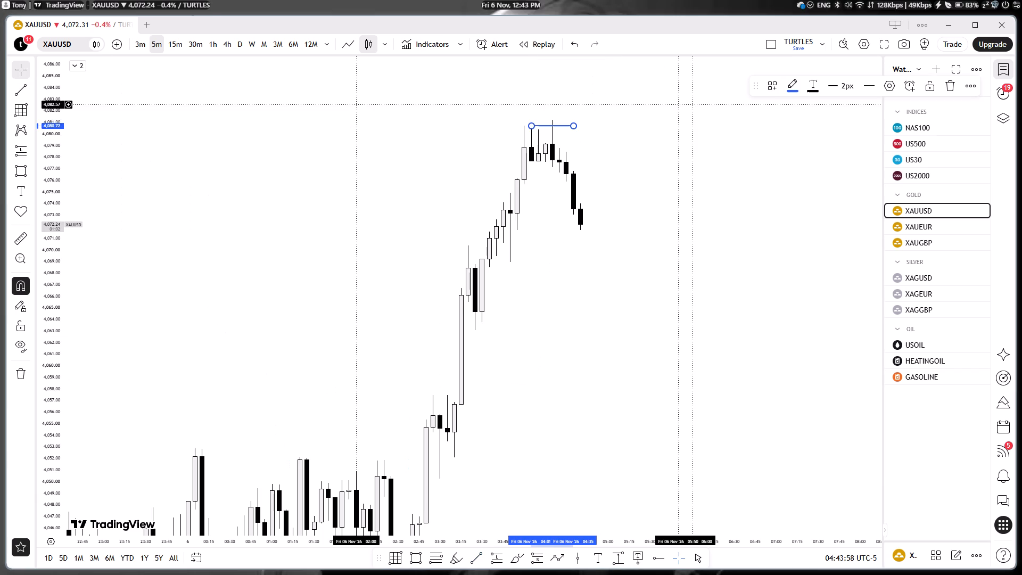
{"action": "left_click", "coordinate": [767, 81]}
{"action": "left_click", "coordinate": [792, 284]}
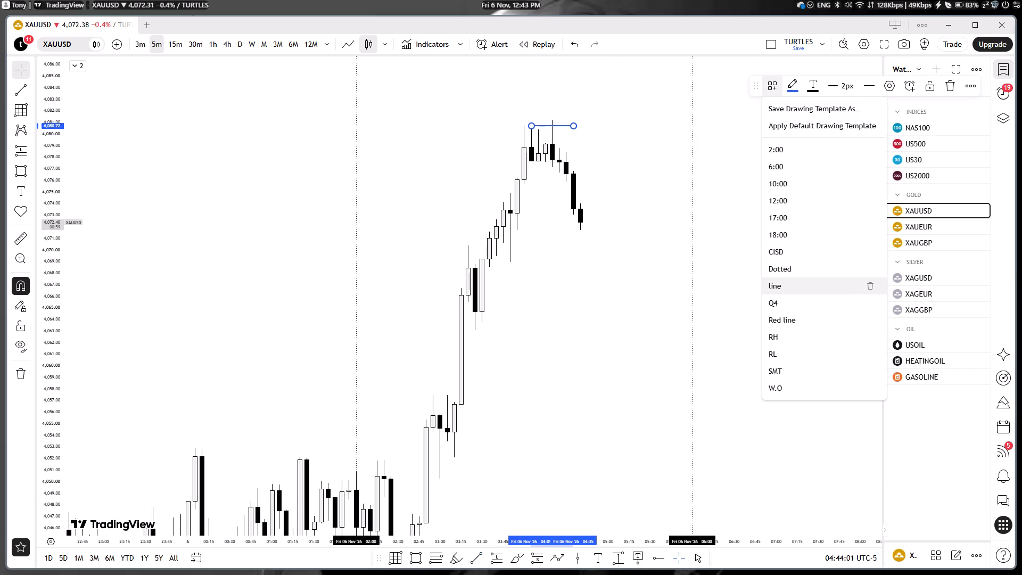
{"action": "left_click", "coordinate": [610, 286]}
Review the move into the newly marked high on the 5-minute chart, then on the XAUUSD 30-minute chart.
{"action": "left_click_drag", "start_coordinate": [548, 346], "coordinate": [689, 275]}
{"action": "scroll", "coordinate": [688, 274], "scroll_direction": "down", "scroll_amount": 2}
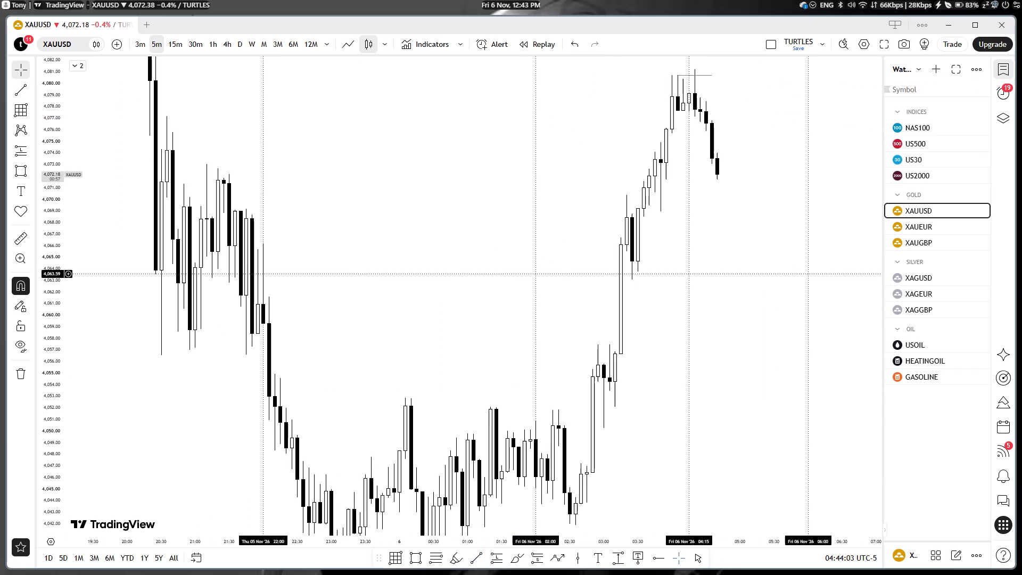
{"action": "scroll", "coordinate": [688, 274], "scroll_direction": "up", "scroll_amount": 2}
{"action": "left_click_drag", "start_coordinate": [687, 275], "coordinate": [638, 356]}
{"action": "left_click_drag", "start_coordinate": [635, 330], "coordinate": [564, 345]}
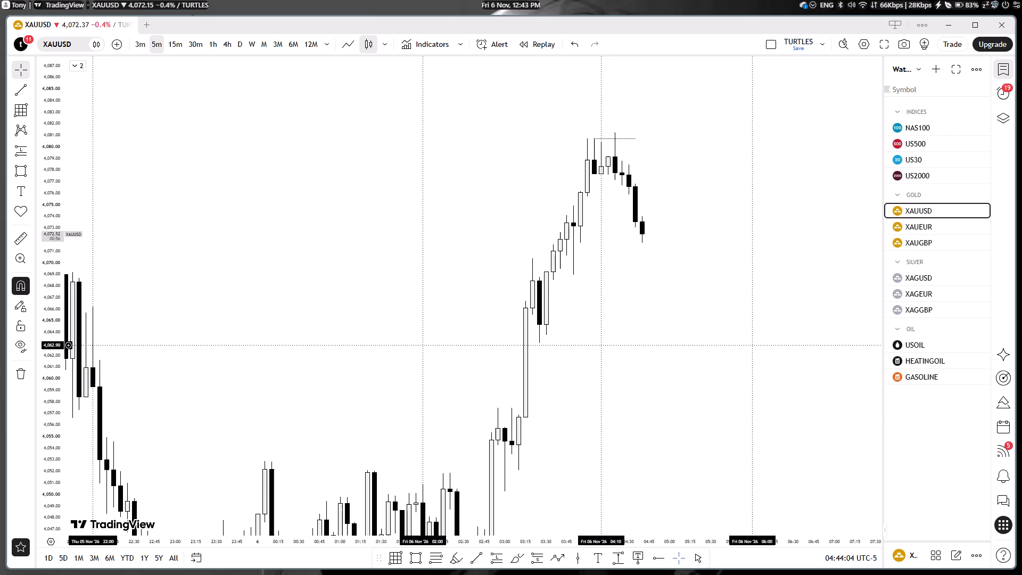
{"action": "left_click", "coordinate": [201, 51]}
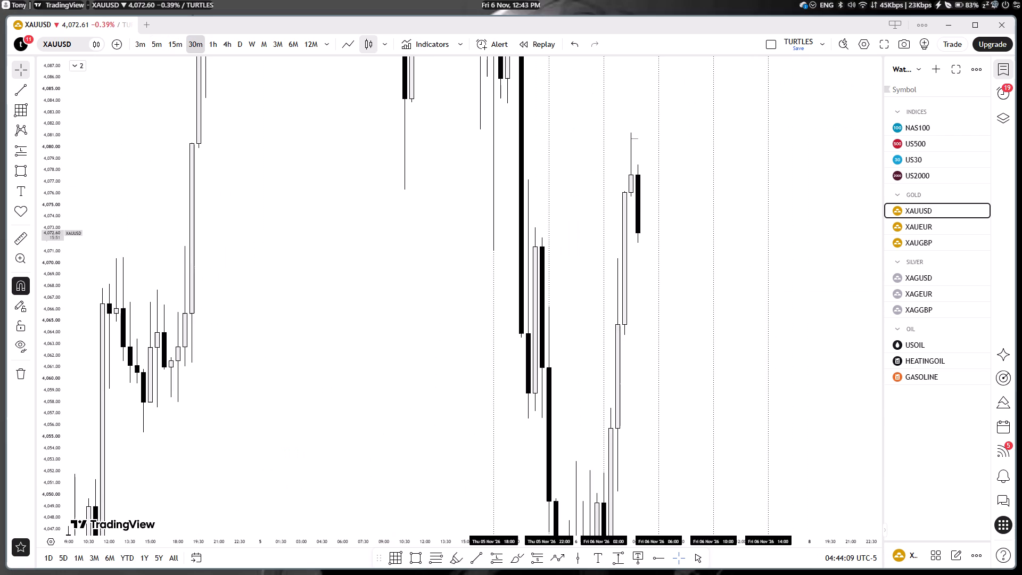
{"action": "left_click_drag", "start_coordinate": [52, 166], "coordinate": [51, 395]}
{"action": "scroll", "coordinate": [224, 338], "scroll_direction": "up", "scroll_amount": 3}
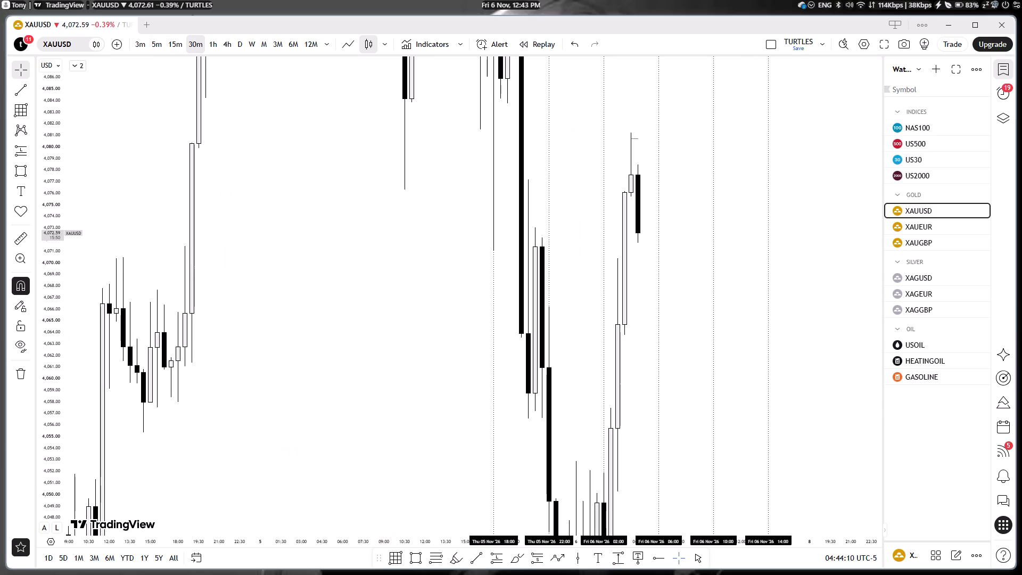
{"action": "scroll", "coordinate": [52, 165], "scroll_direction": "up", "scroll_amount": 2}
{"action": "scroll", "coordinate": [380, 358], "scroll_direction": "up", "scroll_amount": 1}
On the XAGUSD 30-minute chart, draw a trend line across the recent high at about 52.195, from 03:30 to 04:30.
{"action": "left_click", "coordinate": [902, 276]}
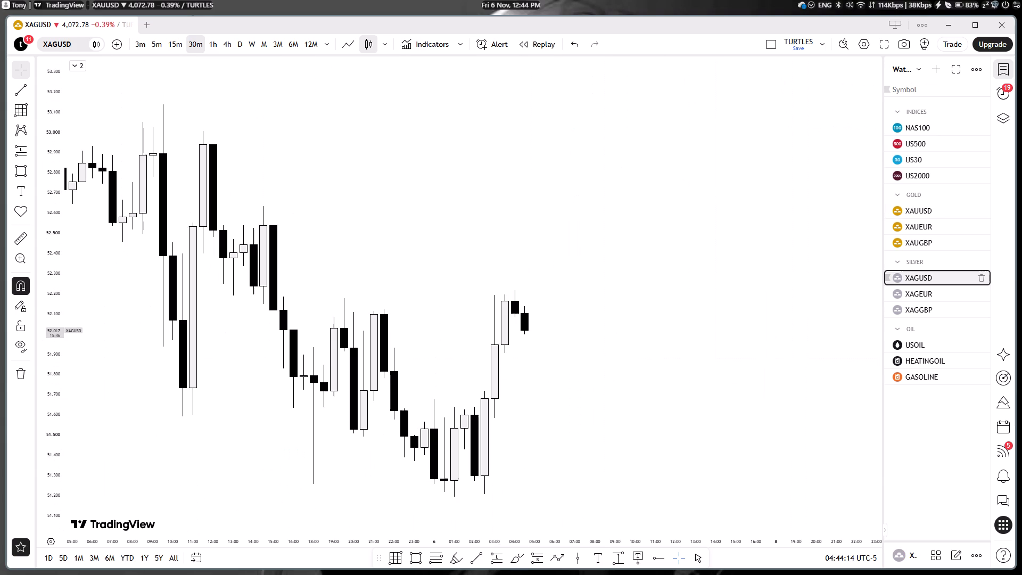
{"action": "left_click_drag", "start_coordinate": [518, 456], "coordinate": [517, 446]}
{"action": "left_click", "coordinate": [476, 554]}
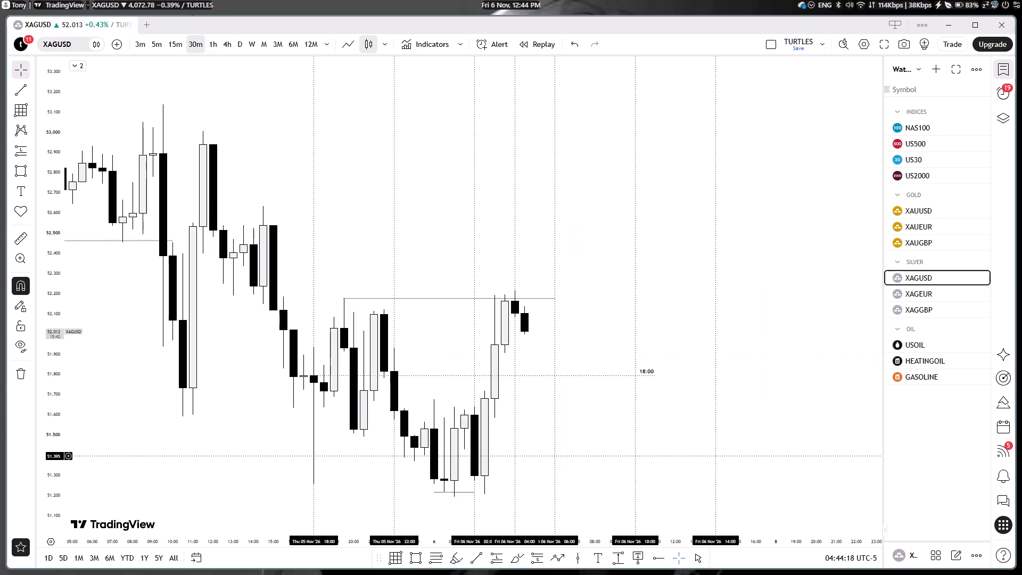
{"action": "left_click", "coordinate": [505, 295]}
{"action": "left_click", "coordinate": [524, 291], "text": "shift"}
{"action": "left_click", "coordinate": [536, 330]}
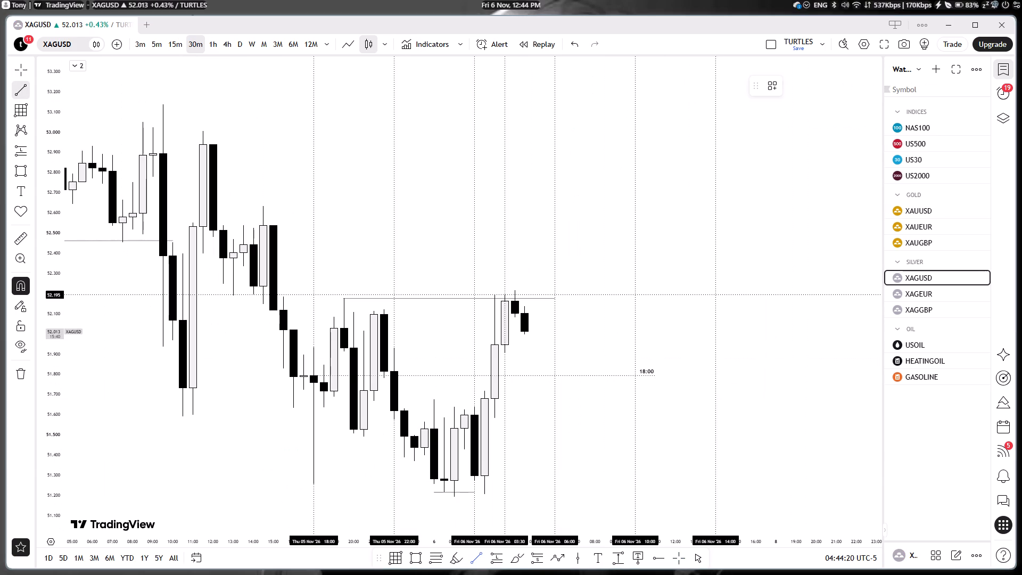
Shorten the XAGUSD high line at 52.176 by moving its end to the 02:30 candle.
{"action": "left_click_drag", "start_coordinate": [556, 295], "coordinate": [484, 308]}
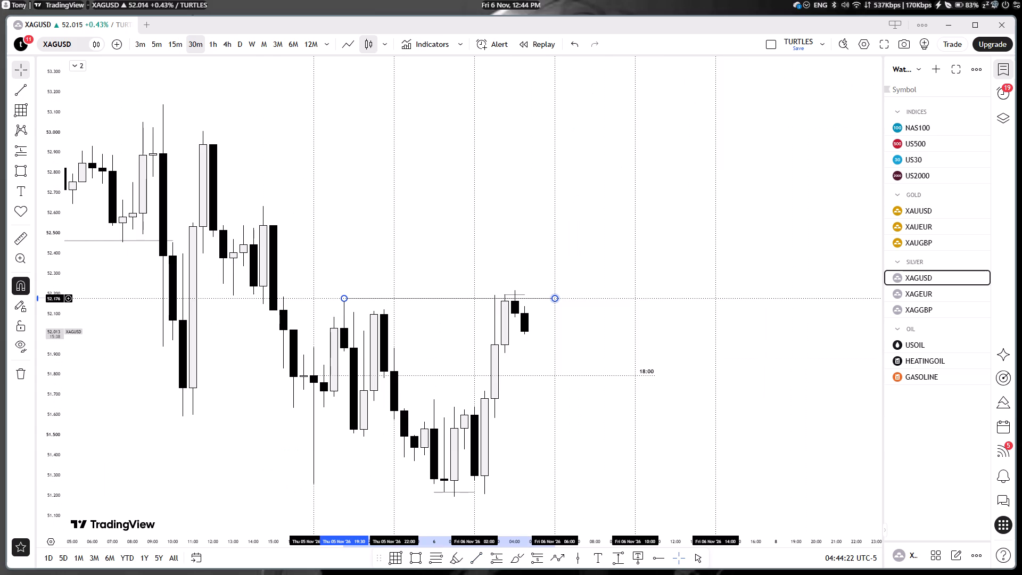
{"action": "left_click", "coordinate": [487, 309]}
On the XAGUSD 4-hour chart, re-anchor the marked low's line to connect the 18:00 high at 52.176 with the 02:00 candle's high.
{"action": "left_click", "coordinate": [226, 45]}
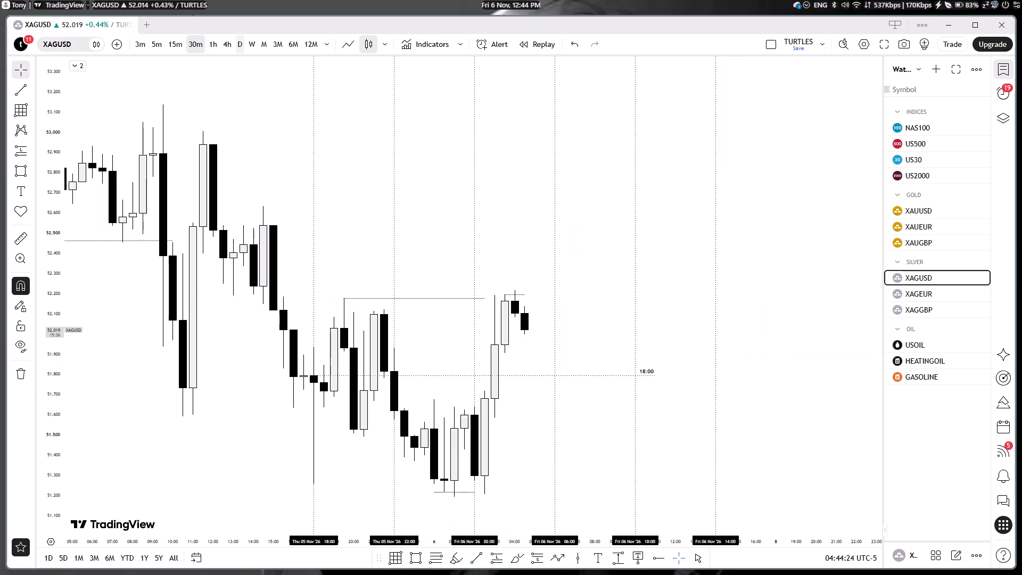
{"action": "scroll", "coordinate": [530, 426], "scroll_direction": "up", "scroll_amount": 6}
{"action": "left_click_drag", "start_coordinate": [534, 419], "coordinate": [914, 334]}
{"action": "left_click_drag", "start_coordinate": [688, 376], "coordinate": [694, 368]}
{"action": "left_click", "coordinate": [694, 368]}
{"action": "scroll", "coordinate": [694, 368], "scroll_direction": "up", "scroll_amount": 5}
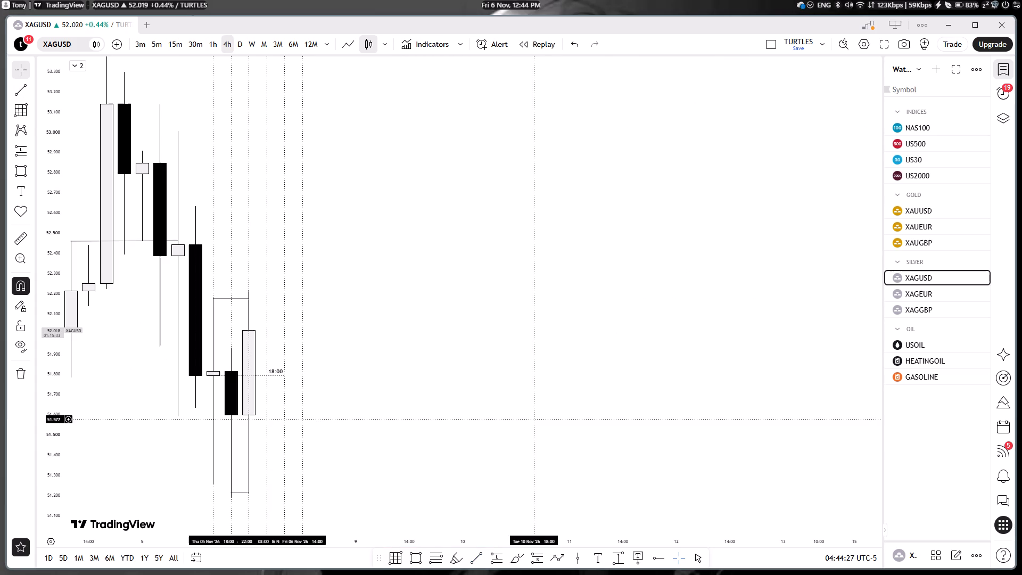
{"action": "left_click_drag", "start_coordinate": [491, 409], "coordinate": [499, 410]}
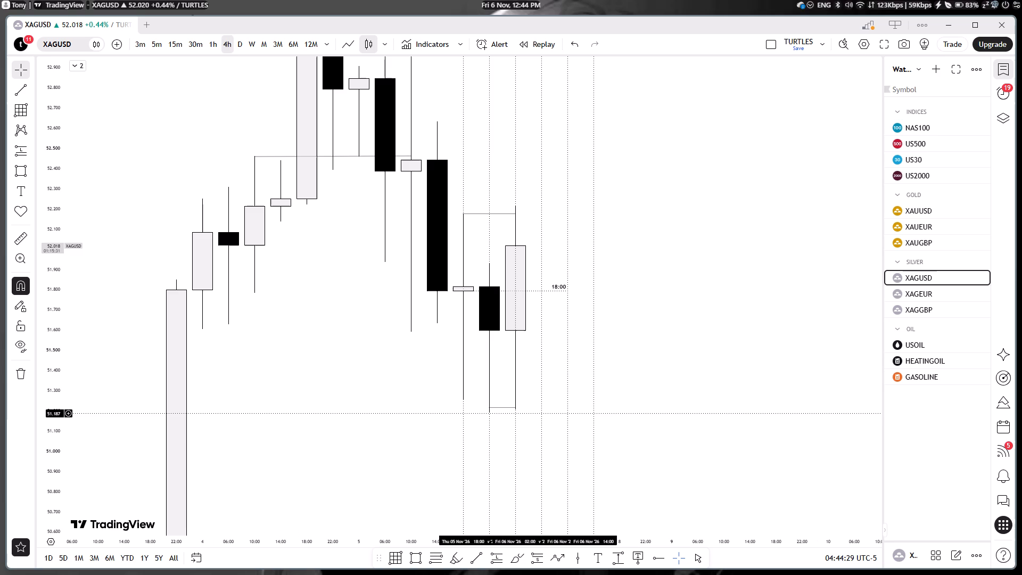
{"action": "left_click_drag", "start_coordinate": [499, 410], "coordinate": [459, 200]}
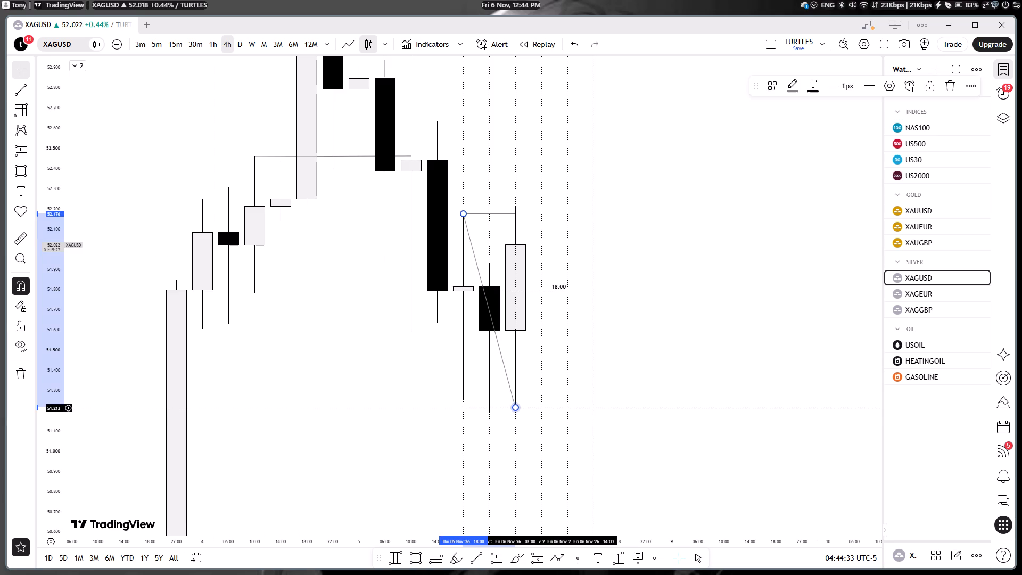
{"action": "left_click_drag", "start_coordinate": [518, 408], "coordinate": [505, 195]}
{"action": "left_click", "coordinate": [724, 236]}
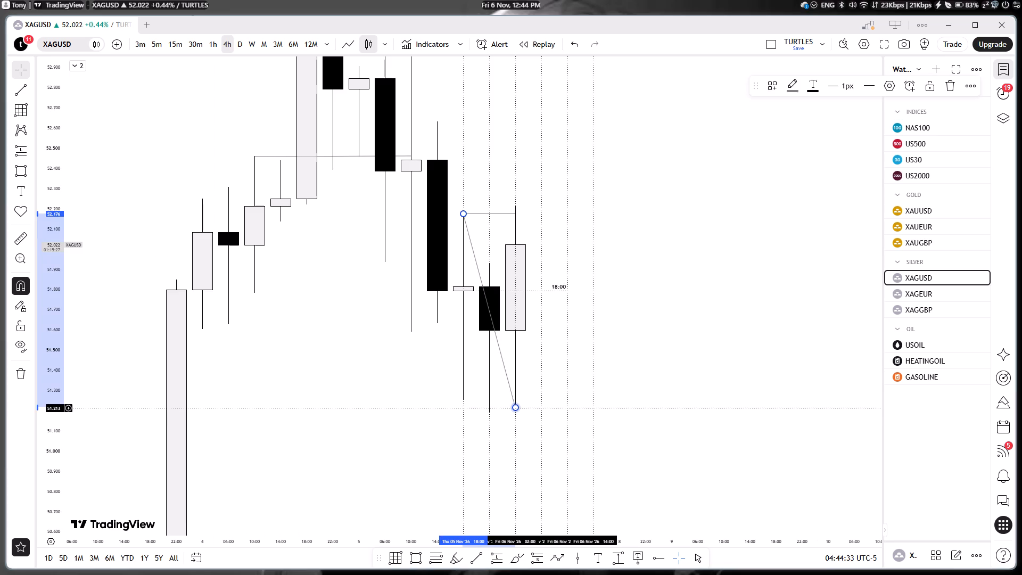
On the XAUUSD 4-hour chart, move the start of the 4,080.72 high's line to the 18:00 candle's high at 4,107.00.
{"action": "left_click", "coordinate": [928, 210]}
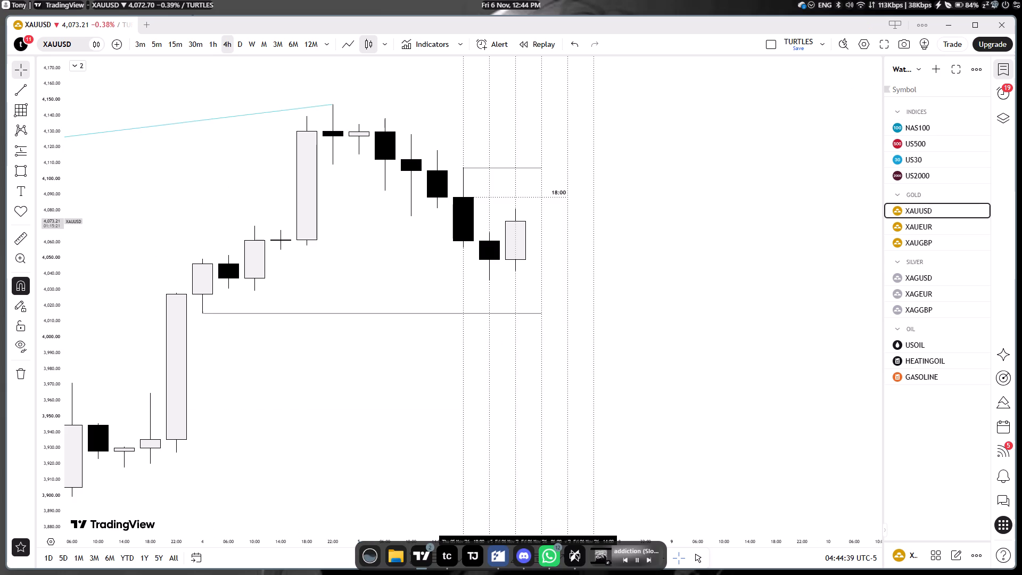
{"action": "left_click_drag", "start_coordinate": [515, 208], "coordinate": [468, 160]}
{"action": "left_click", "coordinate": [633, 162]}
Delete the horizontal high line at 4,107.00 from the XAUUSD chart.
{"action": "left_click", "coordinate": [537, 167]}
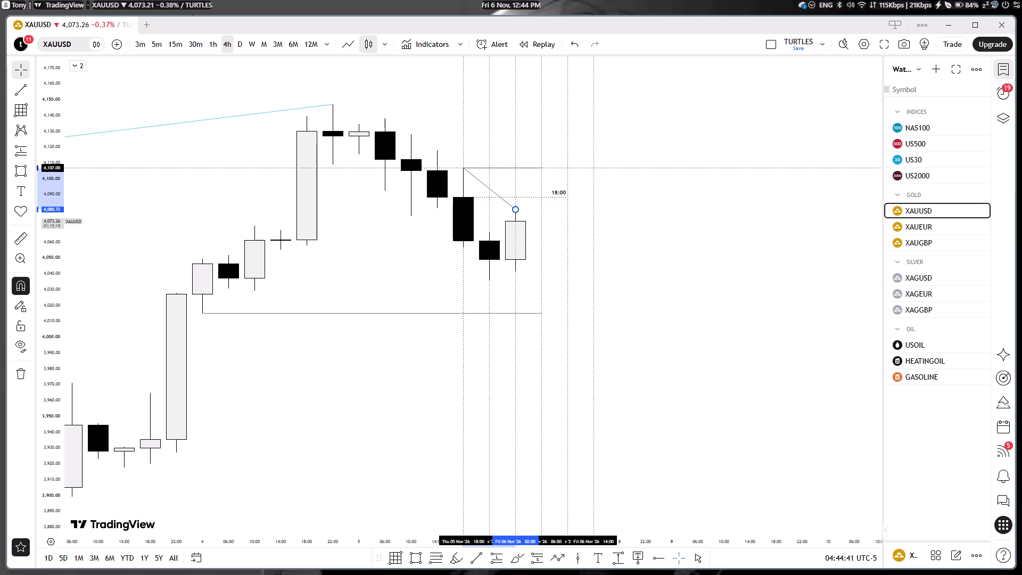
{"action": "left_click", "coordinate": [941, 84]}
{"action": "left_click", "coordinate": [706, 182]}
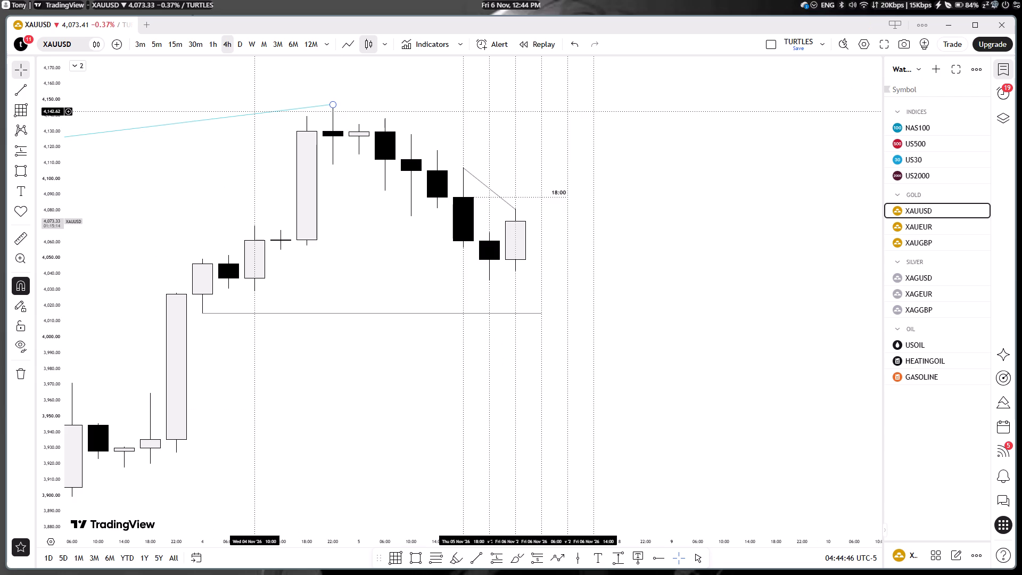
On the XAUUSD 1-hour chart, move the start of the descending line to the 19:00 candle's high.
{"action": "left_click", "coordinate": [217, 40]}
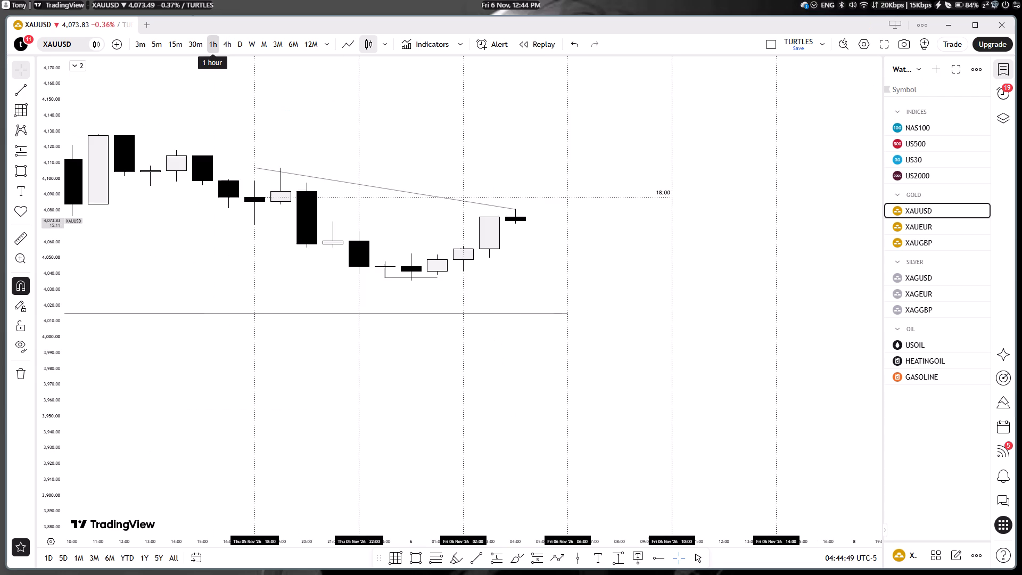
{"action": "scroll", "coordinate": [479, 260], "scroll_direction": "down", "scroll_amount": 6}
{"action": "left_click_drag", "start_coordinate": [42, 479], "coordinate": [65, 453]}
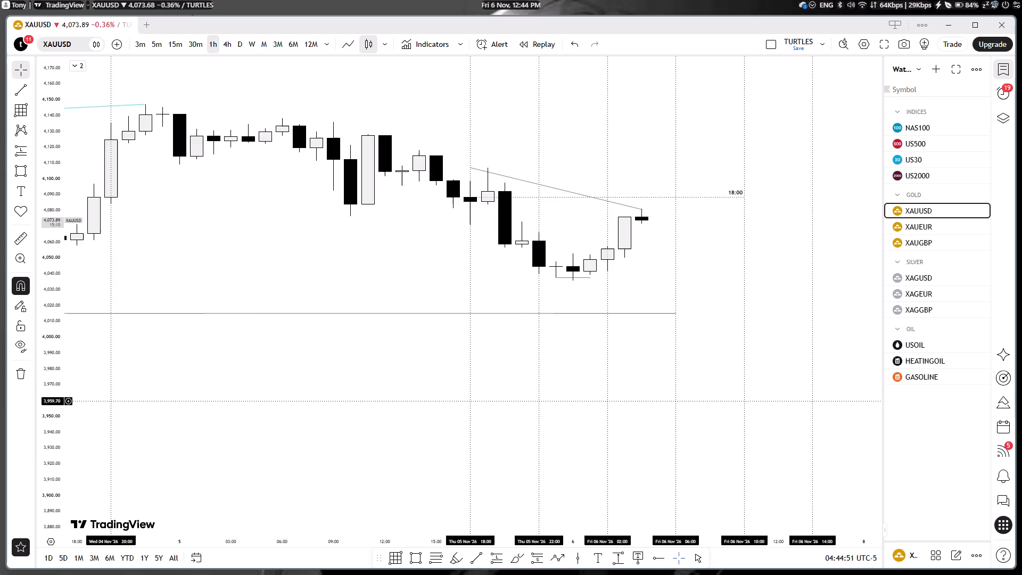
{"action": "left_click_drag", "start_coordinate": [65, 453], "coordinate": [56, 321]}
{"action": "left_click_drag", "start_coordinate": [336, 237], "coordinate": [293, 377]}
{"action": "left_click_drag", "start_coordinate": [323, 294], "coordinate": [304, 346]}
{"action": "left_click_drag", "start_coordinate": [318, 268], "coordinate": [293, 336]}
{"action": "left_click_drag", "start_coordinate": [306, 281], "coordinate": [306, 273]}
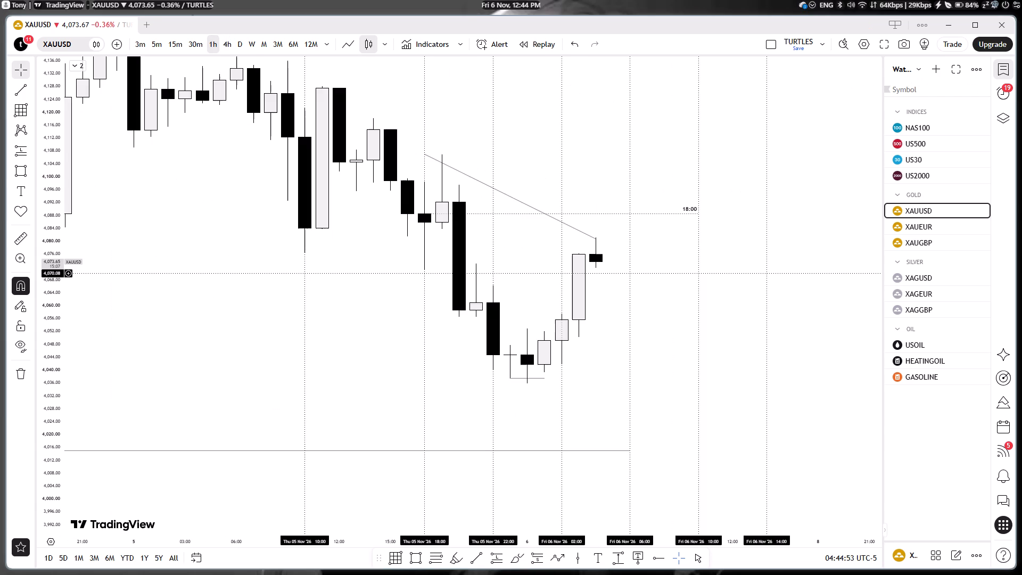
{"action": "left_click_drag", "start_coordinate": [306, 273], "coordinate": [282, 355]}
{"action": "left_click_drag", "start_coordinate": [419, 156], "coordinate": [429, 152]}
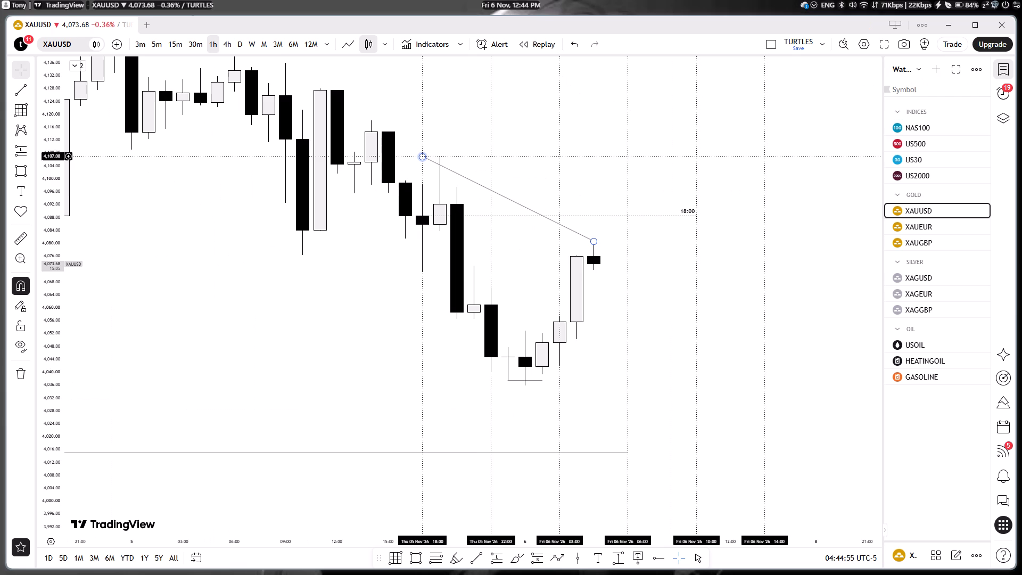
{"action": "left_click_drag", "start_coordinate": [429, 152], "coordinate": [439, 154]}
{"action": "double_click", "coordinate": [479, 280]}
{"action": "scroll", "coordinate": [493, 258], "scroll_direction": "down", "scroll_amount": 1}
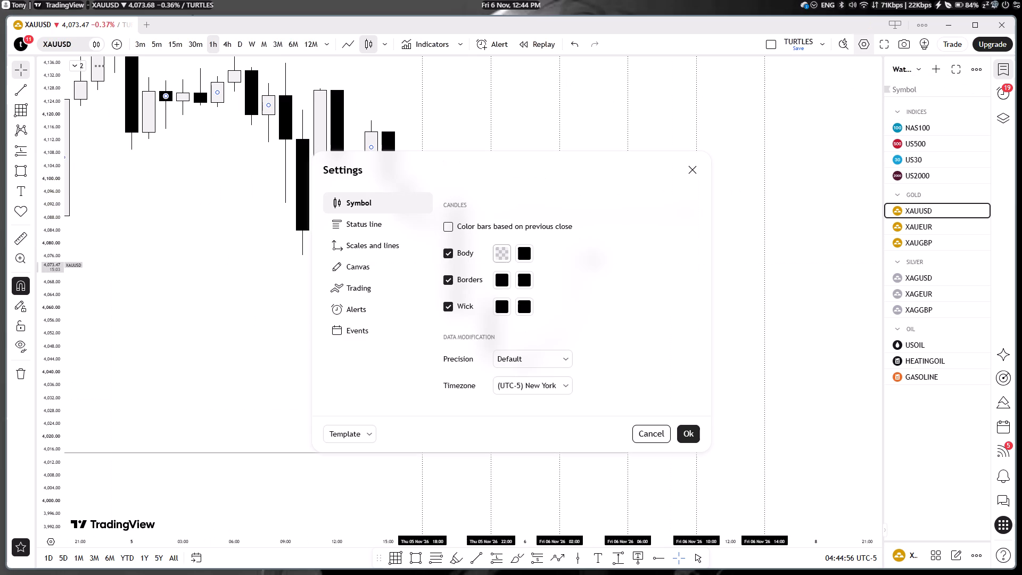
{"action": "left_click", "coordinate": [693, 158]}
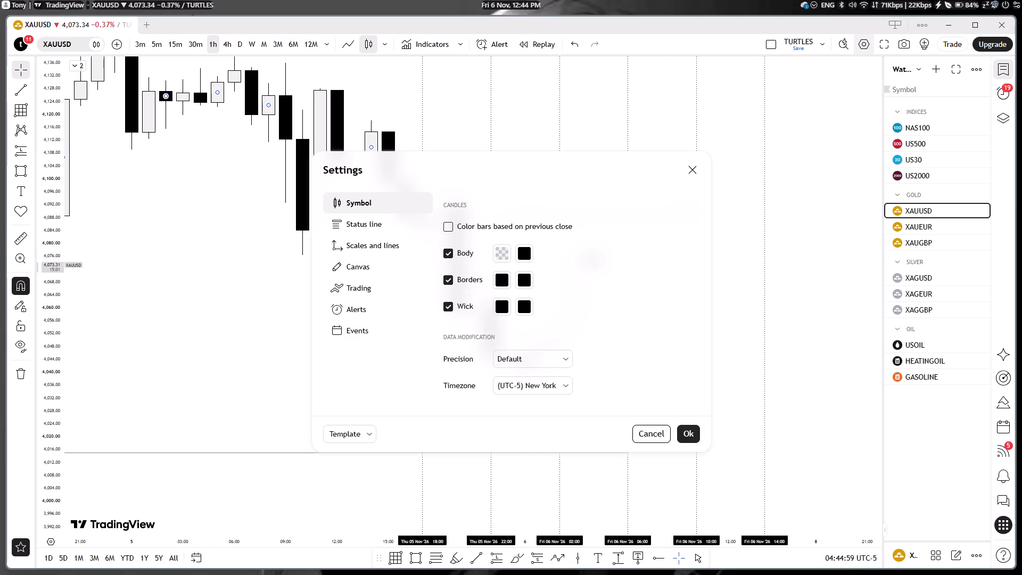
{"action": "left_click", "coordinate": [694, 171]}
{"action": "left_click", "coordinate": [372, 385]}
Look back over the XAUUSD 1-hour price action from the long horizontal low line up to the current candles.
{"action": "left_click_drag", "start_coordinate": [341, 343], "coordinate": [299, 349]}
{"action": "scroll", "coordinate": [310, 323], "scroll_direction": "down", "scroll_amount": 2}
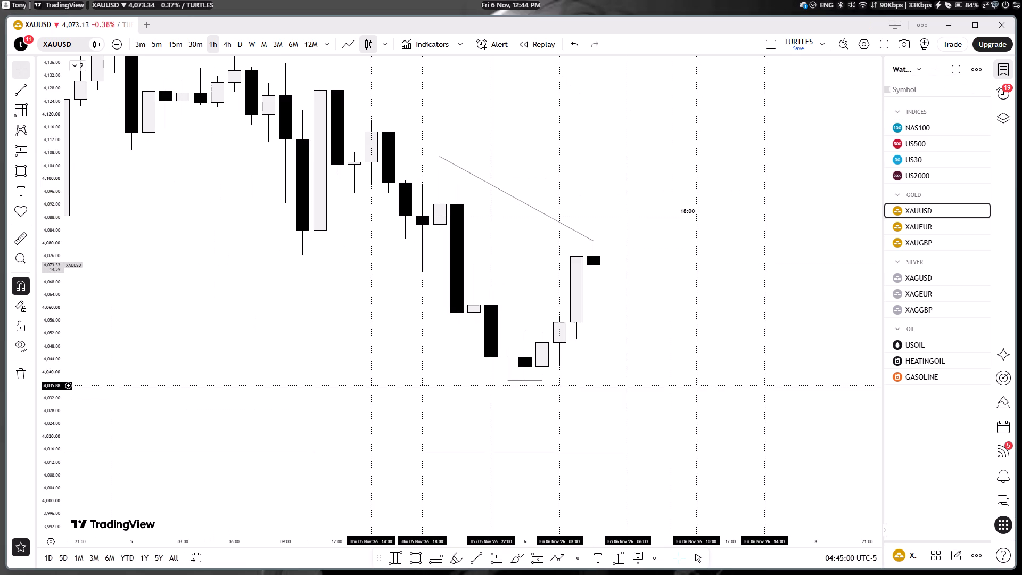
{"action": "scroll", "coordinate": [361, 364], "scroll_direction": "down", "scroll_amount": 1}
{"action": "left_click_drag", "start_coordinate": [307, 312], "coordinate": [293, 284]}
{"action": "left_click_drag", "start_coordinate": [419, 274], "coordinate": [460, 262]}
{"action": "left_click_drag", "start_coordinate": [392, 332], "coordinate": [627, 270]}
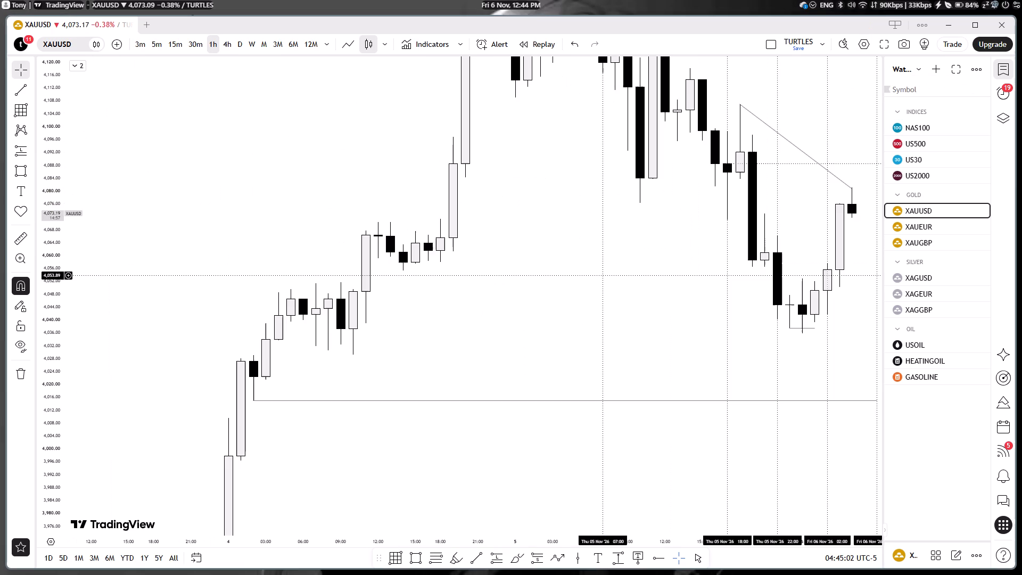
{"action": "left_click_drag", "start_coordinate": [627, 270], "coordinate": [450, 337]}
{"action": "scroll", "coordinate": [463, 321], "scroll_direction": "up", "scroll_amount": 3}
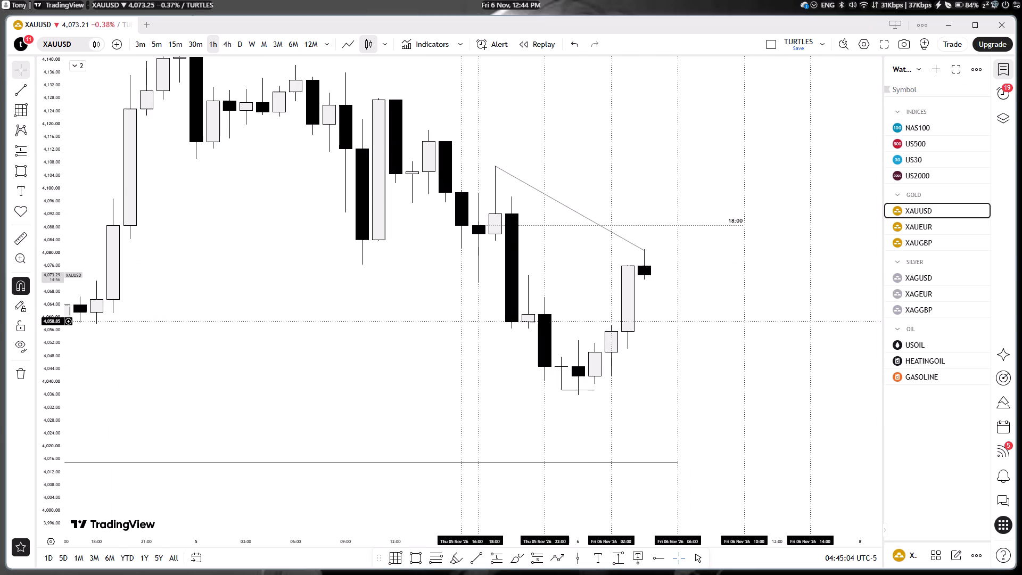
Adjust the end of the descending XAUUSD line to the tip of the 04:00 candle's high.
{"action": "left_click", "coordinate": [643, 248]}
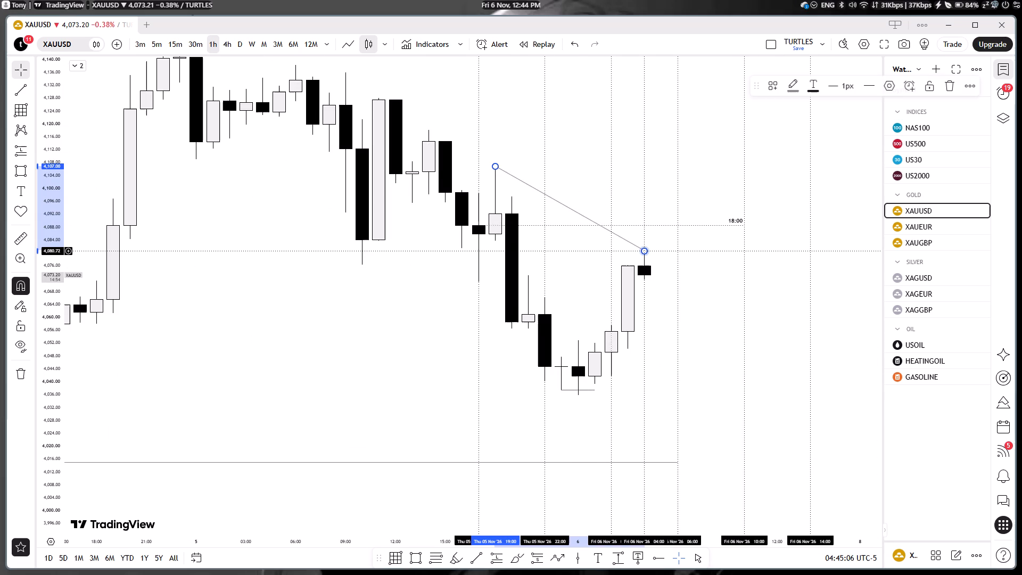
{"action": "left_click", "coordinate": [646, 312]}
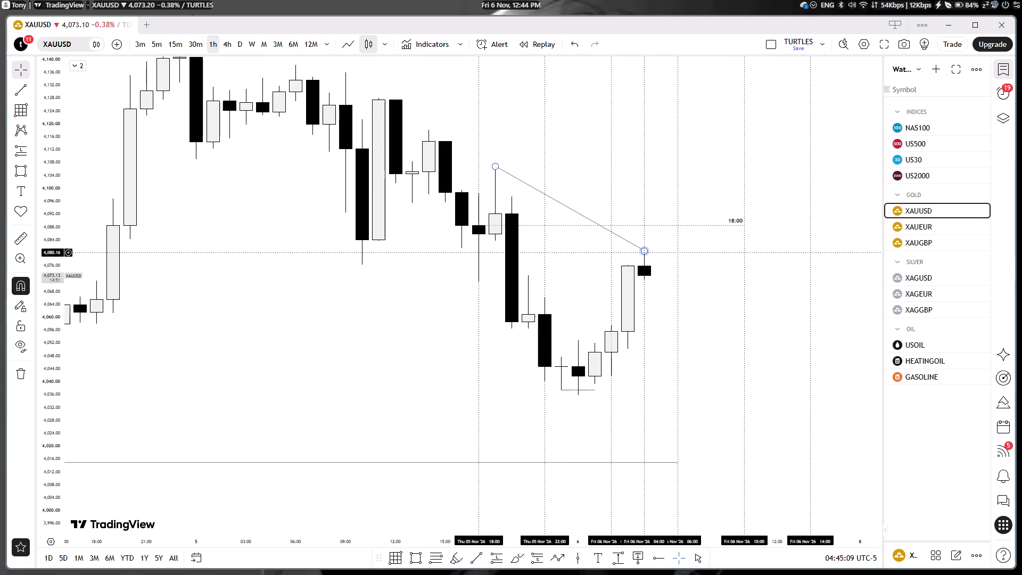
{"action": "left_click_drag", "start_coordinate": [641, 250], "coordinate": [647, 240]}
{"action": "left_click", "coordinate": [660, 245]}
{"action": "left_click", "coordinate": [660, 305]}
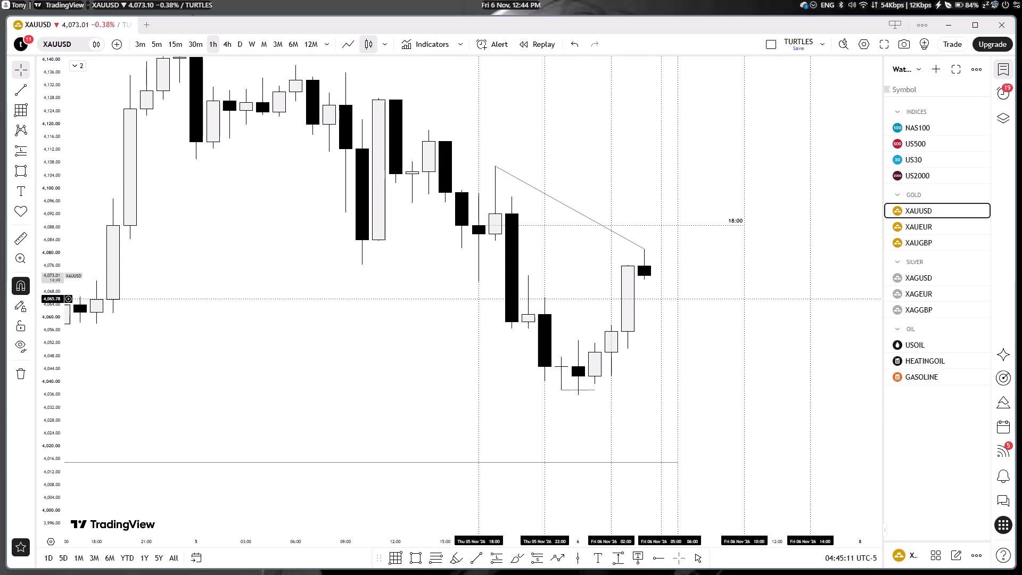
{"action": "left_click", "coordinate": [644, 254]}
{"action": "left_click", "coordinate": [645, 274]}
{"action": "left_click", "coordinate": [650, 306]}
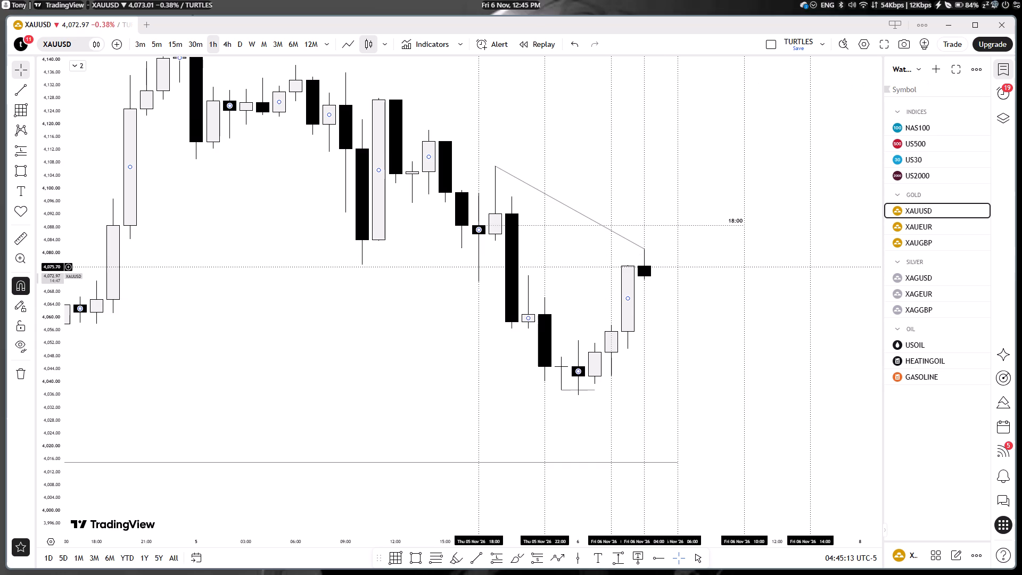
Draw a horizontal trend line at 4,076.19 on the XAUUSD 1-hour chart, from the 03:00 candle to 05:00.
{"action": "scroll", "coordinate": [633, 336], "scroll_direction": "up", "scroll_amount": 1}
{"action": "left_click", "coordinate": [615, 360]}
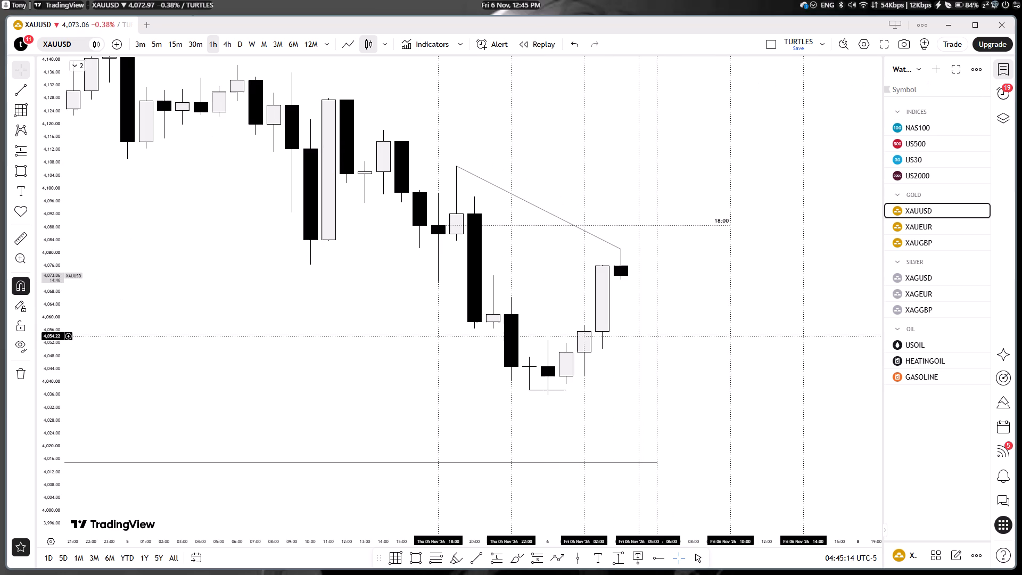
{"action": "left_click", "coordinate": [477, 567]}
{"action": "left_click", "coordinate": [600, 250]}
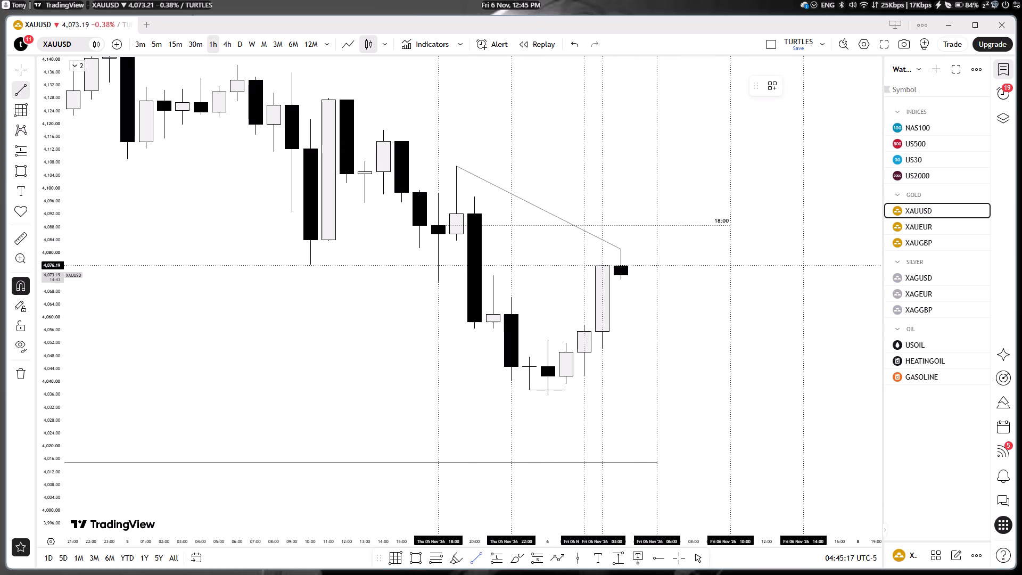
{"action": "left_click", "coordinate": [632, 256], "text": "shift"}
{"action": "left_click", "coordinate": [633, 286]}
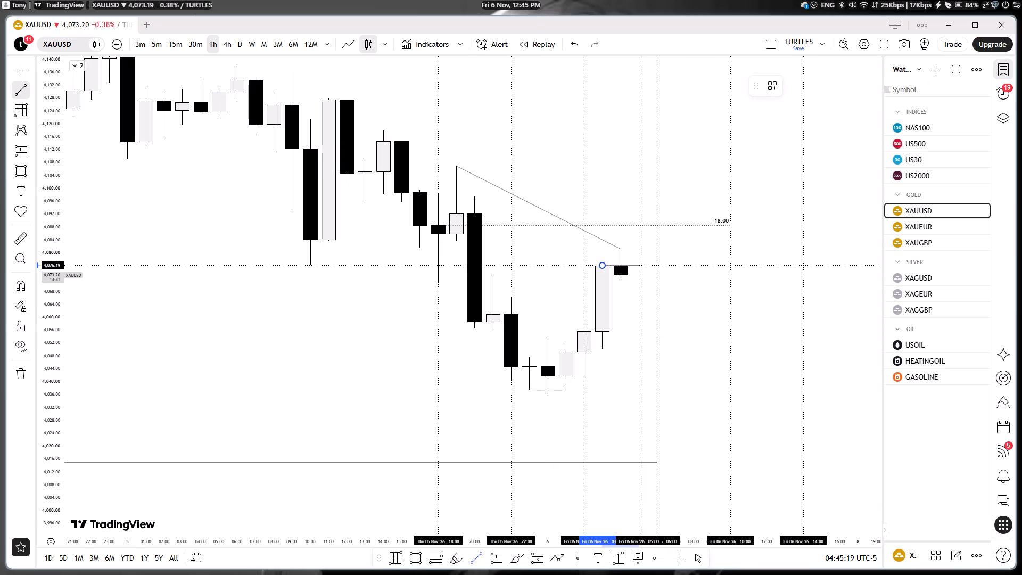
{"action": "left_click", "coordinate": [633, 322]}
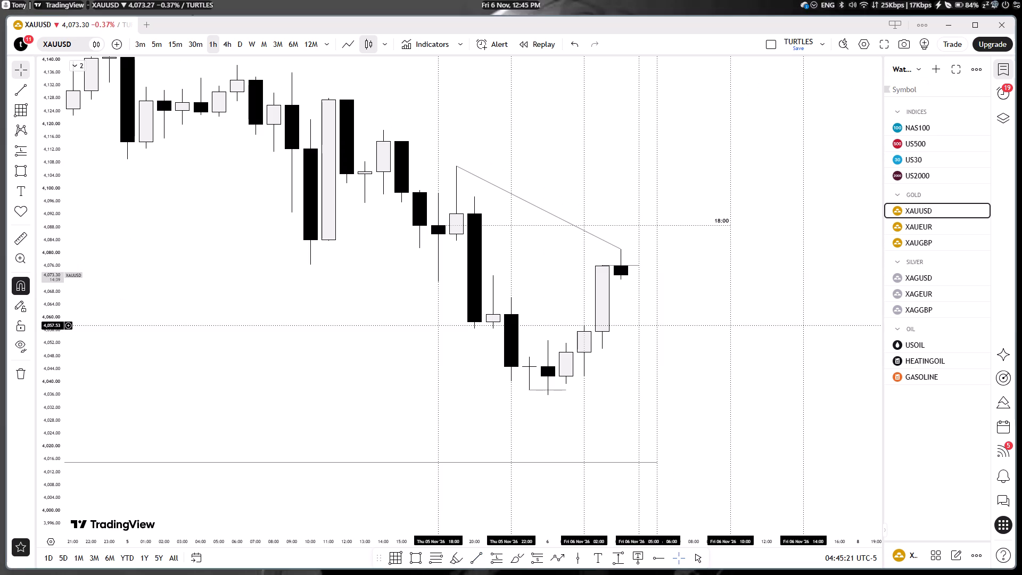
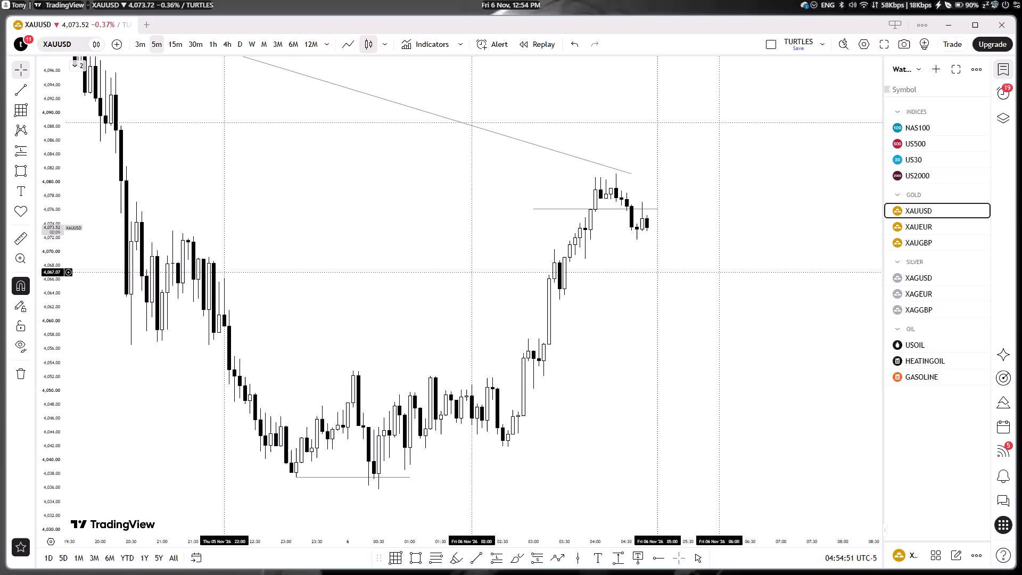
On the 5-minute XAUUSD chart, shorten the horizontal line near 4,076 so it starts at the 04:00 candle.
{"action": "left_click_drag", "start_coordinate": [534, 209], "coordinate": [619, 263]}
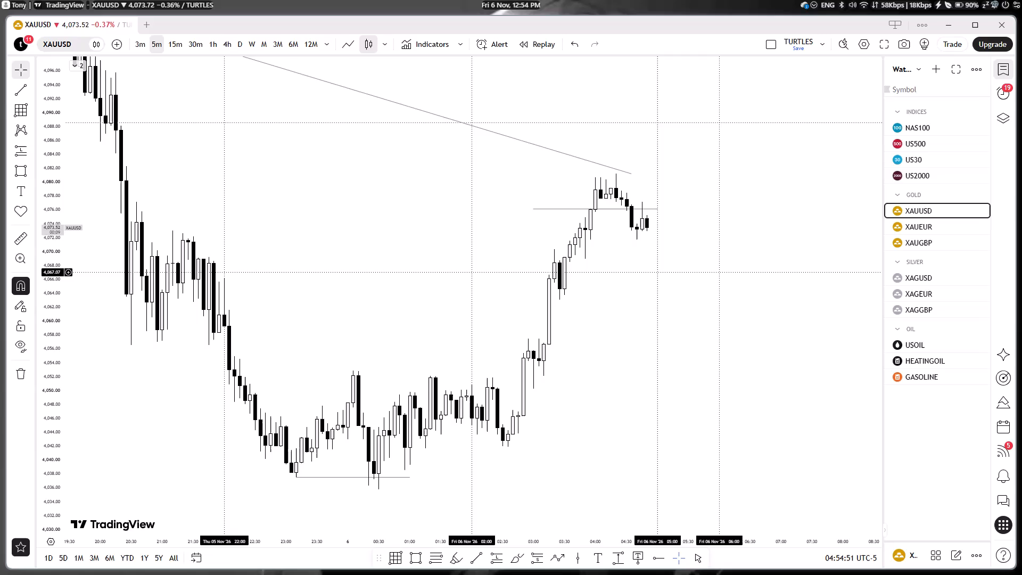
{"action": "left_click_drag", "start_coordinate": [619, 263], "coordinate": [589, 200]}
{"action": "left_click", "coordinate": [613, 274]}
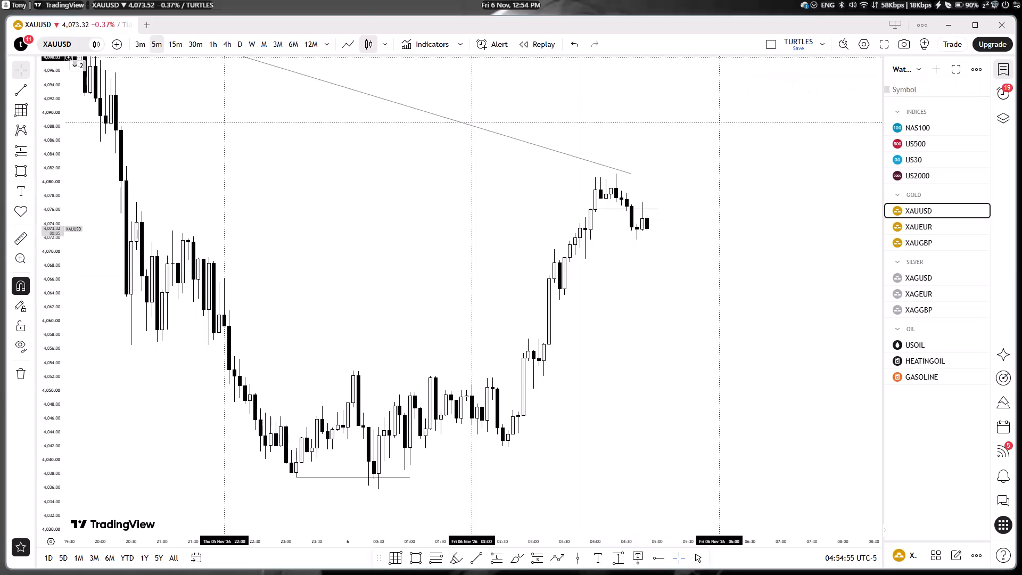
Move the end of the descending XAUUSD line to the tip of the 04:20 candle's high on the 5-minute chart.
{"action": "left_click_drag", "start_coordinate": [633, 176], "coordinate": [615, 166]}
{"action": "left_click", "coordinate": [633, 225]}
{"action": "left_click", "coordinate": [639, 311]}
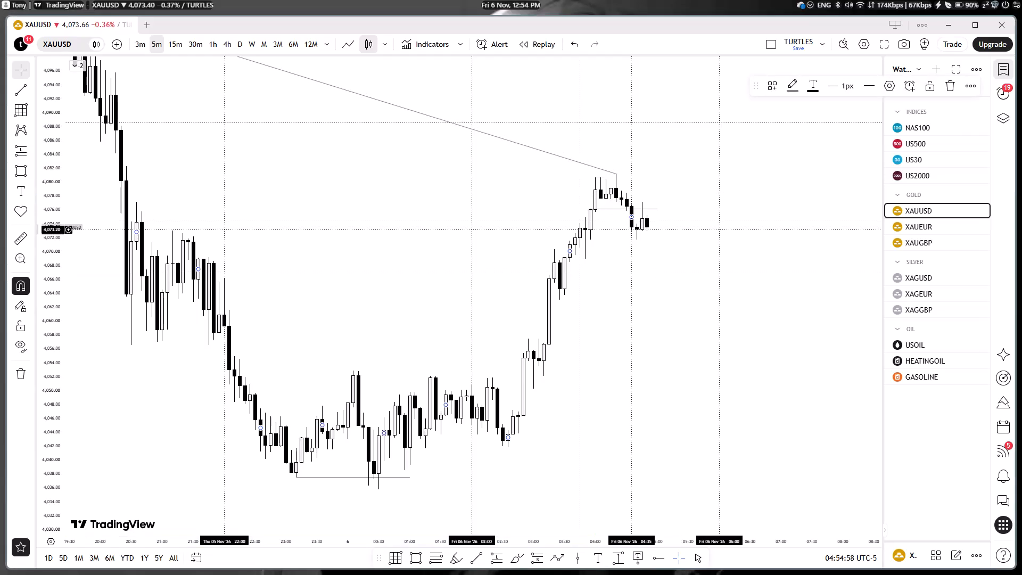
Examine XAUUSD price action around the descending line and the short horizontal lines on the 4-hour chart, then on the 1-hour chart.
{"action": "left_click", "coordinate": [227, 45]}
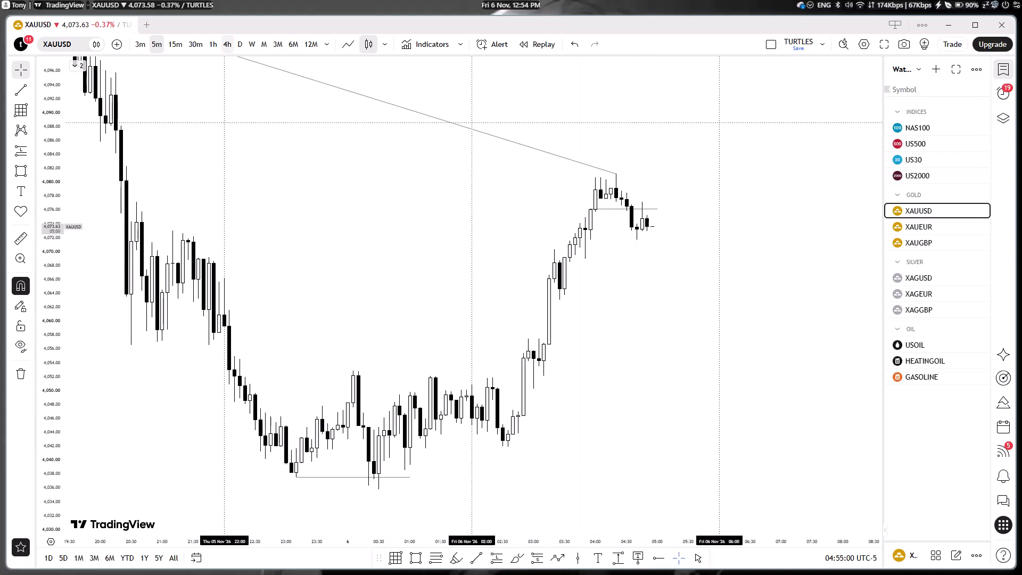
{"action": "scroll", "coordinate": [480, 344], "scroll_direction": "up", "scroll_amount": 11}
{"action": "left_click_drag", "start_coordinate": [487, 339], "coordinate": [729, 352]}
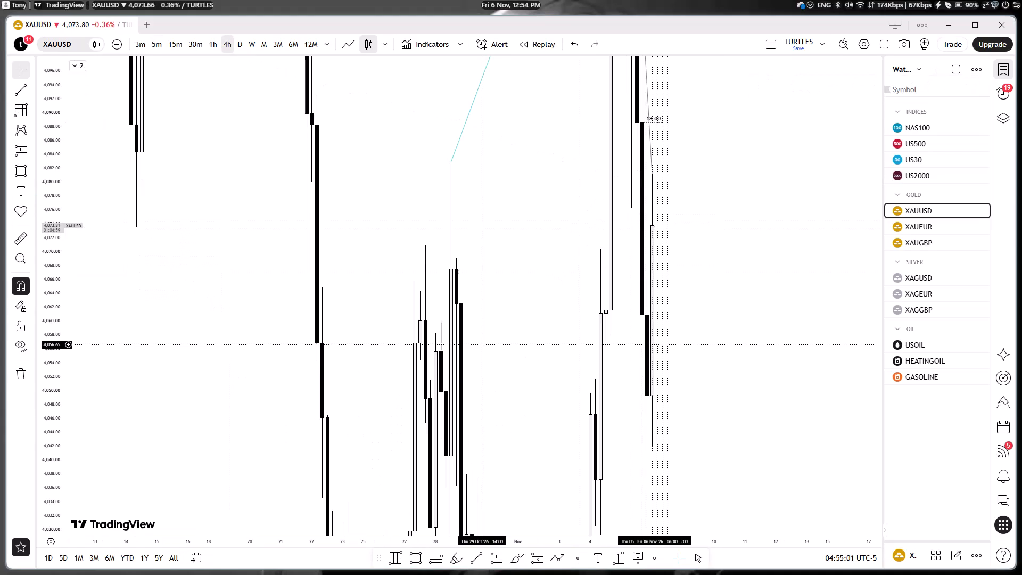
{"action": "scroll", "coordinate": [606, 320], "scroll_direction": "up", "scroll_amount": 2}
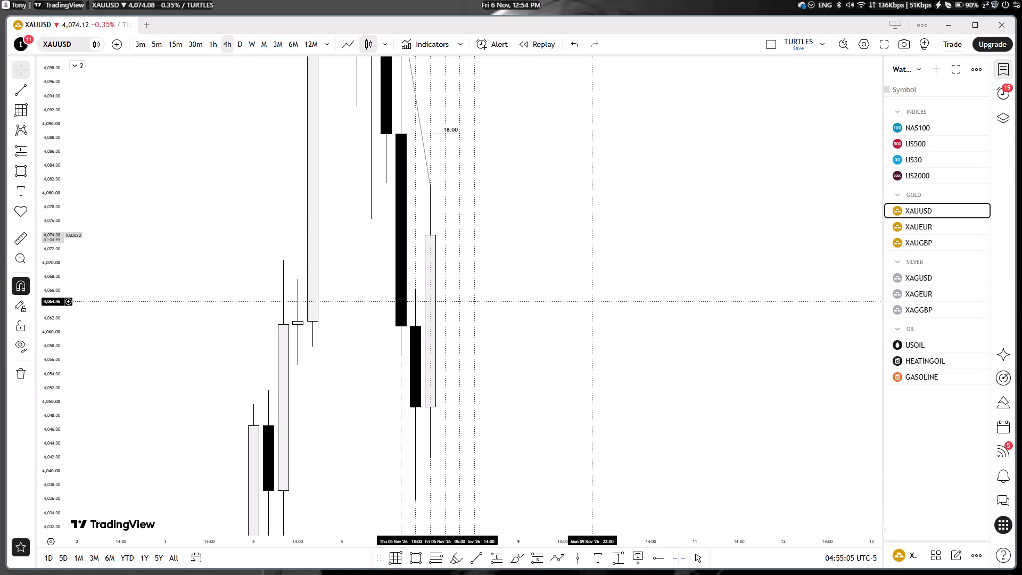
{"action": "left_click", "coordinate": [206, 40]}
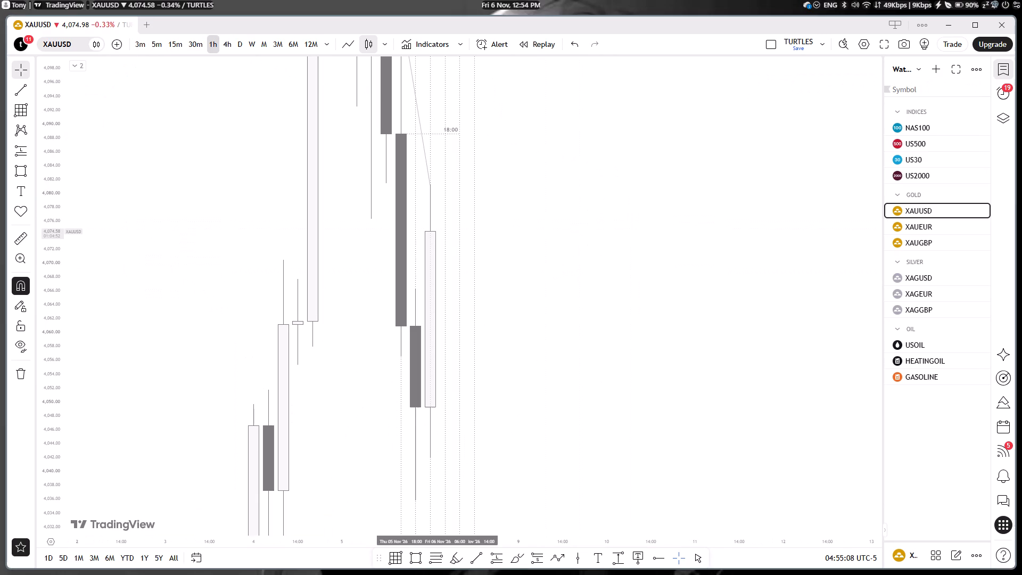
{"action": "left_click_drag", "start_coordinate": [662, 340], "coordinate": [843, 378]}
{"action": "scroll", "coordinate": [726, 349], "scroll_direction": "up", "scroll_amount": 3}
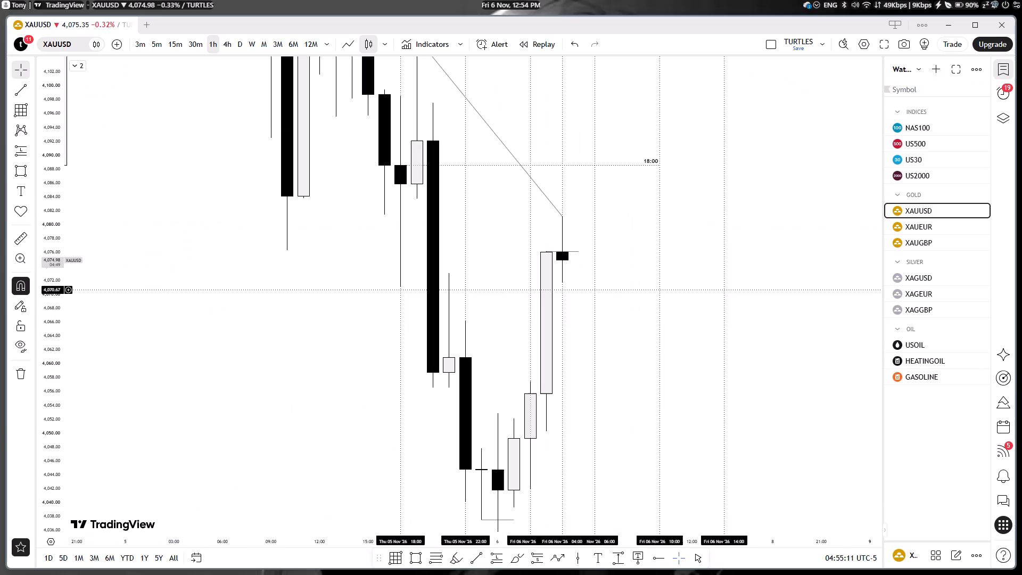
{"action": "left_click_drag", "start_coordinate": [46, 112], "coordinate": [77, 306]}
{"action": "scroll", "coordinate": [160, 281], "scroll_direction": "up", "scroll_amount": 1}
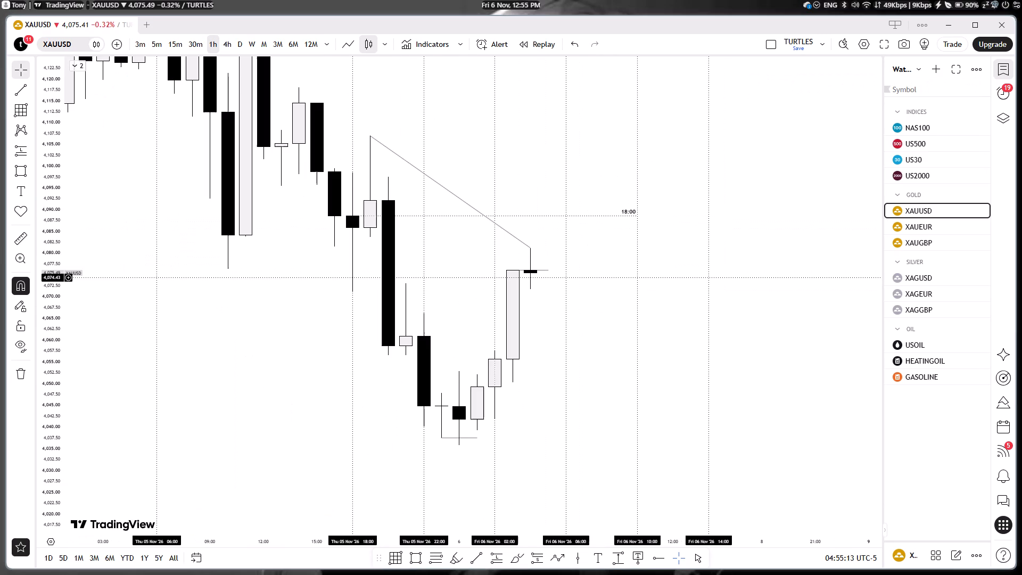
{"action": "left_click_drag", "start_coordinate": [52, 426], "coordinate": [48, 368]}
{"action": "left_click_drag", "start_coordinate": [98, 369], "coordinate": [267, 382]}
{"action": "left_click_drag", "start_coordinate": [250, 382], "coordinate": [275, 377]}
{"action": "left_click_drag", "start_coordinate": [256, 324], "coordinate": [259, 333]}
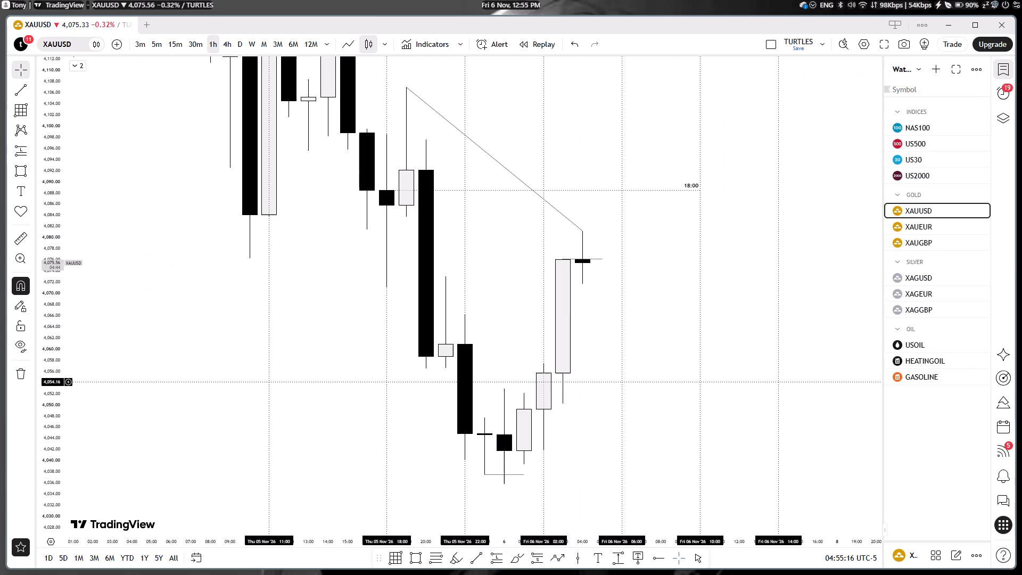
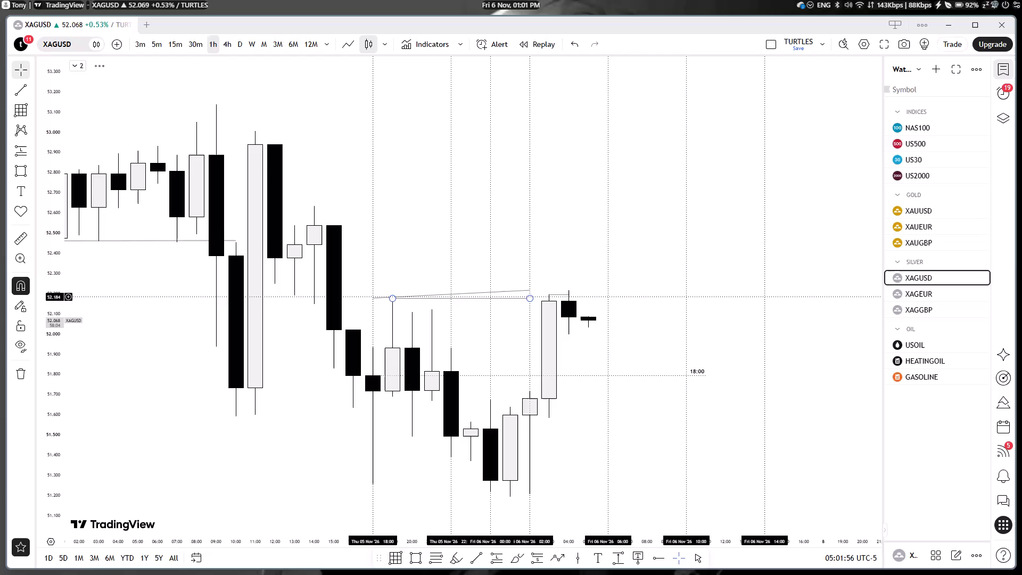
On the 1-hour XAGUSD chart, re-anchor the ascending line from the 19:00 candle's high to the 04:00 candle's high.
{"action": "left_click", "coordinate": [373, 296]}
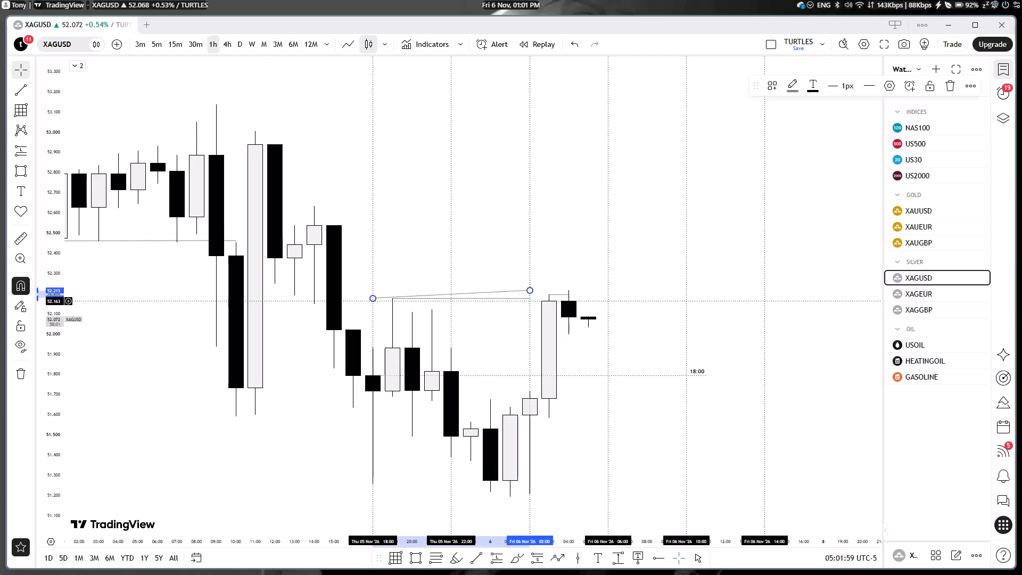
{"action": "left_click_drag", "start_coordinate": [371, 299], "coordinate": [392, 295]}
{"action": "left_click", "coordinate": [489, 259]}
{"action": "left_click_drag", "start_coordinate": [528, 290], "coordinate": [529, 292]}
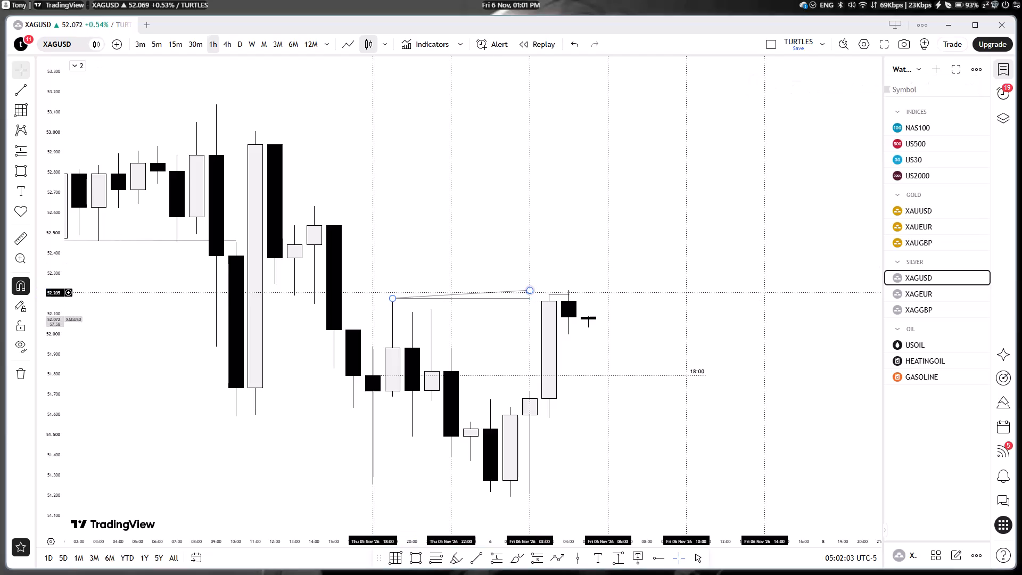
{"action": "left_click_drag", "start_coordinate": [529, 292], "coordinate": [567, 284]}
{"action": "left_click", "coordinate": [638, 284]}
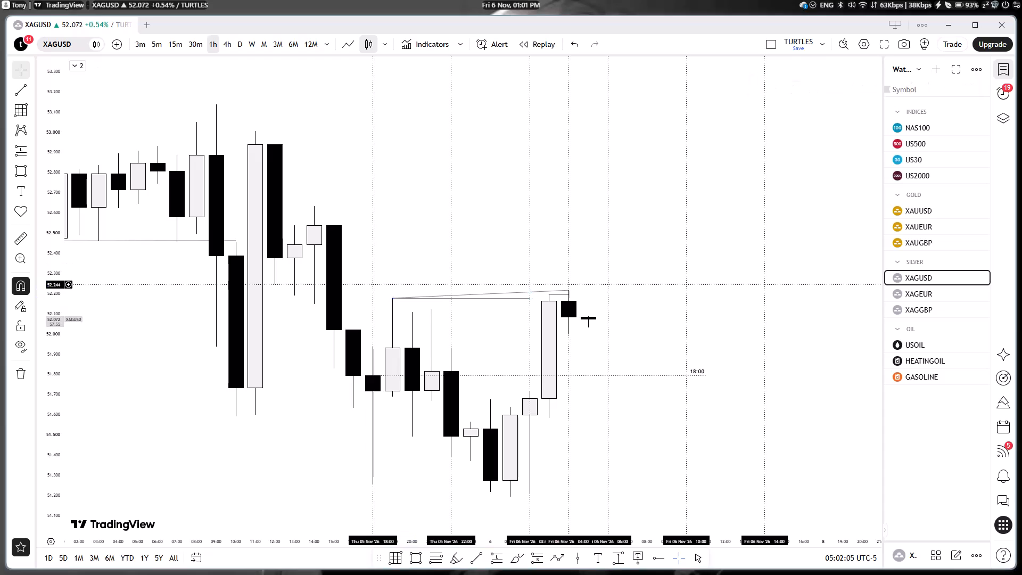
Apply the saved light-blue line template to the ascending XAGUSD line joining the two highs.
{"action": "left_click", "coordinate": [567, 288]}
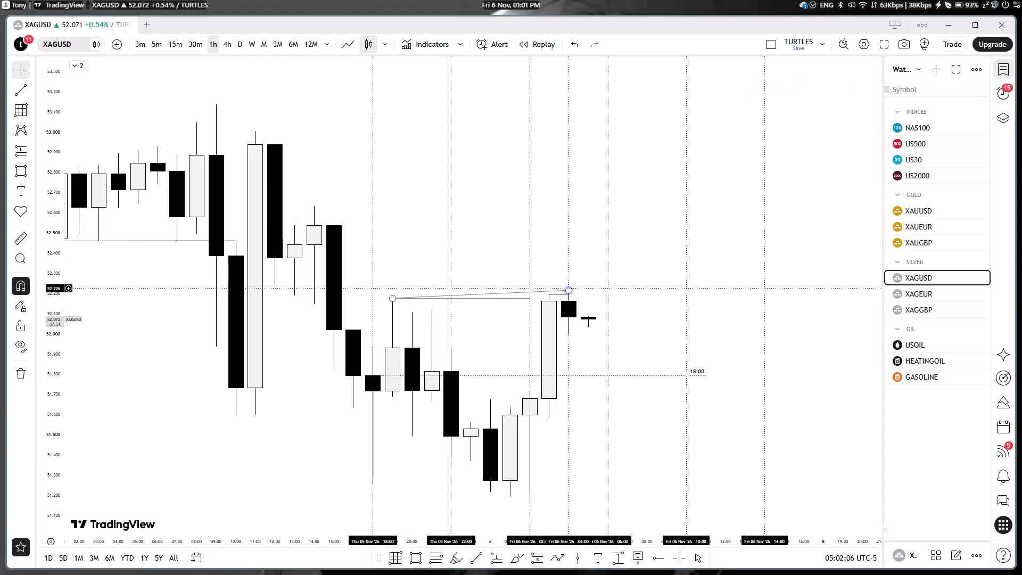
{"action": "left_click", "coordinate": [769, 84]}
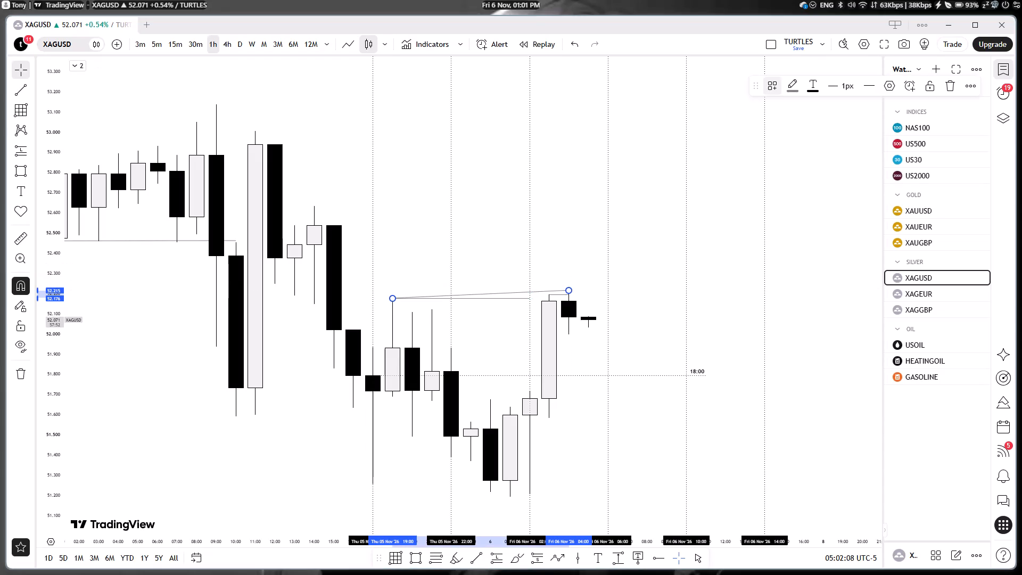
{"action": "left_click", "coordinate": [781, 367]}
{"action": "left_click", "coordinate": [658, 282]}
Extend the short horizontal XAGUSD line near 52.19 so it ends at the 05:00 candle.
{"action": "scroll", "coordinate": [541, 220], "scroll_direction": "down", "scroll_amount": 2}
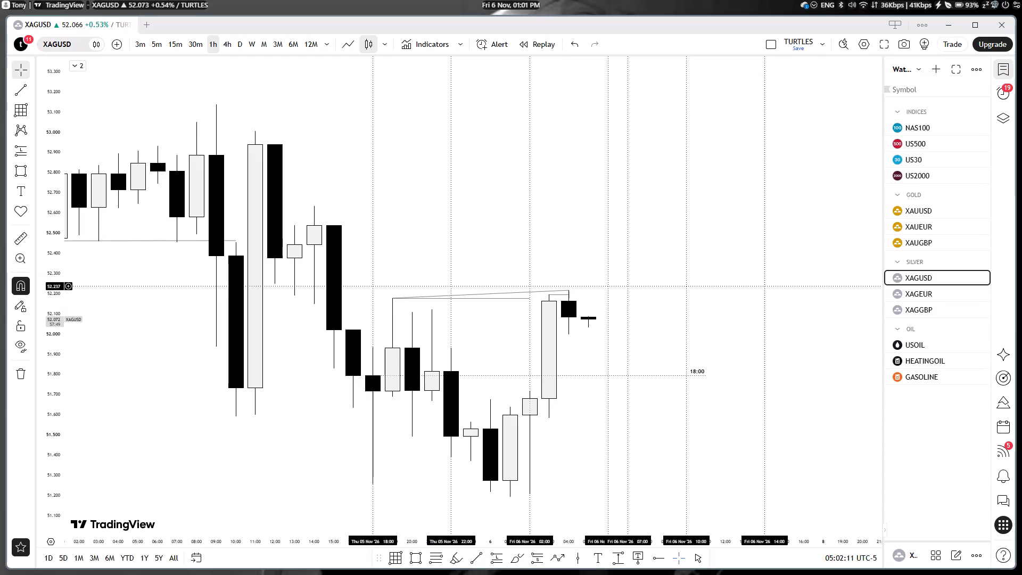
{"action": "left_click_drag", "start_coordinate": [47, 463], "coordinate": [60, 428]}
{"action": "left_click_drag", "start_coordinate": [260, 436], "coordinate": [555, 220]}
{"action": "left_click_drag", "start_coordinate": [555, 220], "coordinate": [215, 327]}
{"action": "left_click_drag", "start_coordinate": [234, 388], "coordinate": [199, 320]}
{"action": "left_click_drag", "start_coordinate": [250, 373], "coordinate": [227, 339]}
{"action": "left_click_drag", "start_coordinate": [531, 379], "coordinate": [515, 379]}
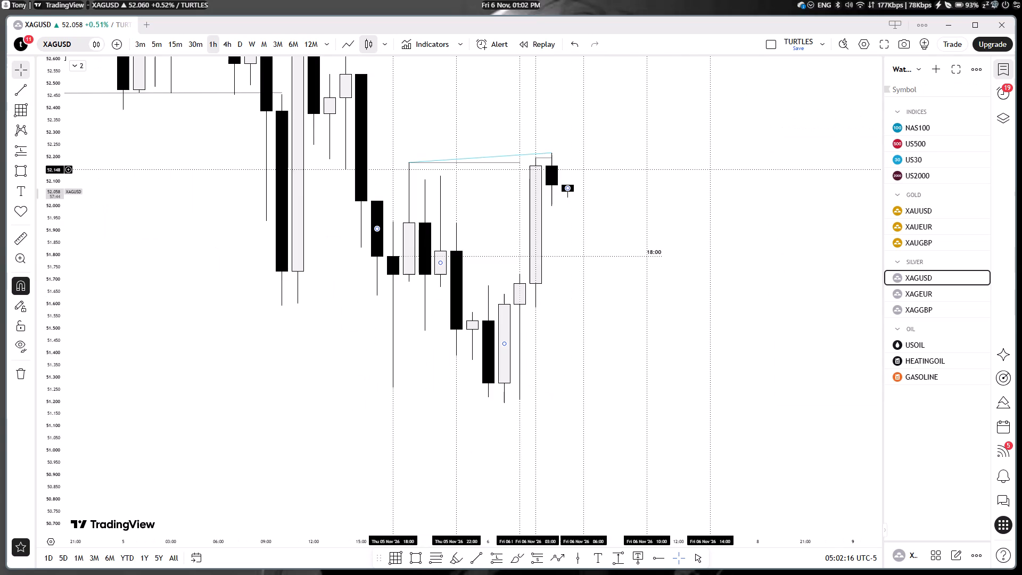
{"action": "left_click_drag", "start_coordinate": [552, 160], "coordinate": [566, 159]}
{"action": "left_click", "coordinate": [555, 265]}
{"action": "left_click", "coordinate": [538, 334]}
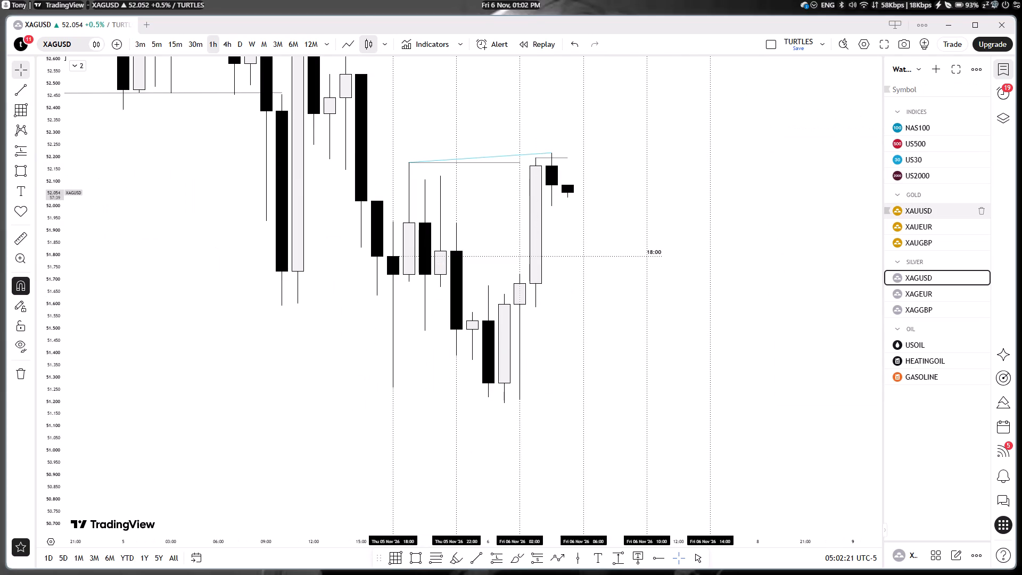
Compare recent highs on the 1-hour XAUEUR, XAUGBP and XAUUSD charts.
{"action": "left_click", "coordinate": [926, 225]}
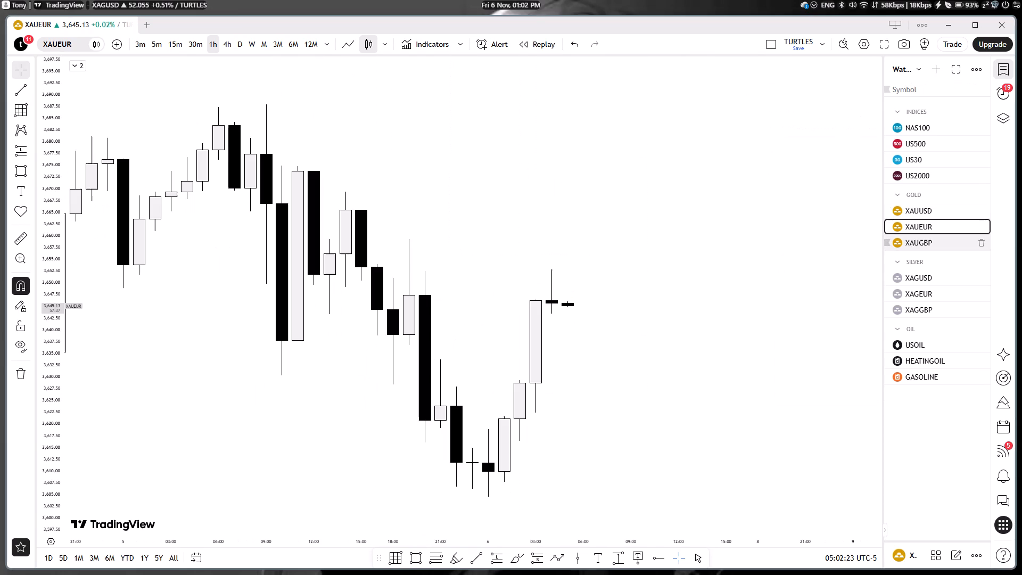
{"action": "left_click", "coordinate": [934, 239]}
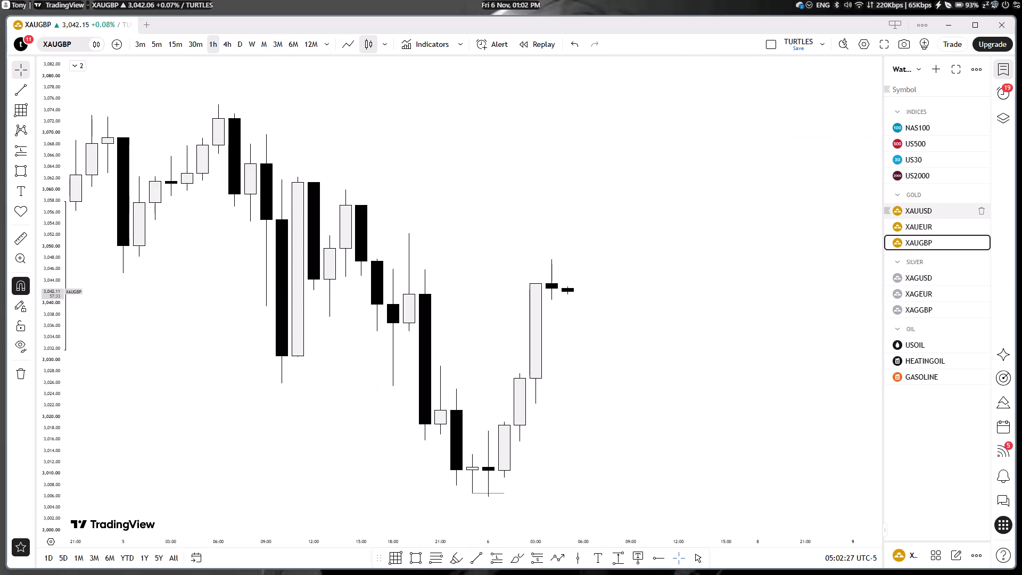
{"action": "left_click", "coordinate": [921, 210]}
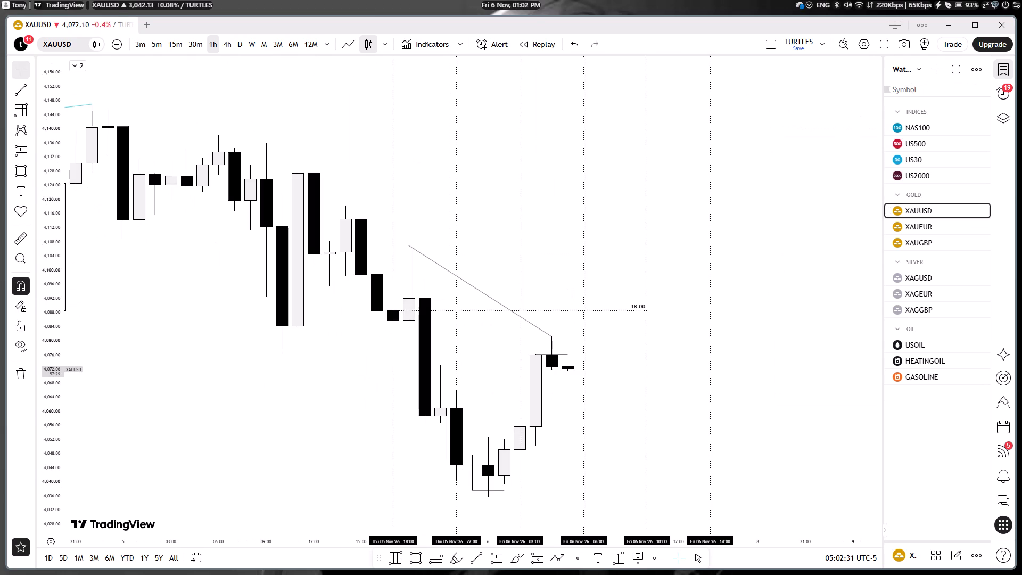
On the 5-minute XAUUSD chart, draw a horizontal trend line from the 03:25 candle's low near 4,063 to about 05:50.
{"action": "left_click", "coordinate": [161, 46]}
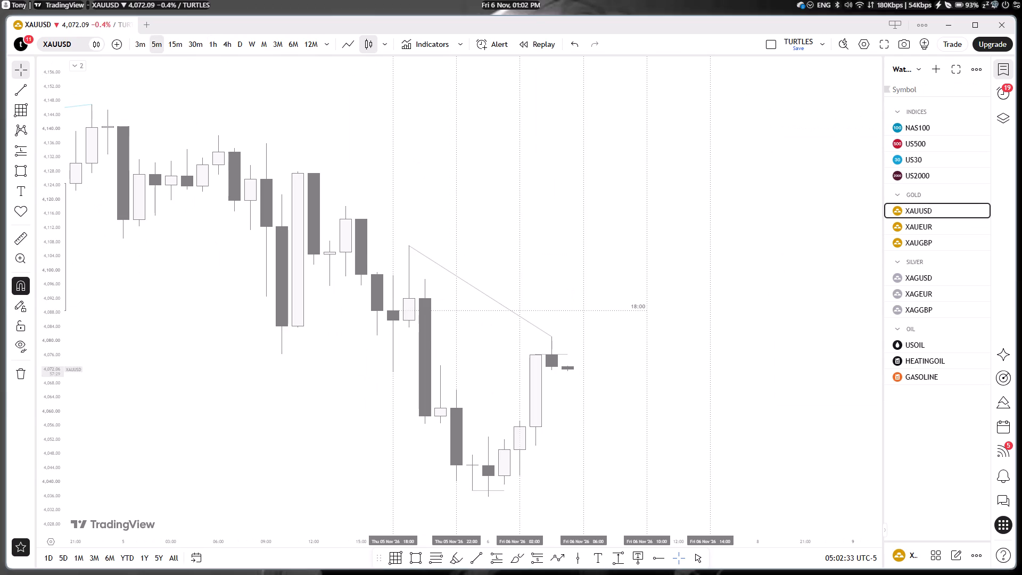
{"action": "scroll", "coordinate": [681, 196], "scroll_direction": "down", "scroll_amount": 5}
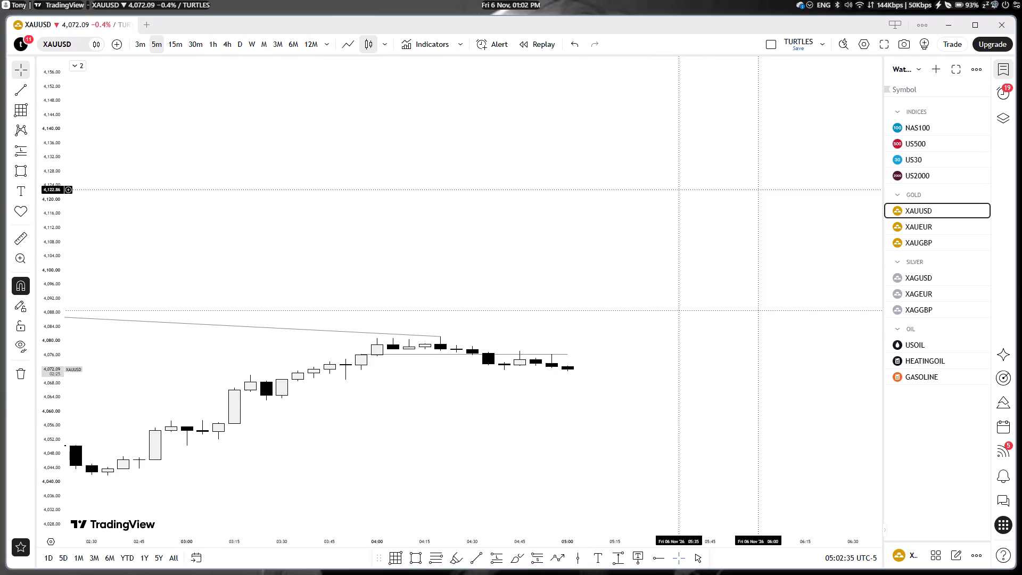
{"action": "scroll", "coordinate": [684, 190], "scroll_direction": "down", "scroll_amount": 3}
{"action": "left_click_drag", "start_coordinate": [48, 488], "coordinate": [3, 448]}
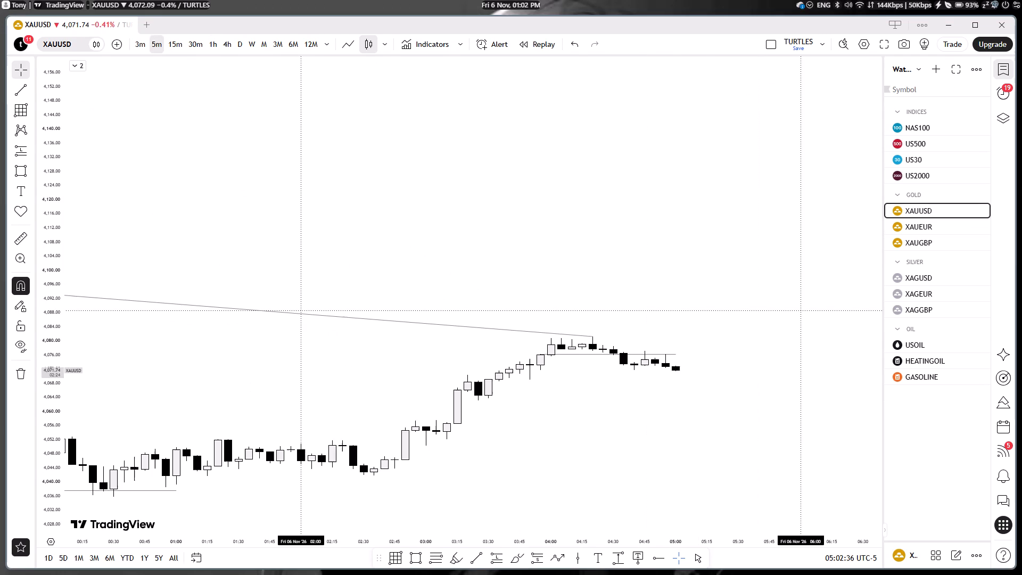
{"action": "left_click_drag", "start_coordinate": [3, 448], "coordinate": [106, 149]}
{"action": "scroll", "coordinate": [244, 324], "scroll_direction": "down", "scroll_amount": 8}
{"action": "left_click_drag", "start_coordinate": [373, 424], "coordinate": [385, 391]}
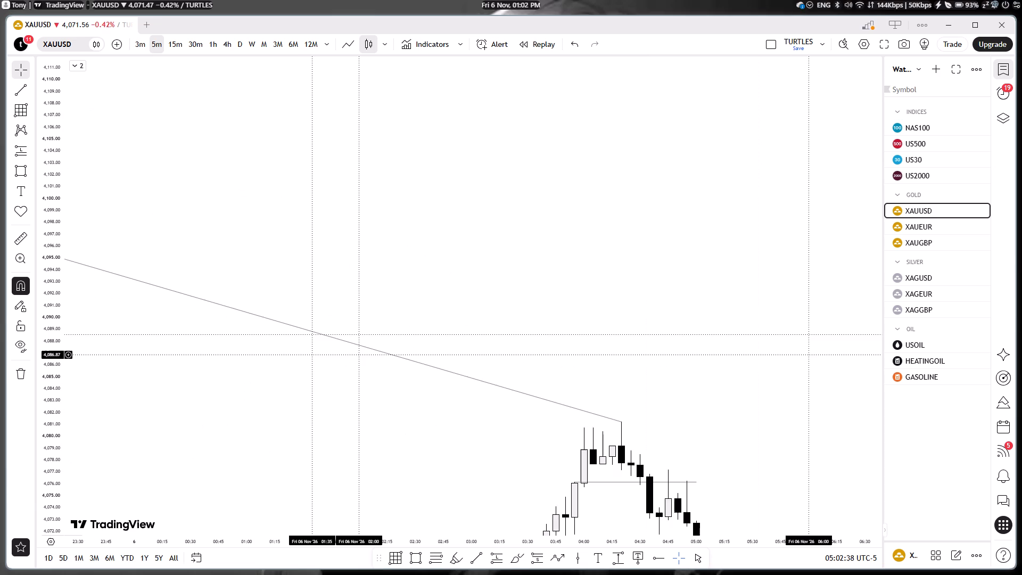
{"action": "left_click_drag", "start_coordinate": [385, 391], "coordinate": [375, 132]}
{"action": "scroll", "coordinate": [349, 289], "scroll_direction": "down", "scroll_amount": 4}
{"action": "left_click_drag", "start_coordinate": [386, 371], "coordinate": [385, 391]}
{"action": "left_click_drag", "start_coordinate": [385, 391], "coordinate": [362, 283]}
{"action": "left_click_drag", "start_coordinate": [51, 136], "coordinate": [62, 291]}
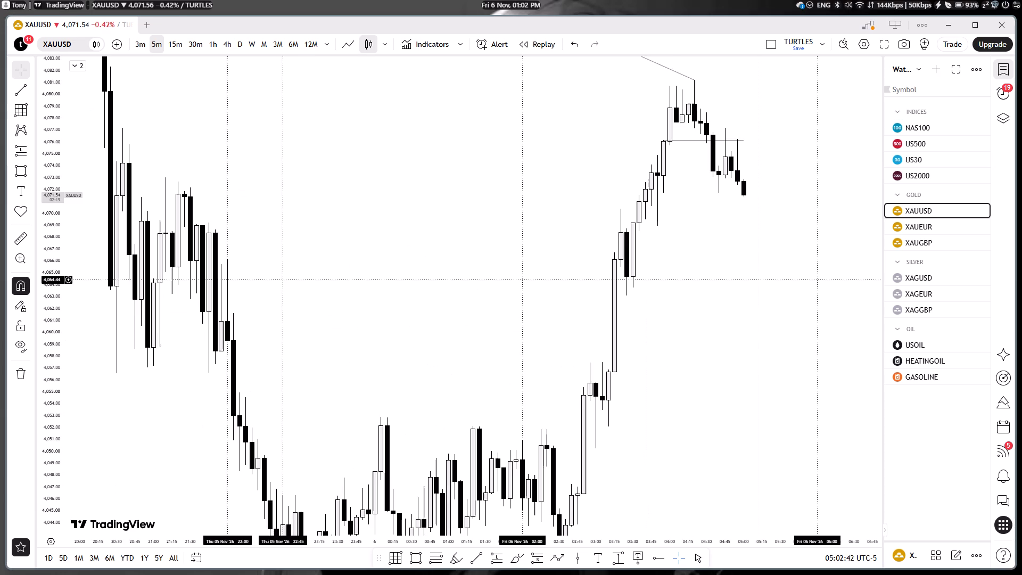
{"action": "scroll", "coordinate": [299, 307], "scroll_direction": "down", "scroll_amount": 3}
{"action": "left_click_drag", "start_coordinate": [457, 262], "coordinate": [315, 290]}
{"action": "left_click", "coordinate": [474, 558]}
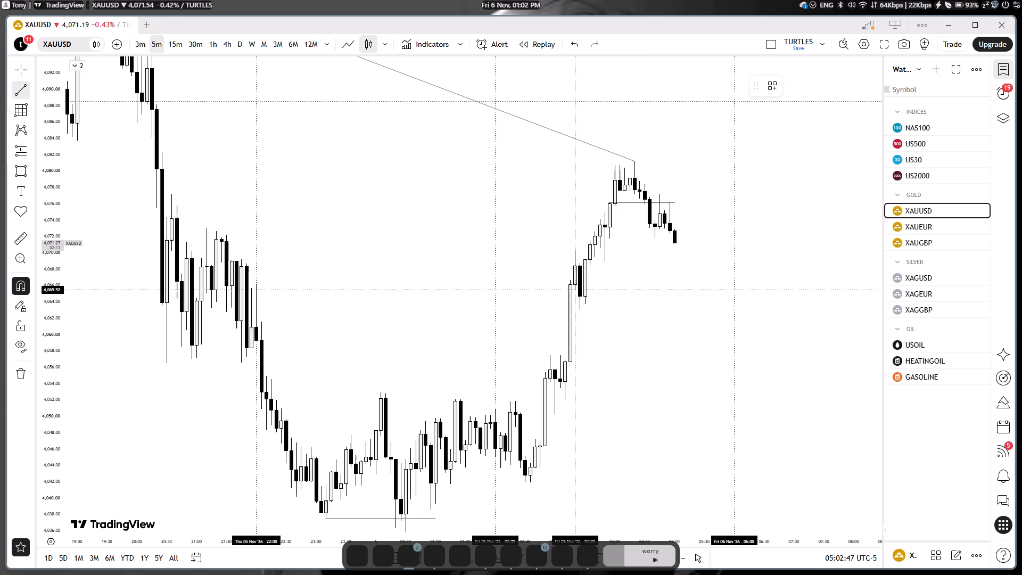
{"action": "left_click", "coordinate": [580, 315]}
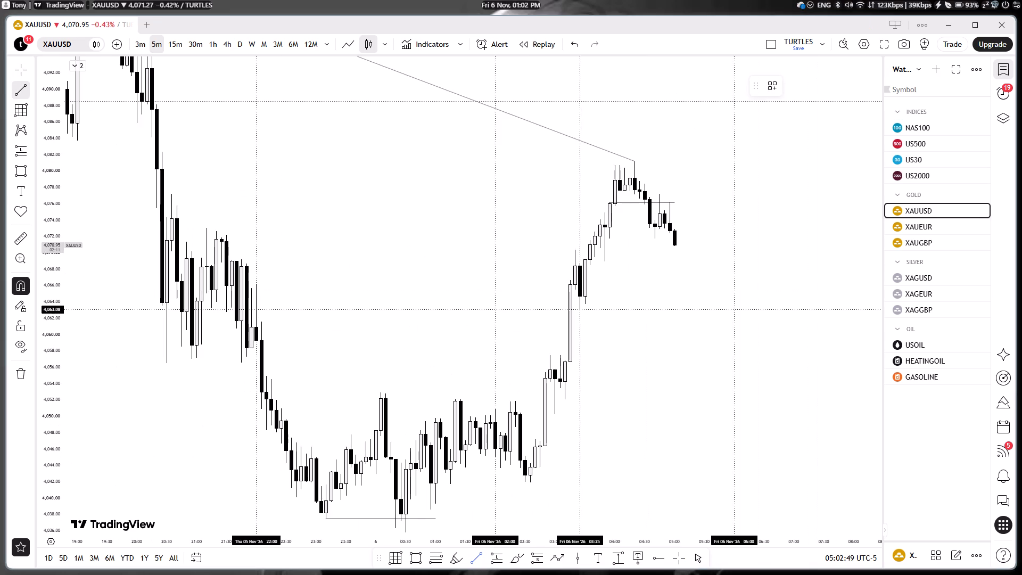
{"action": "left_click", "coordinate": [724, 302], "text": "shift"}
{"action": "left_click", "coordinate": [652, 355]}
{"action": "left_click_drag", "start_coordinate": [645, 369], "coordinate": [586, 381]}
{"action": "scroll", "coordinate": [594, 364], "scroll_direction": "up", "scroll_amount": 1}
{"action": "left_click", "coordinate": [603, 303]}
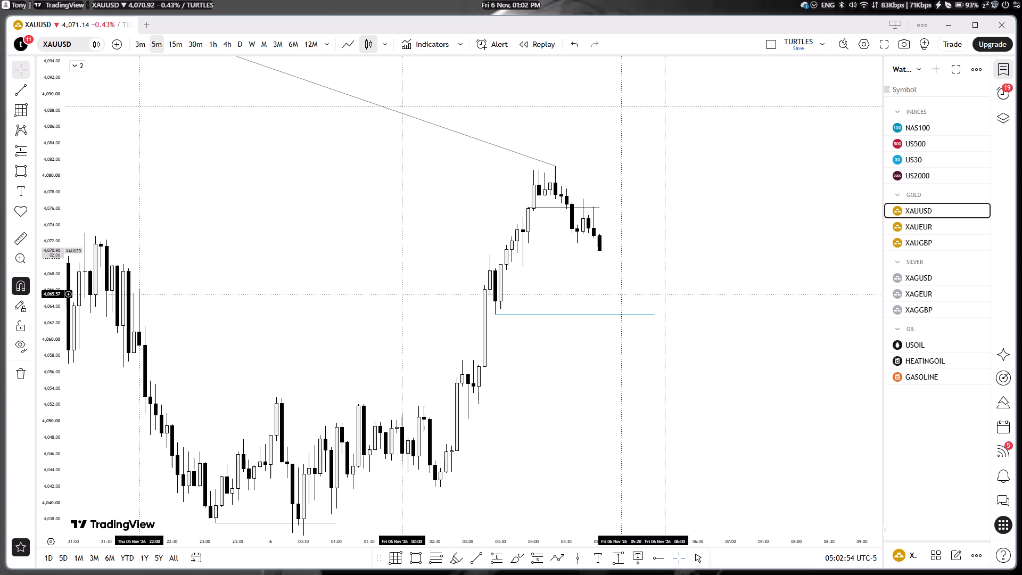
Draw a short horizontal trend line at about 4,073.2 from the 04:45 candle to about 05:05 on the 5-minute XAUUSD chart.
{"action": "left_click", "coordinate": [480, 559]}
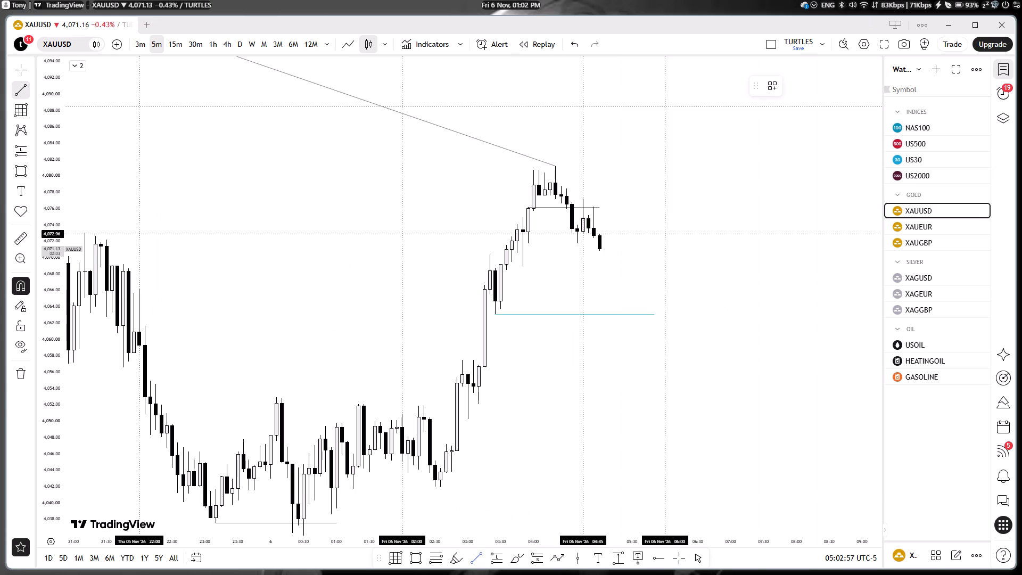
{"action": "left_click", "coordinate": [583, 231]}
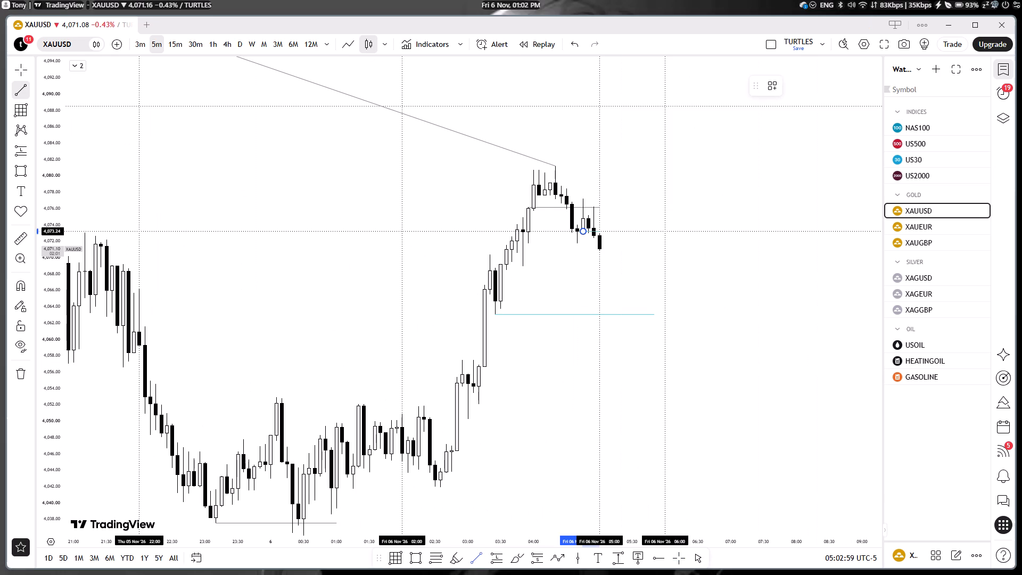
{"action": "left_click", "coordinate": [604, 229], "text": "shift"}
{"action": "left_click", "coordinate": [606, 266]}
{"action": "left_click", "coordinate": [604, 298]}
{"action": "left_click", "coordinate": [615, 284]}
{"action": "left_click_drag", "start_coordinate": [628, 284], "coordinate": [607, 301]}
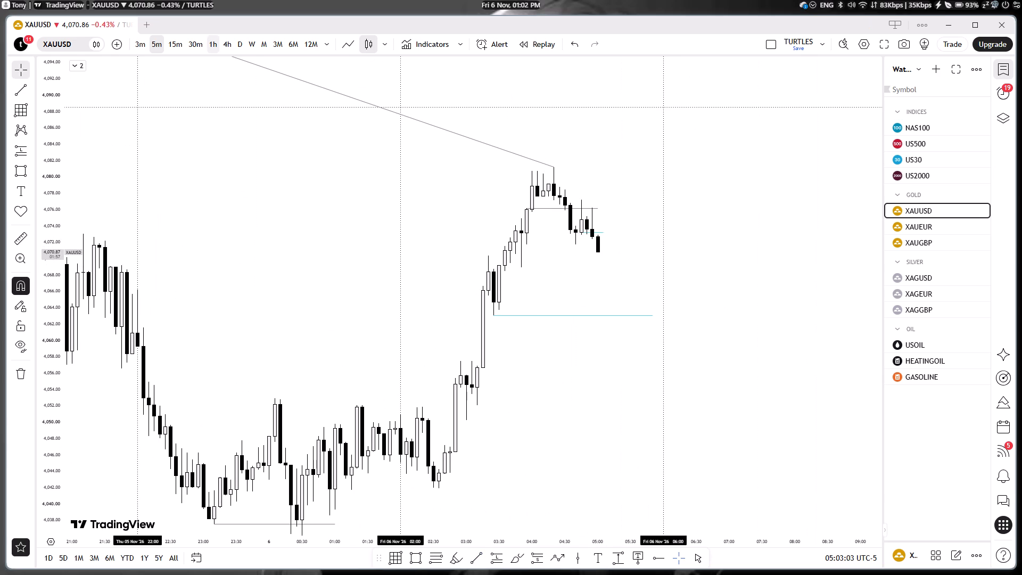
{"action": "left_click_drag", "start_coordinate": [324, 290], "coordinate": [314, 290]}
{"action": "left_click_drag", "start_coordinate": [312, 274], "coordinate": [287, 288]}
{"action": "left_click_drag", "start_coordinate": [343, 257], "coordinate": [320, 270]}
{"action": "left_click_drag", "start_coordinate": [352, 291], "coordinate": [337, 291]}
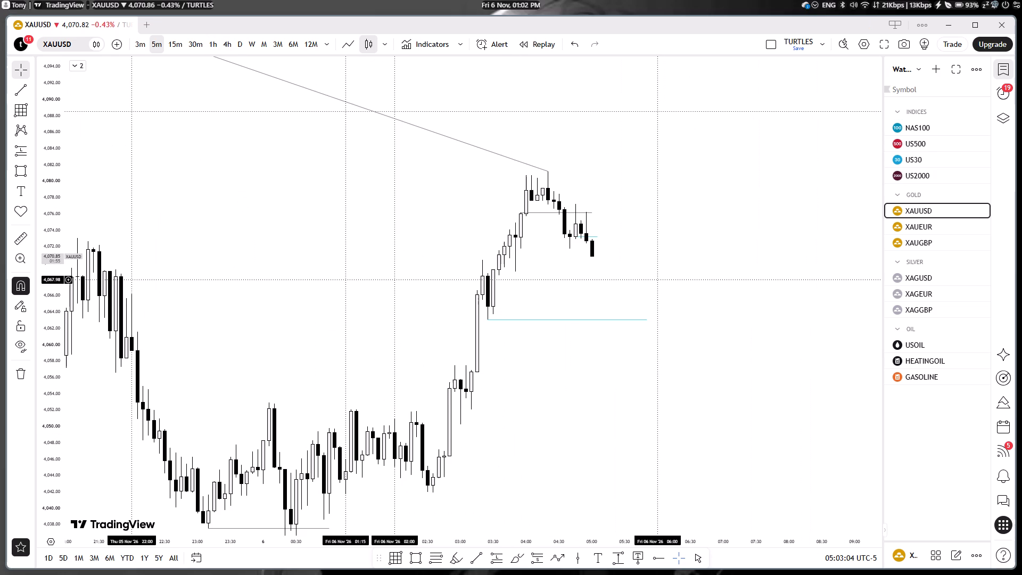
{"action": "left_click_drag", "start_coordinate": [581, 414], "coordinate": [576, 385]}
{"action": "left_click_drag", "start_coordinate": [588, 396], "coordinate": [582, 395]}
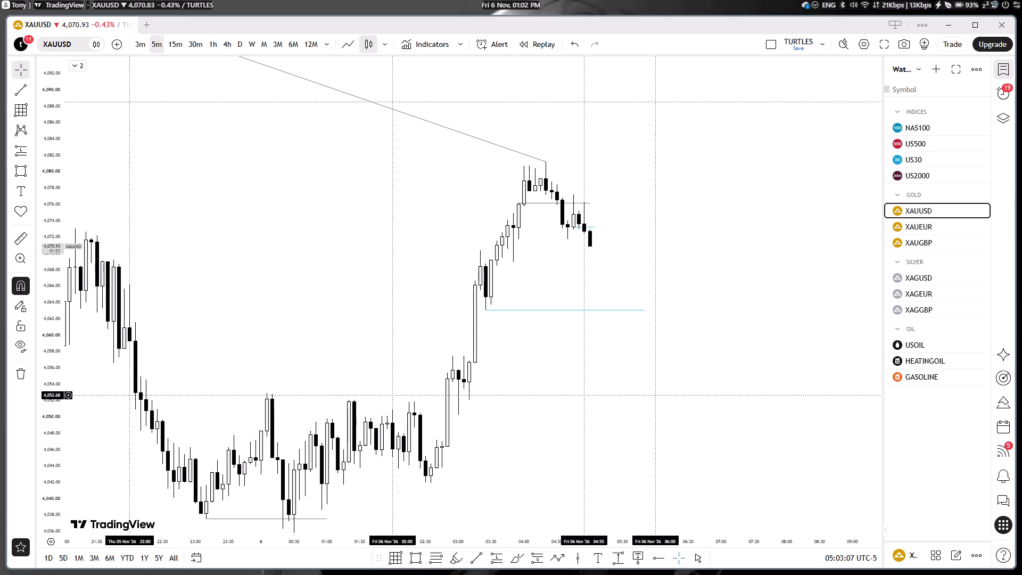
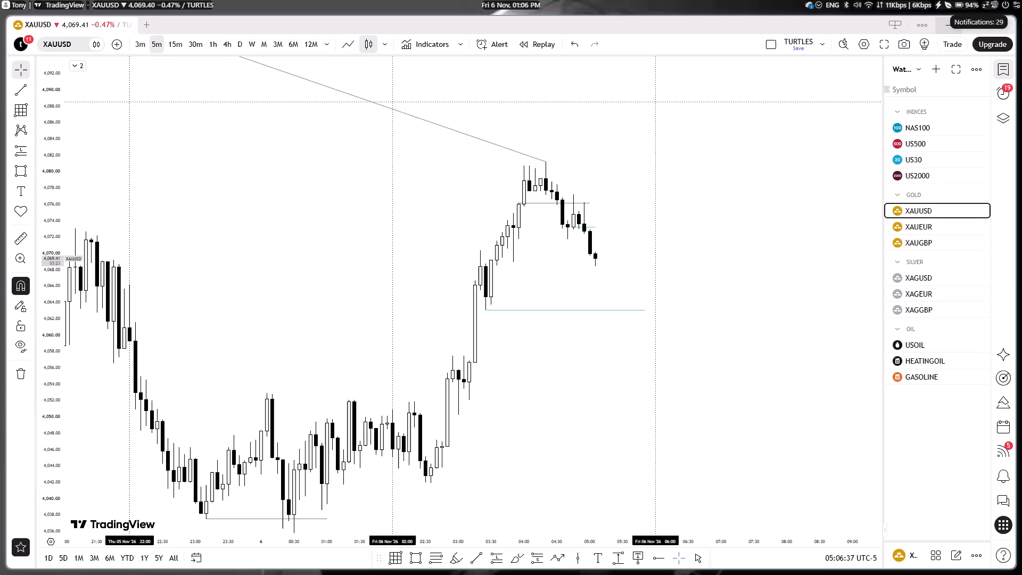
Switch to the Liner music player and open the Lil Uzi Vert artist page from the recent searches.
{"action": "left_click", "coordinate": [580, 302]}
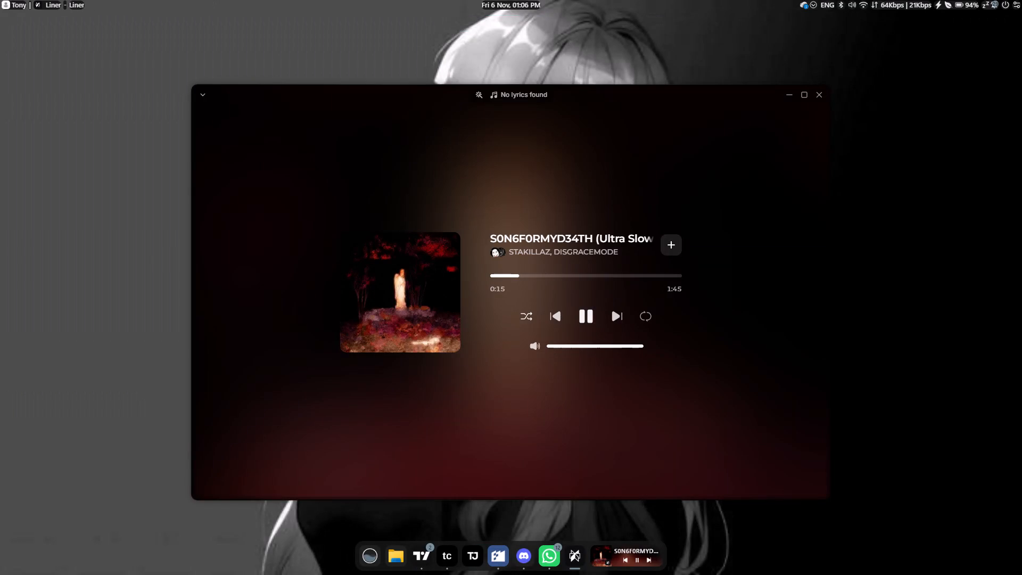
{"action": "left_click", "coordinate": [205, 91]}
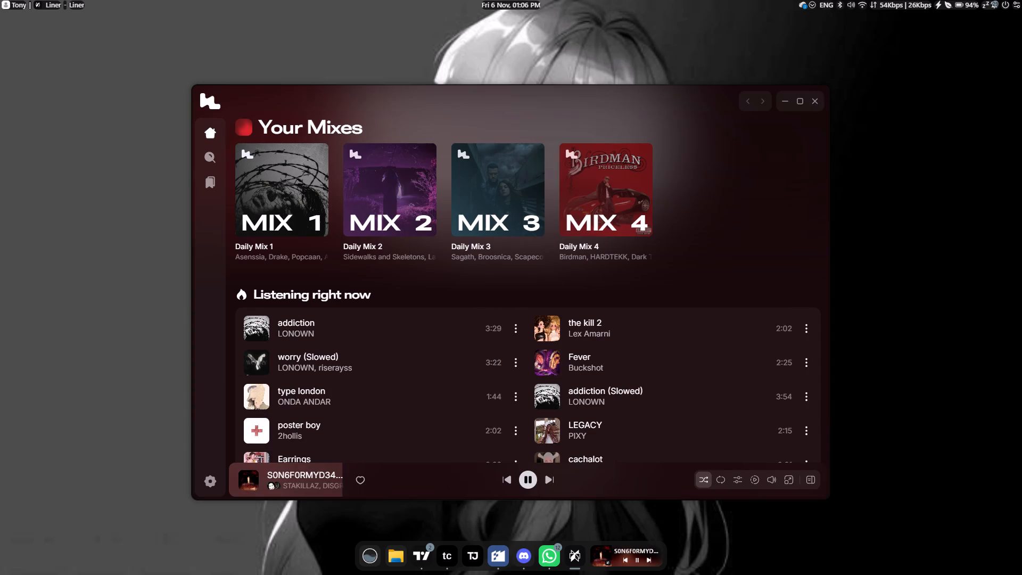
{"action": "left_click", "coordinate": [210, 157]}
{"action": "left_click", "coordinate": [398, 134]}
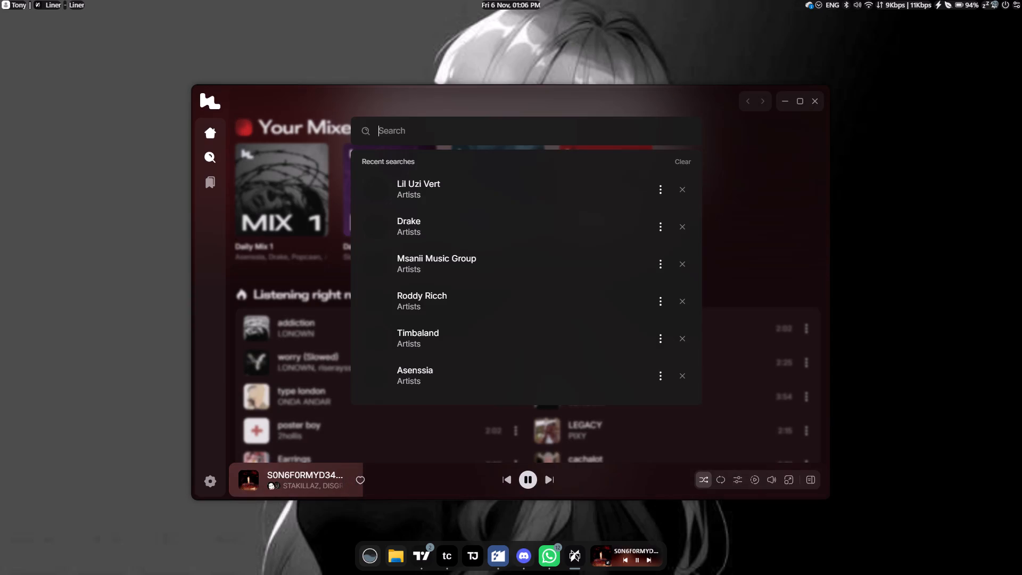
{"action": "left_click", "coordinate": [419, 183]}
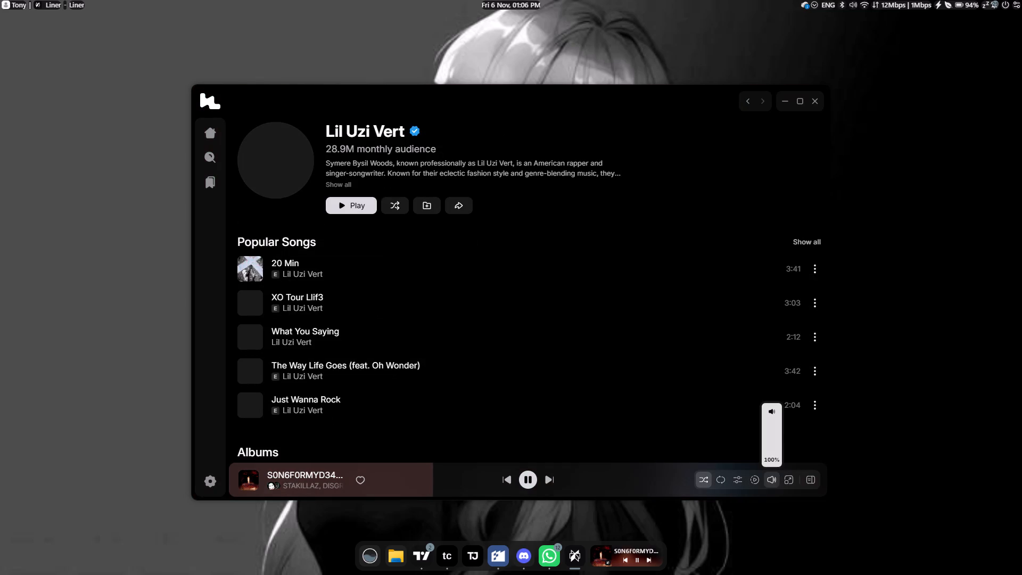
Lower the playback volume to 67% and start playing Lil Uzi Vert's popular songs.
{"action": "left_click", "coordinate": [765, 424]}
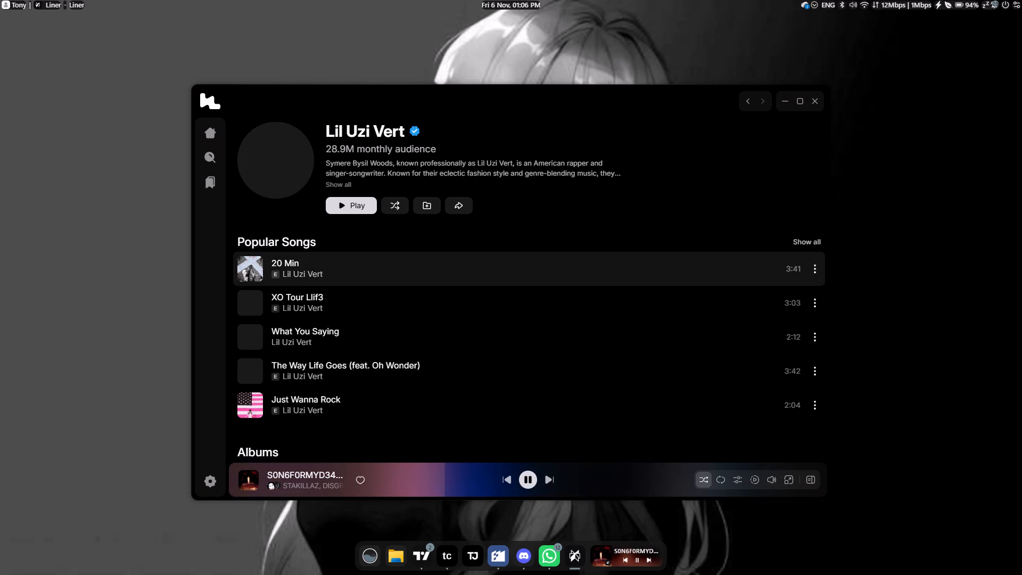
{"action": "left_click", "coordinate": [356, 210]}
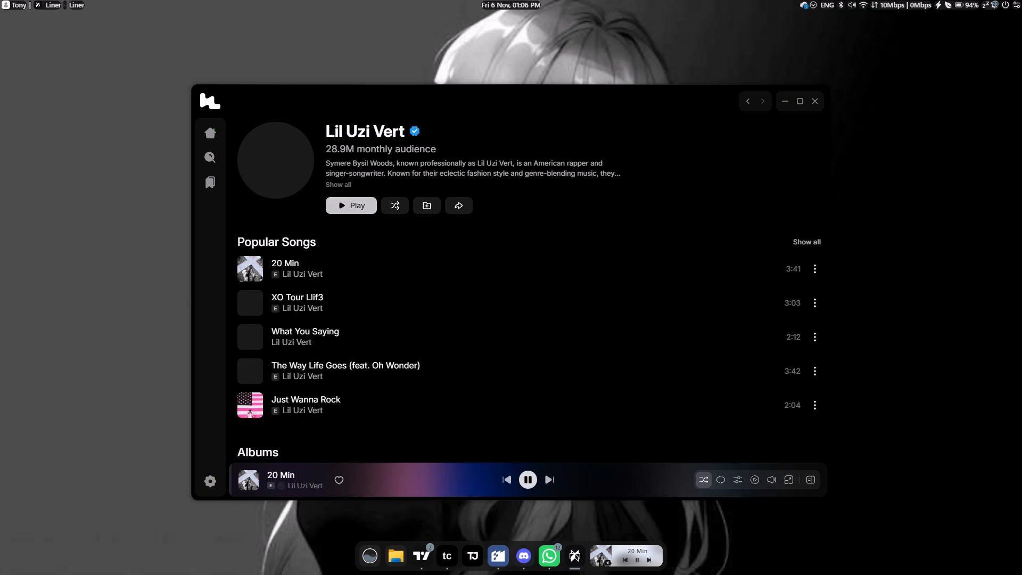
Expand the playing song into the large lyrics view and lower its volume to about half.
{"action": "left_click", "coordinate": [785, 481]}
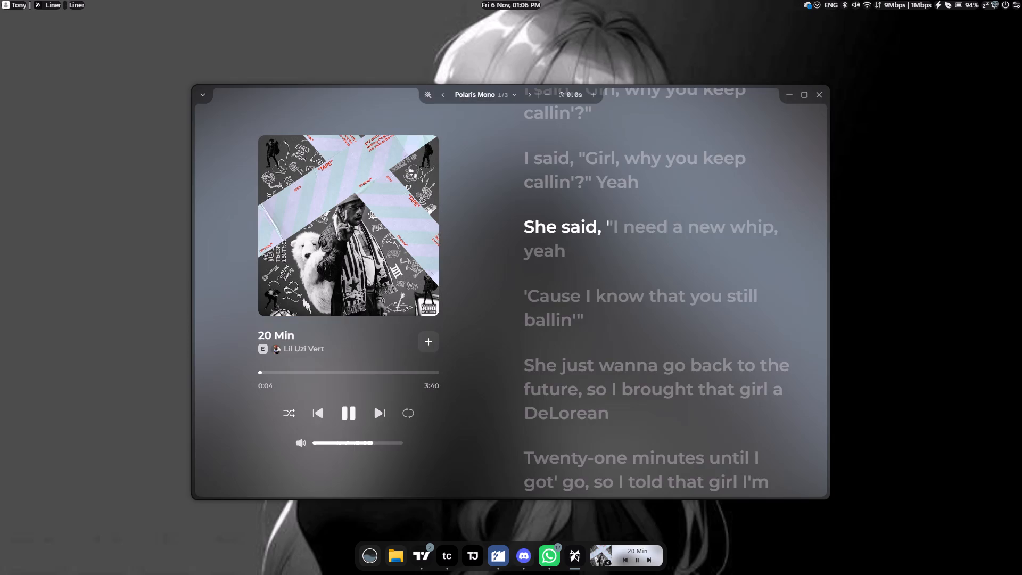
{"action": "left_click", "coordinate": [361, 440]}
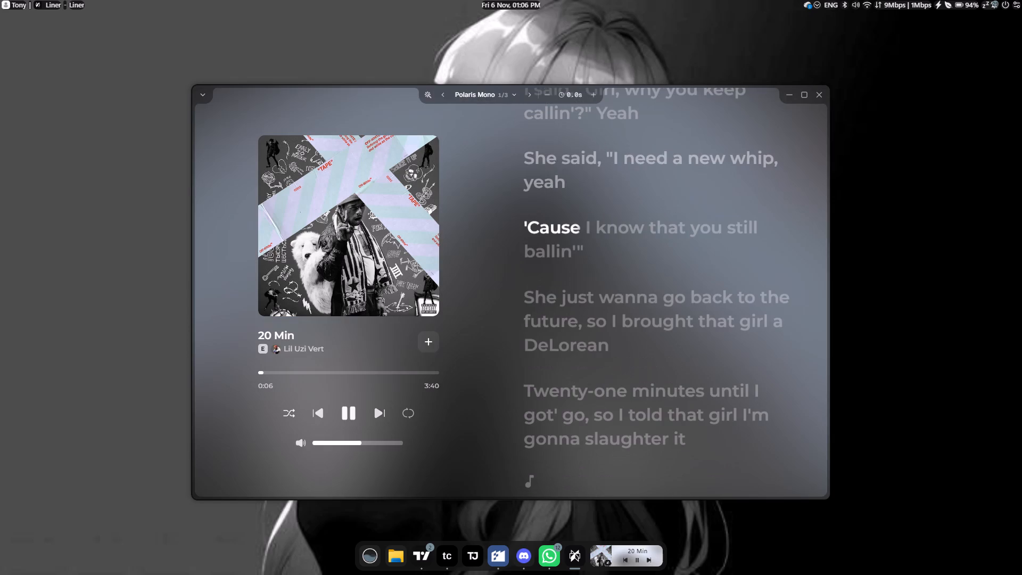
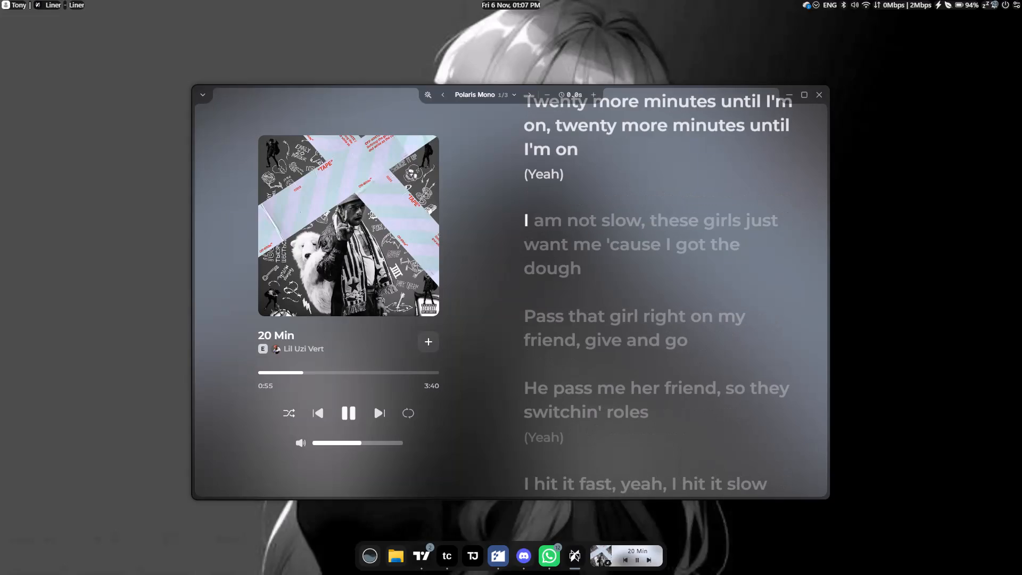
Raise the playing song's volume to roughly 70%.
{"action": "left_click", "coordinate": [369, 443]}
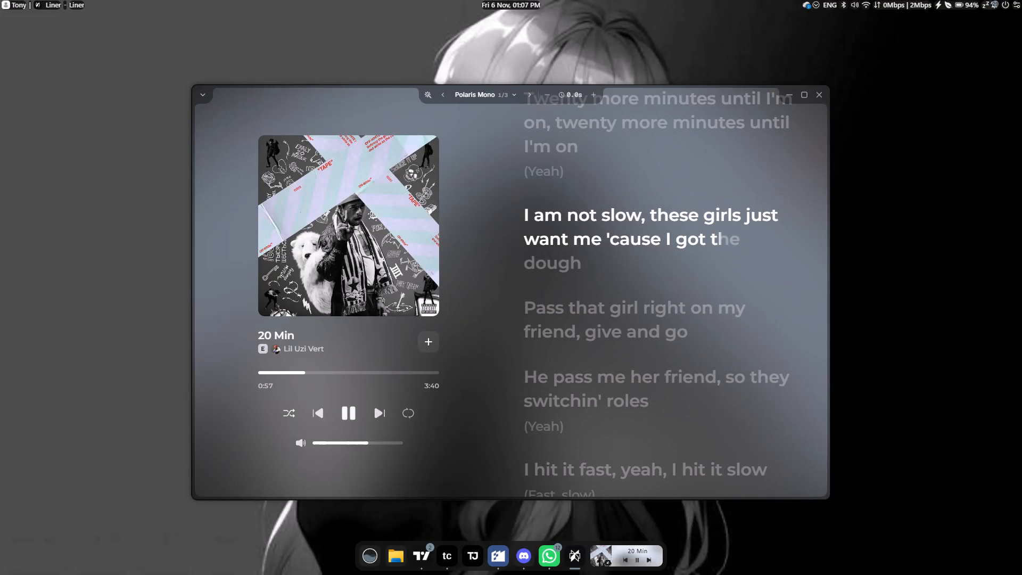
{"action": "left_click", "coordinate": [378, 443]}
Switch back to TradingView and view the recent price action on the 5-minute XAUUSD chart.
{"action": "left_click", "coordinate": [425, 556]}
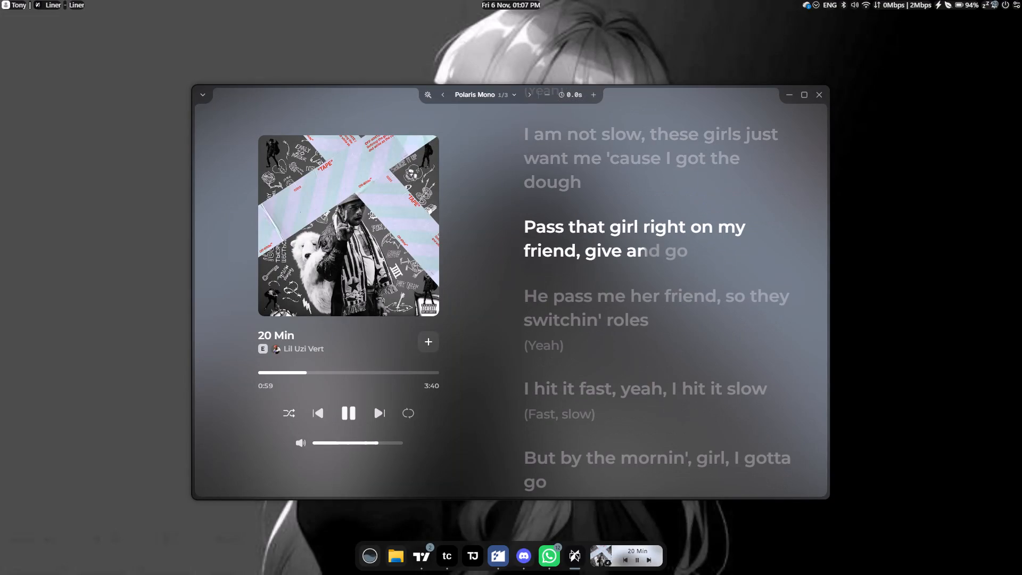
{"action": "left_click", "coordinate": [594, 363]}
{"action": "left_click_drag", "start_coordinate": [587, 387], "coordinate": [579, 385]}
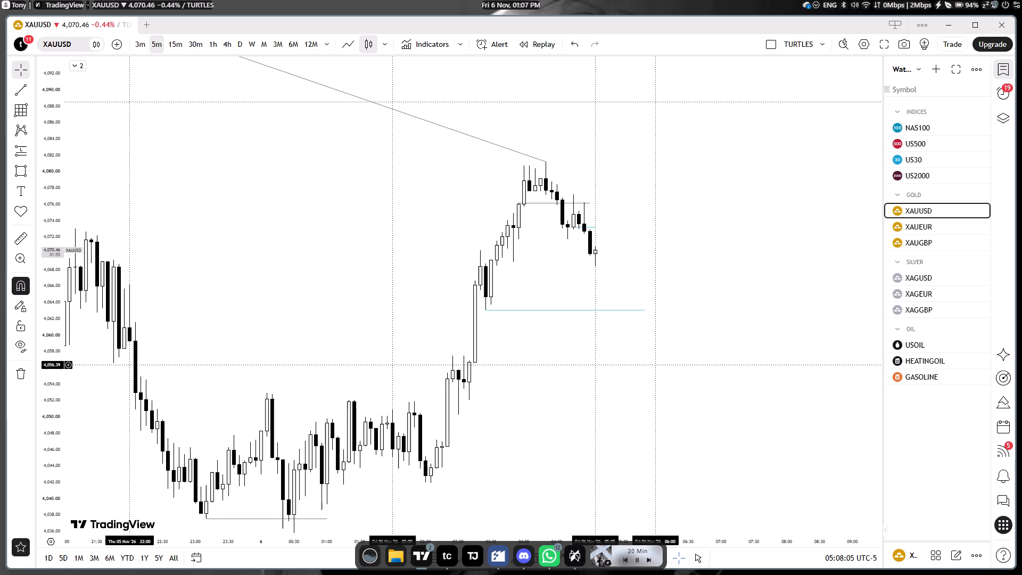
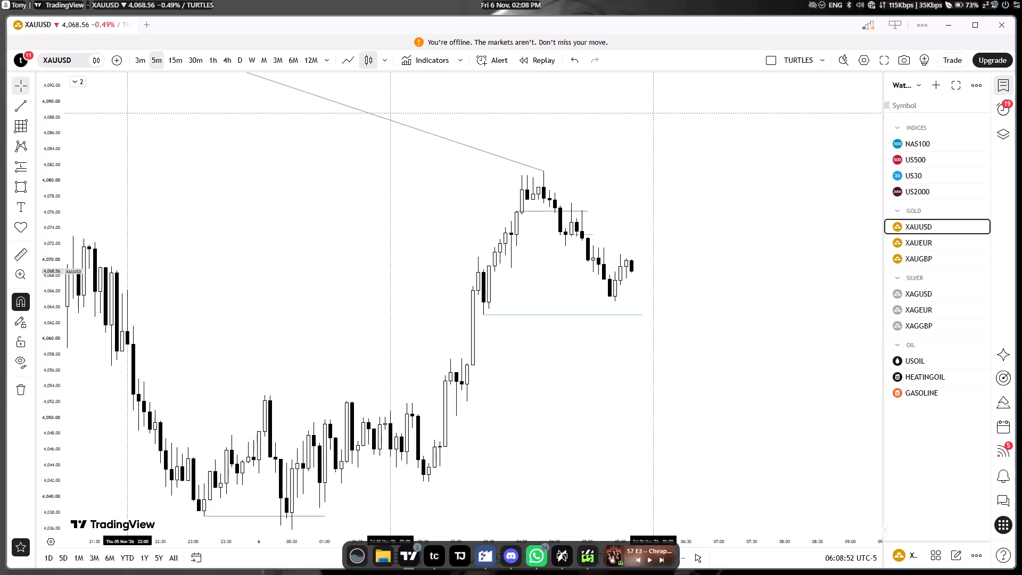
Examine the latest price action on the 5-minute XAUUSD chart around the marked low near 4,063.
{"action": "left_click", "coordinate": [871, 5]}
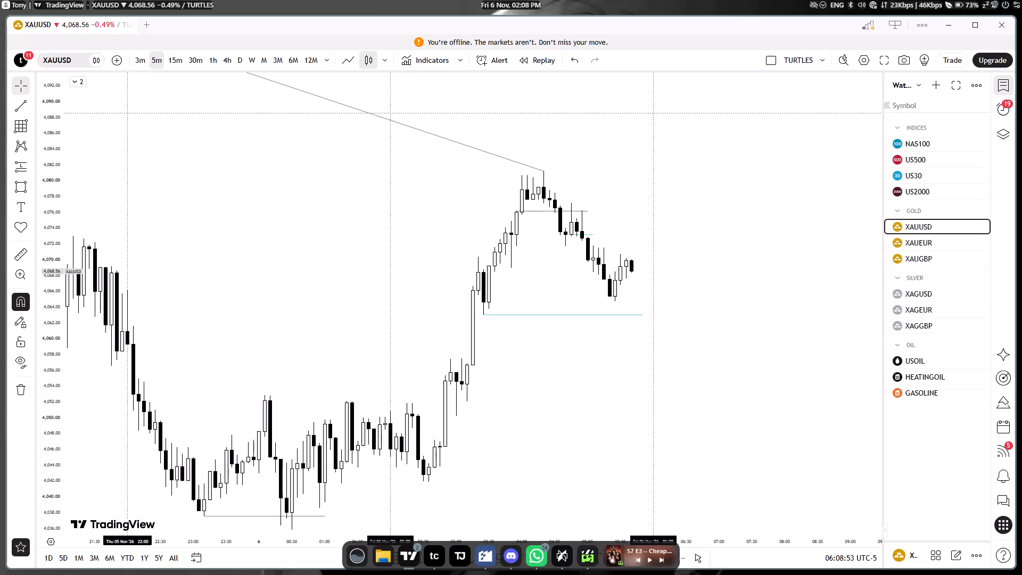
{"action": "scroll", "coordinate": [571, 299], "scroll_direction": "down", "scroll_amount": 4}
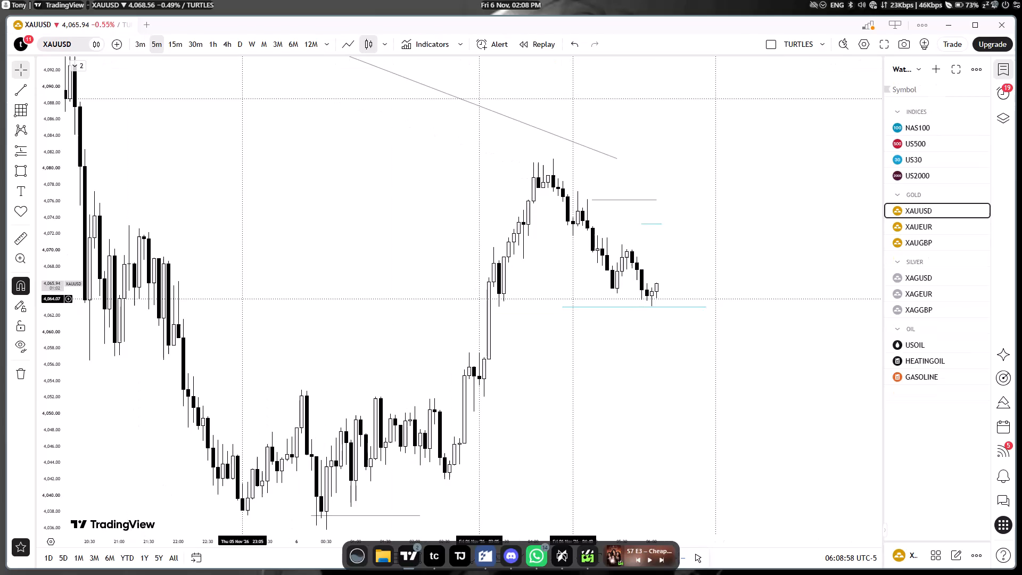
{"action": "left_click_drag", "start_coordinate": [614, 397], "coordinate": [609, 354]}
{"action": "scroll", "coordinate": [609, 353], "scroll_direction": "down", "scroll_amount": 2}
{"action": "left_click_drag", "start_coordinate": [598, 363], "coordinate": [534, 392]}
{"action": "scroll", "coordinate": [582, 374], "scroll_direction": "up", "scroll_amount": 2}
{"action": "scroll", "coordinate": [186, 336], "scroll_direction": "up", "scroll_amount": 2}
{"action": "left_click_drag", "start_coordinate": [51, 487], "coordinate": [48, 426]}
{"action": "left_click_drag", "start_coordinate": [43, 462], "coordinate": [46, 429]}
{"action": "left_click", "coordinate": [642, 445]}
{"action": "left_click", "coordinate": [654, 428]}
{"action": "left_click_drag", "start_coordinate": [654, 428], "coordinate": [676, 311]}
Minimize the TradingView window.
{"action": "left_click", "coordinate": [946, 23]}
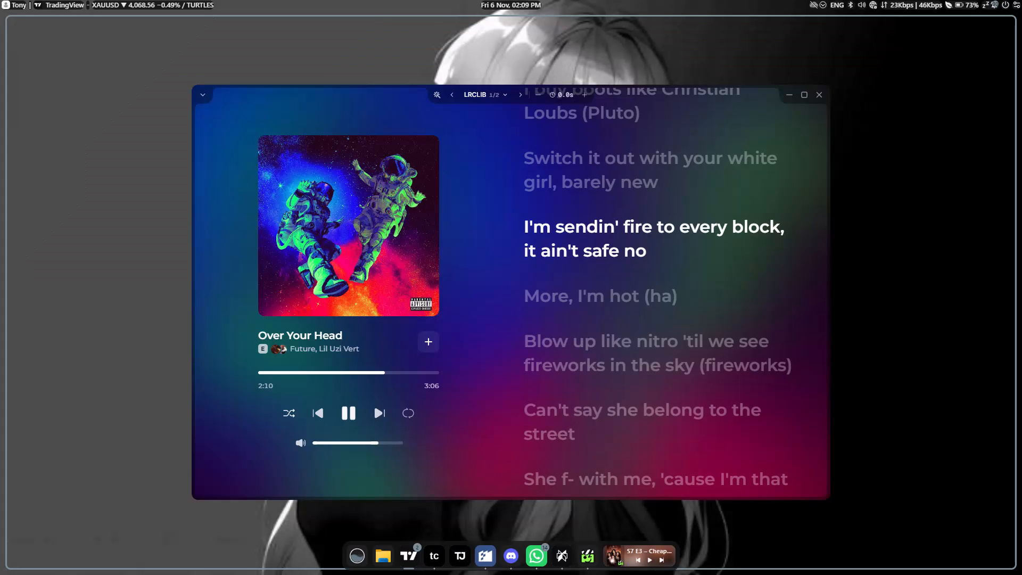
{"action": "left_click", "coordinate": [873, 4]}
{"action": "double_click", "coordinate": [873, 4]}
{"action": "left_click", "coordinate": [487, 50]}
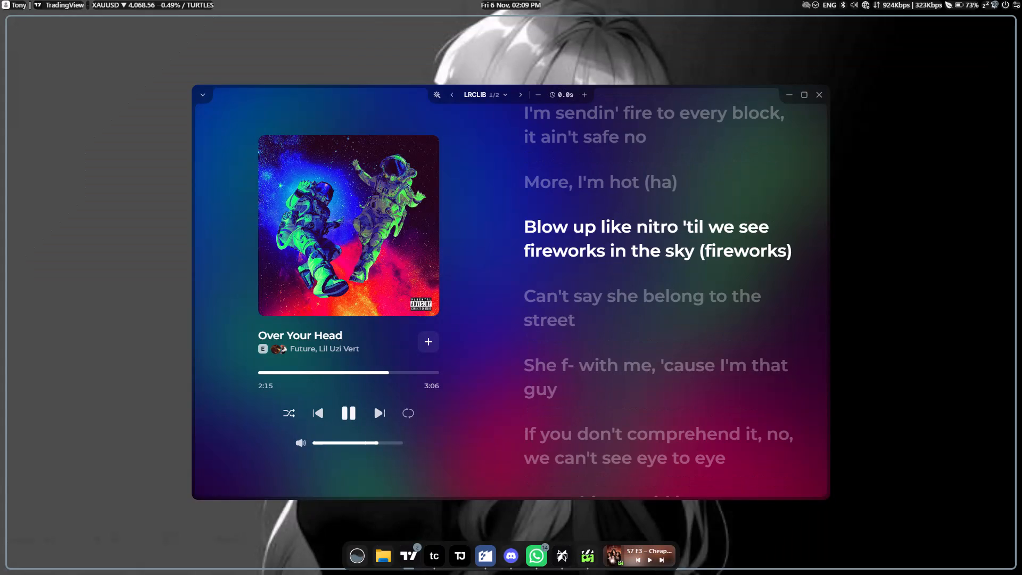
Switch to WhatsApp.
{"action": "left_click", "coordinate": [535, 554]}
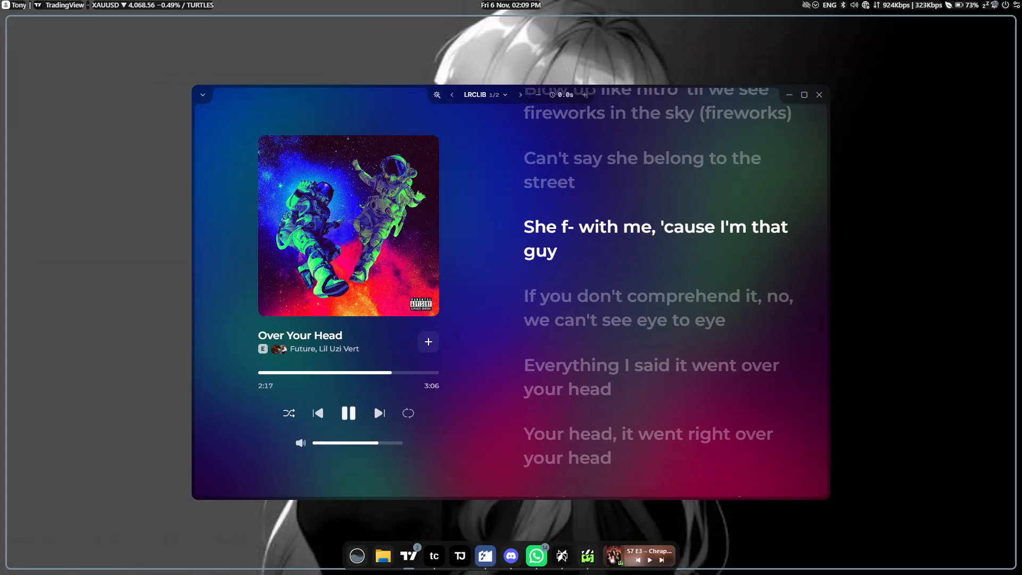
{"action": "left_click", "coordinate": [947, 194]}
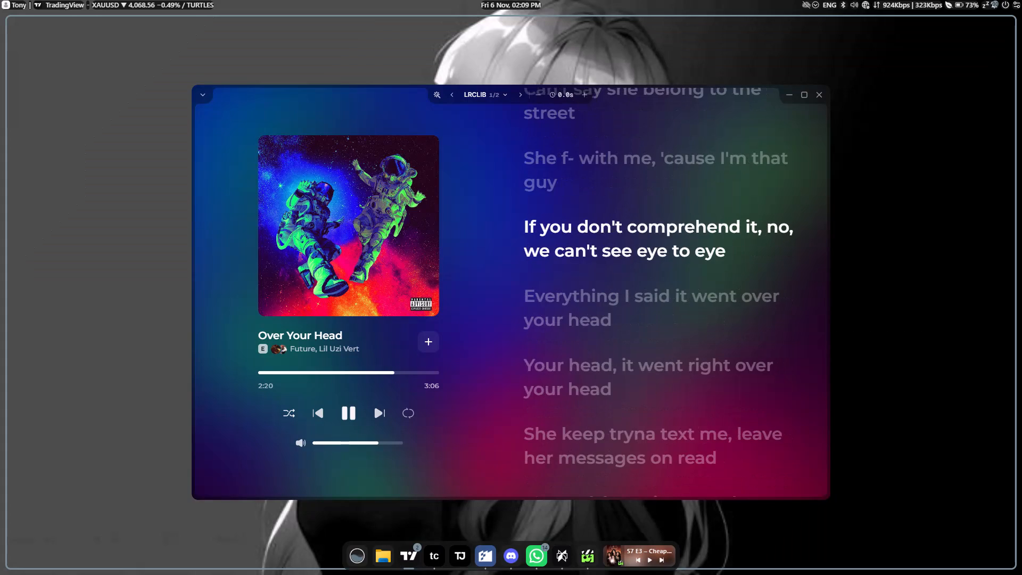